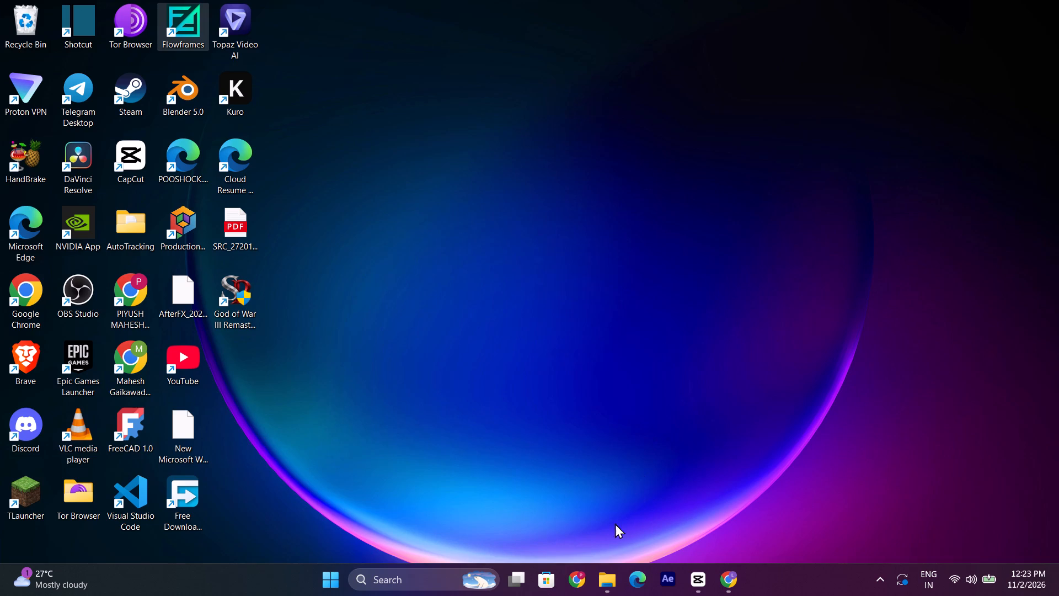
In Chrome, search Google for "yt" in a new tab of the window with YouTube Studio and open the YouTube site.
{"action": "left_click", "coordinate": [566, 570]}
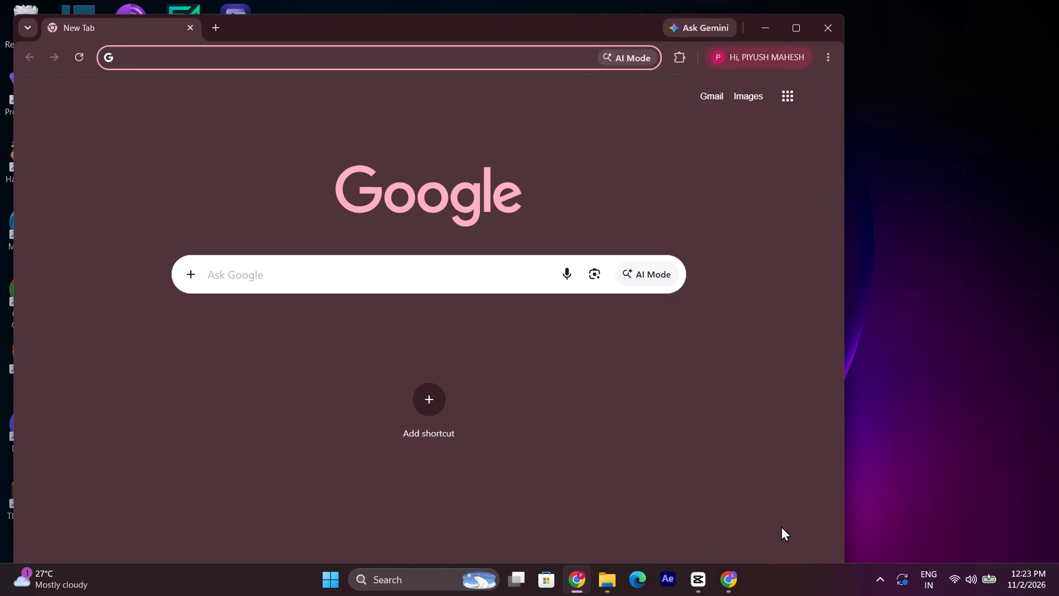
{"action": "left_click", "coordinate": [727, 578]}
{"action": "left_click", "coordinate": [199, 20]}
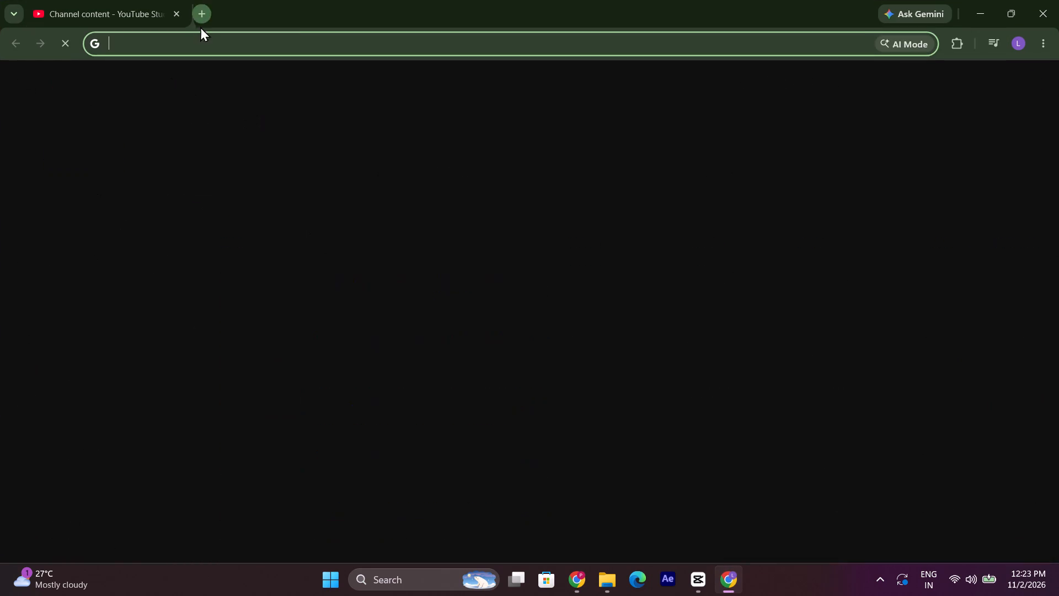
{"action": "left_click", "coordinate": [359, 263]}
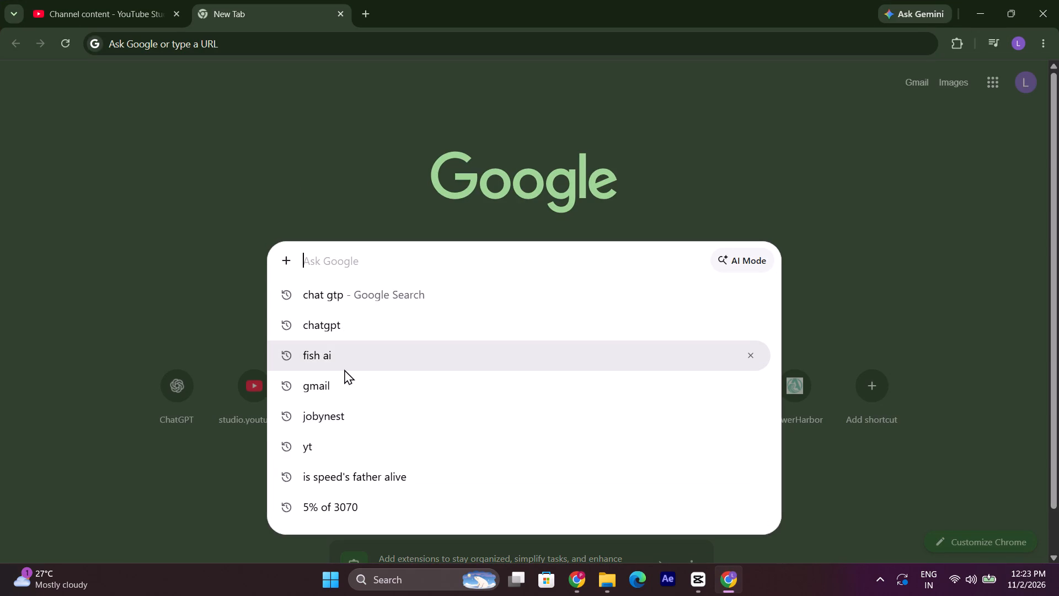
{"action": "key", "text": "u"}
{"action": "key", "text": "BackSpace"}
{"action": "key", "text": "t"}
{"action": "key", "text": "BackSpace"}
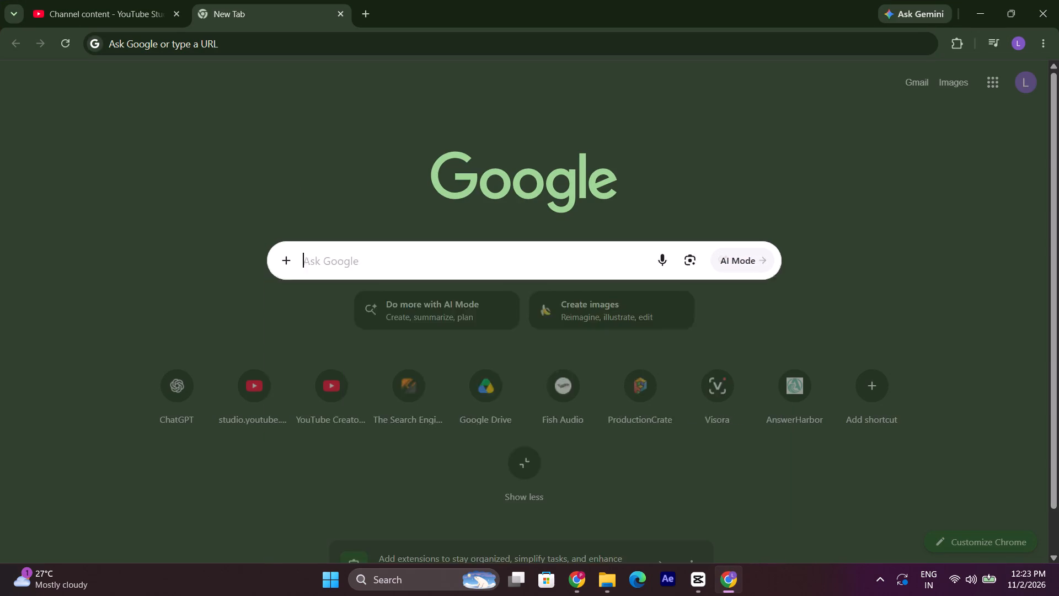
{"action": "type", "text": "yt"}
{"action": "key", "text": "Return"}
{"action": "left_click", "coordinate": [154, 201]}
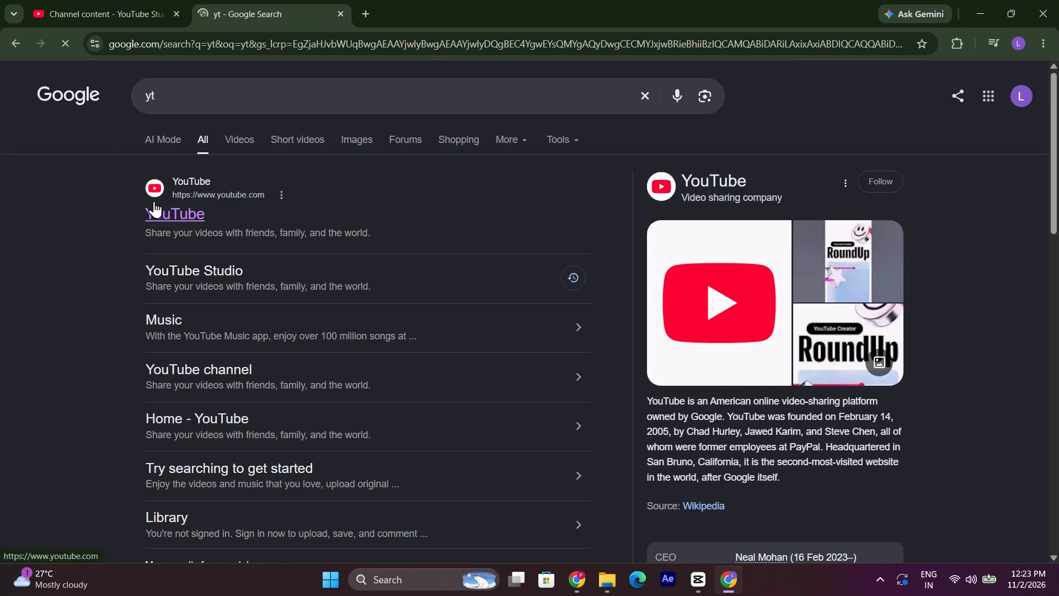
Switch to CapCut and review the timeline of project 1101 by moving the playhead back to 00:03:44:27.
{"action": "left_click", "coordinate": [684, 581]}
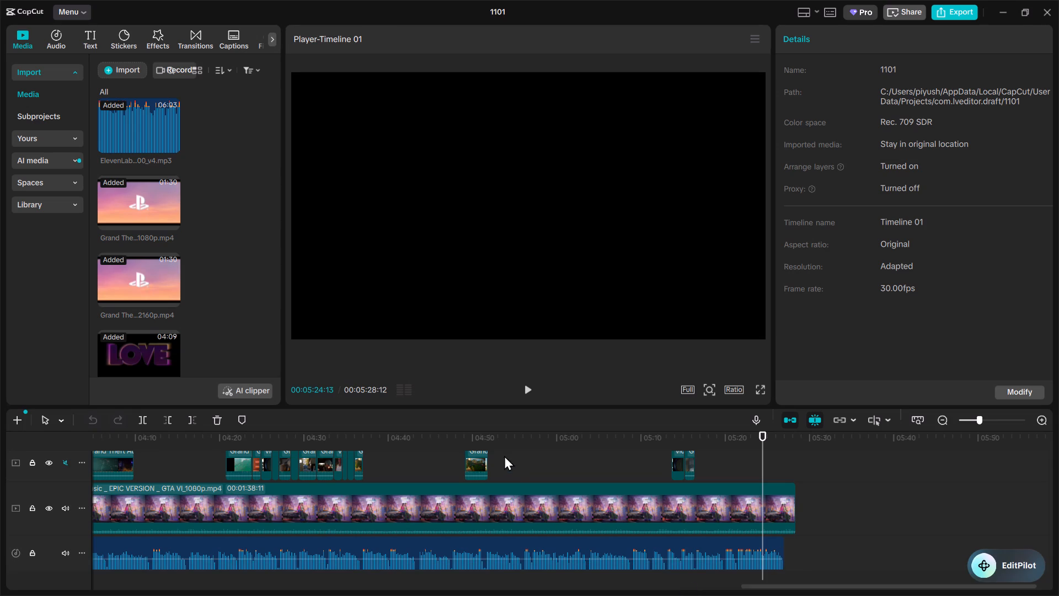
{"action": "left_click", "coordinate": [509, 437]}
{"action": "left_click_drag", "start_coordinate": [509, 437], "coordinate": [95, 413]}
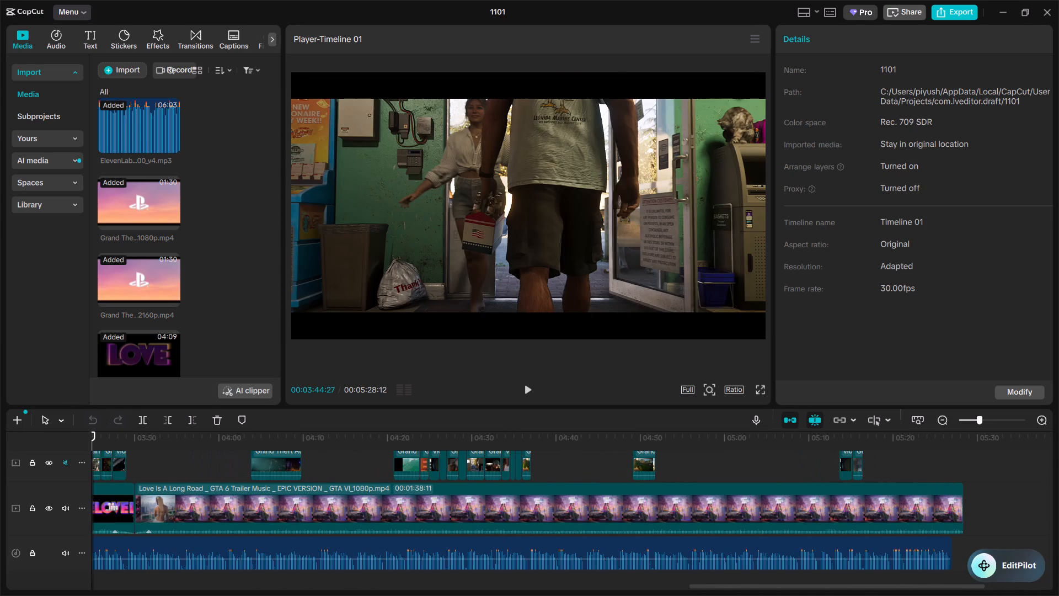
{"action": "left_click", "coordinate": [995, 11]}
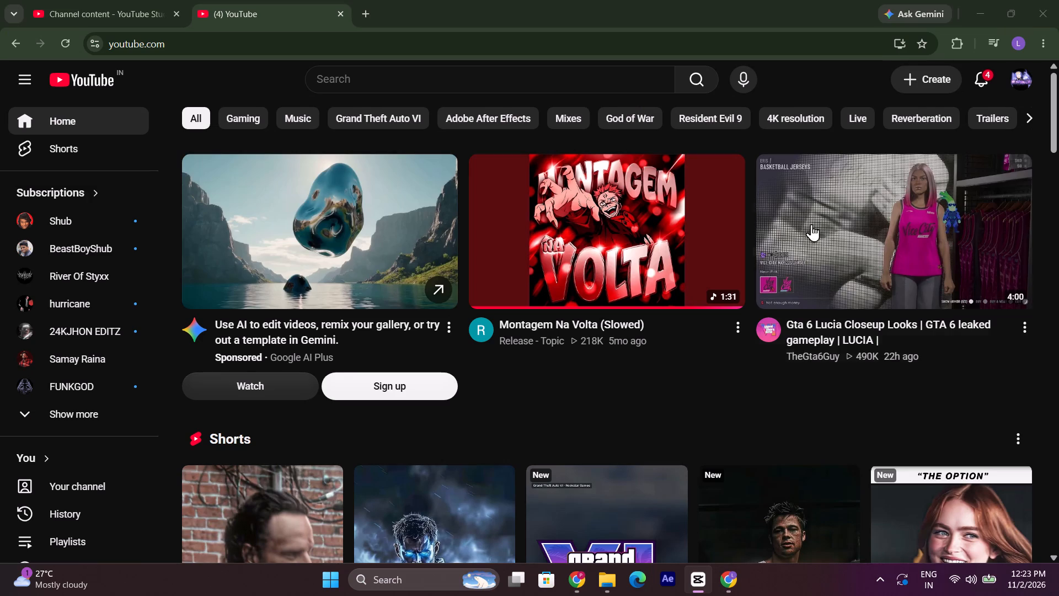
Enter "love is long" as the search text on YouTube in Chrome.
{"action": "left_click", "coordinate": [559, 73]}
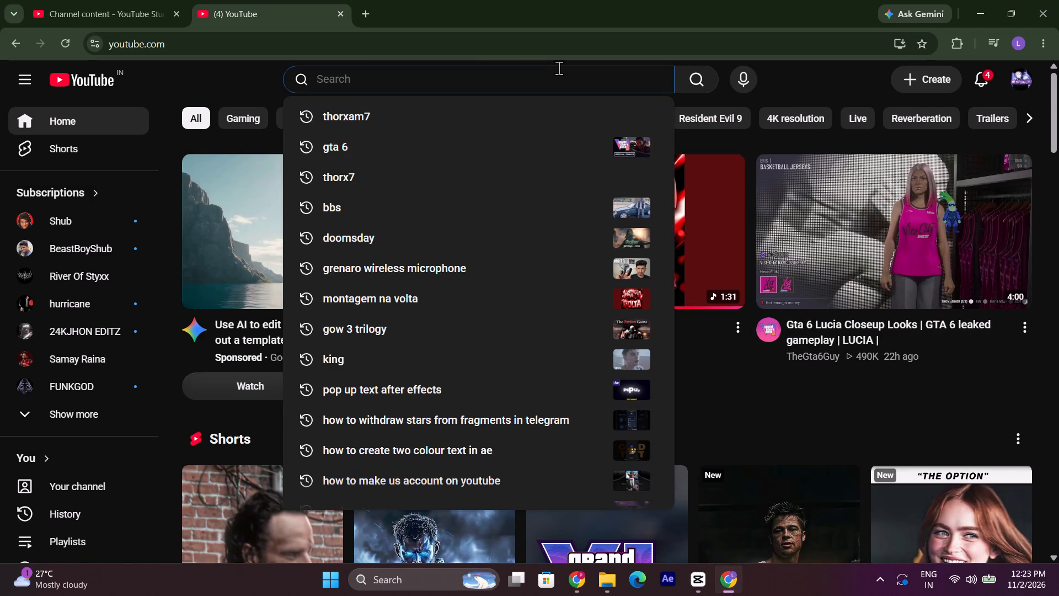
{"action": "key", "text": "l"}
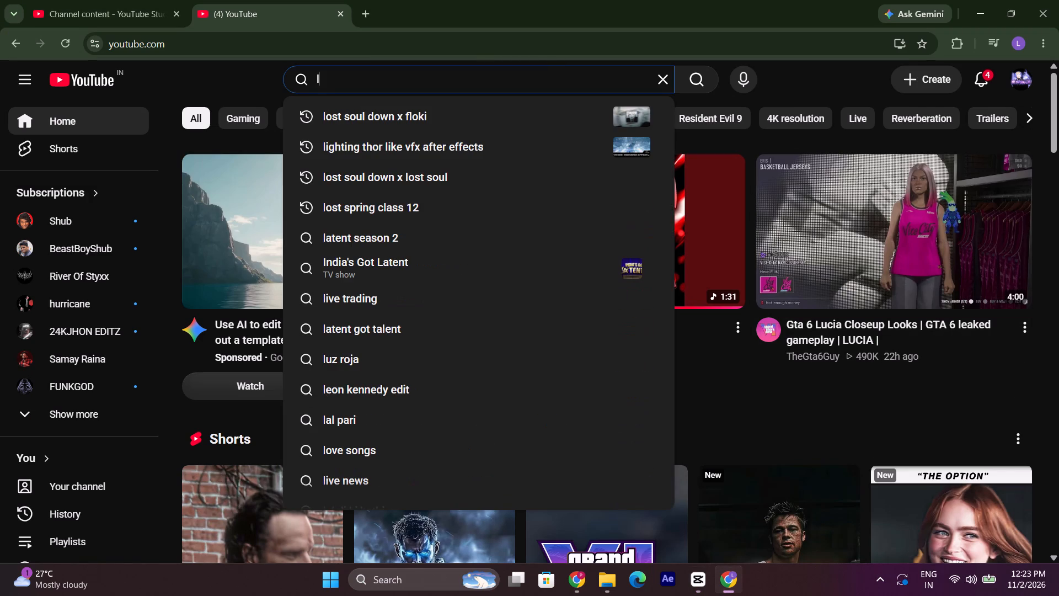
{"action": "type", "text": "ove is long"}
{"action": "key", "text": "space"}
Open the "Gta 6 Lucia Closeup Looks" video from the home feed and skim forward through its first minute and a half.
{"action": "left_click", "coordinate": [973, 240]}
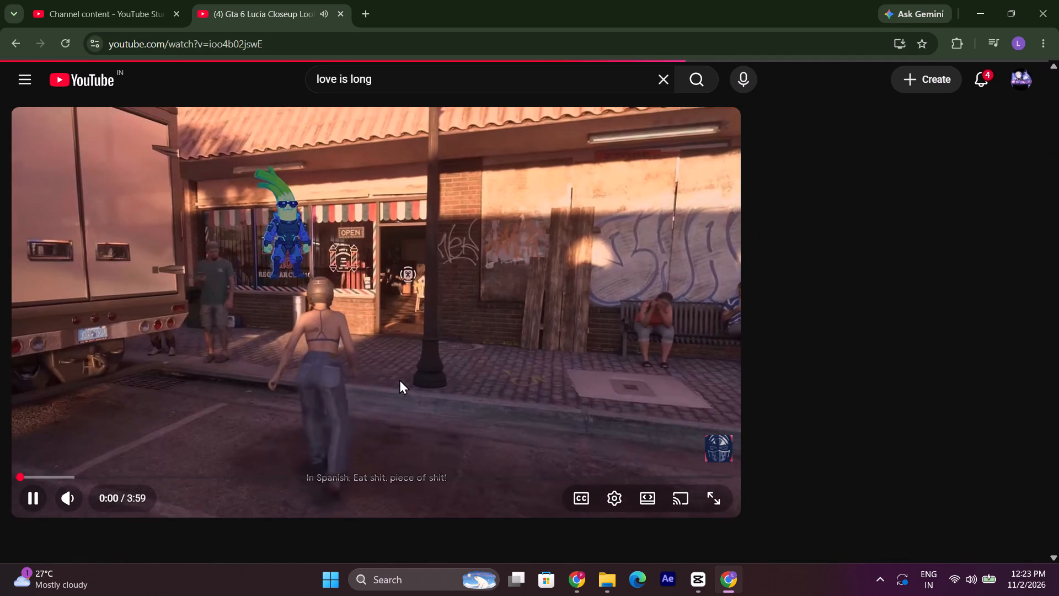
{"action": "key", "text": "Right"}
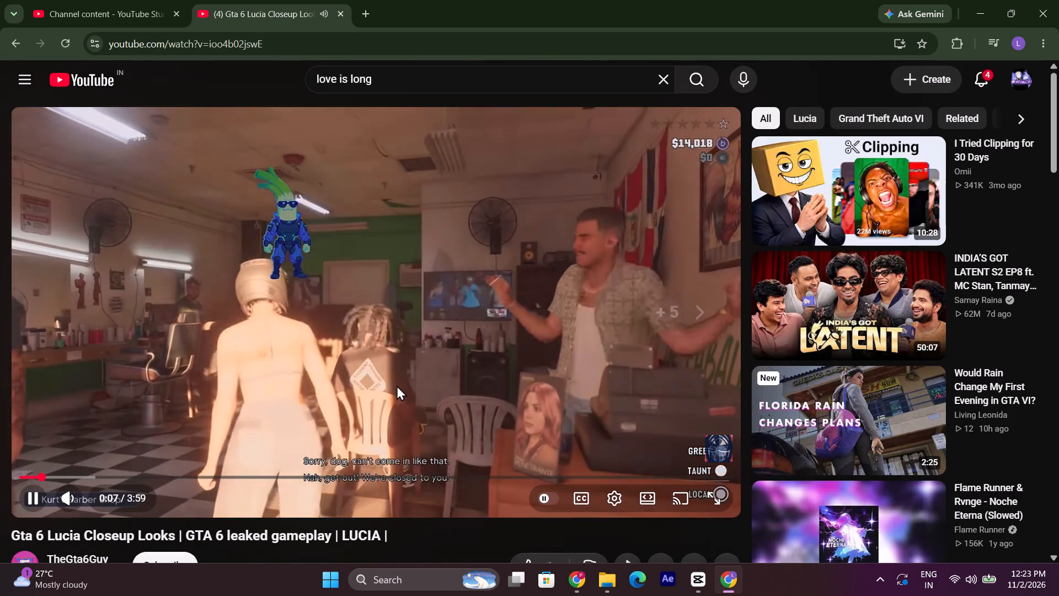
{"action": "key", "text": "Right"}
{"action": "key", "text": "Right"}
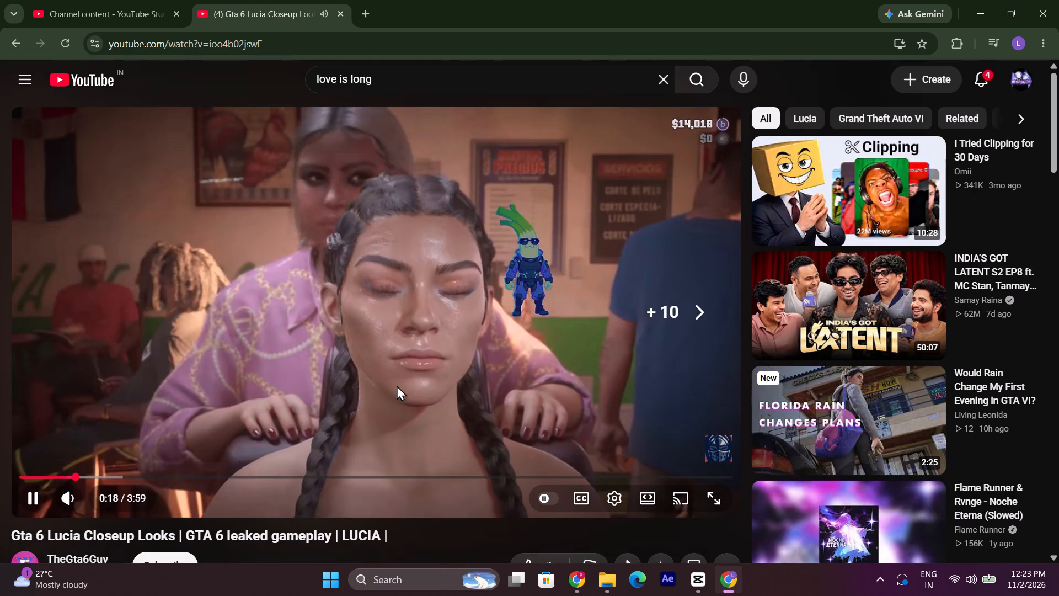
{"action": "key", "text": "Right"}
{"action": "key", "text": "Right"}
{"action": "key", "text": "Right"}
{"action": "key", "text": "Right"}
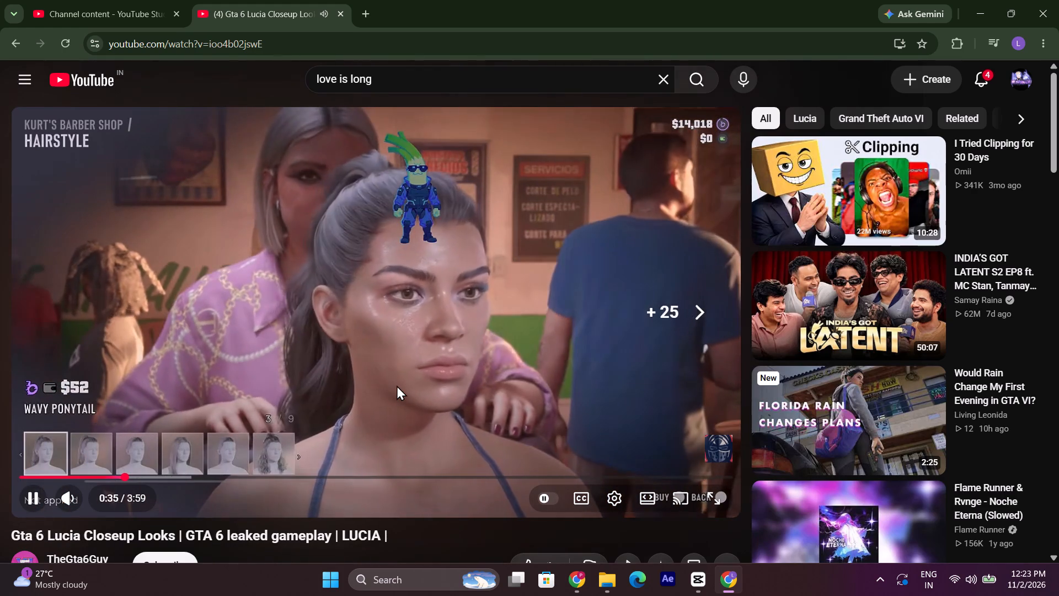
{"action": "key", "text": "Right"}
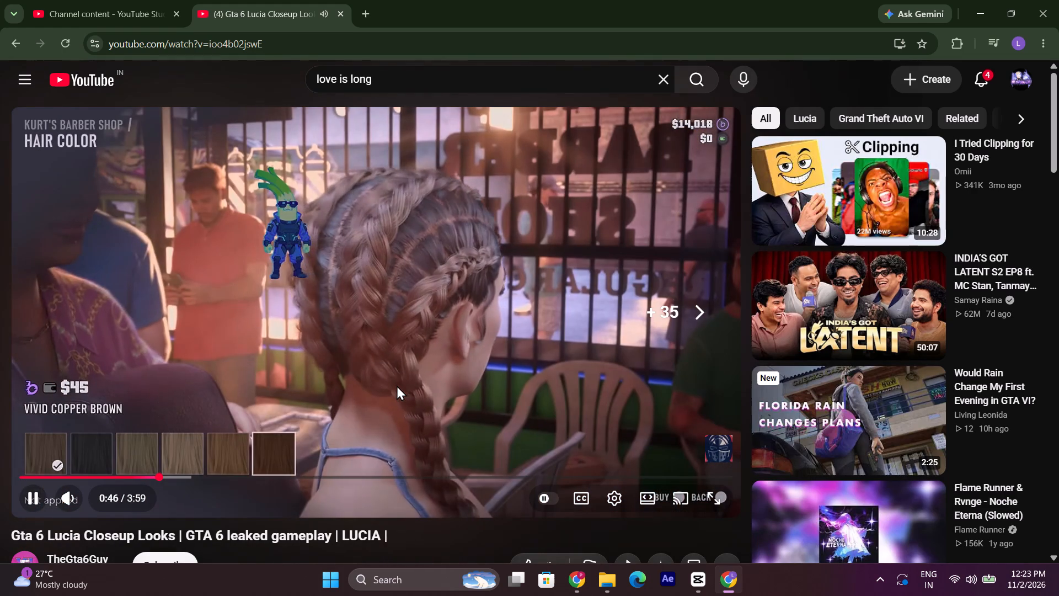
{"action": "key", "text": "Right"}
{"action": "key", "text": "Right"}
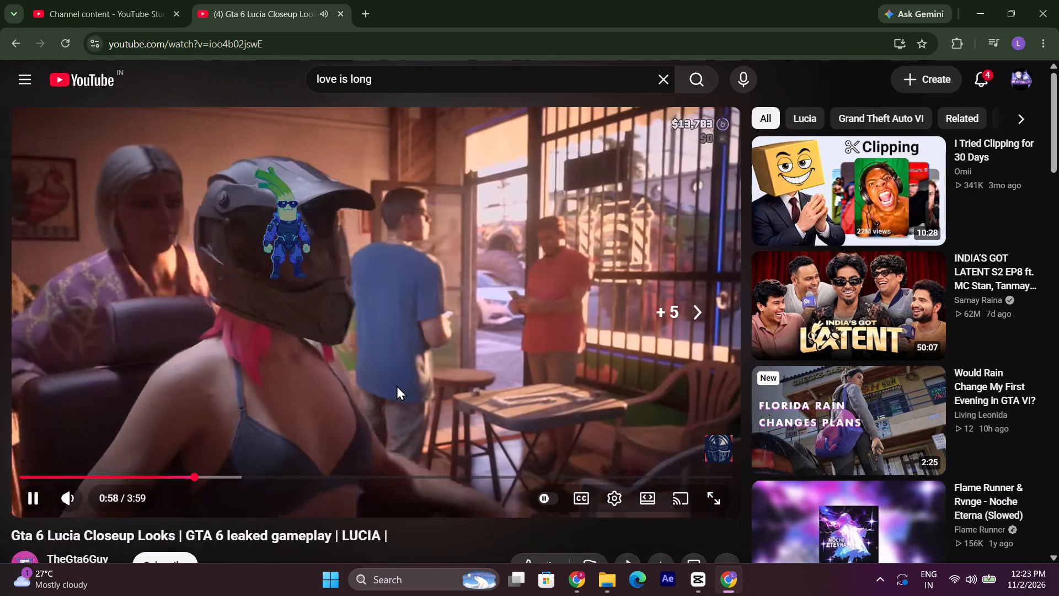
{"action": "key", "text": "Right"}
{"action": "key", "text": "Right"}
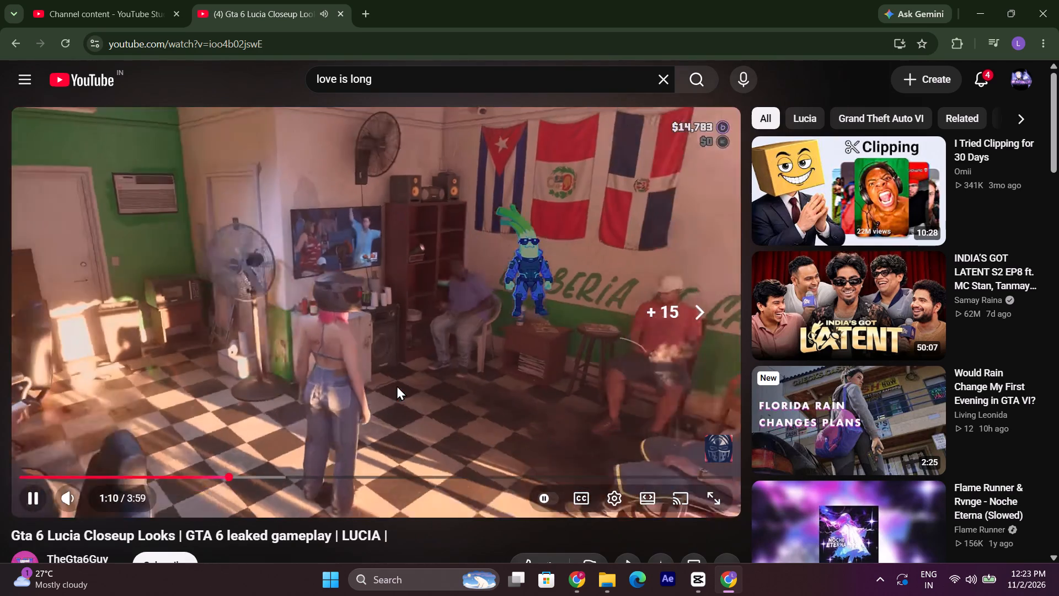
{"action": "key", "text": "Right"}
{"action": "key", "text": "Right"}
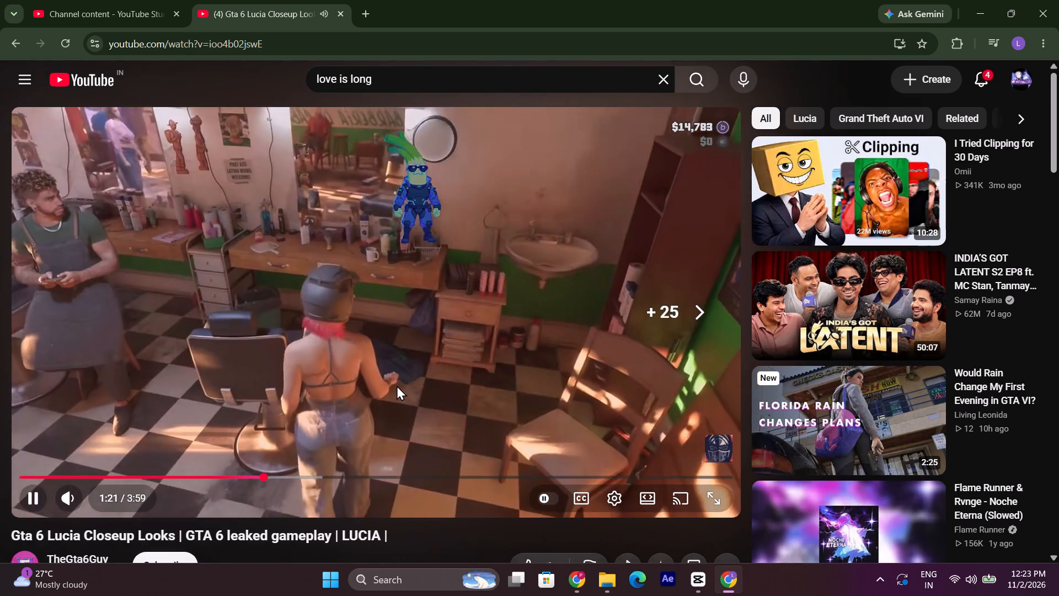
{"action": "key", "text": "Right"}
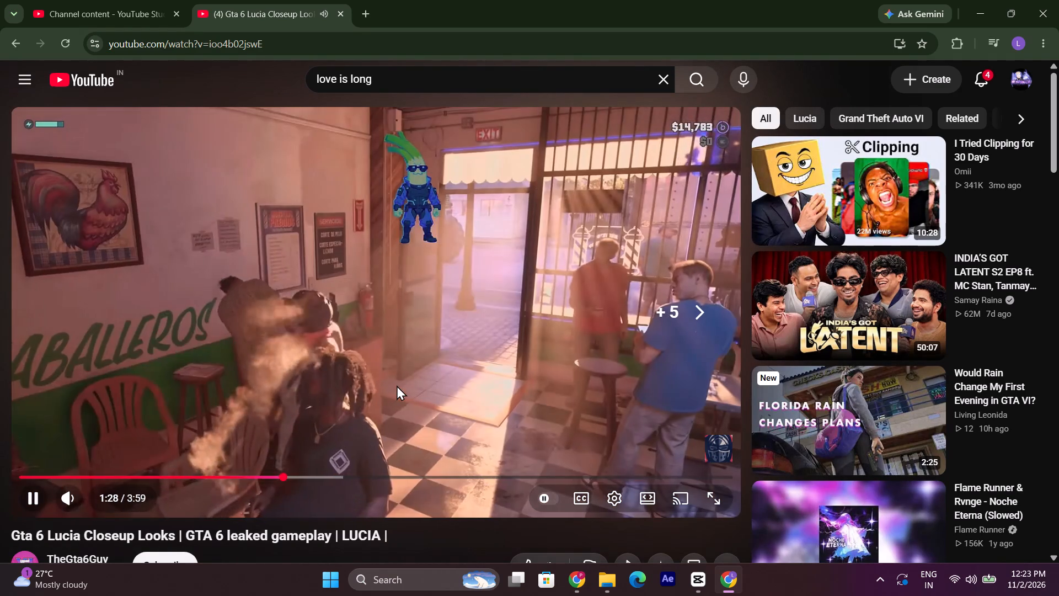
Go to the TheGta6Guy channel and view its list of uploaded videos.
{"action": "scroll", "coordinate": [125, 366], "scroll_direction": "down", "scroll_amount": 1}
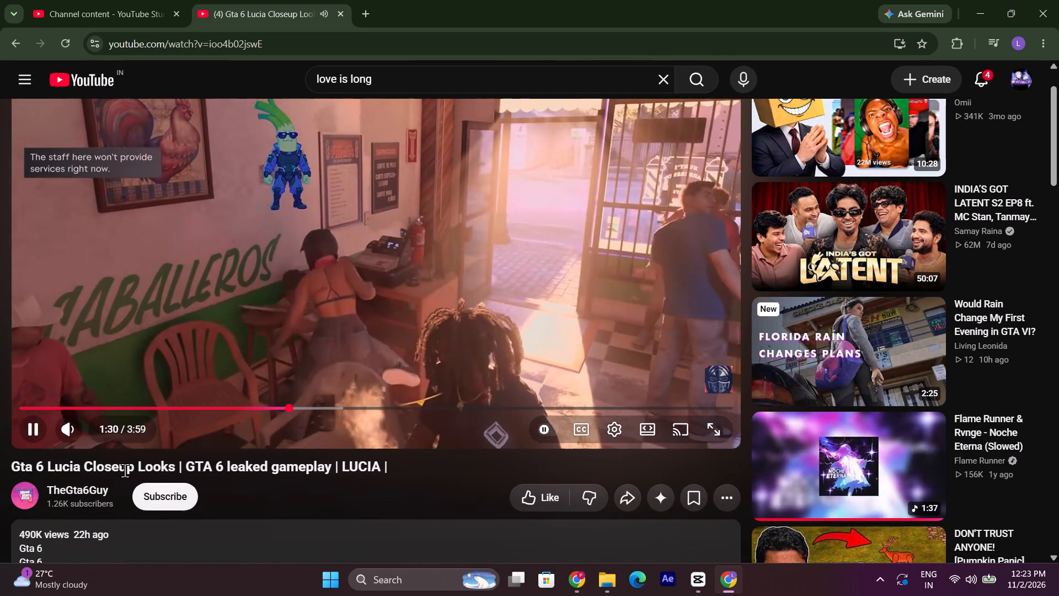
{"action": "left_click", "coordinate": [79, 487]}
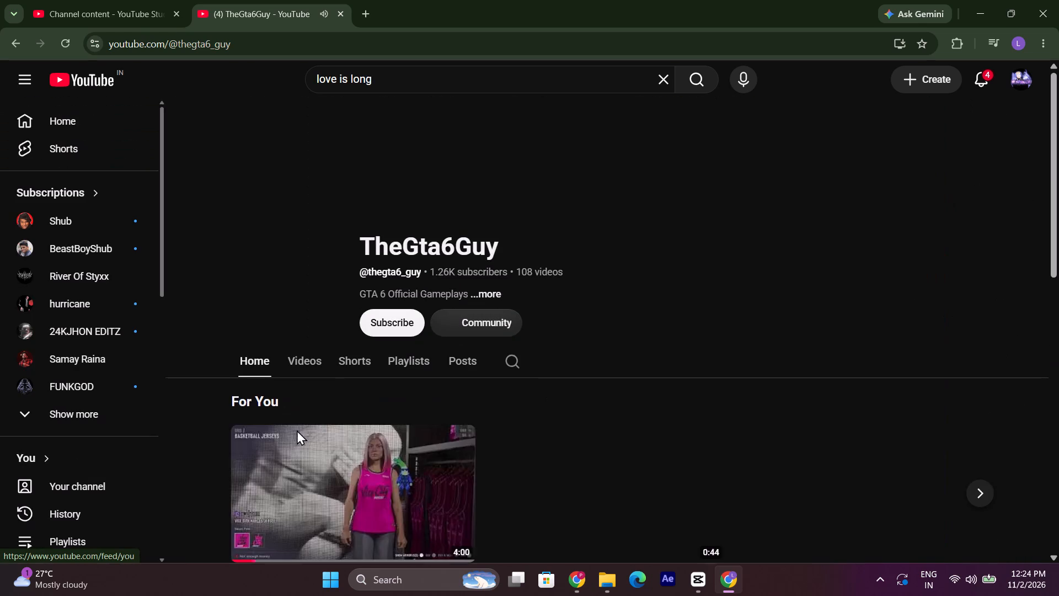
{"action": "scroll", "coordinate": [327, 432], "scroll_direction": "down", "scroll_amount": 4}
{"action": "left_click", "coordinate": [314, 115]}
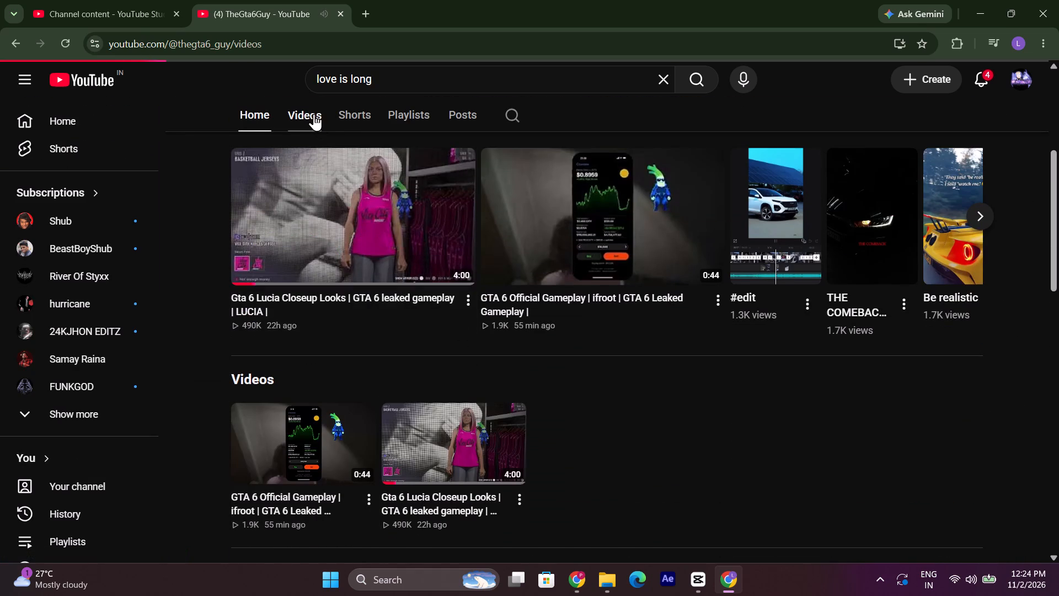
{"action": "scroll", "coordinate": [329, 349], "scroll_direction": "down", "scroll_amount": 2}
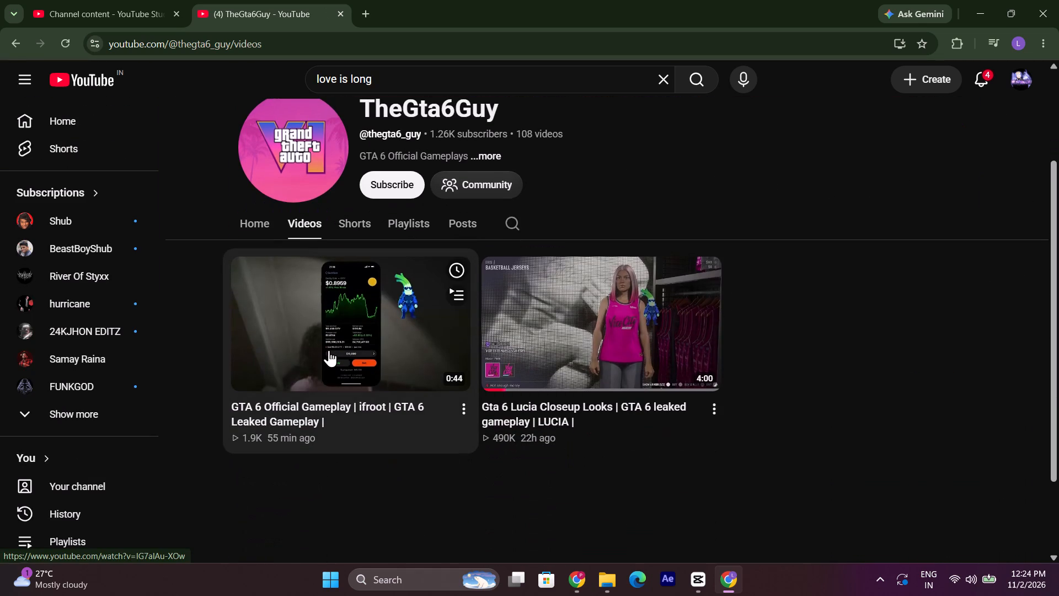
Open the channel's "GTA 6 Official Gameplay | ifroot" video and skim through it to the end.
{"action": "left_click", "coordinate": [259, 340]}
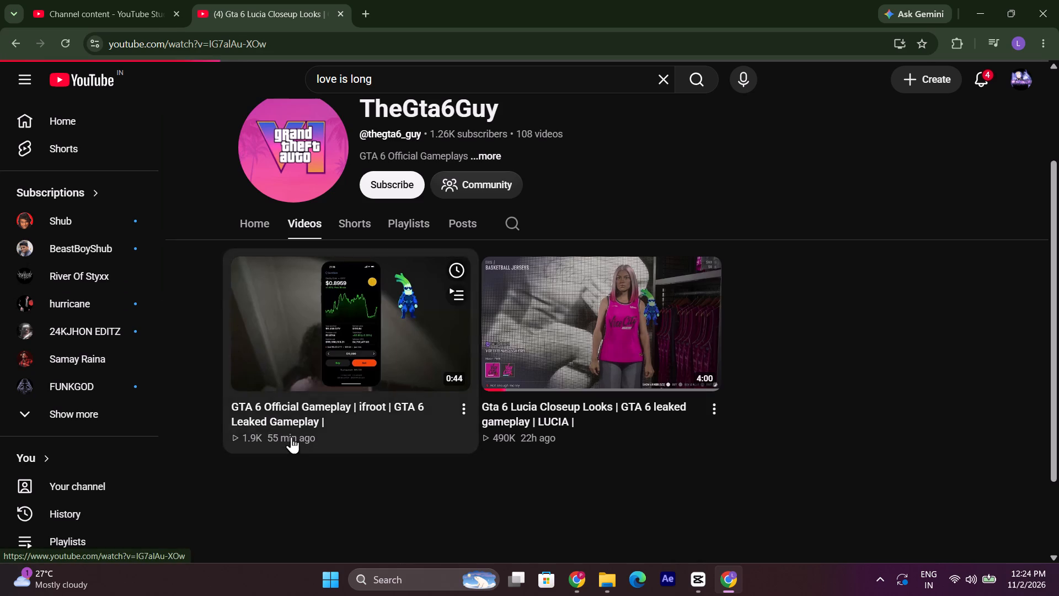
{"action": "key", "text": "Right"}
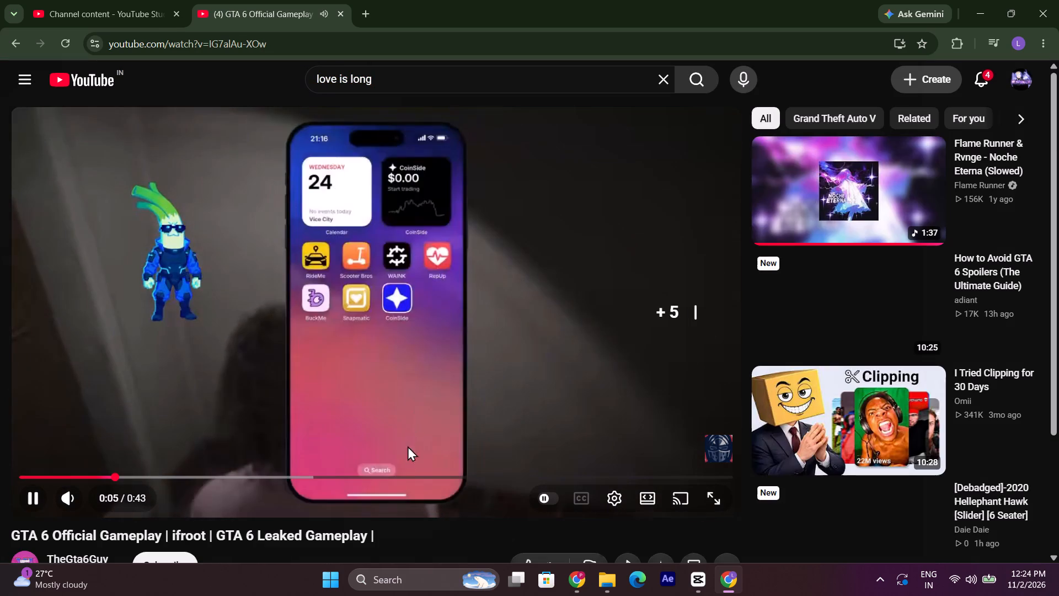
{"action": "key", "text": "Right"}
{"action": "key", "text": "Right"}
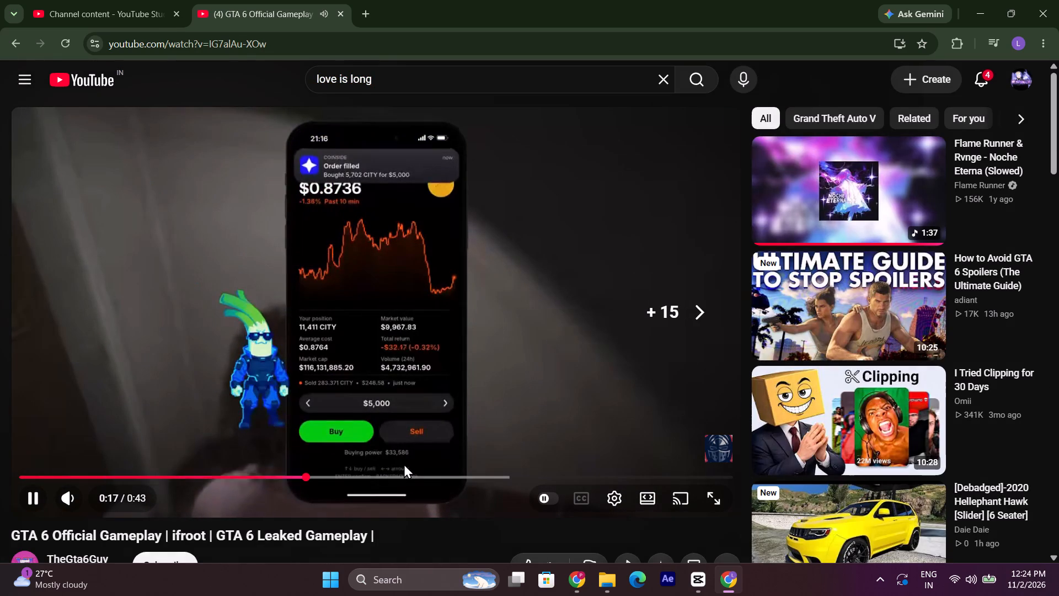
{"action": "key", "text": "Right"}
{"action": "key", "text": "Right"}
{"action": "key", "text": "Right"}
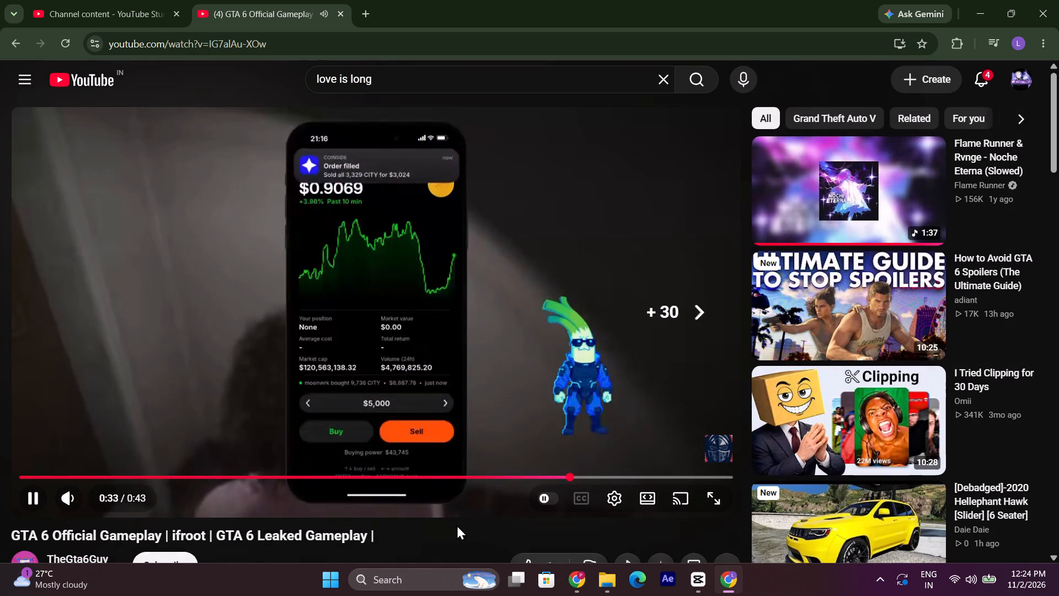
{"action": "key", "text": "Right"}
{"action": "key", "text": "Right"}
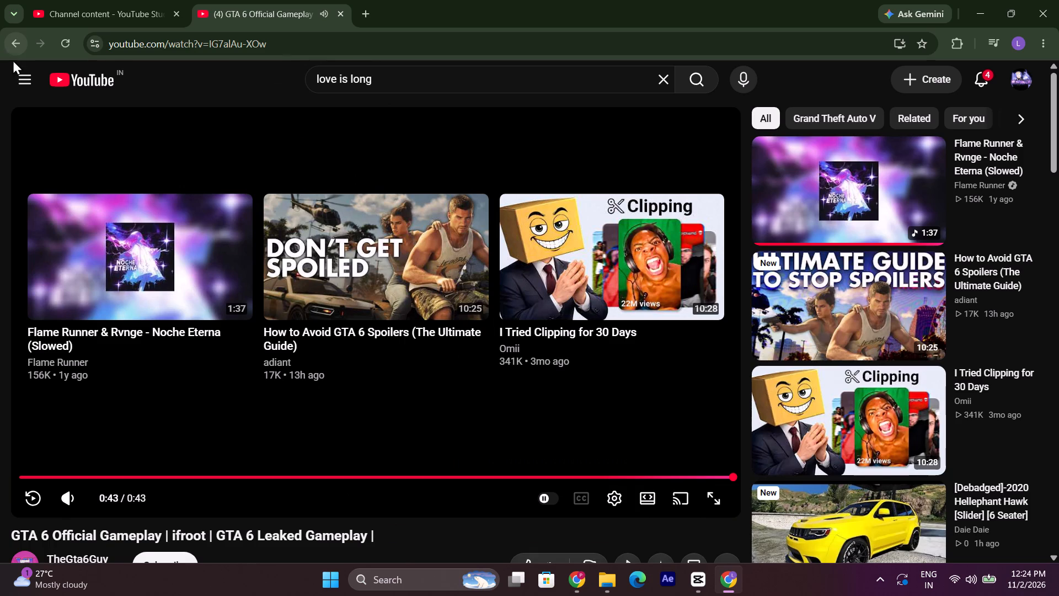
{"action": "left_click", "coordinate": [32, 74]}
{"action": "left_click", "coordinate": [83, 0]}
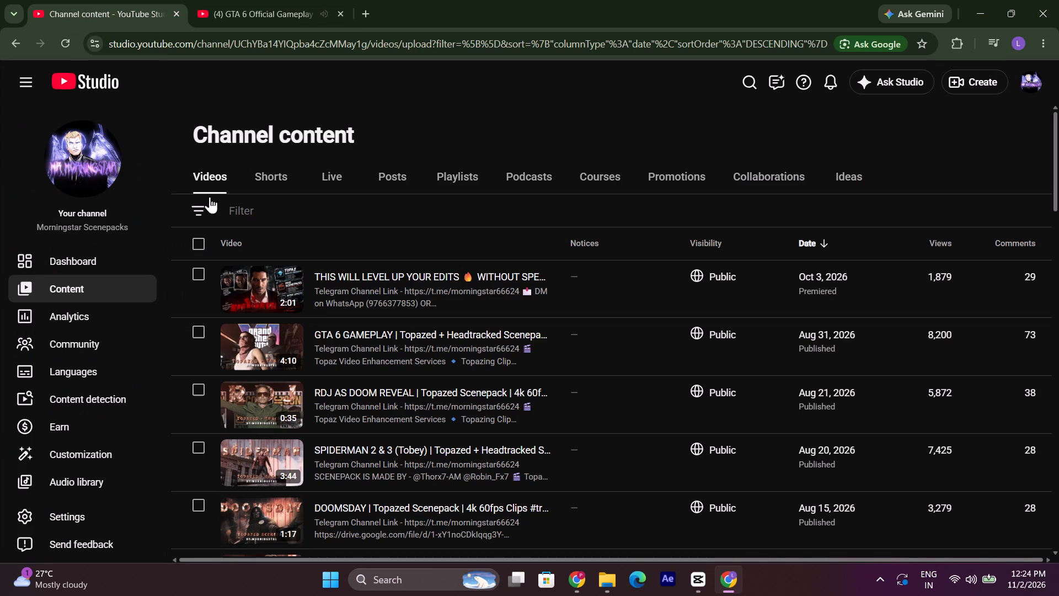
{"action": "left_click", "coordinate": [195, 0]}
Search YouTube for "love is long road".
{"action": "left_click", "coordinate": [607, 74]}
{"action": "left_click", "coordinate": [527, 83]}
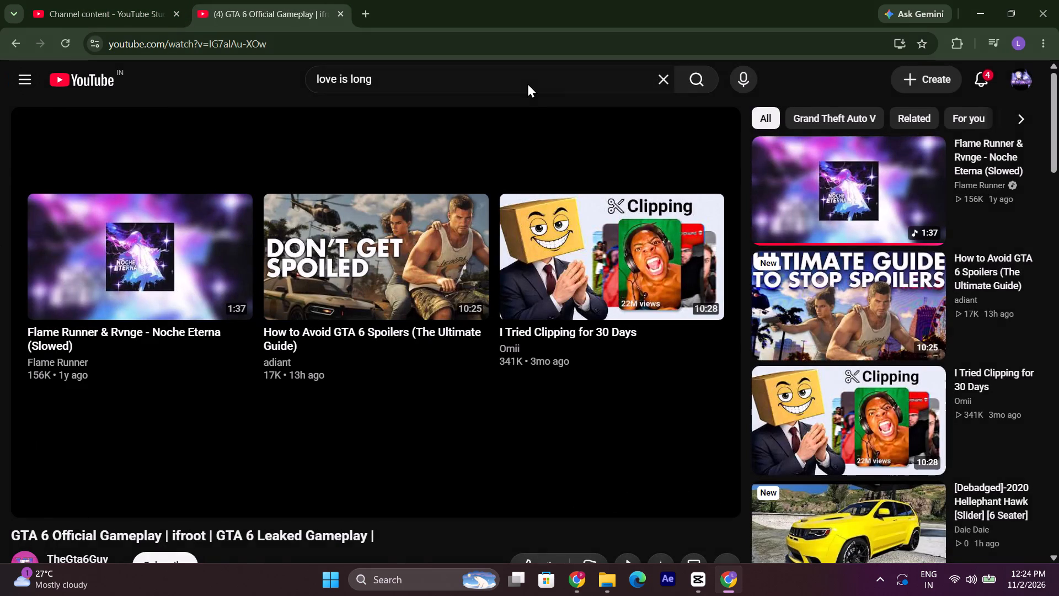
{"action": "left_click", "coordinate": [526, 82]}
{"action": "left_click", "coordinate": [434, 123]}
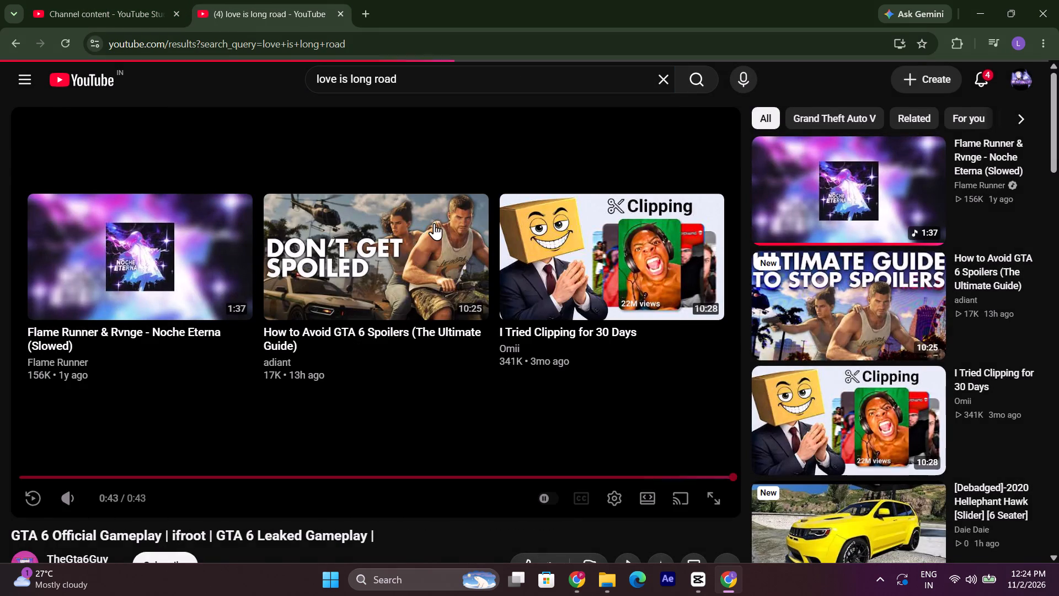
Look through the YouTube search results for versions of "Love Is A Long Road" and GTA 6 trailer music.
{"action": "scroll", "coordinate": [354, 318], "scroll_direction": "down", "scroll_amount": 13}
{"action": "scroll", "coordinate": [354, 323], "scroll_direction": "up", "scroll_amount": 2}
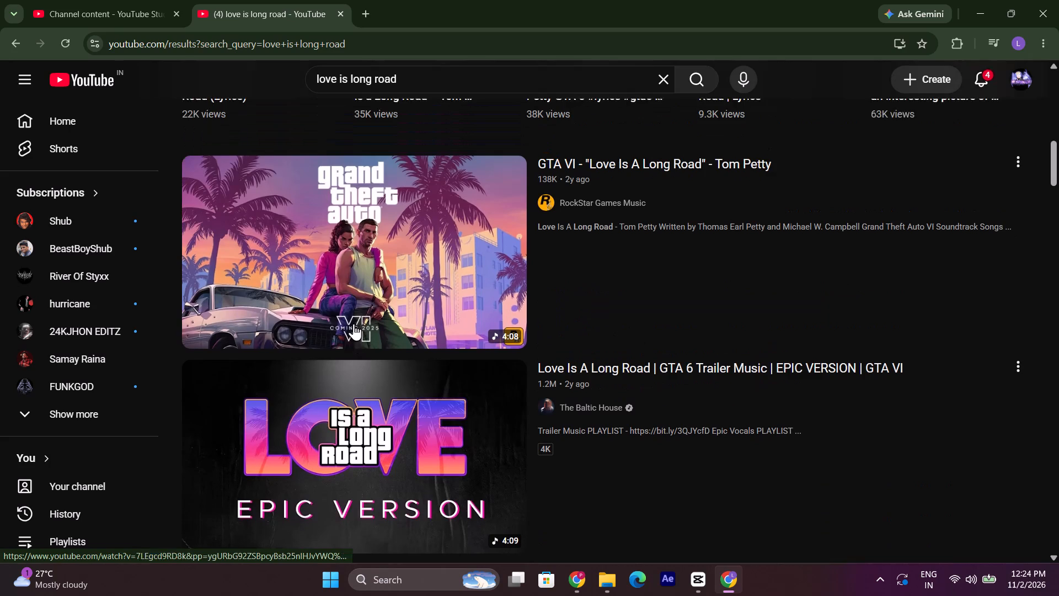
{"action": "scroll", "coordinate": [354, 323], "scroll_direction": "down", "scroll_amount": 1}
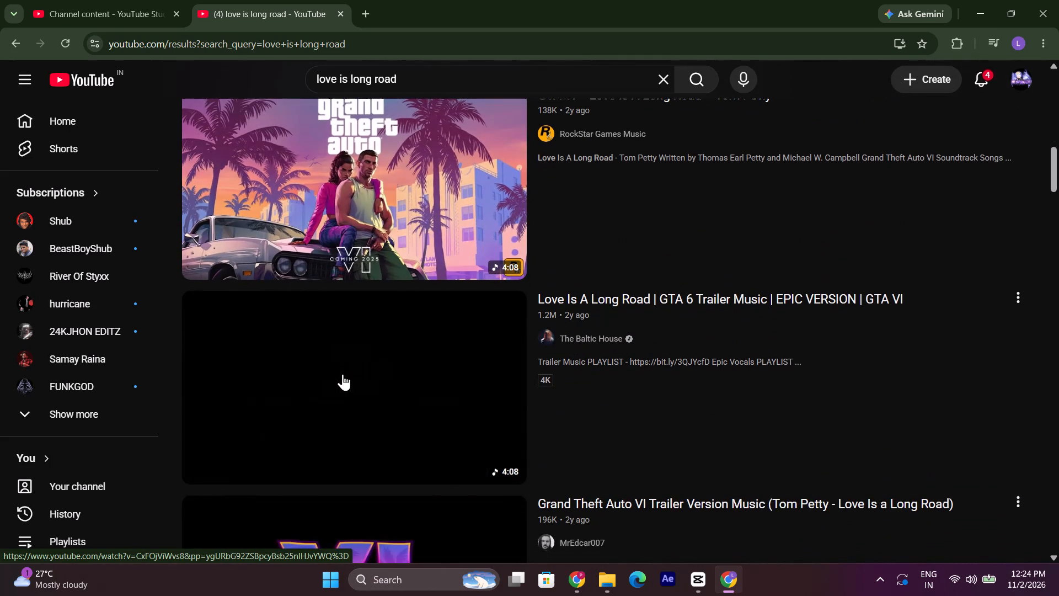
{"action": "scroll", "coordinate": [342, 374], "scroll_direction": "down", "scroll_amount": 2}
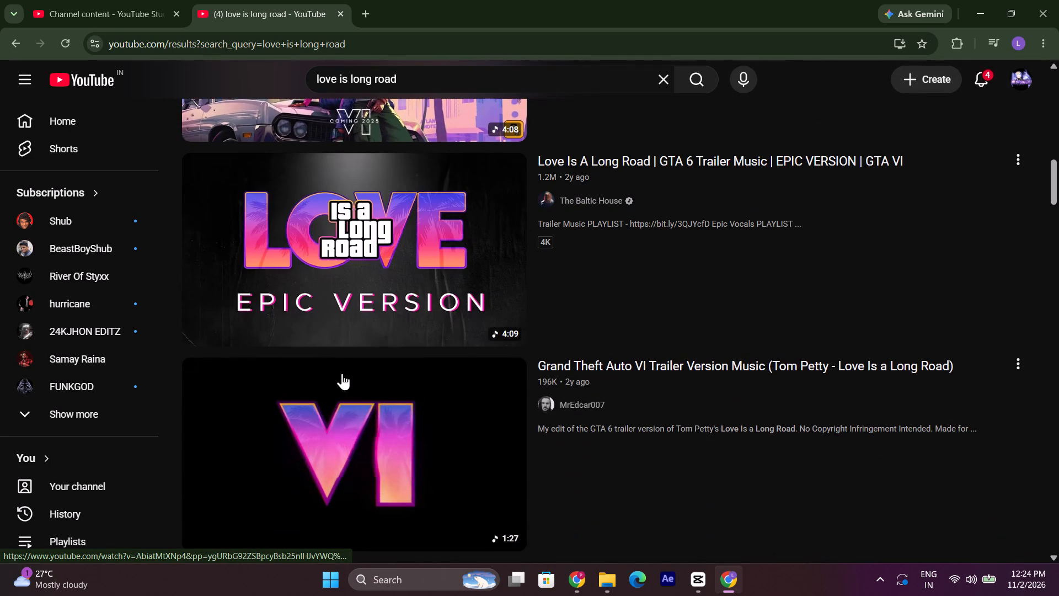
{"action": "scroll", "coordinate": [342, 373], "scroll_direction": "down", "scroll_amount": 9}
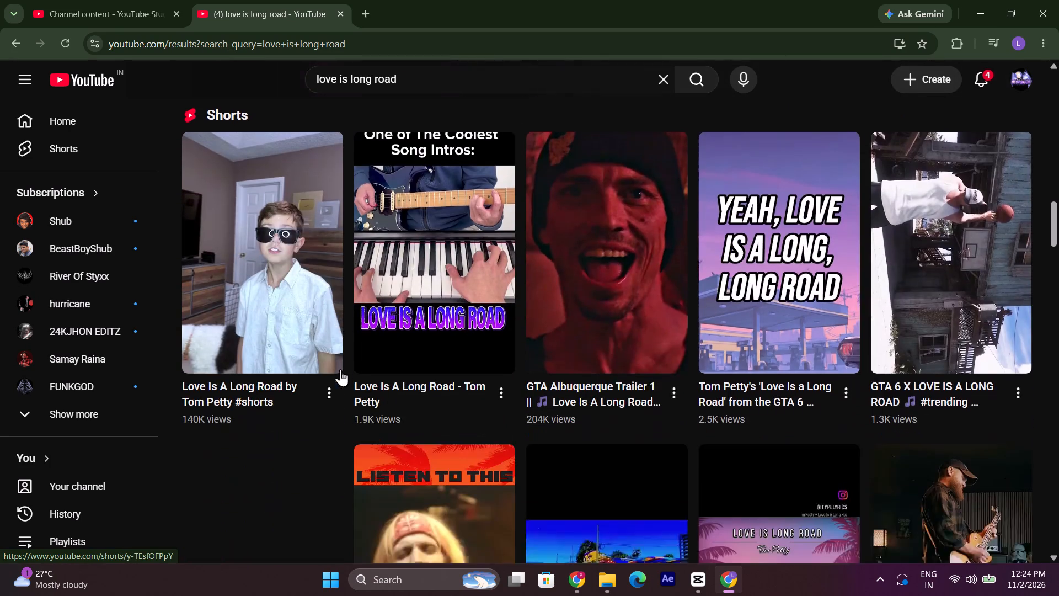
{"action": "scroll", "coordinate": [340, 369], "scroll_direction": "down", "scroll_amount": 8}
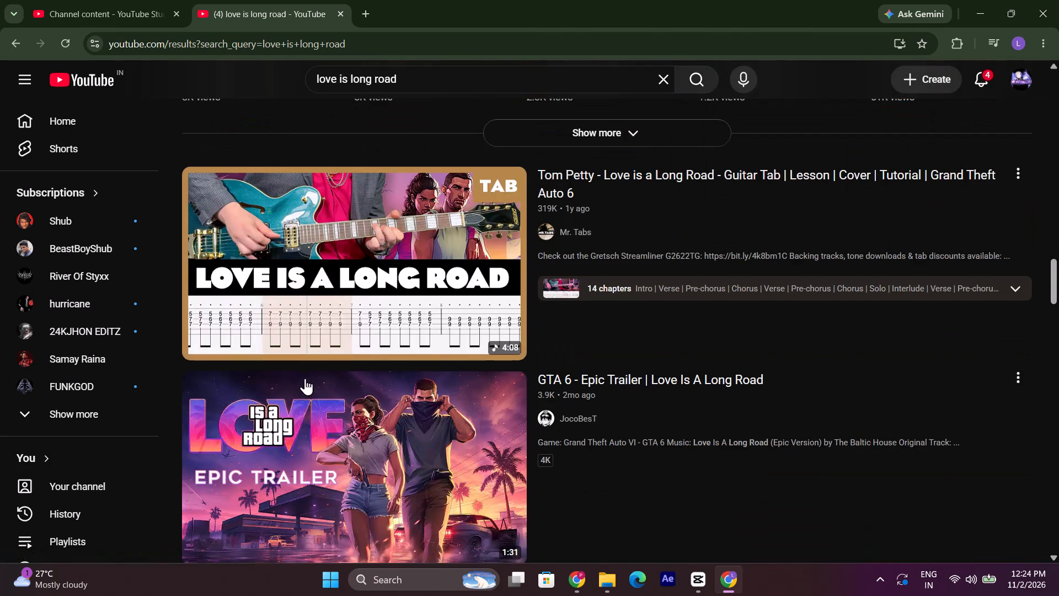
{"action": "scroll", "coordinate": [305, 369], "scroll_direction": "down", "scroll_amount": 4}
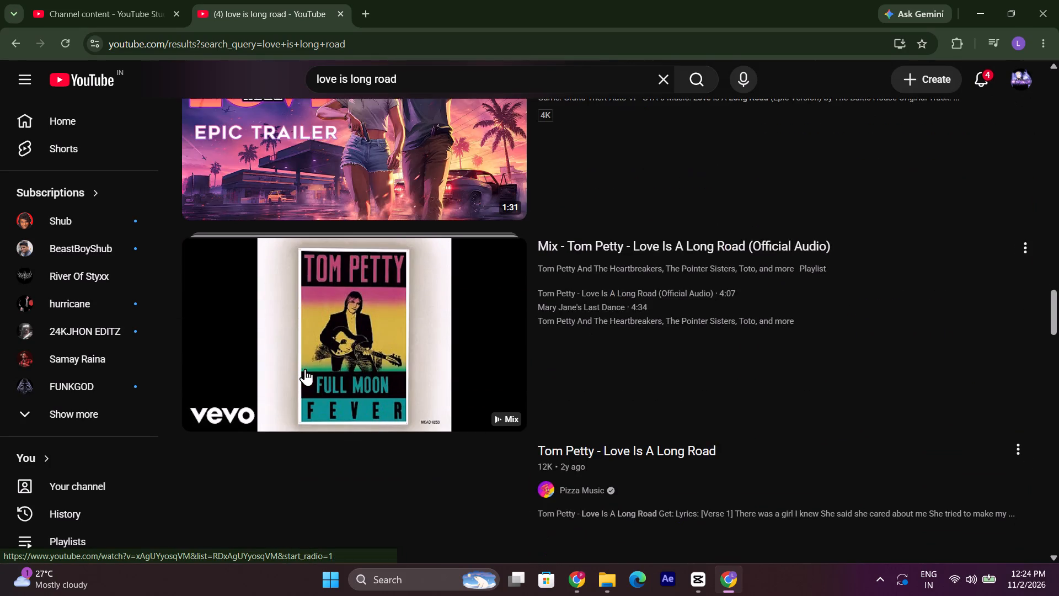
{"action": "scroll", "coordinate": [305, 369], "scroll_direction": "down", "scroll_amount": 4}
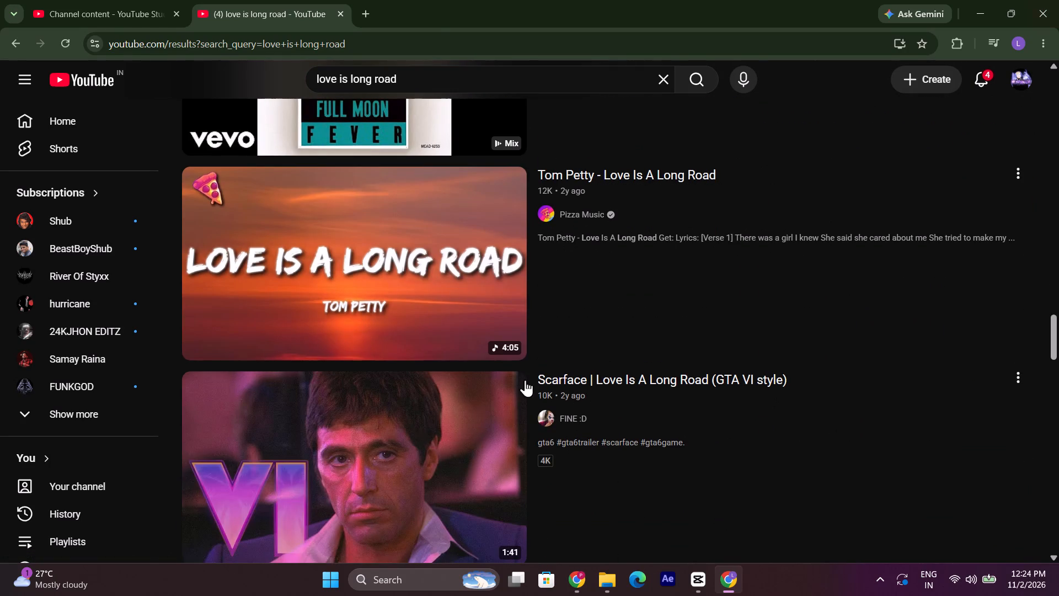
{"action": "scroll", "coordinate": [100, 481], "scroll_direction": "down", "scroll_amount": 1}
{"action": "scroll", "coordinate": [220, 422], "scroll_direction": "down", "scroll_amount": 2}
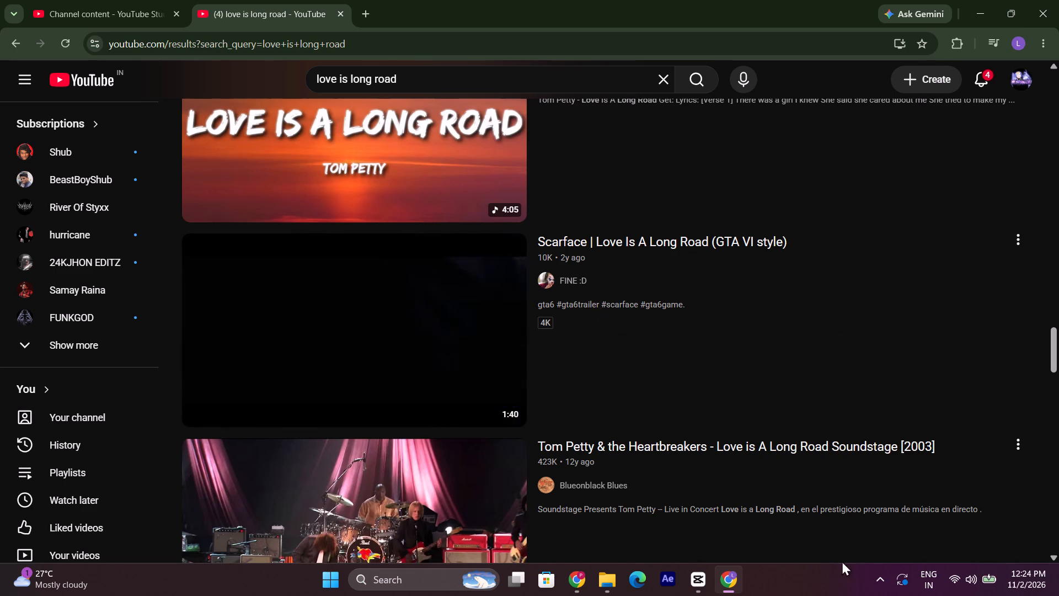
Switch to CapCut, move the playhead to the start of the timeline and play the opening of the edit.
{"action": "left_click", "coordinate": [695, 569]}
{"action": "left_click", "coordinate": [406, 434]}
{"action": "left_click_drag", "start_coordinate": [406, 434], "coordinate": [147, 425]}
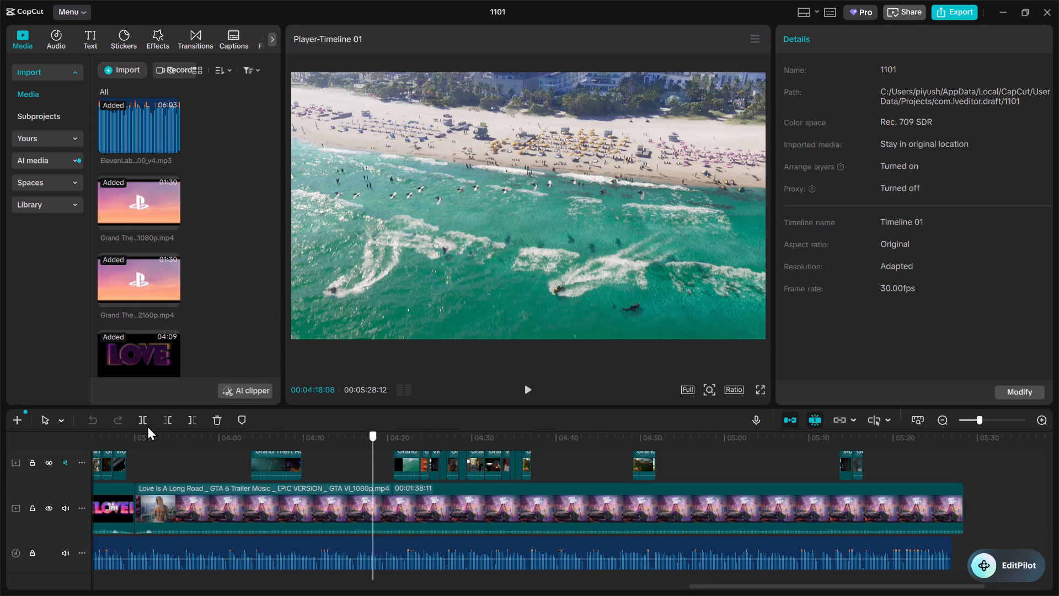
{"action": "left_click_drag", "start_coordinate": [147, 425], "coordinate": [0, 406]}
{"action": "left_click", "coordinate": [152, 439]}
{"action": "left_click_drag", "start_coordinate": [152, 439], "coordinate": [0, 441]}
{"action": "left_click", "coordinate": [102, 434]}
{"action": "left_click_drag", "start_coordinate": [102, 434], "coordinate": [0, 417]}
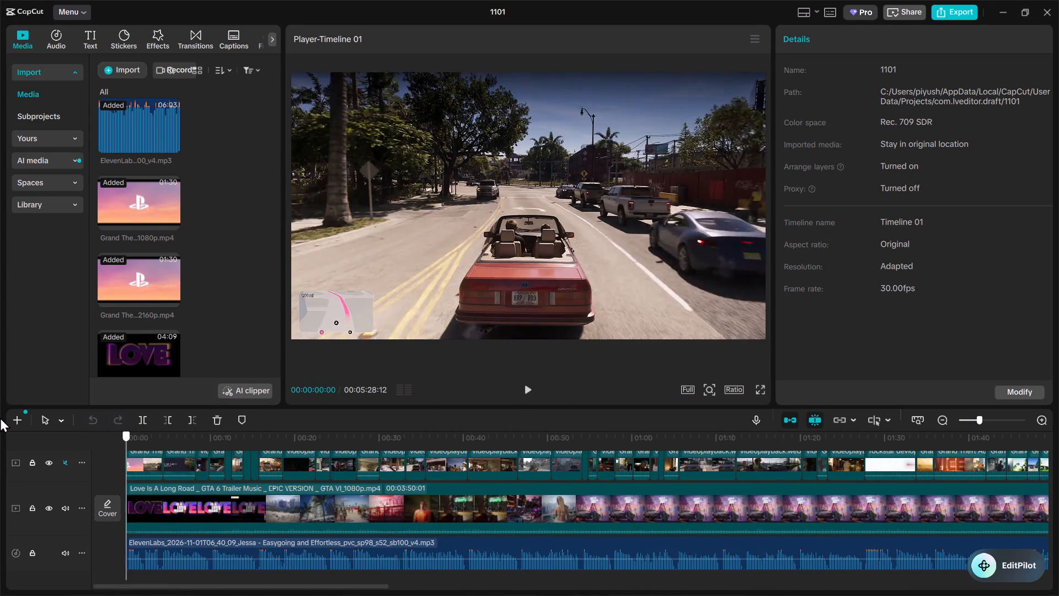
{"action": "left_click_drag", "start_coordinate": [0, 417], "coordinate": [0, 416]}
{"action": "key", "text": "space"}
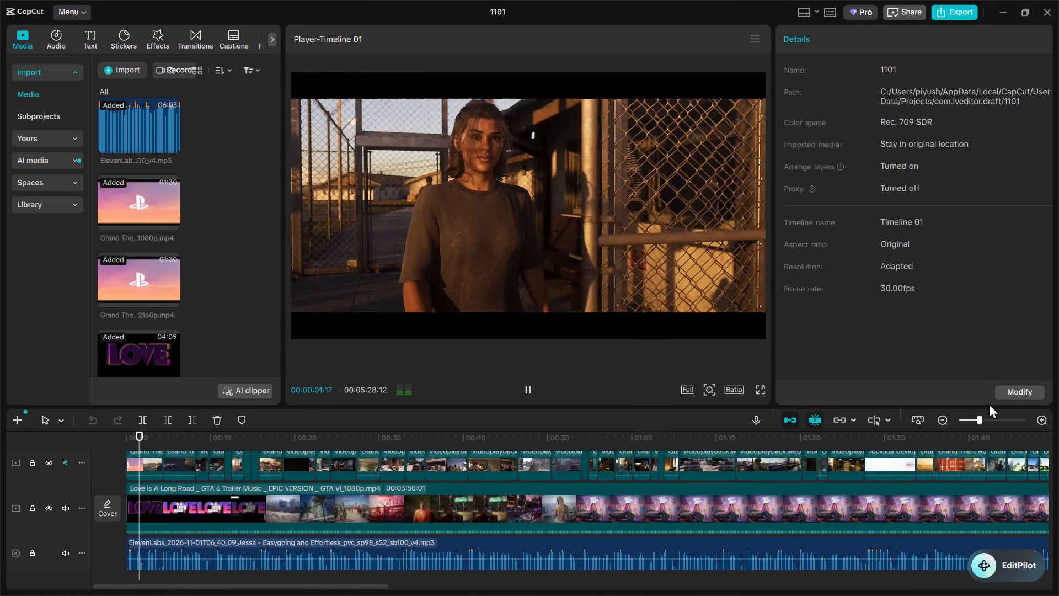
{"action": "left_click", "coordinate": [1038, 421]}
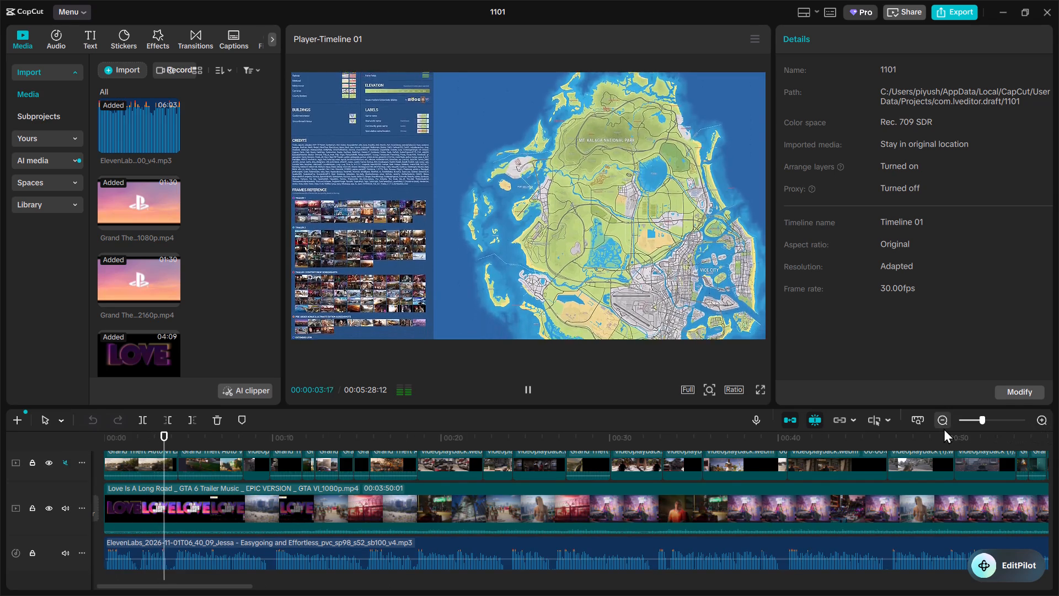
{"action": "left_click", "coordinate": [949, 425]}
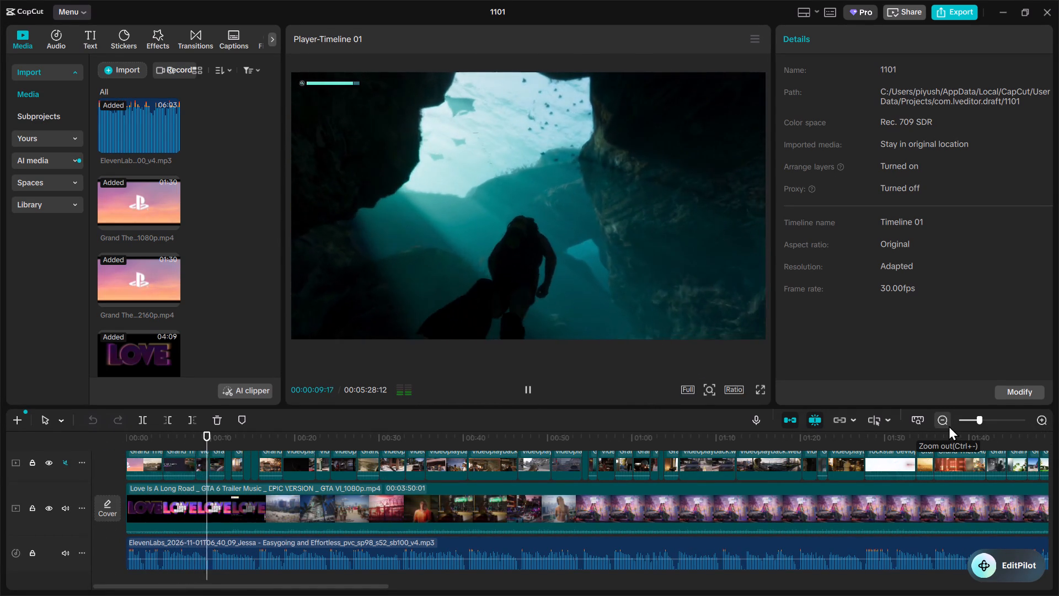
Continue reviewing the opening of the edit, pausing and resuming playback about 11 seconds in.
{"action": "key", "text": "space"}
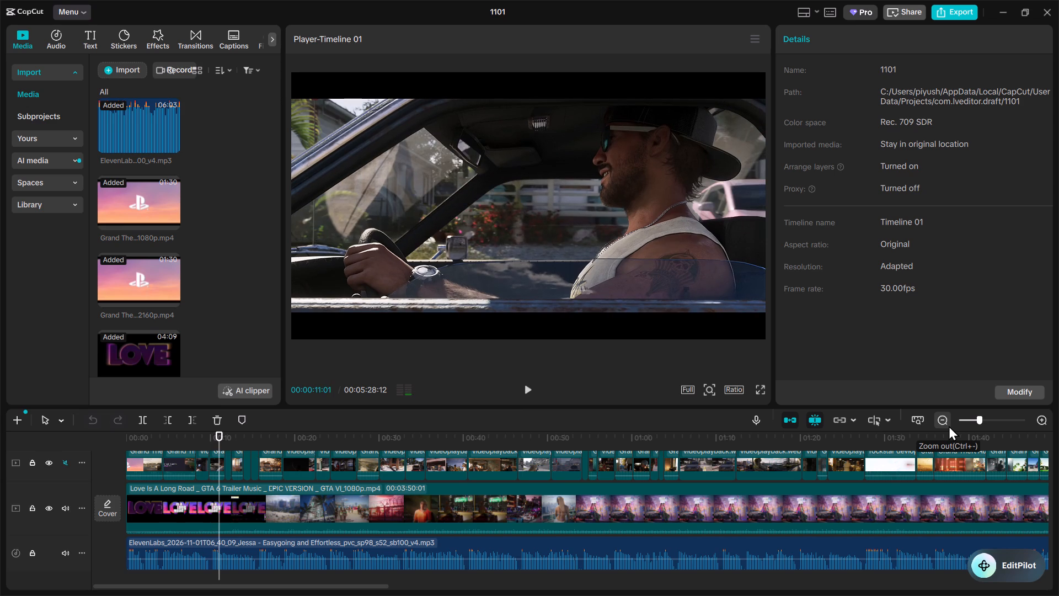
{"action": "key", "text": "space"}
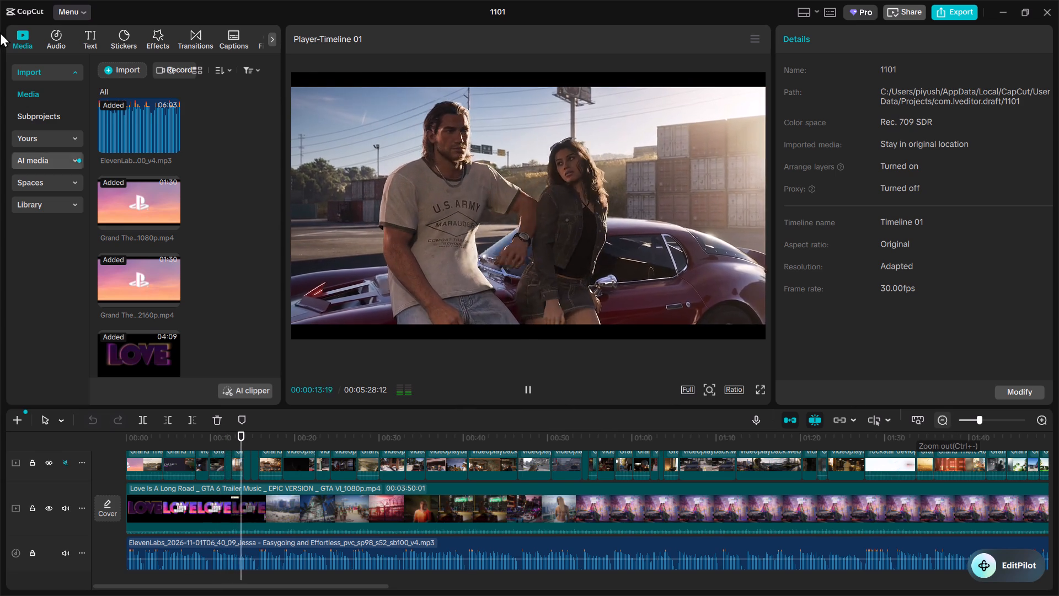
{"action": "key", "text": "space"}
Minimise CapCut and launch Adobe After Effects.
{"action": "left_click", "coordinate": [1005, 8]}
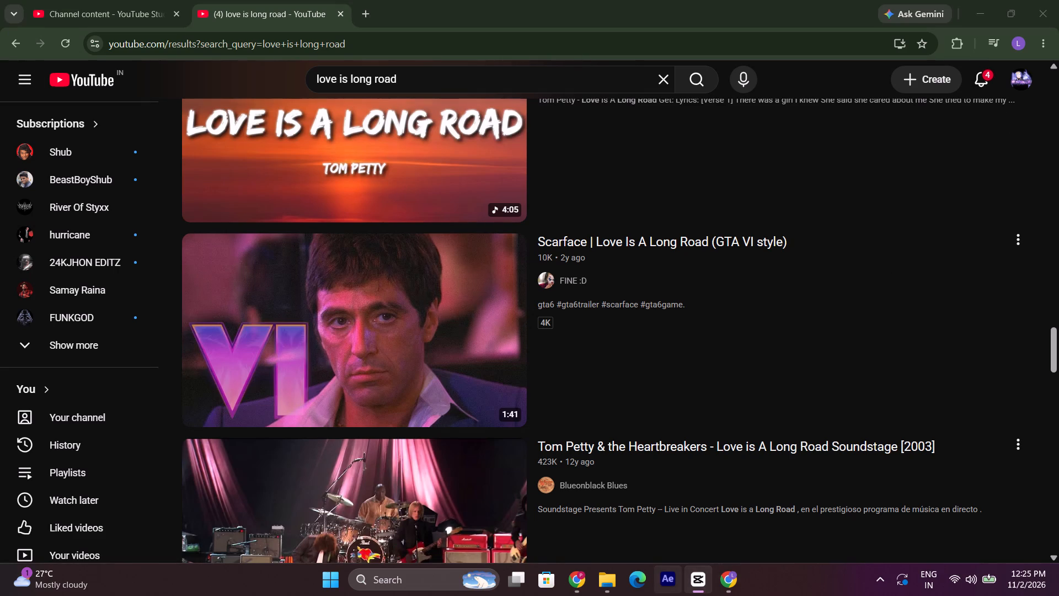
{"action": "left_click", "coordinate": [666, 587]}
Turn off the computer's Wi-Fi in the system quick settings.
{"action": "left_click", "coordinate": [948, 581]}
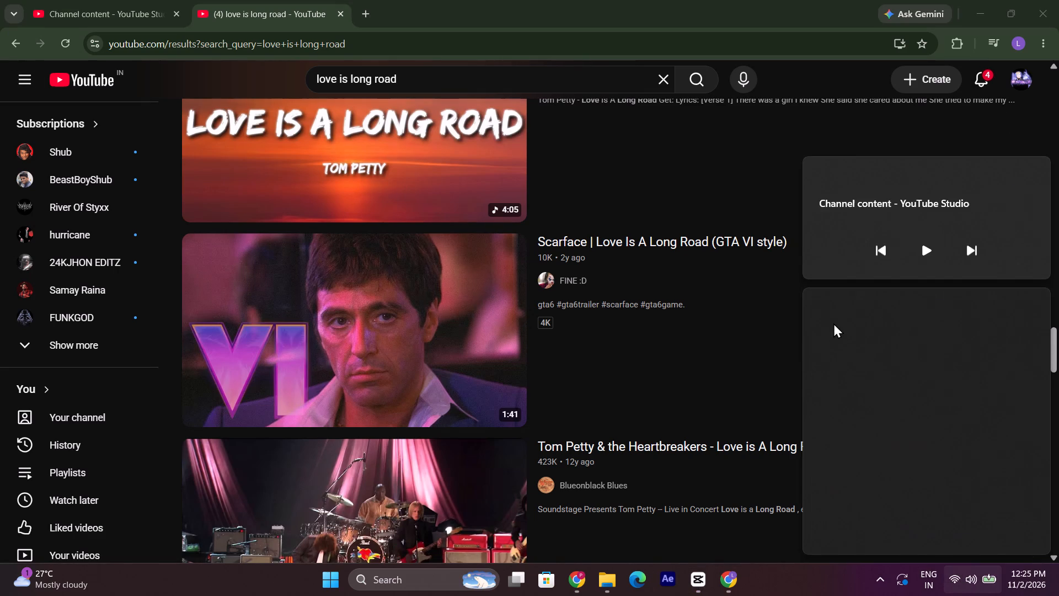
{"action": "left_click", "coordinate": [839, 320]}
{"action": "scroll", "coordinate": [608, 449], "scroll_direction": "down", "scroll_amount": 6}
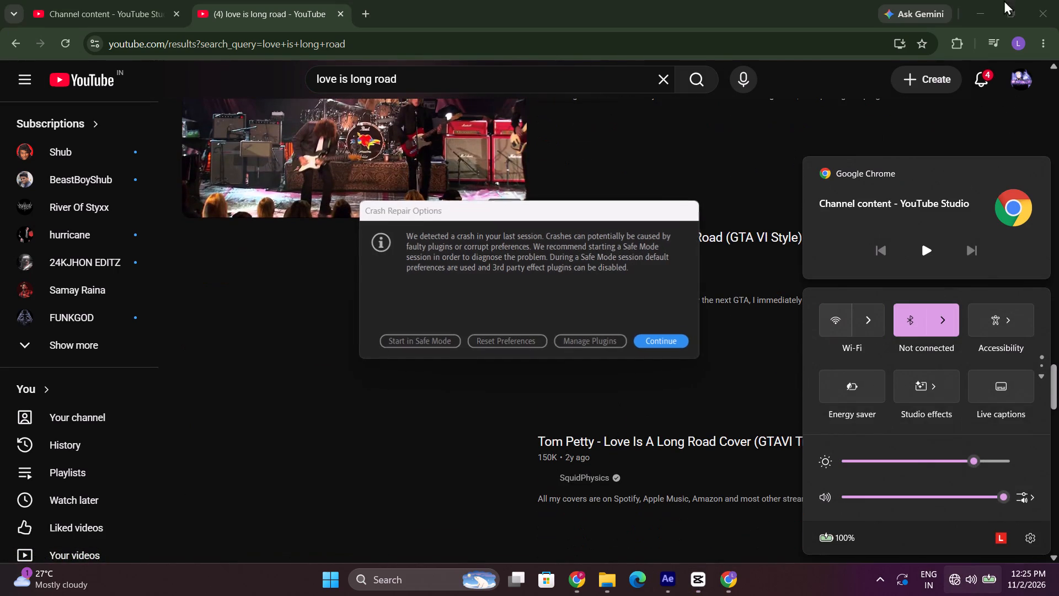
Continue the After Effects start-up from Crash Repair Options without Safe Mode or a preferences reset.
{"action": "left_click", "coordinate": [667, 338]}
Restore down the Chrome window with the YouTube search results and close it.
{"action": "left_click", "coordinate": [1010, 0]}
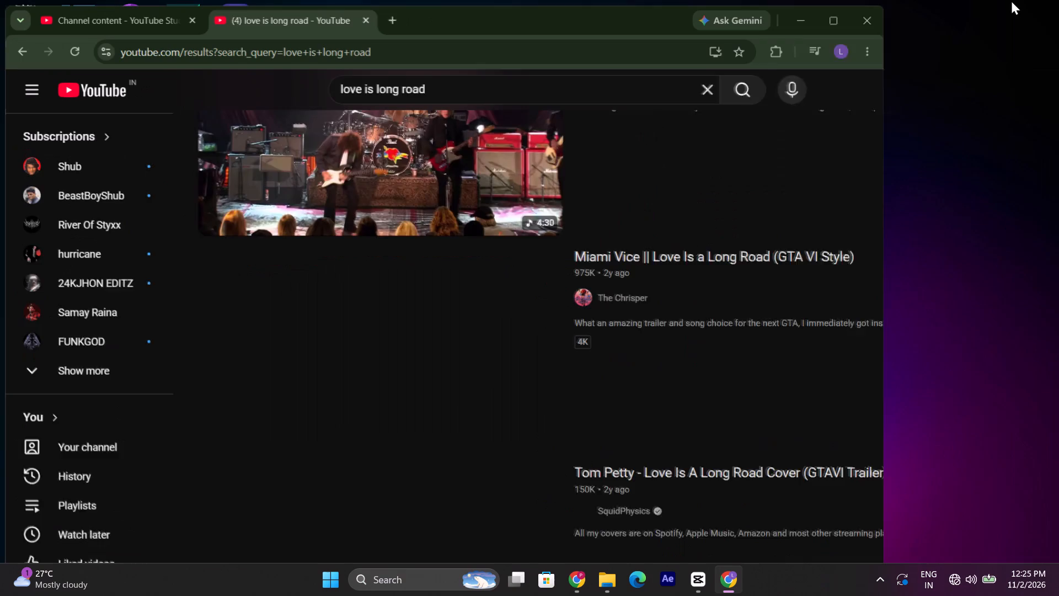
{"action": "left_click_drag", "start_coordinate": [798, 20], "coordinate": [816, 19]}
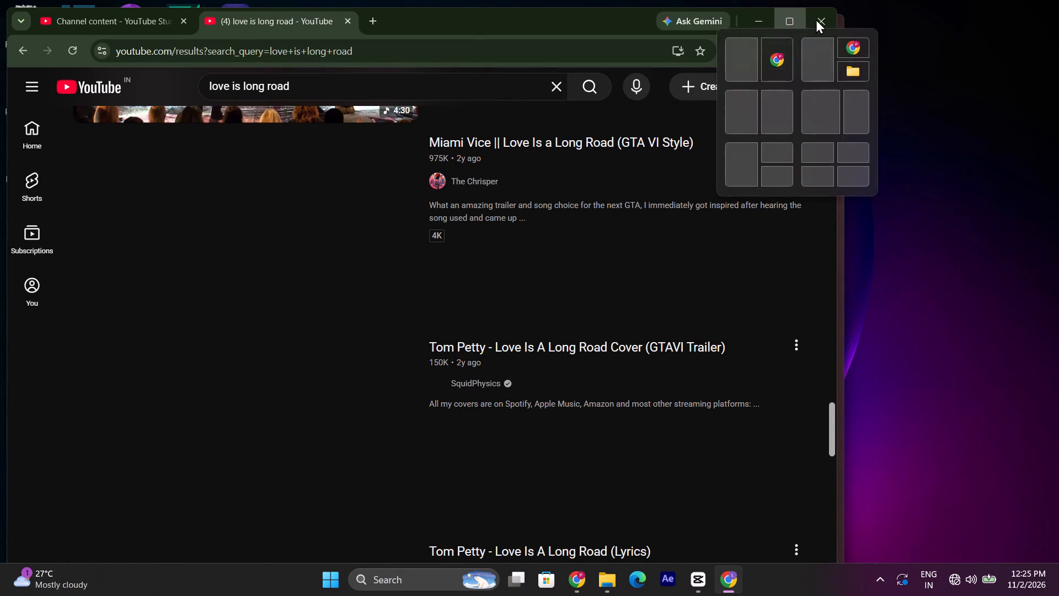
{"action": "left_click_drag", "start_coordinate": [816, 19], "coordinate": [823, 17]}
{"action": "left_click", "coordinate": [824, 16]}
{"action": "left_click", "coordinate": [1058, 161]}
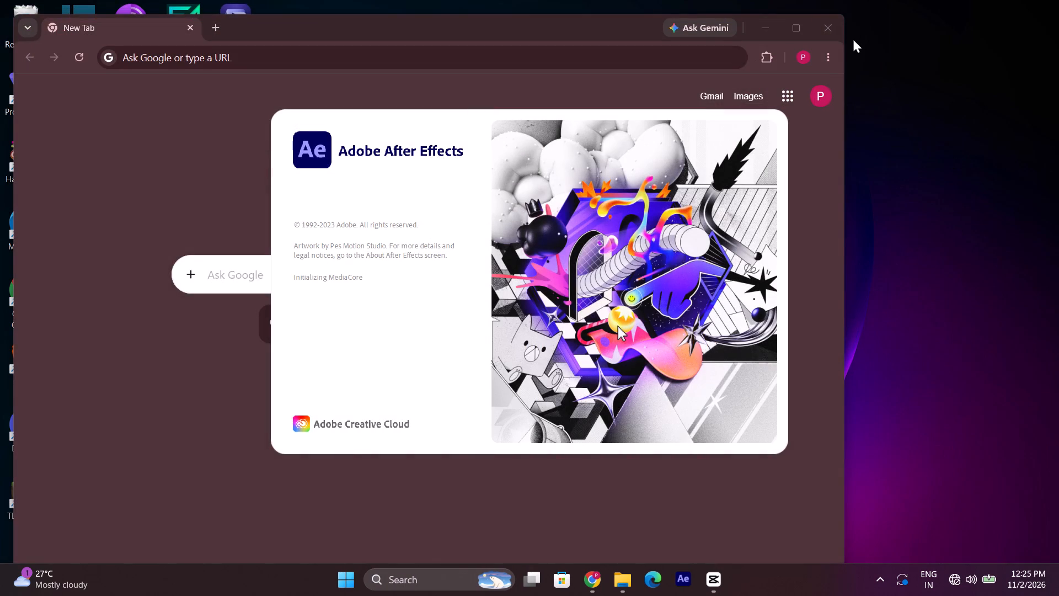
Close the blank new browser window.
{"action": "left_click", "coordinate": [835, 20]}
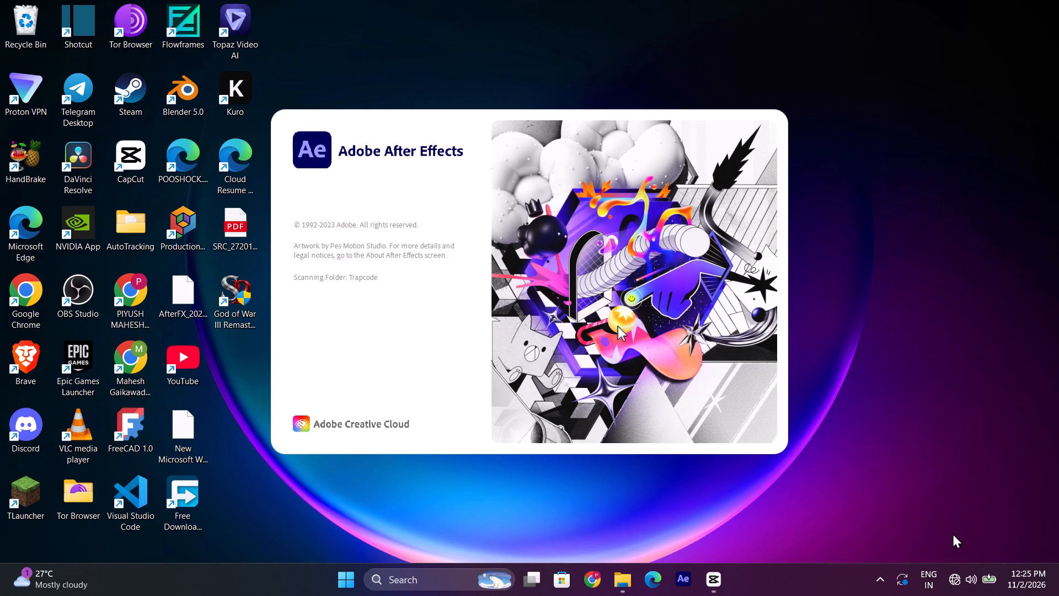
Open the Downloads folder in File Explorer and try to play the videoplayback file in Media Player.
{"action": "left_click", "coordinate": [611, 578]}
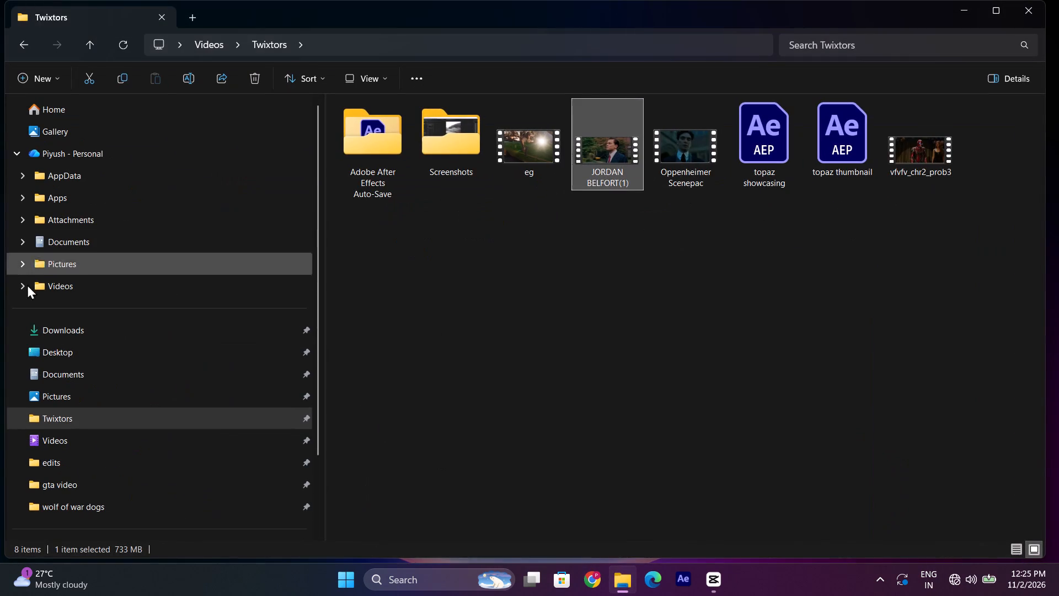
{"action": "left_click", "coordinate": [40, 339]}
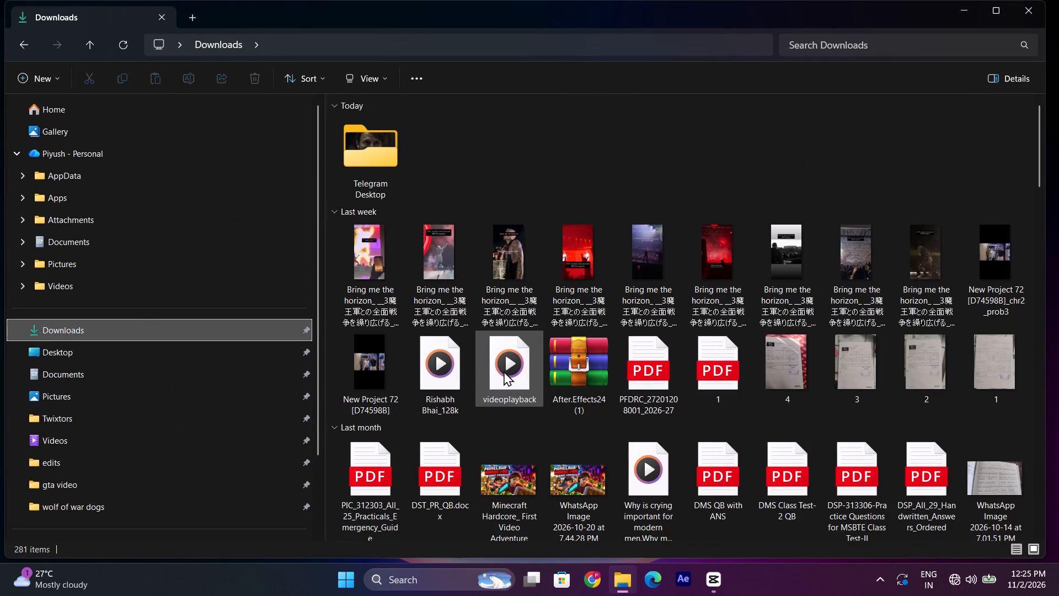
{"action": "left_click", "coordinate": [505, 371]}
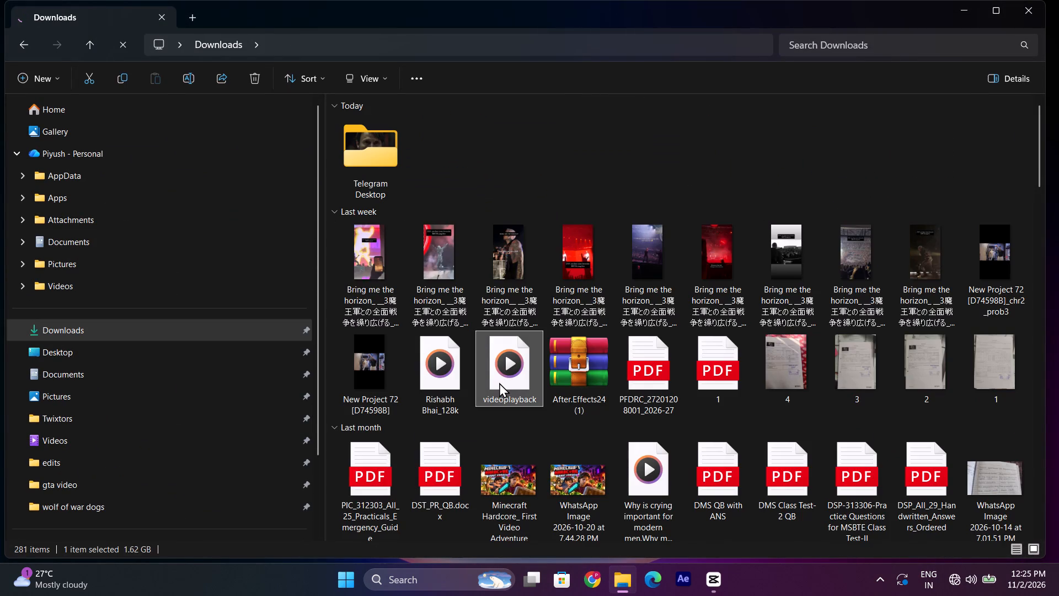
{"action": "double_click", "coordinate": [499, 382]}
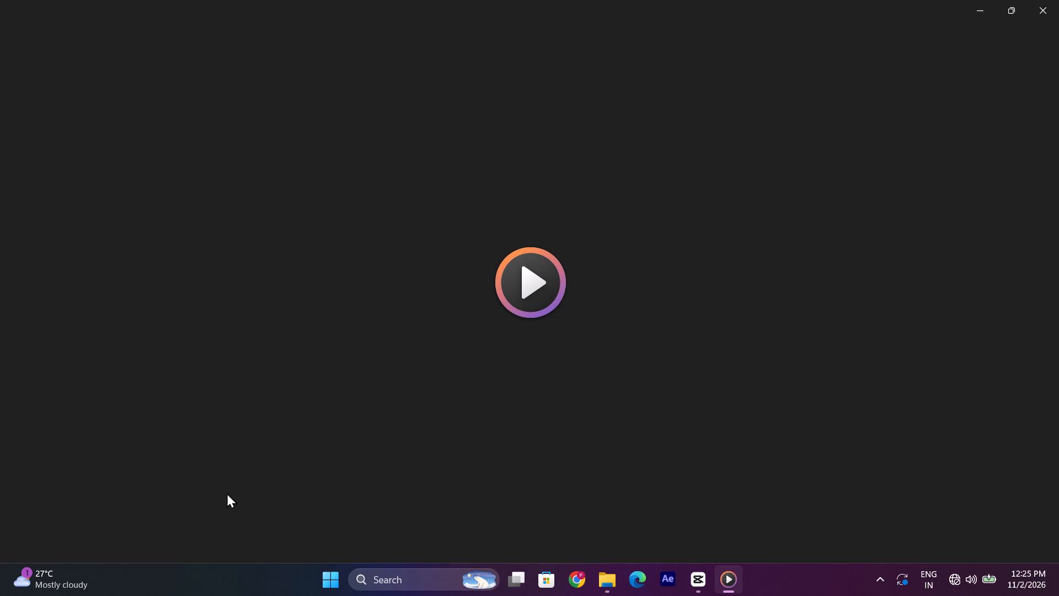
{"action": "left_click", "coordinate": [157, 488]}
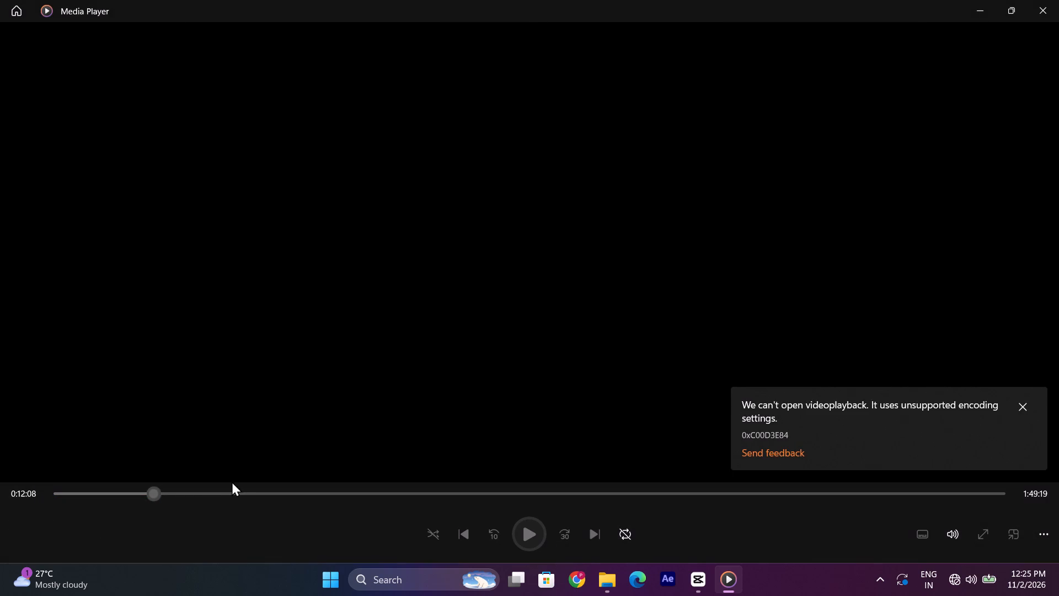
{"action": "left_click", "coordinate": [233, 487]}
{"action": "left_click", "coordinate": [233, 491]}
{"action": "left_click", "coordinate": [1058, 0]}
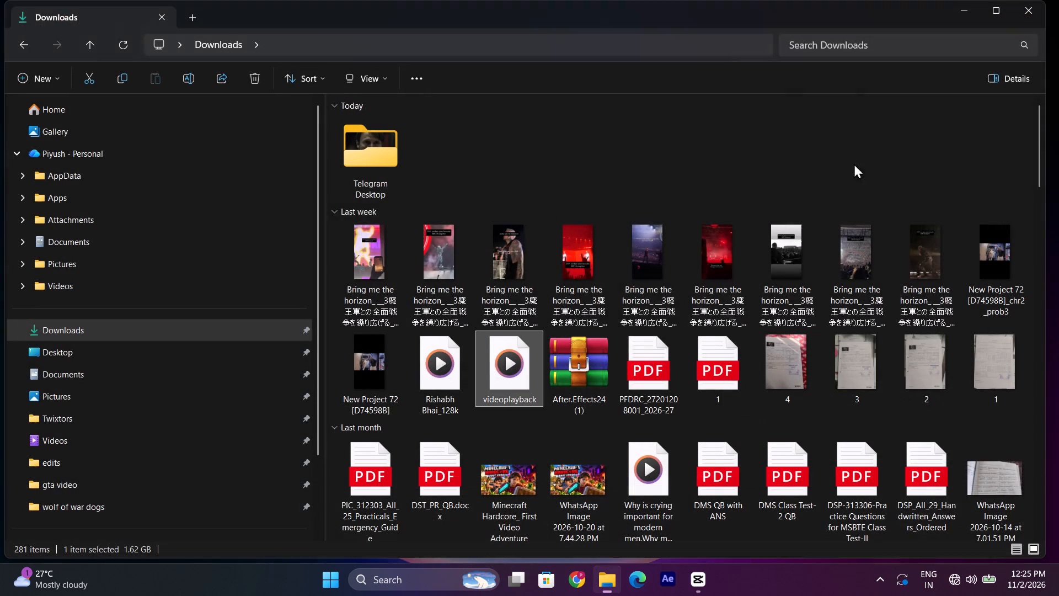
Open the videoplayback file in VLC media player, skim forward to about 47 minutes, and close the player.
{"action": "left_click", "coordinate": [519, 374]}
{"action": "right_click", "coordinate": [518, 374]}
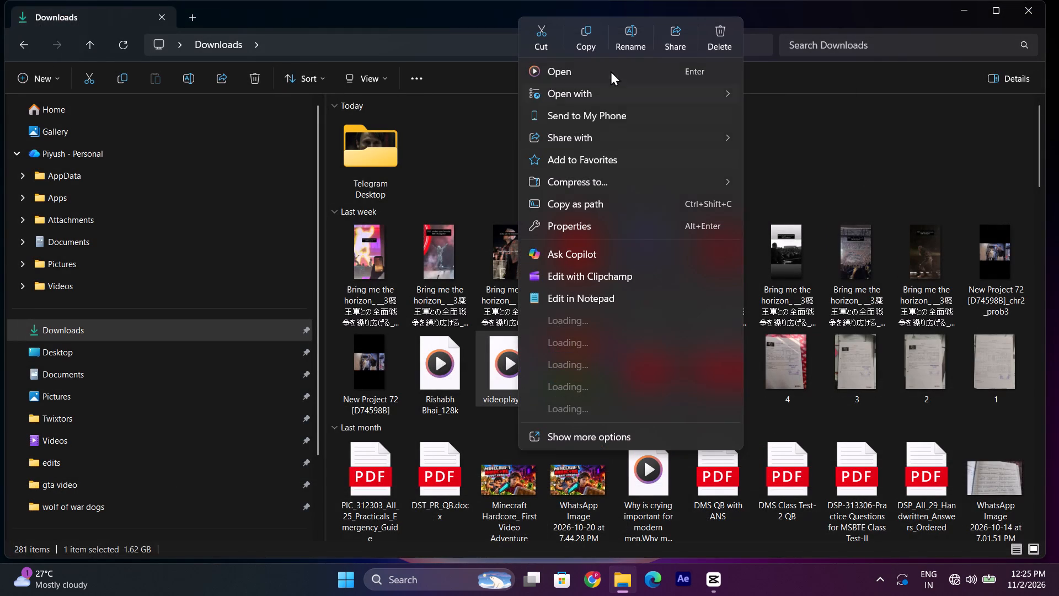
{"action": "left_click", "coordinate": [589, 101]}
{"action": "left_click", "coordinate": [790, 177]}
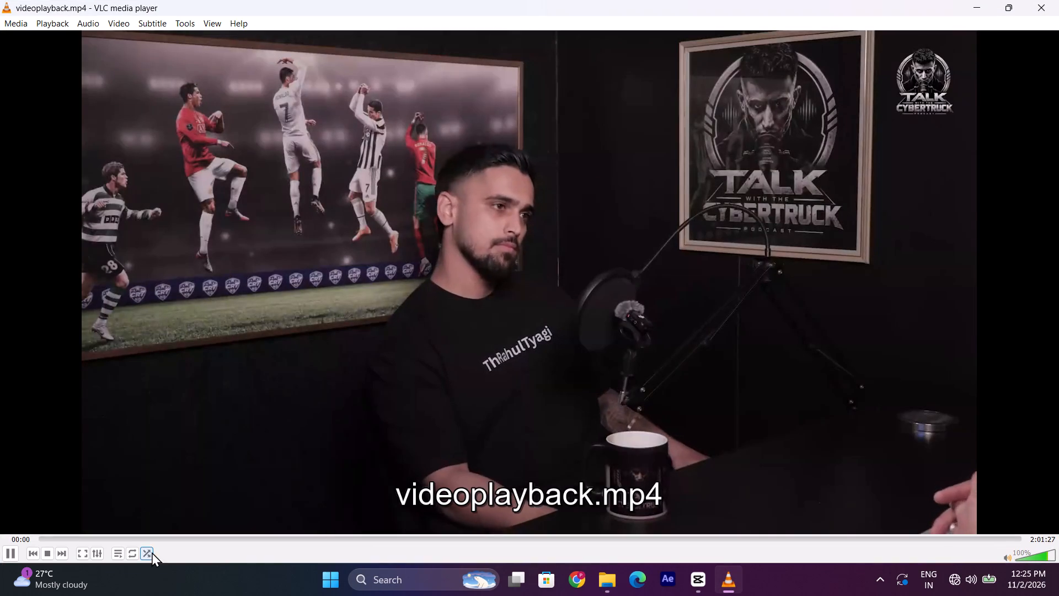
{"action": "left_click", "coordinate": [165, 539]}
{"action": "left_click", "coordinate": [221, 538]}
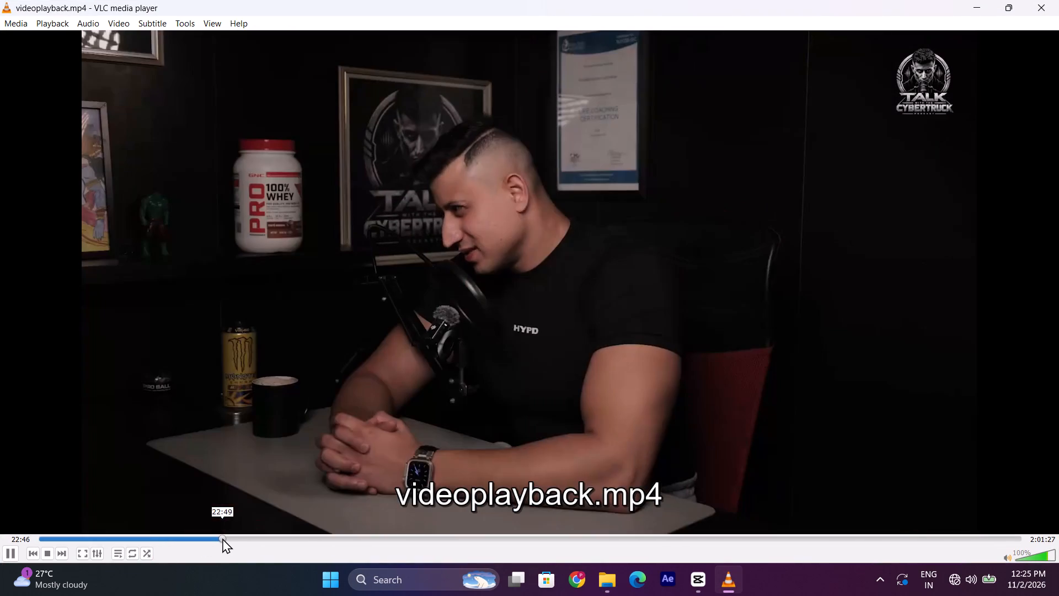
{"action": "left_click", "coordinate": [329, 530]}
{"action": "left_click", "coordinate": [367, 540]}
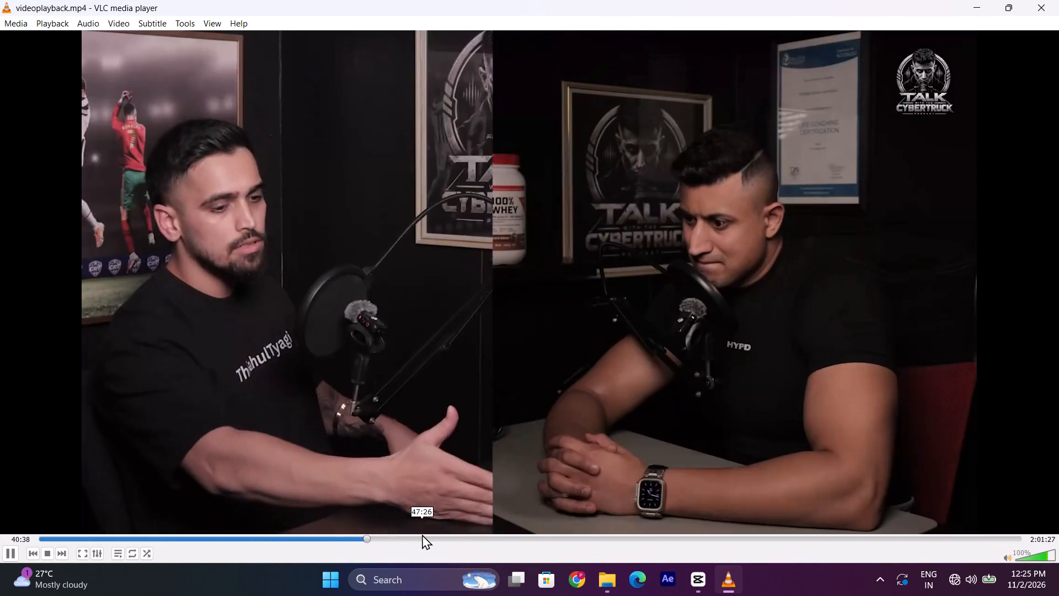
{"action": "left_click", "coordinate": [422, 534]}
{"action": "left_click", "coordinate": [476, 525]}
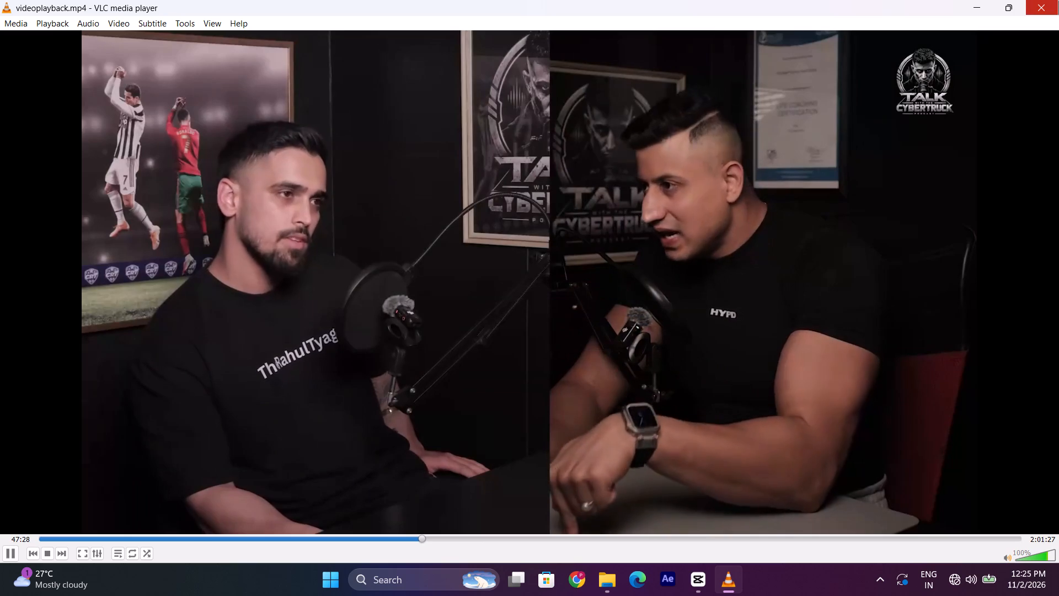
{"action": "left_click", "coordinate": [1058, 0]}
Look through the older files in the Downloads folder.
{"action": "scroll", "coordinate": [558, 342], "scroll_direction": "down", "scroll_amount": 1}
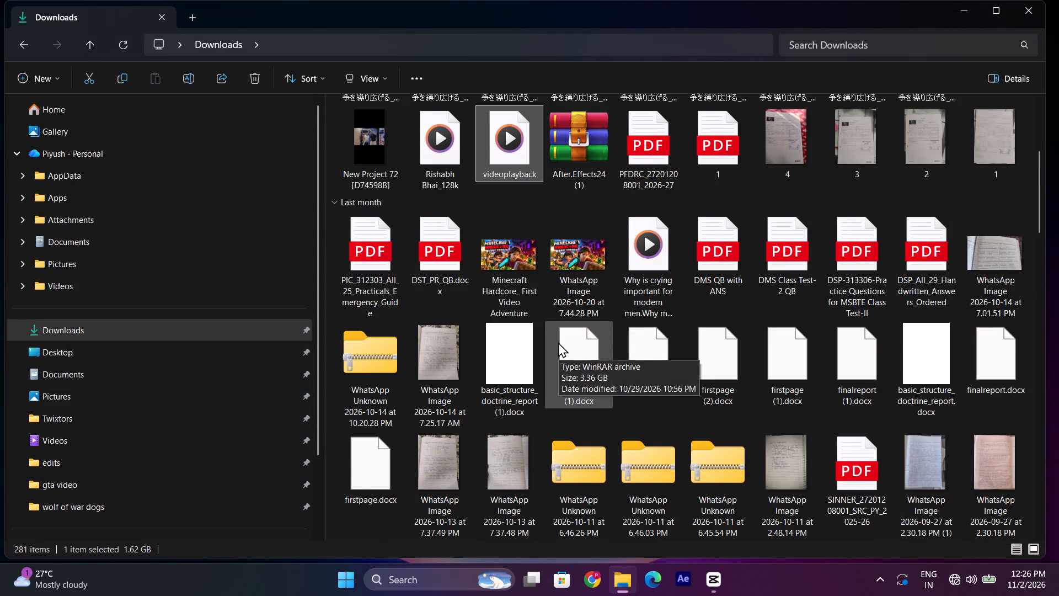
{"action": "scroll", "coordinate": [558, 342], "scroll_direction": "down", "scroll_amount": 3}
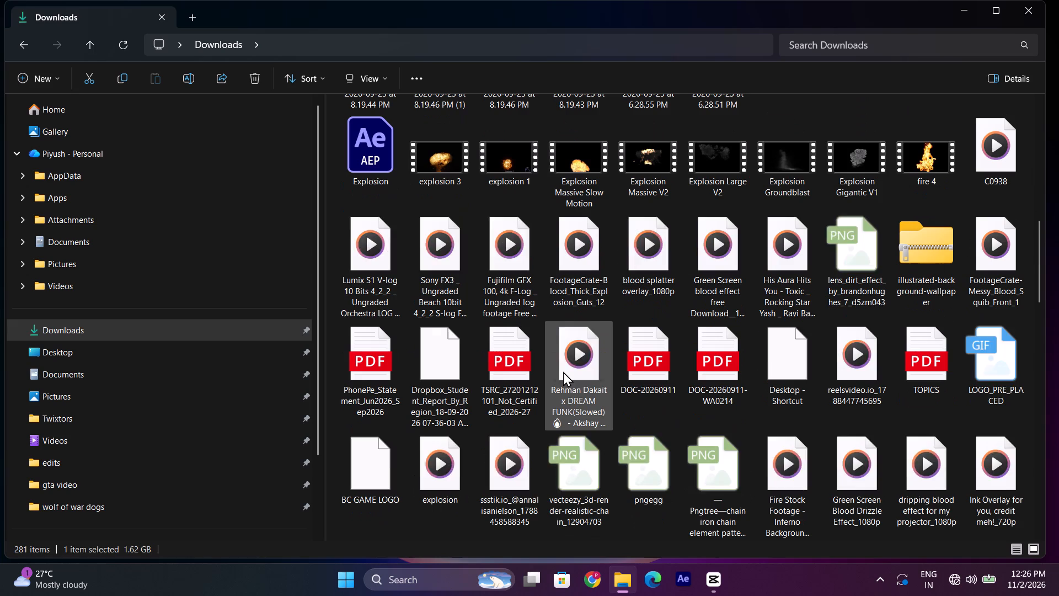
{"action": "scroll", "coordinate": [563, 360], "scroll_direction": "down", "scroll_amount": 2}
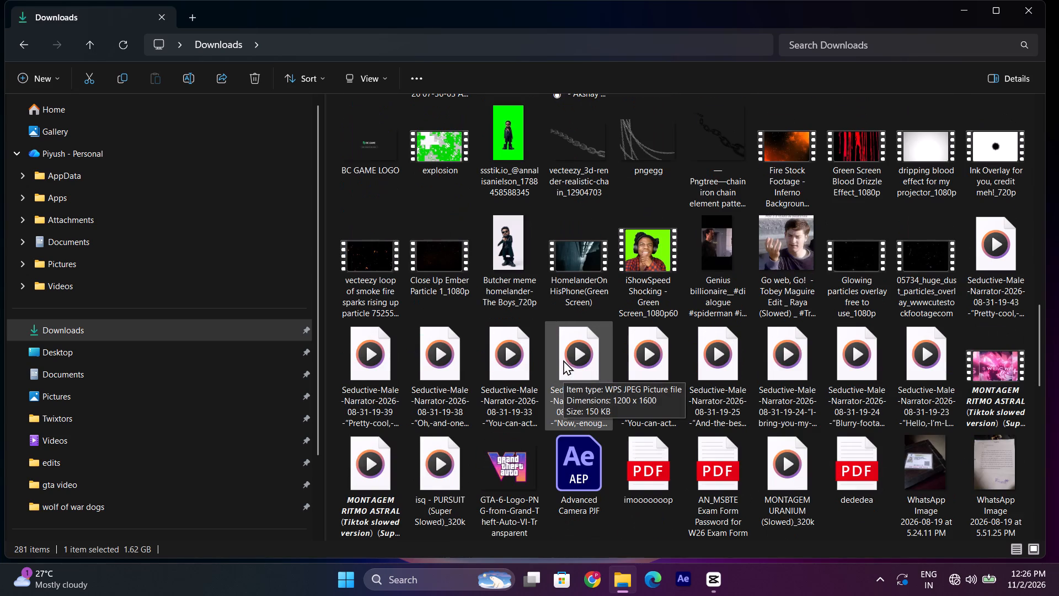
Return to CapCut, resume playback of the edit from about 14 seconds, and skip ahead to about 2:05.
{"action": "left_click", "coordinate": [720, 576]}
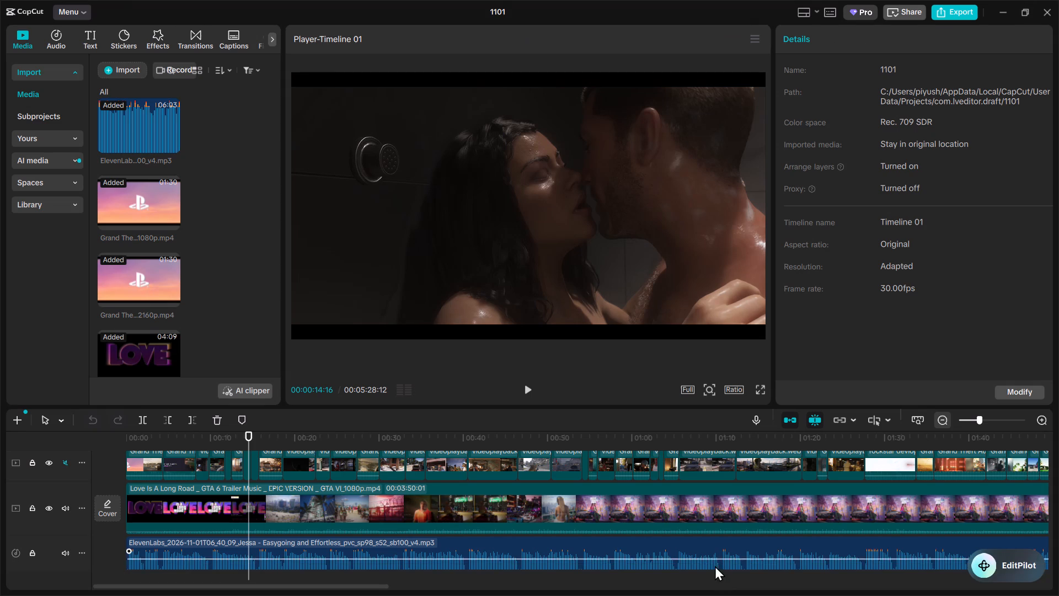
{"action": "left_click", "coordinate": [531, 385]}
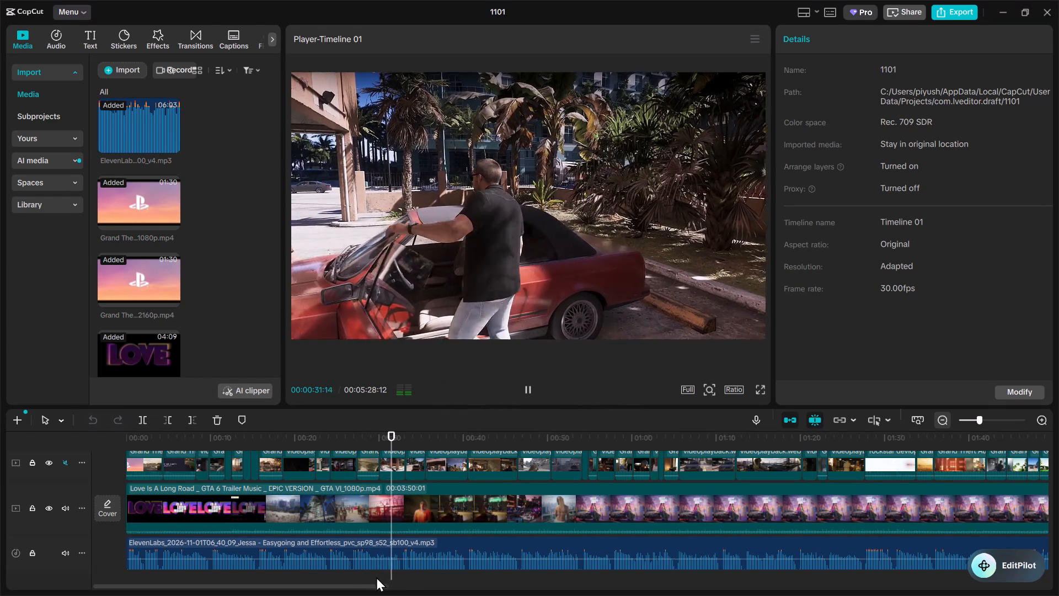
{"action": "left_click_drag", "start_coordinate": [351, 584], "coordinate": [368, 578]}
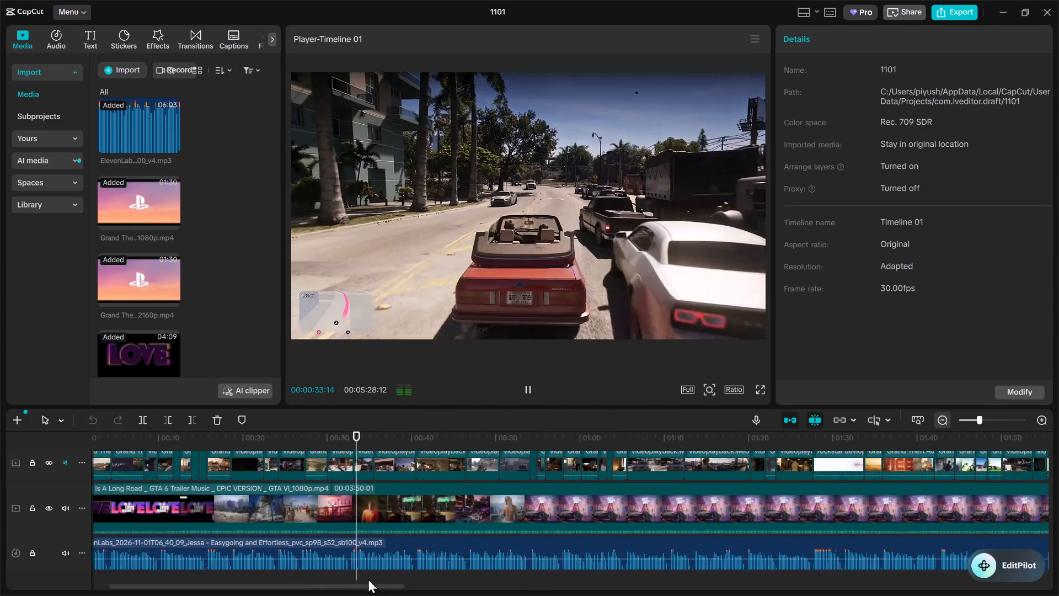
{"action": "left_click_drag", "start_coordinate": [368, 578], "coordinate": [391, 578]}
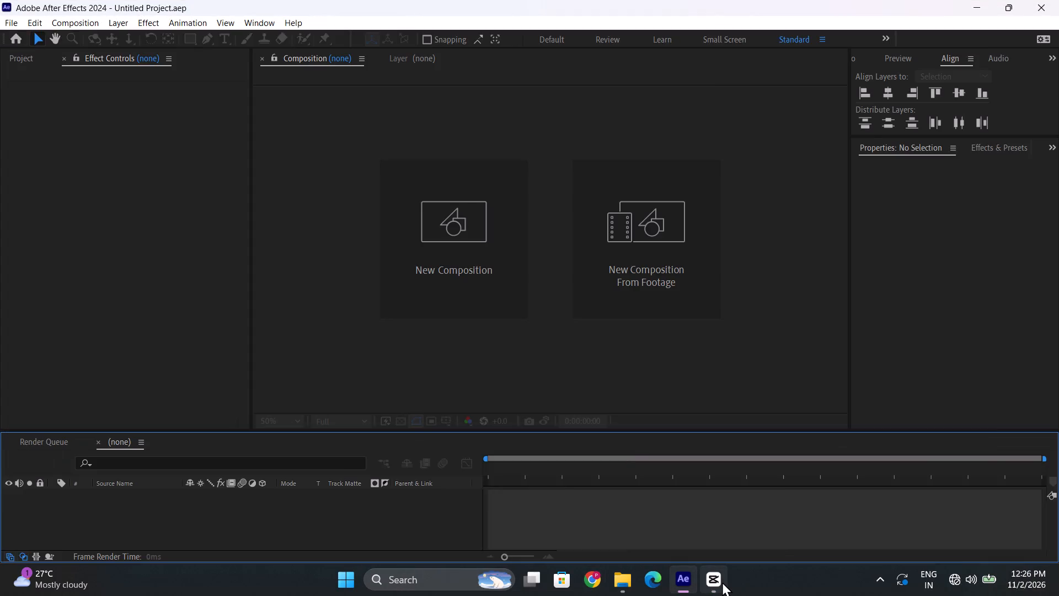
{"action": "left_click", "coordinate": [722, 582]}
{"action": "left_click", "coordinate": [490, 437]}
{"action": "left_click_drag", "start_coordinate": [490, 437], "coordinate": [540, 440]}
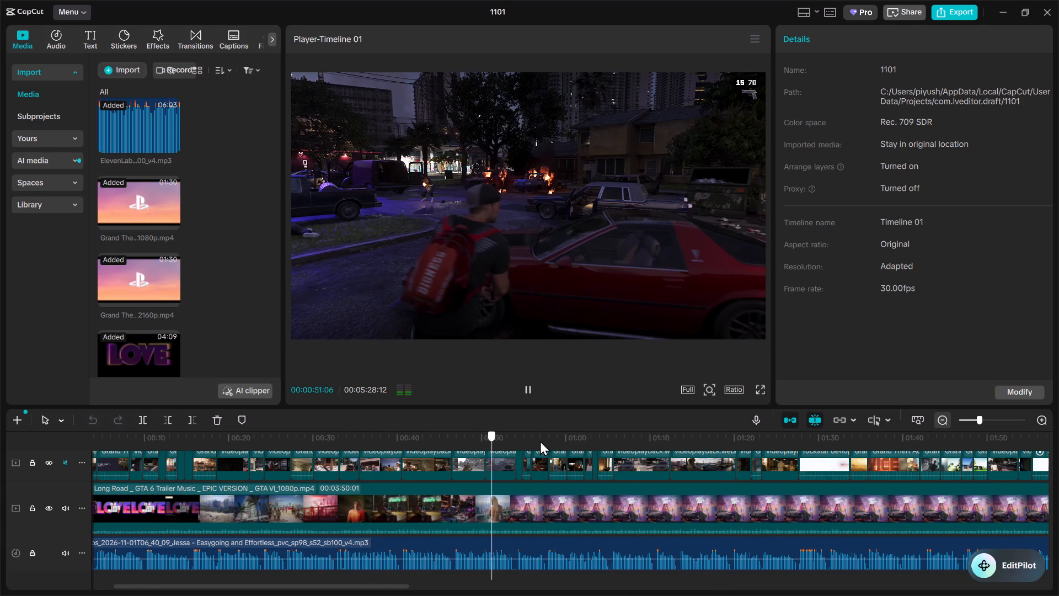
{"action": "left_click_drag", "start_coordinate": [540, 440], "coordinate": [537, 500]}
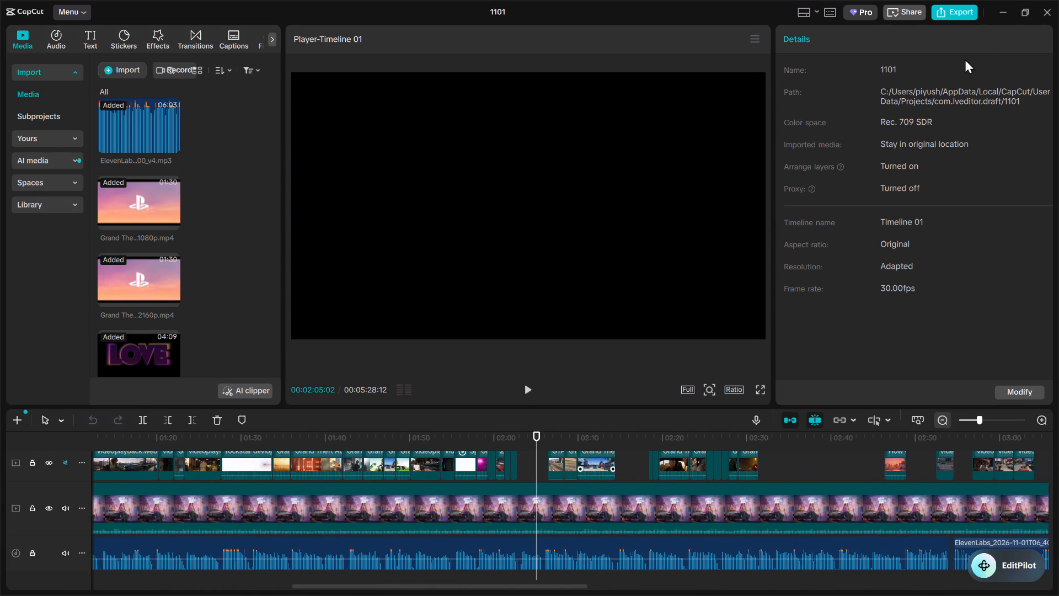
Minimize CapCut and go back to After Effects.
{"action": "left_click", "coordinate": [1002, 2]}
{"action": "left_click", "coordinate": [1002, 10]}
{"action": "left_click", "coordinate": [830, 137]}
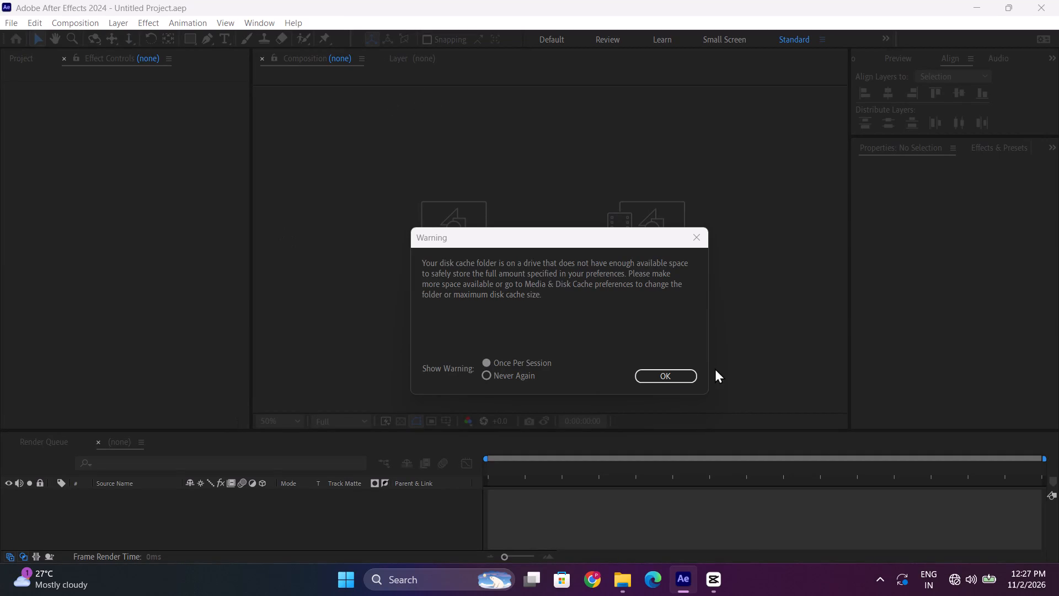
Dismiss the disk cache warning and home screen, open the ggtaaa 6.aep project, and acknowledge its font, missing-effect and missing-file notices.
{"action": "left_click", "coordinate": [689, 379]}
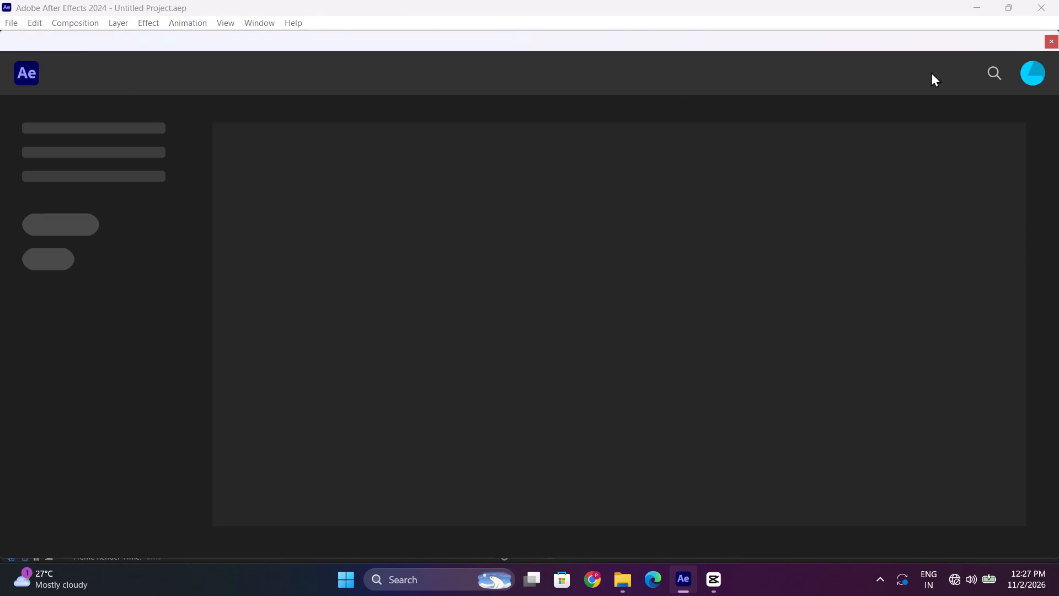
{"action": "left_click", "coordinate": [1049, 39]}
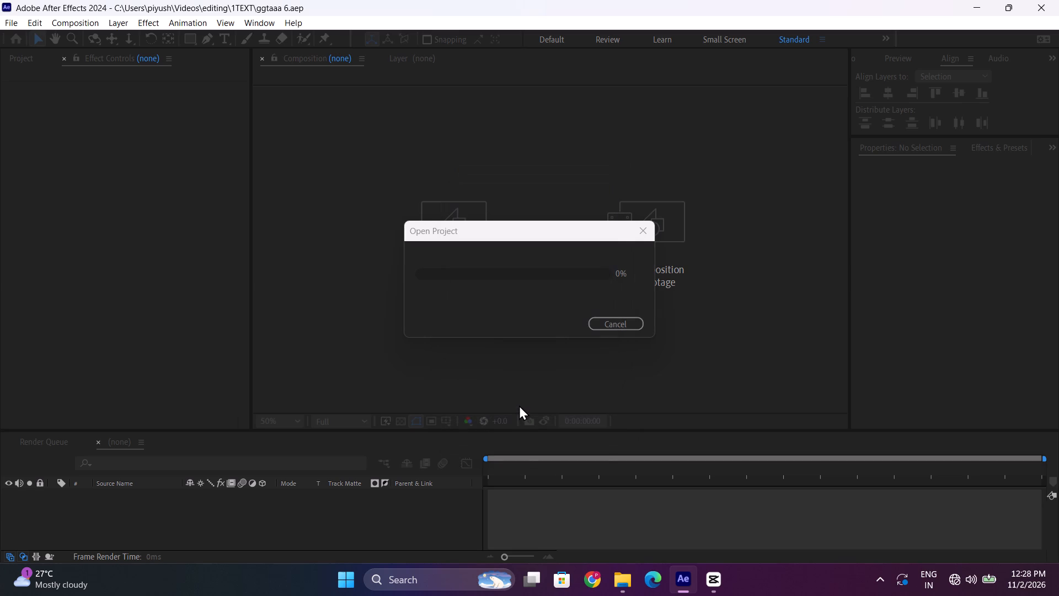
{"action": "left_click", "coordinate": [519, 403]}
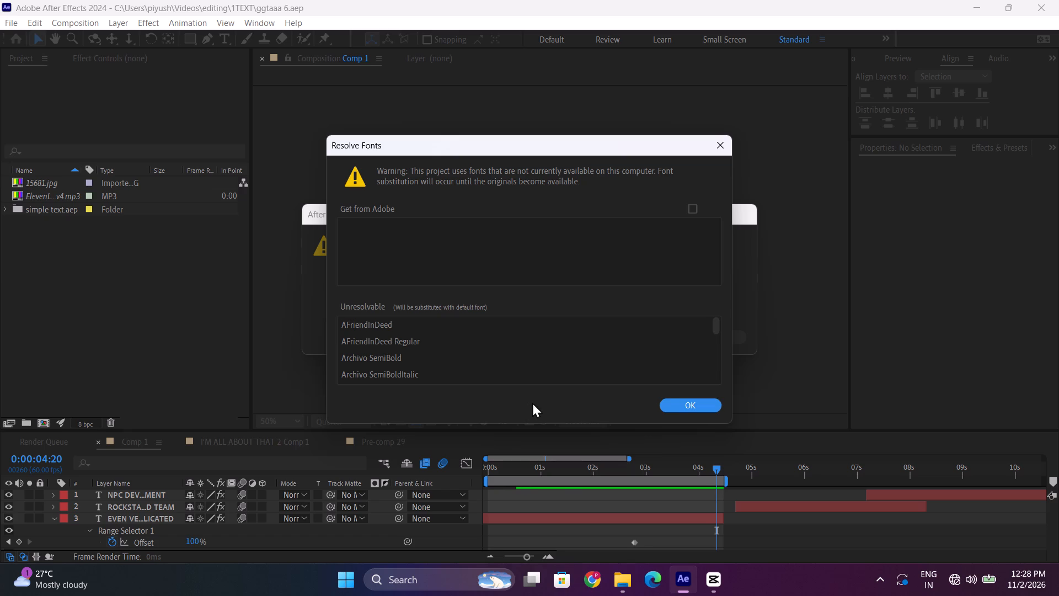
{"action": "left_click", "coordinate": [673, 403]}
{"action": "left_click", "coordinate": [697, 339]}
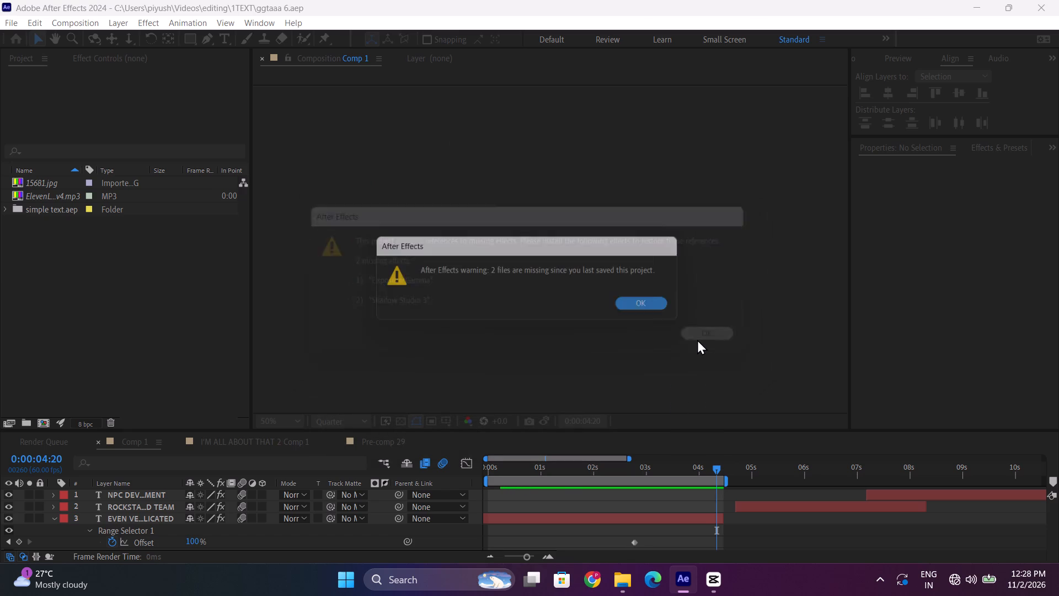
{"action": "left_click", "coordinate": [668, 311]}
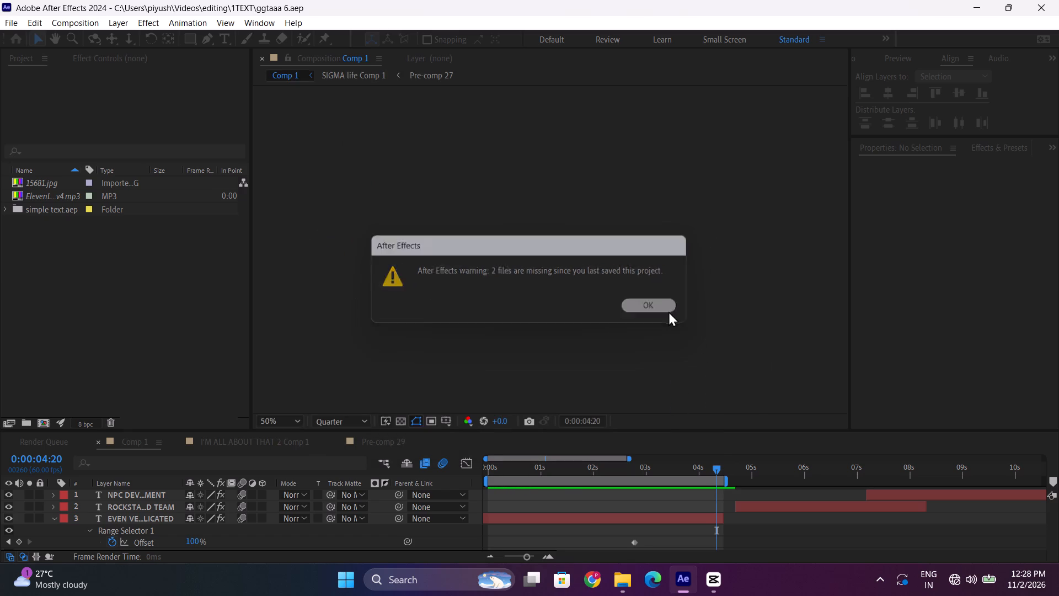
Replace the missing ElevenLabs MP3 footage in the project with the ElevenLabs_2026-11-01T06_40_09 file from the gta video folder.
{"action": "left_click_drag", "start_coordinate": [698, 466], "coordinate": [584, 488]}
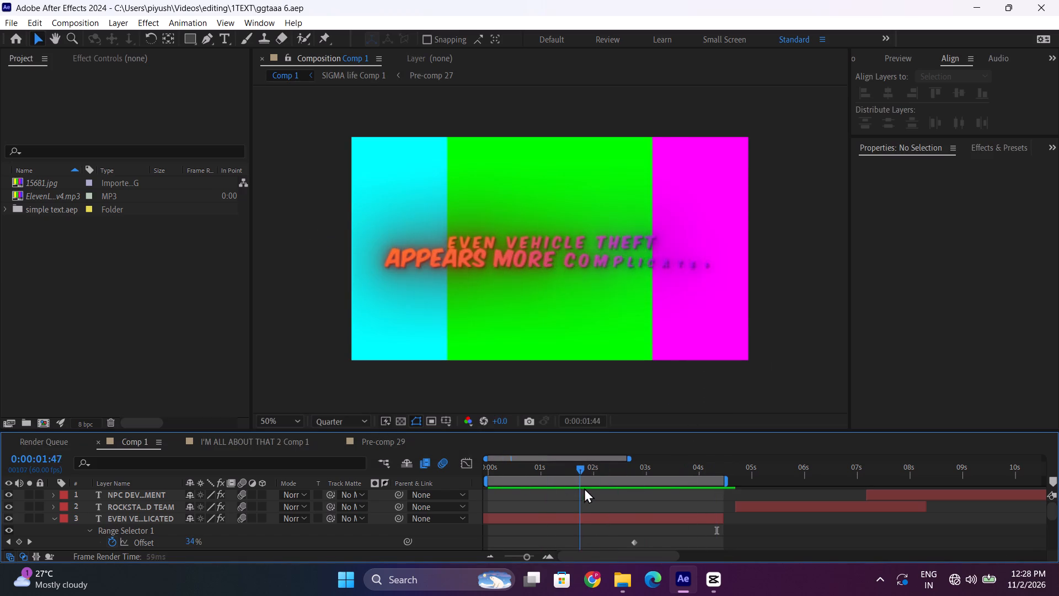
{"action": "left_click_drag", "start_coordinate": [584, 488], "coordinate": [585, 488]}
{"action": "left_click", "coordinate": [62, 193]}
{"action": "right_click", "coordinate": [61, 191]}
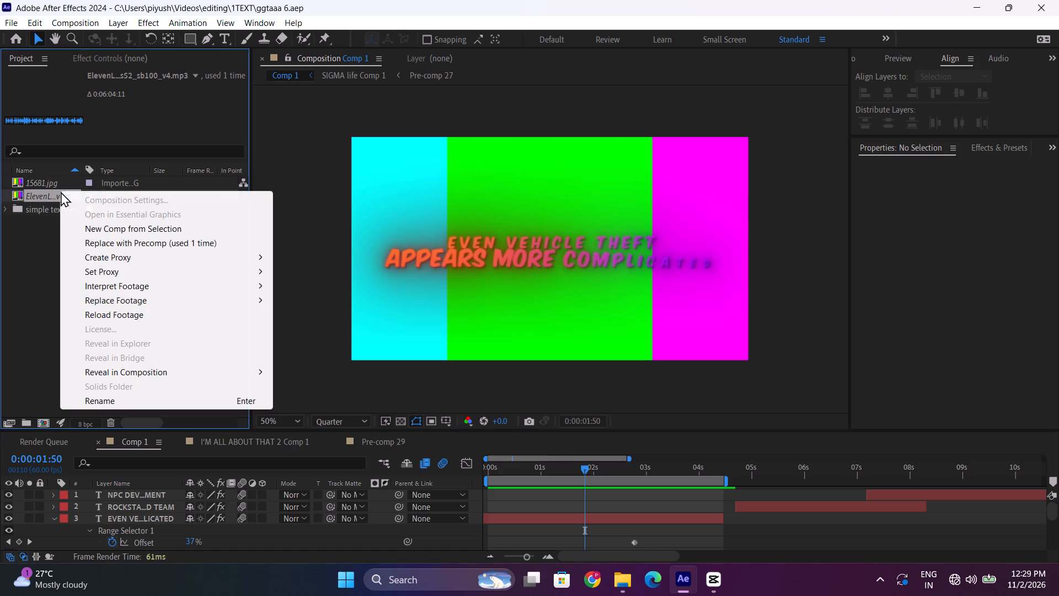
{"action": "left_click", "coordinate": [106, 295]}
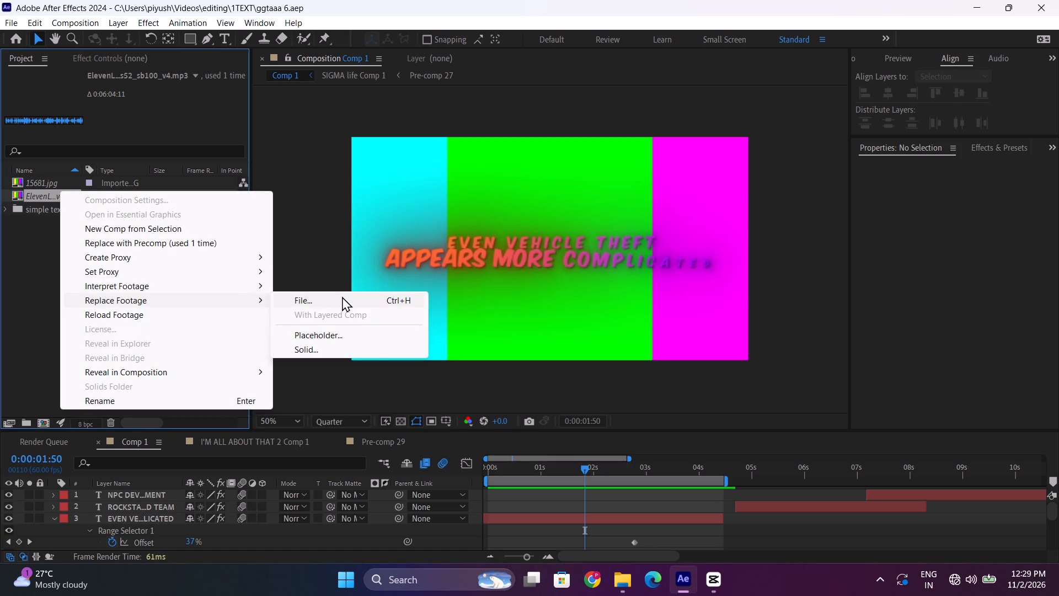
{"action": "left_click", "coordinate": [341, 300]}
{"action": "scroll", "coordinate": [292, 175], "scroll_direction": "down", "scroll_amount": 3}
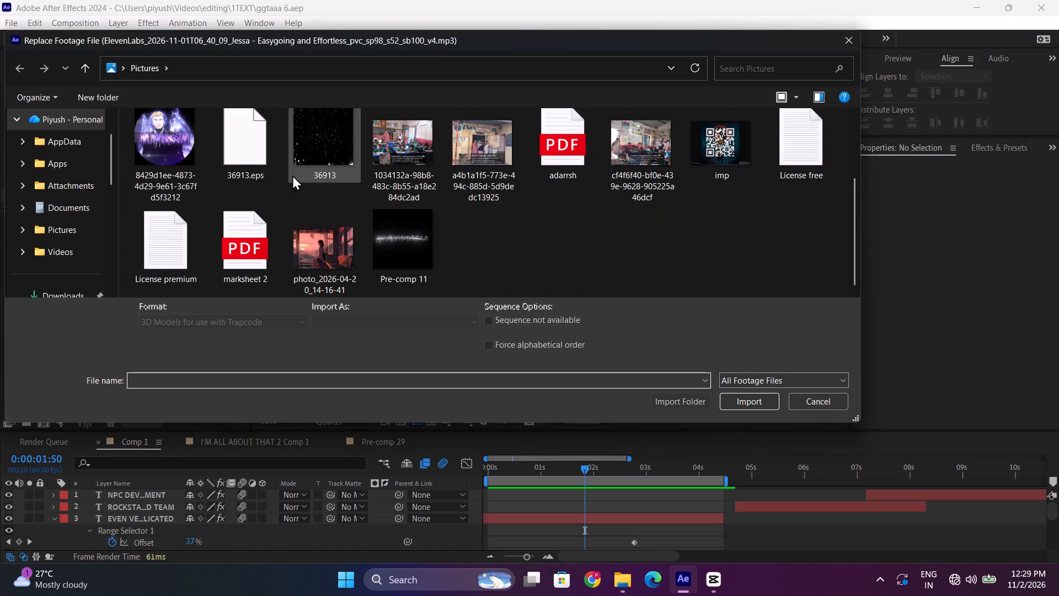
{"action": "scroll", "coordinate": [37, 210], "scroll_direction": "down", "scroll_amount": 4}
{"action": "left_click", "coordinate": [62, 167]}
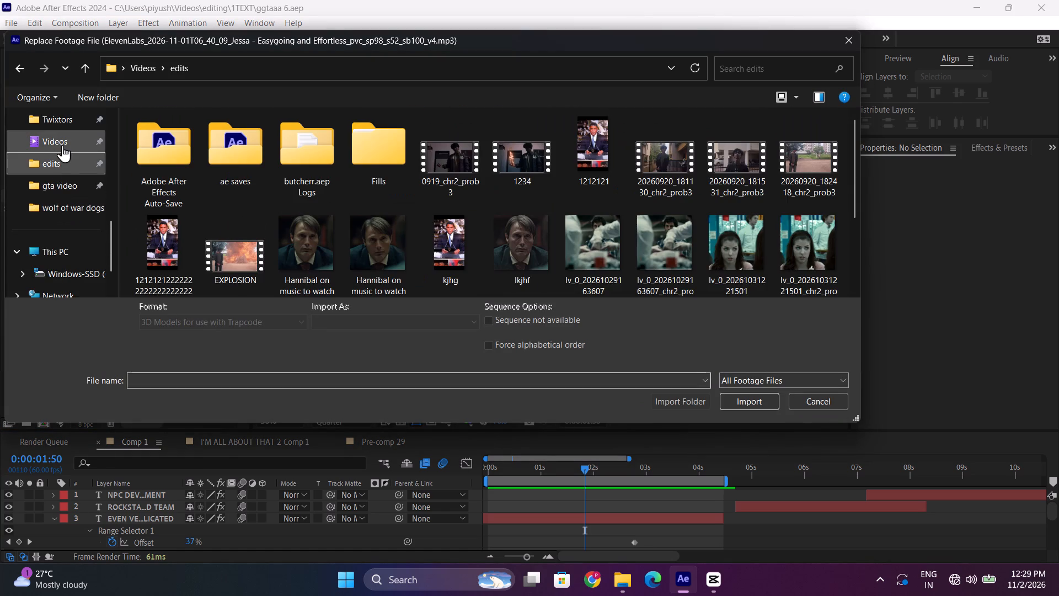
{"action": "left_click", "coordinate": [70, 189]}
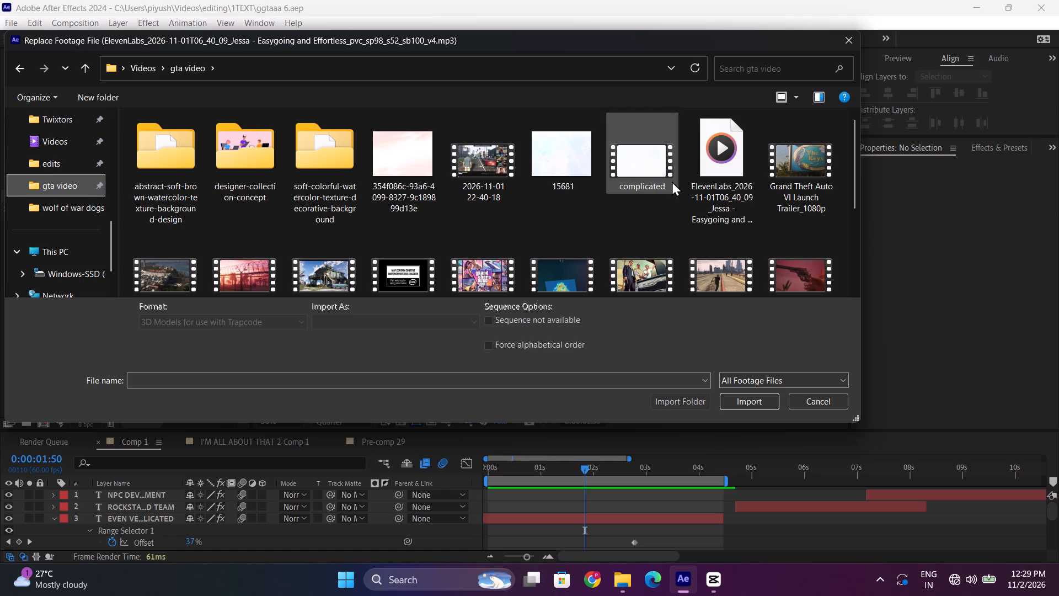
{"action": "double_click", "coordinate": [721, 179]}
{"action": "left_click", "coordinate": [727, 398]}
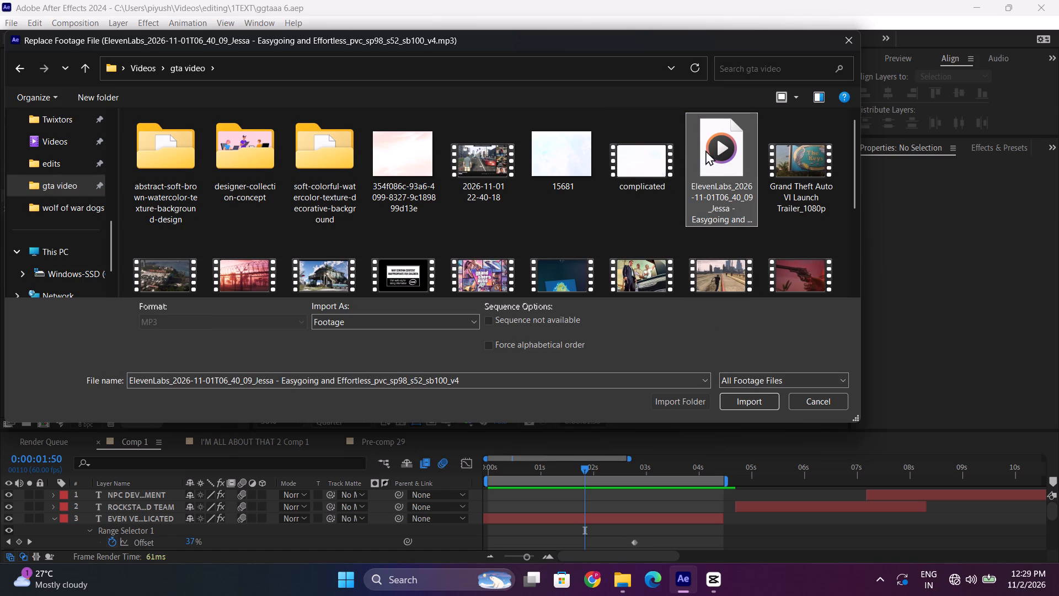
{"action": "double_click", "coordinate": [718, 166]}
{"action": "left_click", "coordinate": [606, 304]}
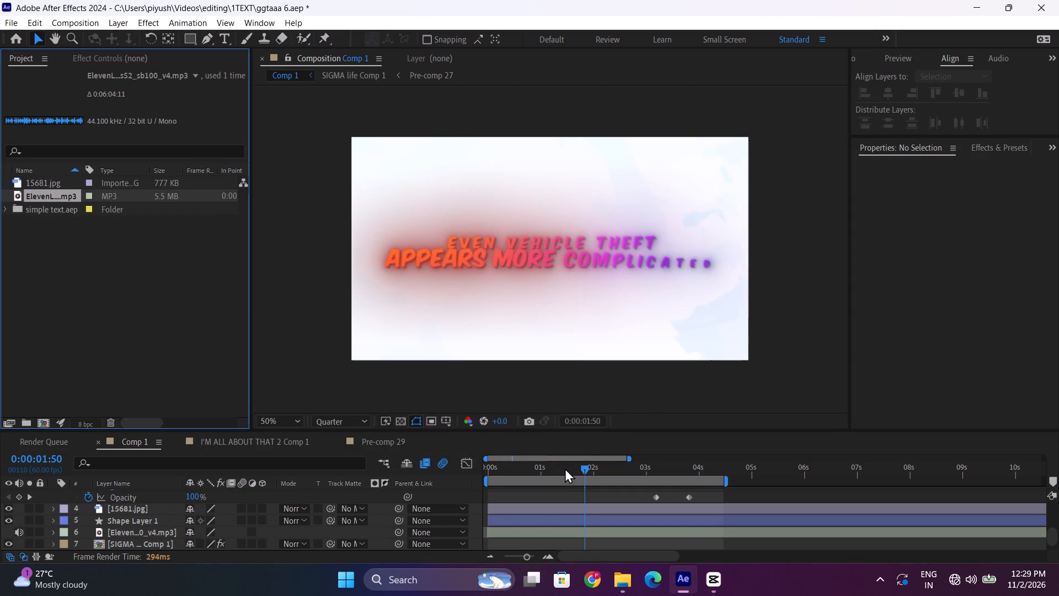
Scrub through the EVEN VEHICLE THEFT title animation in Comp 1 up to about 0:00:03:45.
{"action": "left_click_drag", "start_coordinate": [564, 468], "coordinate": [636, 481]}
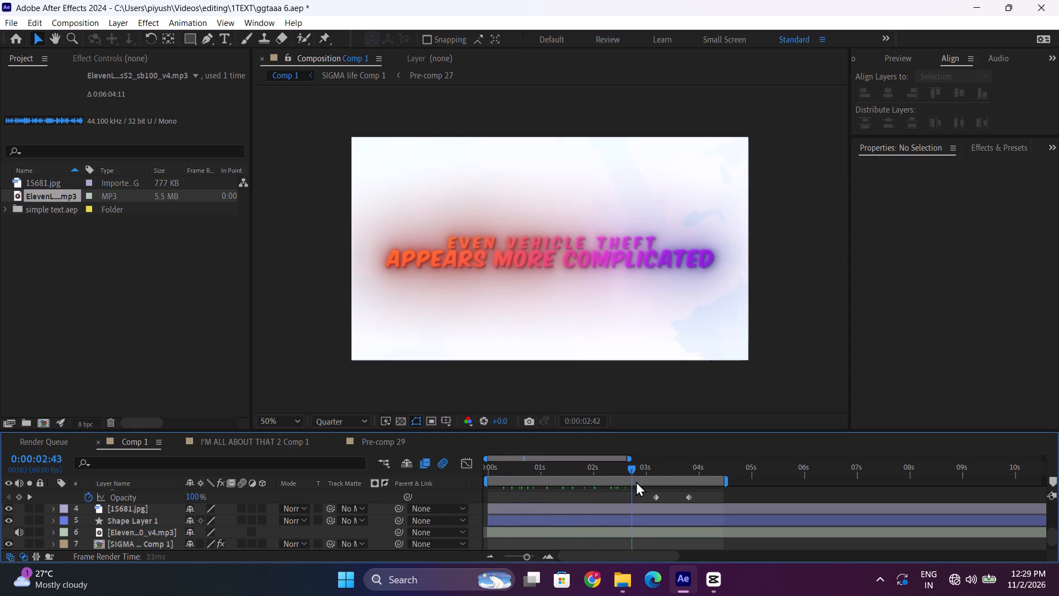
{"action": "left_click_drag", "start_coordinate": [636, 481], "coordinate": [686, 480]}
{"action": "scroll", "coordinate": [704, 512], "scroll_direction": "up", "scroll_amount": 4}
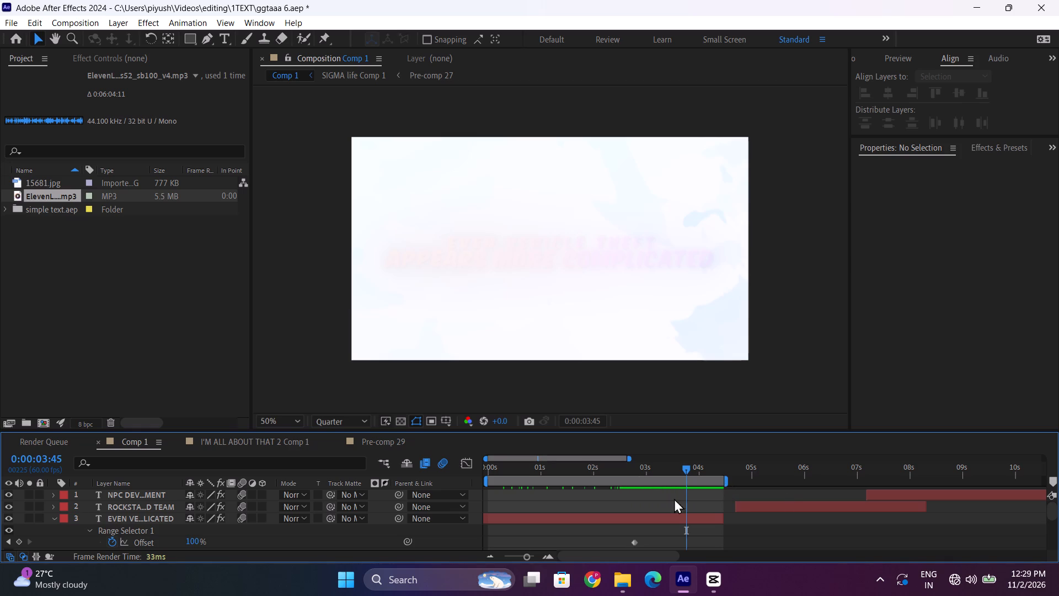
Switch to CapCut and play the edit from about 2:02, where the picture is blank.
{"action": "left_click", "coordinate": [720, 576]}
{"action": "key", "text": "space"}
{"action": "left_click", "coordinate": [521, 443]}
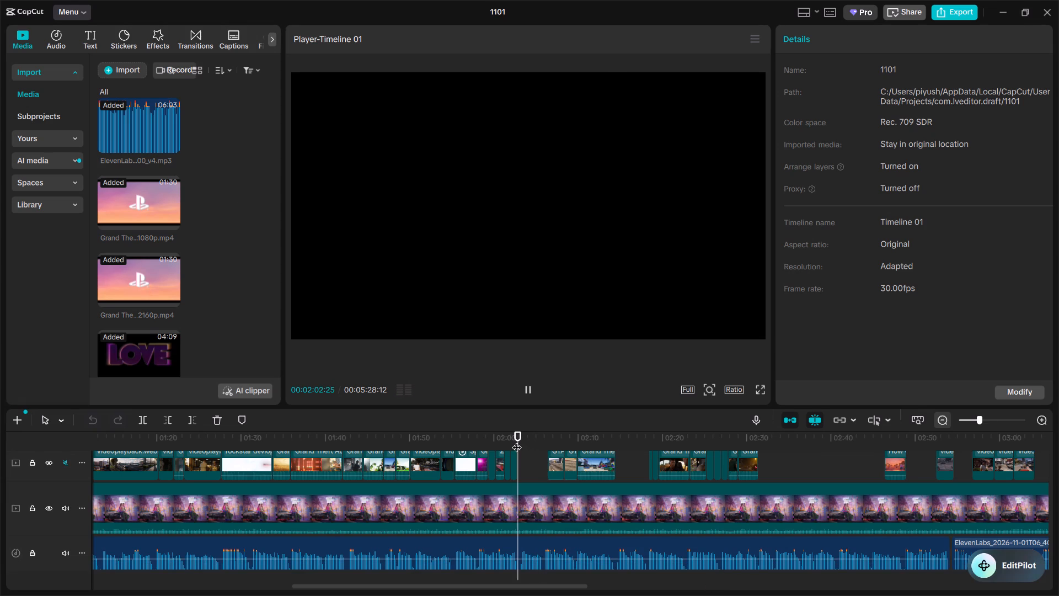
{"action": "key", "text": "space"}
{"action": "key", "text": "space"}
Raise the volume of the first ElevenLabs voiceover clip to 11.8 dB.
{"action": "left_click", "coordinate": [548, 542]}
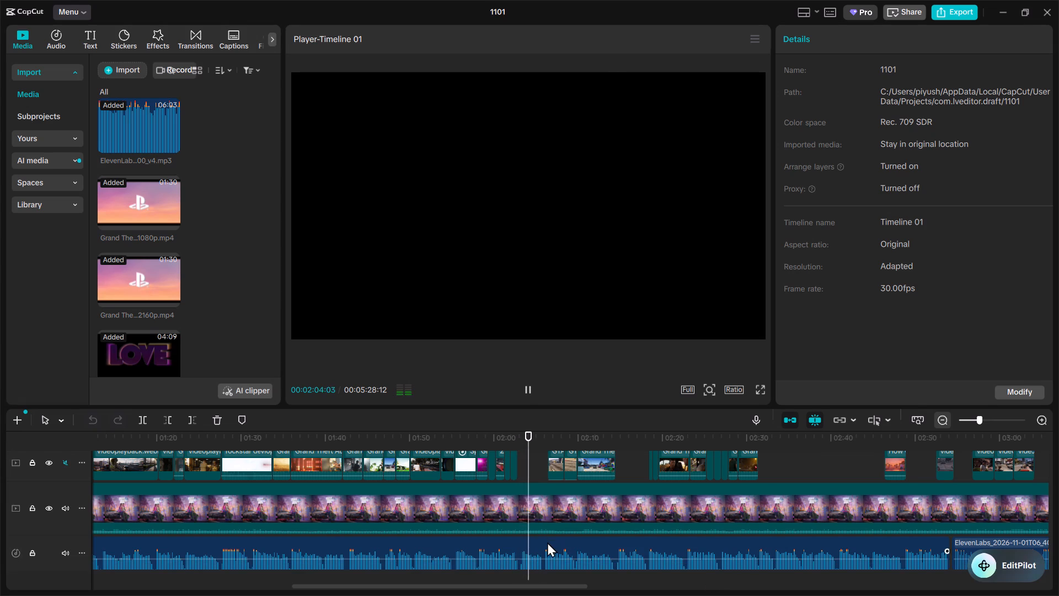
{"action": "key", "text": "space"}
{"action": "left_click", "coordinate": [934, 106]}
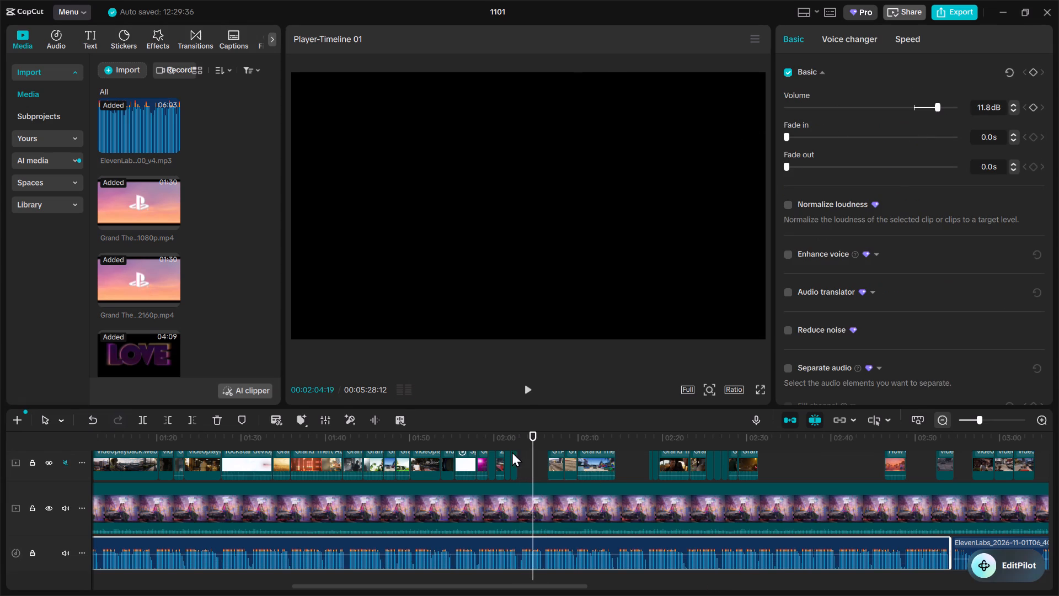
Play the voiceover over the blank section again, from about 2:02 to 2:05.
{"action": "left_click_drag", "start_coordinate": [514, 434], "coordinate": [521, 430]}
{"action": "key", "text": "space"}
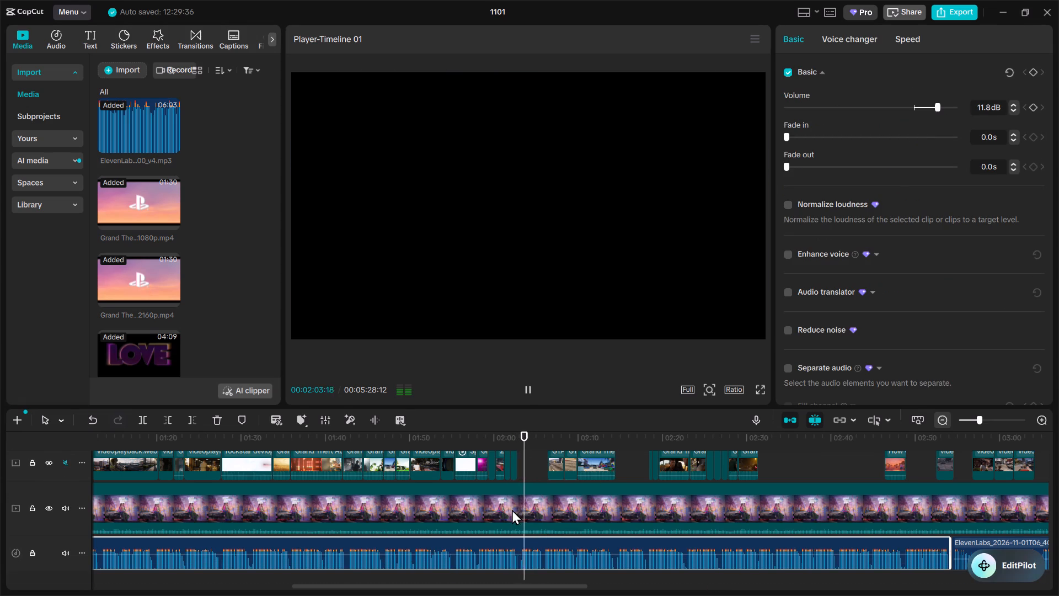
{"action": "scroll", "coordinate": [512, 509], "scroll_direction": "up", "scroll_amount": 2}
{"action": "key", "text": "space"}
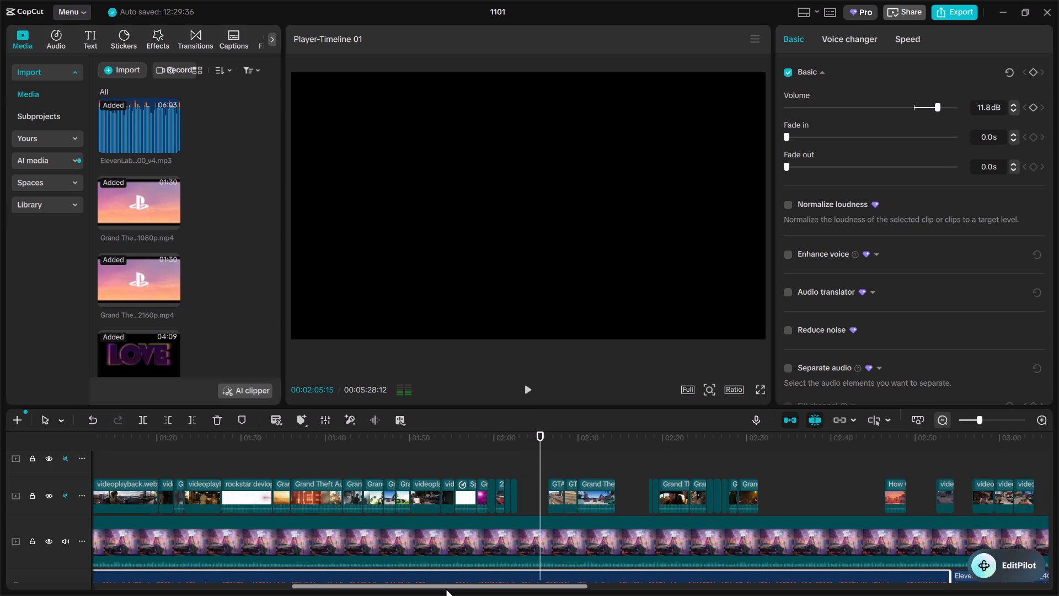
Replay the voiceover in short bursts from about 2:02, at the start of the blank gap, and return to After Effects.
{"action": "left_click_drag", "start_coordinate": [446, 588], "coordinate": [501, 595]}
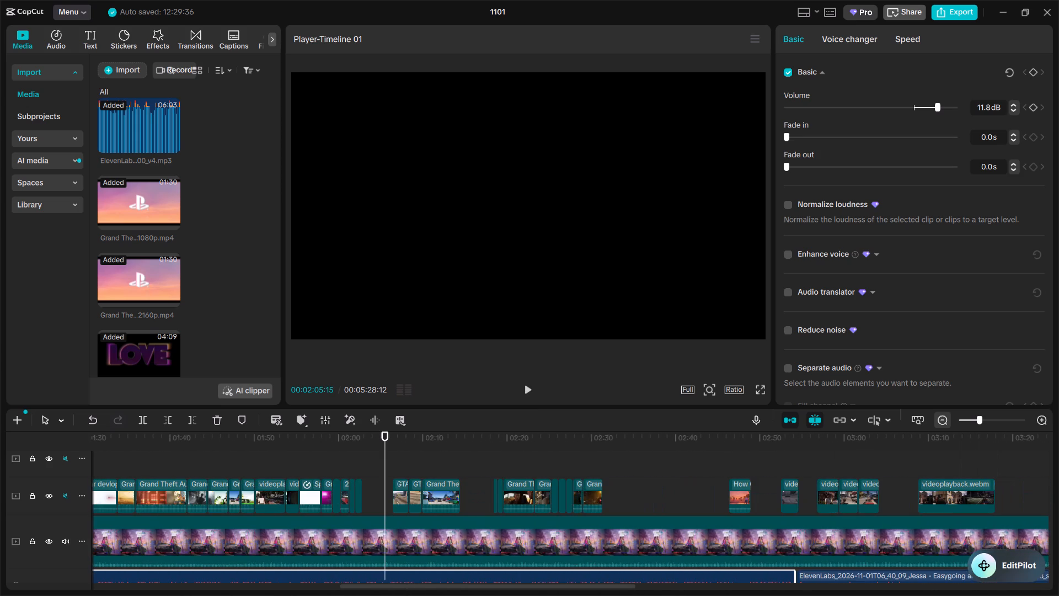
{"action": "left_click_drag", "start_coordinate": [501, 595], "coordinate": [490, 592]}
{"action": "left_click", "coordinate": [372, 457]}
{"action": "left_click", "coordinate": [370, 460]}
{"action": "left_click_drag", "start_coordinate": [370, 457], "coordinate": [370, 456]}
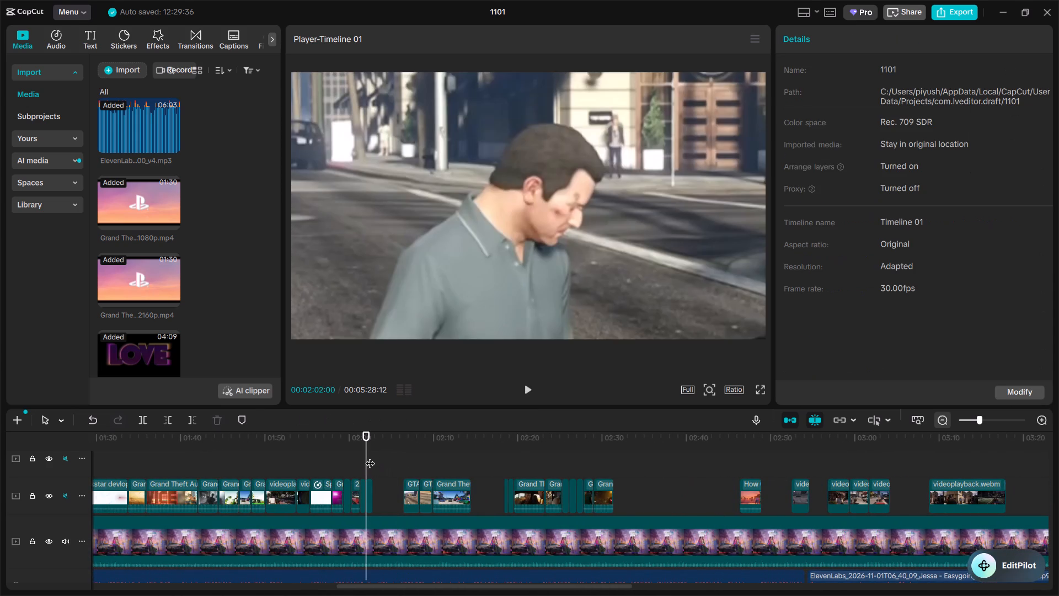
{"action": "left_click_drag", "start_coordinate": [370, 456], "coordinate": [376, 454]}
{"action": "key", "text": "space"}
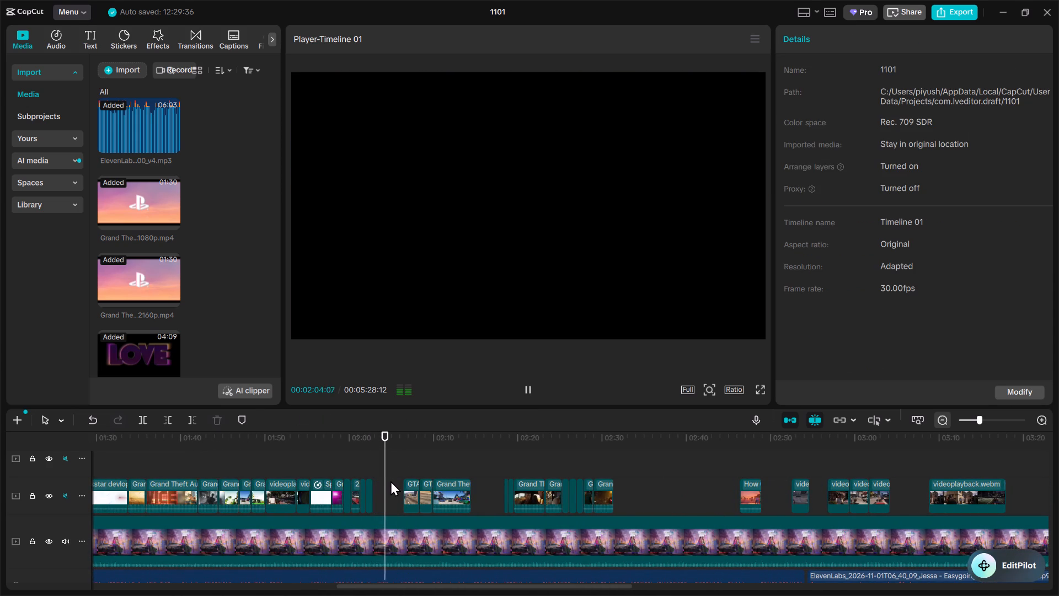
{"action": "key", "text": "space"}
{"action": "left_click", "coordinate": [369, 457]}
{"action": "left_click", "coordinate": [369, 456]}
{"action": "key", "text": "space"}
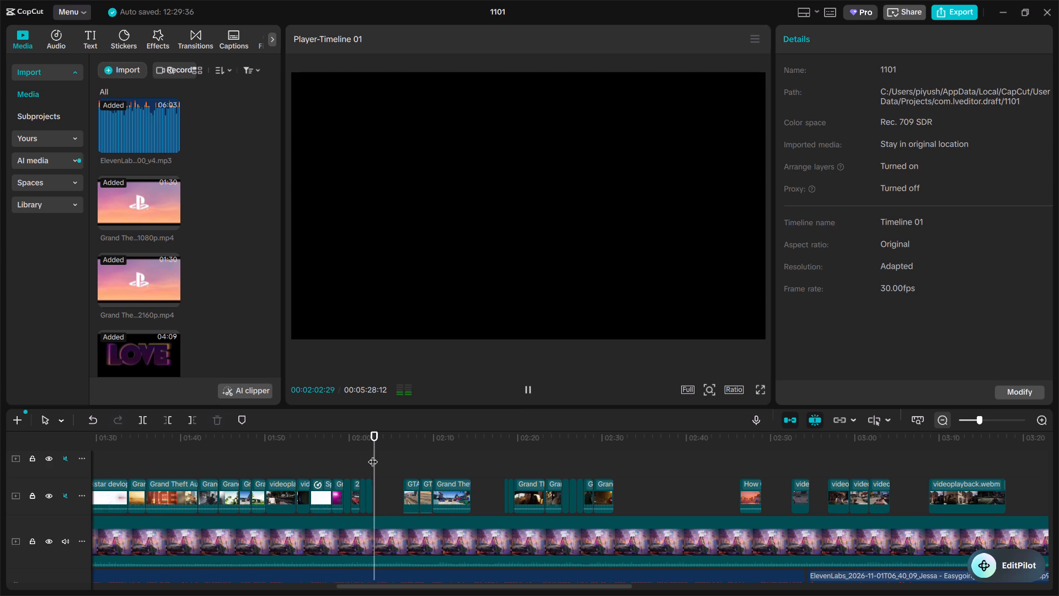
{"action": "key", "text": "space"}
{"action": "key", "text": "space"}
{"action": "key", "text": "space"}
{"action": "key", "text": "space"}
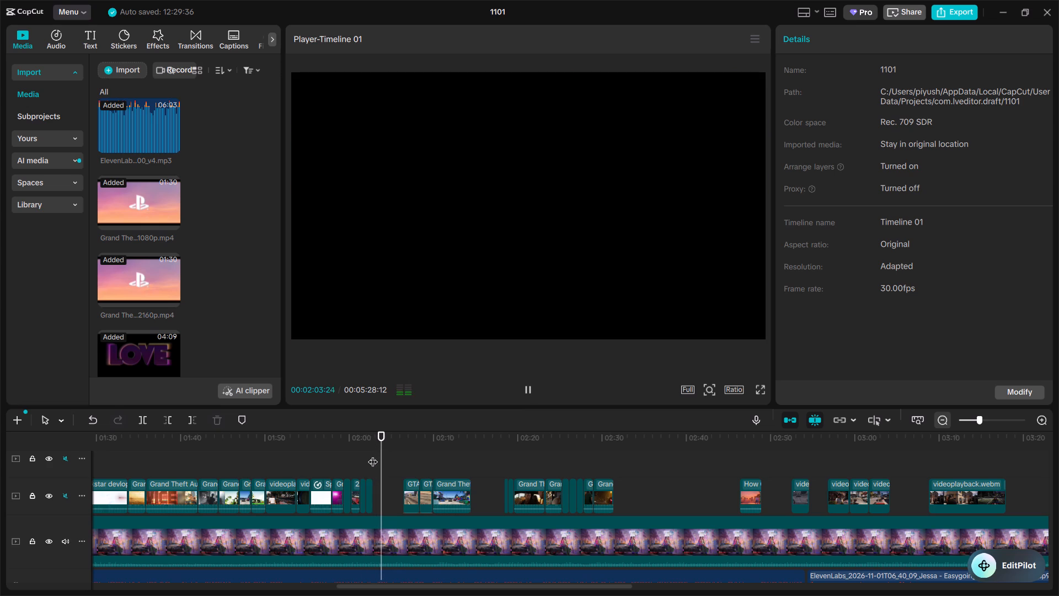
{"action": "key", "text": "space"}
{"action": "left_click", "coordinate": [1002, 12]}
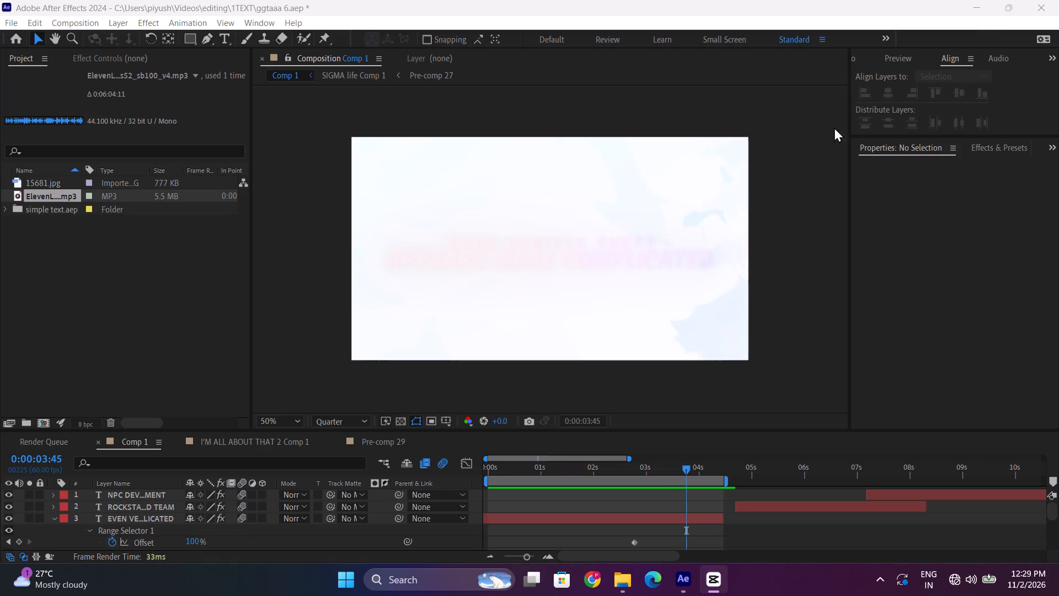
Select the EVEN VEHICLE THEFT text layer in Comp 1 and move the playhead to 0:00:02:21.
{"action": "left_click_drag", "start_coordinate": [593, 471], "coordinate": [582, 484]}
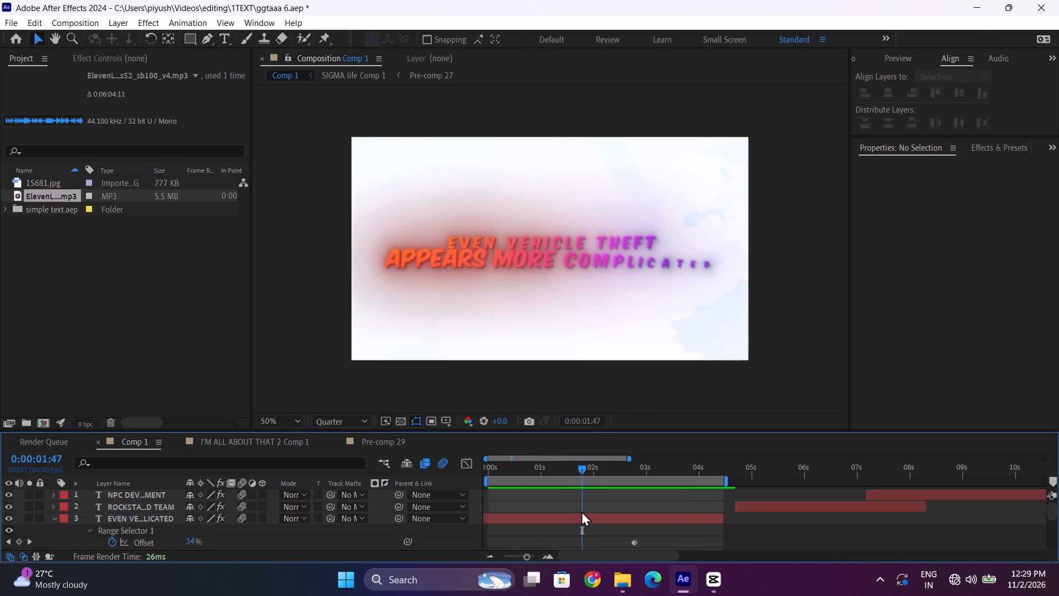
{"action": "left_click", "coordinate": [581, 521]}
{"action": "left_click_drag", "start_coordinate": [597, 475], "coordinate": [605, 471]}
{"action": "left_click", "coordinate": [598, 466]}
{"action": "left_click_drag", "start_coordinate": [599, 467], "coordinate": [609, 466]}
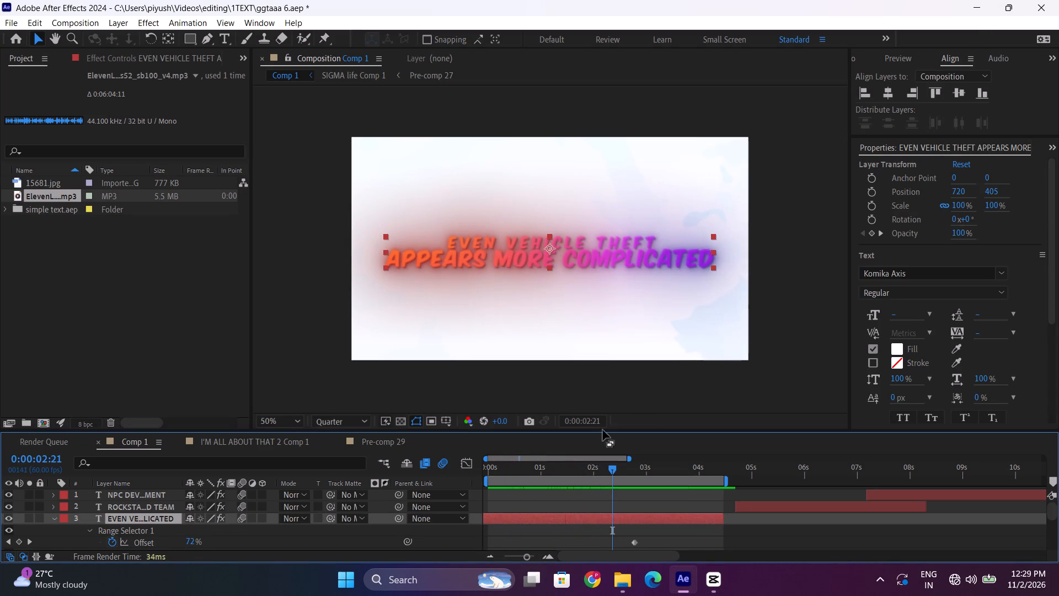
Switch to CapCut, listen to the voiceover line from about 2:02 once more, and return to After Effects.
{"action": "left_click", "coordinate": [702, 571]}
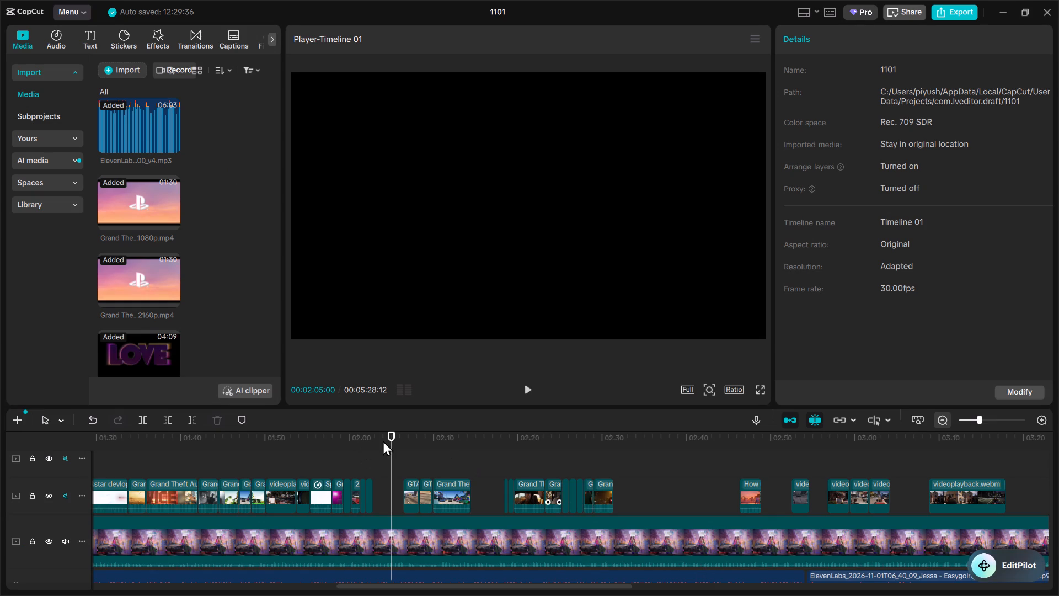
{"action": "left_click", "coordinate": [373, 440]}
{"action": "key", "text": "space"}
{"action": "key", "text": "space"}
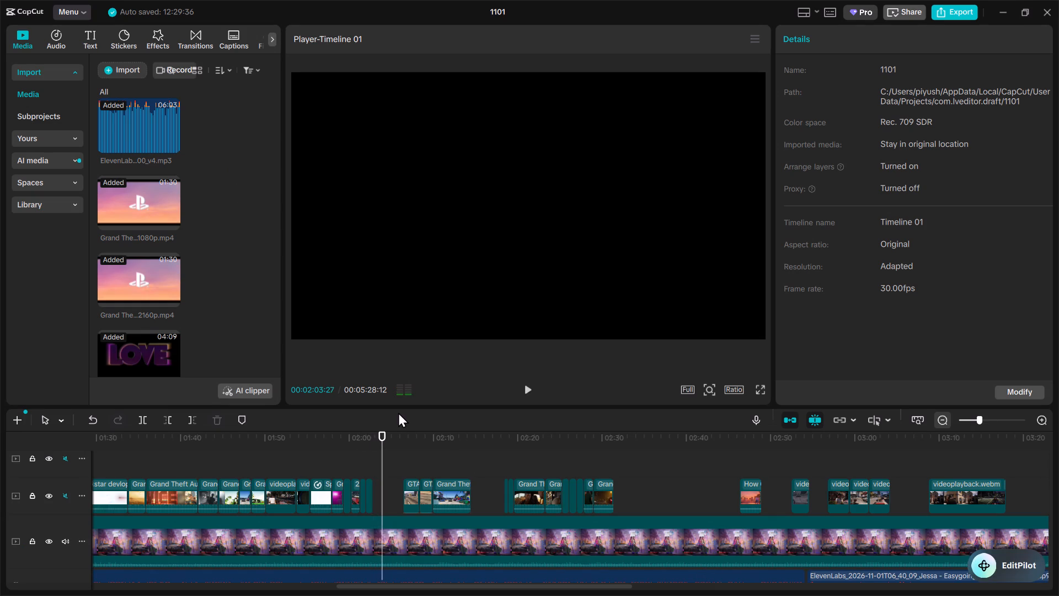
{"action": "key", "text": "space"}
{"action": "key", "text": "space"}
{"action": "left_click", "coordinate": [1003, 16]}
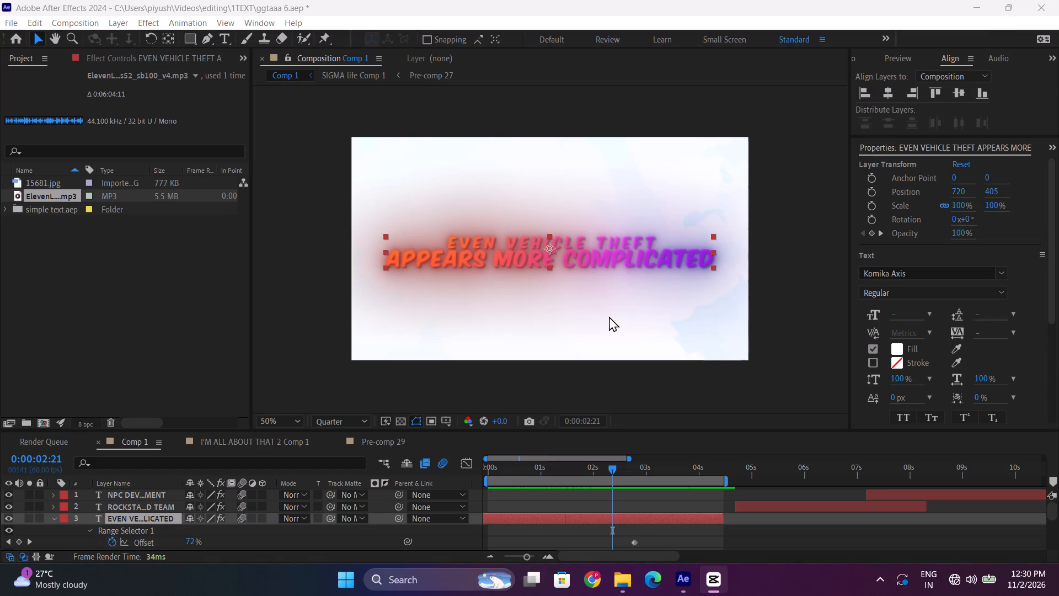
Replace the title's upper line EVEN VEHICLE THEFT with THIS COULD MAKE THE WORLD.
{"action": "double_click", "coordinate": [648, 238]}
{"action": "left_click", "coordinate": [651, 238]}
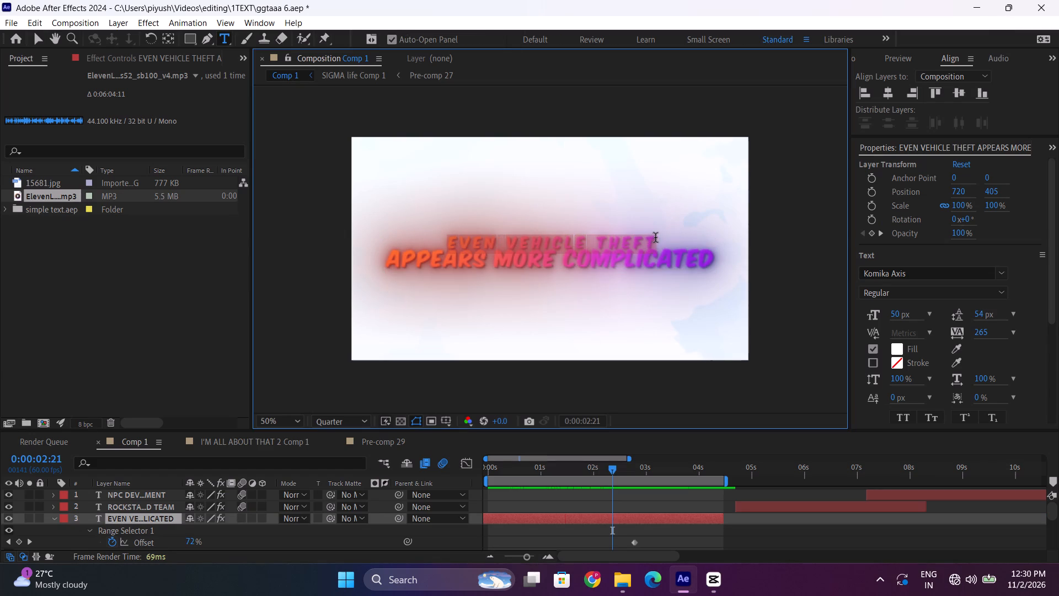
{"action": "left_click", "coordinate": [656, 237]}
{"action": "left_click_drag", "start_coordinate": [652, 237], "coordinate": [446, 238]}
{"action": "type", "text": "THIS COUL"}
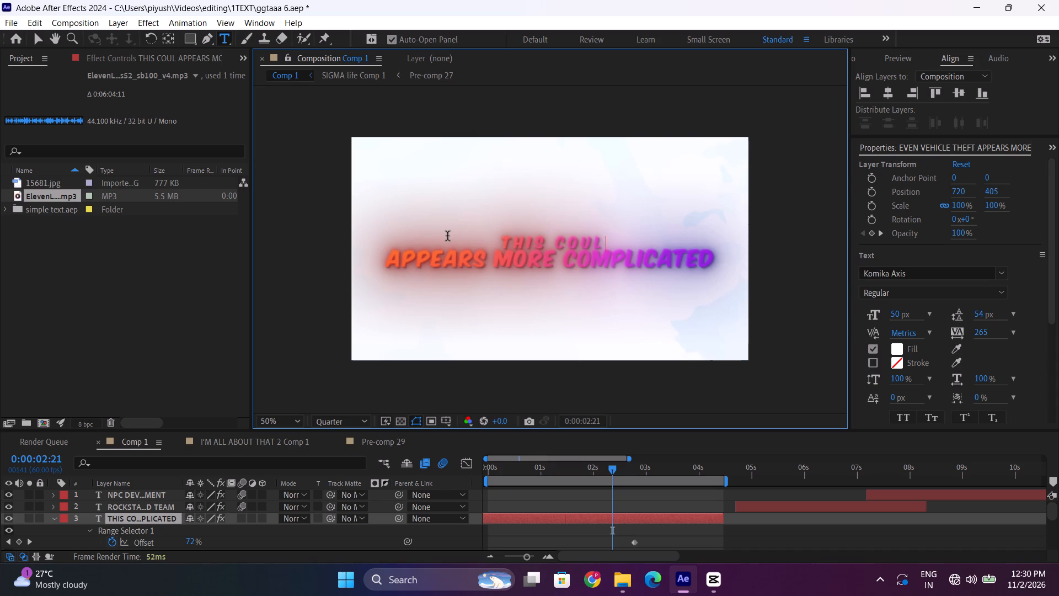
{"action": "type", "text": "D MAKE"}
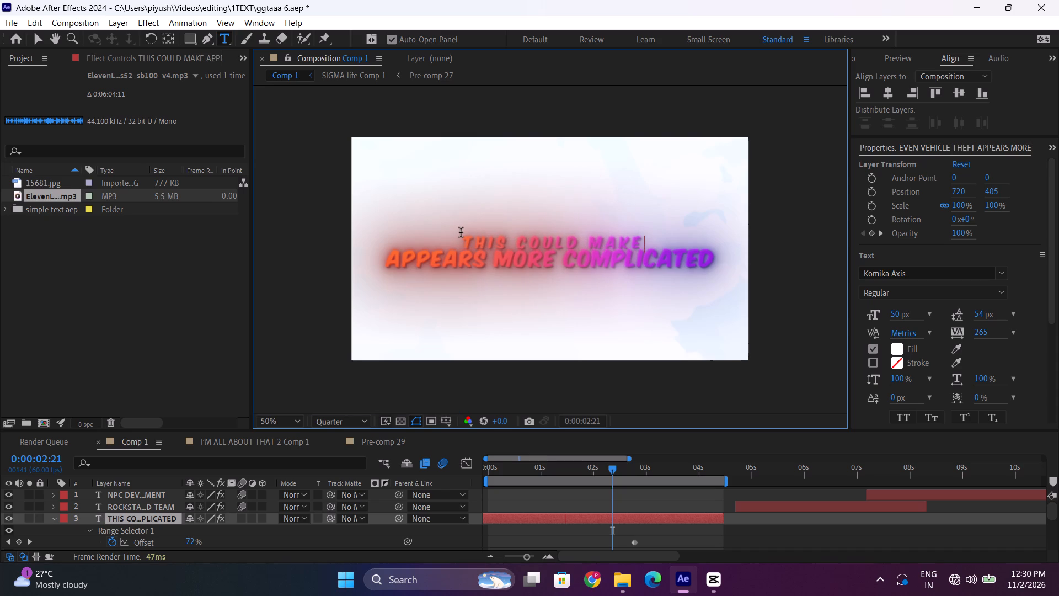
{"action": "key", "text": "space"}
{"action": "type", "text": "THE WORLD"}
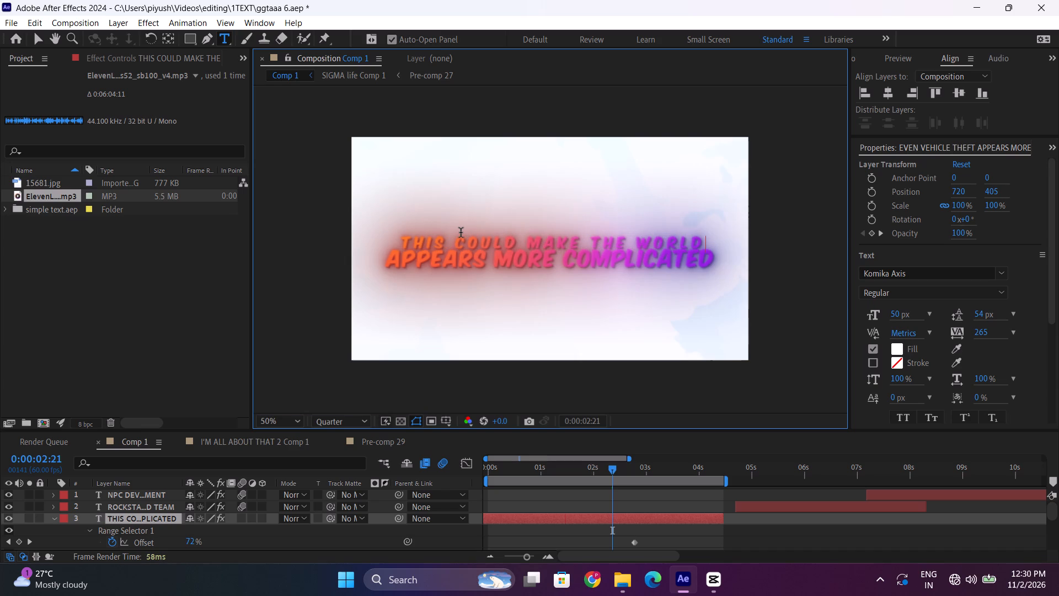
Replace the title's lower line APPEARS MORE COMPLICATED with FEEL LESS PREDICTABLE.
{"action": "left_click_drag", "start_coordinate": [712, 262], "coordinate": [389, 265]}
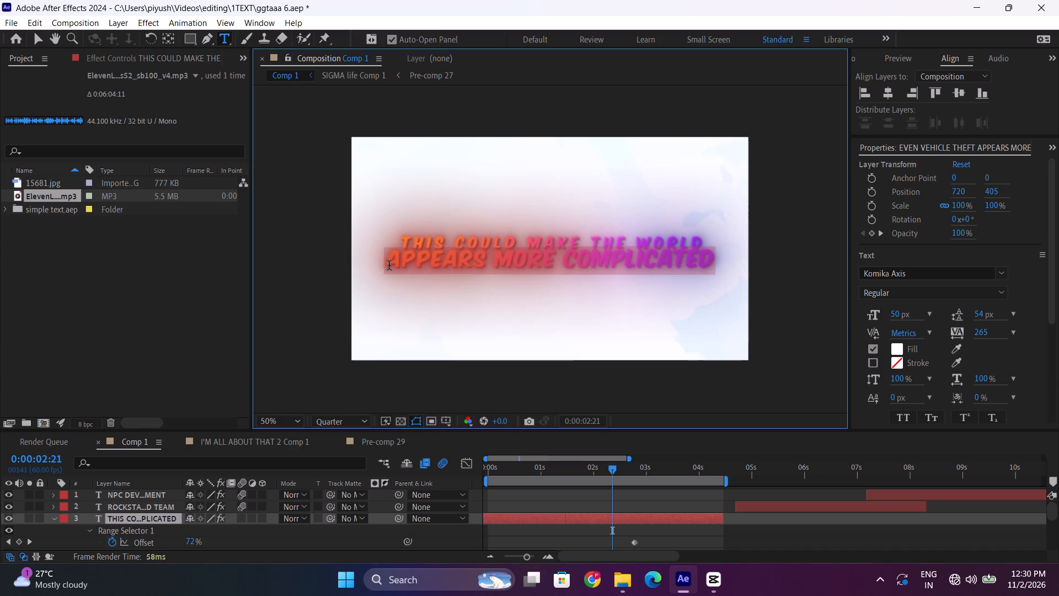
{"action": "left_click_drag", "start_coordinate": [389, 265], "coordinate": [388, 265]}
{"action": "type", "text": "FELL"}
{"action": "key", "text": "space"}
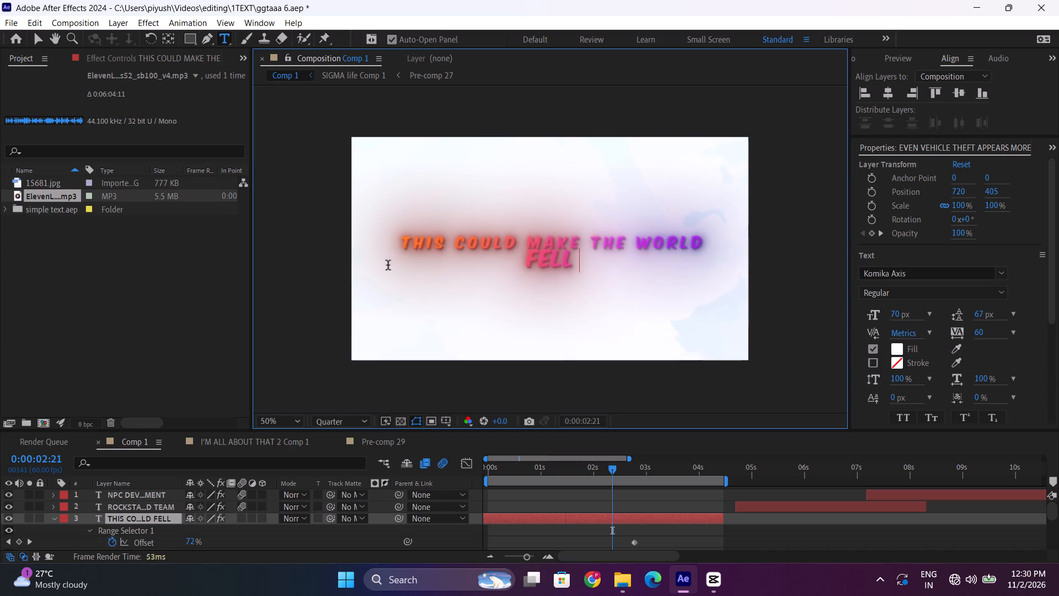
{"action": "key", "text": "BackSpace"}
{"action": "key", "text": "BackSpace"}
{"action": "key", "text": "BackSpace"}
{"action": "type", "text": "EL LESS PREDI"}
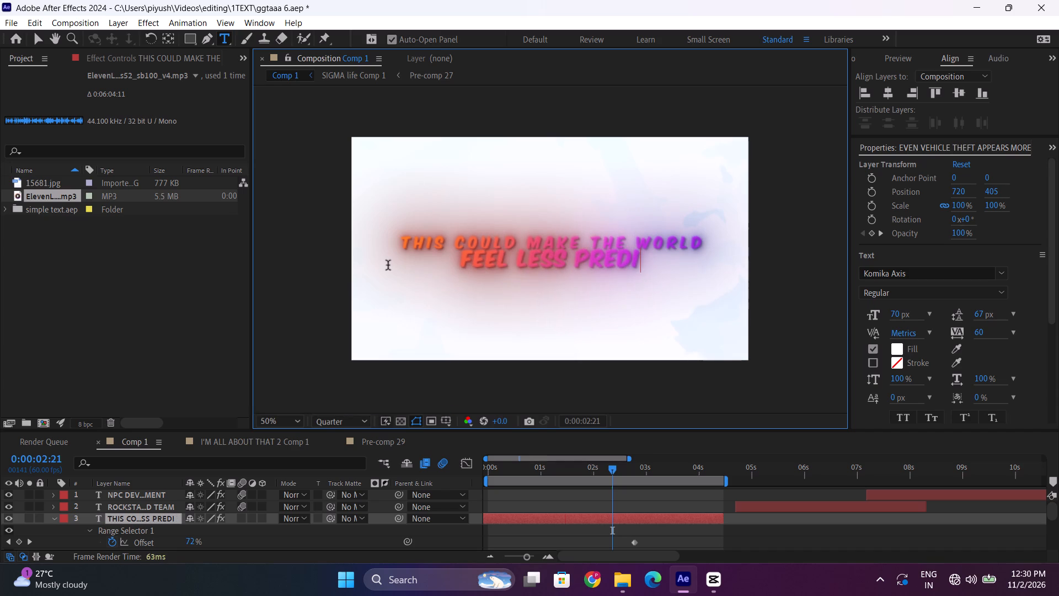
{"action": "type", "text": "CTABLE"}
Preview the title from the start and shift both Range Selector Offset end keyframes to about 3.1 s and 3.3 s.
{"action": "left_click_drag", "start_coordinate": [592, 469], "coordinate": [432, 464]}
{"action": "key", "text": "space"}
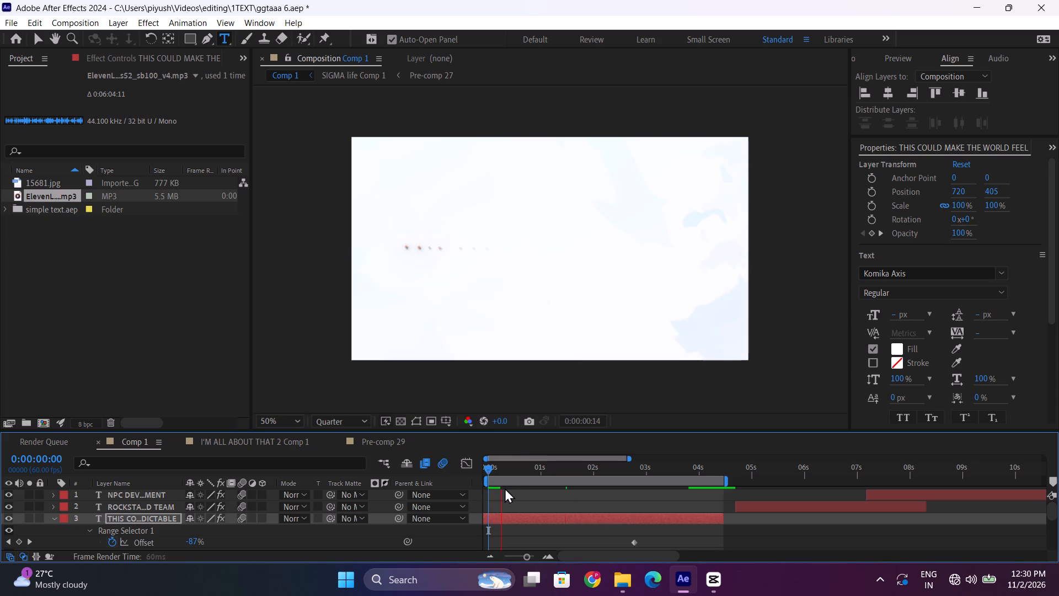
{"action": "scroll", "coordinate": [625, 522], "scroll_direction": "down", "scroll_amount": 2}
{"action": "scroll", "coordinate": [626, 518], "scroll_direction": "up", "scroll_amount": 1}
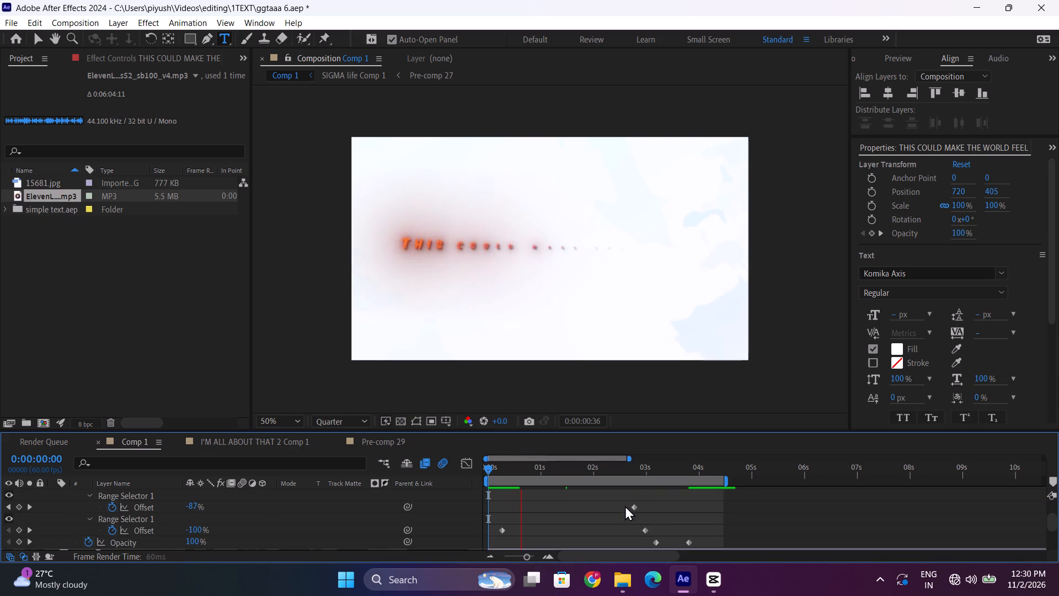
{"action": "left_click_drag", "start_coordinate": [622, 503], "coordinate": [655, 535]}
{"action": "left_click_drag", "start_coordinate": [635, 504], "coordinate": [653, 503]}
{"action": "left_click", "coordinate": [642, 540]}
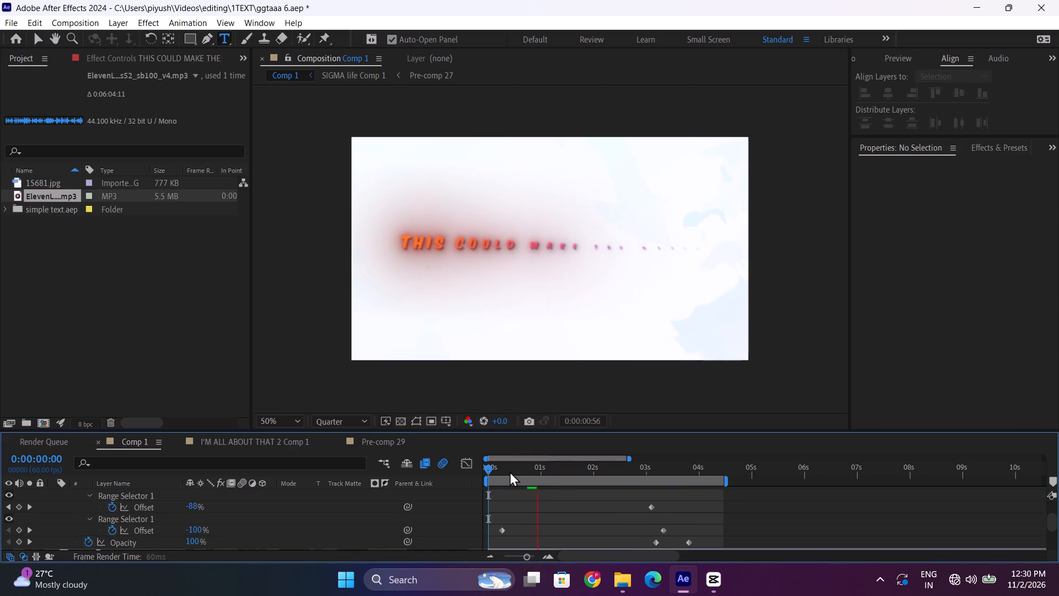
{"action": "left_click_drag", "start_coordinate": [510, 471], "coordinate": [650, 486]}
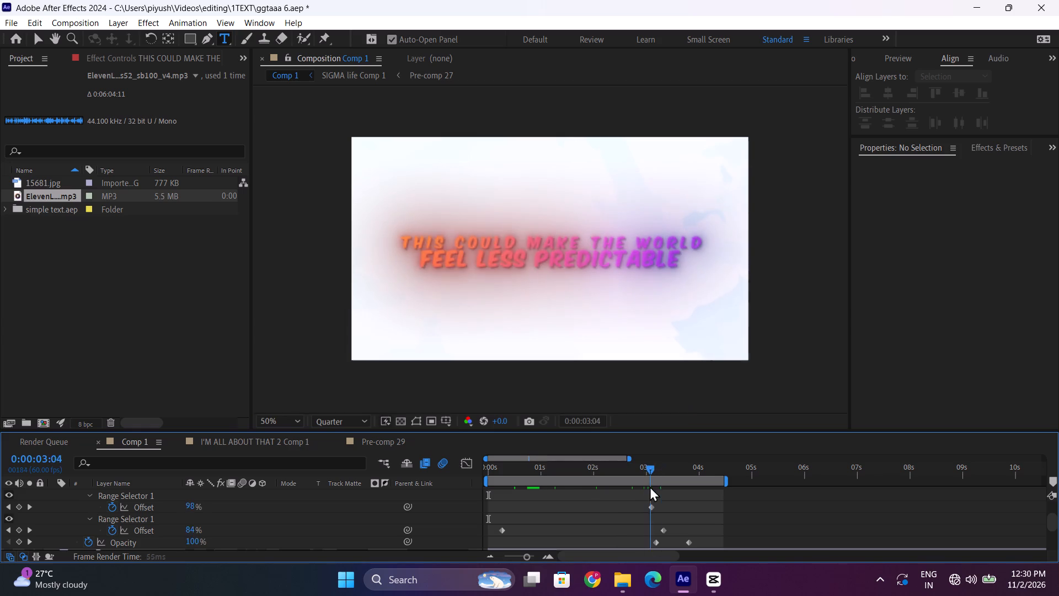
{"action": "left_click_drag", "start_coordinate": [650, 486], "coordinate": [477, 489]}
Switch to CapCut, play the voiceover from about 2:02 to 2:06 to check the line's timing, and return to After Effects.
{"action": "left_click", "coordinate": [713, 574]}
{"action": "left_click_drag", "start_coordinate": [386, 440], "coordinate": [374, 441]}
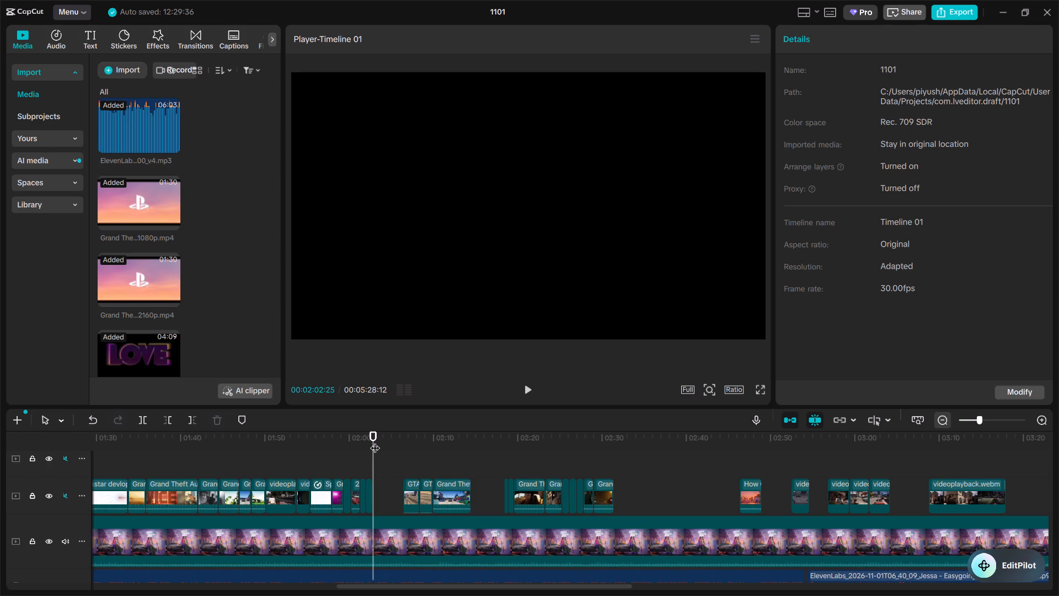
{"action": "key", "text": "space"}
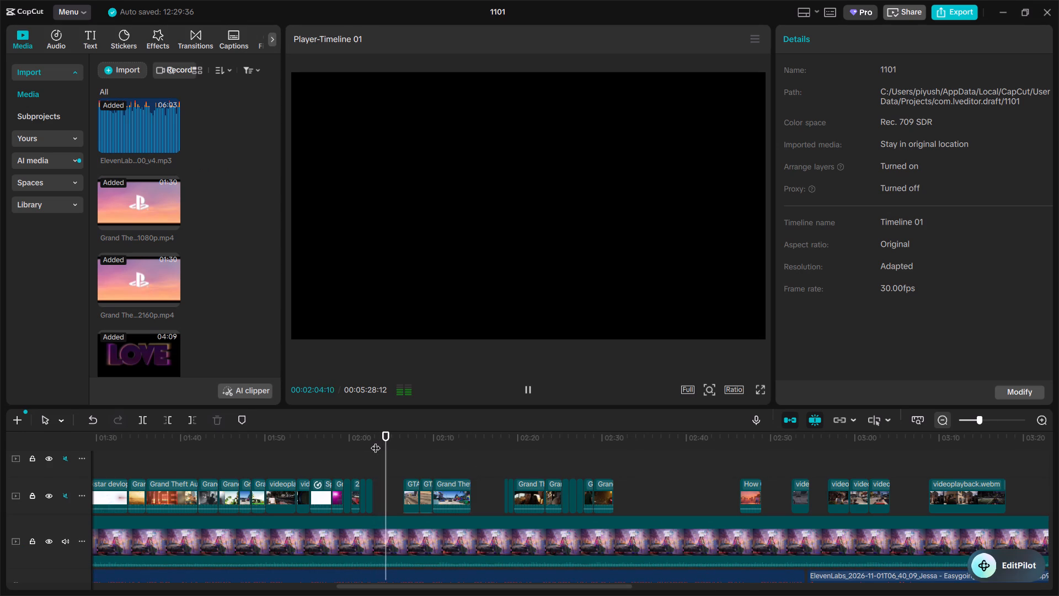
{"action": "key", "text": "space"}
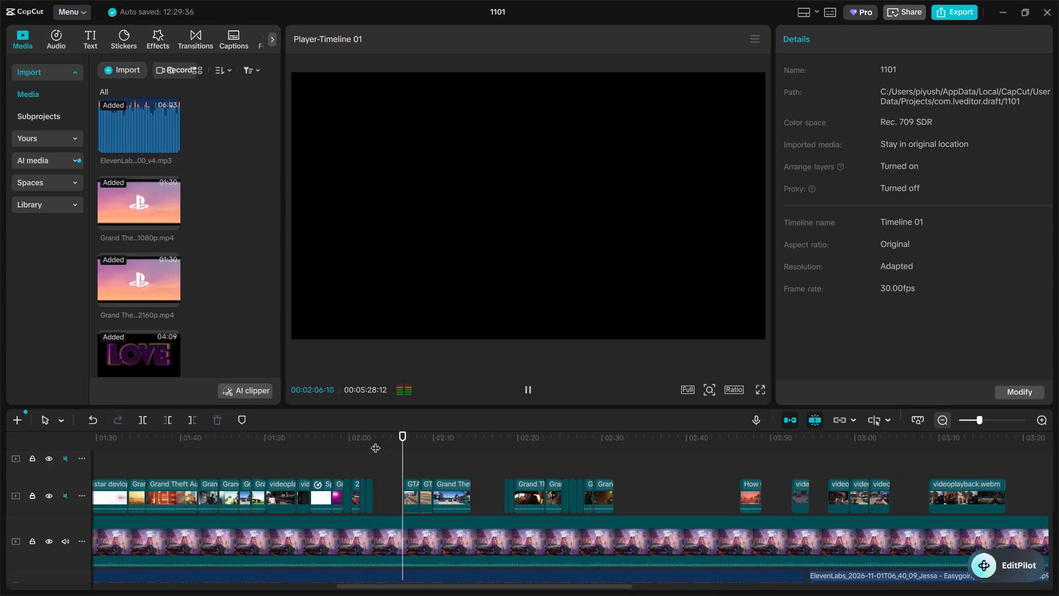
{"action": "left_click_drag", "start_coordinate": [990, 10], "coordinate": [999, 9]}
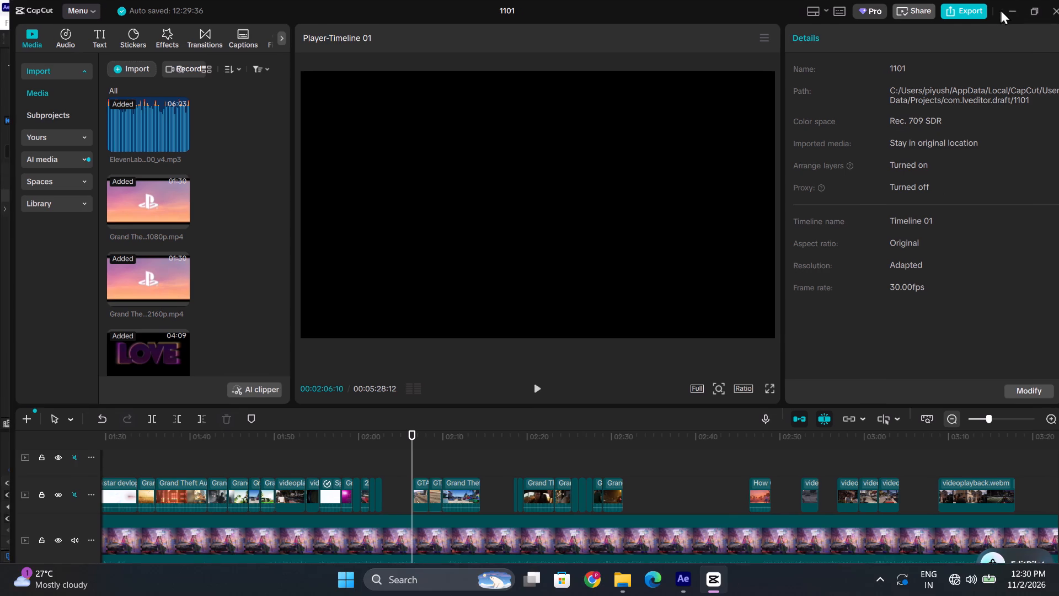
{"action": "left_click", "coordinate": [1004, 8]}
Move the title's two Range Selector Offset end keyframes to about 3.6 s and 3.8 s.
{"action": "scroll", "coordinate": [82, 492], "scroll_direction": "up", "scroll_amount": 3}
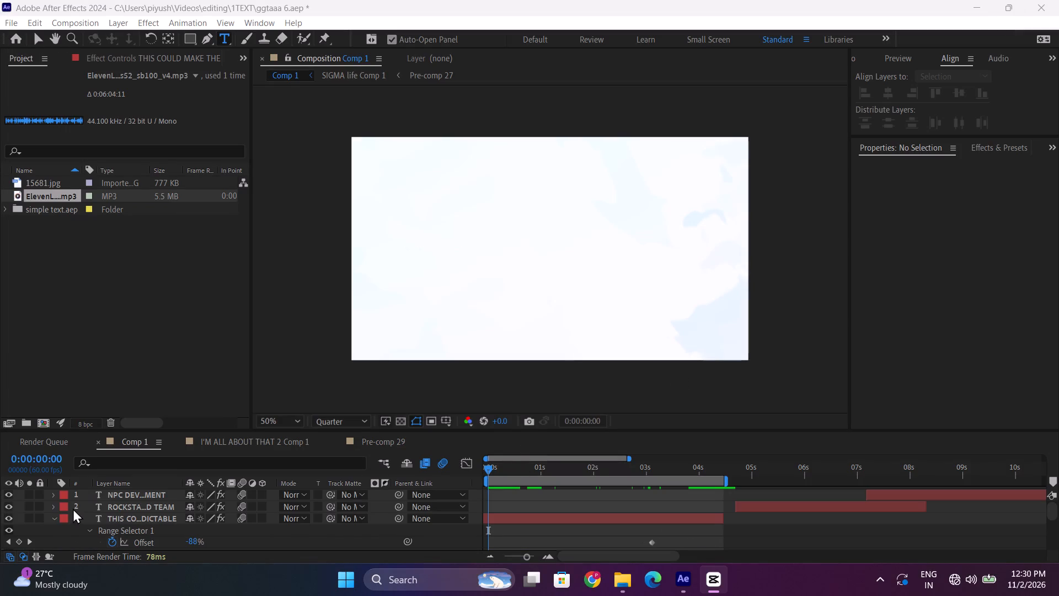
{"action": "left_click", "coordinate": [58, 520]}
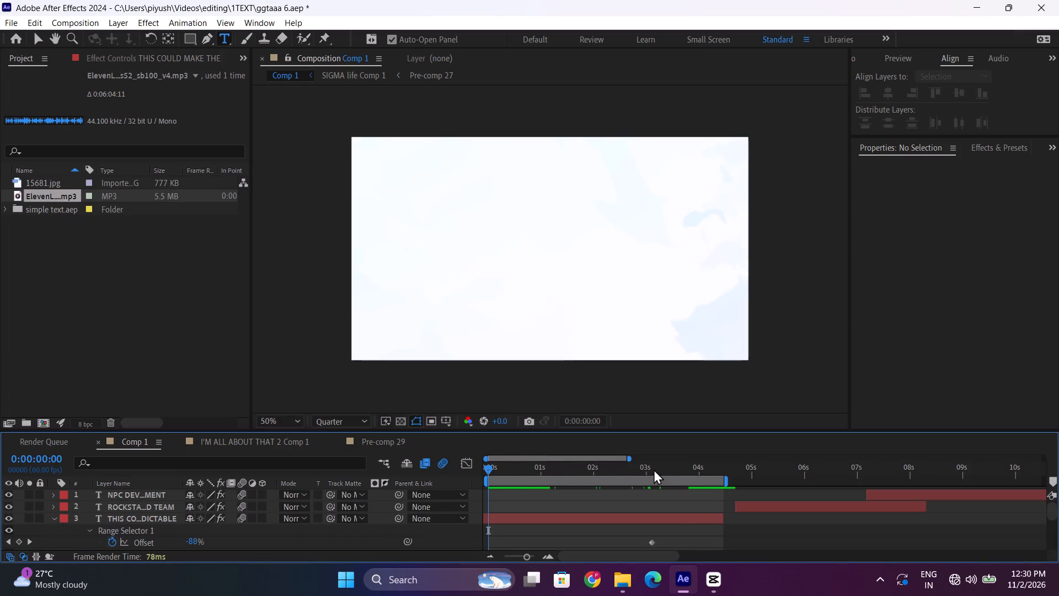
{"action": "left_click_drag", "start_coordinate": [681, 473], "coordinate": [711, 475]}
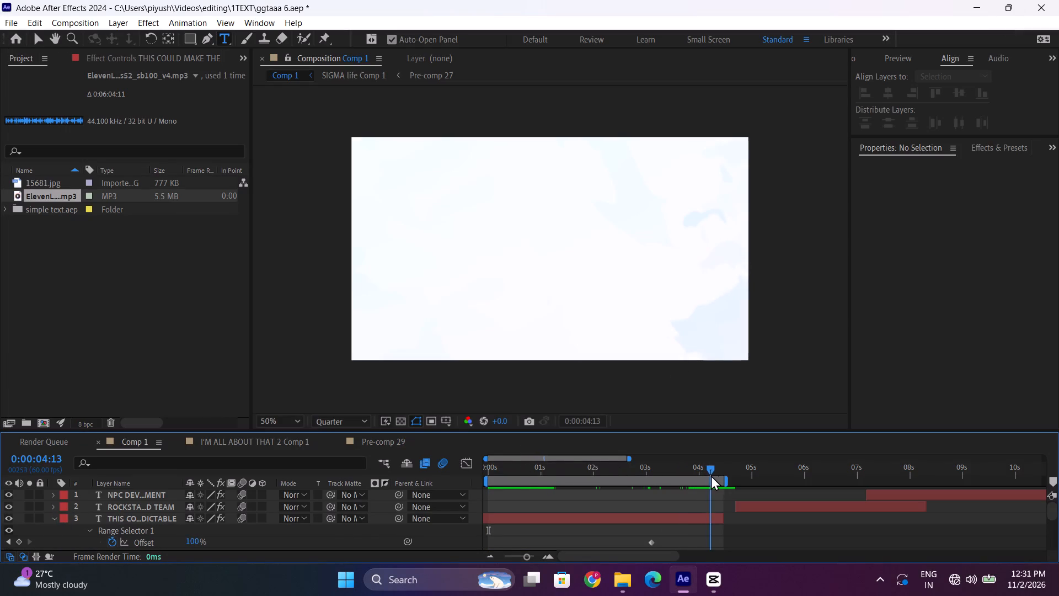
{"action": "left_click_drag", "start_coordinate": [711, 475], "coordinate": [675, 489]}
{"action": "scroll", "coordinate": [675, 489], "scroll_direction": "down", "scroll_amount": 1}
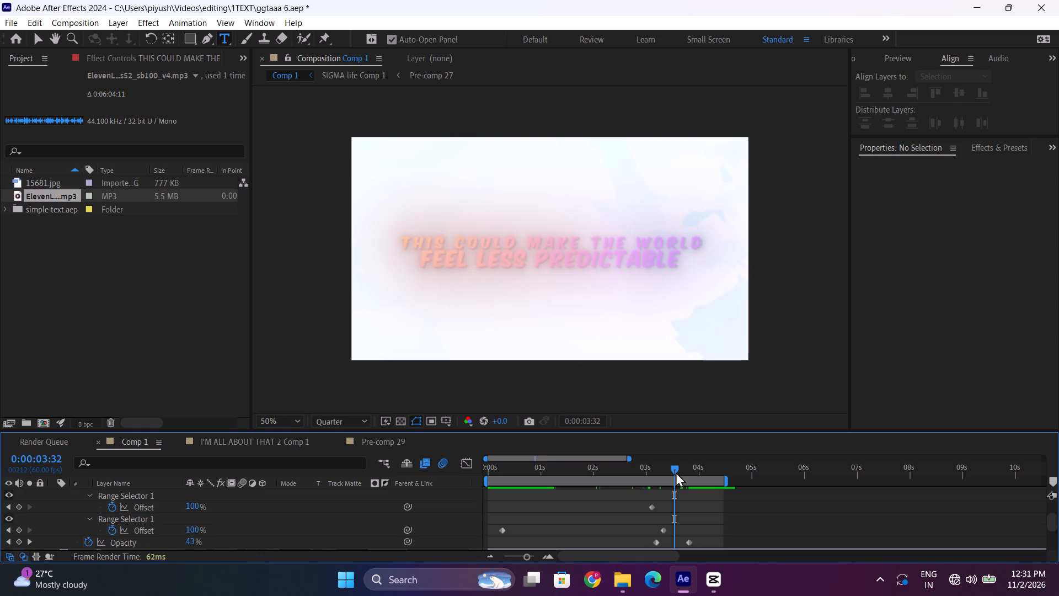
{"action": "left_click_drag", "start_coordinate": [643, 500], "coordinate": [676, 536]}
{"action": "left_click_drag", "start_coordinate": [664, 528], "coordinate": [685, 529]}
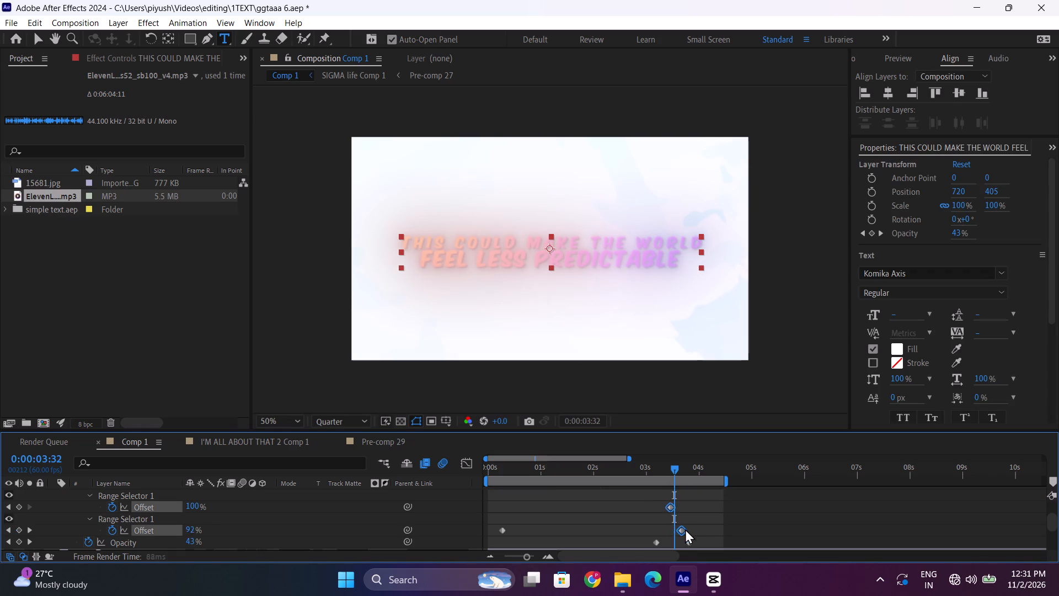
{"action": "left_click_drag", "start_coordinate": [685, 529], "coordinate": [690, 528]}
Move the title's two Opacity keyframes to about 5.1 s and 5.7 s, extending the work area to about 5.6 s.
{"action": "left_click_drag", "start_coordinate": [641, 540], "coordinate": [704, 552]}
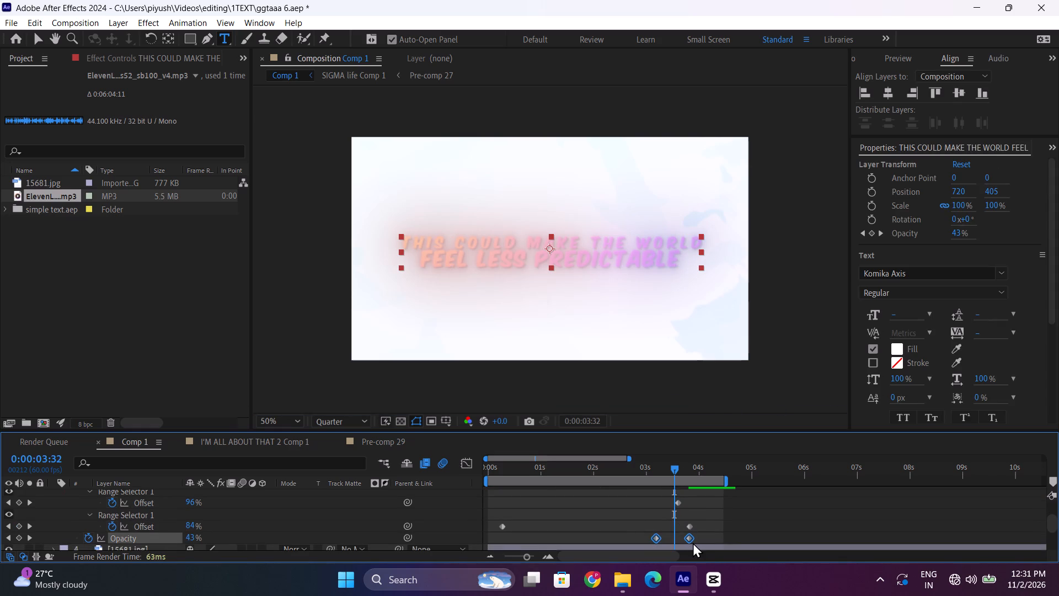
{"action": "left_click_drag", "start_coordinate": [690, 539], "coordinate": [740, 538]}
{"action": "left_click_drag", "start_coordinate": [727, 481], "coordinate": [784, 487]}
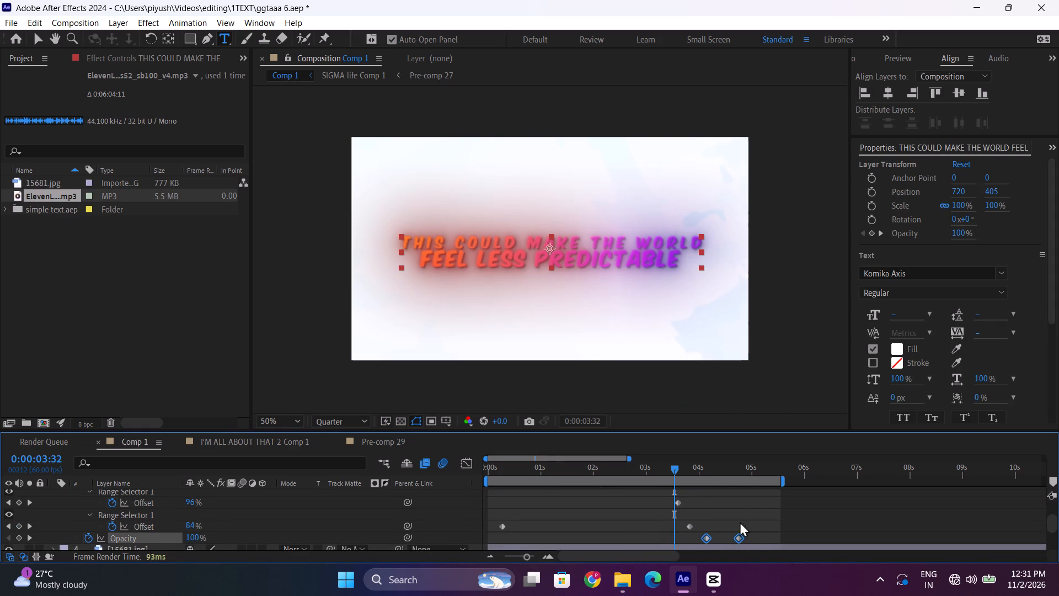
{"action": "left_click_drag", "start_coordinate": [736, 535], "coordinate": [787, 530]}
Extend the end of the THIS COULD MAKE THE WORLD text layer to about 4.7 s.
{"action": "scroll", "coordinate": [699, 488], "scroll_direction": "up", "scroll_amount": 2}
{"action": "left_click_drag", "start_coordinate": [726, 519], "coordinate": [741, 516]}
Check the title's ending on the timeline and set the work area to end at 0:00:04:42.
{"action": "key", "text": "space"}
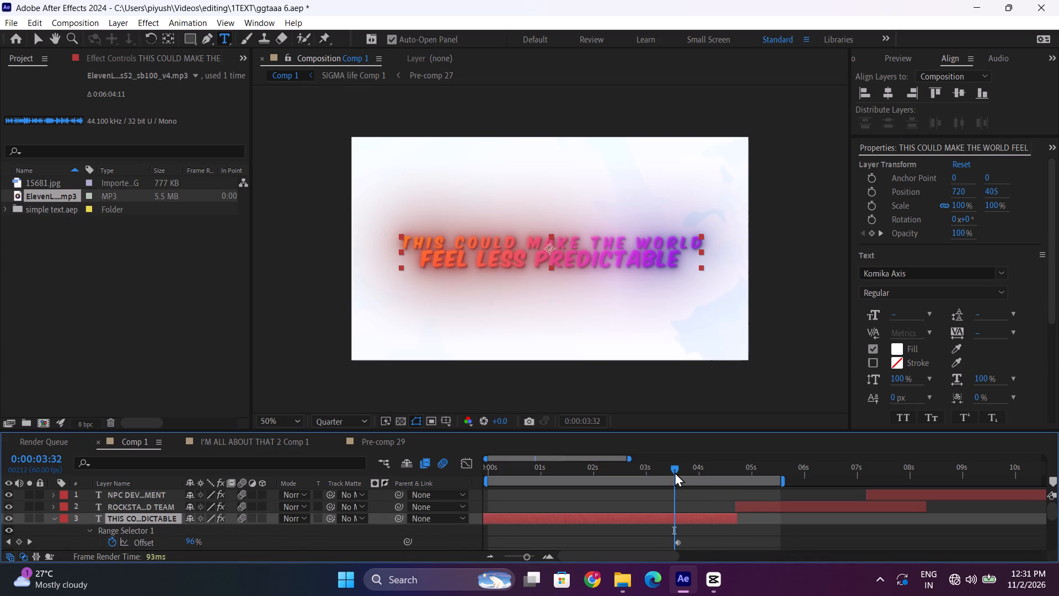
{"action": "scroll", "coordinate": [700, 482], "scroll_direction": "down", "scroll_amount": 1}
{"action": "left_click", "coordinate": [694, 476]}
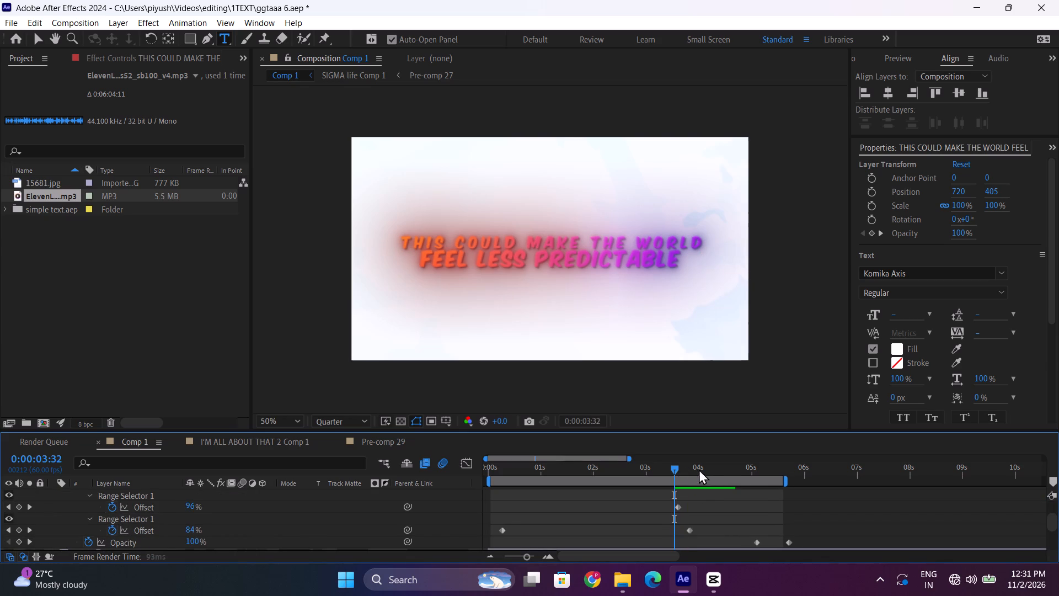
{"action": "left_click_drag", "start_coordinate": [699, 468], "coordinate": [726, 467]}
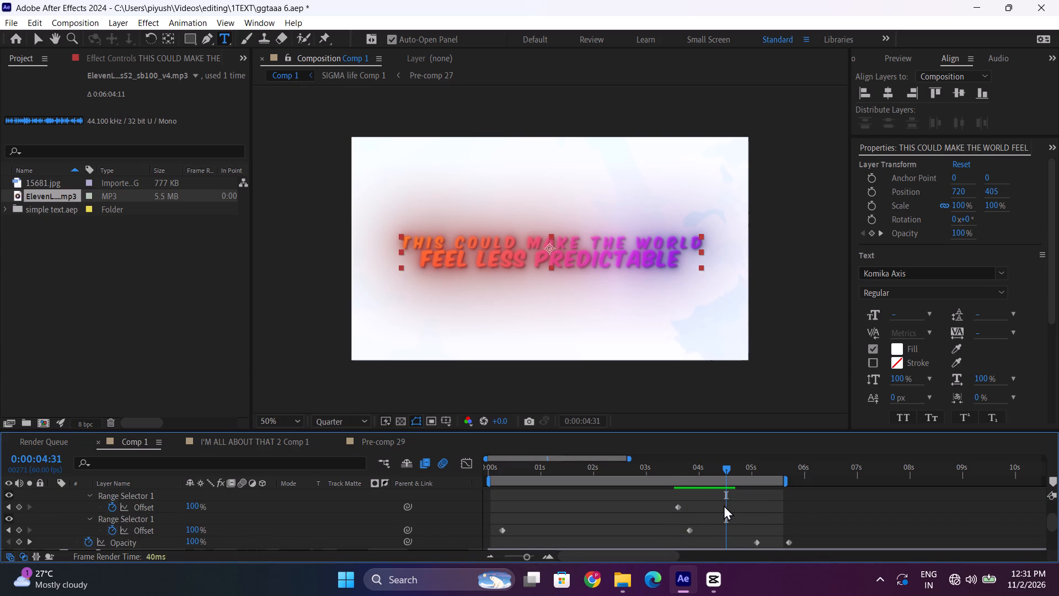
{"action": "left_click_drag", "start_coordinate": [729, 465], "coordinate": [749, 465]}
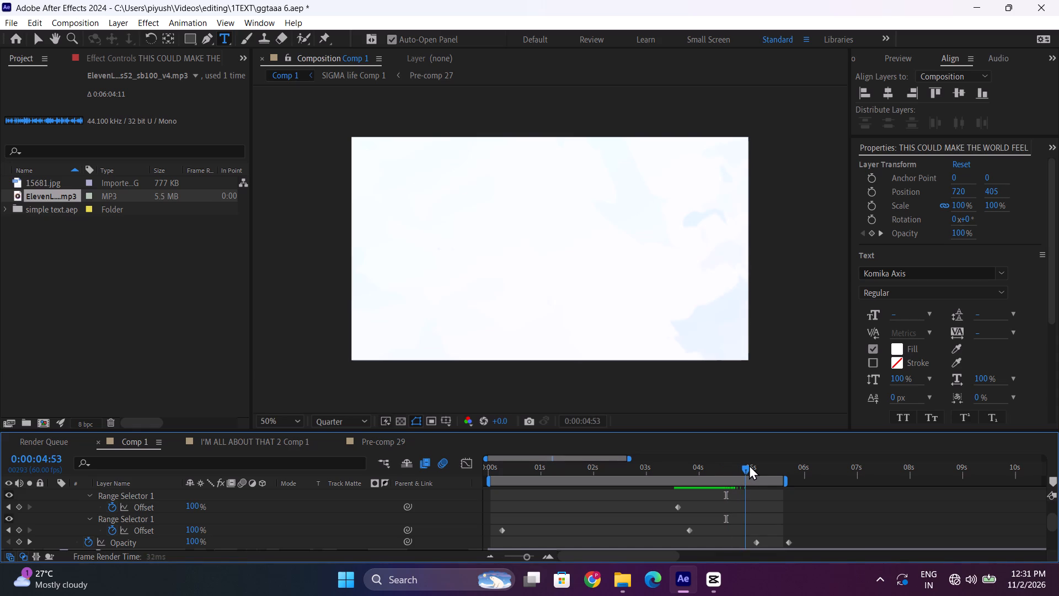
{"action": "left_click_drag", "start_coordinate": [749, 465], "coordinate": [742, 467]}
{"action": "scroll", "coordinate": [741, 475], "scroll_direction": "up", "scroll_amount": 2}
{"action": "left_click", "coordinate": [736, 470]}
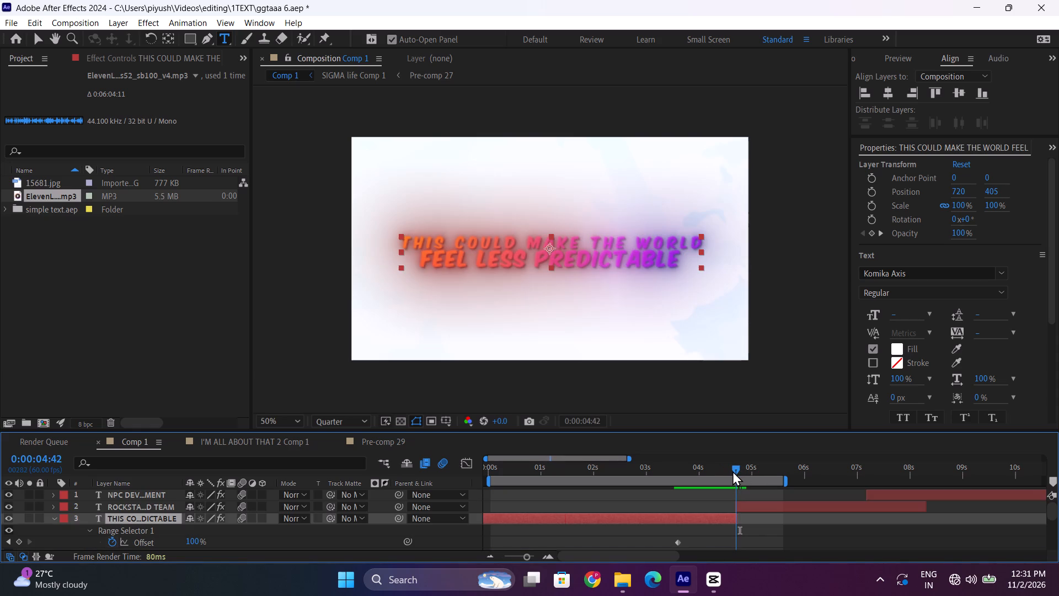
{"action": "key", "text": "n"}
Scrub through the finished title once more and add Comp 1 to the Render Queue.
{"action": "left_click_drag", "start_coordinate": [732, 471], "coordinate": [355, 470]}
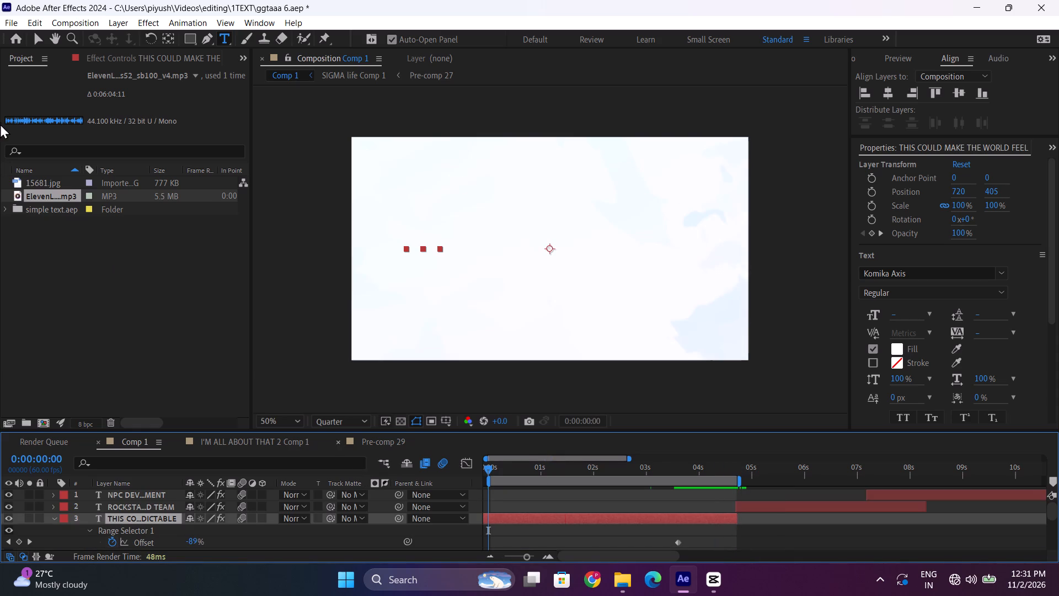
{"action": "left_click", "coordinate": [13, 23]}
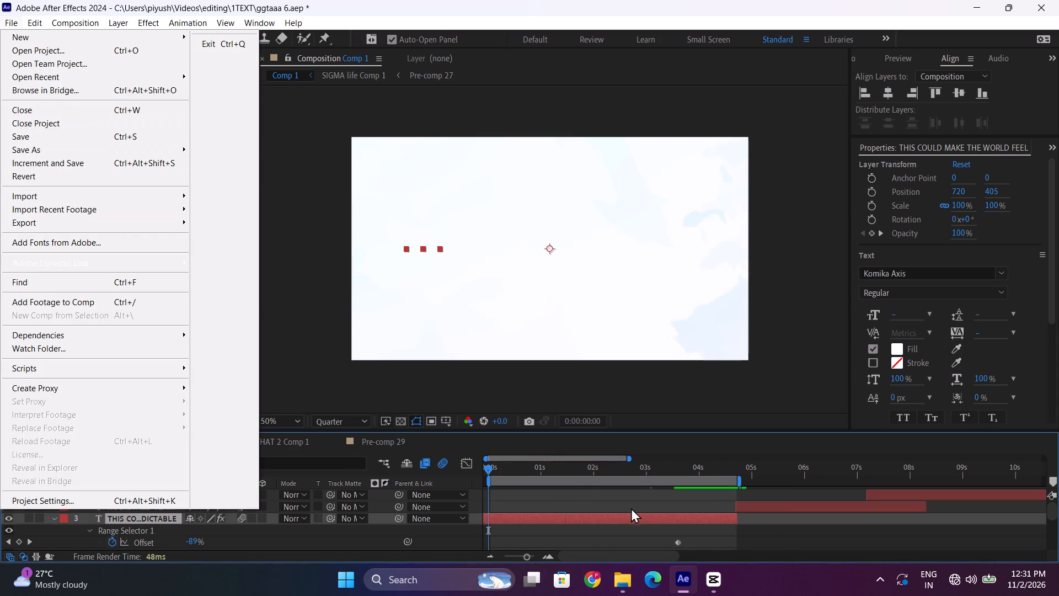
{"action": "left_click", "coordinate": [558, 469]}
{"action": "left_click_drag", "start_coordinate": [558, 469], "coordinate": [623, 474]}
{"action": "left_click", "coordinate": [14, 22]}
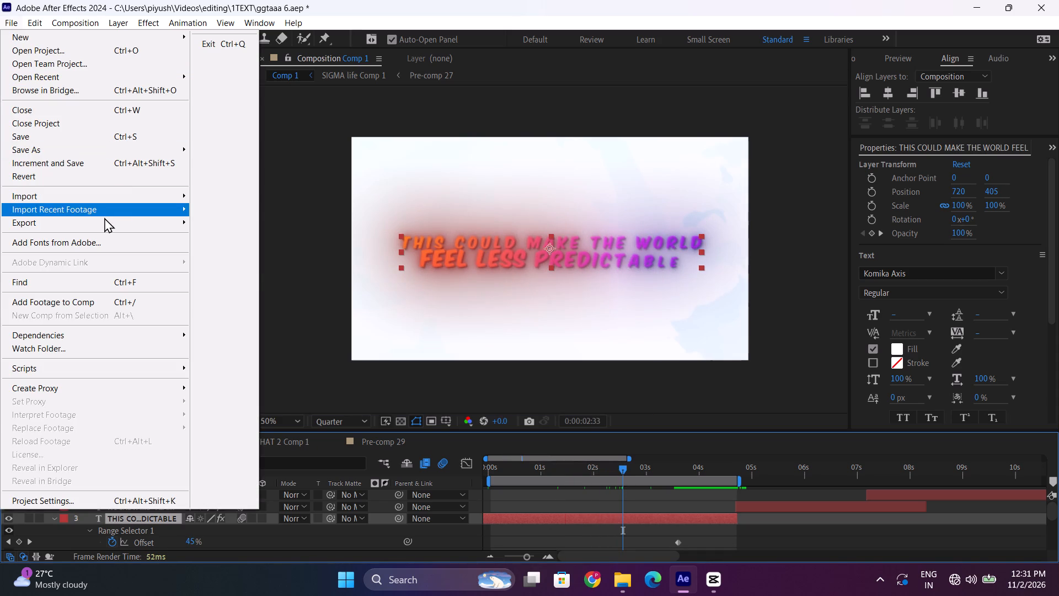
{"action": "left_click", "coordinate": [104, 217]}
{"action": "left_click", "coordinate": [248, 243]}
Set the output file of the queued Comp 1 render to "less predictable" in the gta video folder.
{"action": "scroll", "coordinate": [309, 532], "scroll_direction": "down", "scroll_amount": 2}
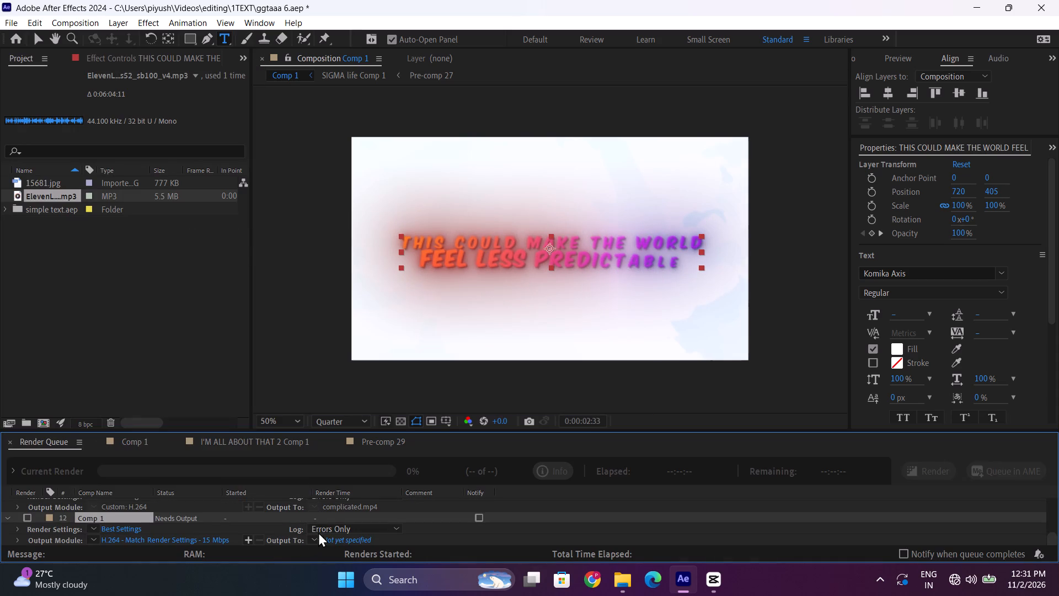
{"action": "left_click", "coordinate": [335, 540]}
{"action": "double_click", "coordinate": [217, 542]}
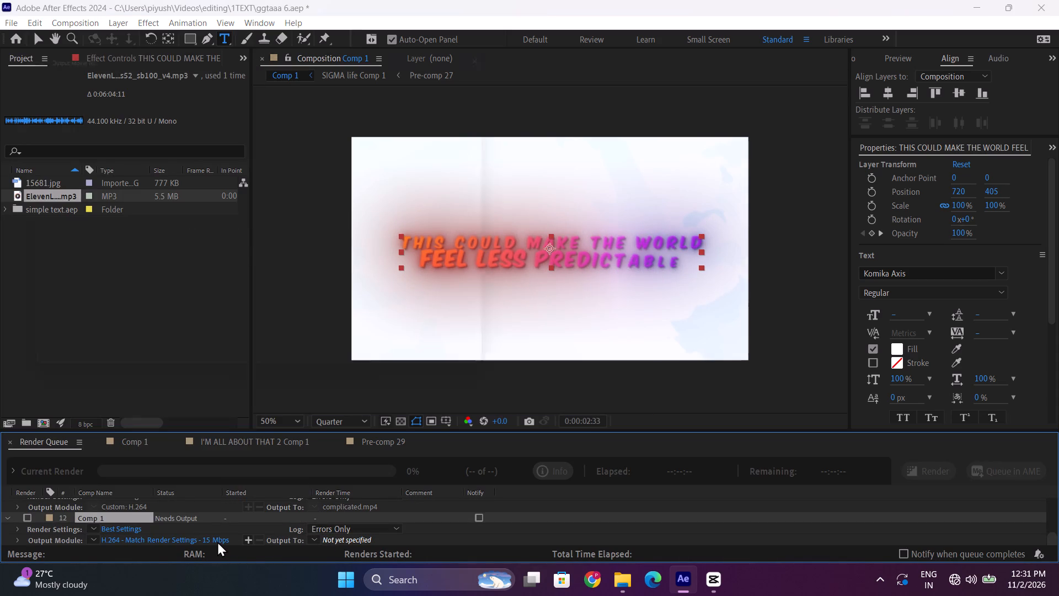
{"action": "scroll", "coordinate": [263, 208], "scroll_direction": "down", "scroll_amount": 4}
{"action": "scroll", "coordinate": [61, 236], "scroll_direction": "down", "scroll_amount": 2}
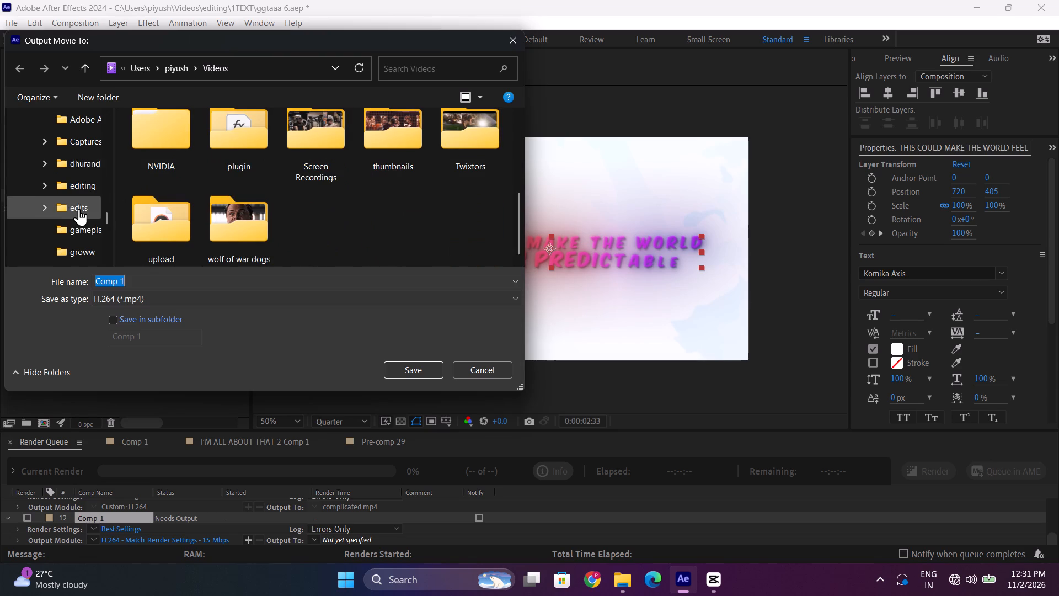
{"action": "scroll", "coordinate": [79, 208], "scroll_direction": "down", "scroll_amount": 4}
{"action": "scroll", "coordinate": [78, 217], "scroll_direction": "up", "scroll_amount": 12}
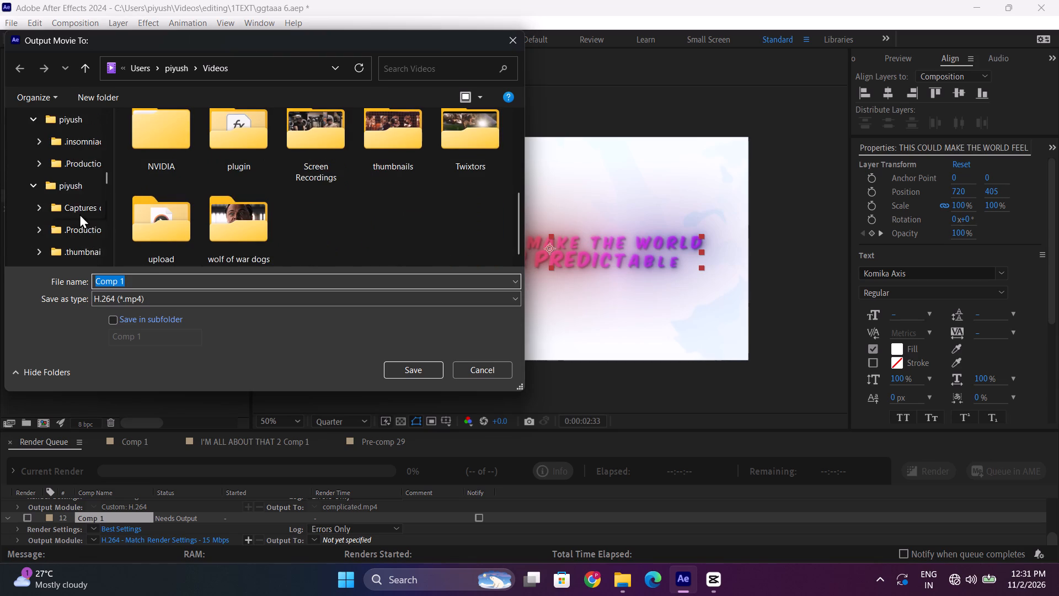
{"action": "scroll", "coordinate": [79, 214], "scroll_direction": "up", "scroll_amount": 3}
{"action": "left_click", "coordinate": [77, 169]}
{"action": "left_click_drag", "start_coordinate": [191, 277], "coordinate": [89, 278]}
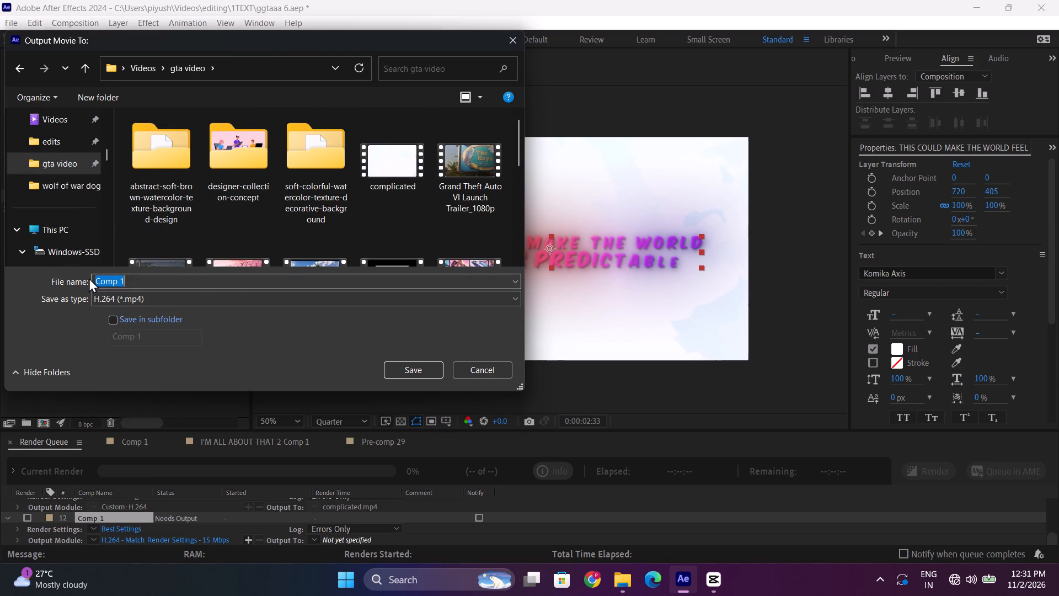
{"action": "left_click_drag", "start_coordinate": [89, 278], "coordinate": [76, 270]}
{"action": "type", "text": "less pree"}
{"action": "key", "text": "BackSpace"}
{"action": "type", "text": "dictable"}
{"action": "left_click", "coordinate": [433, 374]}
Raise the H.264 target bitrate of Comp 1's output module to 50 Mbps and accept the settings.
{"action": "left_click", "coordinate": [206, 538]}
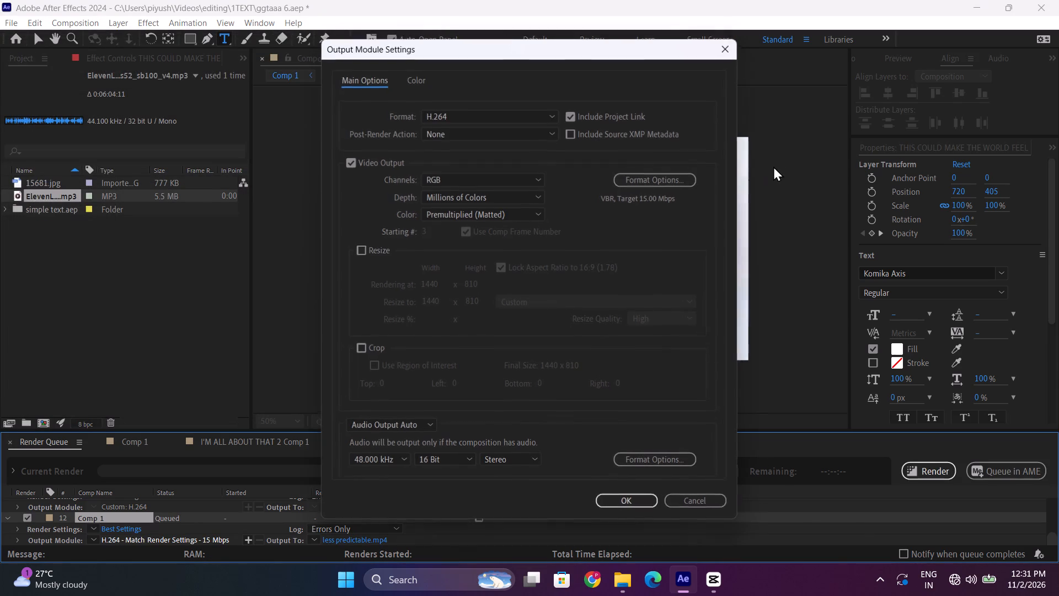
{"action": "left_click", "coordinate": [634, 175]}
{"action": "left_click_drag", "start_coordinate": [593, 372], "coordinate": [662, 364]}
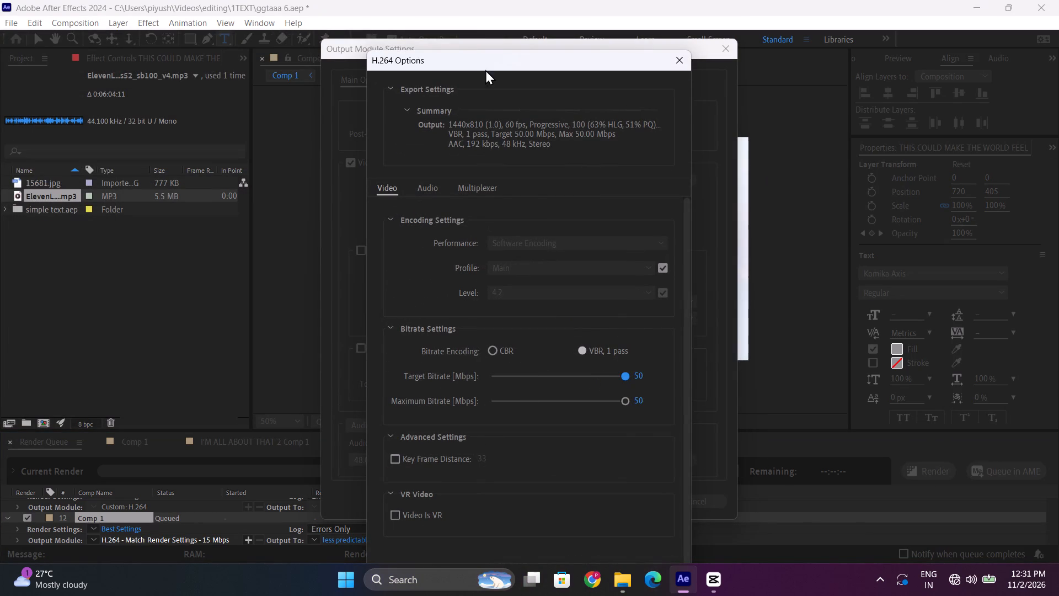
{"action": "left_click_drag", "start_coordinate": [499, 50], "coordinate": [510, 365]}
{"action": "left_click_drag", "start_coordinate": [521, 199], "coordinate": [231, 0]}
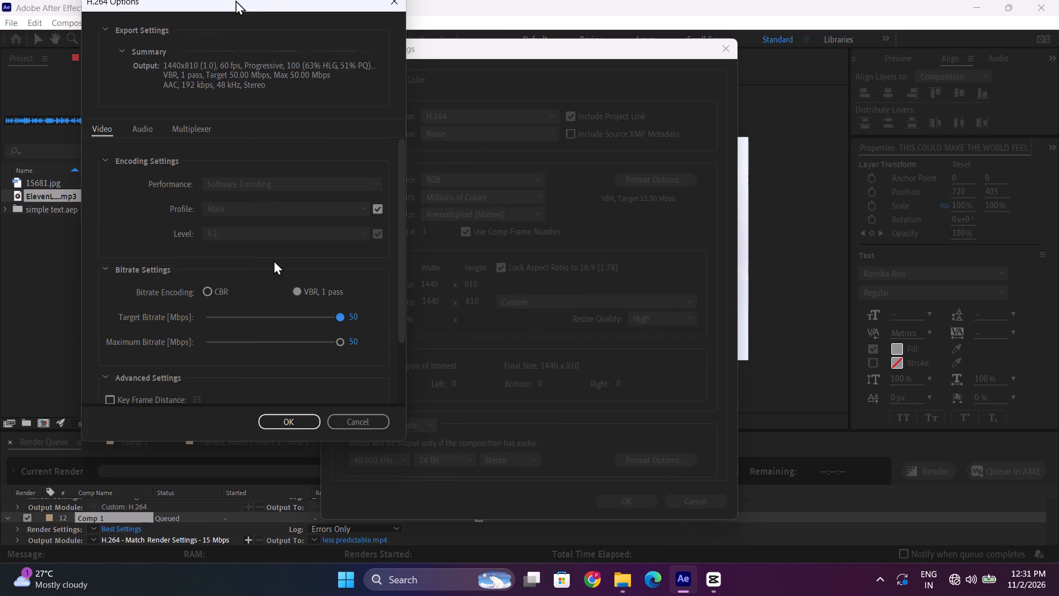
{"action": "left_click", "coordinate": [315, 428]}
{"action": "left_click", "coordinate": [638, 496]}
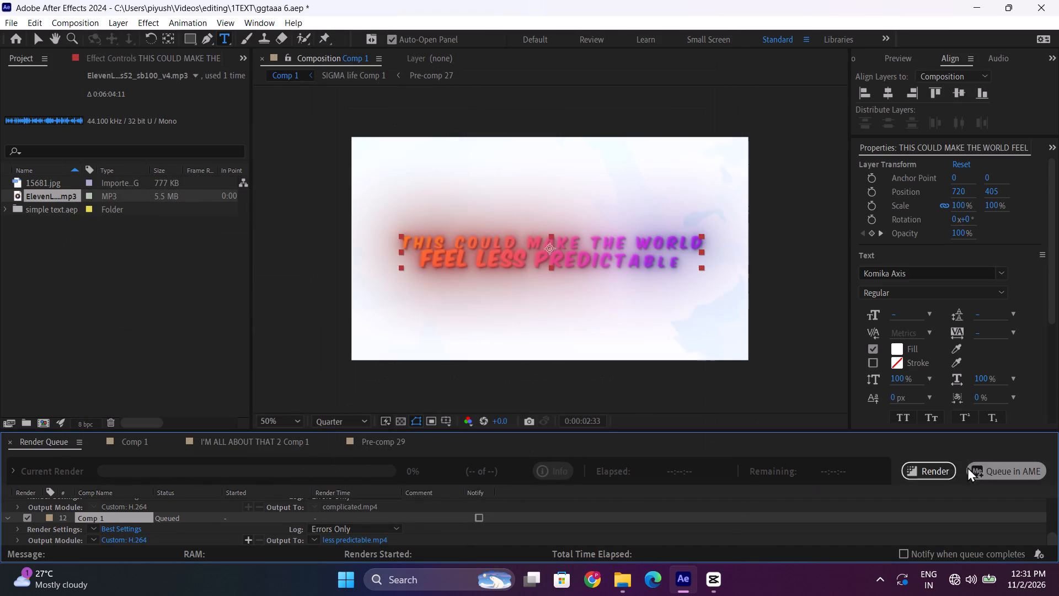
Start rendering the queued Comp 1.
{"action": "left_click", "coordinate": [948, 470]}
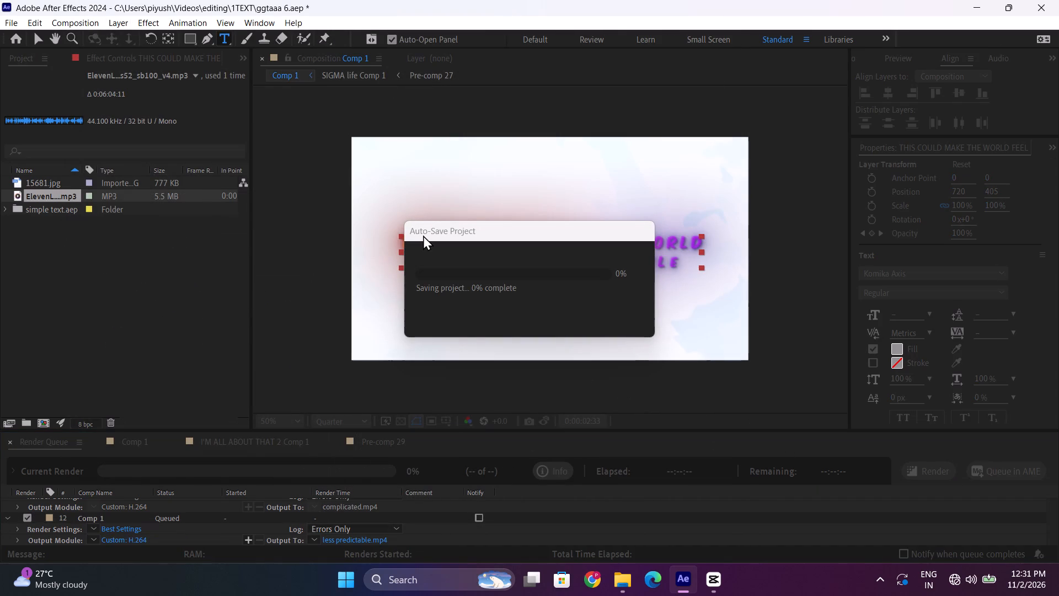
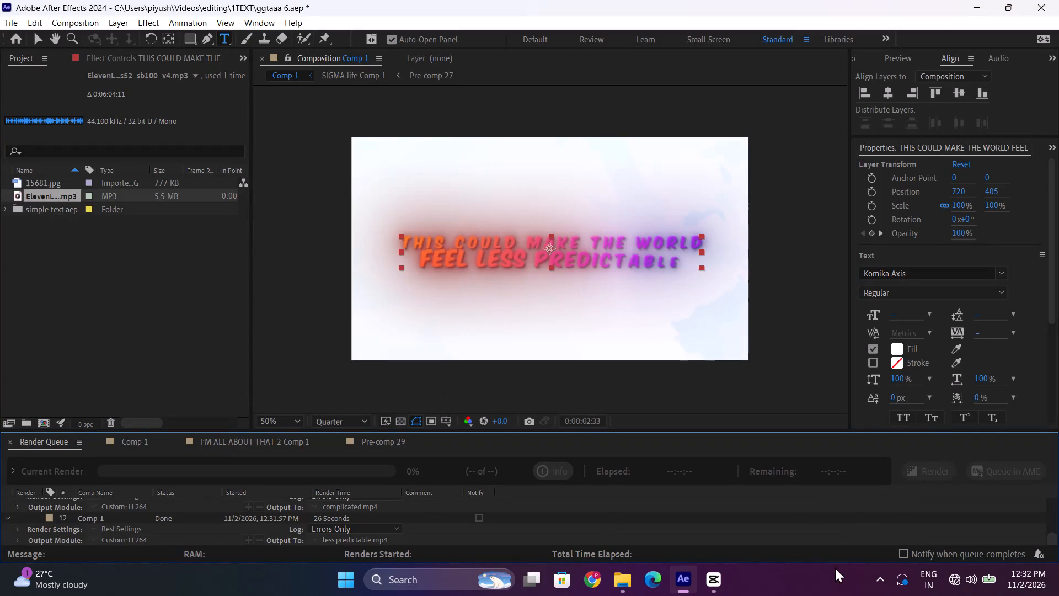
Switch to CapCut and import the "less predictable" video from the gta video folder.
{"action": "left_click", "coordinate": [707, 573]}
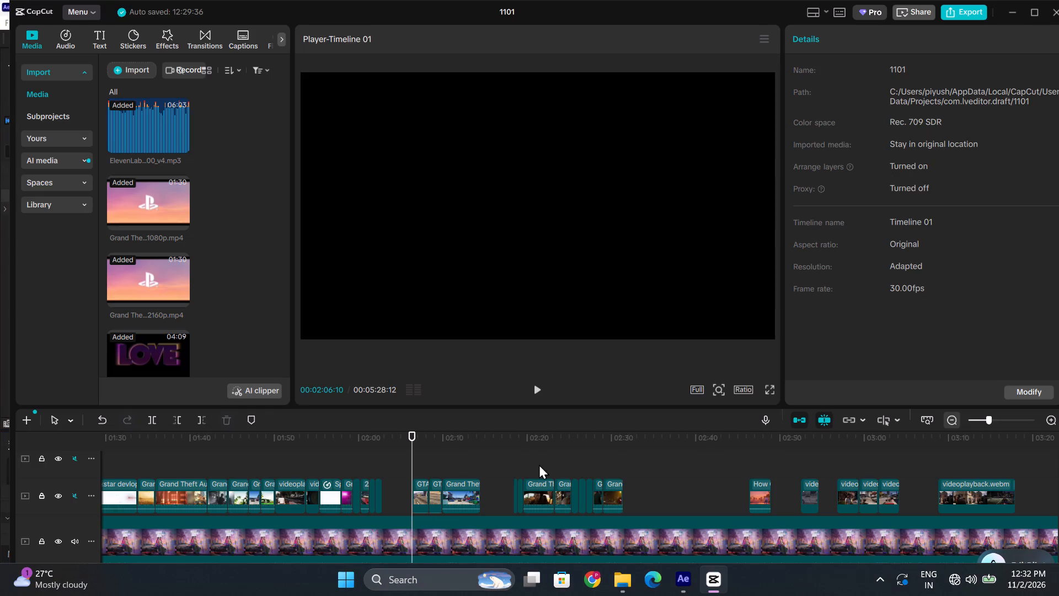
{"action": "left_click", "coordinate": [141, 72]}
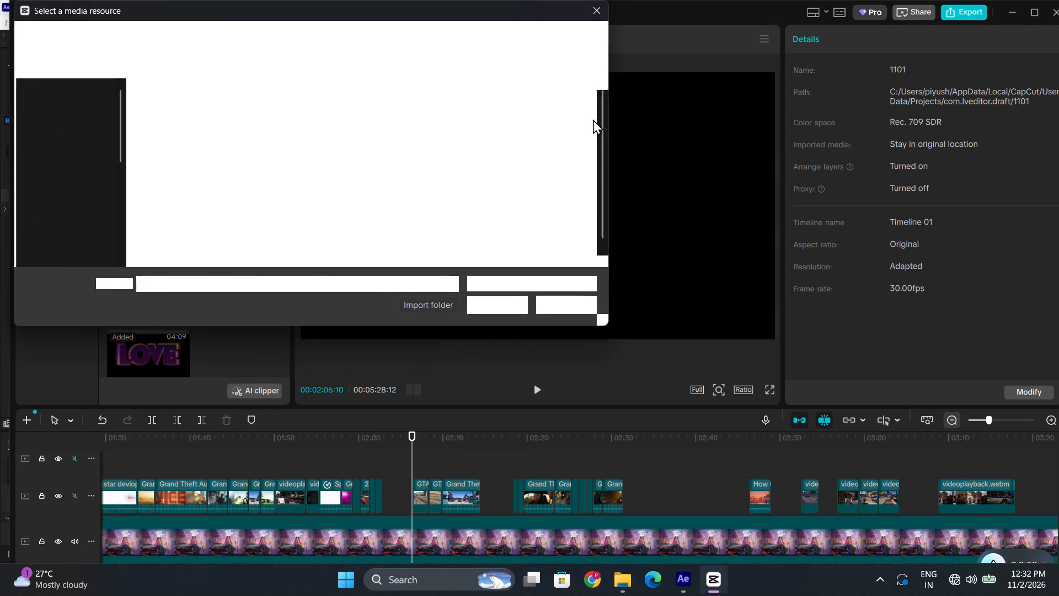
{"action": "scroll", "coordinate": [353, 188], "scroll_direction": "down", "scroll_amount": 3}
{"action": "scroll", "coordinate": [126, 201], "scroll_direction": "down", "scroll_amount": 3}
{"action": "scroll", "coordinate": [81, 199], "scroll_direction": "down", "scroll_amount": 1}
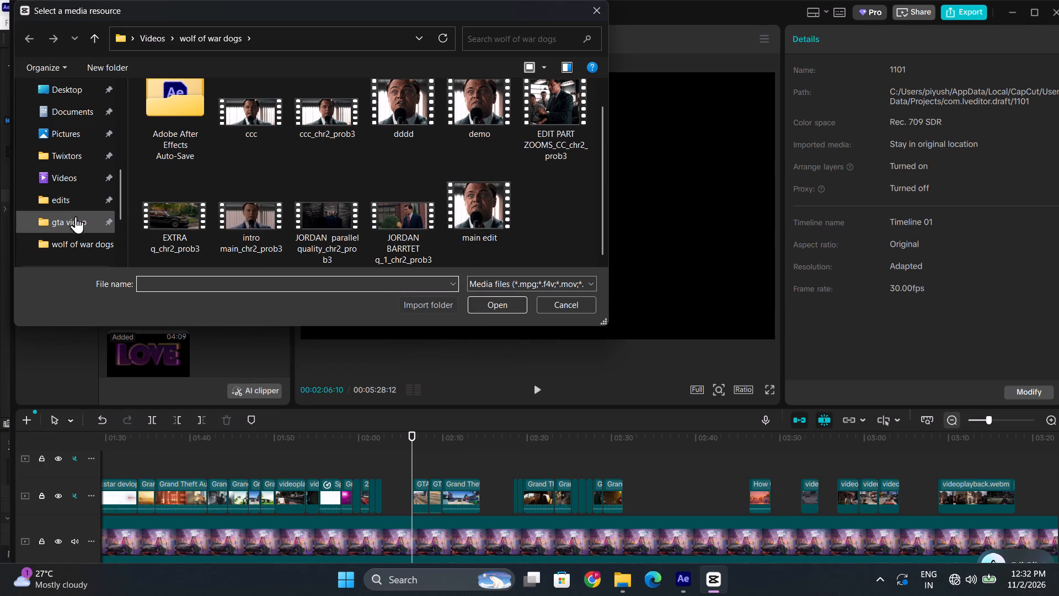
{"action": "left_click", "coordinate": [74, 221]}
{"action": "scroll", "coordinate": [282, 228], "scroll_direction": "down", "scroll_amount": 1}
{"action": "scroll", "coordinate": [572, 139], "scroll_direction": "down", "scroll_amount": 2}
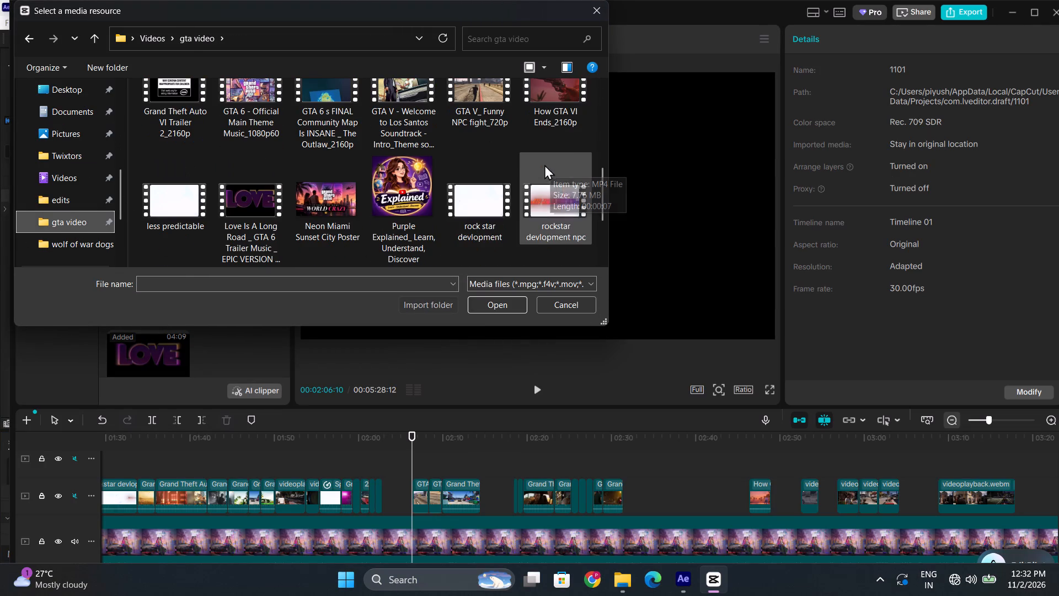
{"action": "double_click", "coordinate": [202, 201]}
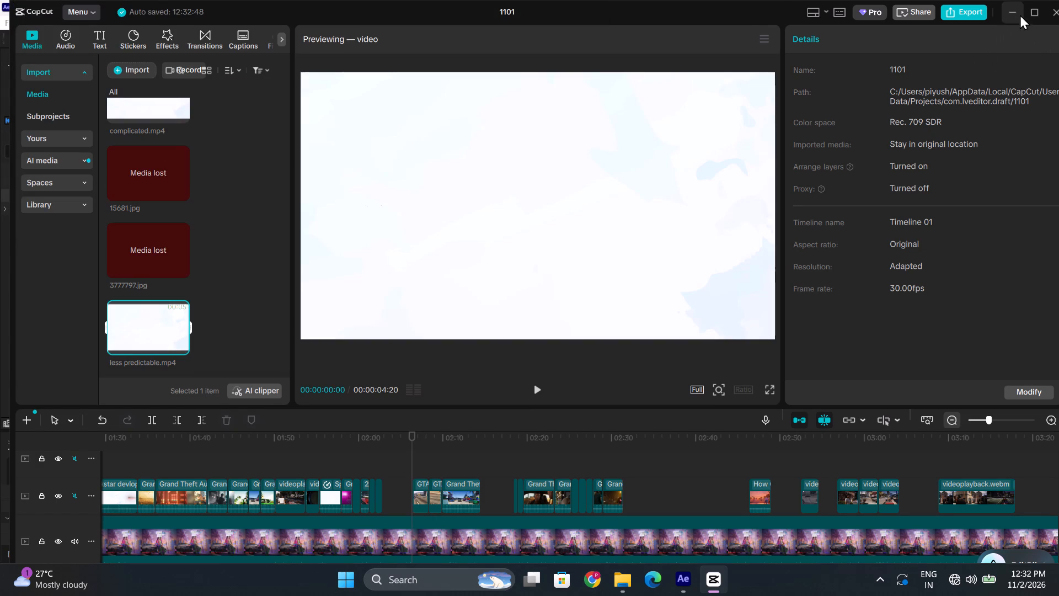
Maximize the editor window, widen the media area and place less predictable.mp4 above the empty gap, starting at 2:02:25.
{"action": "left_click", "coordinate": [1044, 2]}
{"action": "left_click", "coordinate": [1037, 7]}
{"action": "left_click_drag", "start_coordinate": [283, 167], "coordinate": [333, 166]}
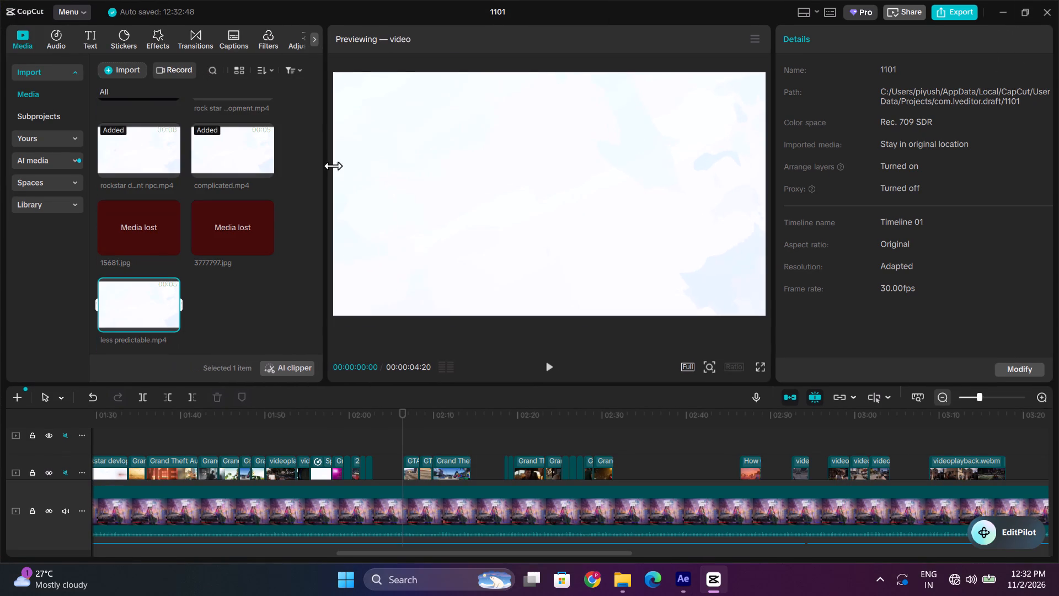
{"action": "left_click_drag", "start_coordinate": [333, 166], "coordinate": [325, 168]}
{"action": "left_click_drag", "start_coordinate": [101, 318], "coordinate": [376, 462]}
Preview the title clip from its start at 2:02:25 and raise its playback speed to 1.30x.
{"action": "left_click", "coordinate": [370, 416]}
{"action": "left_click", "coordinate": [373, 413]}
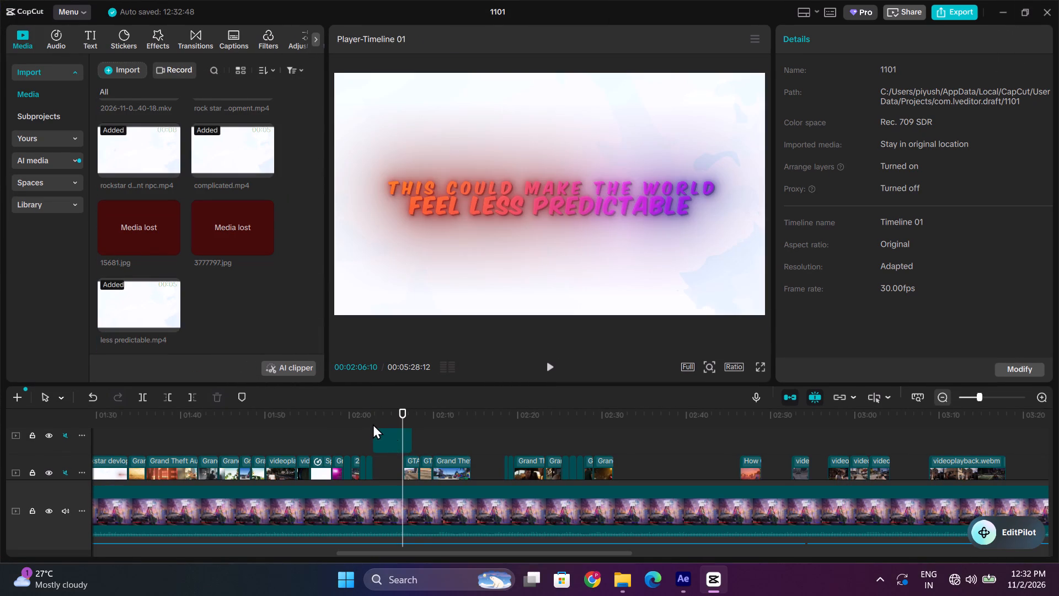
{"action": "left_click", "coordinate": [373, 424]}
{"action": "scroll", "coordinate": [379, 435], "scroll_direction": "down", "scroll_amount": 2}
{"action": "scroll", "coordinate": [397, 432], "scroll_direction": "up", "scroll_amount": 2}
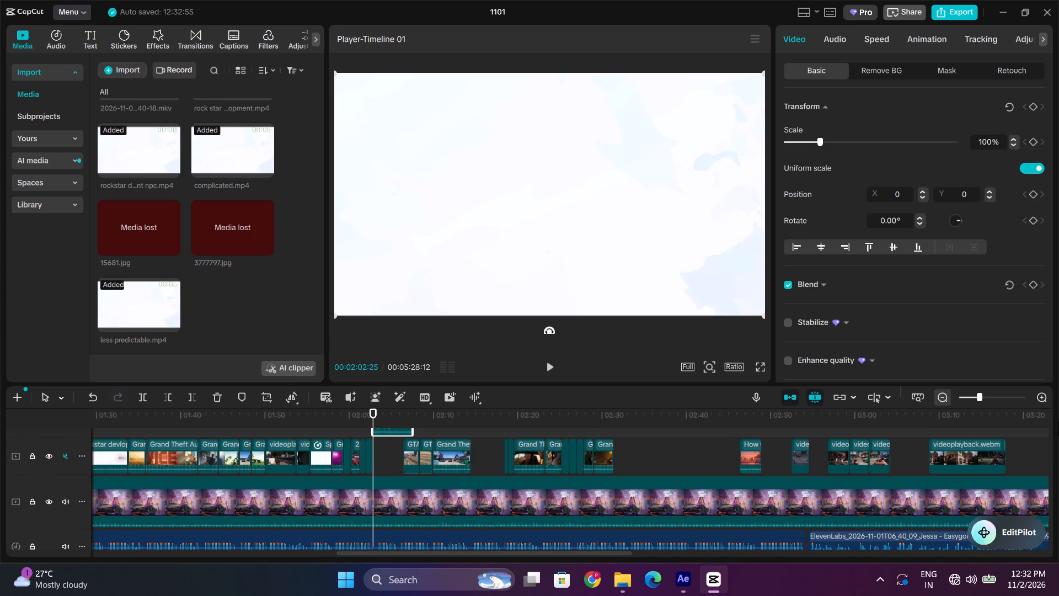
{"action": "double_click", "coordinate": [1042, 388]}
{"action": "double_click", "coordinate": [1042, 392]}
{"action": "left_click", "coordinate": [1041, 398]}
{"action": "scroll", "coordinate": [367, 453], "scroll_direction": "up", "scroll_amount": 1}
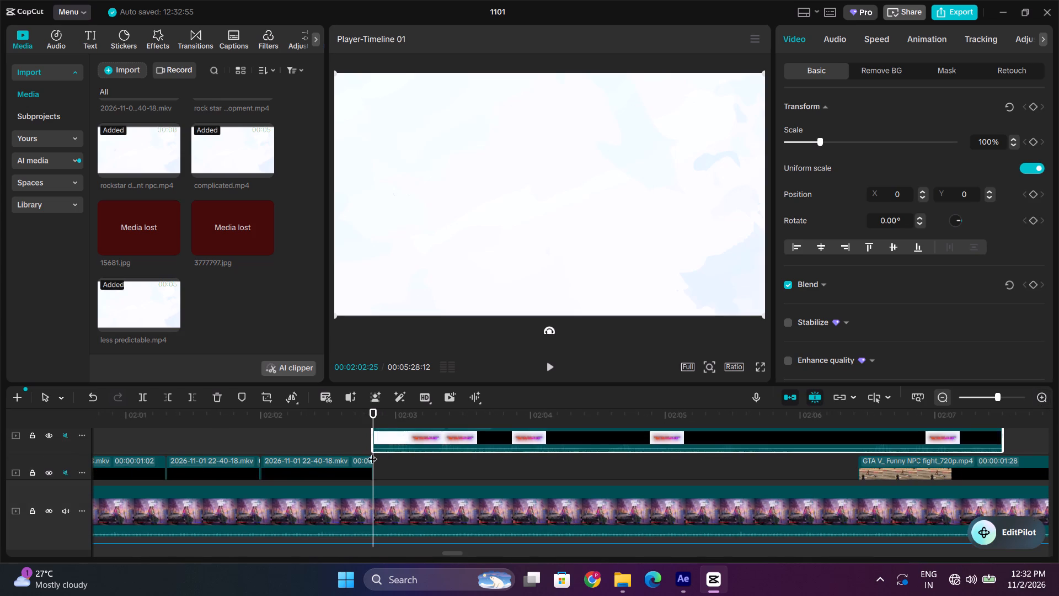
{"action": "key", "text": "space"}
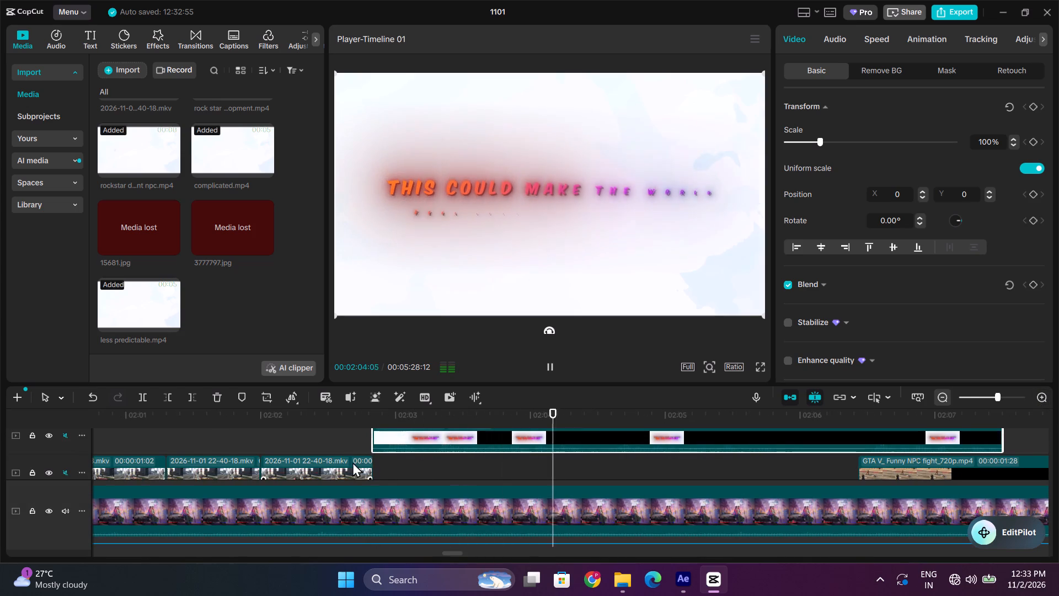
{"action": "key", "text": "space"}
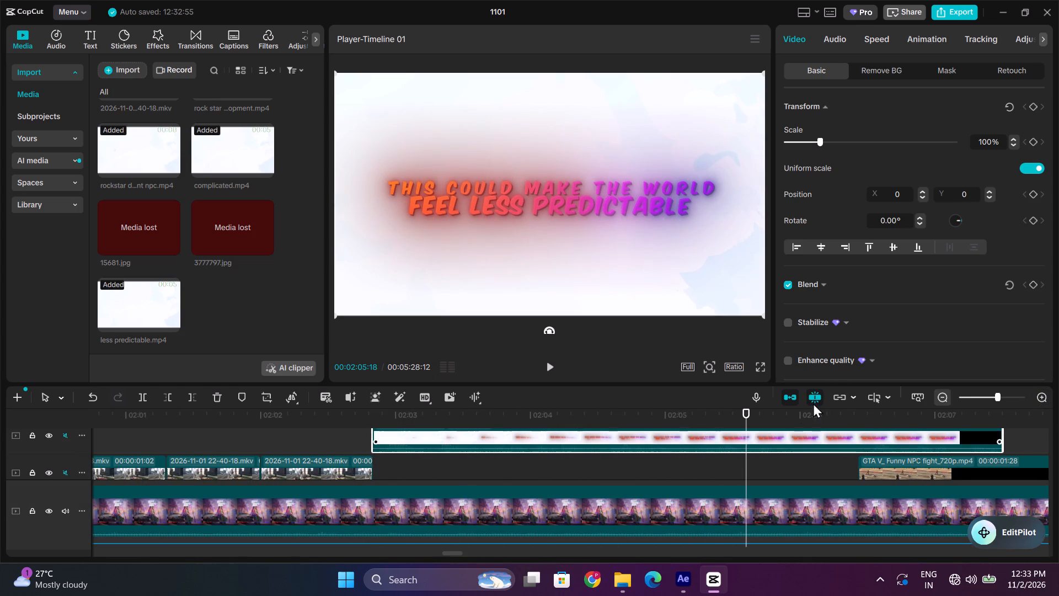
{"action": "left_click", "coordinate": [885, 30]}
{"action": "left_click", "coordinate": [885, 41]}
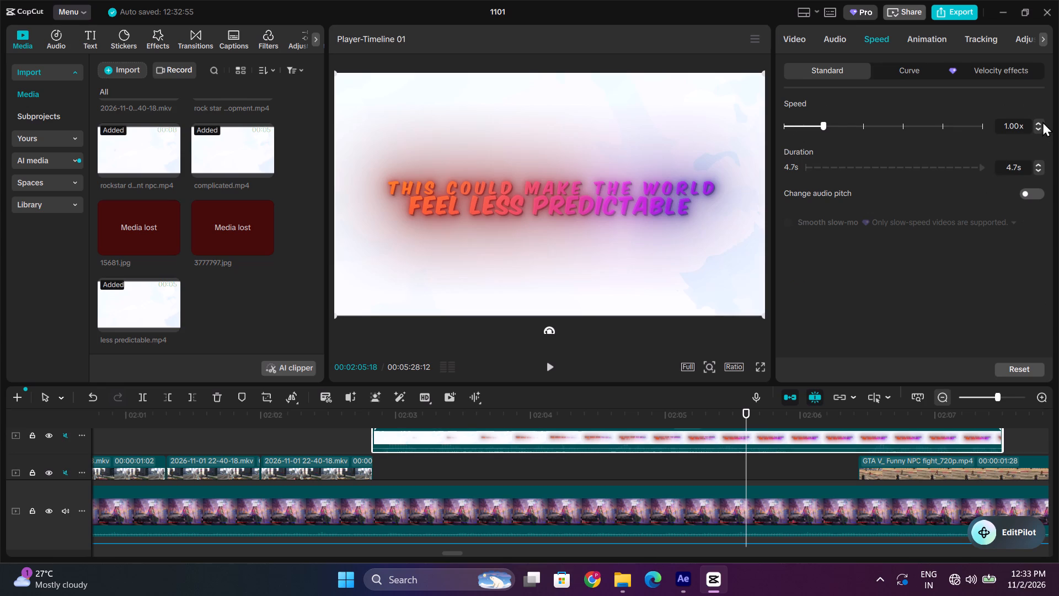
{"action": "left_click", "coordinate": [1036, 120]}
{"action": "triple_click", "coordinate": [1040, 122]}
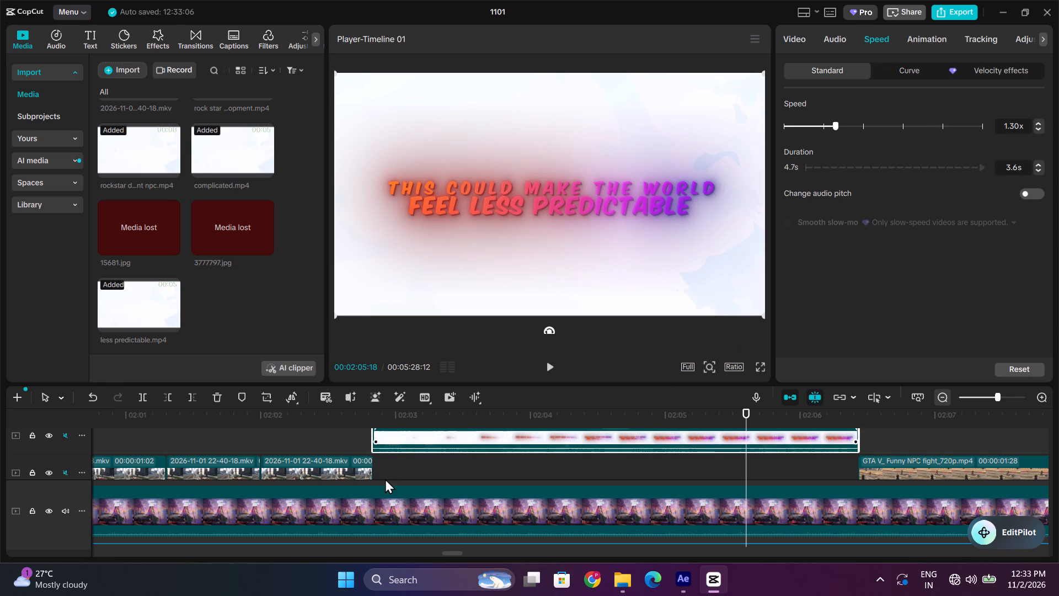
Play on past the sped-up title and move it down into the gap before the GTA V NPC fight clip.
{"action": "scroll", "coordinate": [376, 421], "scroll_direction": "up", "scroll_amount": 1}
{"action": "left_click", "coordinate": [376, 421]}
{"action": "key", "text": "space"}
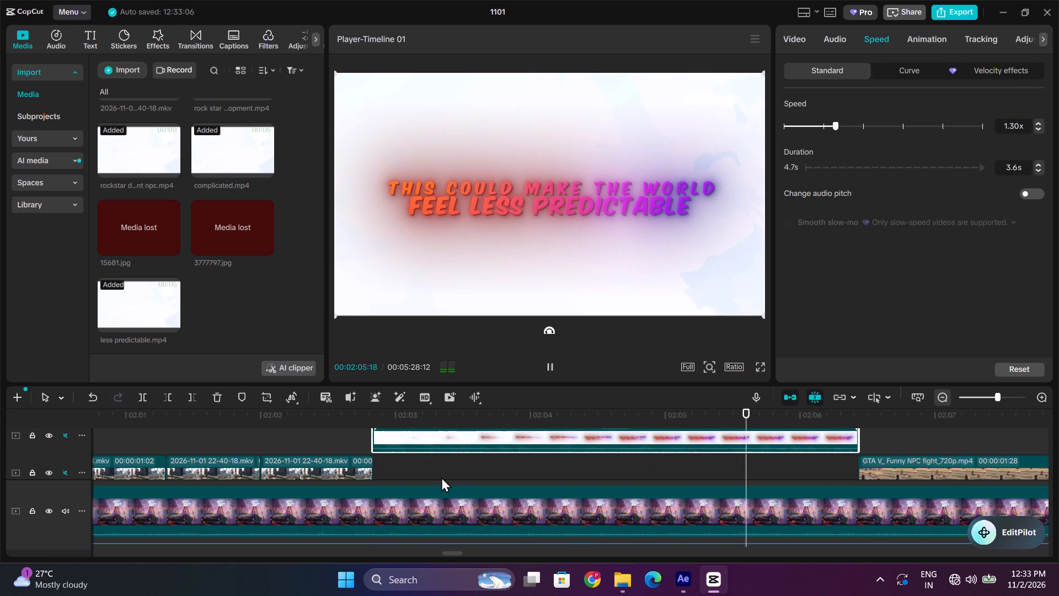
{"action": "key", "text": "space"}
{"action": "left_click_drag", "start_coordinate": [554, 436], "coordinate": [557, 476]}
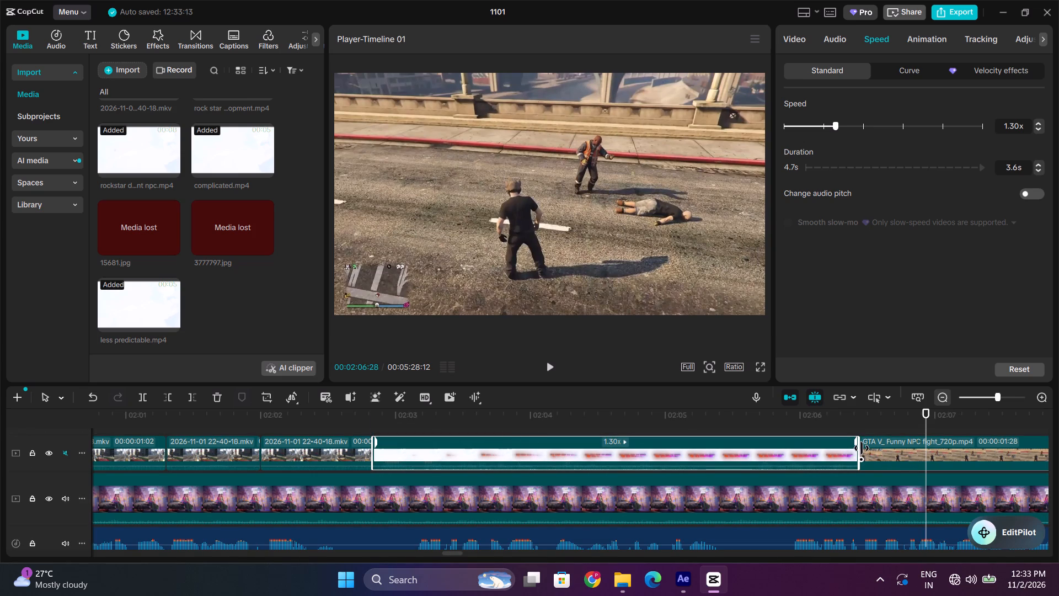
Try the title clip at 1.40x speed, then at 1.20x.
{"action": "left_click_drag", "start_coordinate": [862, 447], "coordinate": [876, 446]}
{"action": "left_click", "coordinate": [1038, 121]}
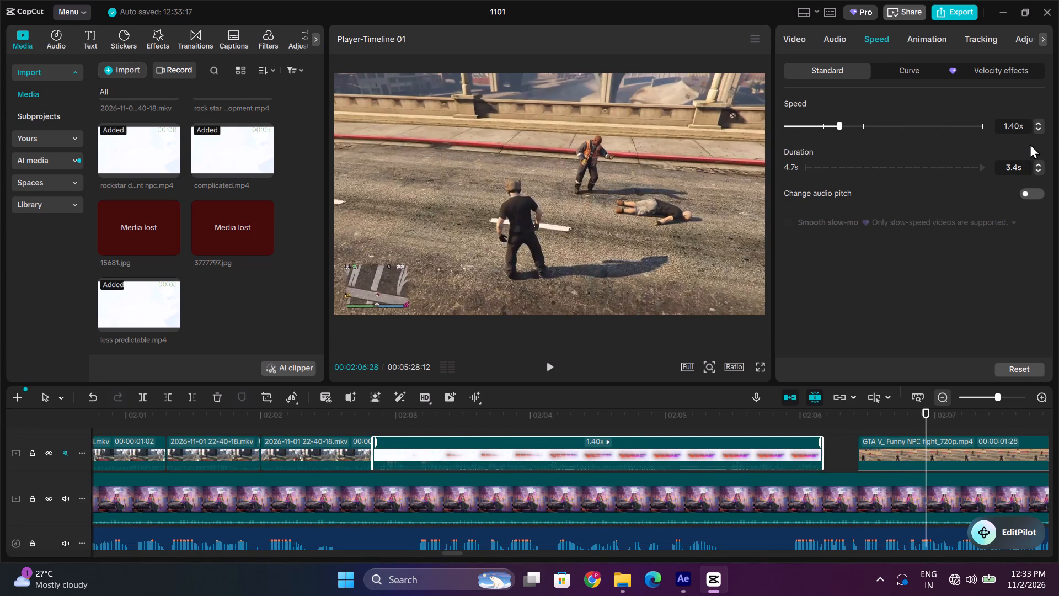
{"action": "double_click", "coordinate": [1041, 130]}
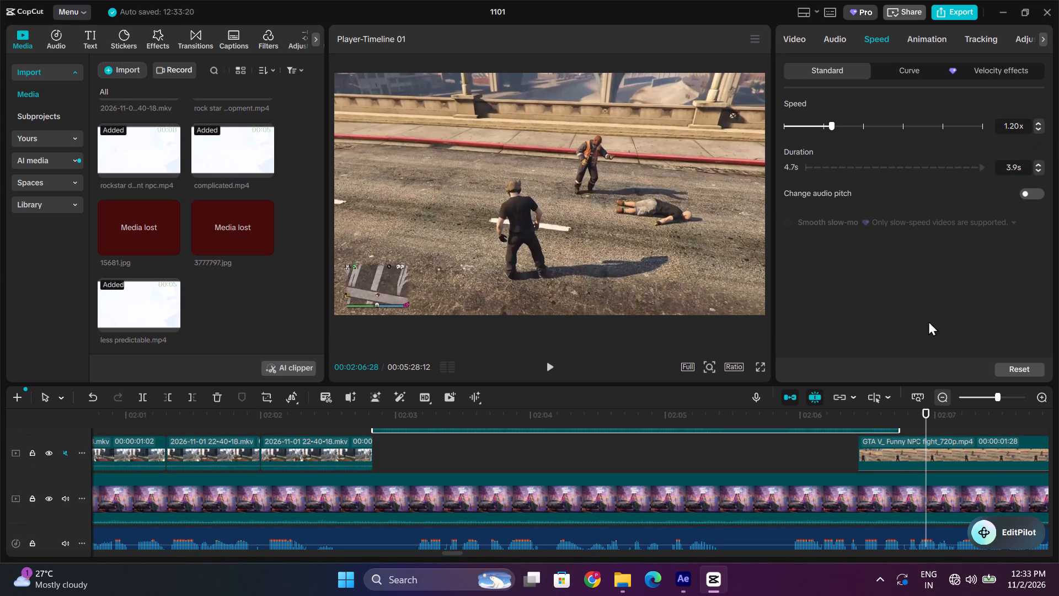
Play the slowed title from 2:02:25 and check its timing up to the next clip's start at 2:06:13.
{"action": "scroll", "coordinate": [858, 451], "scroll_direction": "up", "scroll_amount": 1}
{"action": "left_click_drag", "start_coordinate": [383, 414], "coordinate": [375, 416]}
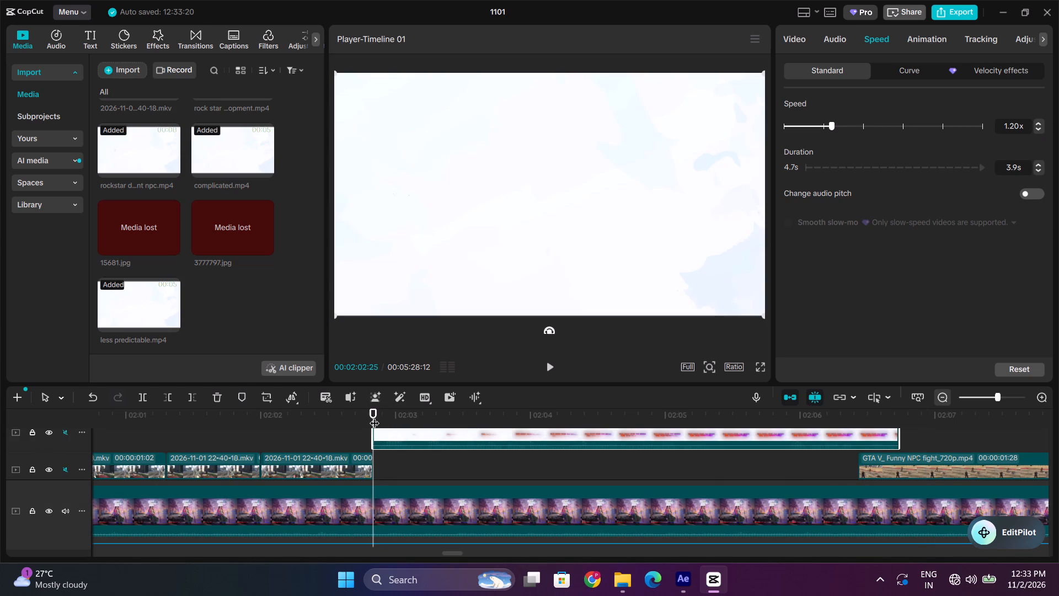
{"action": "key", "text": "space"}
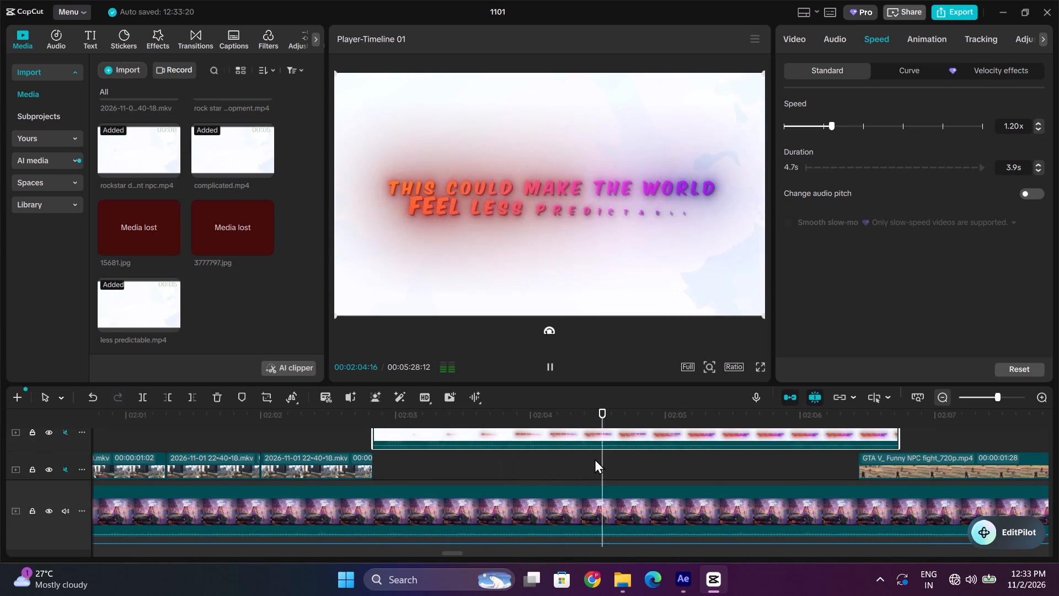
{"action": "key", "text": "space"}
{"action": "key", "text": "space"}
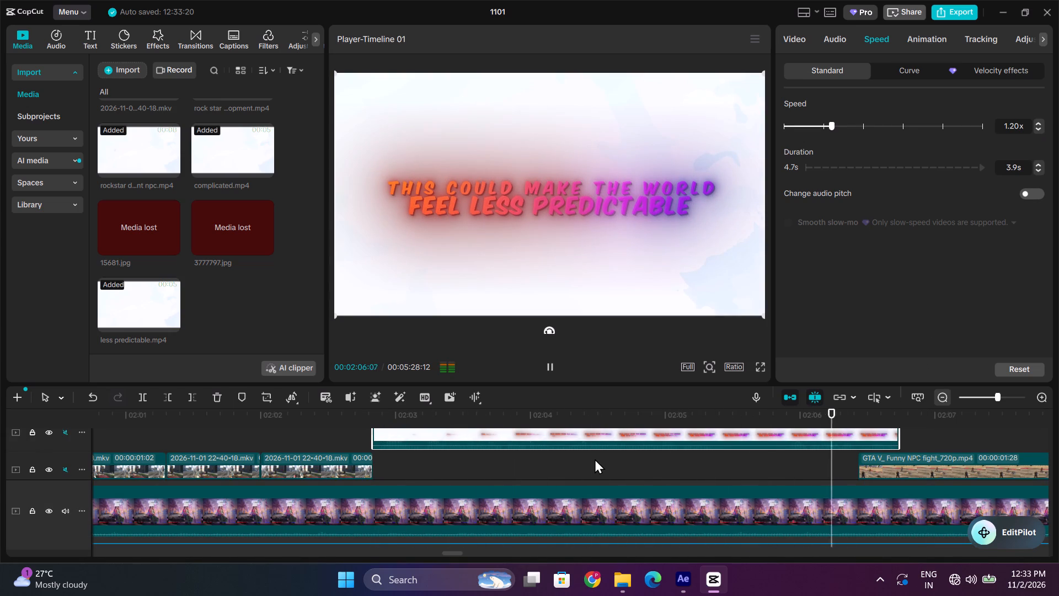
{"action": "key", "text": "space"}
{"action": "key", "text": "space"}
{"action": "key", "text": "space"}
{"action": "left_click_drag", "start_coordinate": [867, 415], "coordinate": [861, 415]}
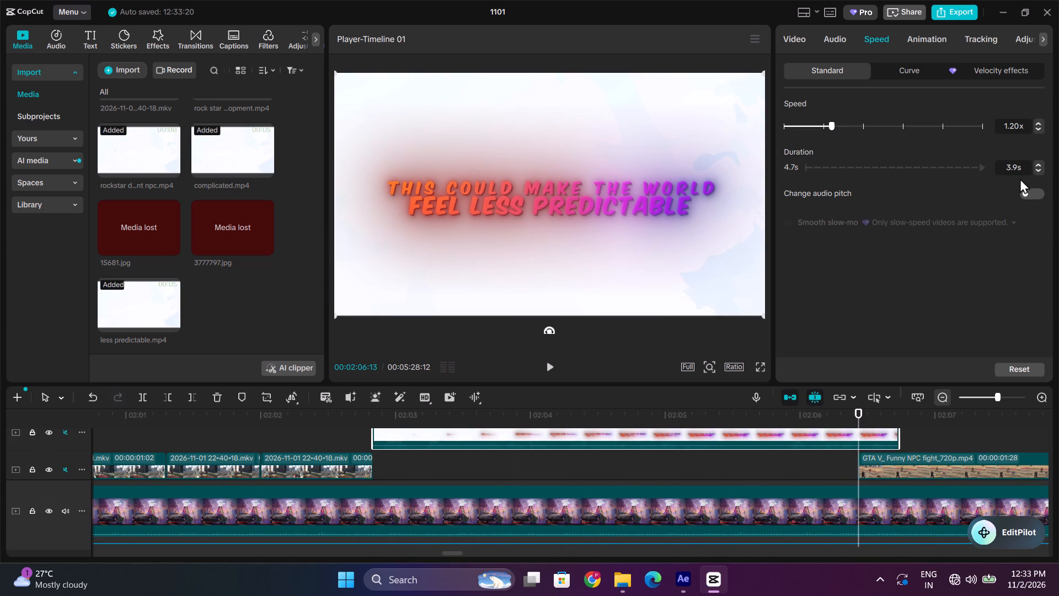
Shorten the title clip's duration to 3.6 s and move it back down into the gap.
{"action": "left_click", "coordinate": [1040, 171]}
{"action": "left_click", "coordinate": [1040, 171]}
{"action": "left_click", "coordinate": [1040, 171]}
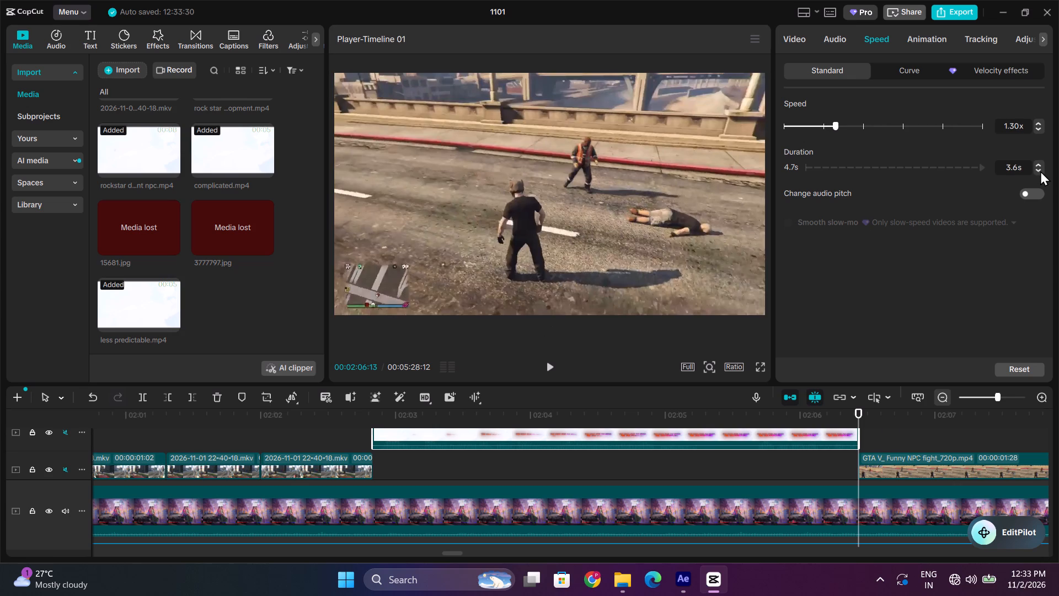
{"action": "left_click_drag", "start_coordinate": [777, 431], "coordinate": [779, 457]}
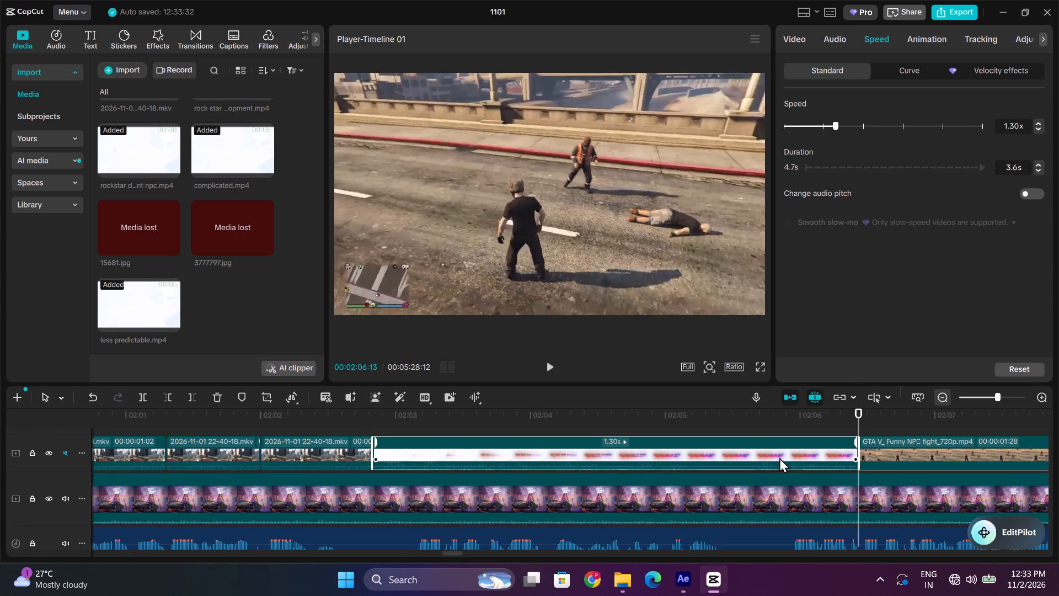
Play back the title and following clips, then cut off the end of less predictable.mp4 at 2:06:02.
{"action": "left_click", "coordinate": [378, 417]}
{"action": "left_click", "coordinate": [360, 418]}
{"action": "key", "text": "space"}
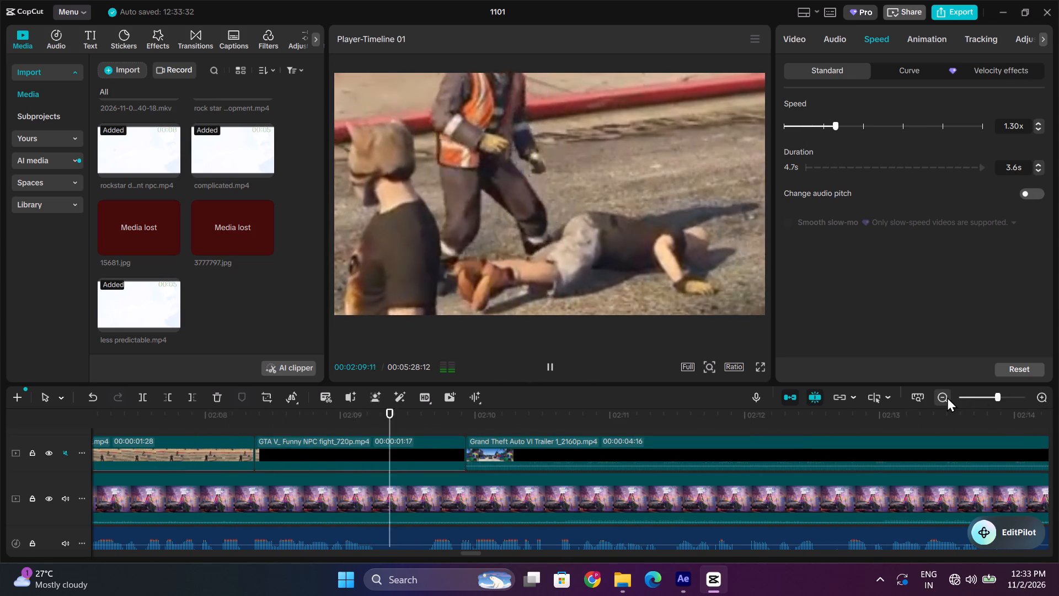
{"action": "double_click", "coordinate": [947, 397]}
{"action": "scroll", "coordinate": [272, 489], "scroll_direction": "up", "scroll_amount": 1}
{"action": "left_click", "coordinate": [284, 438]}
{"action": "key", "text": "space"}
{"action": "key", "text": "space"}
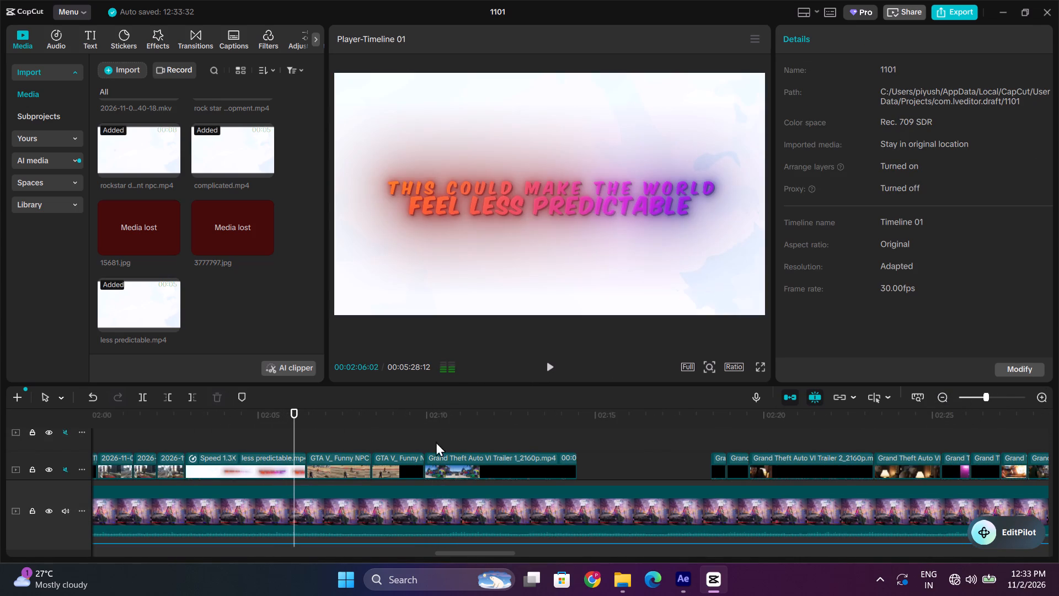
{"action": "scroll", "coordinate": [830, 422], "scroll_direction": "down", "scroll_amount": 1}
{"action": "triple_click", "coordinate": [1040, 393]}
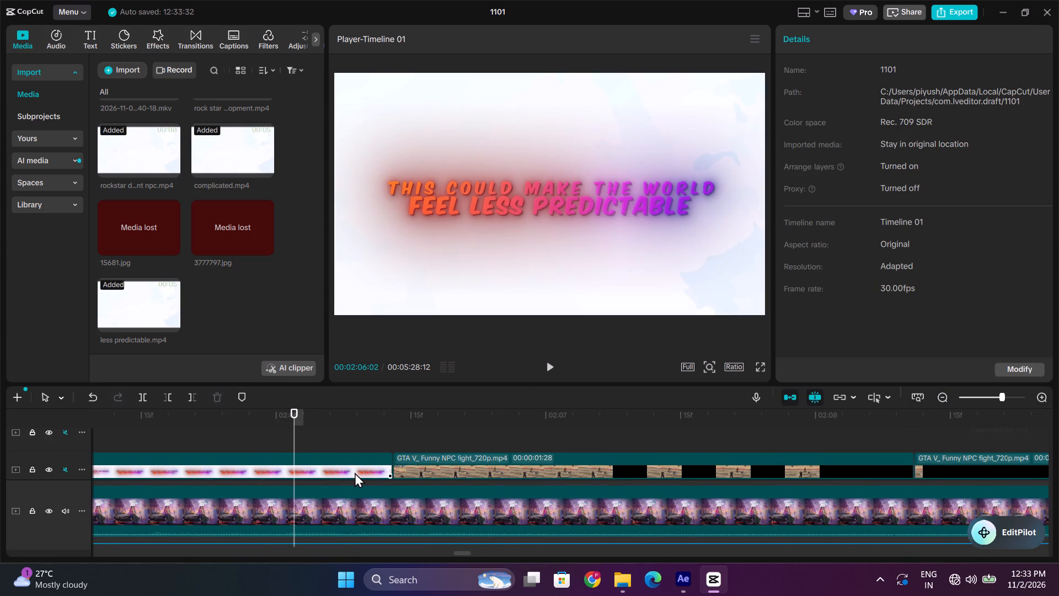
{"action": "scroll", "coordinate": [355, 472], "scroll_direction": "down", "scroll_amount": 1}
{"action": "left_click", "coordinate": [346, 453]}
{"action": "left_click", "coordinate": [193, 397]}
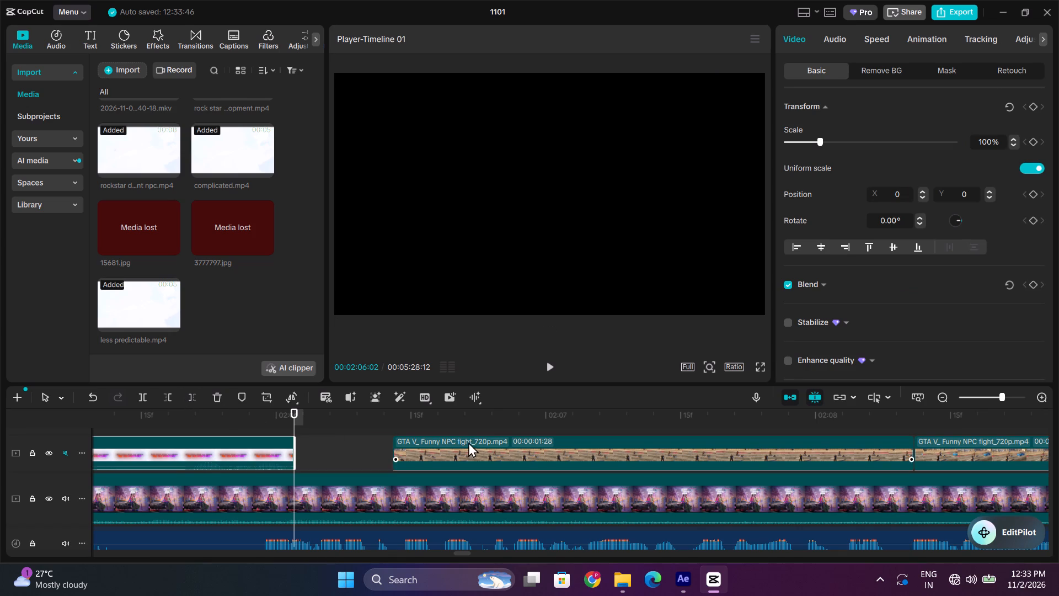
Extend the start of the following GTA V NPC fight clip back to the title's end at 2:06:02 and play it.
{"action": "left_click", "coordinate": [468, 443]}
{"action": "left_click_drag", "start_coordinate": [390, 446], "coordinate": [232, 451]}
{"action": "key", "text": "space"}
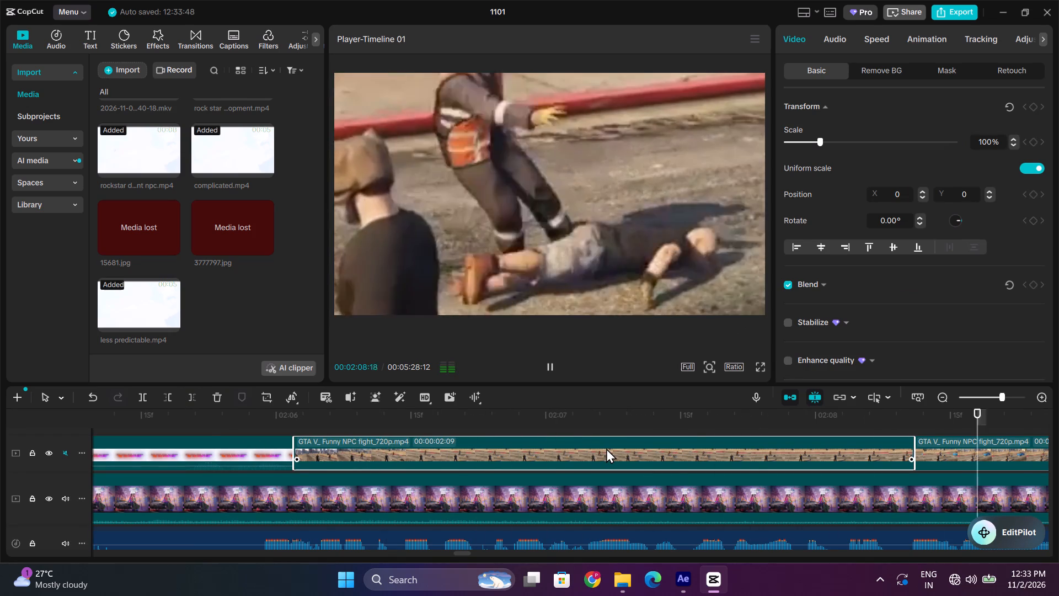
{"action": "key", "text": "space"}
Play the edit from the title's start at 2:02:25 through the NPC fight and Trailer 1 clips.
{"action": "double_click", "coordinate": [945, 397]}
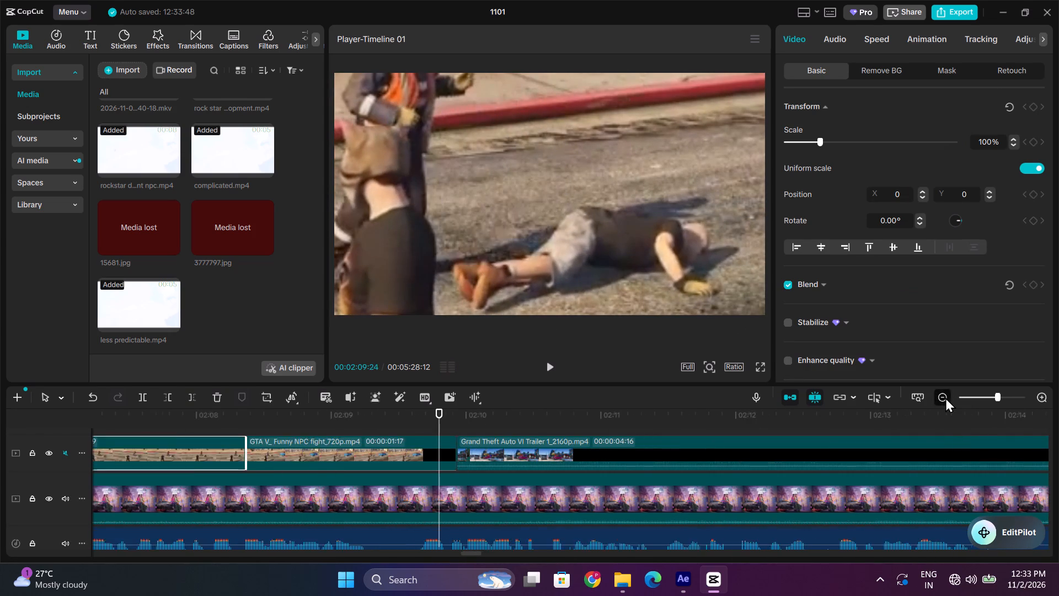
{"action": "left_click", "coordinate": [122, 415]}
{"action": "left_click_drag", "start_coordinate": [122, 415], "coordinate": [212, 426]}
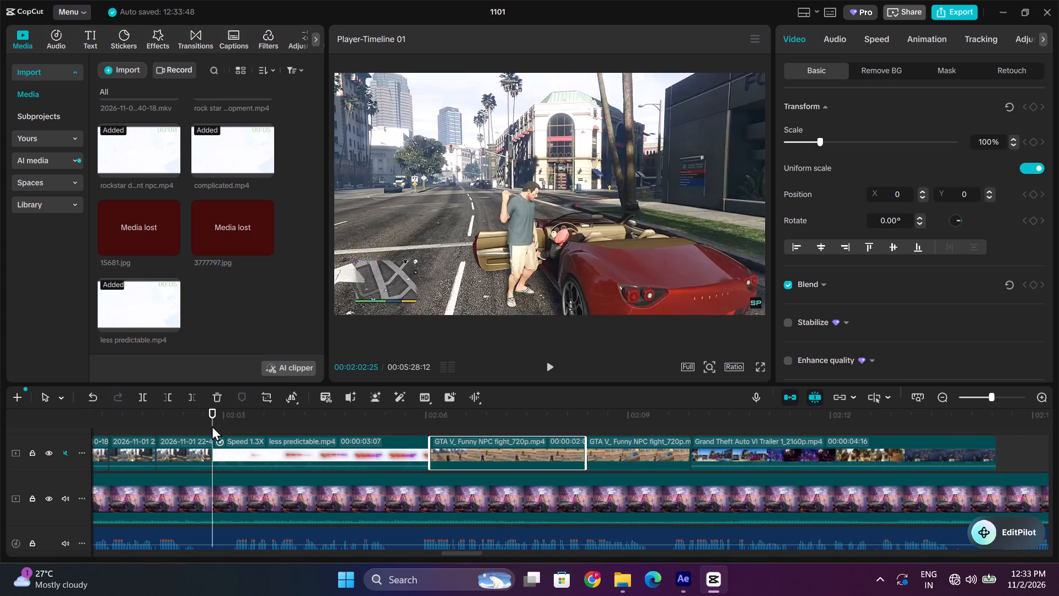
{"action": "key", "text": "space"}
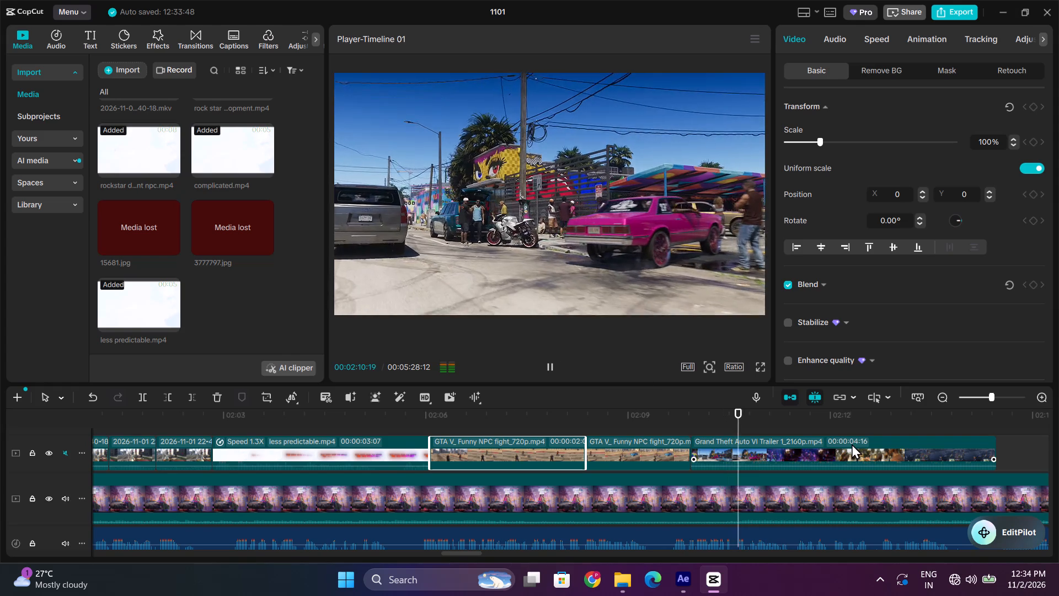
Play the empty stretch after the Trailer 1 clip and listen to the narration that needs a visual.
{"action": "left_click_drag", "start_coordinate": [465, 556], "coordinate": [489, 554]}
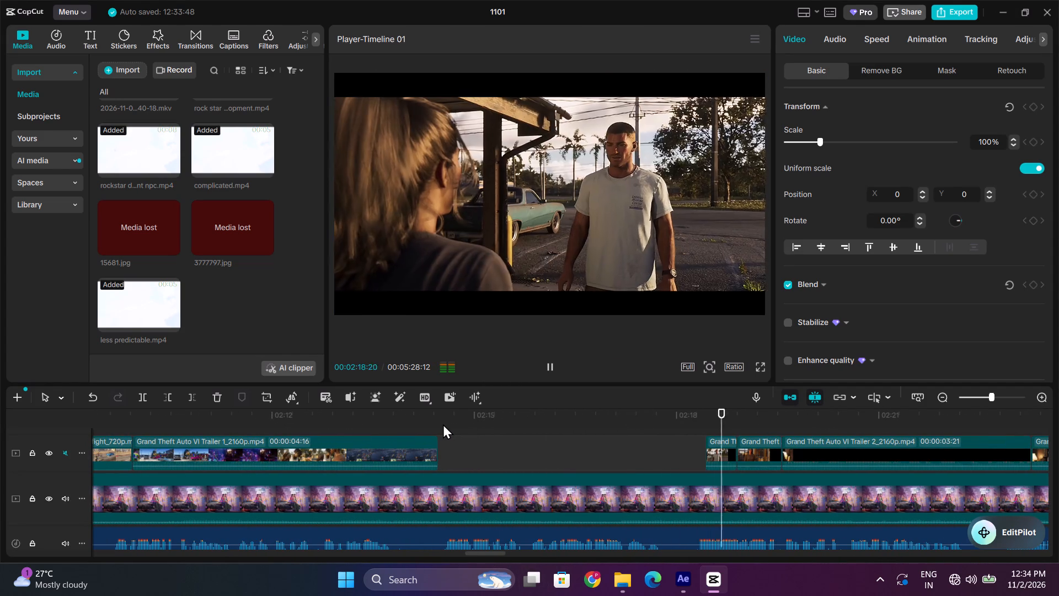
{"action": "left_click", "coordinate": [442, 424]}
{"action": "key", "text": "space"}
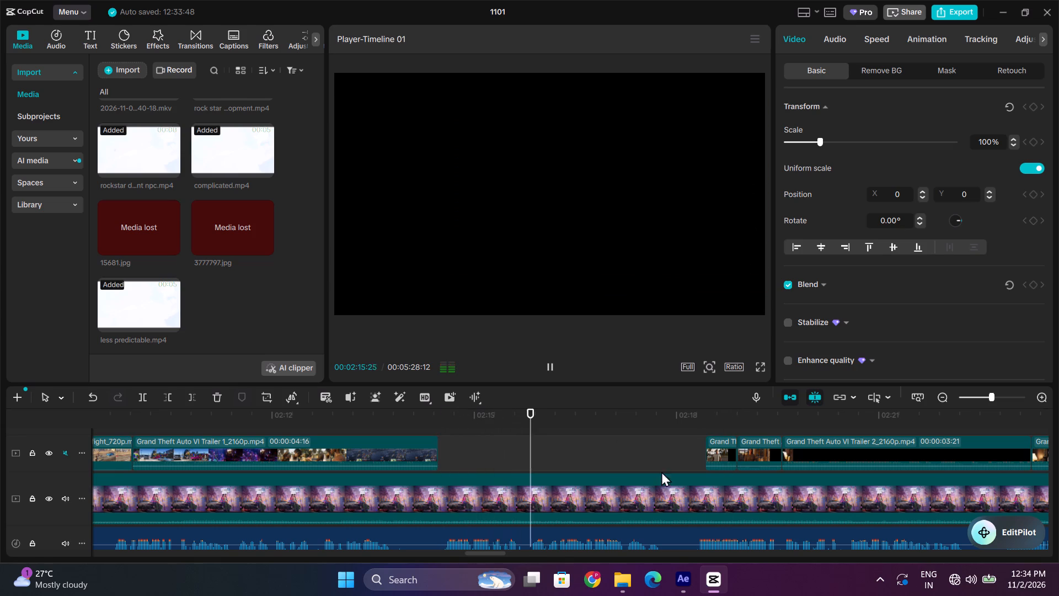
{"action": "left_click", "coordinate": [440, 422]}
{"action": "key", "text": "space"}
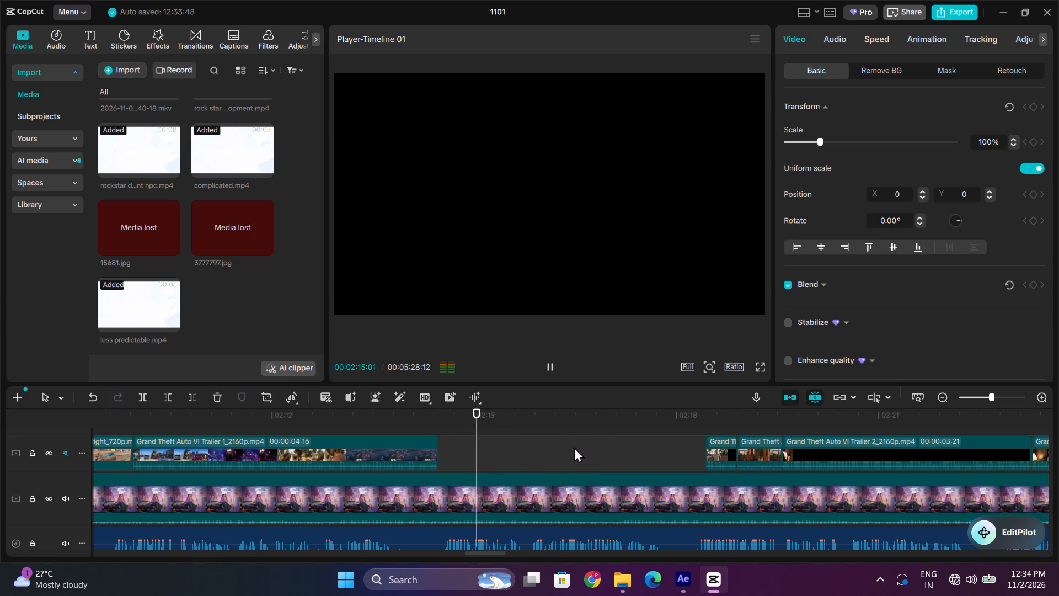
{"action": "key", "text": "space"}
In After Effects' Comp 1, replace the first line of the "THIS COULD MAKE THE WORLD" title with "HERE'S SOMETHING".
{"action": "left_click", "coordinate": [677, 573]}
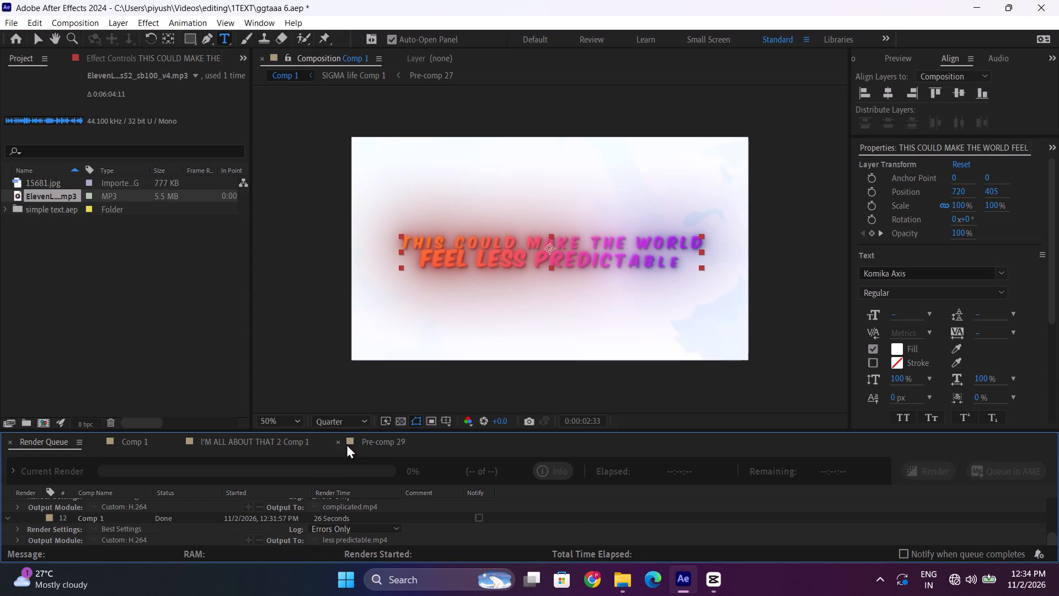
{"action": "left_click", "coordinate": [143, 435]}
{"action": "left_click_drag", "start_coordinate": [514, 472], "coordinate": [465, 472]}
{"action": "key", "text": "space"}
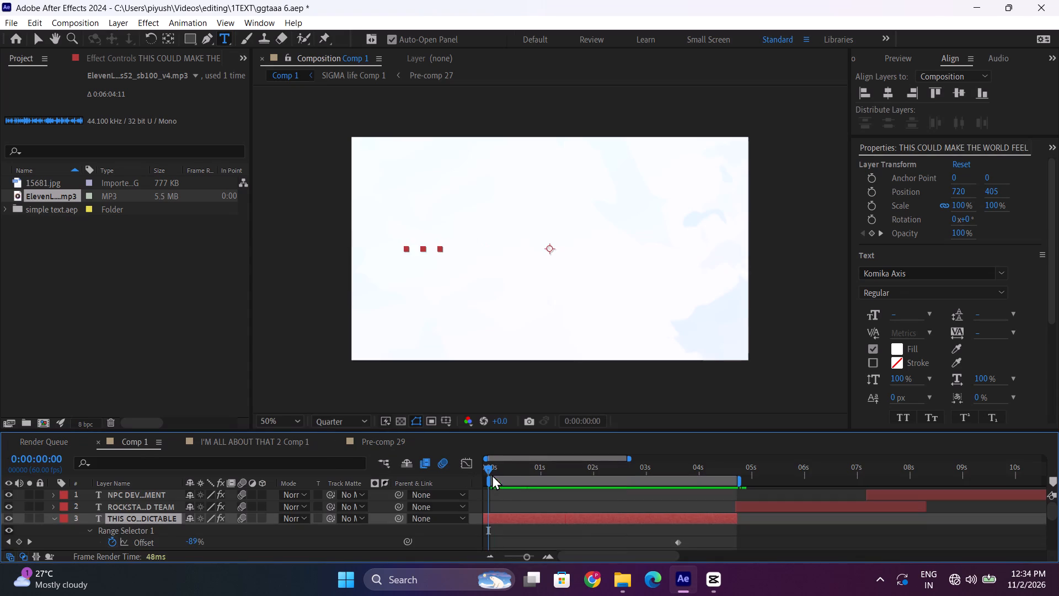
{"action": "left_click_drag", "start_coordinate": [515, 469], "coordinate": [633, 476]}
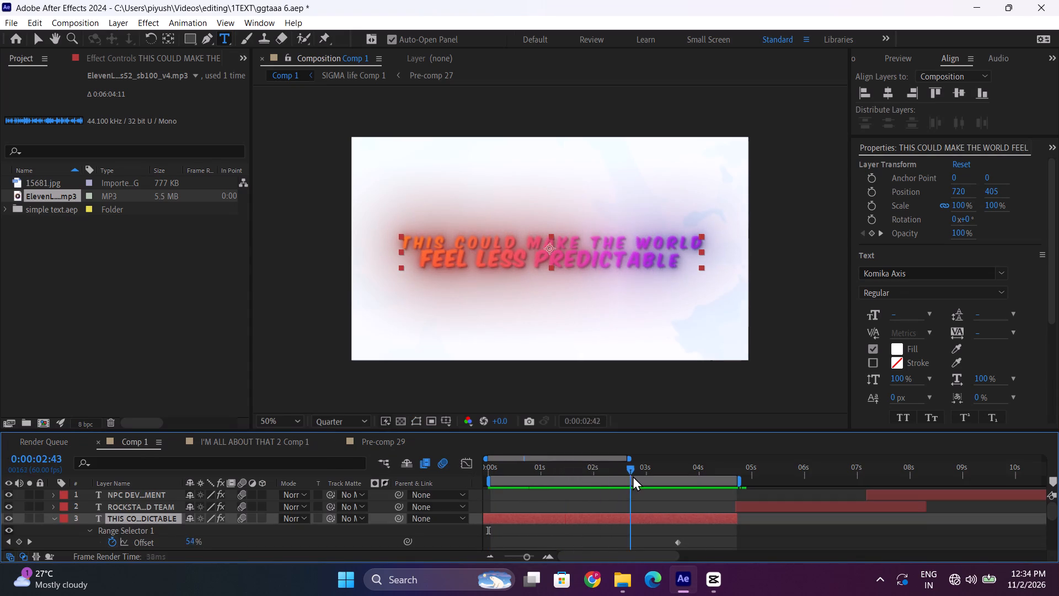
{"action": "left_click_drag", "start_coordinate": [633, 476], "coordinate": [633, 476]}
{"action": "left_click", "coordinate": [623, 519]}
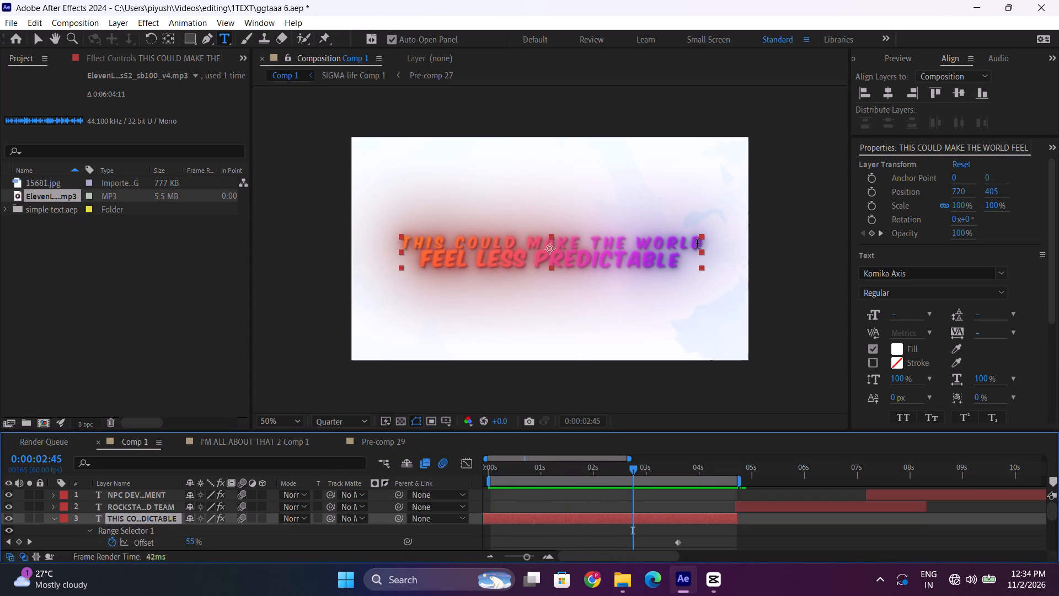
{"action": "left_click_drag", "start_coordinate": [700, 240], "coordinate": [389, 240]}
{"action": "type", "text": "HERES"}
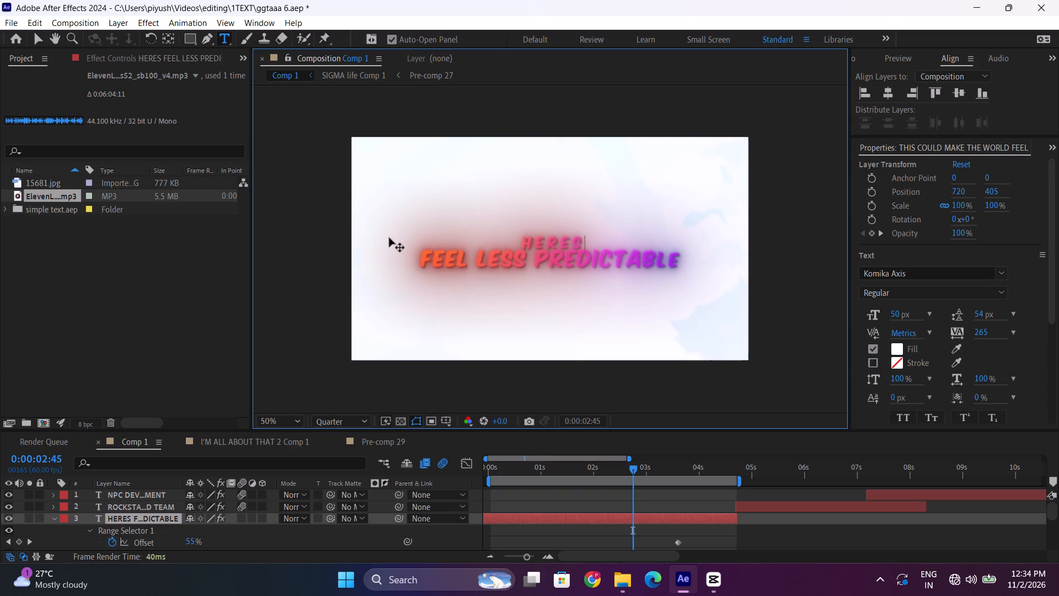
{"action": "key", "text": "BackSpace"}
{"action": "type", "text": "\"S"}
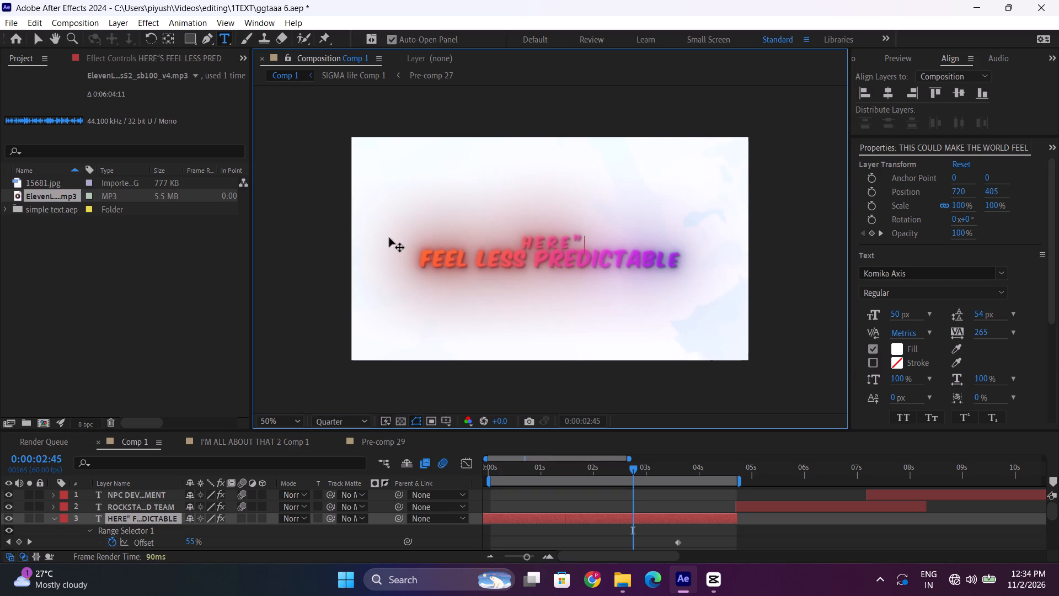
{"action": "key", "text": "BackSpace"}
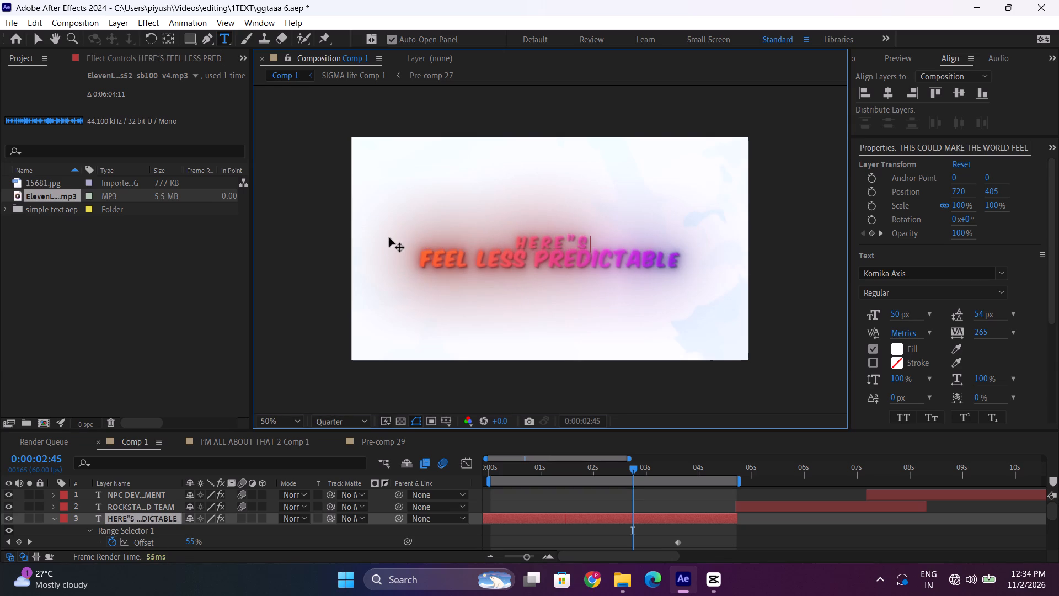
{"action": "key", "text": "BackSpace"}
{"action": "type", "text": "'S SOME"}
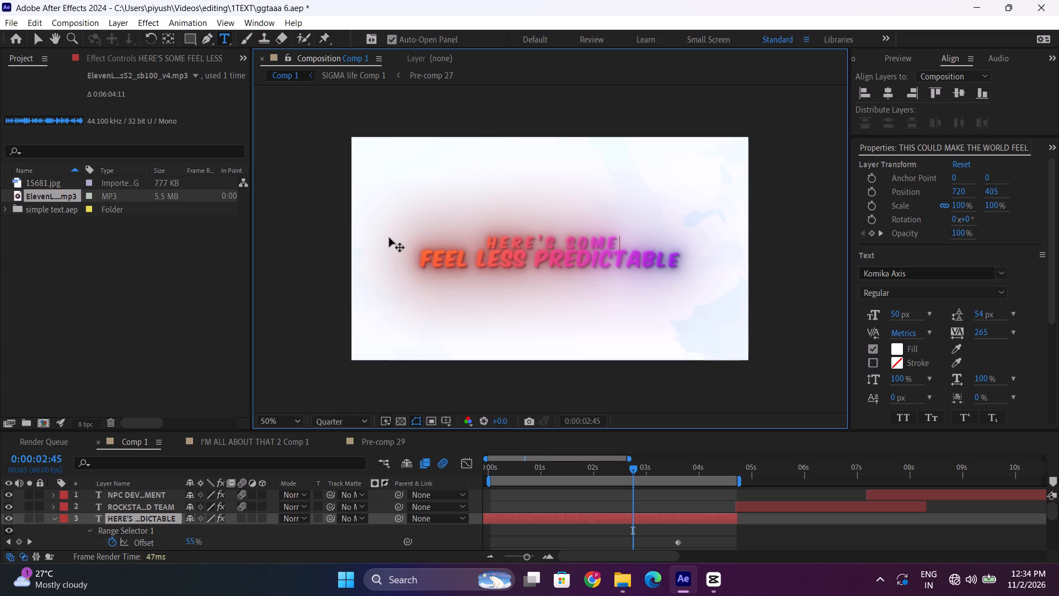
{"action": "type", "text": "THING"}
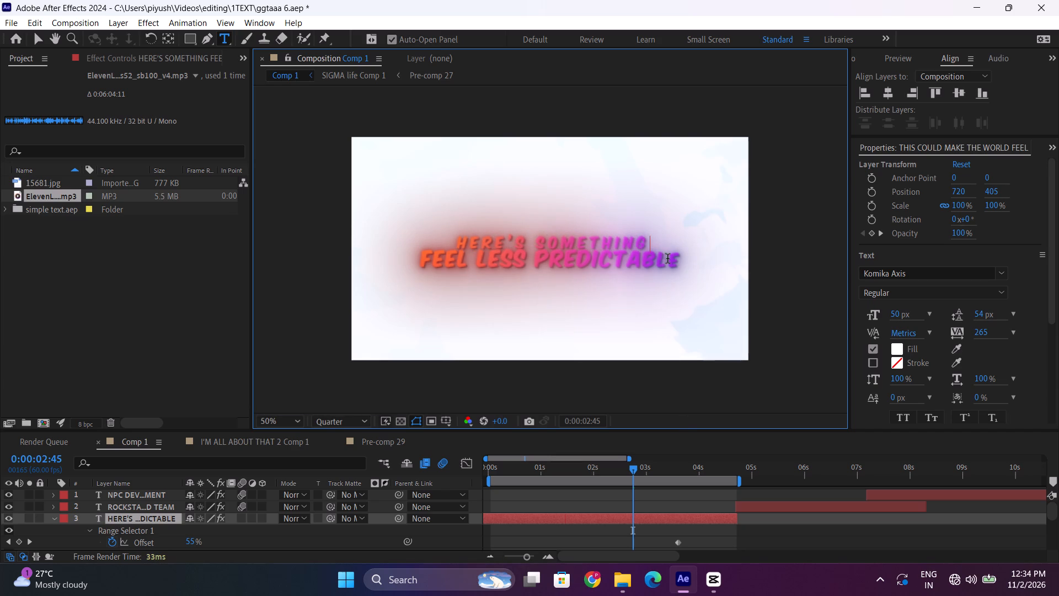
Replace the title's second line, "FEEL LESS PREDICTABLE", with "THAT COULD".
{"action": "left_click_drag", "start_coordinate": [680, 265], "coordinate": [416, 265]}
{"action": "type", "text": "THAT COULD"}
{"action": "key", "text": "space"}
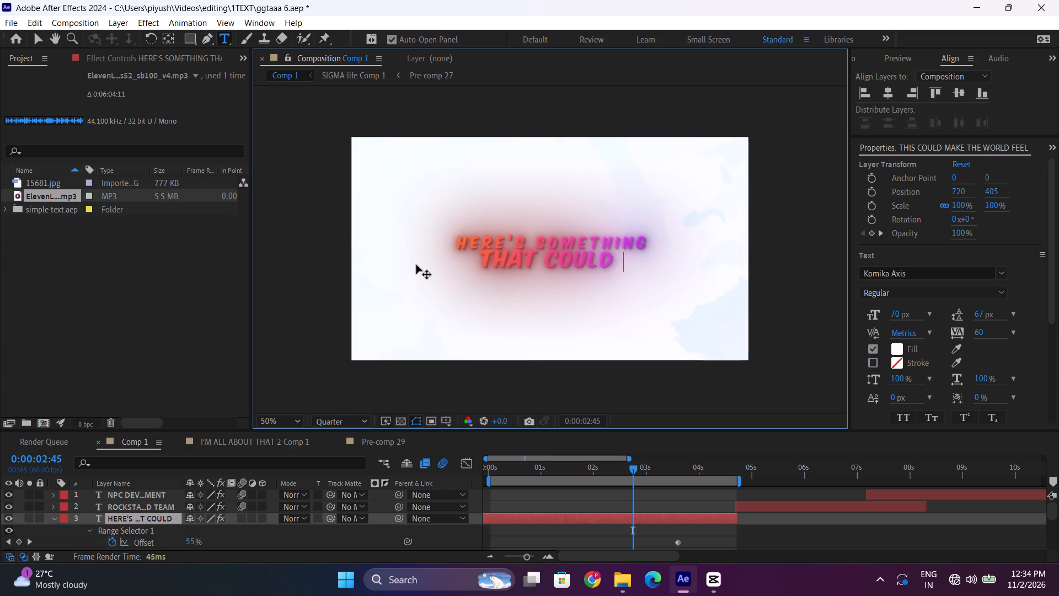
Move the ending Offset keyframes of the title's two range selectors earlier, to about 1.7 s and 1.9 s.
{"action": "scroll", "coordinate": [634, 507], "scroll_direction": "down", "scroll_amount": 2}
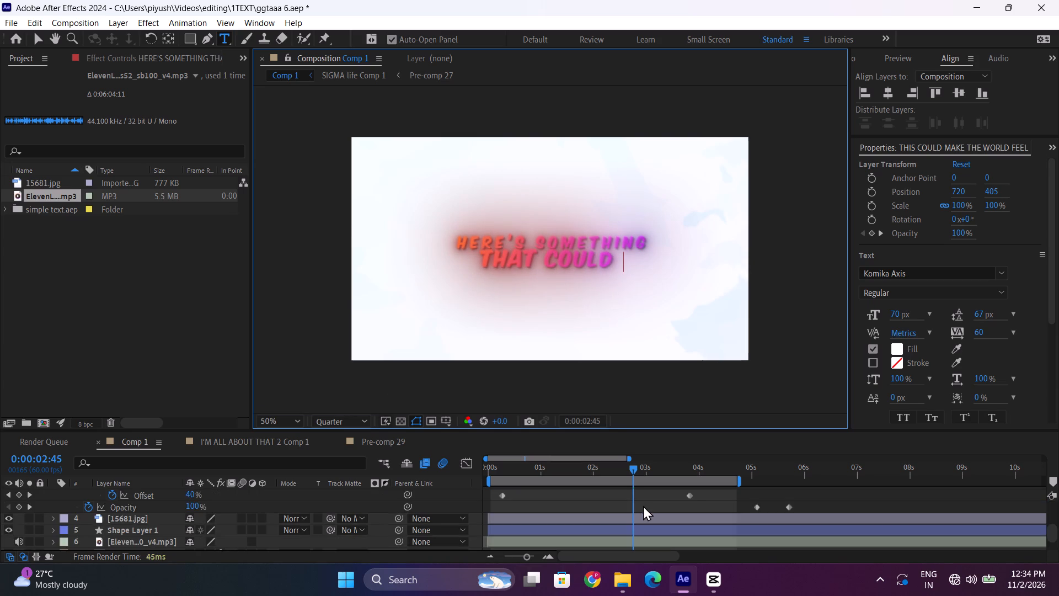
{"action": "scroll", "coordinate": [643, 505], "scroll_direction": "up", "scroll_amount": 1}
{"action": "left_click_drag", "start_coordinate": [655, 502], "coordinate": [705, 538]}
{"action": "left_click_drag", "start_coordinate": [677, 507], "coordinate": [577, 504]}
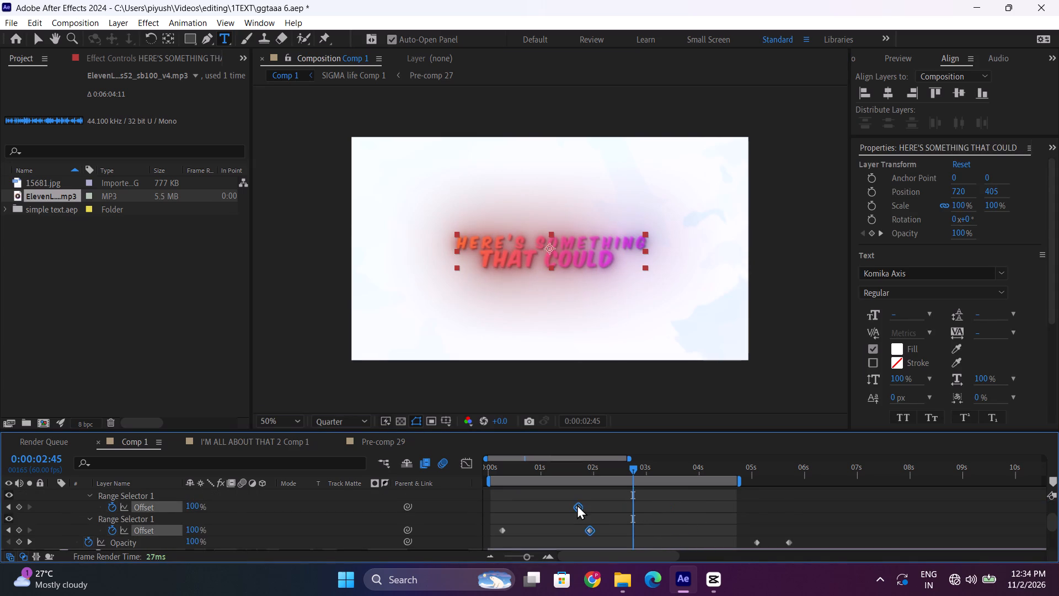
{"action": "left_click_drag", "start_coordinate": [577, 504], "coordinate": [575, 504]}
Preview the "HERE'S SOMETHING THAT COULD" text animation from the start of the composition to check its timing.
{"action": "scroll", "coordinate": [575, 504], "scroll_direction": "up", "scroll_amount": 2}
{"action": "scroll", "coordinate": [563, 498], "scroll_direction": "down", "scroll_amount": 1}
{"action": "left_click_drag", "start_coordinate": [548, 469], "coordinate": [442, 481]}
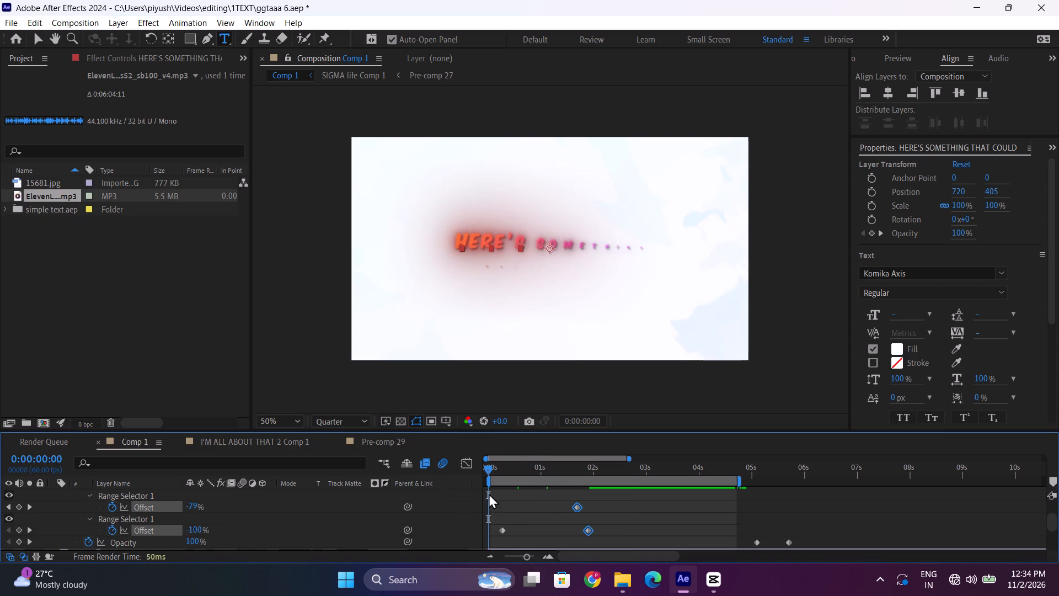
{"action": "key", "text": "space"}
{"action": "scroll", "coordinate": [581, 535], "scroll_direction": "up", "scroll_amount": 1}
{"action": "scroll", "coordinate": [575, 532], "scroll_direction": "down", "scroll_amount": 1}
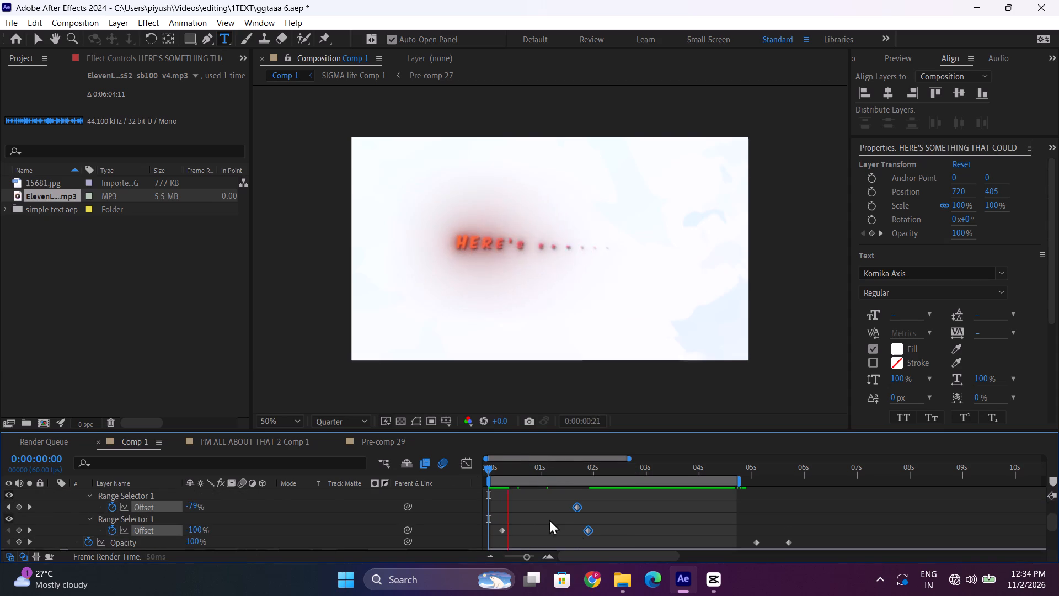
{"action": "scroll", "coordinate": [526, 515], "scroll_direction": "up", "scroll_amount": 1}
{"action": "left_click_drag", "start_coordinate": [499, 472], "coordinate": [474, 473]}
{"action": "scroll", "coordinate": [518, 511], "scroll_direction": "down", "scroll_amount": 2}
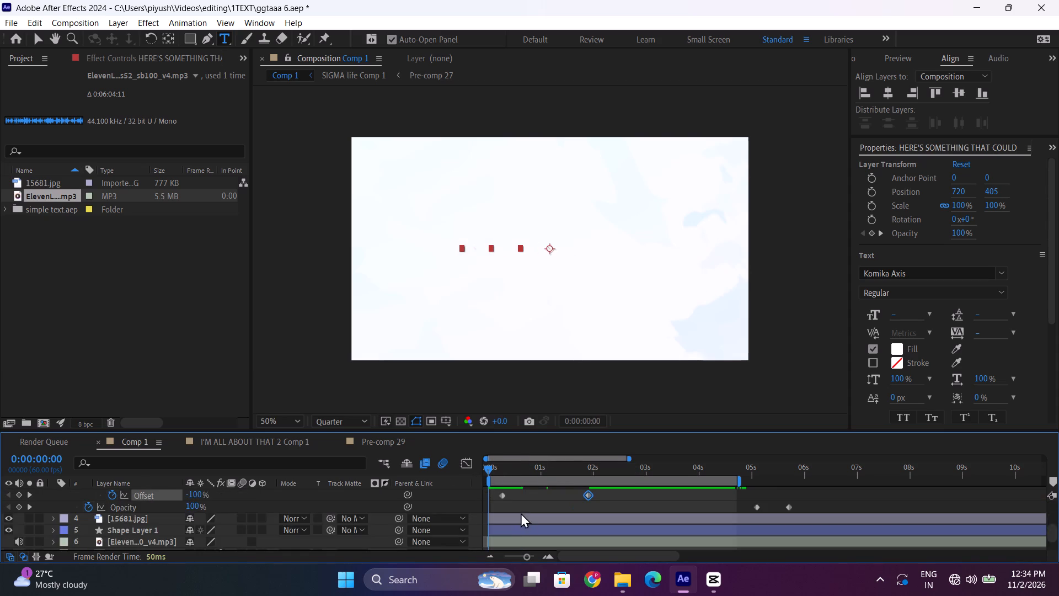
{"action": "scroll", "coordinate": [527, 519], "scroll_direction": "up", "scroll_amount": 1}
{"action": "key", "text": "space"}
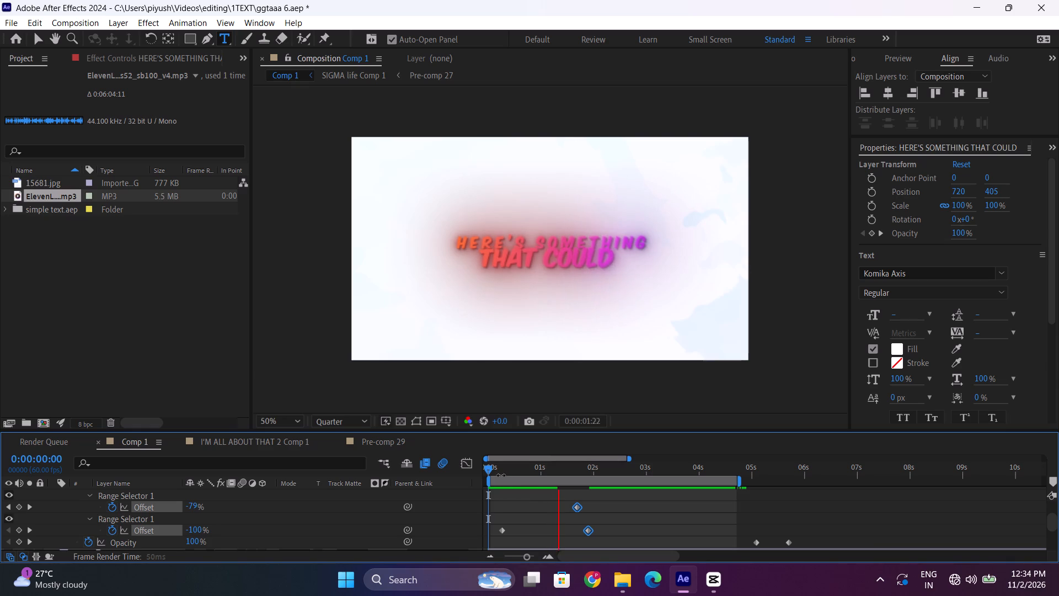
{"action": "left_click_drag", "start_coordinate": [499, 468], "coordinate": [511, 467]}
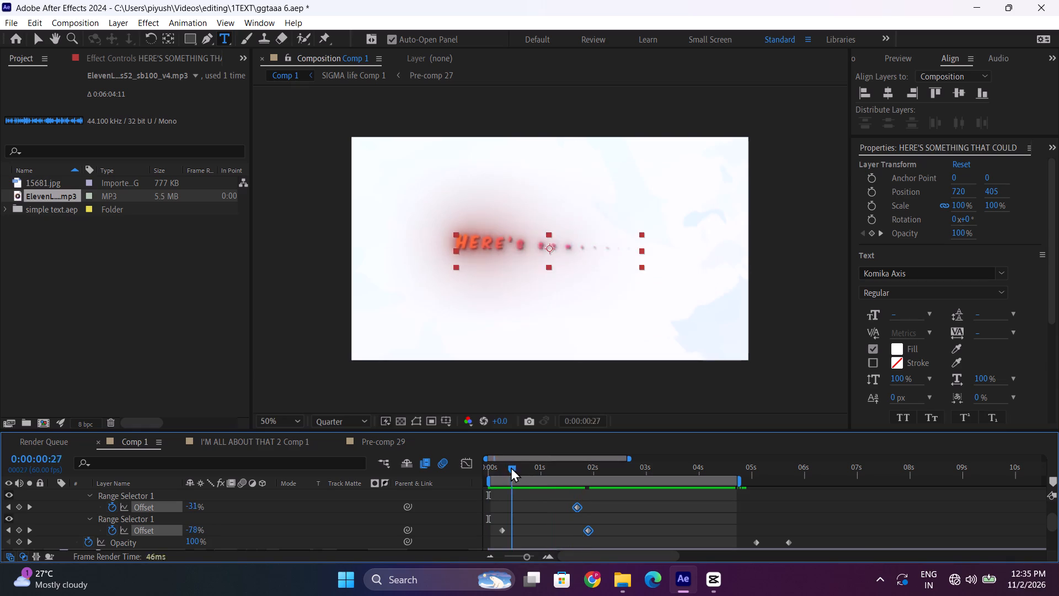
{"action": "left_click_drag", "start_coordinate": [511, 467], "coordinate": [479, 468]}
{"action": "key", "text": "space"}
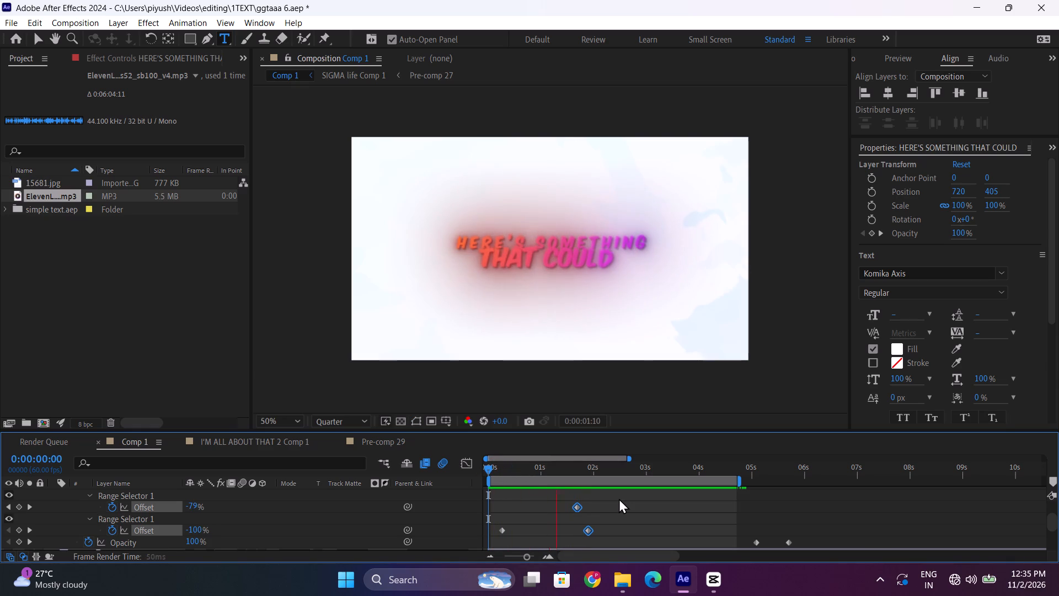
{"action": "key", "text": "space"}
Shift both ending Offset keyframes slightly earlier, placing the first range selector's at 0:00:01:30.
{"action": "left_click_drag", "start_coordinate": [576, 504], "coordinate": [567, 506]}
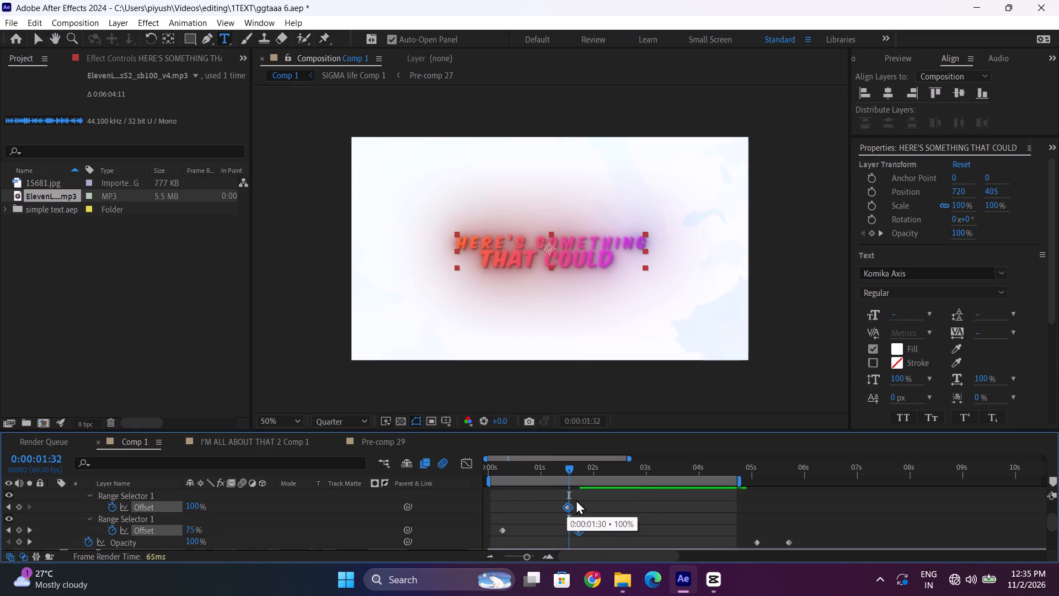
Move the ROCKSTAR REPORTEDLY text layer earlier so it starts at the playhead, 0:00:01:32.
{"action": "scroll", "coordinate": [588, 498], "scroll_direction": "up", "scroll_amount": 2}
{"action": "left_click_drag", "start_coordinate": [759, 508], "coordinate": [607, 523]}
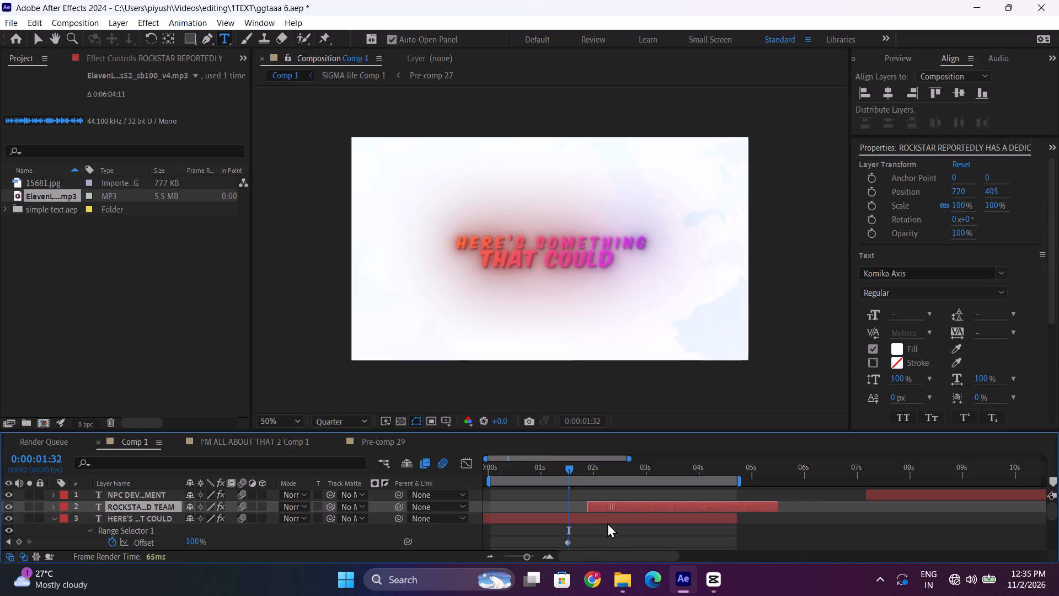
{"action": "left_click_drag", "start_coordinate": [607, 523], "coordinate": [593, 528]}
{"action": "left_click", "coordinate": [591, 505]}
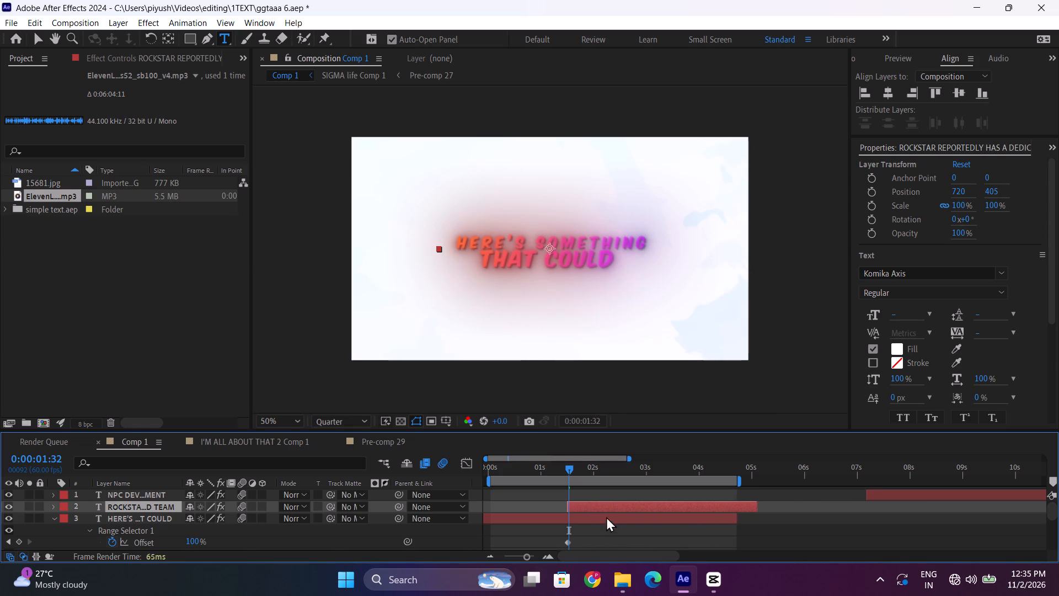
Move the "HERE'S SOMETHING THAT COULD" layer's two Opacity keyframes earlier, so the fade-out begins at about 1.7 s.
{"action": "scroll", "coordinate": [679, 529], "scroll_direction": "down", "scroll_amount": 2}
{"action": "left_click_drag", "start_coordinate": [719, 502], "coordinate": [812, 519]}
{"action": "left_click_drag", "start_coordinate": [786, 505], "coordinate": [770, 505]}
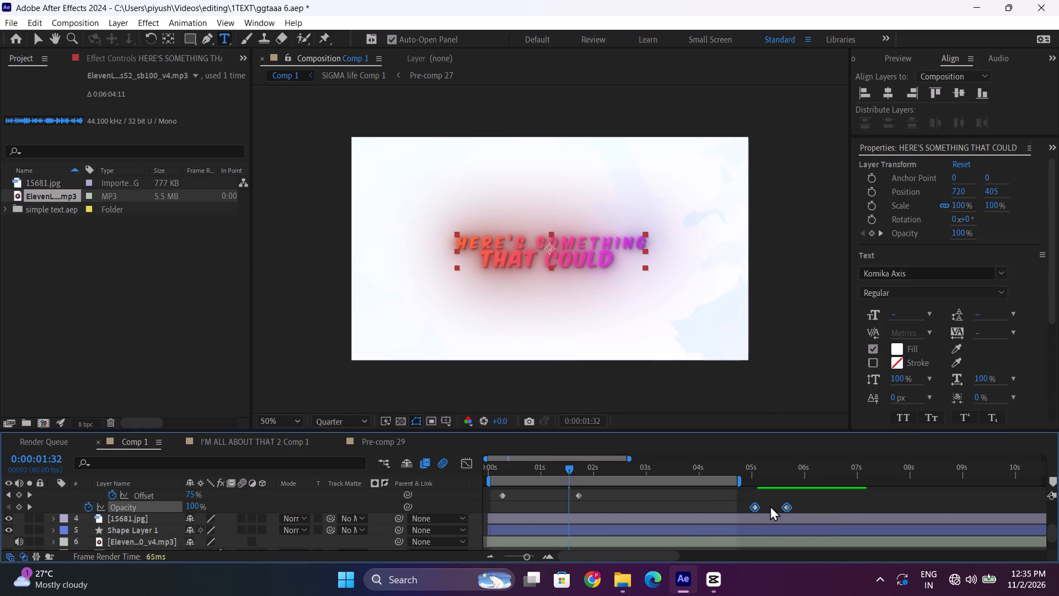
{"action": "left_click_drag", "start_coordinate": [770, 505], "coordinate": [611, 506]}
{"action": "scroll", "coordinate": [590, 503], "scroll_direction": "up", "scroll_amount": 1}
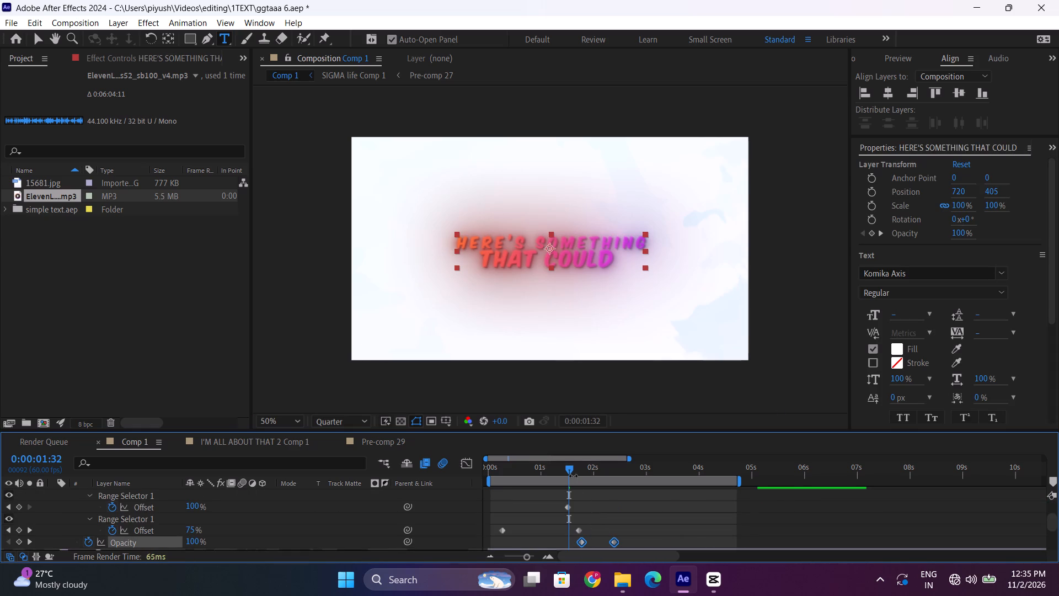
{"action": "left_click_drag", "start_coordinate": [581, 542], "coordinate": [575, 542]}
Preview the transition between the two text layers and scrub to 0:00:02:50.
{"action": "key", "text": "space"}
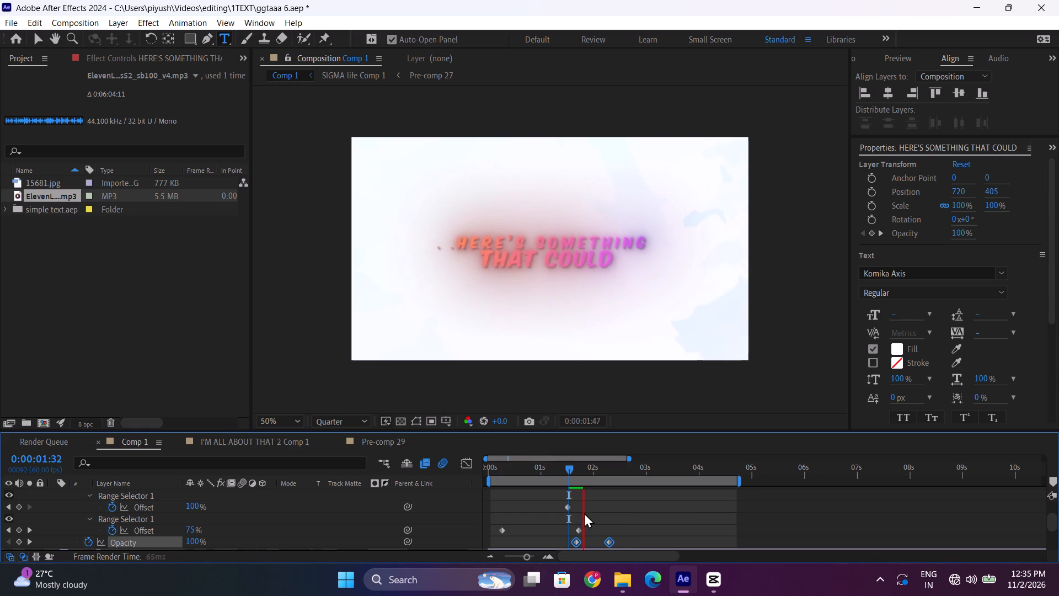
{"action": "scroll", "coordinate": [586, 510], "scroll_direction": "up", "scroll_amount": 1}
{"action": "key", "text": "space"}
{"action": "left_click_drag", "start_coordinate": [590, 468], "coordinate": [594, 468]}
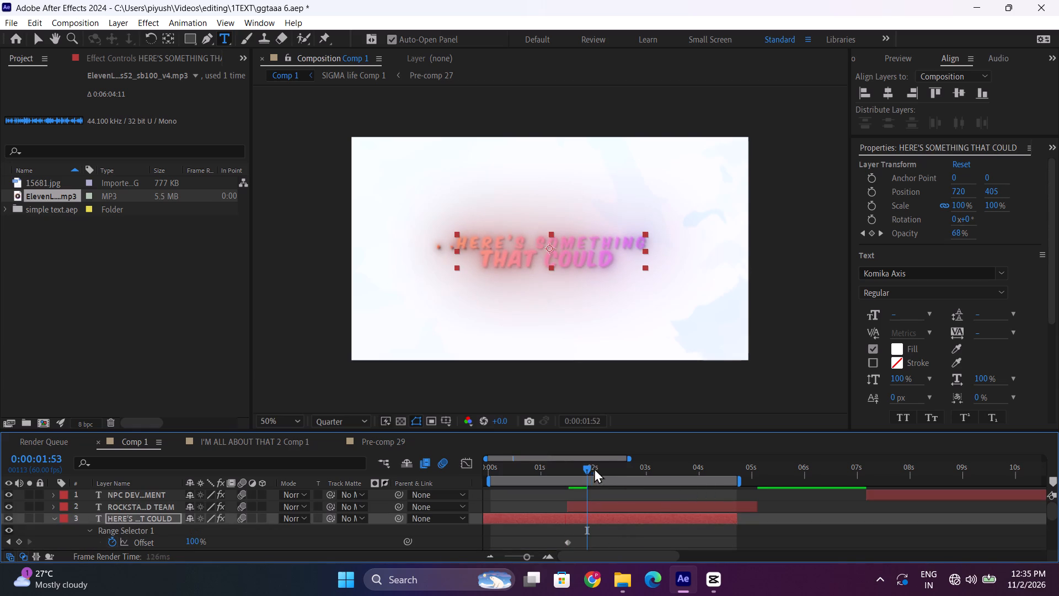
{"action": "left_click_drag", "start_coordinate": [594, 468], "coordinate": [641, 477]}
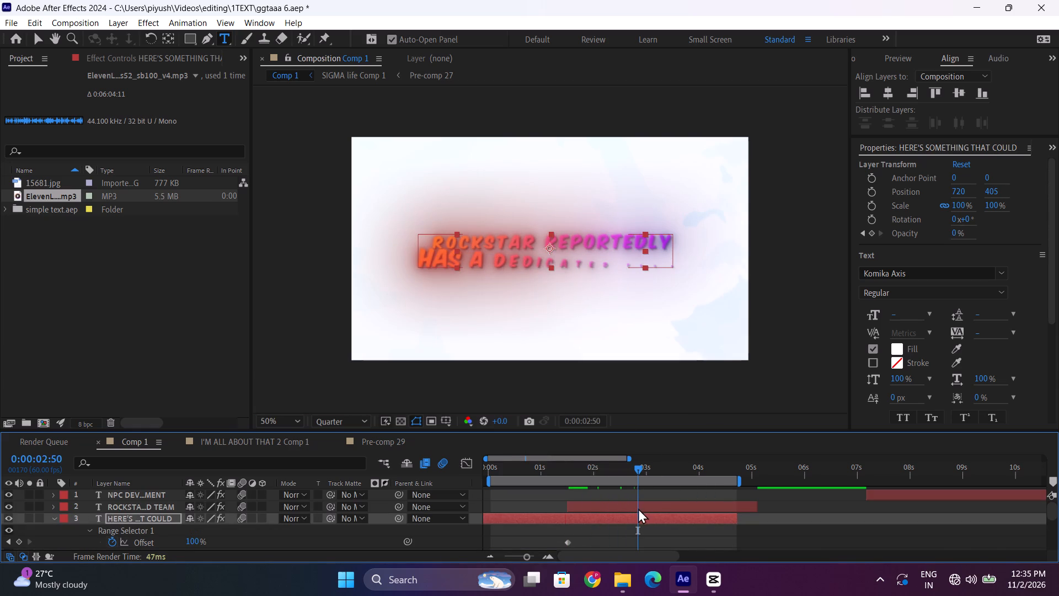
Switch to CapCut and replay the narration over the empty gap to hear the wording for the second title.
{"action": "left_click", "coordinate": [699, 573]}
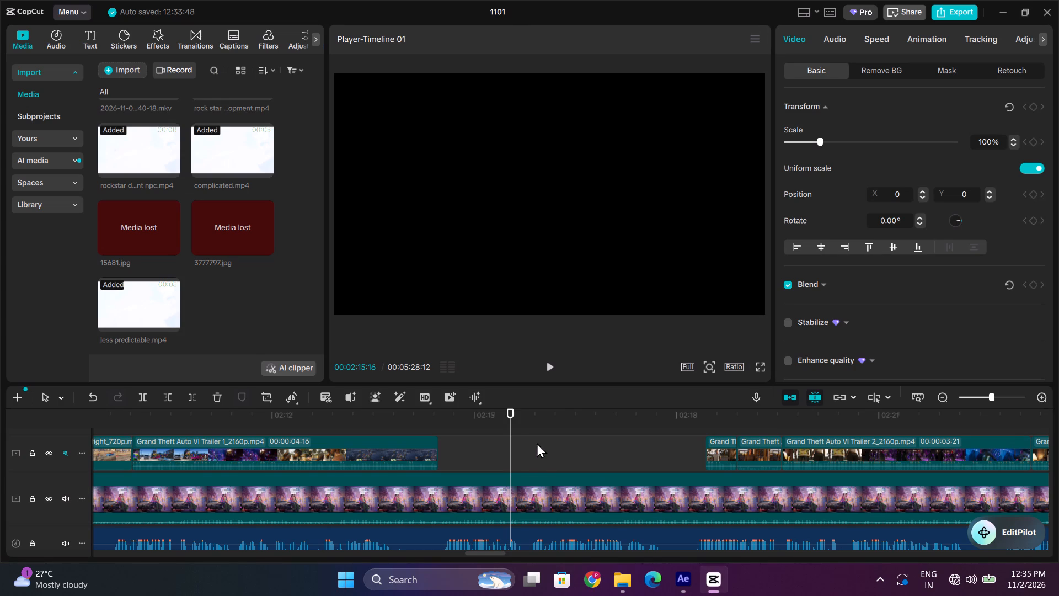
{"action": "key", "text": "space"}
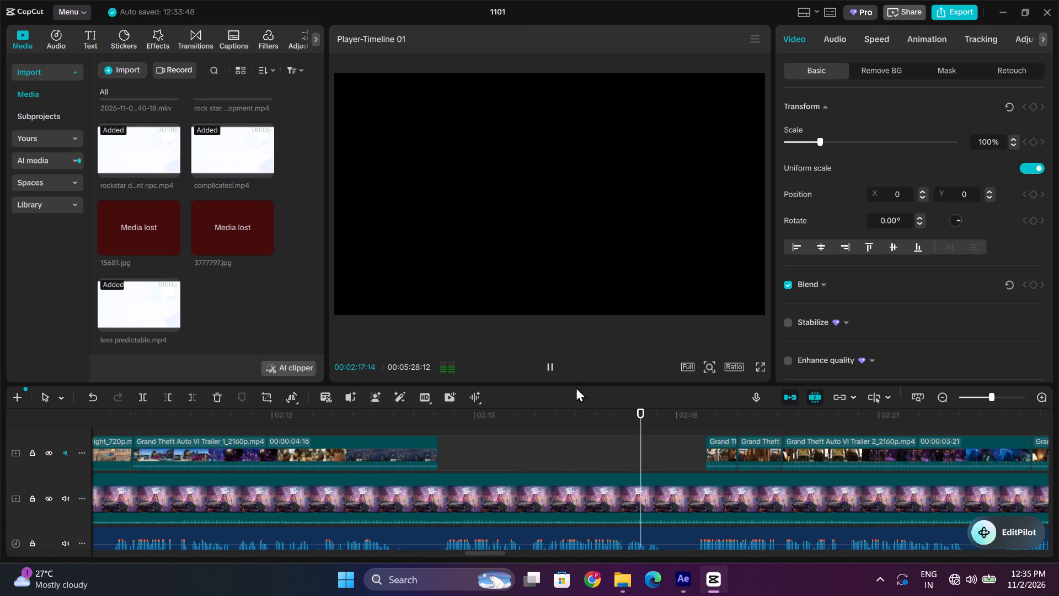
{"action": "left_click", "coordinate": [564, 437]}
{"action": "key", "text": "space"}
{"action": "key", "text": "space"}
{"action": "left_click", "coordinate": [549, 435]}
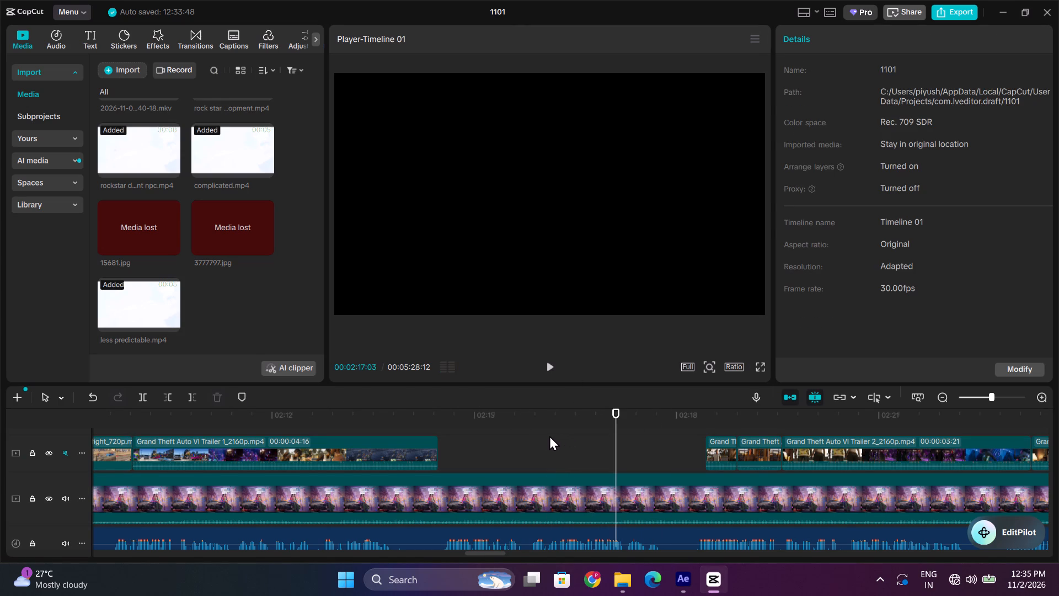
{"action": "key", "text": "space"}
{"action": "key", "text": "space"}
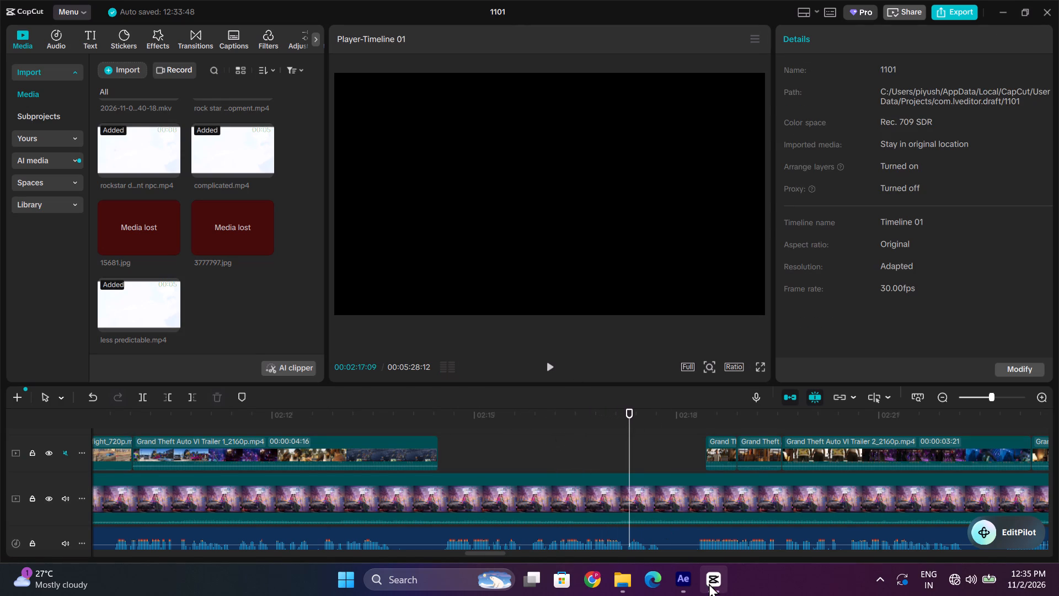
{"action": "left_click", "coordinate": [709, 583]}
Switch to After Effects and replace the second title's upper line, ROCKSTAR REPORTEDLY, with COMPLETELY CHANGE.
{"action": "left_click", "coordinate": [677, 579]}
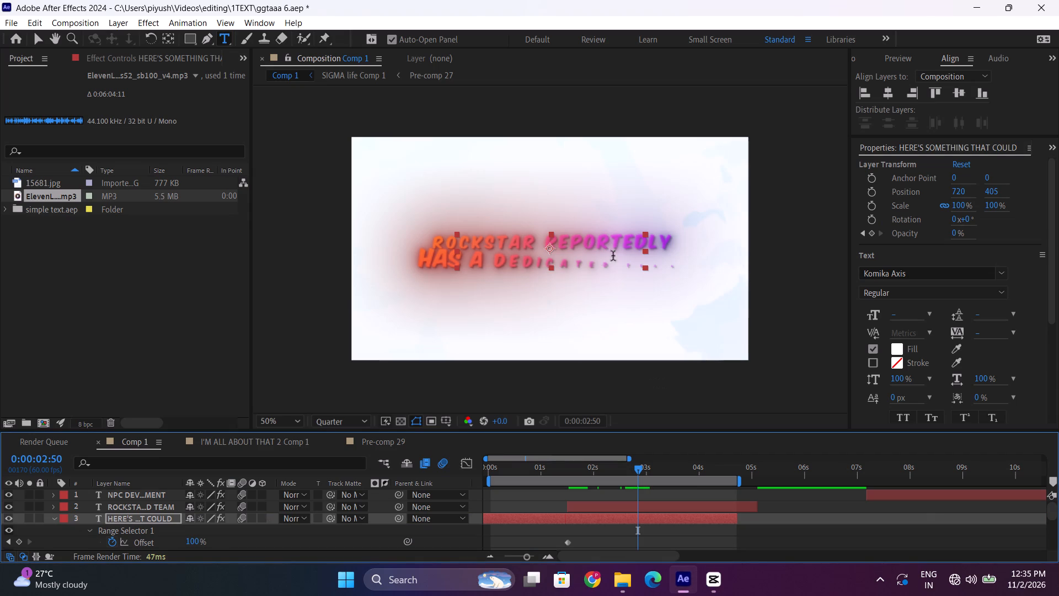
{"action": "left_click_drag", "start_coordinate": [670, 243], "coordinate": [429, 241]}
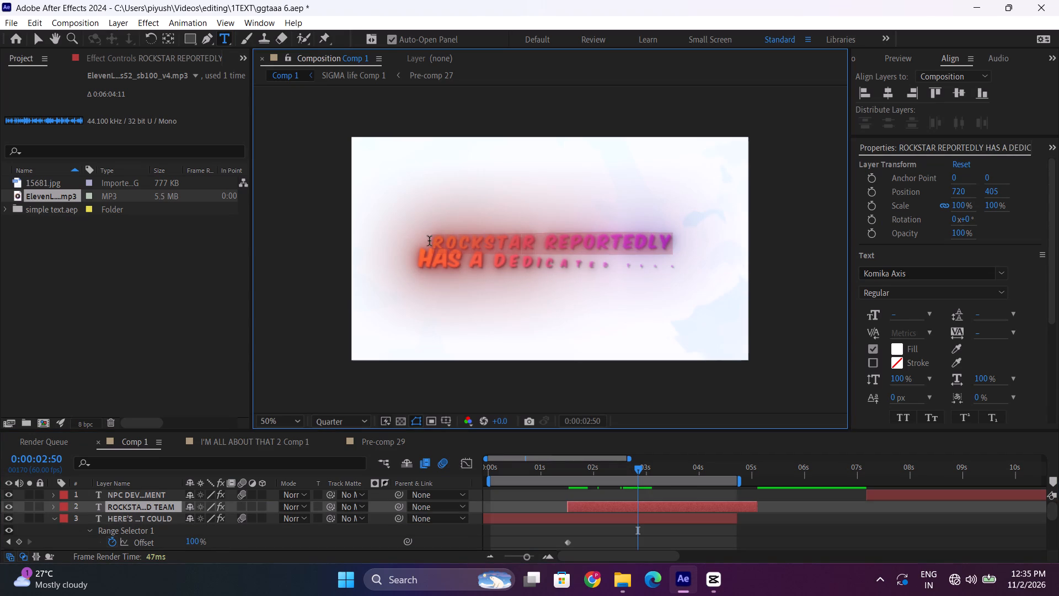
{"action": "left_click_drag", "start_coordinate": [429, 241], "coordinate": [427, 239]}
{"action": "type", "text": "COM"}
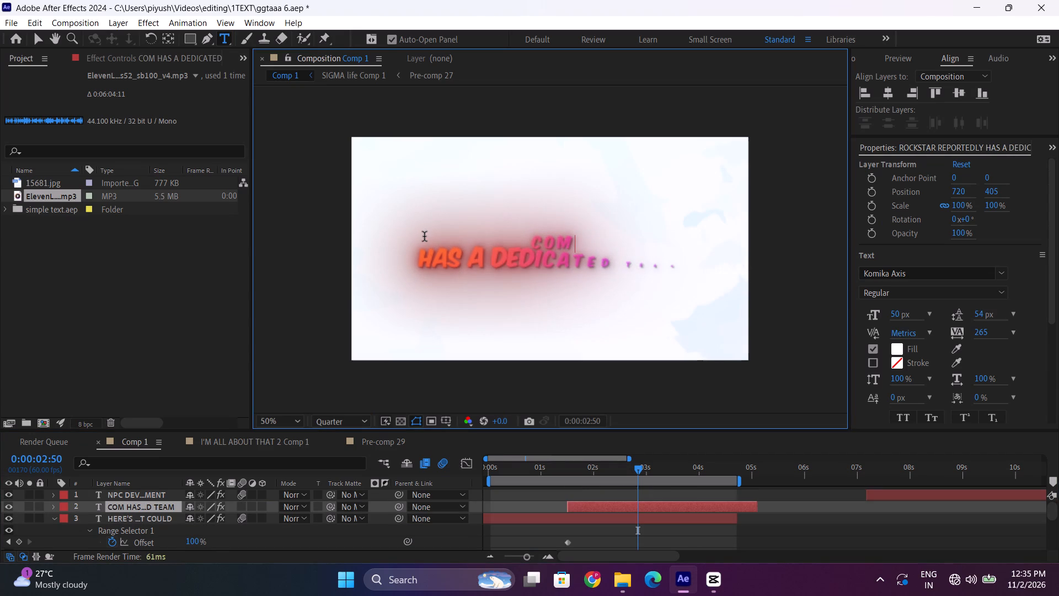
{"action": "type", "text": "PLE"}
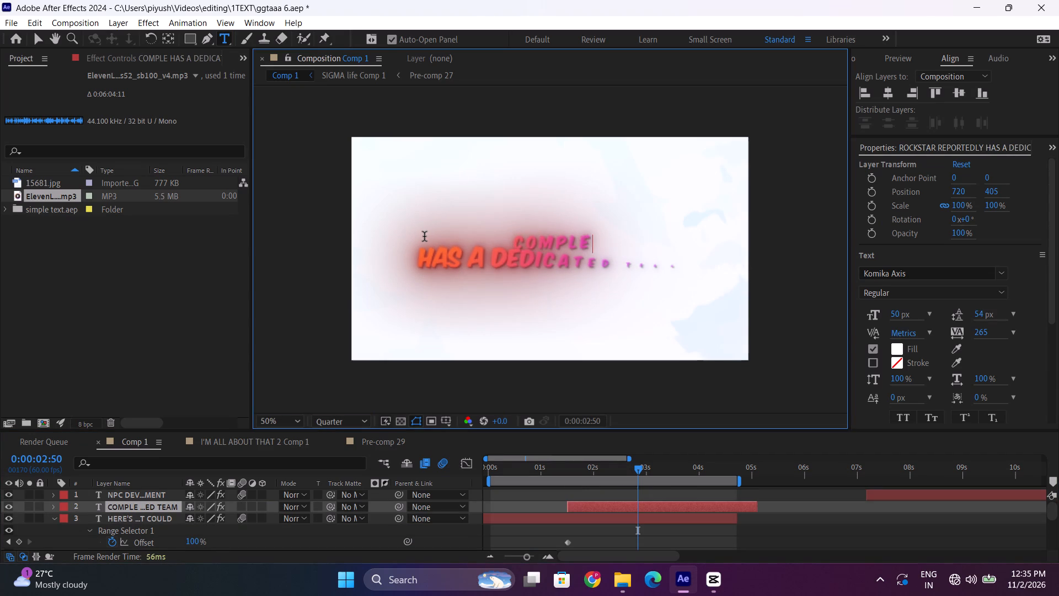
{"action": "type", "text": "TE"}
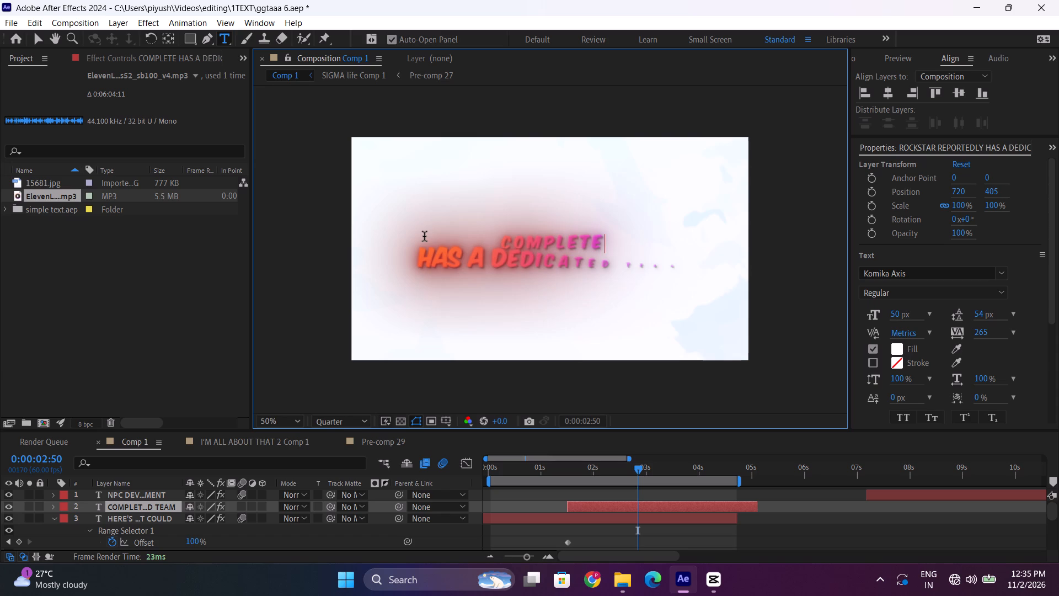
{"action": "type", "text": "LY"}
{"action": "key", "text": "space"}
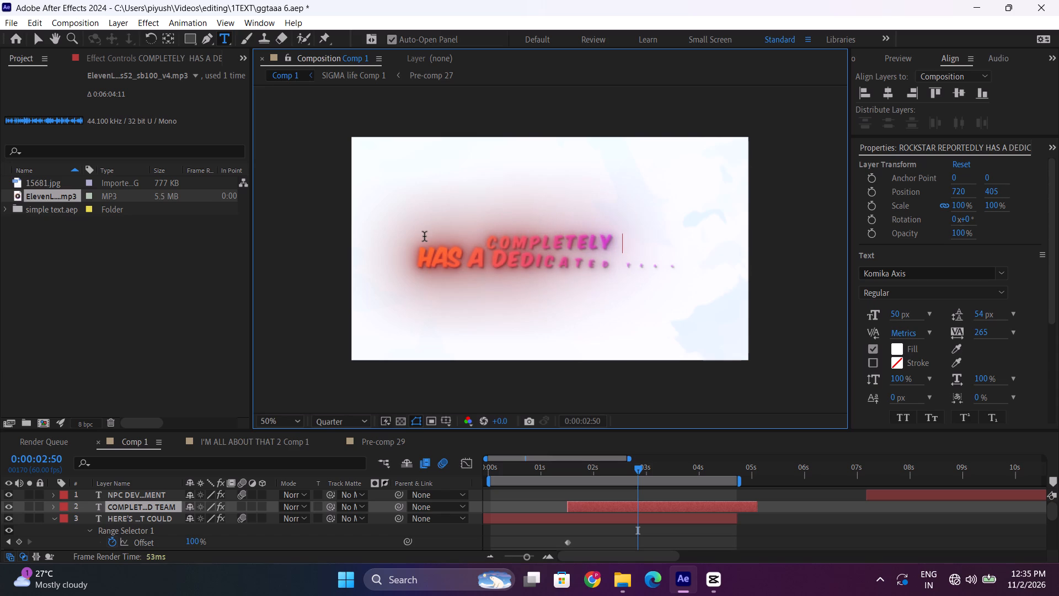
{"action": "type", "text": "CHANGE"}
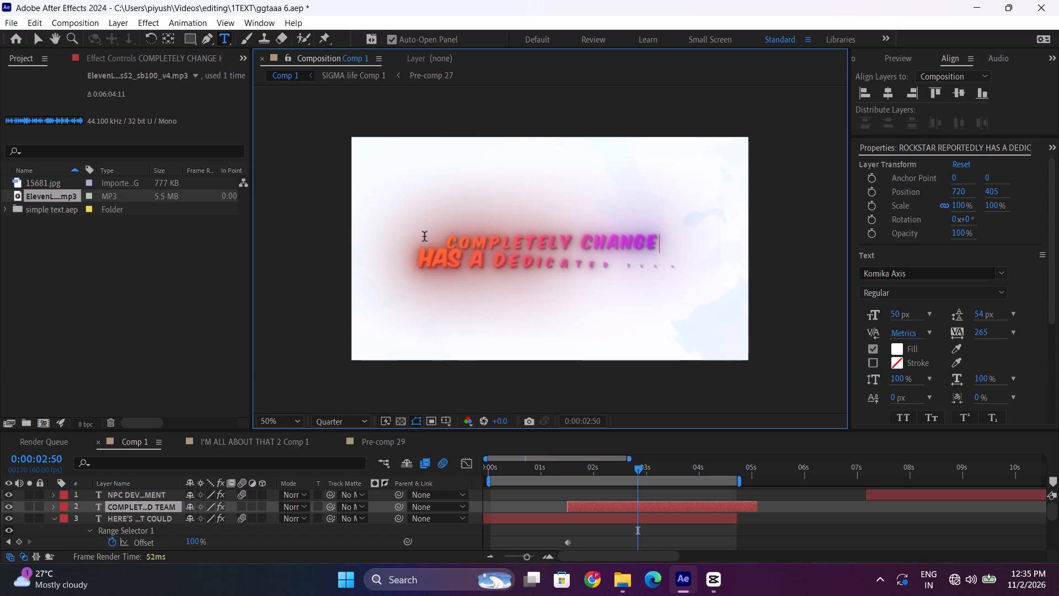
Replace the second title's lower line, HAS A DEDICATED TEAM, with HOW THE STORY FEELS.
{"action": "left_click_drag", "start_coordinate": [648, 469], "coordinate": [682, 469]}
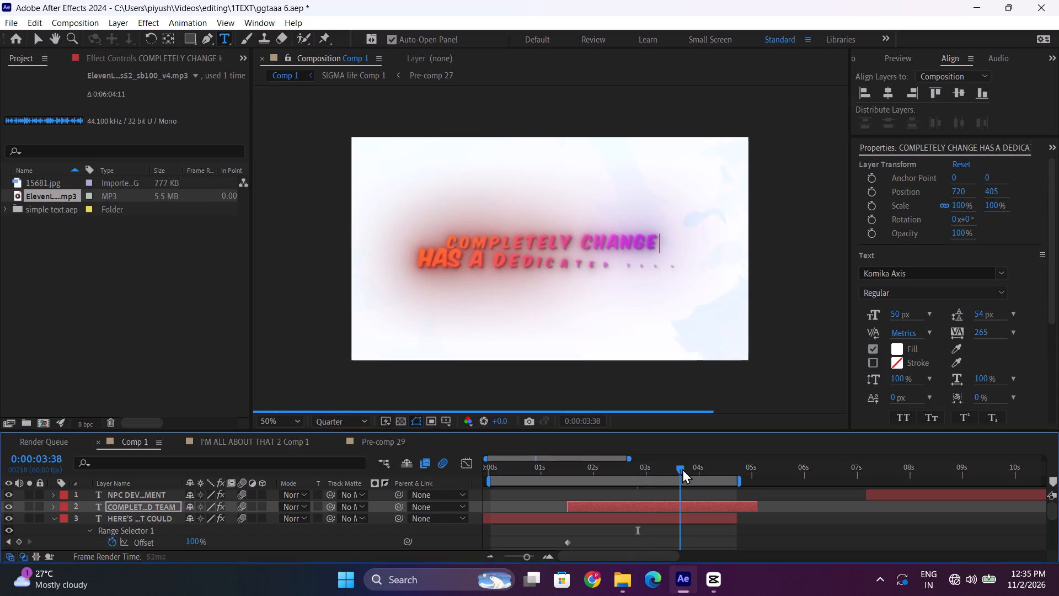
{"action": "left_click_drag", "start_coordinate": [682, 469], "coordinate": [690, 470]}
{"action": "left_click_drag", "start_coordinate": [681, 257], "coordinate": [426, 257]}
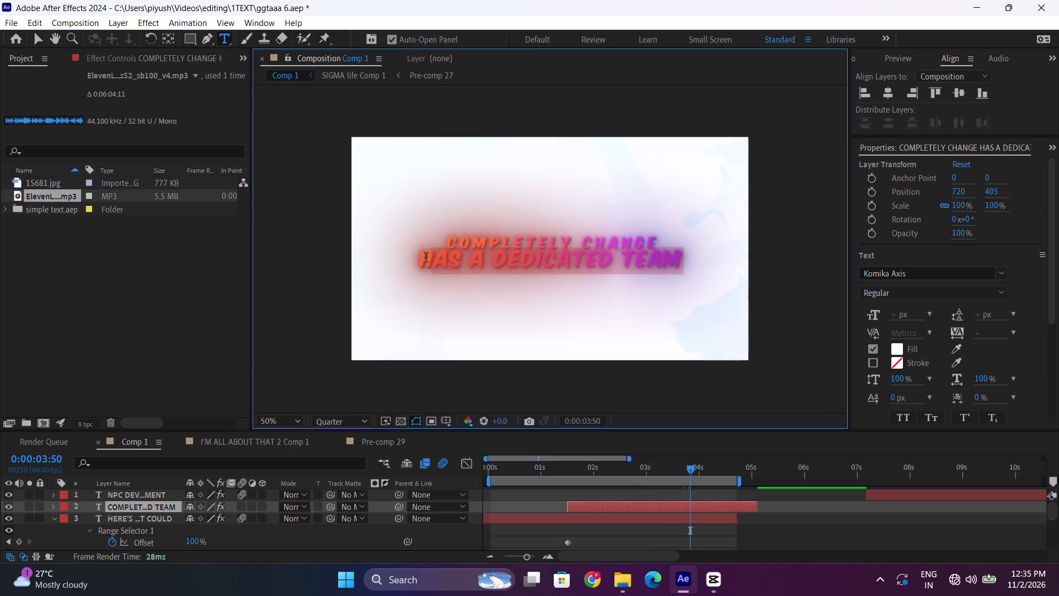
{"action": "left_click_drag", "start_coordinate": [426, 257], "coordinate": [416, 258]}
{"action": "type", "text": "HOW THE STORY FELS"}
{"action": "key", "text": "BackSpace"}
{"action": "key", "text": "BackSpace"}
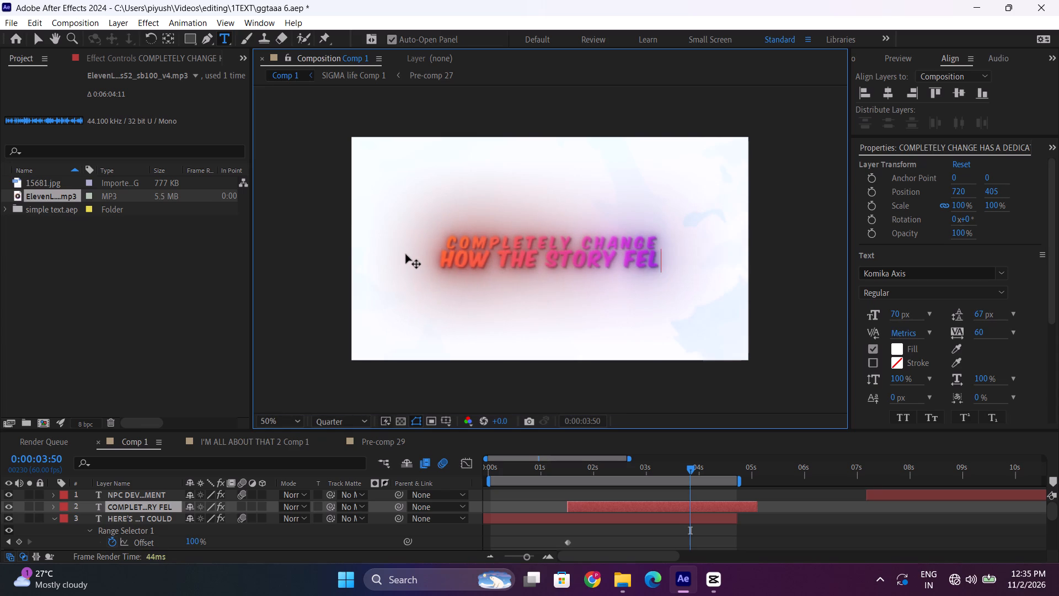
{"action": "type", "text": "ELS"}
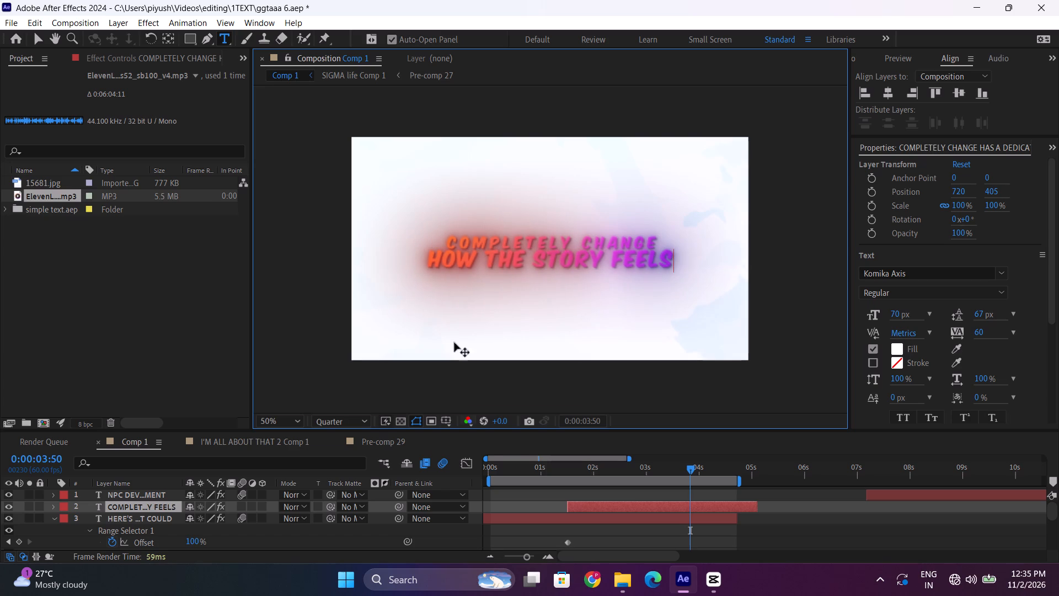
Preview Comp 1 from the start to check both titles against the audio, collapsing the HERE'S SOMETHING THAT COULD layer's properties.
{"action": "left_click_drag", "start_coordinate": [528, 469], "coordinate": [405, 473]}
{"action": "key", "text": "space"}
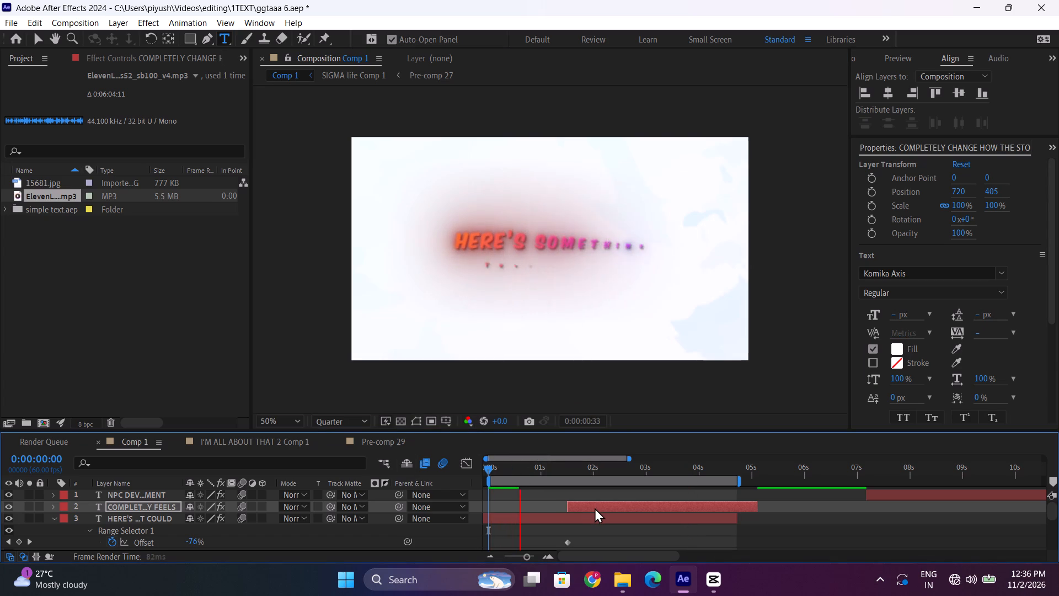
{"action": "scroll", "coordinate": [622, 545], "scroll_direction": "down", "scroll_amount": 5}
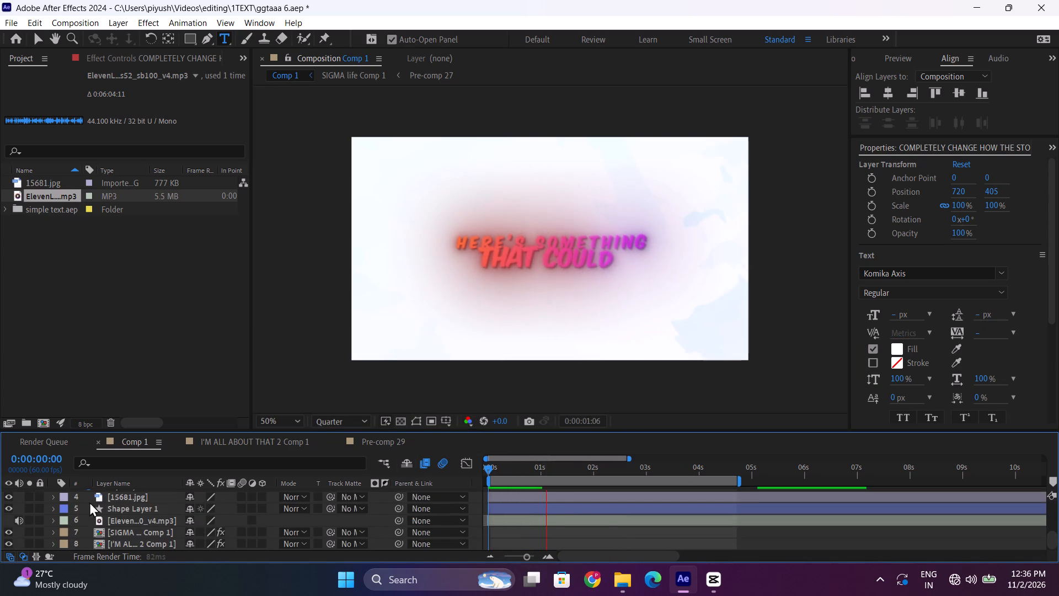
{"action": "scroll", "coordinate": [521, 498], "scroll_direction": "up", "scroll_amount": 3}
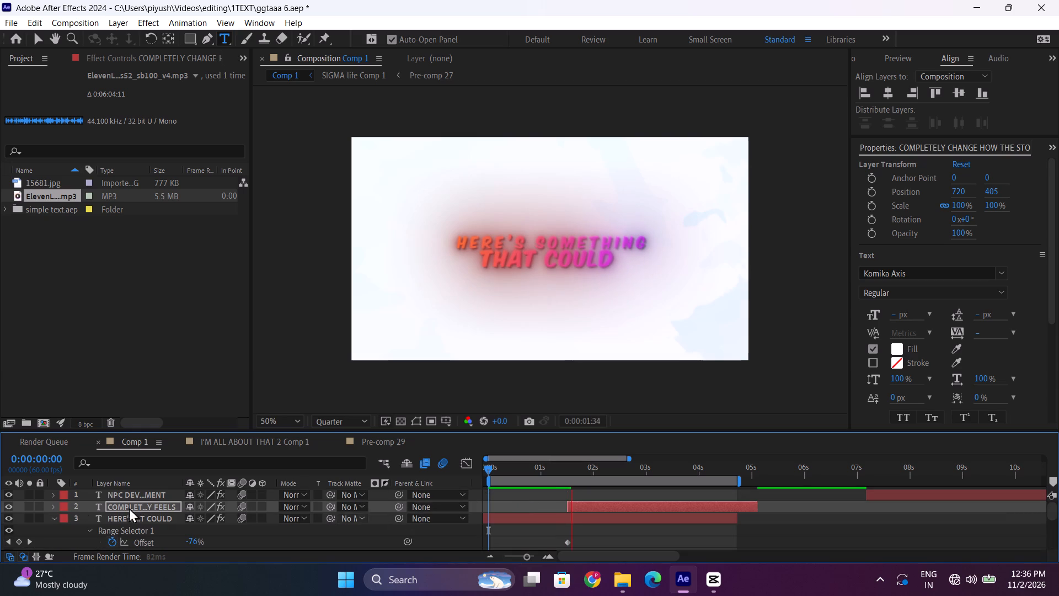
{"action": "left_click", "coordinate": [52, 518]}
{"action": "left_click", "coordinate": [589, 538]}
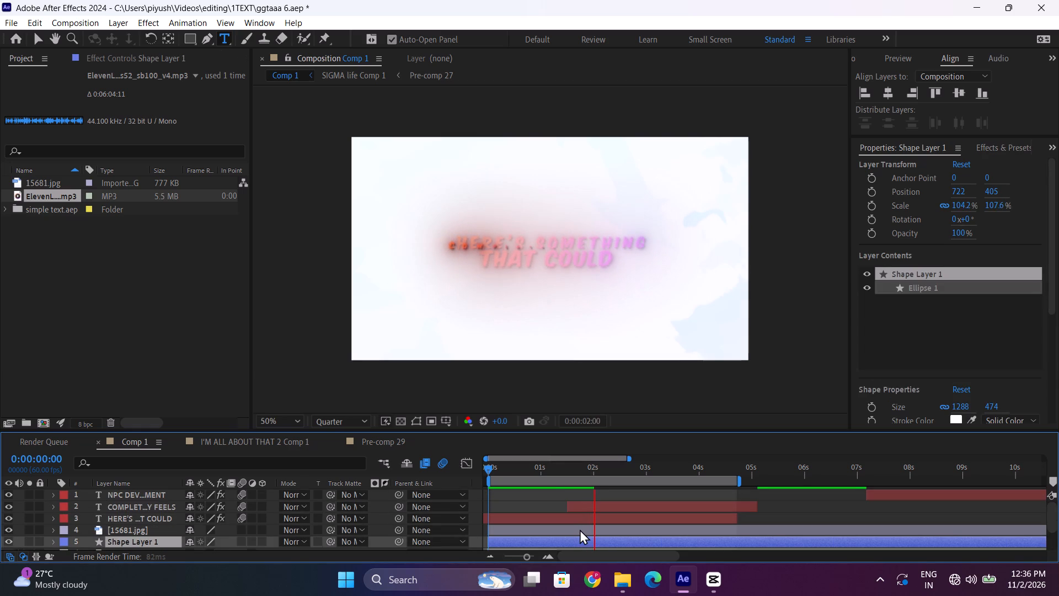
{"action": "left_click_drag", "start_coordinate": [494, 469], "coordinate": [456, 470]}
{"action": "key", "text": "space"}
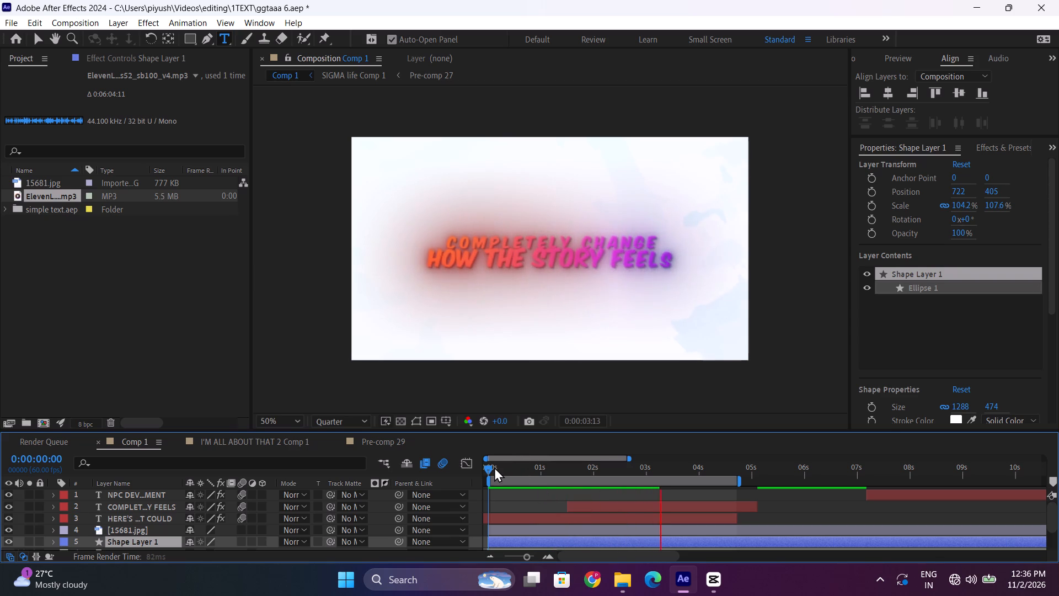
Slide the ElevenLabs narration layer much earlier in several passes, previewing from the start each time to locate the titles' line.
{"action": "left_click_drag", "start_coordinate": [496, 468], "coordinate": [478, 472]}
{"action": "scroll", "coordinate": [766, 507], "scroll_direction": "down", "scroll_amount": 1}
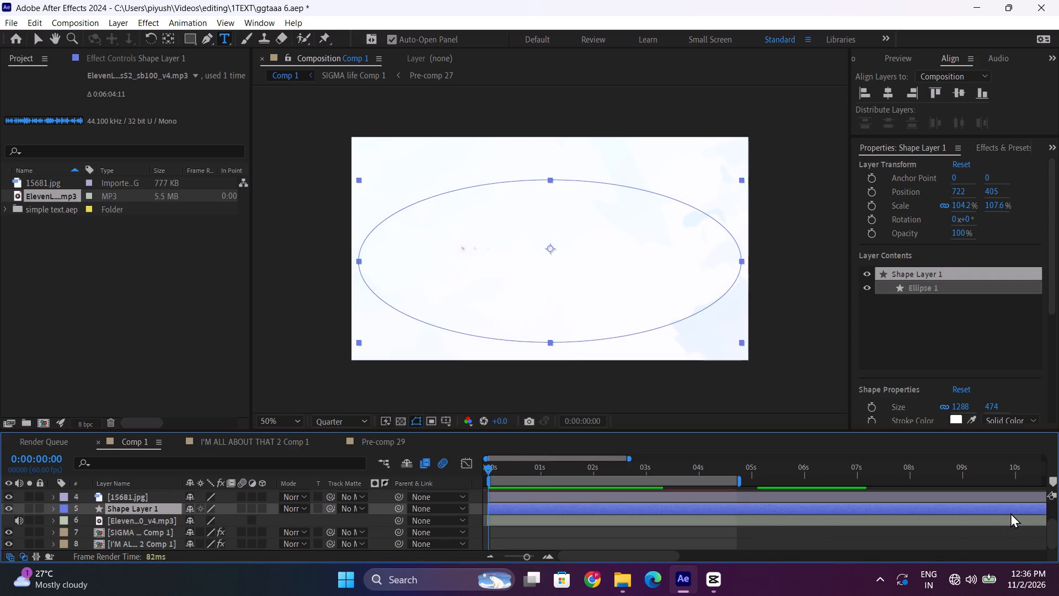
{"action": "left_click_drag", "start_coordinate": [1023, 521], "coordinate": [260, 536]}
{"action": "key", "text": "space"}
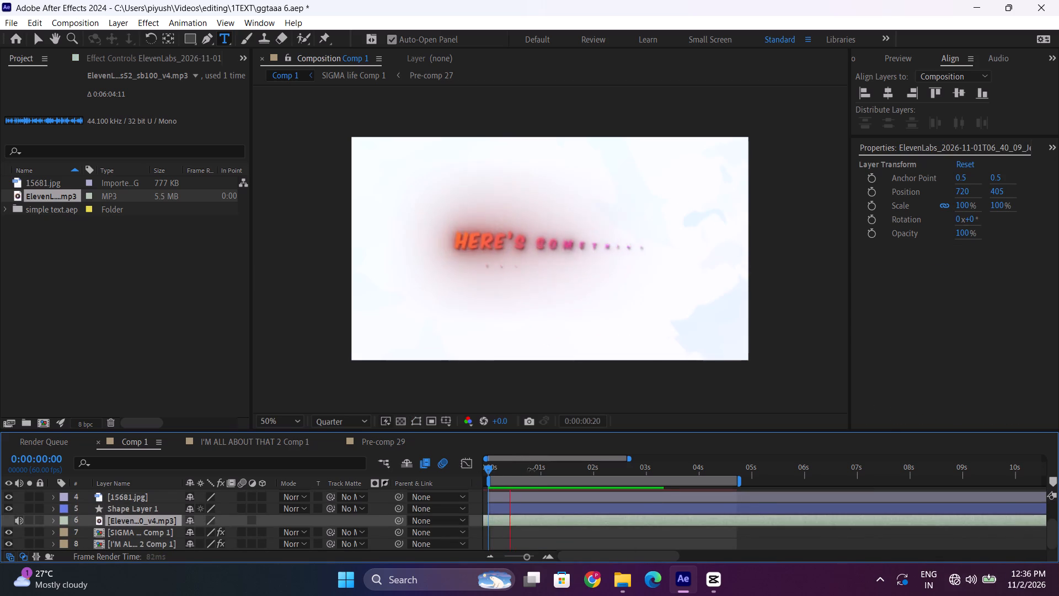
{"action": "left_click_drag", "start_coordinate": [498, 468], "coordinate": [451, 470]}
{"action": "left_click_drag", "start_coordinate": [1027, 516], "coordinate": [981, 519]}
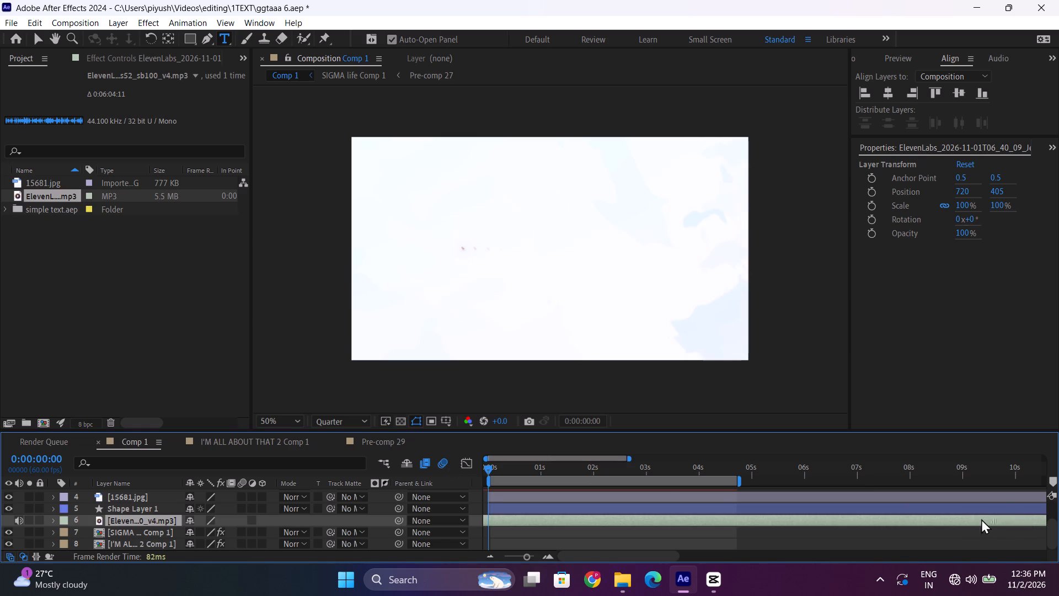
{"action": "left_click_drag", "start_coordinate": [981, 519], "coordinate": [388, 521]}
{"action": "key", "text": "space"}
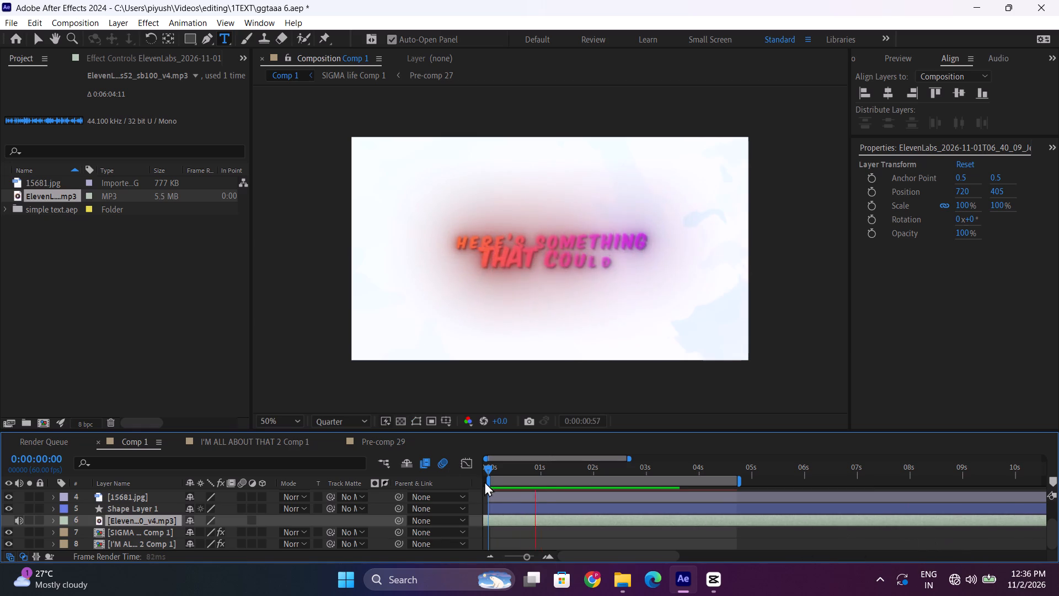
{"action": "left_click_drag", "start_coordinate": [500, 467], "coordinate": [472, 474]}
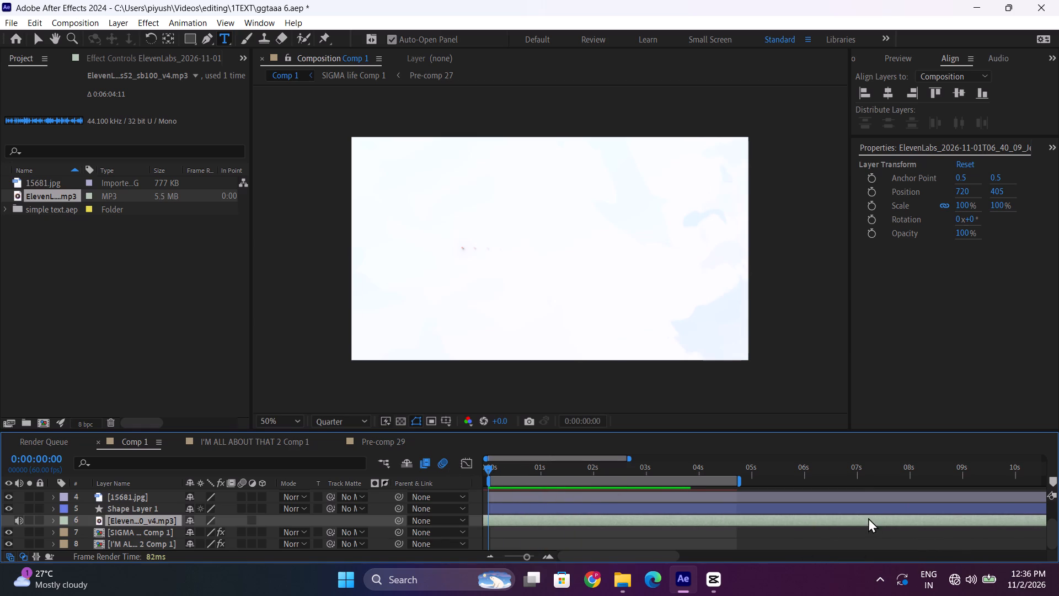
{"action": "left_click_drag", "start_coordinate": [868, 518], "coordinate": [183, 515]}
{"action": "key", "text": "space"}
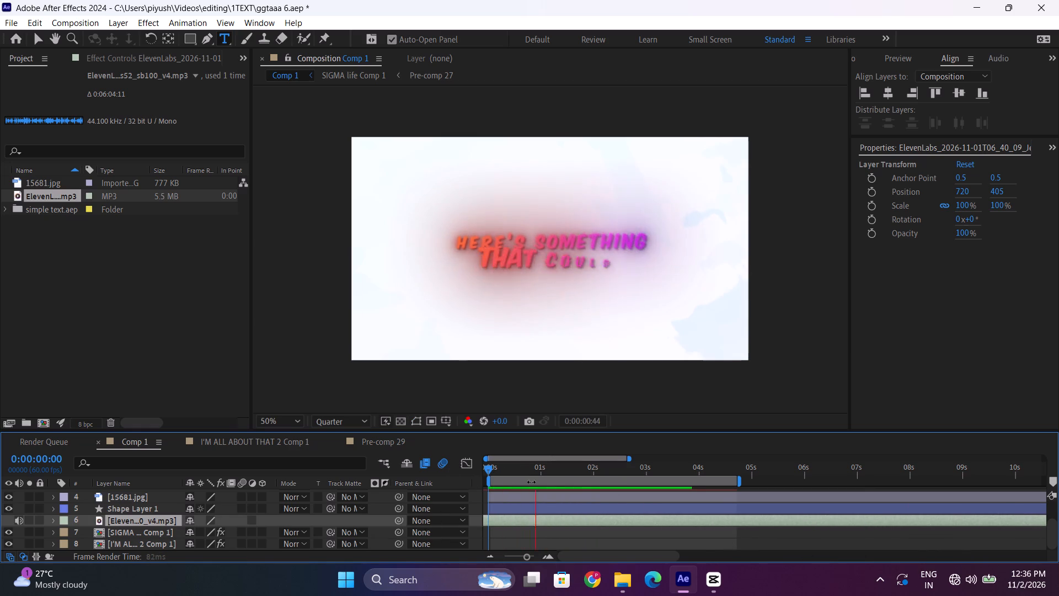
{"action": "left_click_drag", "start_coordinate": [493, 464], "coordinate": [479, 466]}
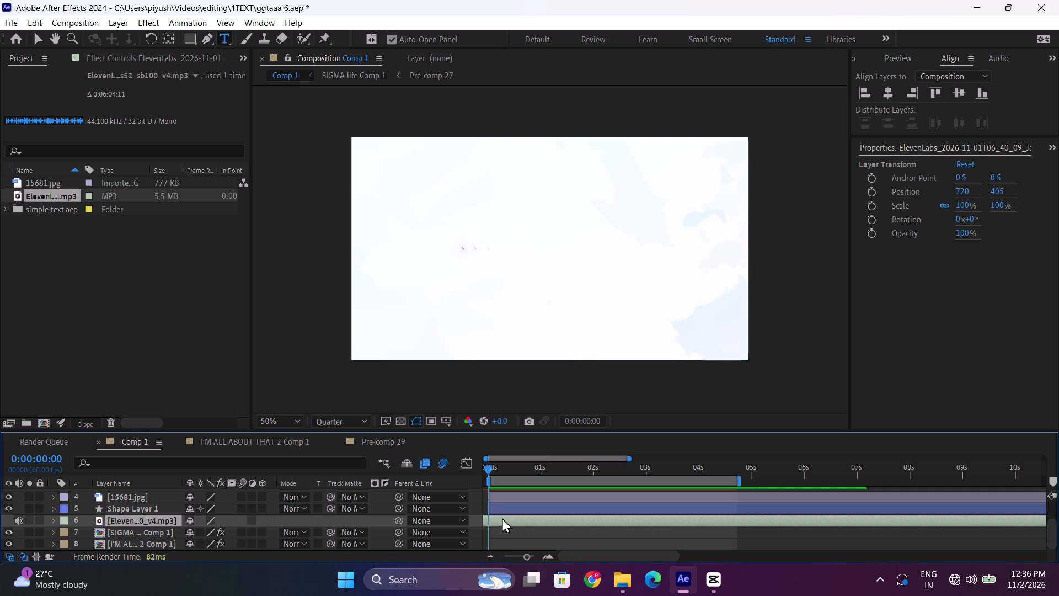
{"action": "left_click", "coordinate": [502, 518]}
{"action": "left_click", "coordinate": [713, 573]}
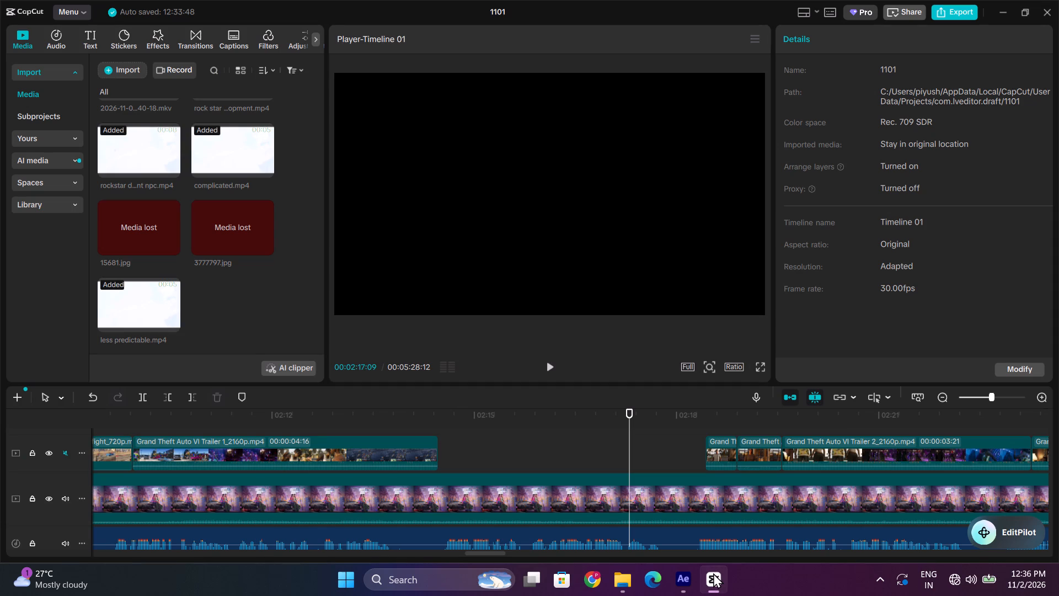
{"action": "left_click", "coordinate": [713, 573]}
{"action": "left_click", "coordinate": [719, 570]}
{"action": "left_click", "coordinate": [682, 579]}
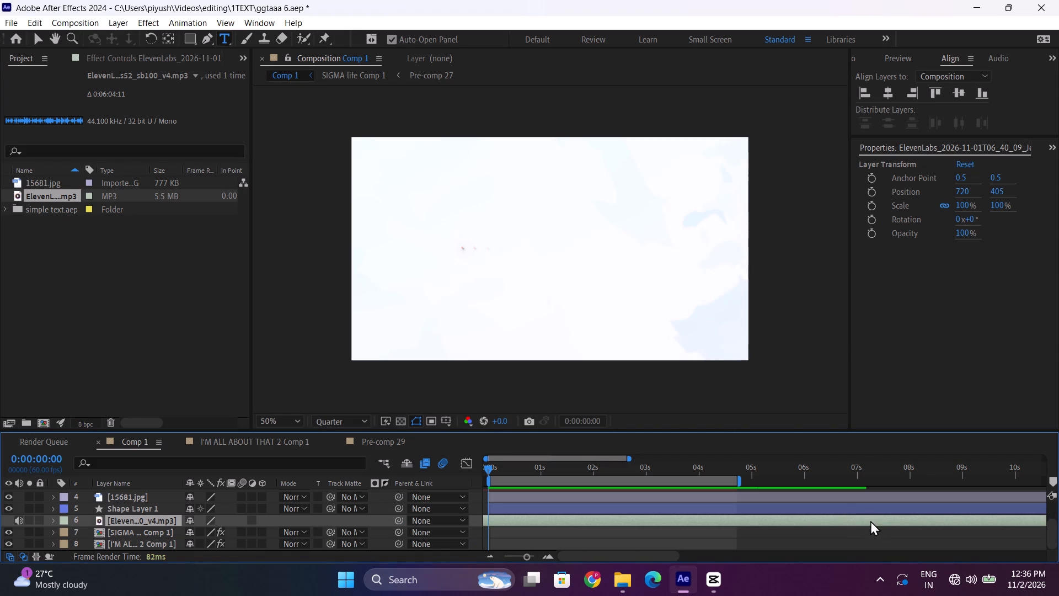
Shift the ElevenLabs narration layer further earlier, then nudge it while replaying from the start to match the first title.
{"action": "left_click_drag", "start_coordinate": [868, 522], "coordinate": [512, 540]}
{"action": "key", "text": "space"}
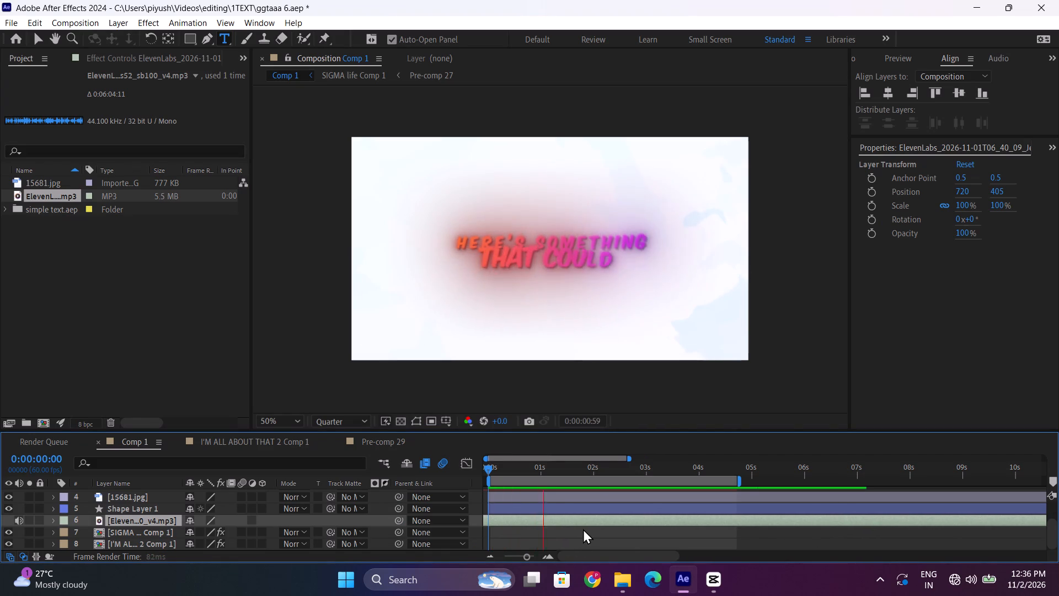
{"action": "left_click_drag", "start_coordinate": [505, 466], "coordinate": [476, 471]}
{"action": "left_click_drag", "start_coordinate": [542, 521], "coordinate": [522, 521]}
{"action": "key", "text": "space"}
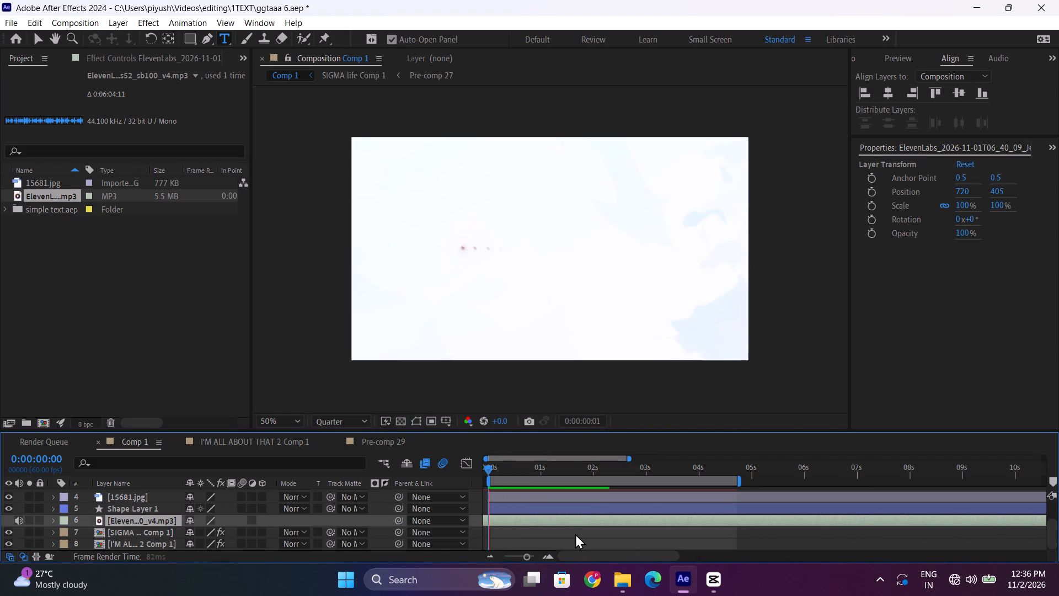
{"action": "key", "text": "space"}
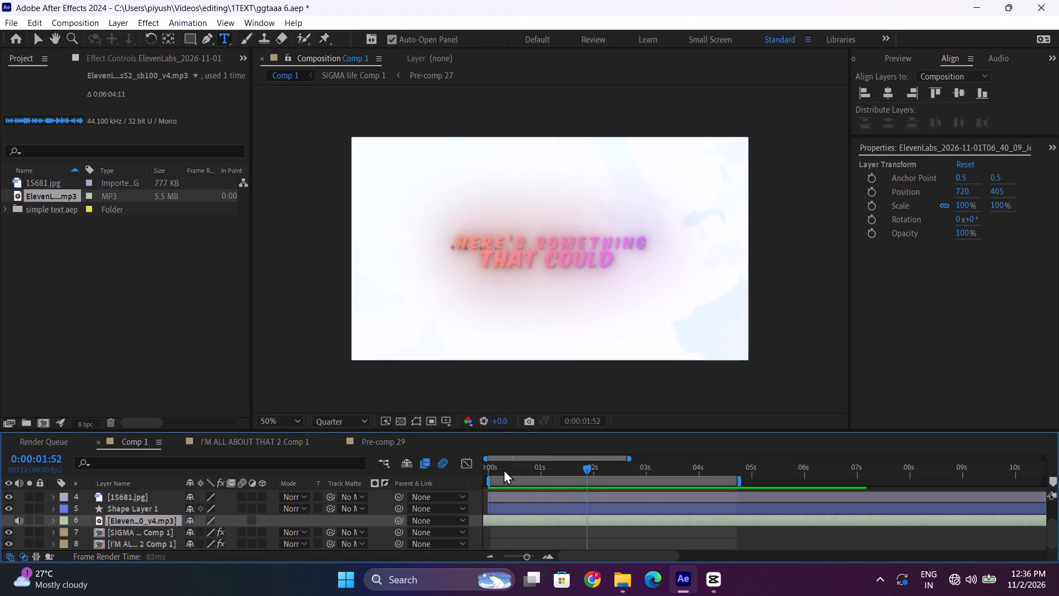
{"action": "left_click_drag", "start_coordinate": [498, 469], "coordinate": [479, 472]}
{"action": "left_click", "coordinate": [511, 521]}
{"action": "key", "text": "space"}
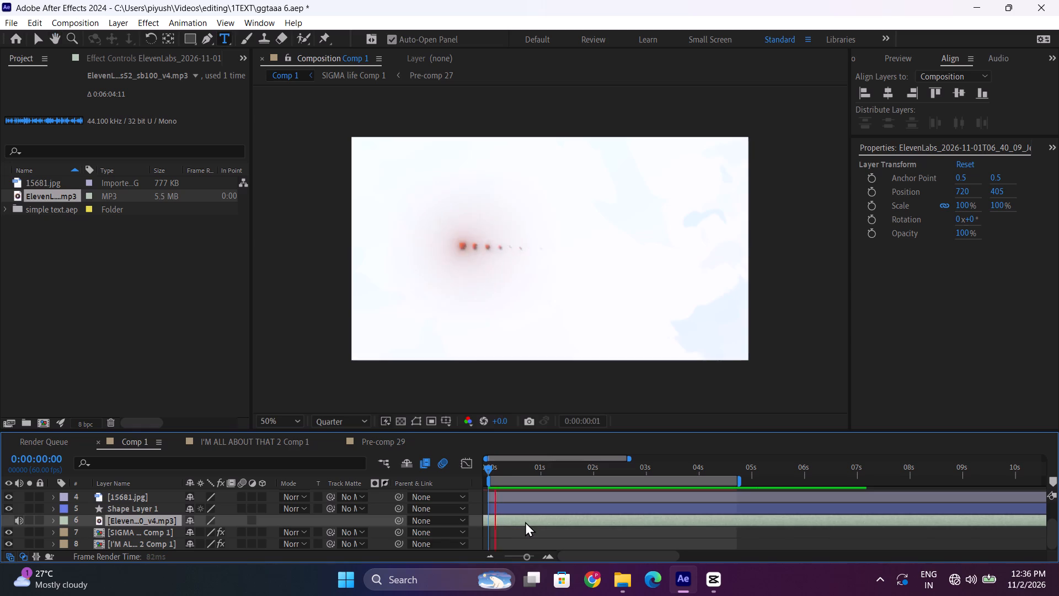
{"action": "key", "text": "space"}
{"action": "left_click_drag", "start_coordinate": [496, 467], "coordinate": [476, 469]}
{"action": "key", "text": "space"}
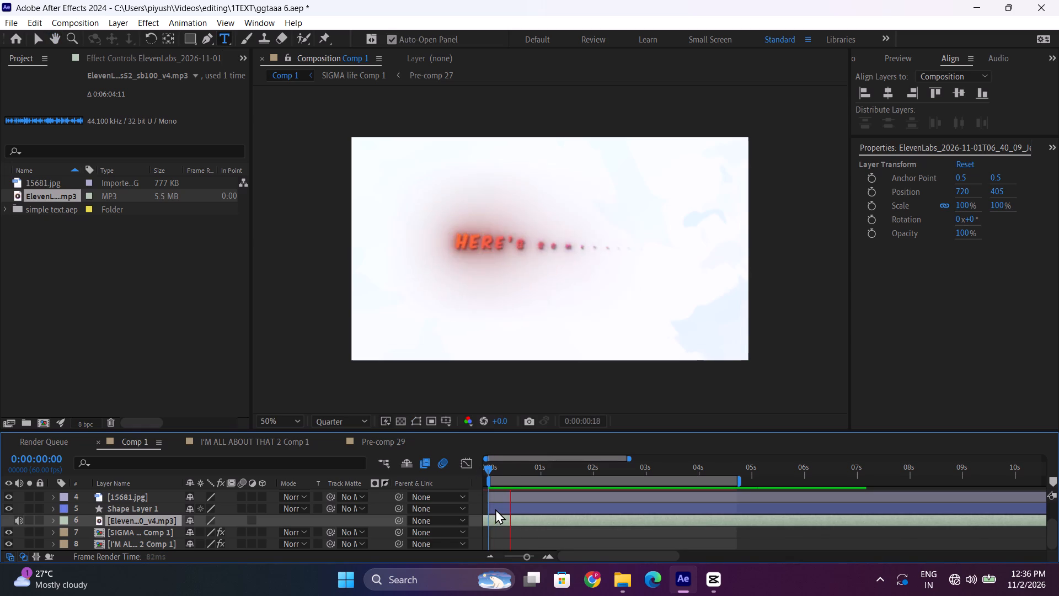
{"action": "key", "text": "space"}
Move the COMPLETELY CHANGE text layer earlier so it starts at about 1.25 s, and preview the titles from the start.
{"action": "scroll", "coordinate": [581, 501], "scroll_direction": "up", "scroll_amount": 2}
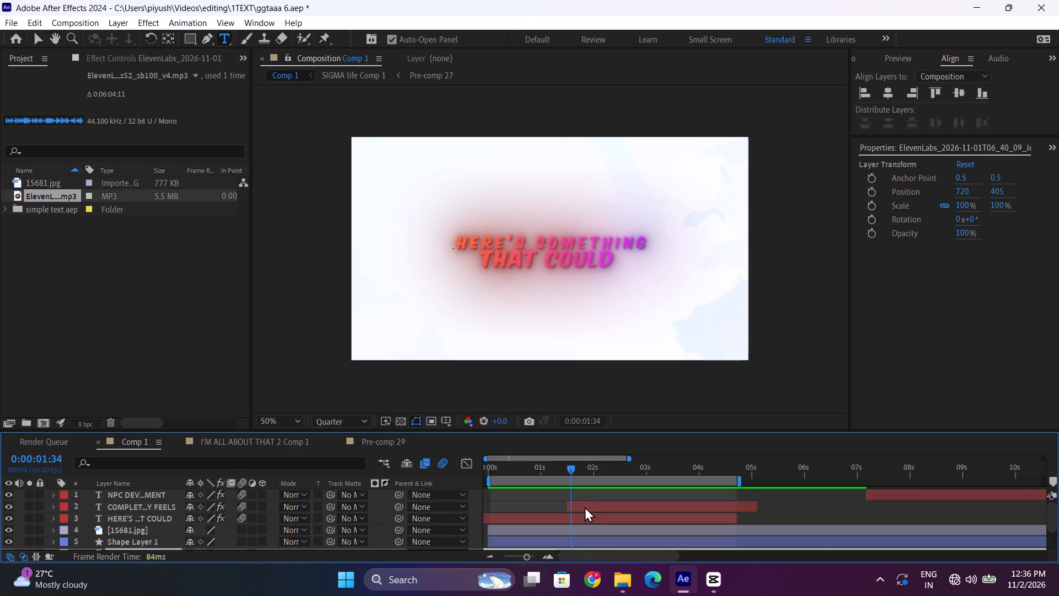
{"action": "left_click_drag", "start_coordinate": [585, 507], "coordinate": [572, 509]}
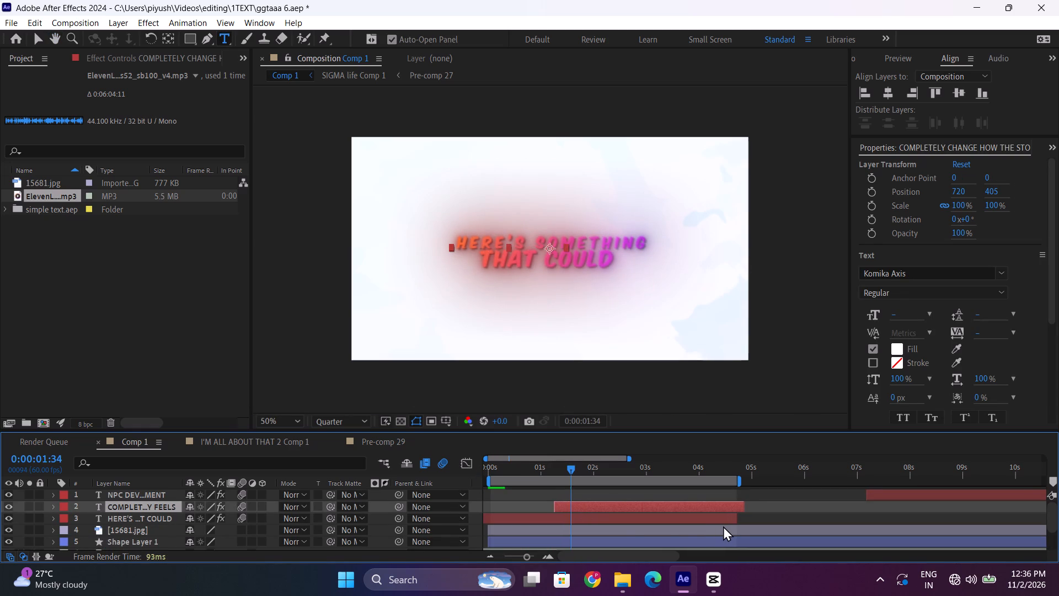
{"action": "key", "text": "space"}
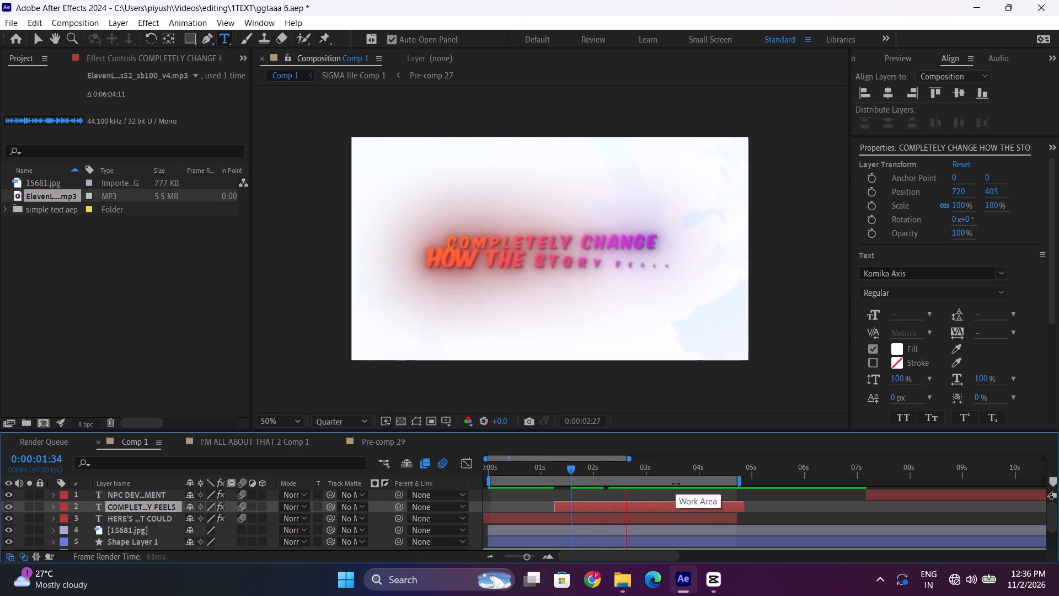
{"action": "left_click_drag", "start_coordinate": [568, 470], "coordinate": [470, 479]}
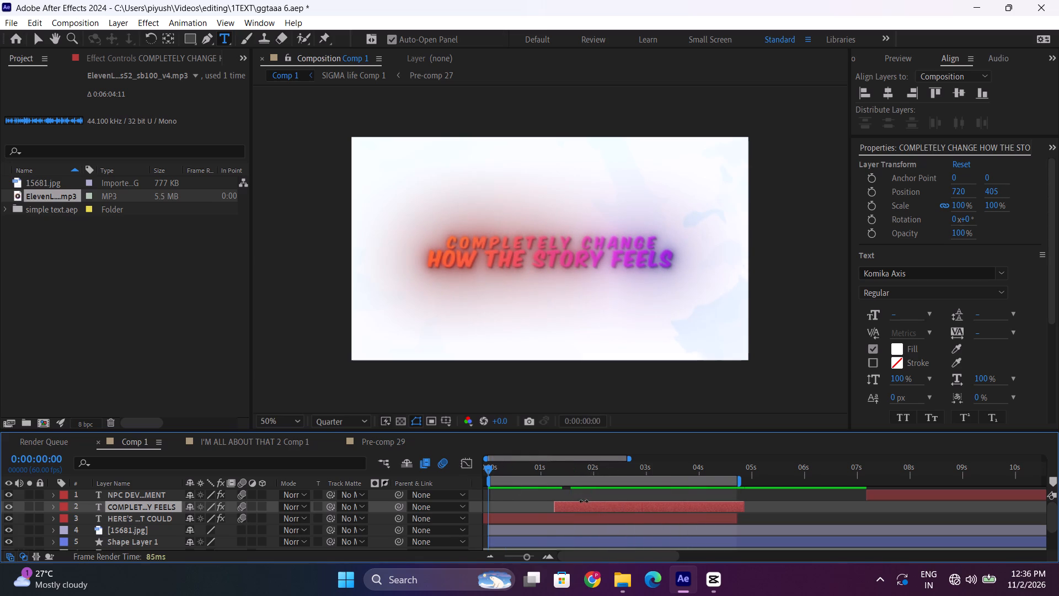
{"action": "key", "text": "space"}
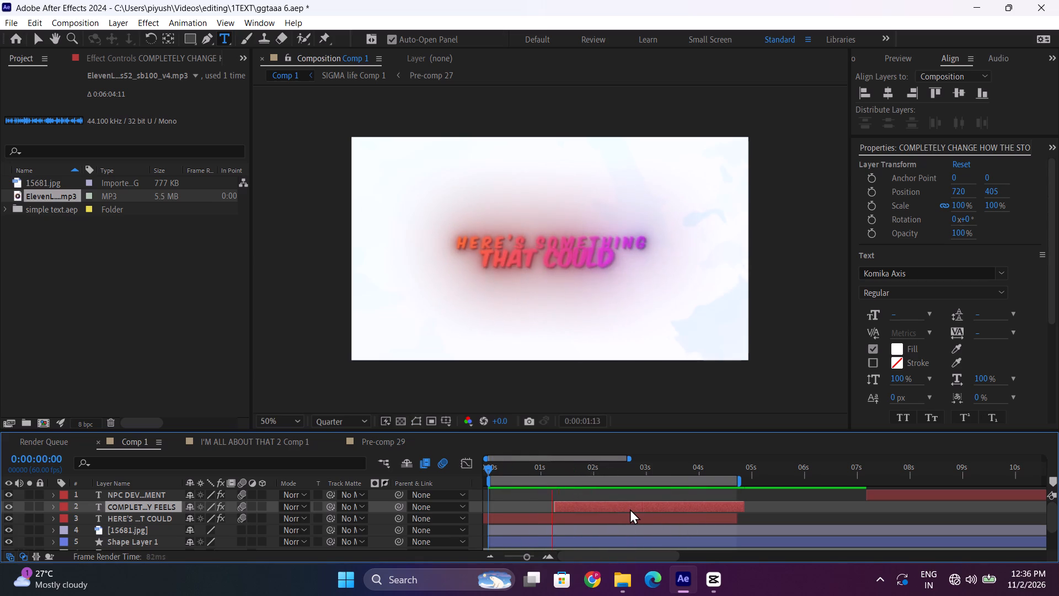
Examine the COMPLETELY CHANGE layer's Range Selector Offset keyframes while previewing the titles, and collapse its properties.
{"action": "key", "text": "space"}
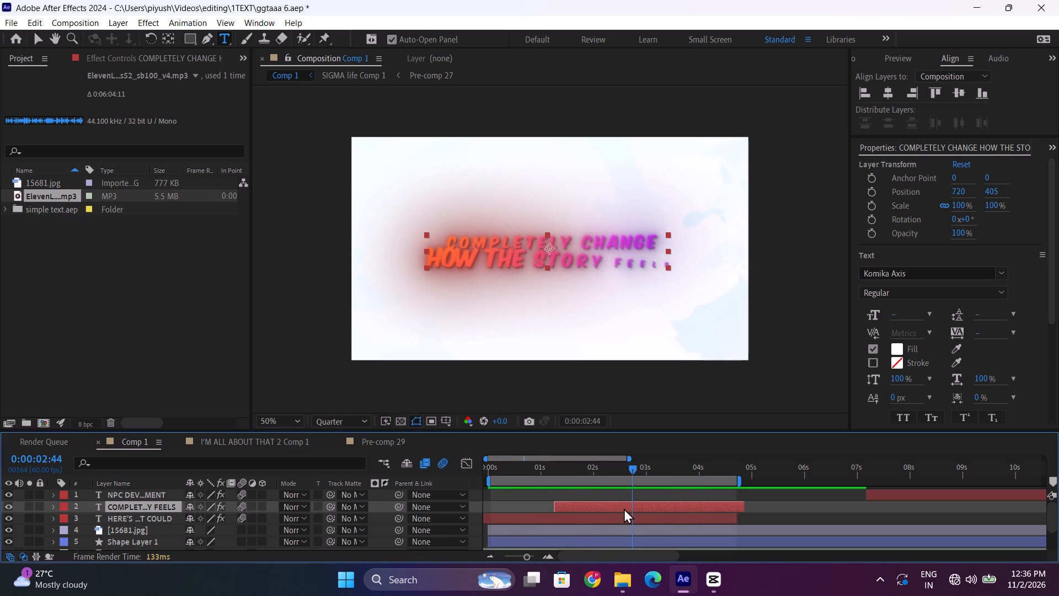
{"action": "key", "text": "u"}
{"action": "scroll", "coordinate": [632, 508], "scroll_direction": "down", "scroll_amount": 1}
{"action": "left_click_drag", "start_coordinate": [664, 494], "coordinate": [700, 527]}
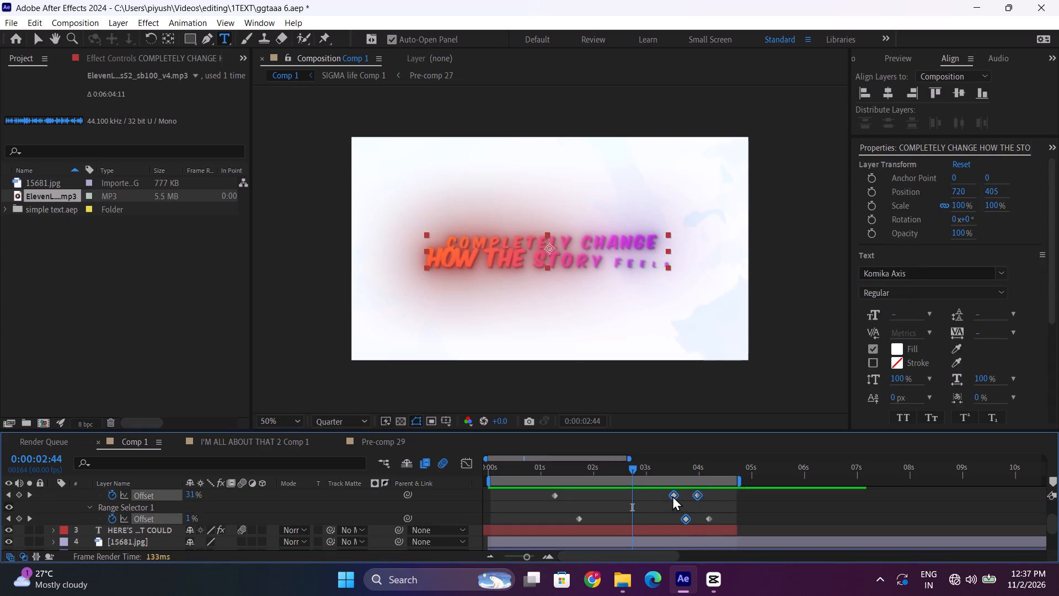
{"action": "left_click", "coordinate": [663, 500]}
{"action": "left_click_drag", "start_coordinate": [655, 489], "coordinate": [688, 519]}
{"action": "key", "text": "space"}
{"action": "key", "text": "space"}
{"action": "left_click_drag", "start_coordinate": [584, 476], "coordinate": [525, 476]}
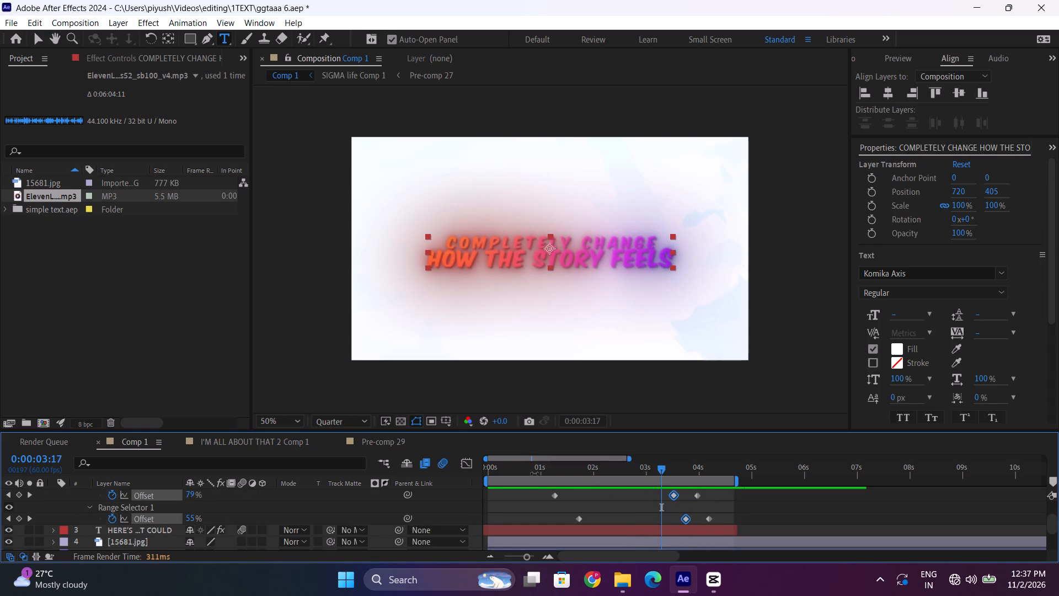
{"action": "left_click_drag", "start_coordinate": [555, 466], "coordinate": [405, 465]}
{"action": "key", "text": "space"}
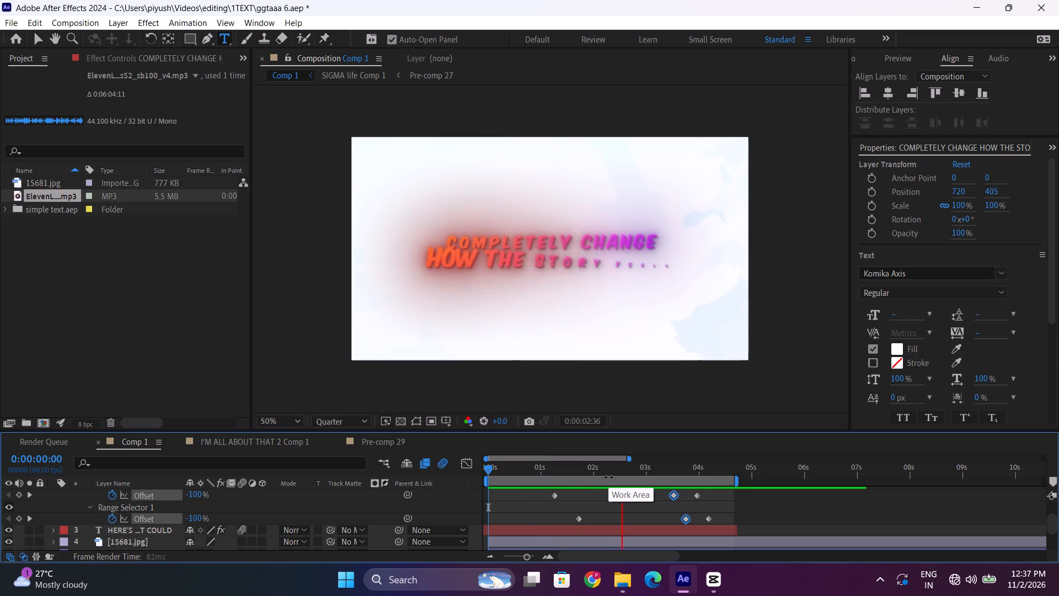
{"action": "scroll", "coordinate": [608, 503], "scroll_direction": "up", "scroll_amount": 2}
{"action": "left_click_drag", "start_coordinate": [553, 473], "coordinate": [537, 473]}
{"action": "key", "text": "space"}
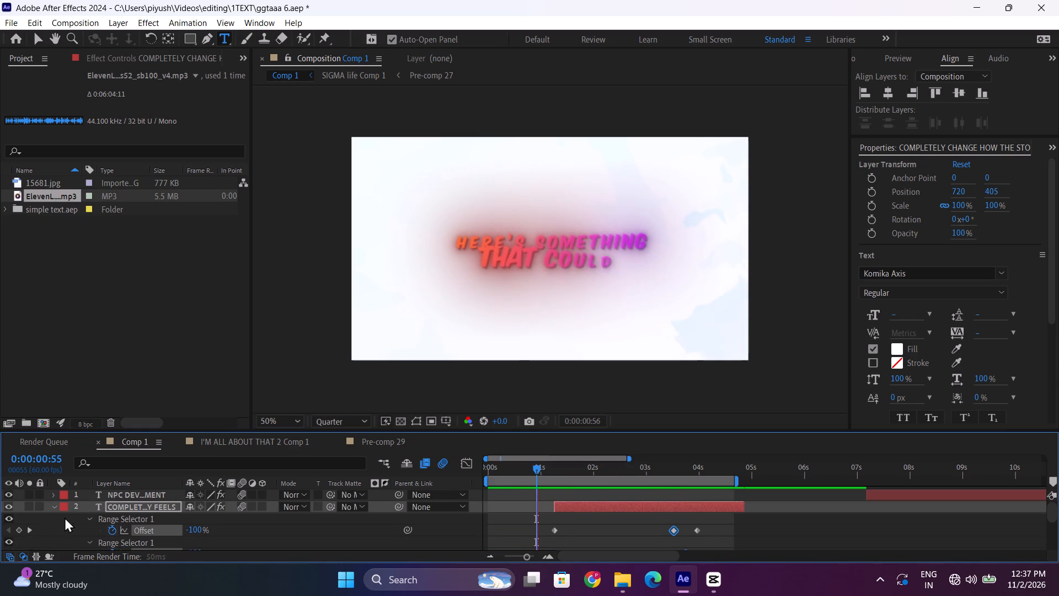
{"action": "key", "text": "space"}
{"action": "left_click", "coordinate": [54, 504]}
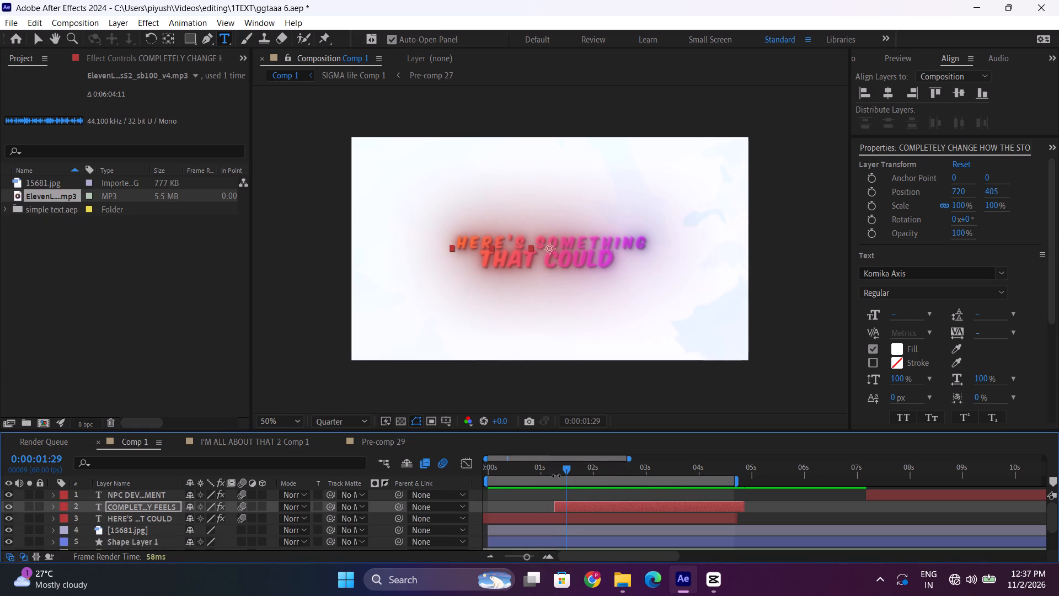
Move the COMPLETELY CHANGE text layer slightly earlier to start at about 1.15 s, and preview it from the start.
{"action": "left_click", "coordinate": [556, 470]}
{"action": "key", "text": "space"}
{"action": "key", "text": "space"}
{"action": "key", "text": "space"}
{"action": "key", "text": "space"}
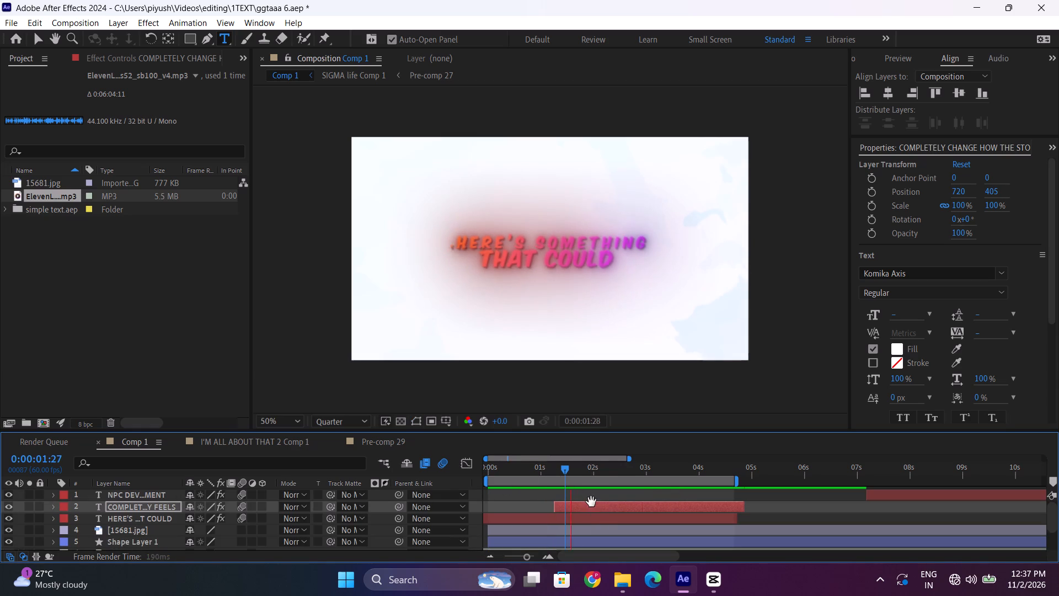
{"action": "left_click_drag", "start_coordinate": [598, 502], "coordinate": [592, 505]}
{"action": "key", "text": "space"}
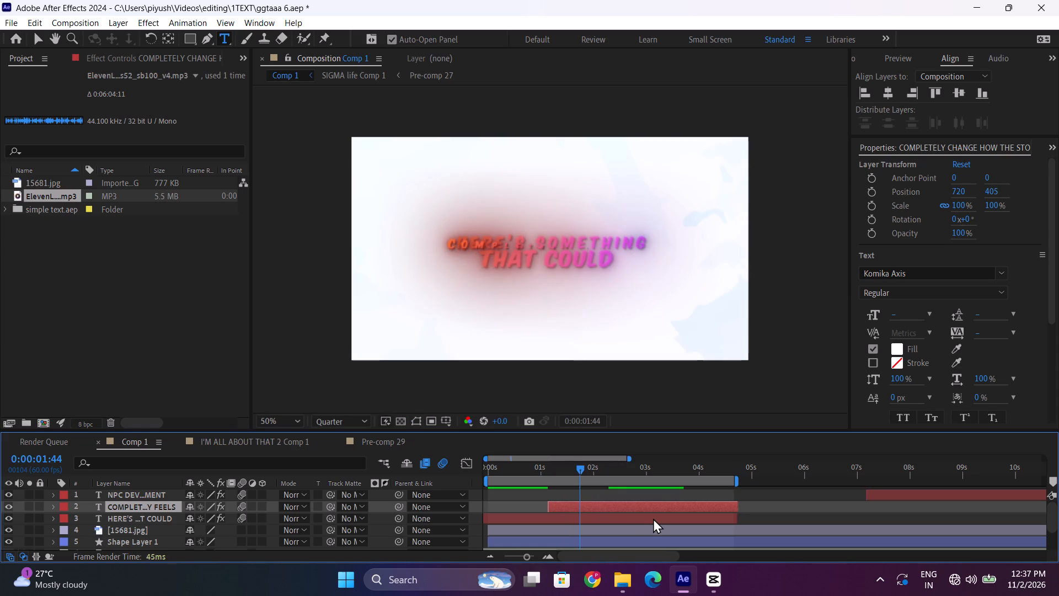
{"action": "left_click_drag", "start_coordinate": [535, 475], "coordinate": [490, 475]}
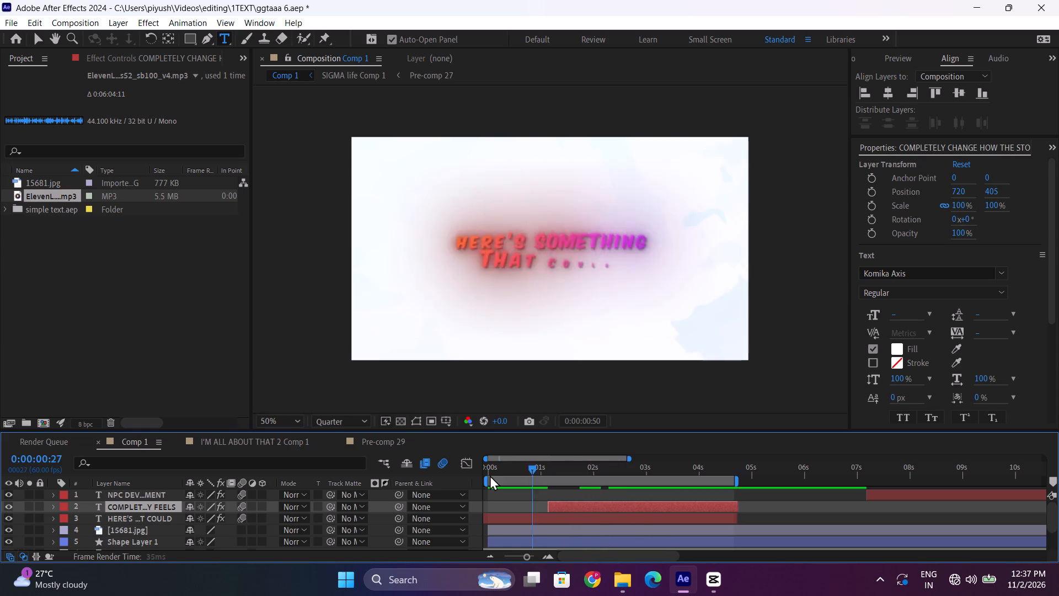
{"action": "left_click_drag", "start_coordinate": [490, 475], "coordinate": [481, 476]}
{"action": "key", "text": "space"}
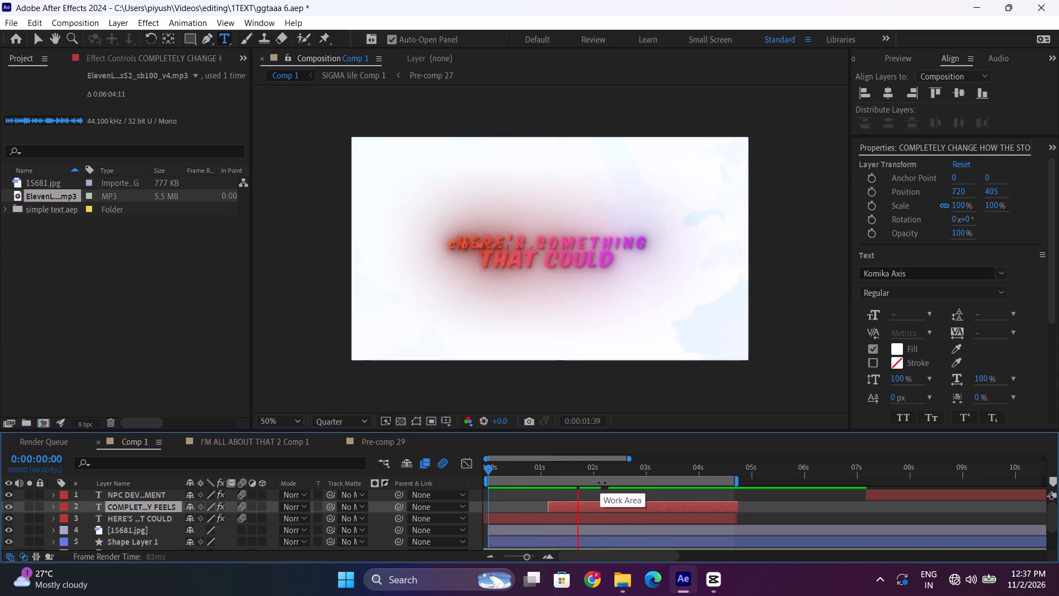
Replay Comp 1 from the start and around 1 to 2 s to check the title changeover against the narration.
{"action": "left_click_drag", "start_coordinate": [543, 471], "coordinate": [469, 474]}
{"action": "key", "text": "space"}
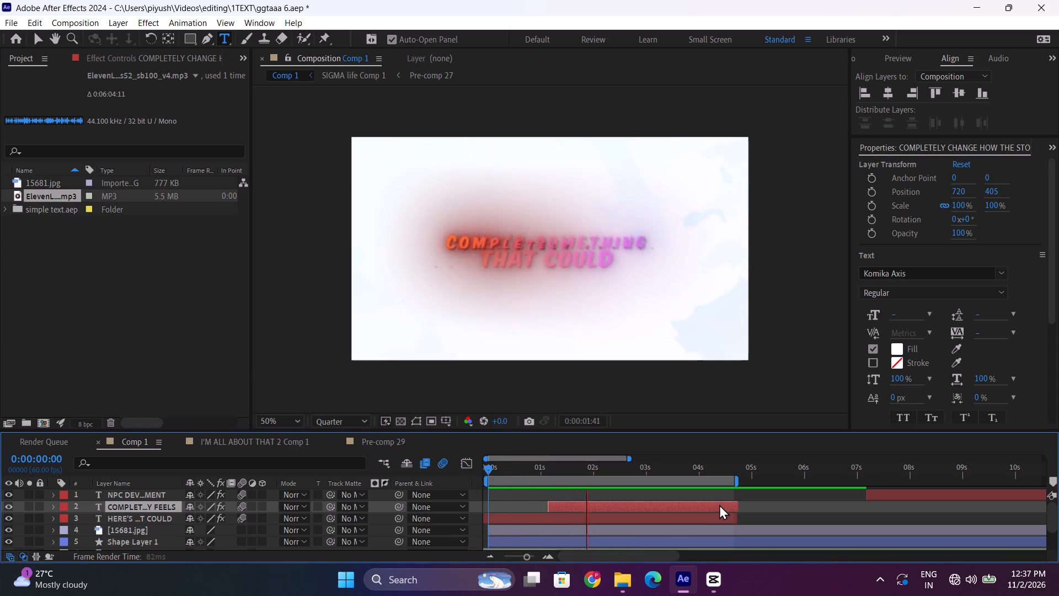
{"action": "key", "text": "space"}
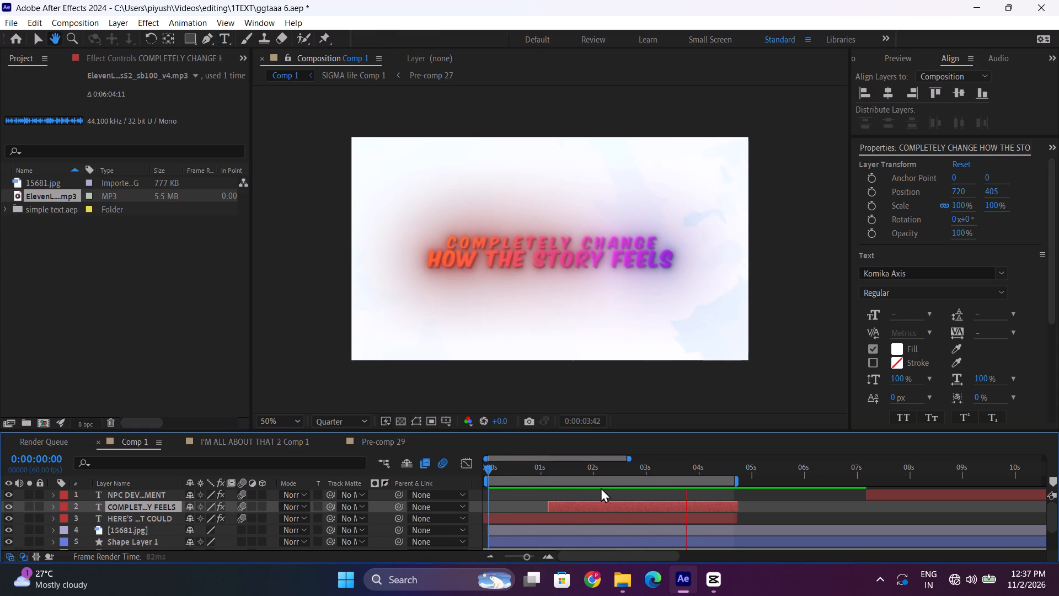
{"action": "left_click_drag", "start_coordinate": [553, 476], "coordinate": [532, 470]}
{"action": "left_click_drag", "start_coordinate": [527, 467], "coordinate": [465, 477]}
{"action": "key", "text": "space"}
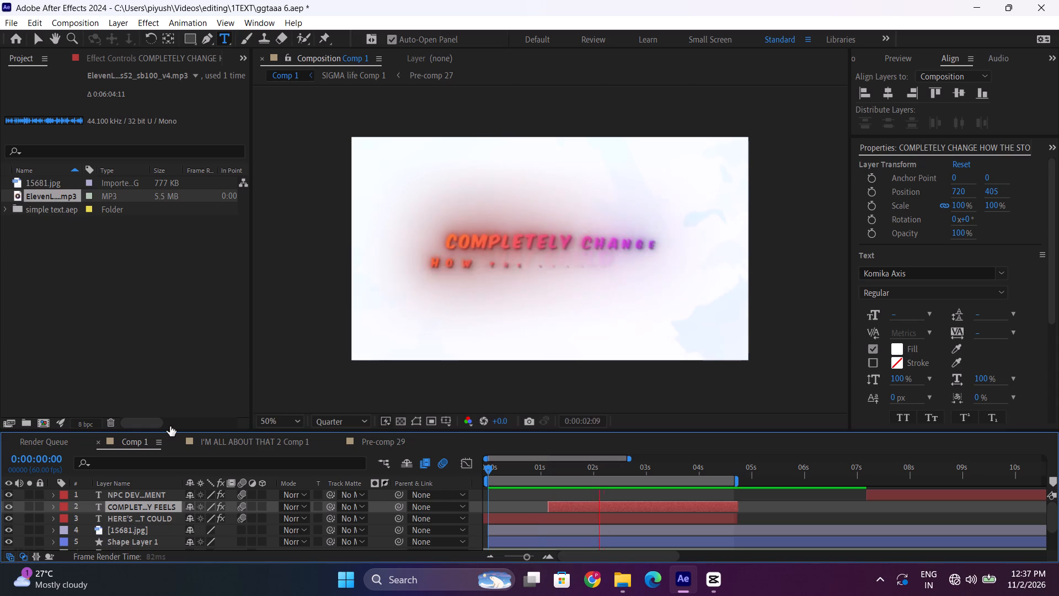
{"action": "key", "text": "space"}
{"action": "left_click_drag", "start_coordinate": [548, 470], "coordinate": [529, 471]}
{"action": "key", "text": "space"}
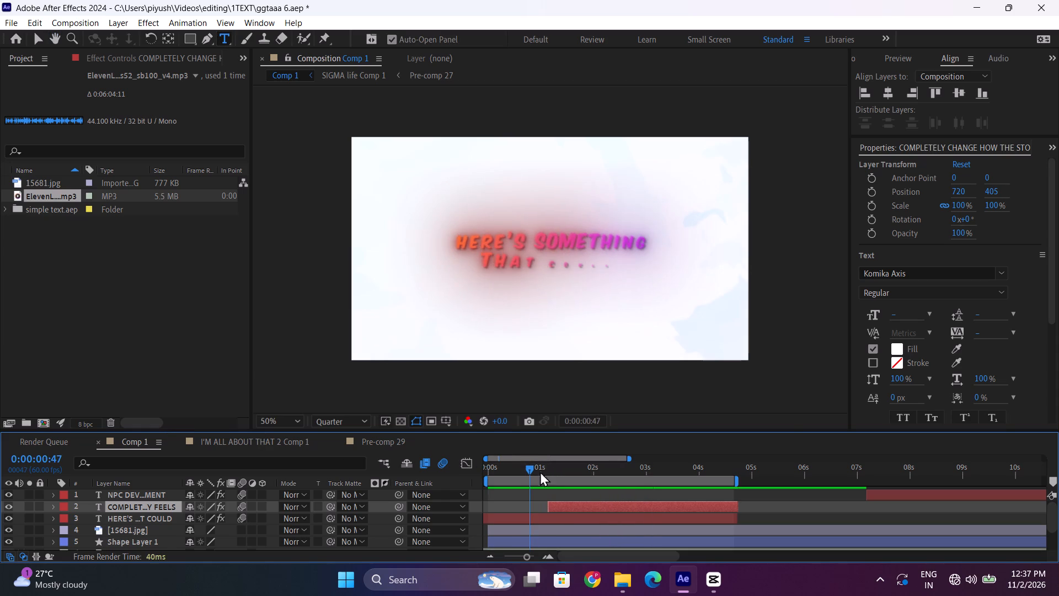
{"action": "key", "text": "space"}
{"action": "key", "text": "space"}
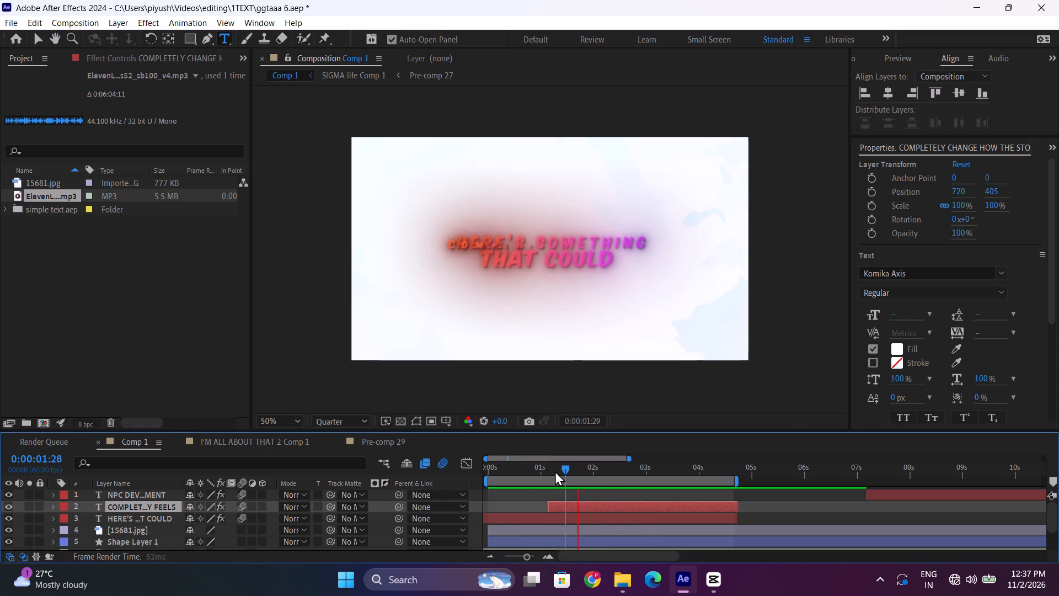
{"action": "key", "text": "space"}
{"action": "key", "text": "space"}
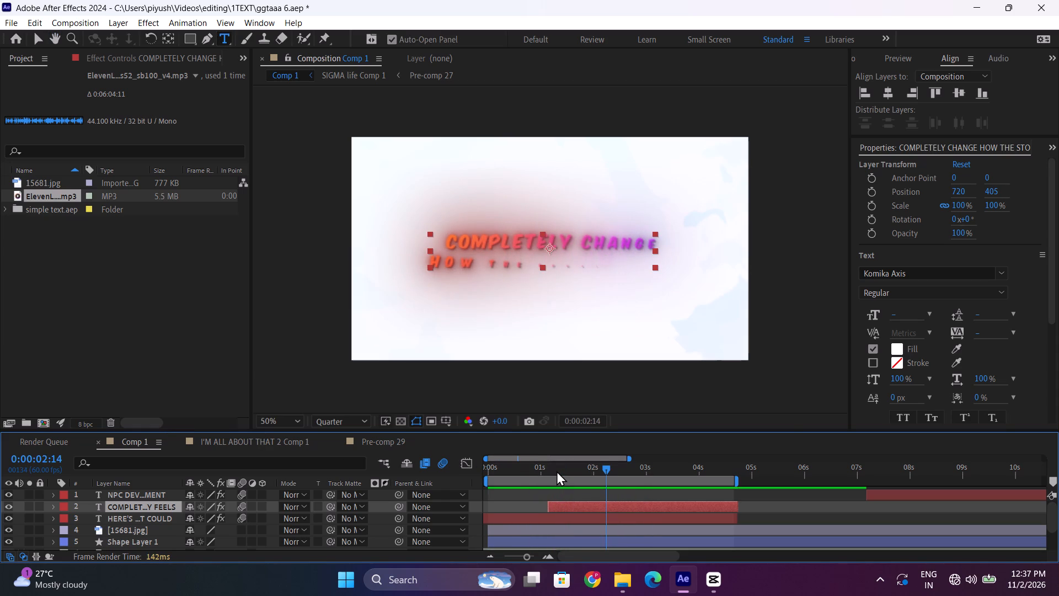
{"action": "left_click_drag", "start_coordinate": [555, 472], "coordinate": [541, 473]}
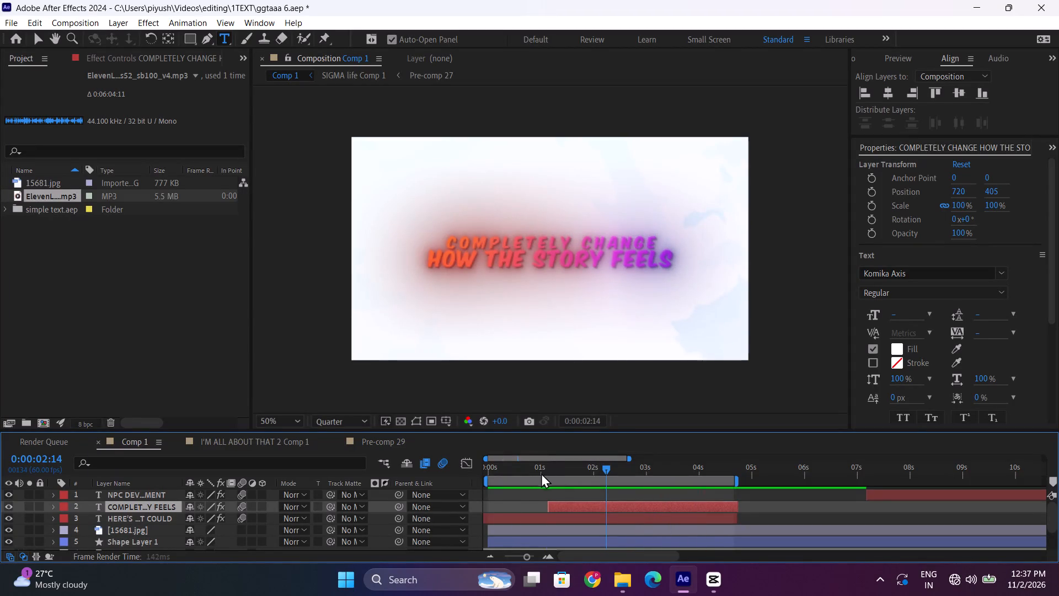
{"action": "left_click_drag", "start_coordinate": [541, 473], "coordinate": [462, 475]}
{"action": "key", "text": "space"}
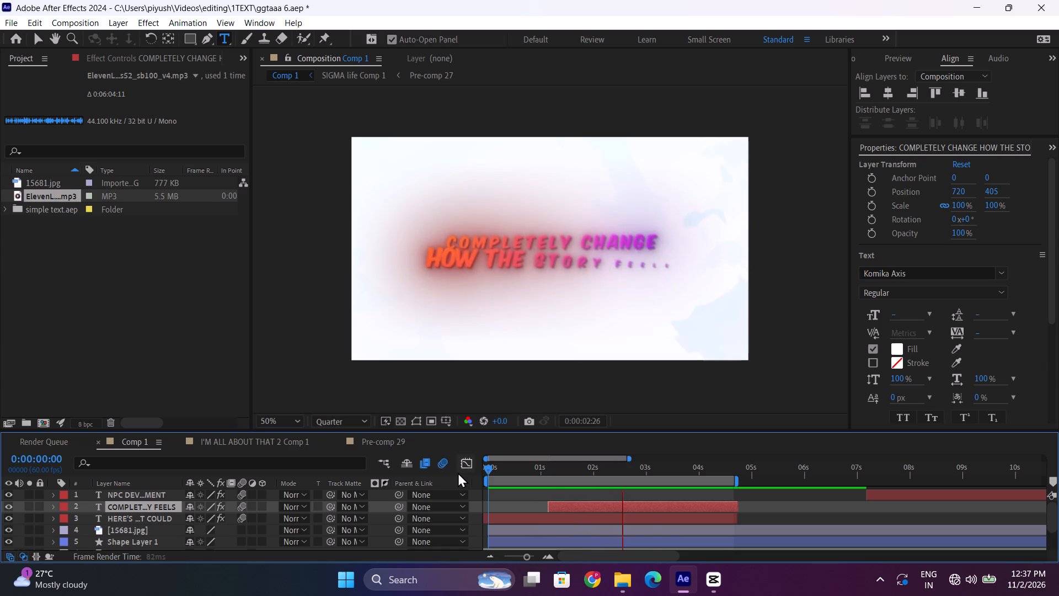
{"action": "left_click_drag", "start_coordinate": [547, 469], "coordinate": [539, 470]}
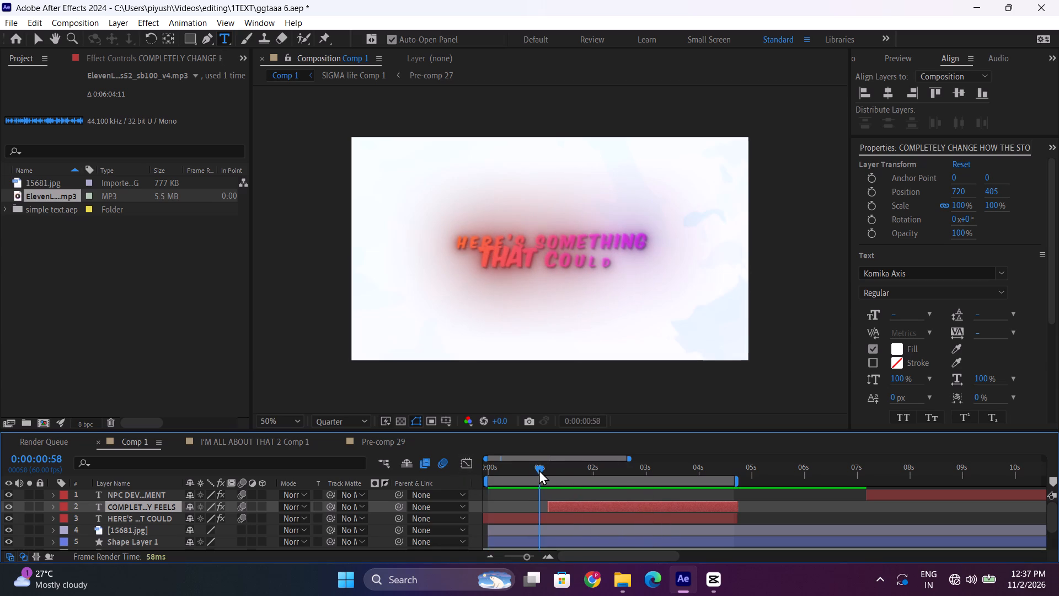
{"action": "type", "text": "c"}
{"action": "key", "text": "space"}
{"action": "key", "text": "space"}
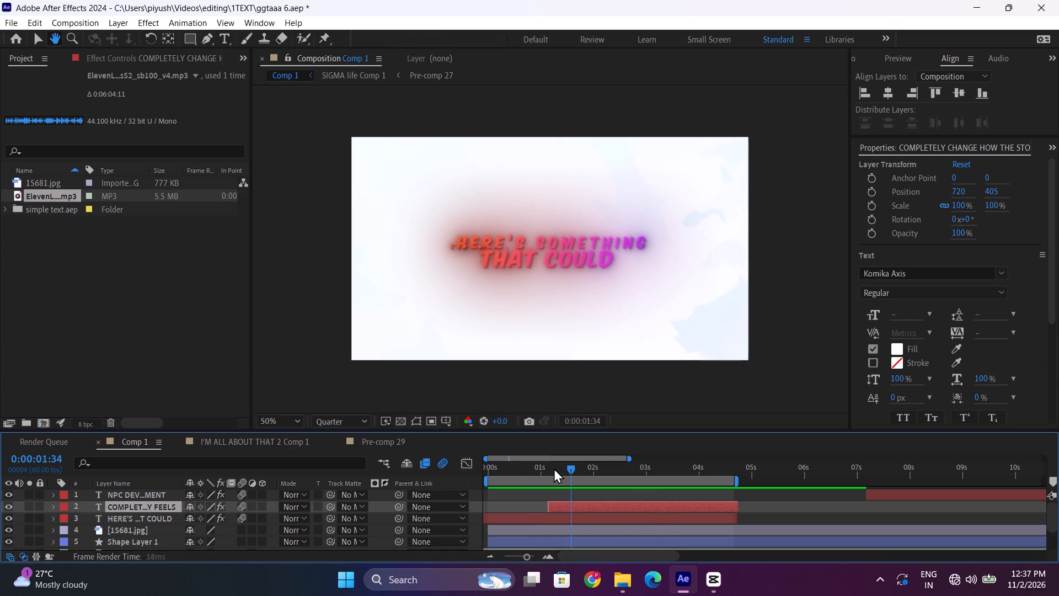
{"action": "key", "text": "space"}
{"action": "key", "text": "space"}
Try the NPC DEVELOPMENT layer over the second title at about 3.4 s, and shift it back to start at about 6.8 s.
{"action": "left_click", "coordinate": [890, 462]}
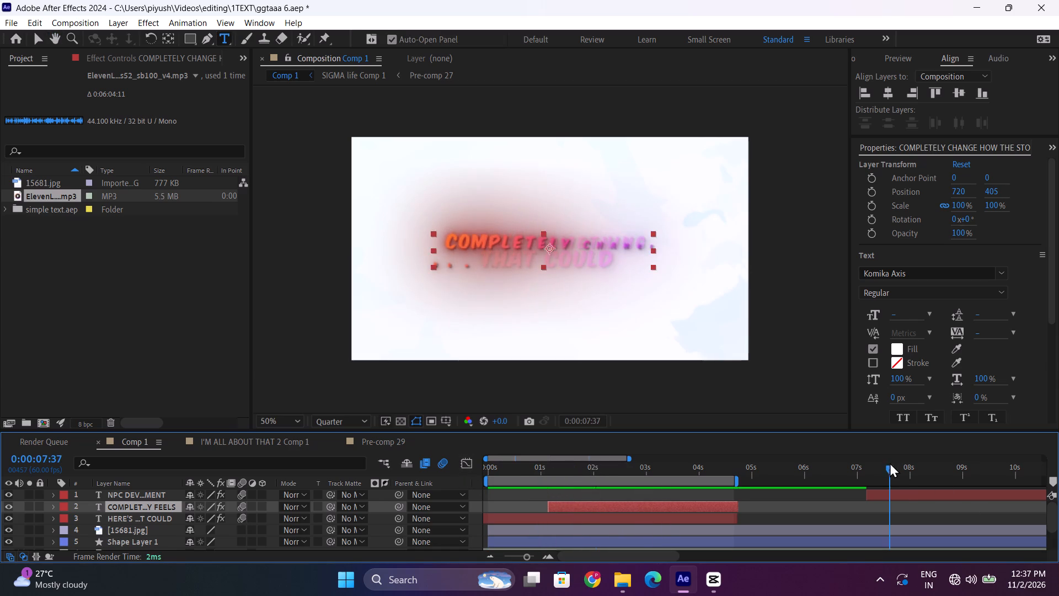
{"action": "left_click_drag", "start_coordinate": [899, 493], "coordinate": [693, 489]}
{"action": "left_click_drag", "start_coordinate": [683, 472], "coordinate": [688, 473]}
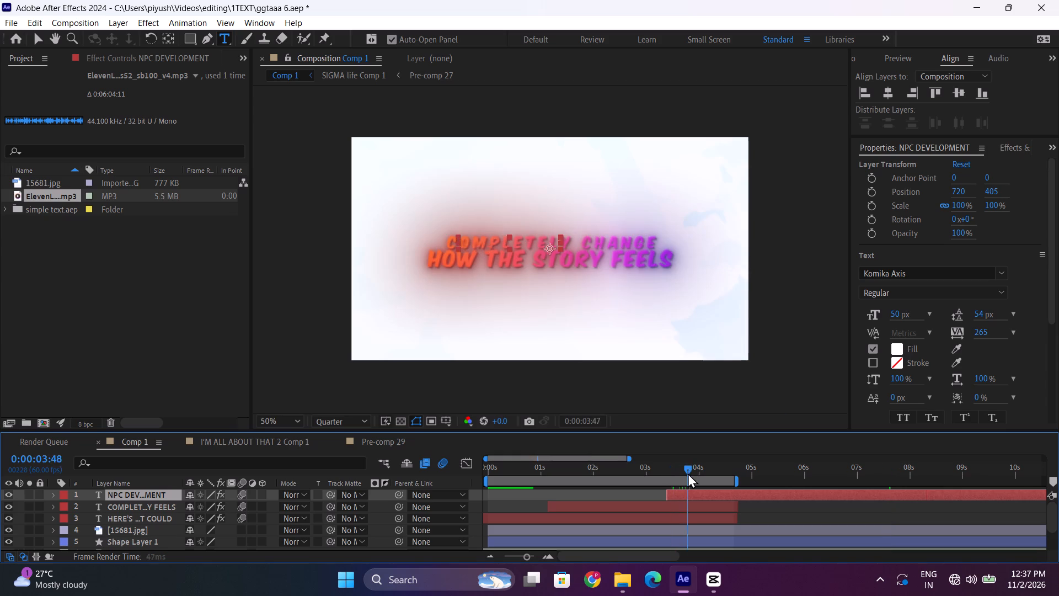
{"action": "left_click_drag", "start_coordinate": [688, 473], "coordinate": [692, 471]}
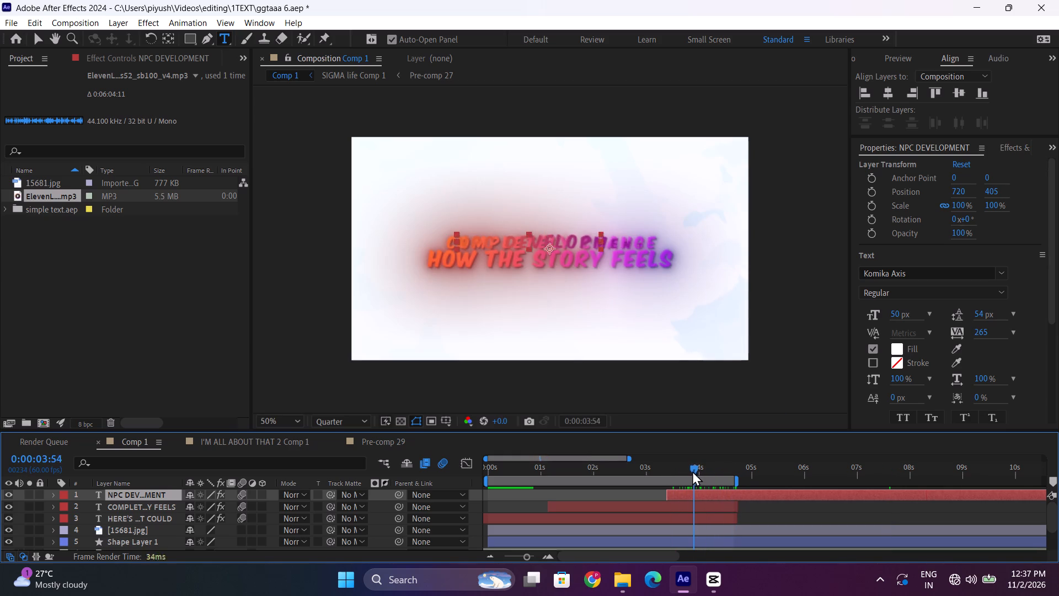
{"action": "left_click_drag", "start_coordinate": [692, 471], "coordinate": [727, 471]}
{"action": "left_click_drag", "start_coordinate": [734, 494], "coordinate": [913, 494]}
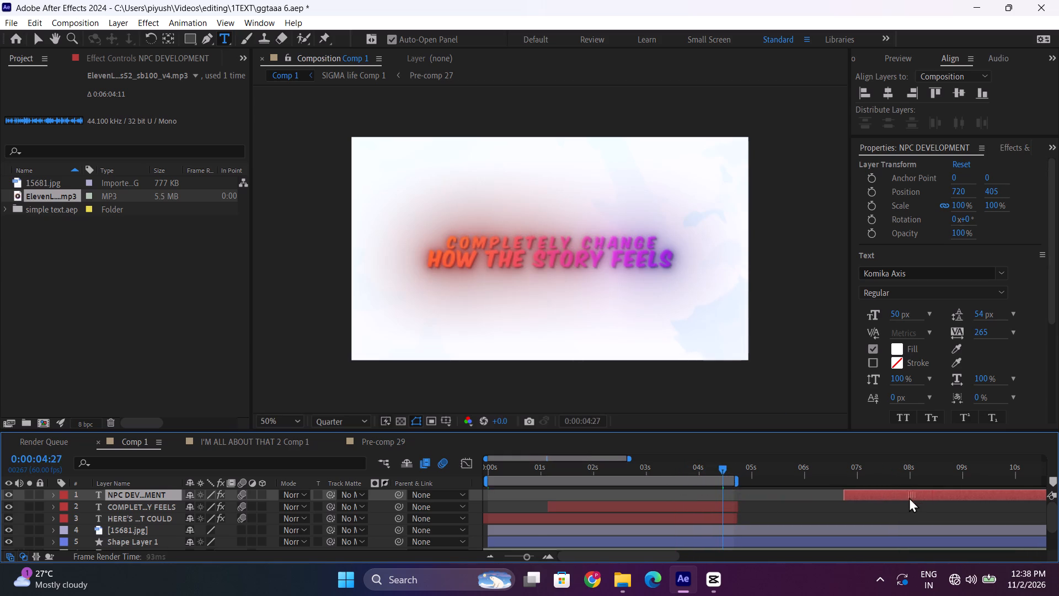
{"action": "scroll", "coordinate": [828, 502], "scroll_direction": "down", "scroll_amount": 5}
{"action": "scroll", "coordinate": [799, 507], "scroll_direction": "up", "scroll_amount": 4}
{"action": "left_click_drag", "start_coordinate": [814, 476], "coordinate": [967, 504]}
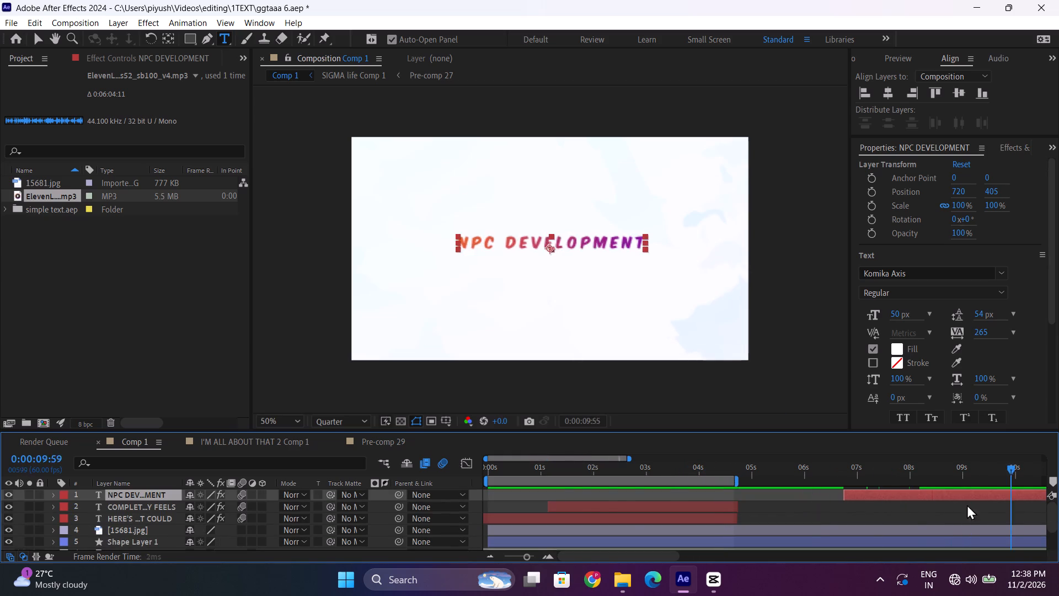
{"action": "left_click_drag", "start_coordinate": [967, 504], "coordinate": [571, 493]}
Duplicate the COMPLETELY CHANGE text layer and move the copy to start at about 3.7 s.
{"action": "left_click", "coordinate": [574, 503]}
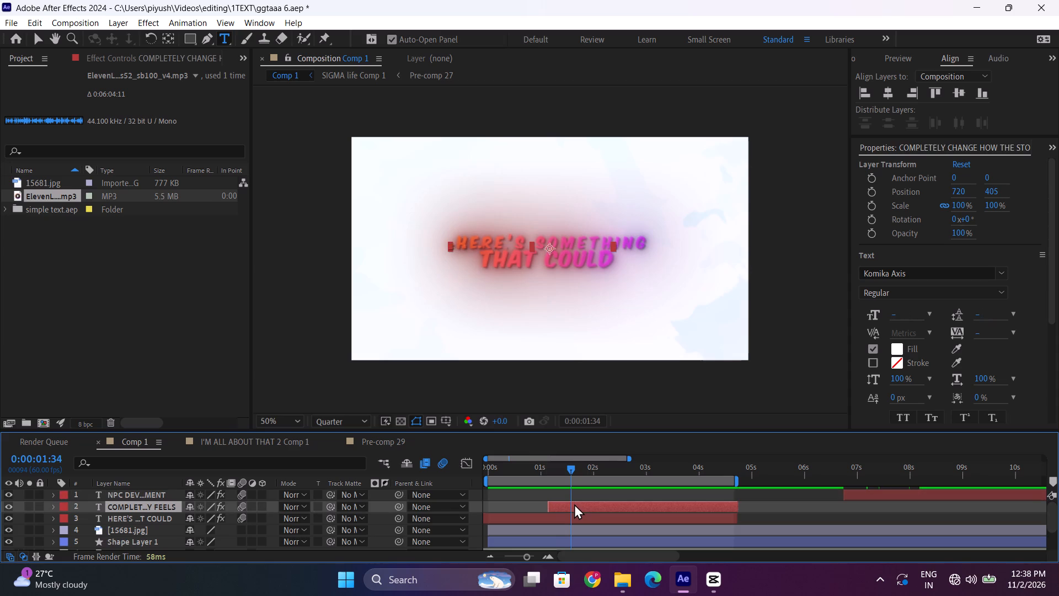
{"action": "key", "text": "ctrl+d"}
{"action": "left_click_drag", "start_coordinate": [584, 508], "coordinate": [718, 510]}
Replay the title changeover near 1 s, and delete the COMPLETELY CHANGE line from the original, earlier text layer.
{"action": "left_click_drag", "start_coordinate": [557, 472], "coordinate": [545, 469]}
{"action": "key", "text": "space"}
{"action": "key", "text": "space"}
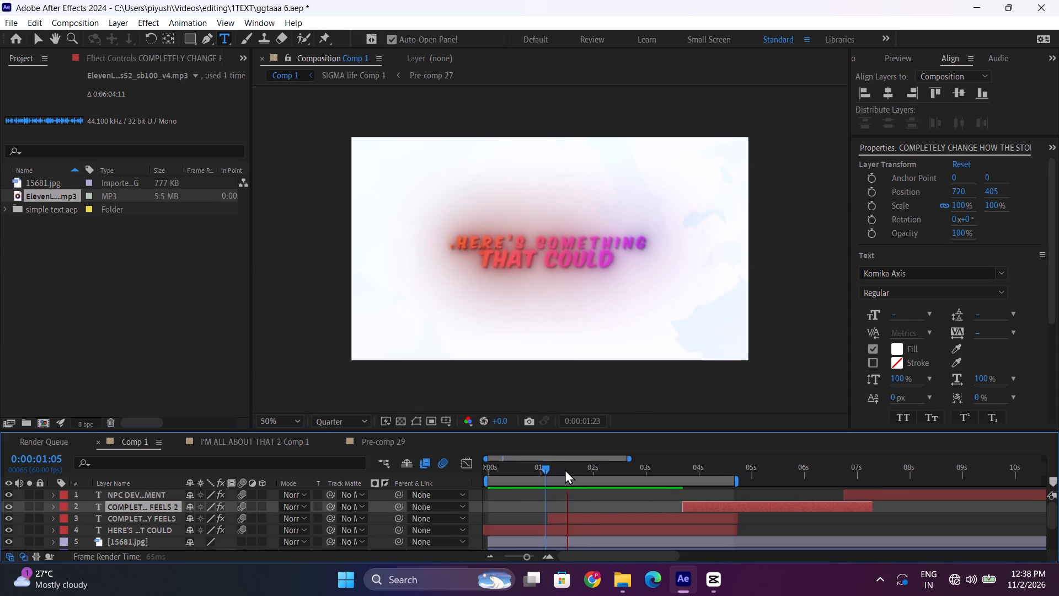
{"action": "left_click", "coordinate": [579, 518]}
{"action": "key", "text": "space"}
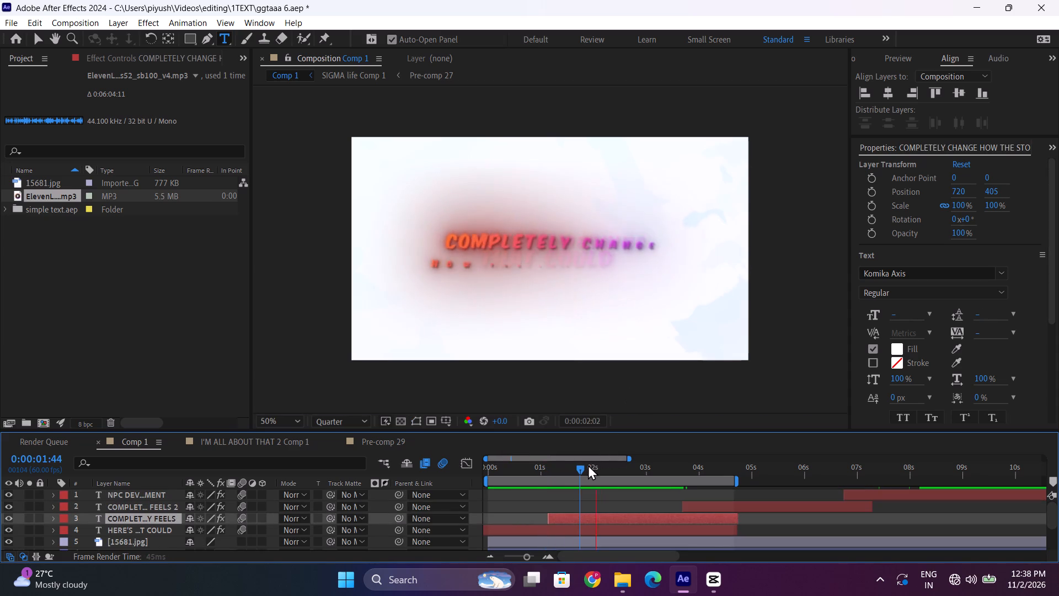
{"action": "left_click_drag", "start_coordinate": [588, 465], "coordinate": [643, 465]}
{"action": "left_click_drag", "start_coordinate": [651, 236], "coordinate": [473, 222]}
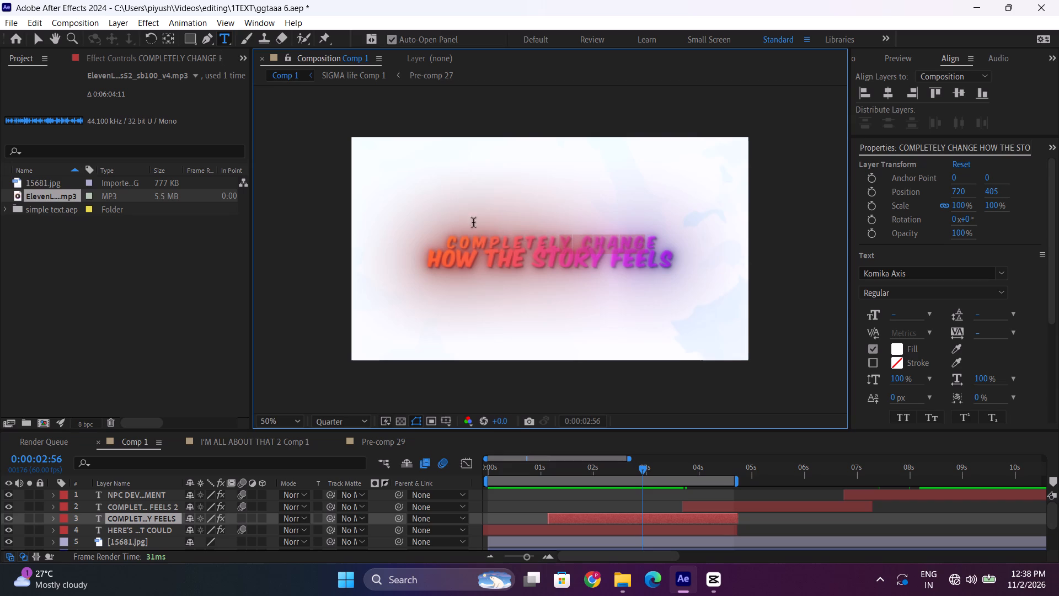
{"action": "left_click_drag", "start_coordinate": [473, 222], "coordinate": [442, 223]}
{"action": "key", "text": "BackSpace"}
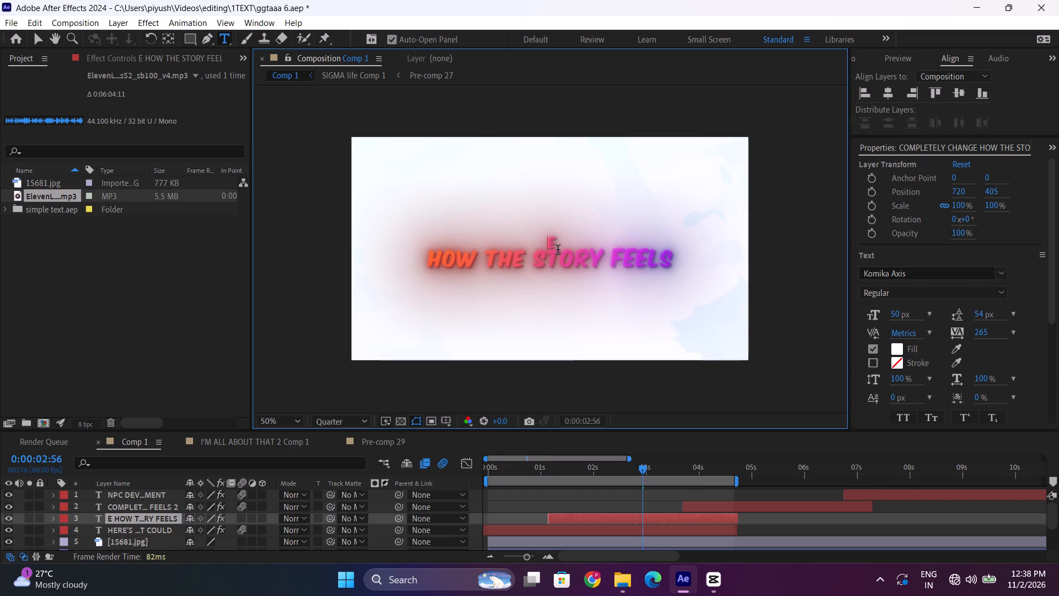
{"action": "key", "text": "BackSpace"}
{"action": "key", "text": "Right"}
{"action": "key", "text": "BackSpace"}
{"action": "key", "text": "BackSpace"}
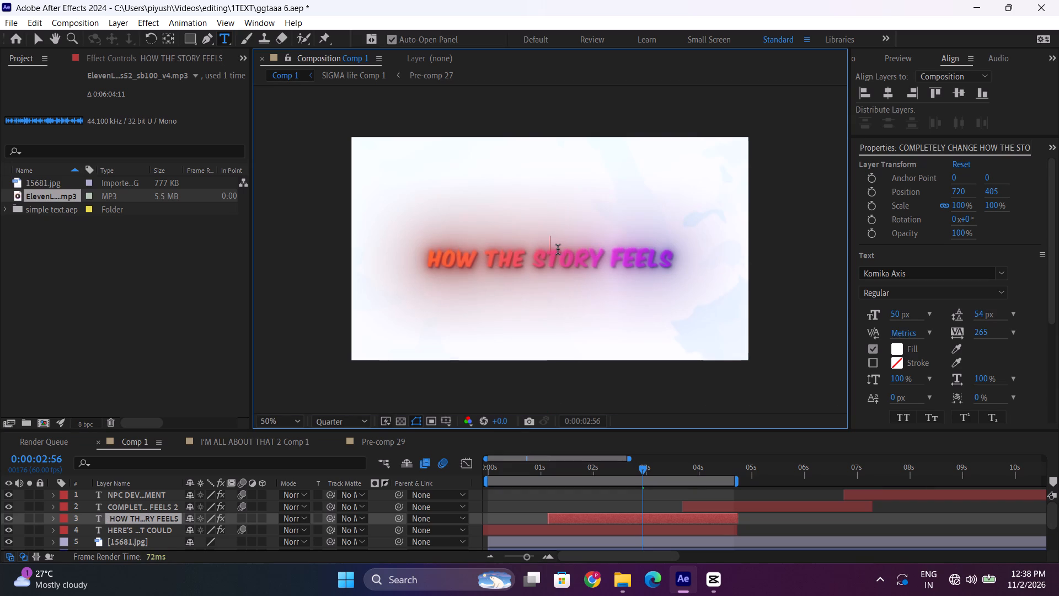
Replace the HOW THE STORY FEELS line in the earlier second-title text layer with COMPLETELY.
{"action": "scroll", "coordinate": [558, 249], "scroll_direction": "up", "scroll_amount": 2}
{"action": "scroll", "coordinate": [678, 217], "scroll_direction": "down", "scroll_amount": 2}
{"action": "left_click_drag", "start_coordinate": [670, 256], "coordinate": [589, 251]}
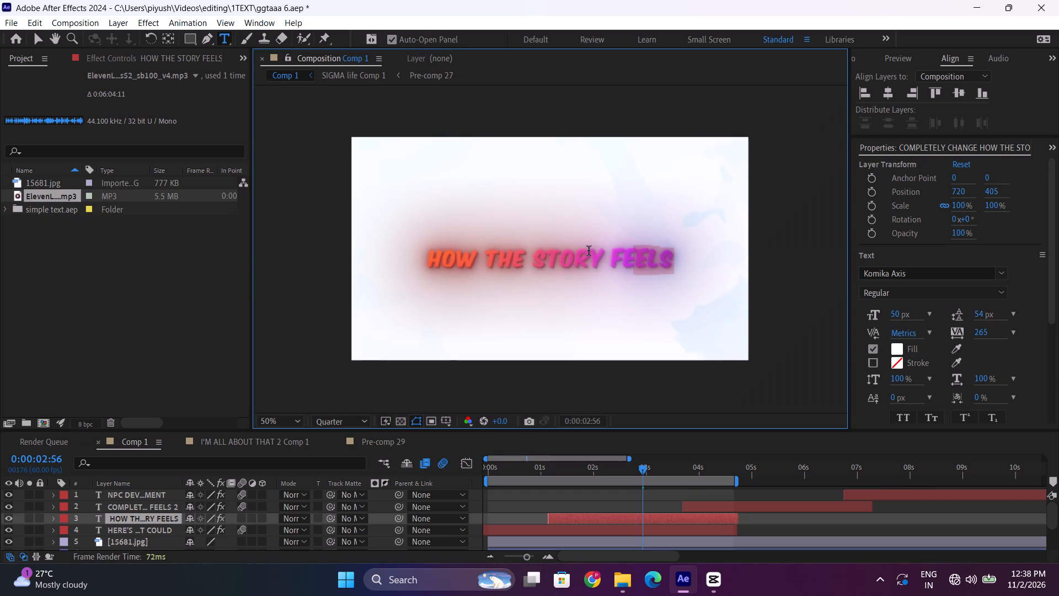
{"action": "left_click_drag", "start_coordinate": [589, 251], "coordinate": [420, 248]}
{"action": "type", "text": "COM"}
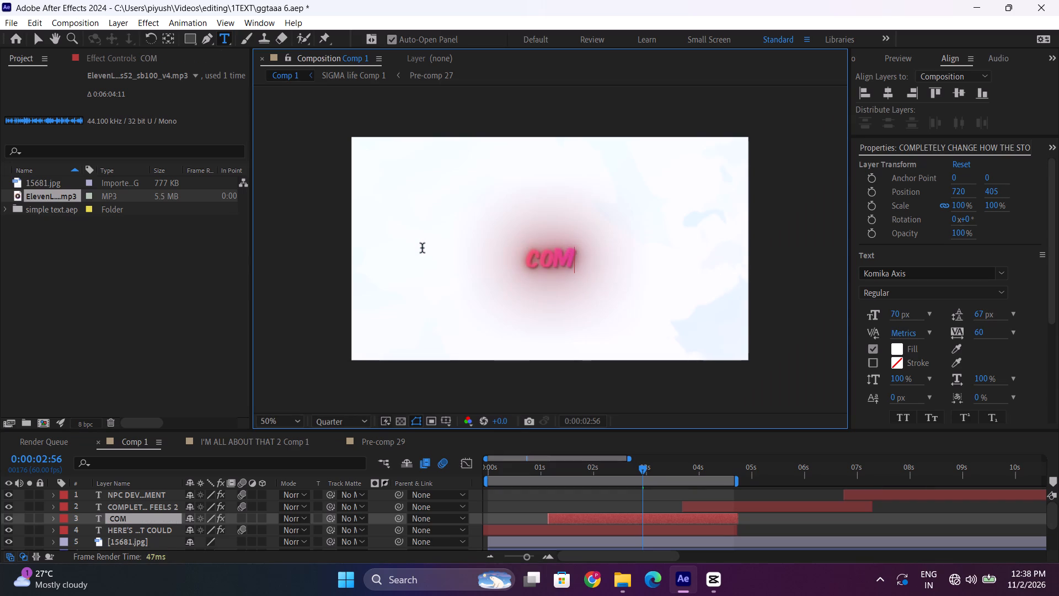
{"action": "type", "text": "PLE"}
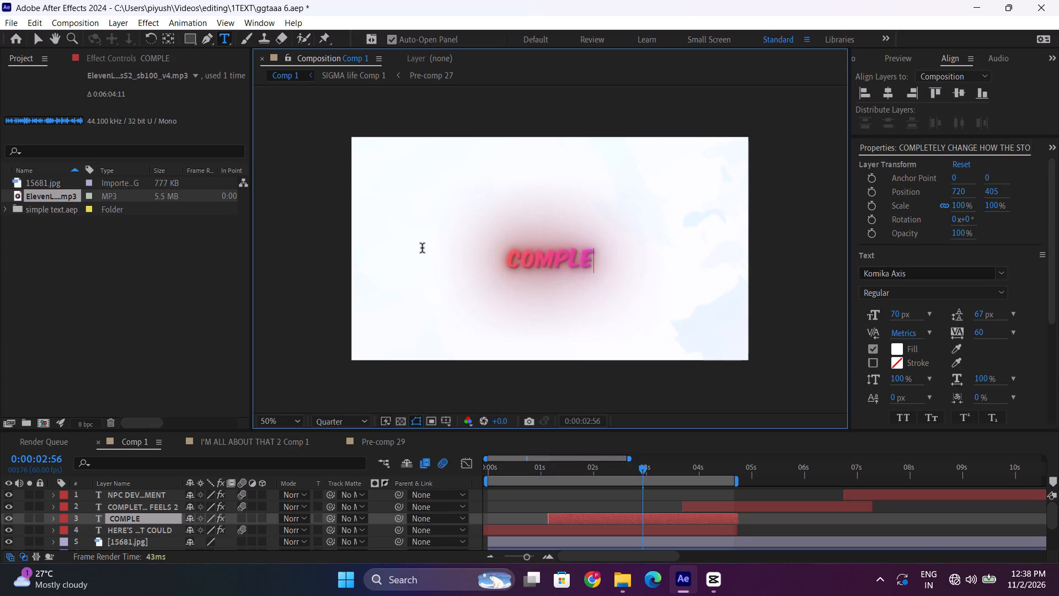
{"action": "type", "text": "TE"}
{"action": "type", "text": "LY"}
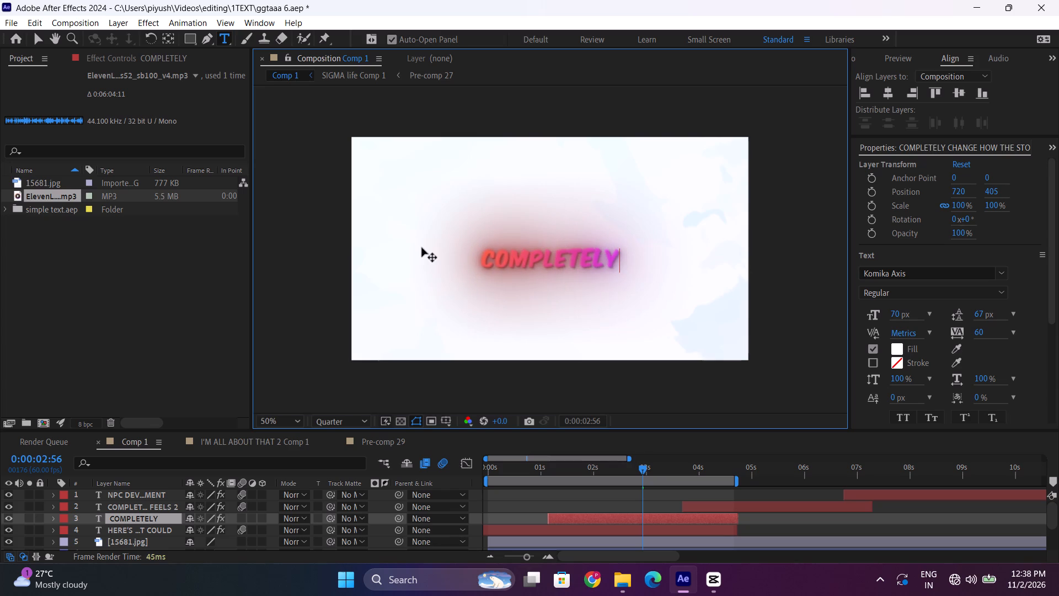
Play the changeover from THAT COULD to COMPLETELY from about 0:00:01:09.
{"action": "left_click", "coordinate": [549, 468]}
{"action": "key", "text": "space"}
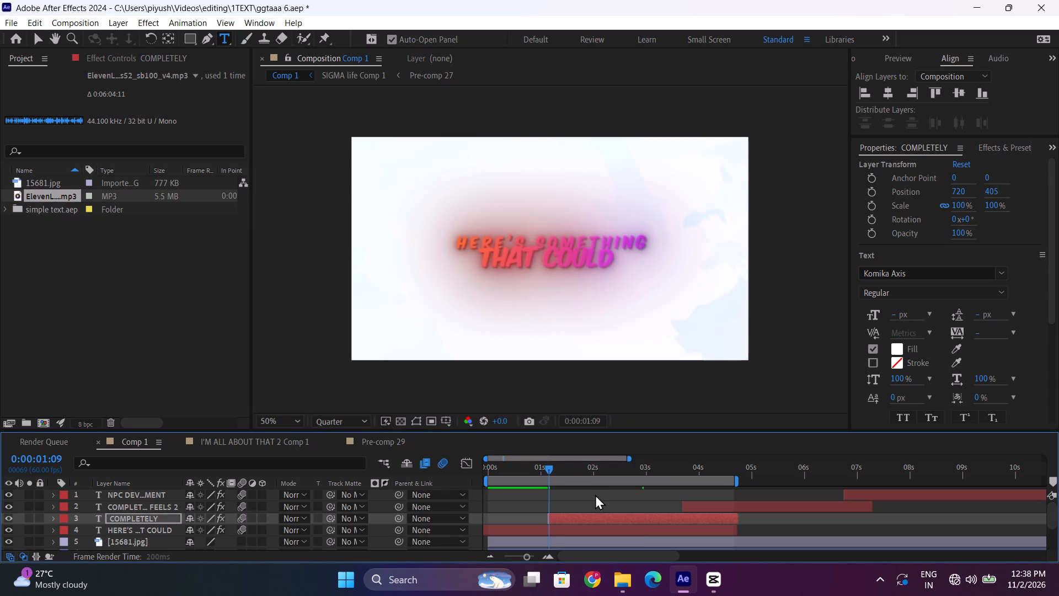
{"action": "left_click_drag", "start_coordinate": [544, 477], "coordinate": [561, 476]}
{"action": "key", "text": "ctrl+z"}
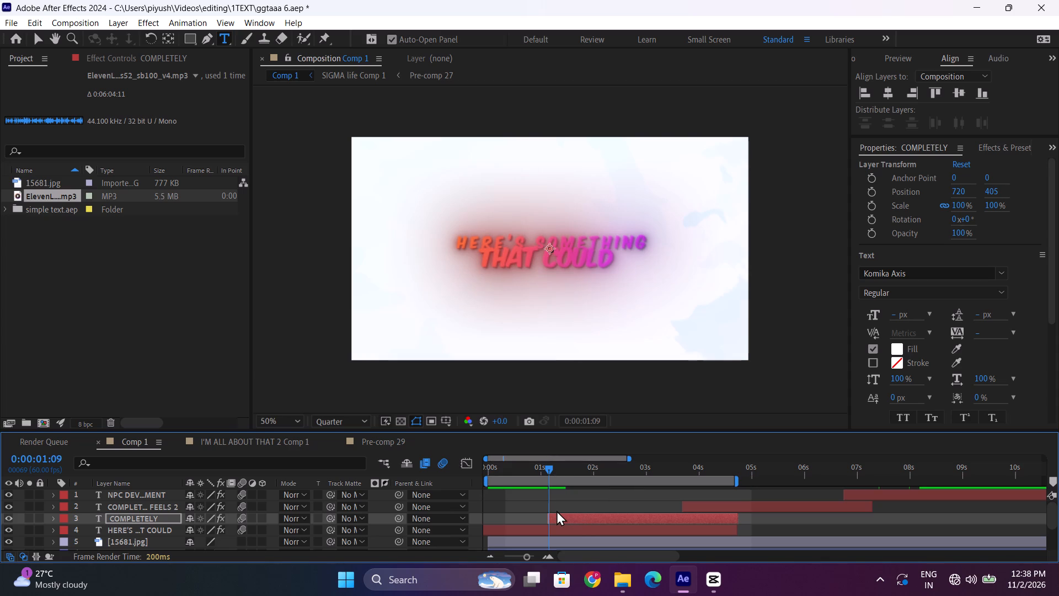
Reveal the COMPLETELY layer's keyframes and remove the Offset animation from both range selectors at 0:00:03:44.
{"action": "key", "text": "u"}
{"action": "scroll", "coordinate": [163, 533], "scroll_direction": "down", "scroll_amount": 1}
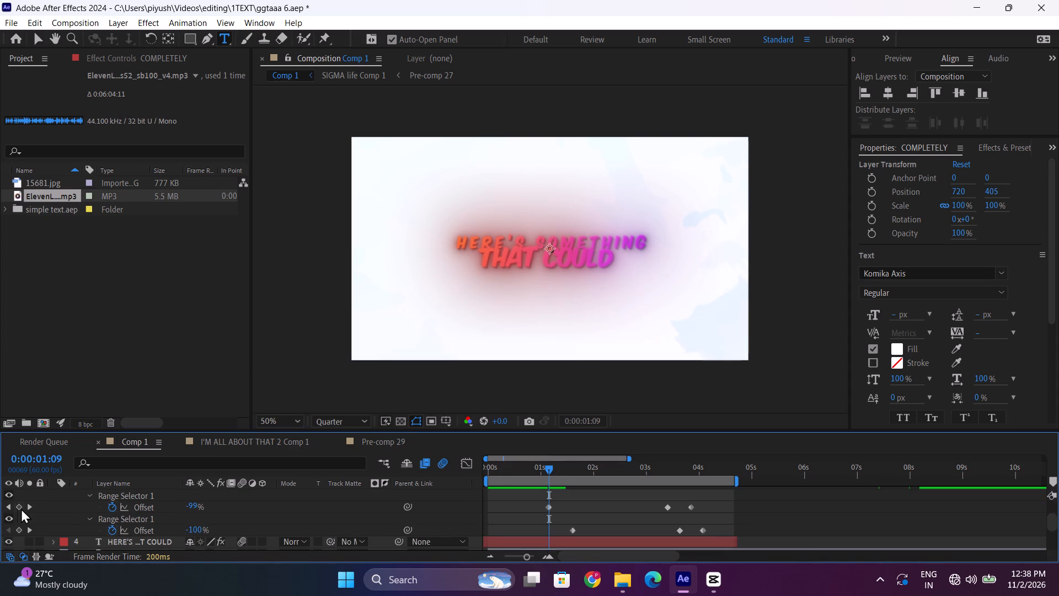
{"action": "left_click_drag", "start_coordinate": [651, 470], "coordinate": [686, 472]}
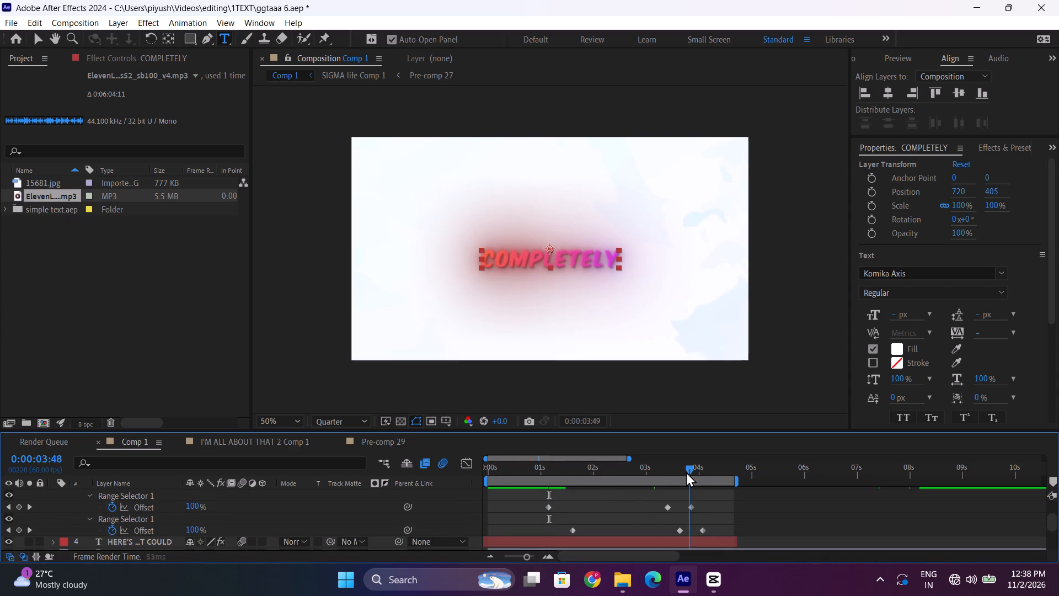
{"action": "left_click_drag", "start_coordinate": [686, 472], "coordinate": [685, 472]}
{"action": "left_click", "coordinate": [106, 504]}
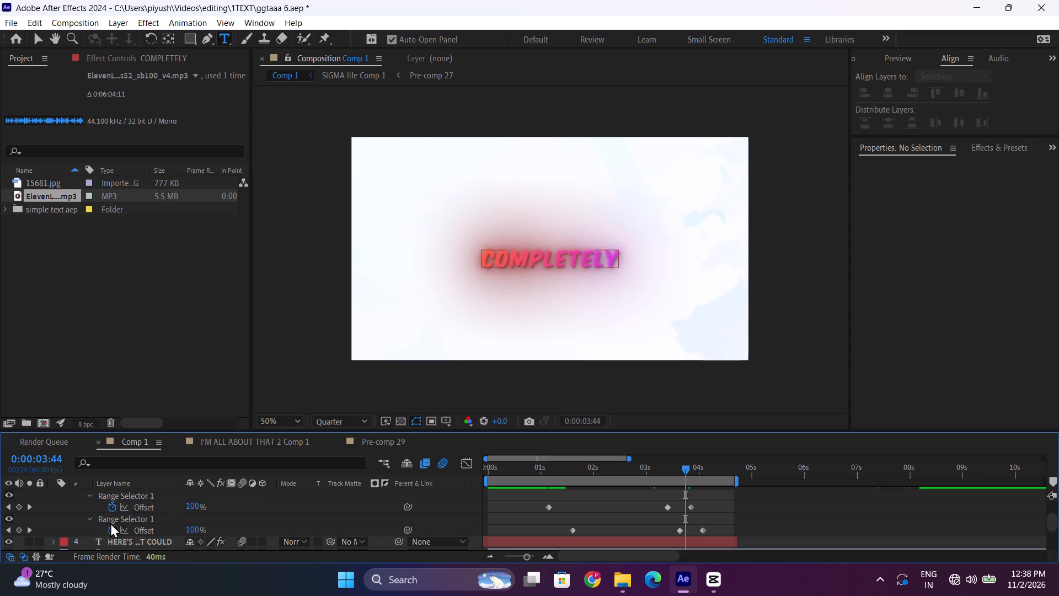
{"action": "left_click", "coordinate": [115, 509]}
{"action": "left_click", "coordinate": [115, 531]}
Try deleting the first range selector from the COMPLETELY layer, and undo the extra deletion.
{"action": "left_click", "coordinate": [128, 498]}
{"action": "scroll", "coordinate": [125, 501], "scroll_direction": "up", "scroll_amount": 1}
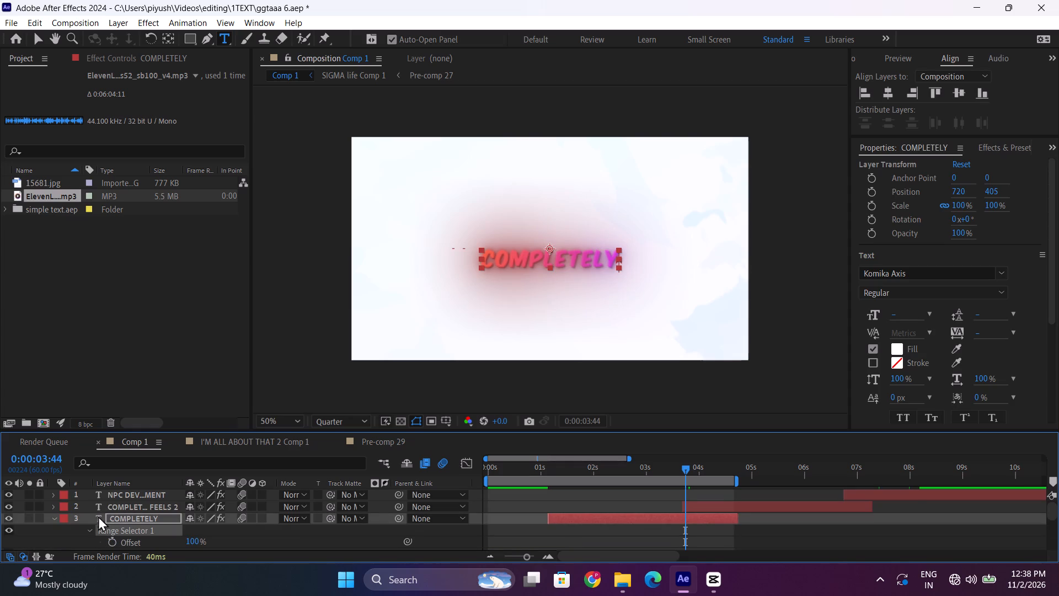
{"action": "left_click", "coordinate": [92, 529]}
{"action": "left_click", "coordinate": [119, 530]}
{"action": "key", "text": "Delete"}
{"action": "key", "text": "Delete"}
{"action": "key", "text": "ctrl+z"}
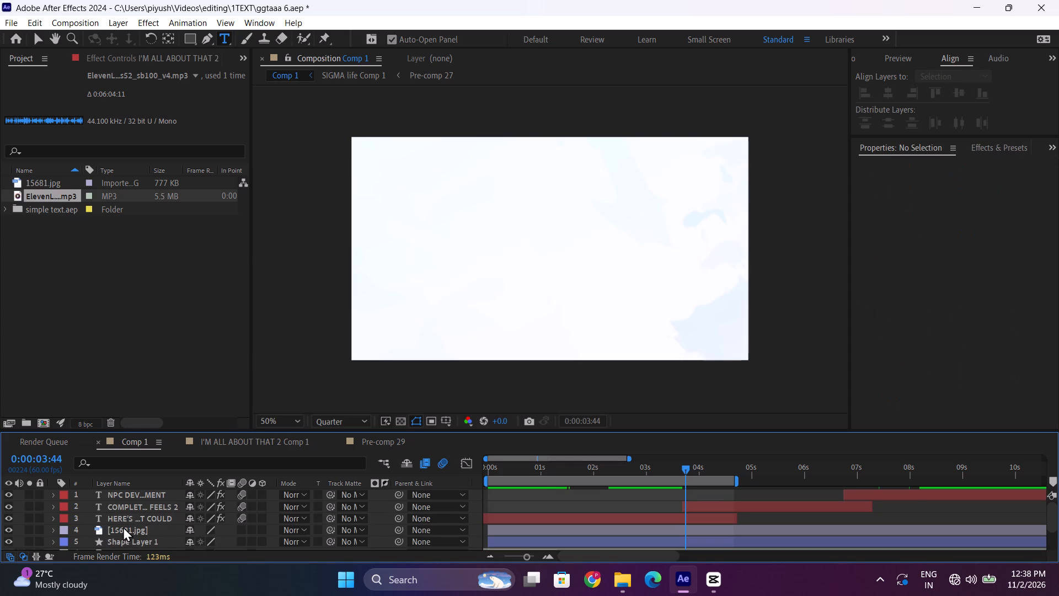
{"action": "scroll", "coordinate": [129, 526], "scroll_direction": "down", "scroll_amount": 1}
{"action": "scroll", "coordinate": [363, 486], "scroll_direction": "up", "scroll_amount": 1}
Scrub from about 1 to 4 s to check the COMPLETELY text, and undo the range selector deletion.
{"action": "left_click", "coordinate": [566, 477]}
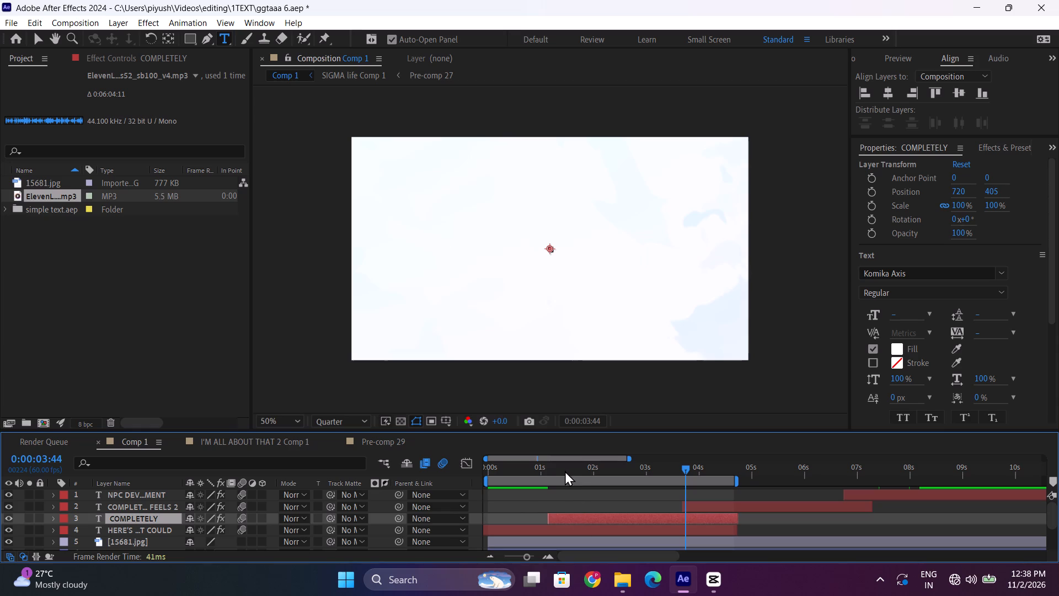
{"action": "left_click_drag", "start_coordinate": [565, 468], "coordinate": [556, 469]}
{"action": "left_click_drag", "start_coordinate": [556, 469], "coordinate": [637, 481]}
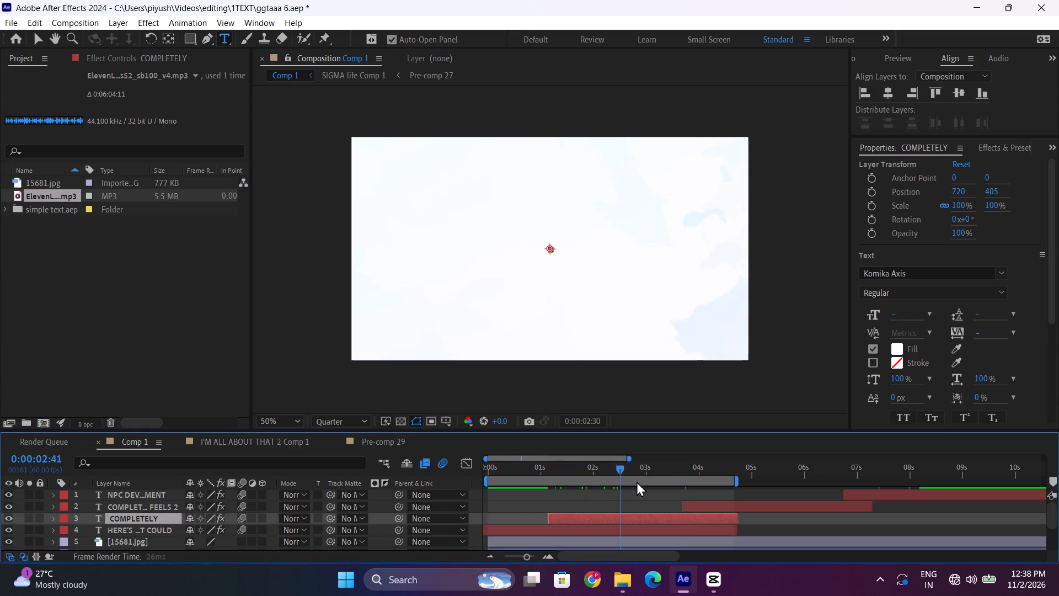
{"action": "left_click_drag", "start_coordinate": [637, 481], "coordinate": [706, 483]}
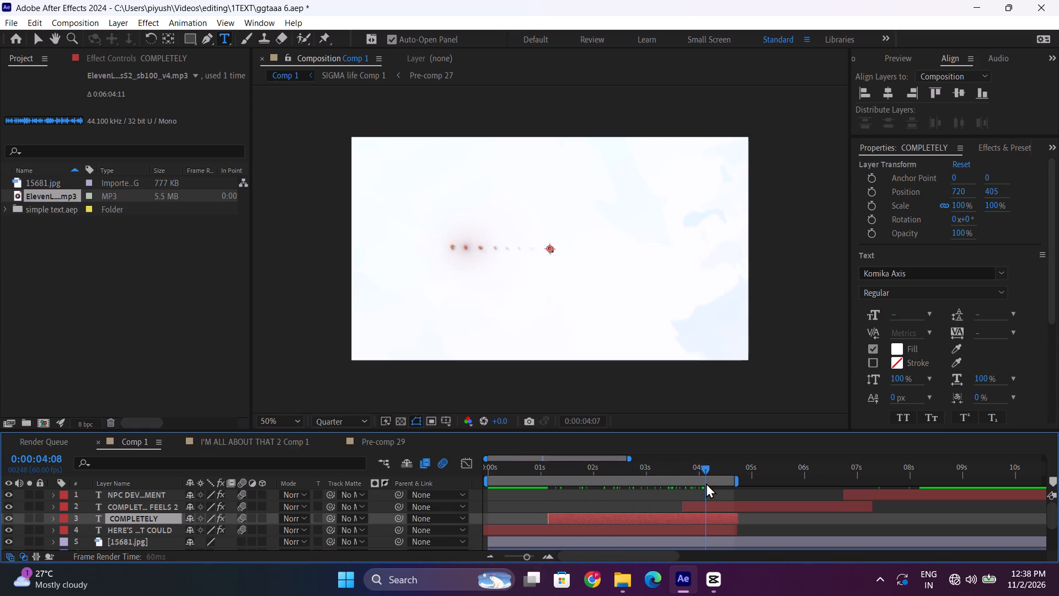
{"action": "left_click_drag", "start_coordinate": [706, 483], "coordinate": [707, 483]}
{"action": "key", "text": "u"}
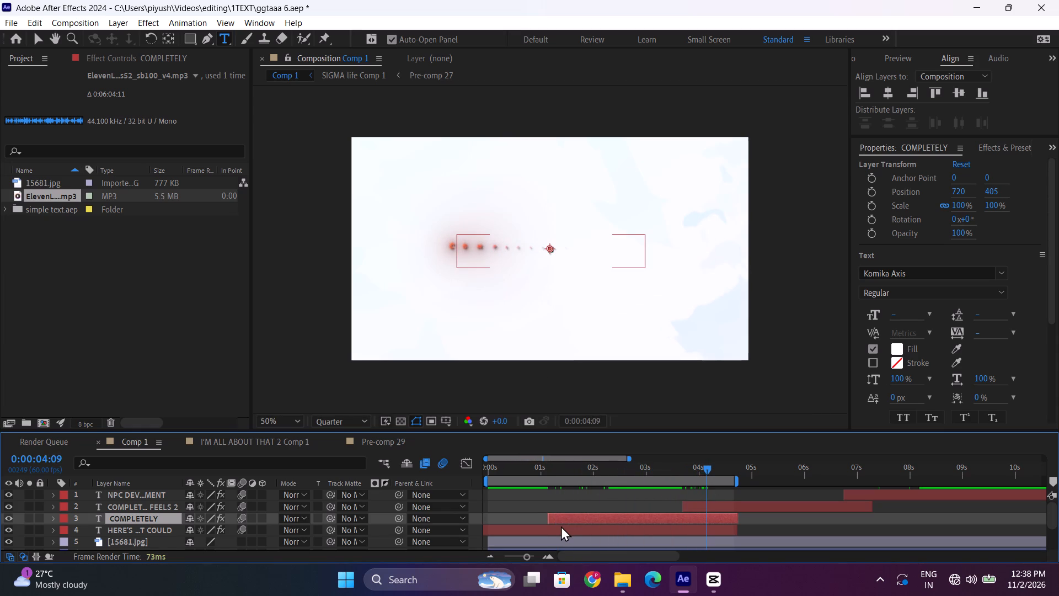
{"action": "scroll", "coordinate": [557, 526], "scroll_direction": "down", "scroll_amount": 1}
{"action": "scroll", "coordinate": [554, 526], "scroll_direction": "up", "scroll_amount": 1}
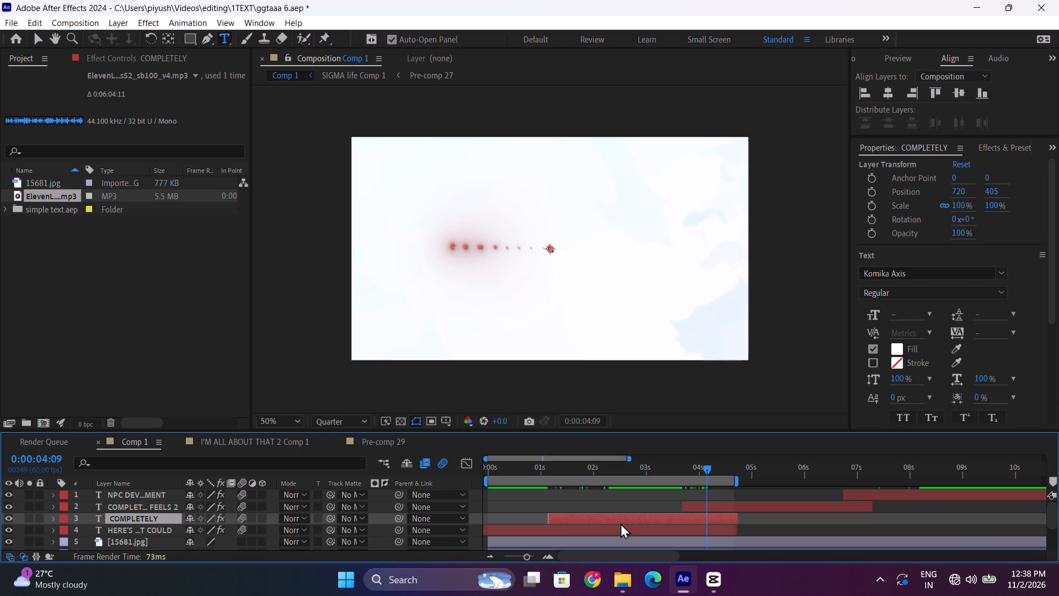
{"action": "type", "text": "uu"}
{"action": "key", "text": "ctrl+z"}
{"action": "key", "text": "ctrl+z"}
Delete Animator 1 and Animator 2 from the COMPLETELY text layer, and collapse the layer.
{"action": "scroll", "coordinate": [309, 491], "scroll_direction": "up", "scroll_amount": 1}
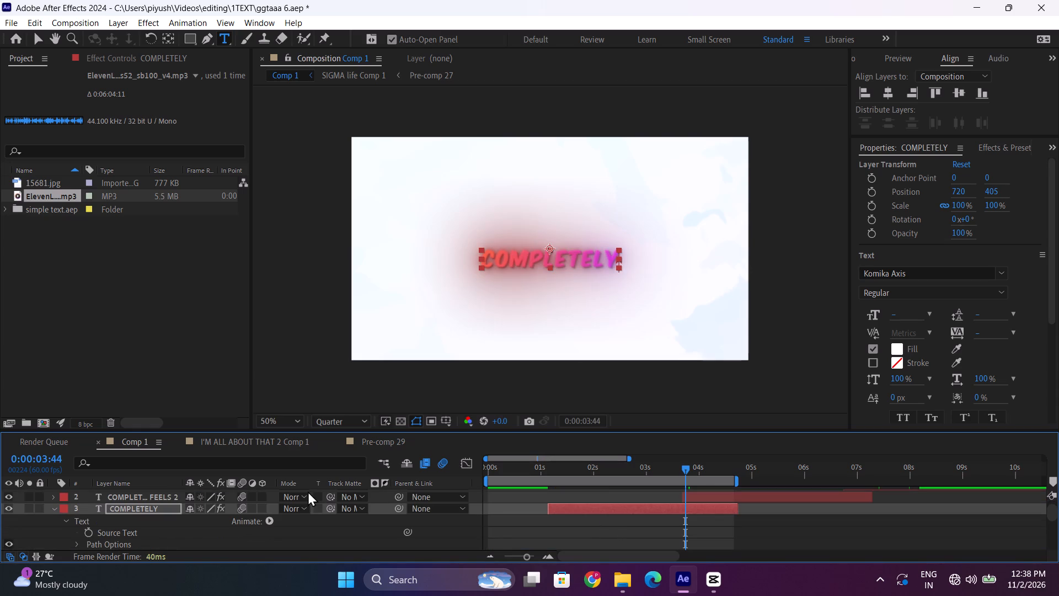
{"action": "scroll", "coordinate": [156, 519], "scroll_direction": "down", "scroll_amount": 2}
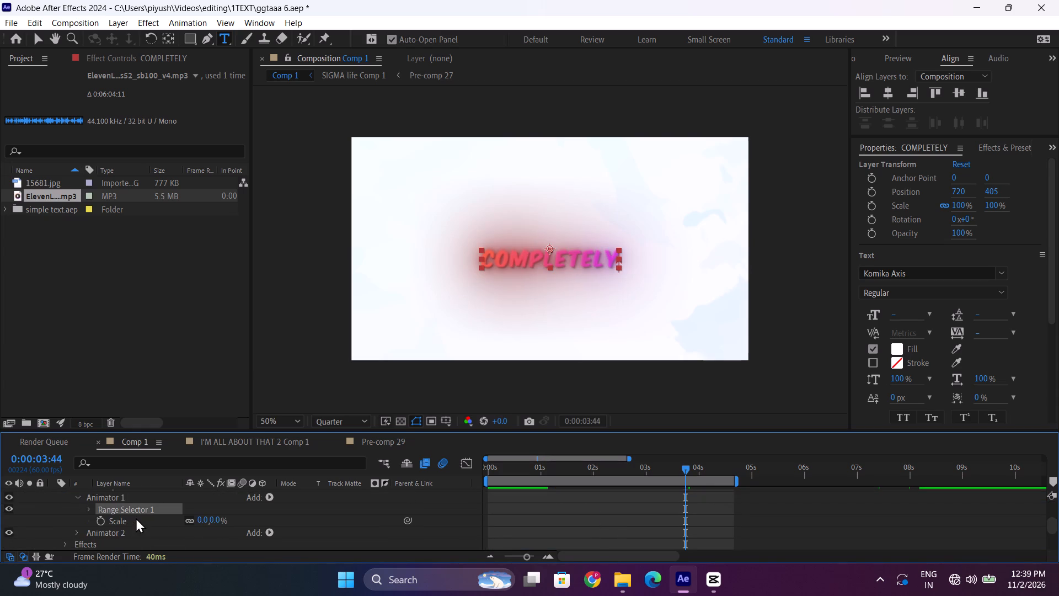
{"action": "left_click", "coordinate": [110, 492]}
{"action": "key", "text": "Delete"}
{"action": "left_click", "coordinate": [106, 498]}
{"action": "key", "text": "Delete"}
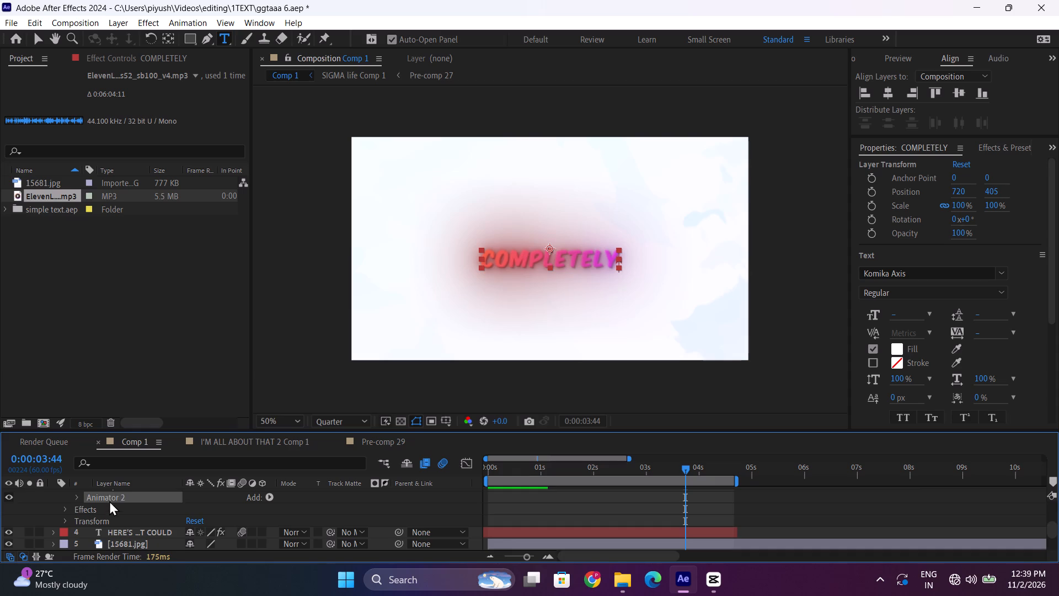
{"action": "scroll", "coordinate": [107, 510], "scroll_direction": "up", "scroll_amount": 2}
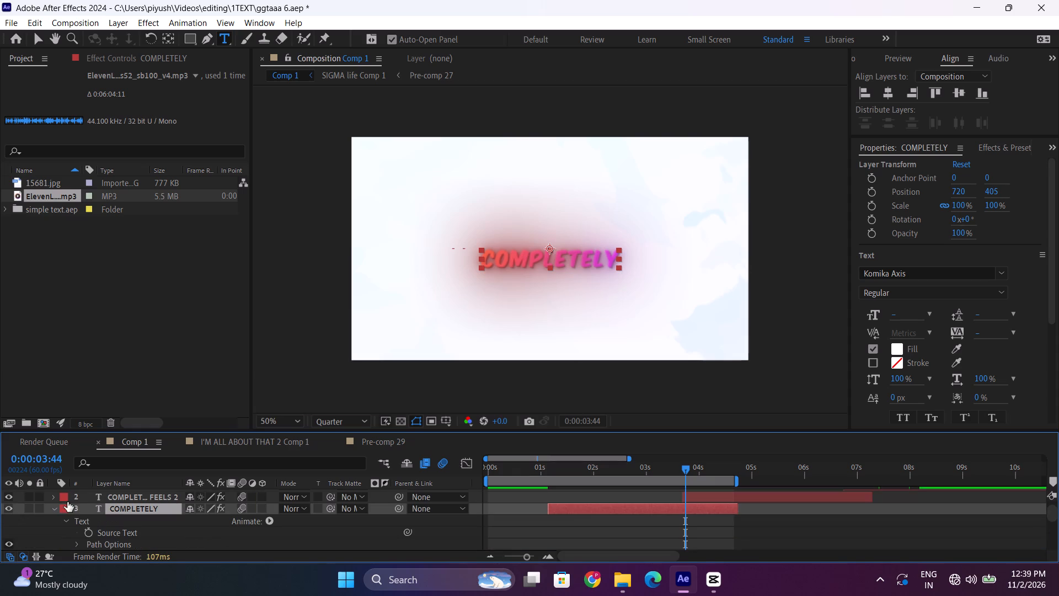
{"action": "left_click", "coordinate": [56, 508]}
Add a Scale keyframe to the COMPLETELY layer at its start, 0:00:01:08.
{"action": "left_click_drag", "start_coordinate": [600, 475], "coordinate": [557, 477]}
{"action": "left_click_drag", "start_coordinate": [558, 470], "coordinate": [557, 470]}
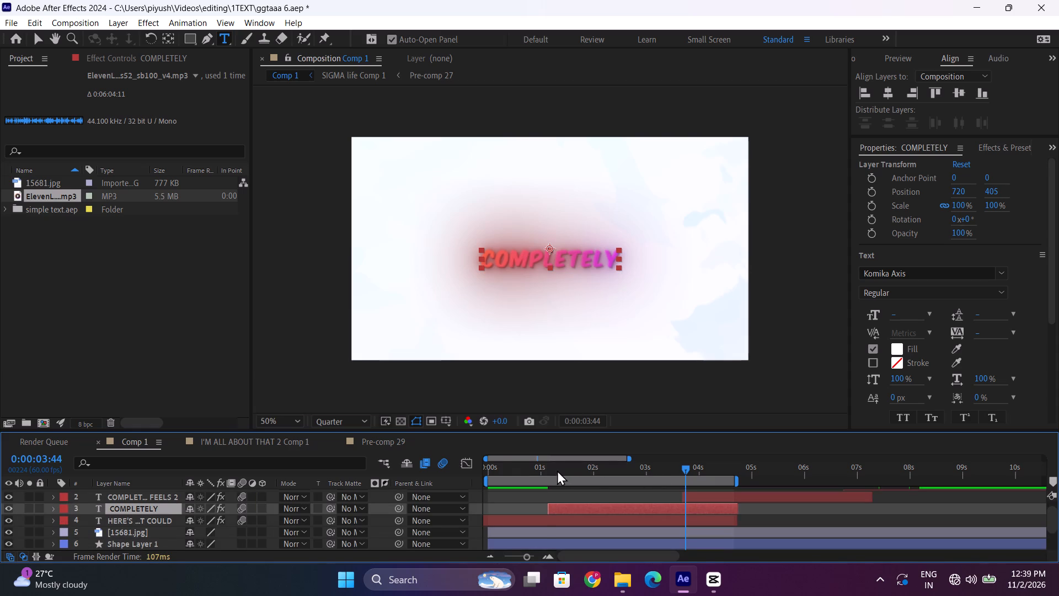
{"action": "left_click_drag", "start_coordinate": [557, 470], "coordinate": [550, 473]}
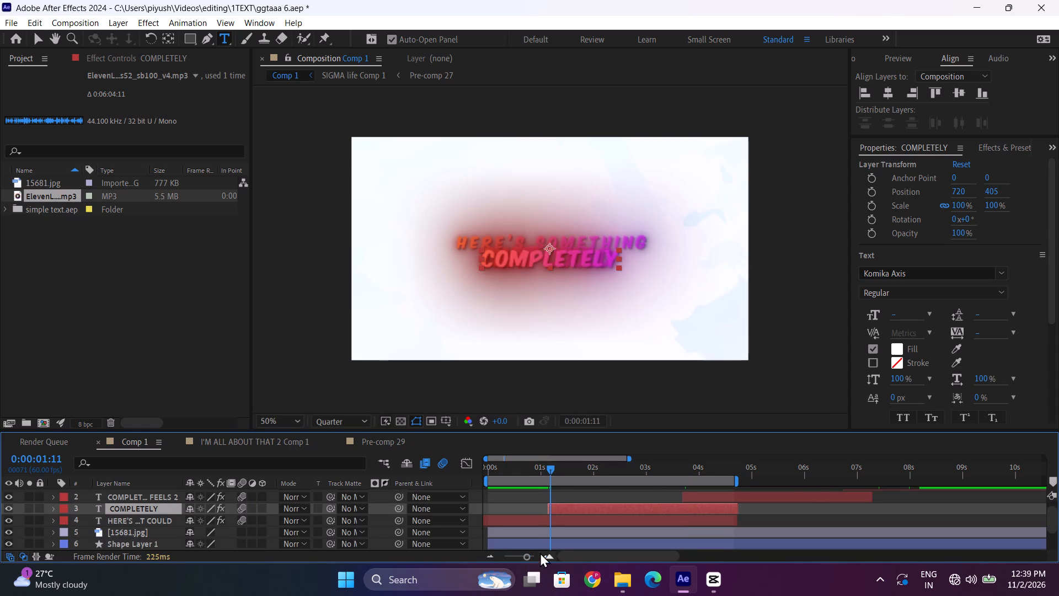
{"action": "triple_click", "coordinate": [545, 551]}
{"action": "key", "text": "u"}
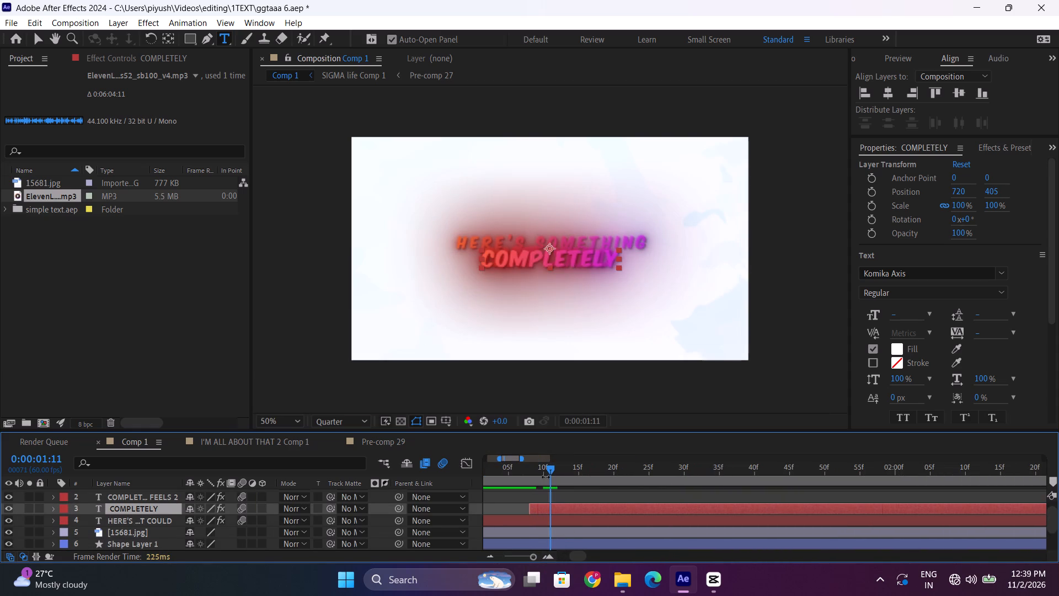
{"action": "left_click", "coordinate": [56, 508]}
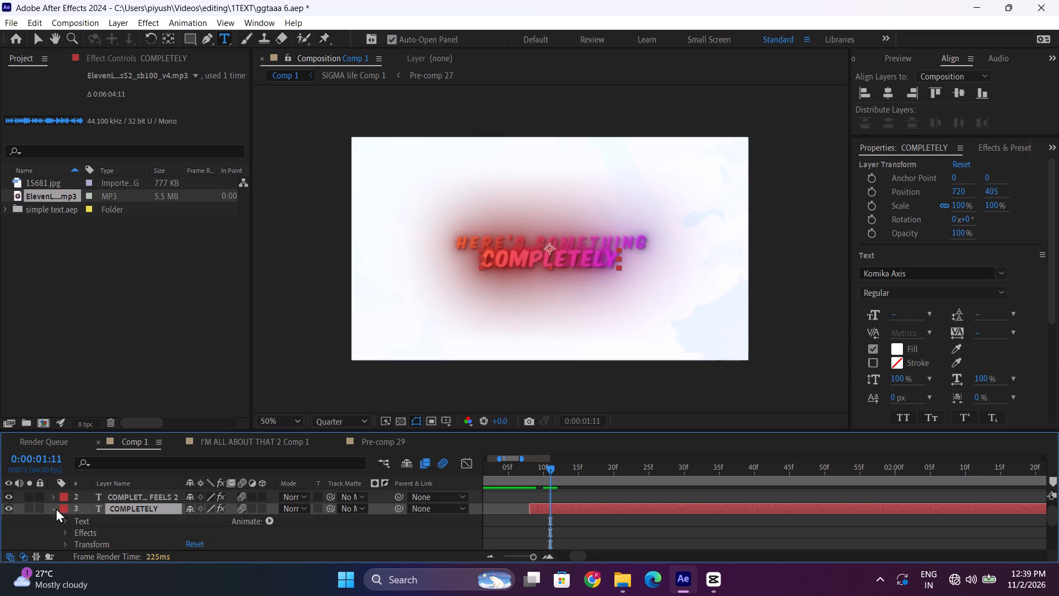
{"action": "left_click", "coordinate": [120, 513]}
{"action": "key", "text": "s"}
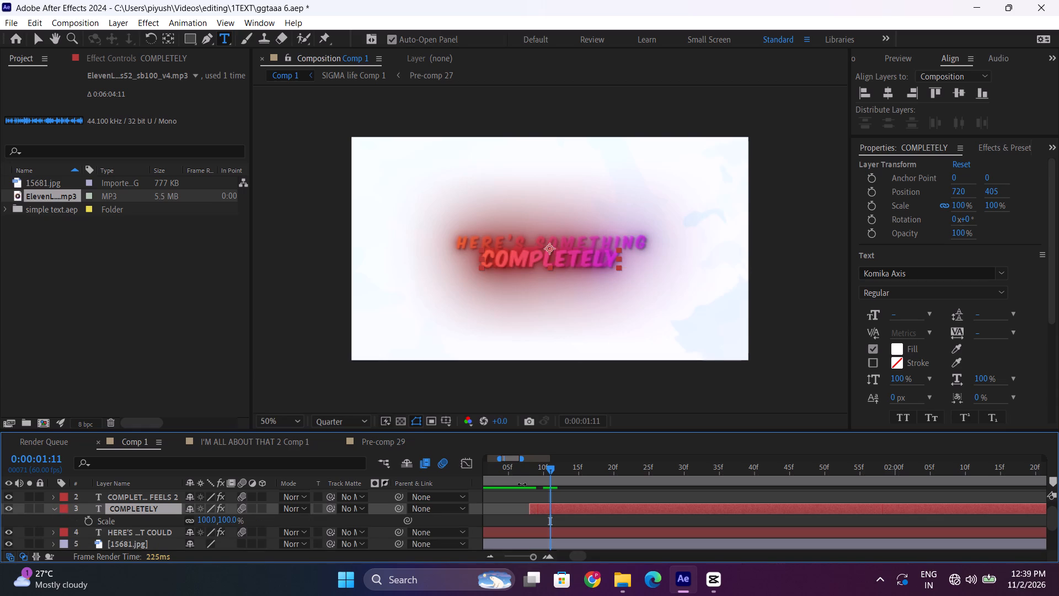
{"action": "left_click_drag", "start_coordinate": [544, 466], "coordinate": [531, 471]}
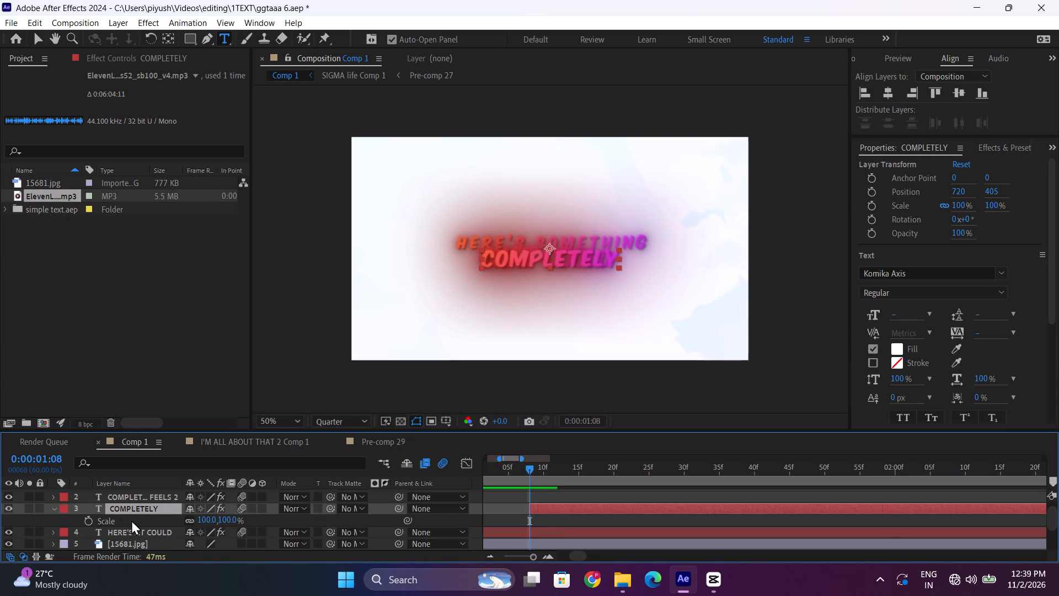
{"action": "left_click", "coordinate": [90, 519]}
Set the COMPLETELY layer's Scale keyframe at 0:00:01:08 to 70%.
{"action": "left_click", "coordinate": [214, 517]}
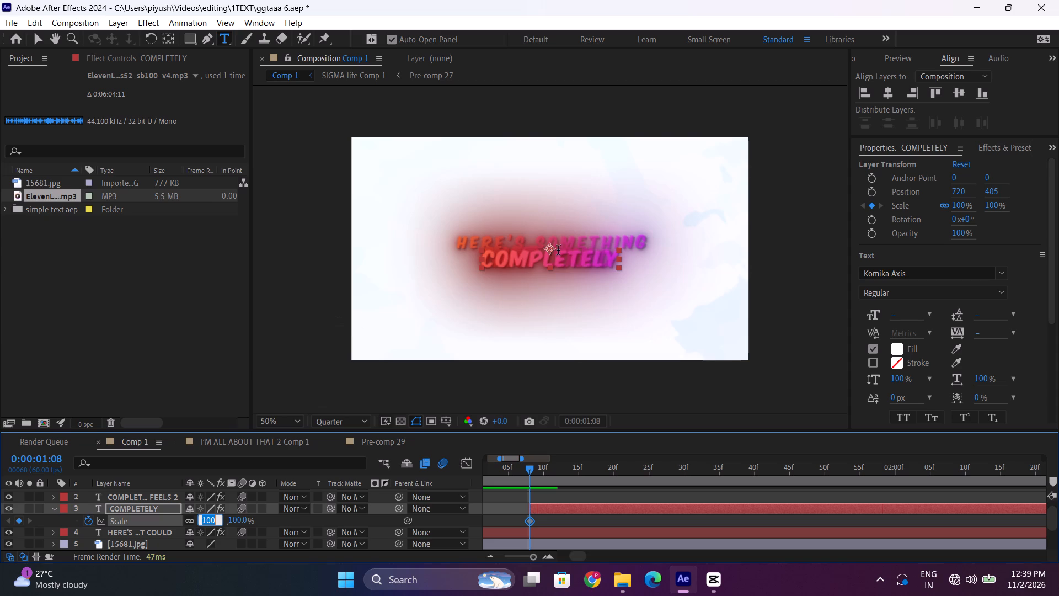
{"action": "key", "text": "v"}
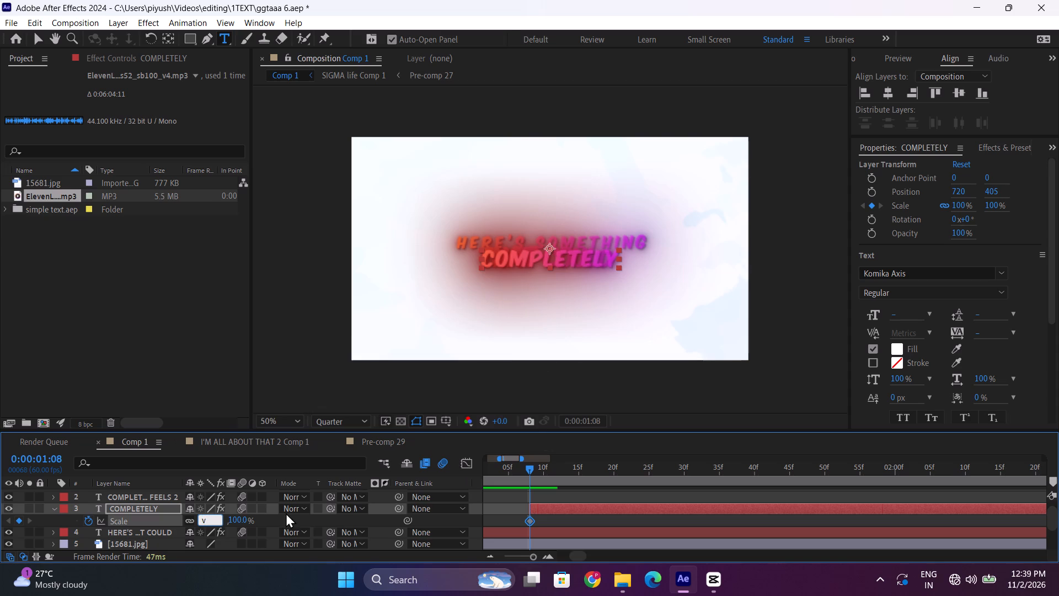
{"action": "left_click", "coordinate": [285, 513]}
{"action": "left_click", "coordinate": [236, 517]}
{"action": "left_click", "coordinate": [207, 520]}
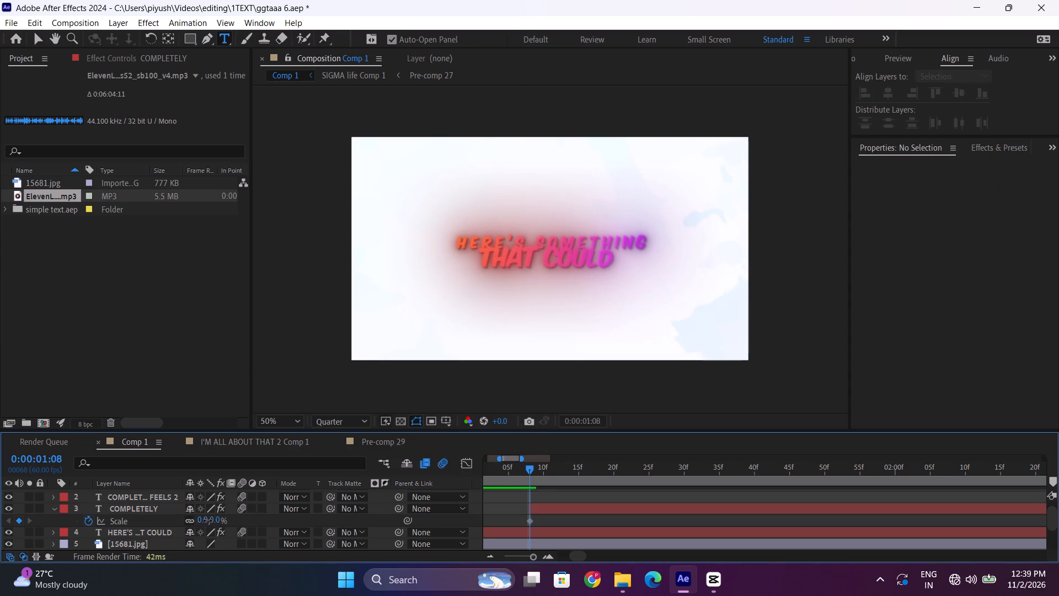
{"action": "type", "text": "70"}
{"action": "key", "text": "Return"}
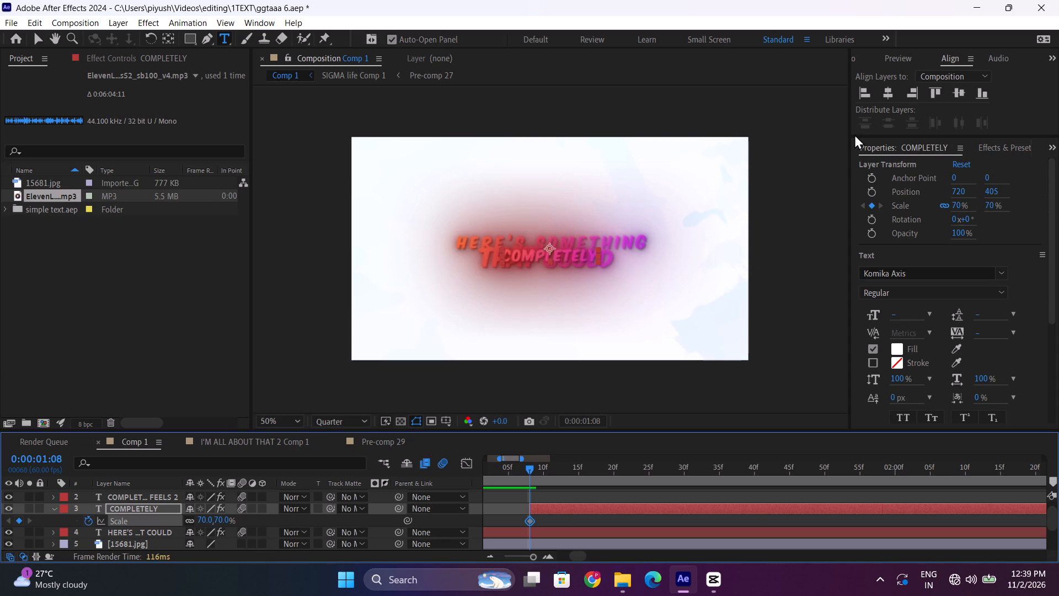
Move the COMPLETELY text up to about Y 385 and centre it horizontally in the composition.
{"action": "key", "text": "v"}
{"action": "left_click_drag", "start_coordinate": [548, 246], "coordinate": [547, 237]}
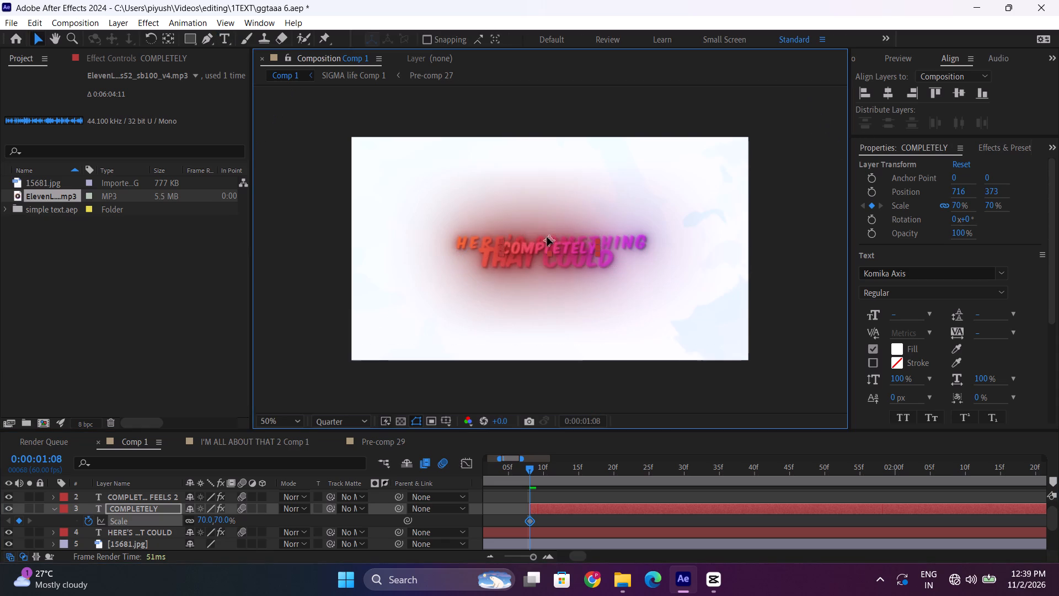
{"action": "left_click_drag", "start_coordinate": [547, 237], "coordinate": [547, 241]}
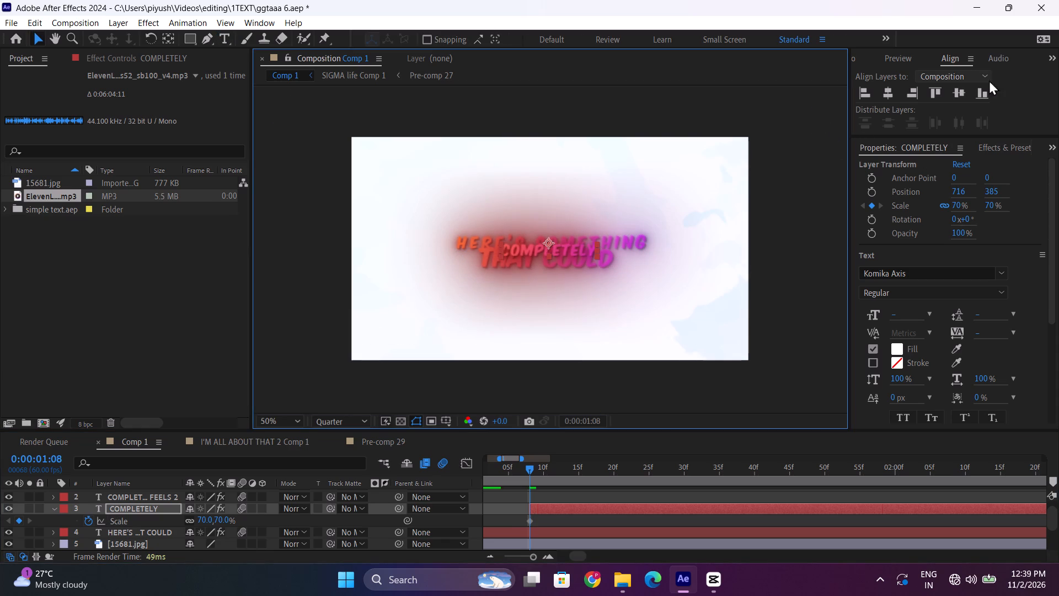
{"action": "left_click", "coordinate": [888, 89]}
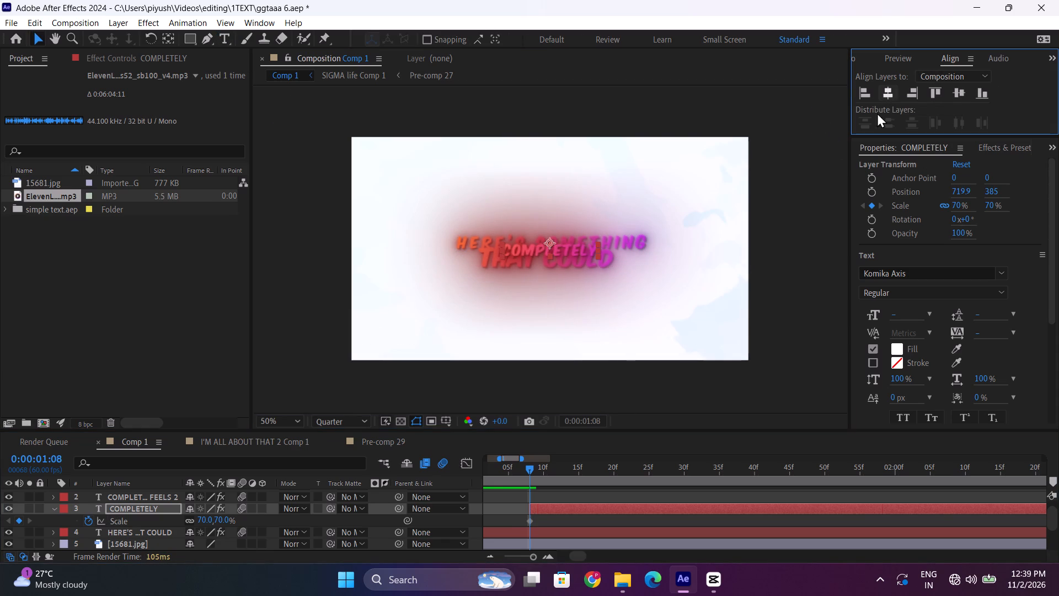
Add a second Scale keyframe to the COMPLETELY layer at 0:00:01:11 and set it to 120%.
{"action": "left_click", "coordinate": [558, 477]}
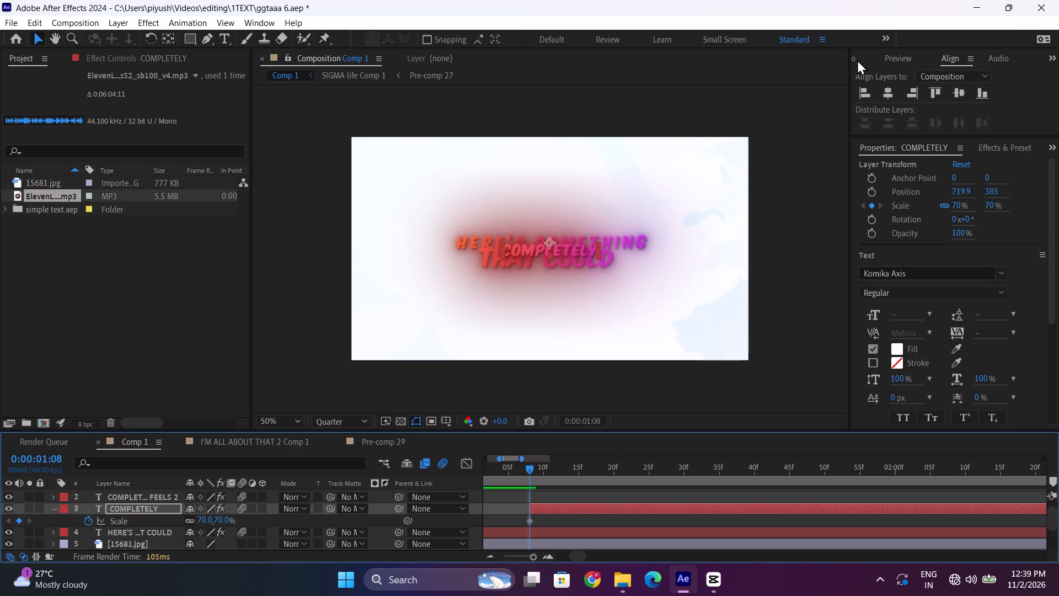
{"action": "left_click", "coordinate": [857, 60]}
{"action": "left_click", "coordinate": [926, 57]}
{"action": "left_click", "coordinate": [938, 78]}
{"action": "left_click", "coordinate": [938, 78]}
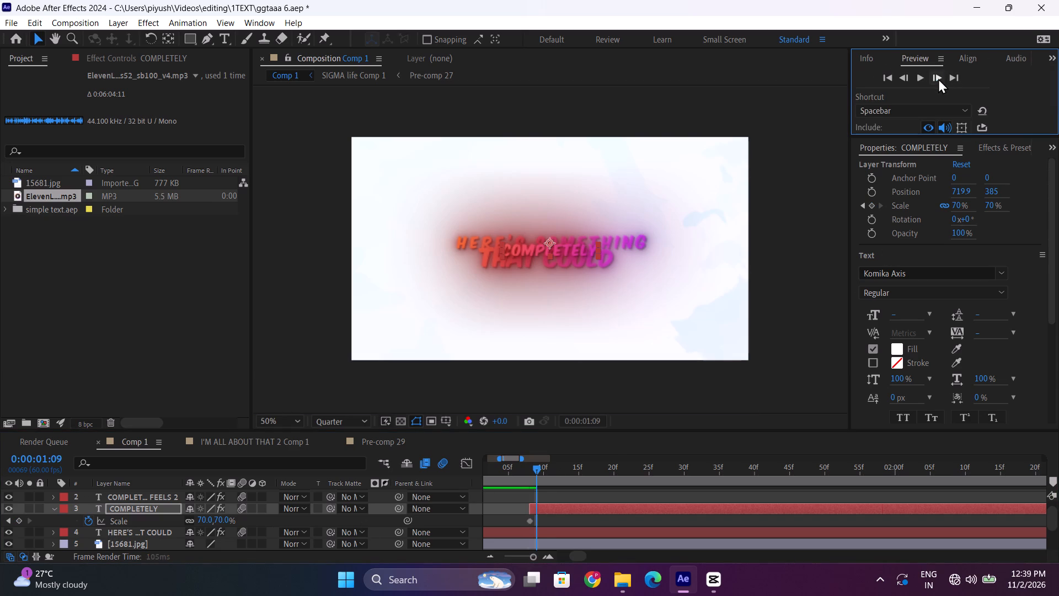
{"action": "left_click", "coordinate": [938, 78]}
{"action": "left_click", "coordinate": [18, 518]}
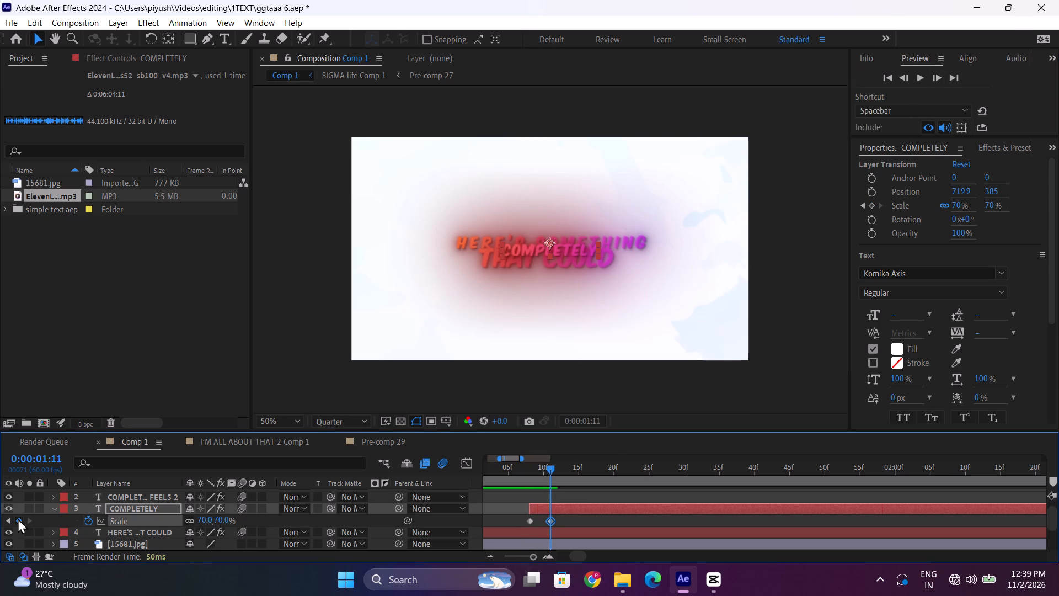
{"action": "left_click", "coordinate": [218, 518]}
{"action": "type", "text": "120"}
{"action": "key", "text": "Return"}
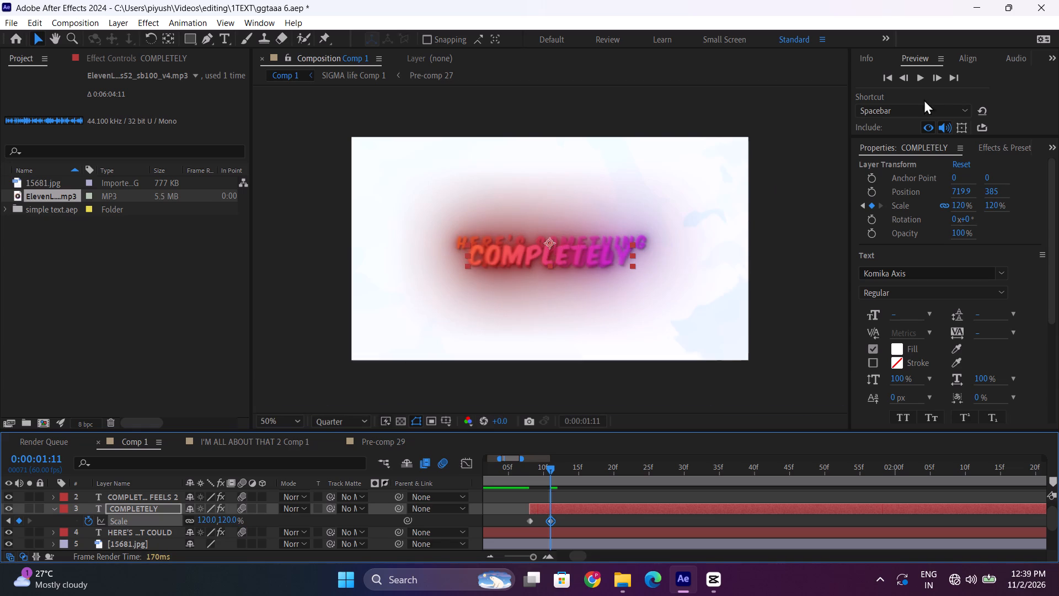
Add a third Scale keyframe to the COMPLETELY layer at 0:00:01:15 and set it to 100%.
{"action": "left_click", "coordinate": [940, 77]}
{"action": "double_click", "coordinate": [940, 77]}
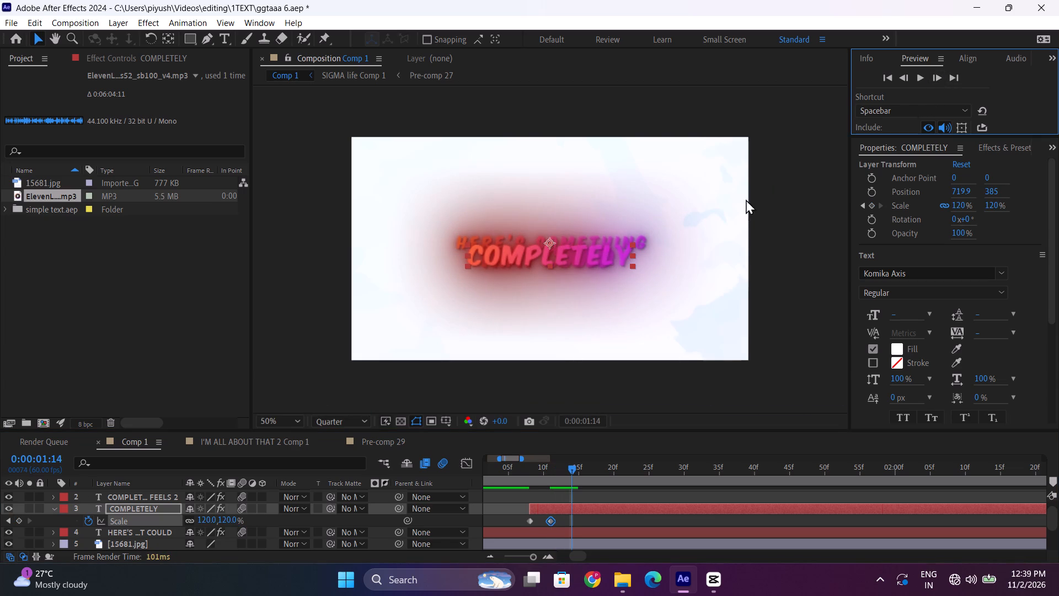
{"action": "left_click", "coordinate": [943, 77]}
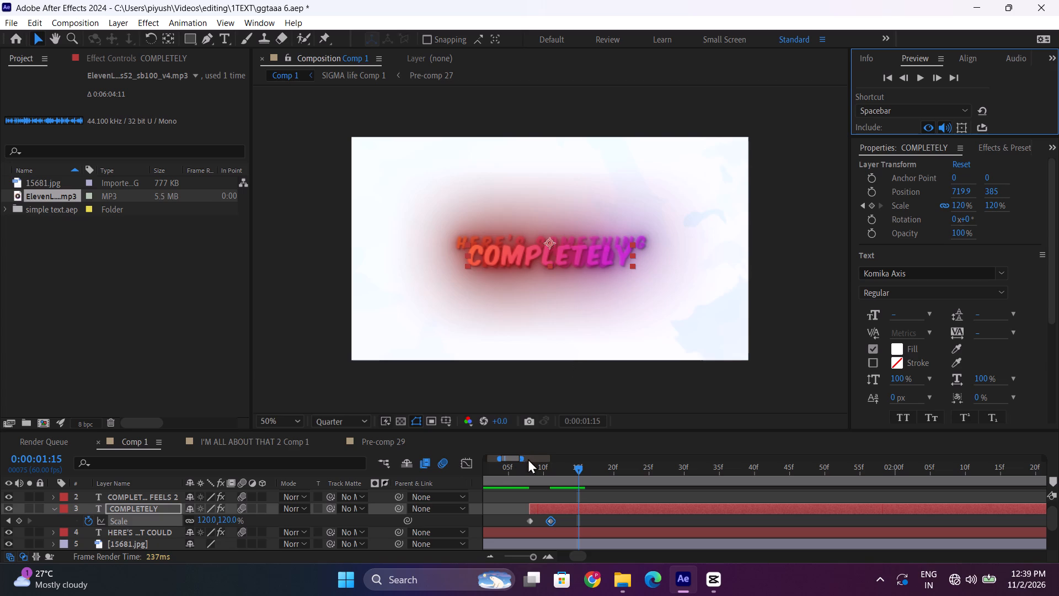
{"action": "left_click", "coordinate": [17, 518]}
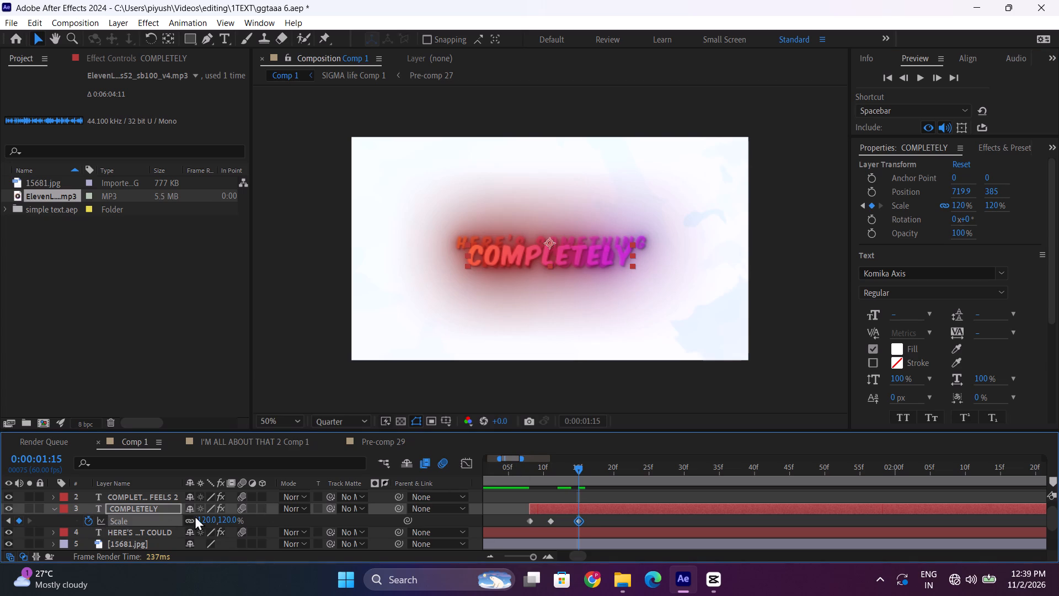
{"action": "left_click", "coordinate": [204, 514]}
{"action": "left_click", "coordinate": [210, 520]}
{"action": "type", "text": "100"}
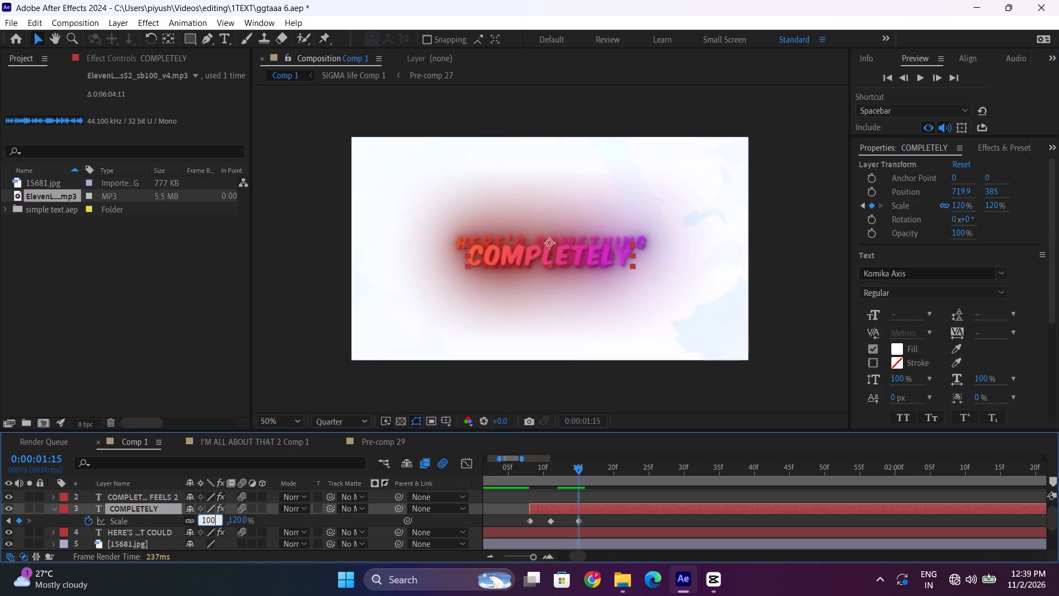
{"action": "key", "text": "Return"}
Preview the COMPLETELY scale pop from just before the layer starts to judge its speed.
{"action": "left_click_drag", "start_coordinate": [536, 467], "coordinate": [520, 469]}
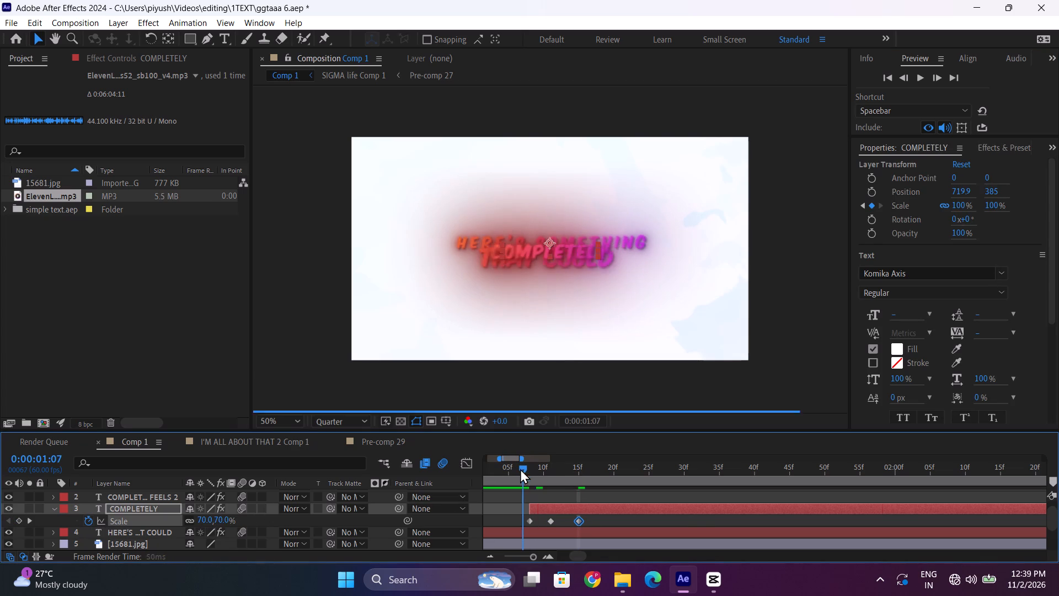
{"action": "left_click_drag", "start_coordinate": [520, 469], "coordinate": [520, 469]}
{"action": "key", "text": "space"}
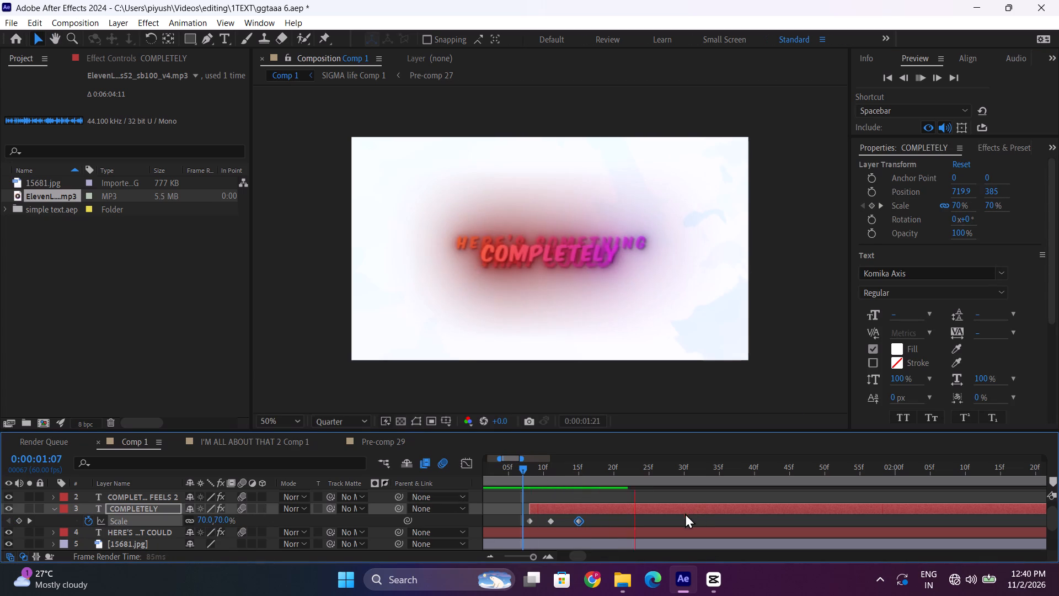
{"action": "left_click_drag", "start_coordinate": [515, 474], "coordinate": [622, 486]}
{"action": "key", "text": "space"}
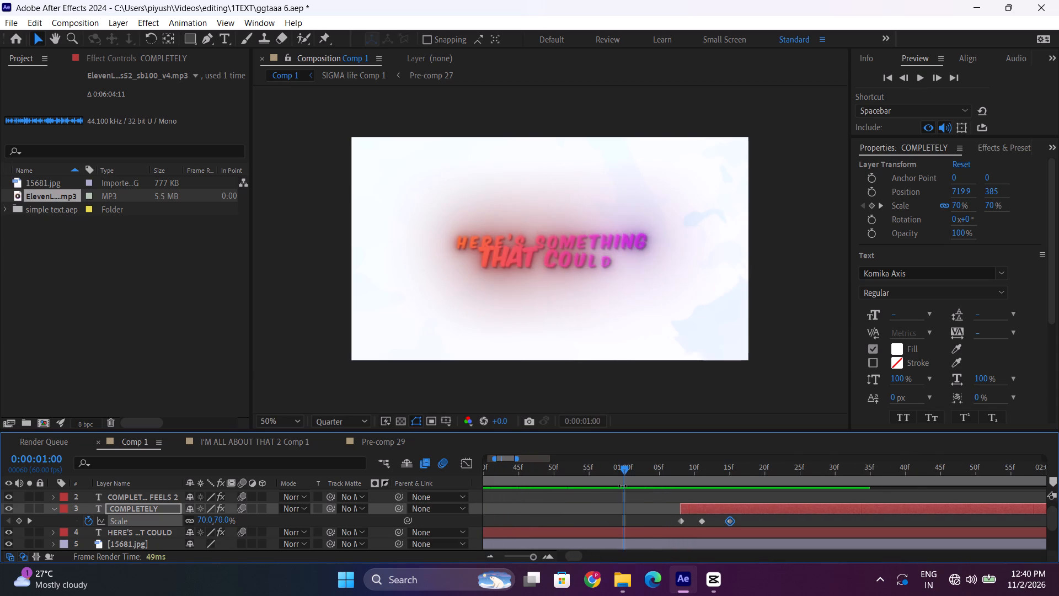
{"action": "key", "text": "space"}
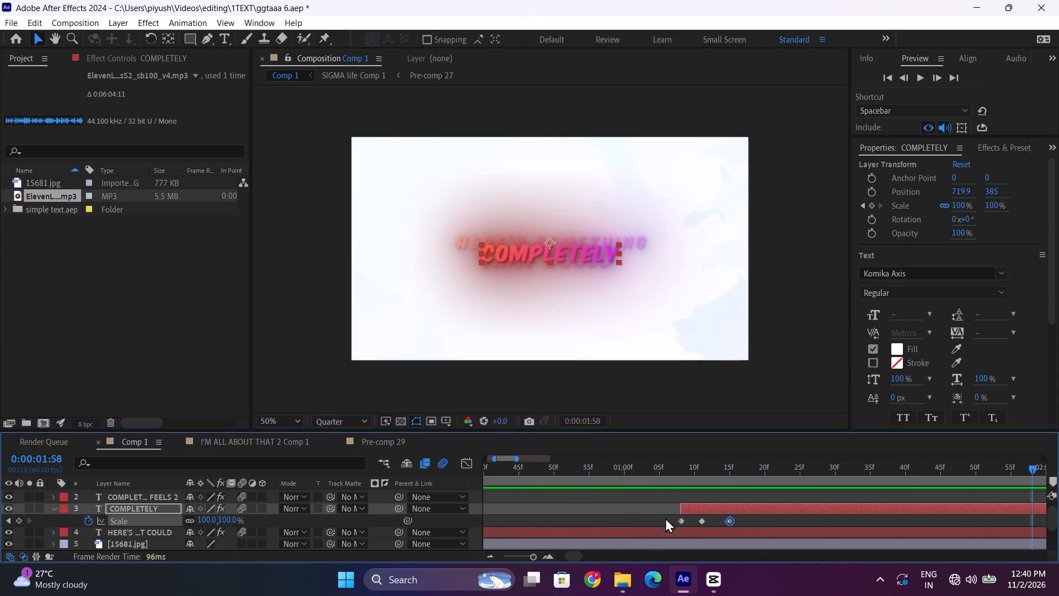
{"action": "left_click_drag", "start_coordinate": [689, 471], "coordinate": [682, 473]}
{"action": "key", "text": "space"}
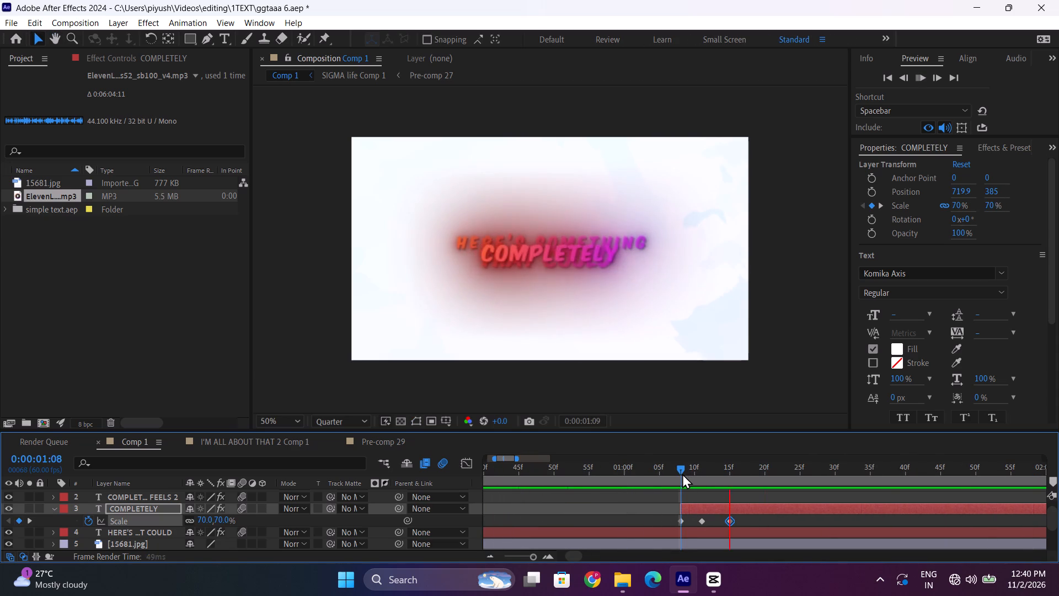
{"action": "key", "text": "space"}
Stretch the three COMPLETELY Scale keyframes proportionally so the last falls at about 0:00:01:30, and preview the slower pop.
{"action": "left_click_drag", "start_coordinate": [660, 515], "coordinate": [681, 521]}
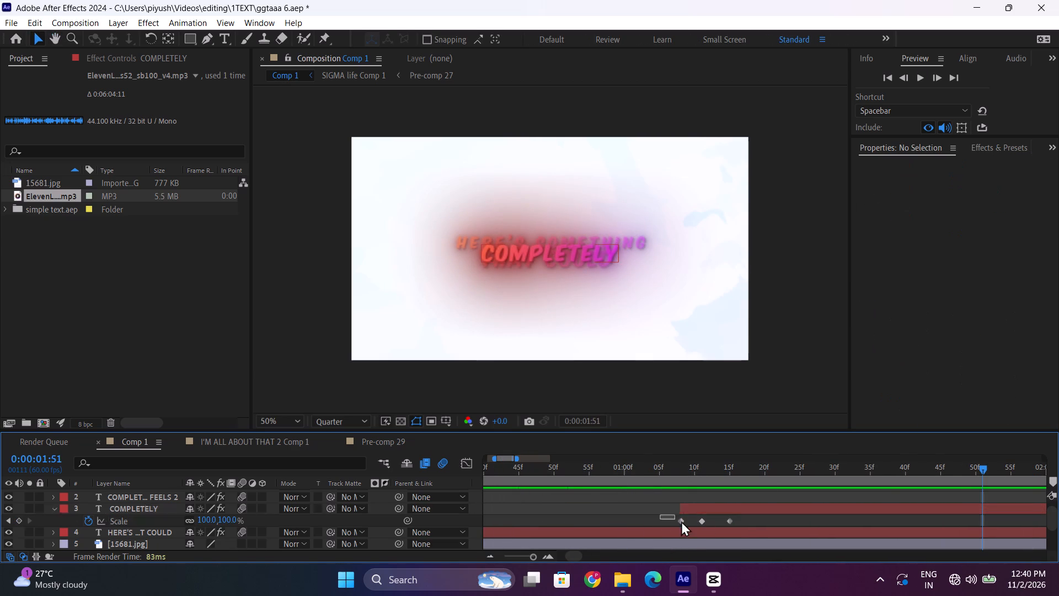
{"action": "left_click_drag", "start_coordinate": [681, 521], "coordinate": [753, 531]}
{"action": "left_click_drag", "start_coordinate": [729, 519], "coordinate": [831, 528], "text": "alt"}
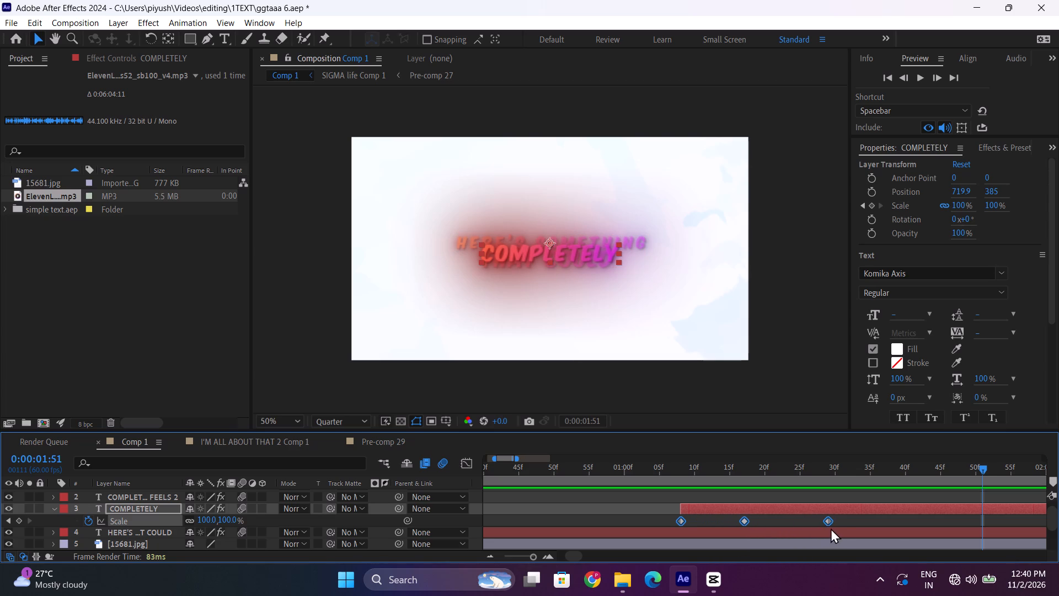
{"action": "left_click_drag", "start_coordinate": [831, 528], "coordinate": [832, 528], "text": "alt"}
{"action": "left_click_drag", "start_coordinate": [672, 474], "coordinate": [642, 473]}
{"action": "key", "text": "space"}
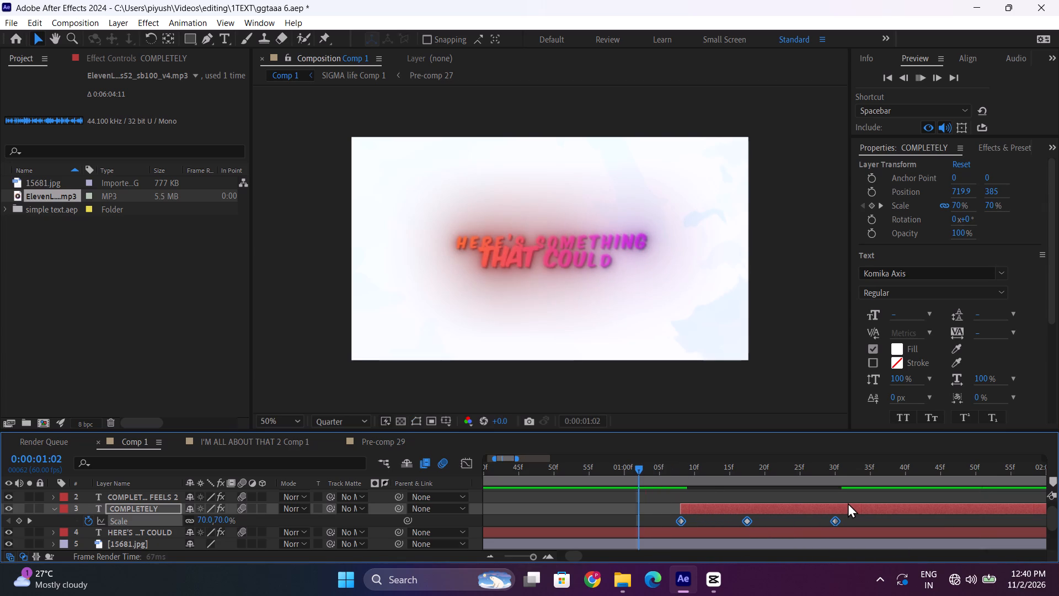
{"action": "left_click_drag", "start_coordinate": [655, 465], "coordinate": [627, 466]}
{"action": "key", "text": "space"}
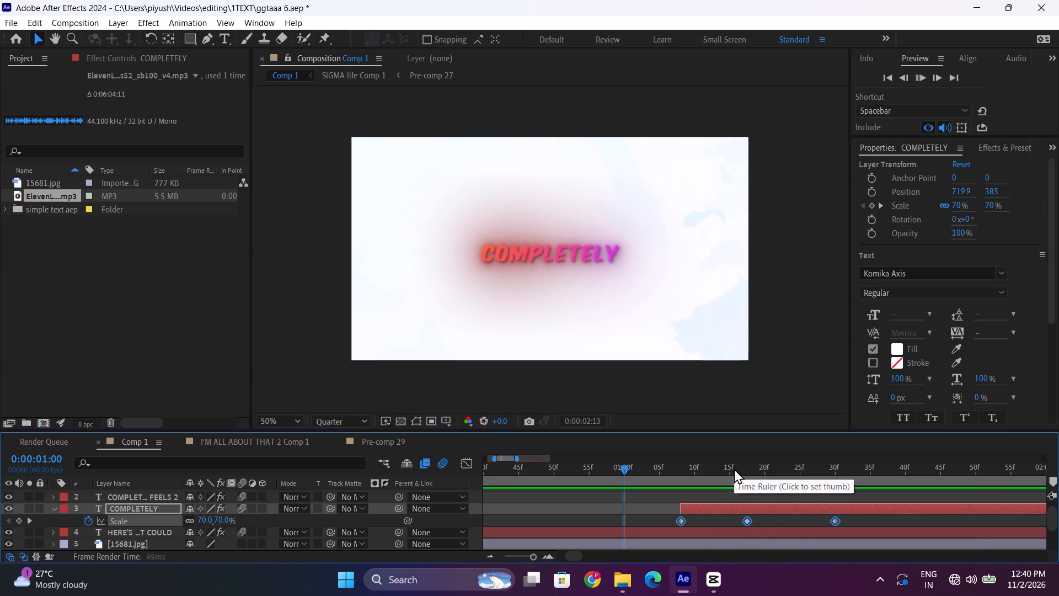
Apply Easy Ease to the last two Scale keyframes of the COMPLETELY layer and preview the motion.
{"action": "left_click_drag", "start_coordinate": [740, 466], "coordinate": [730, 464]}
{"action": "left_click_drag", "start_coordinate": [729, 510], "coordinate": [739, 517]}
{"action": "key", "text": "ctrl+z"}
{"action": "left_click_drag", "start_coordinate": [736, 516], "coordinate": [855, 525]}
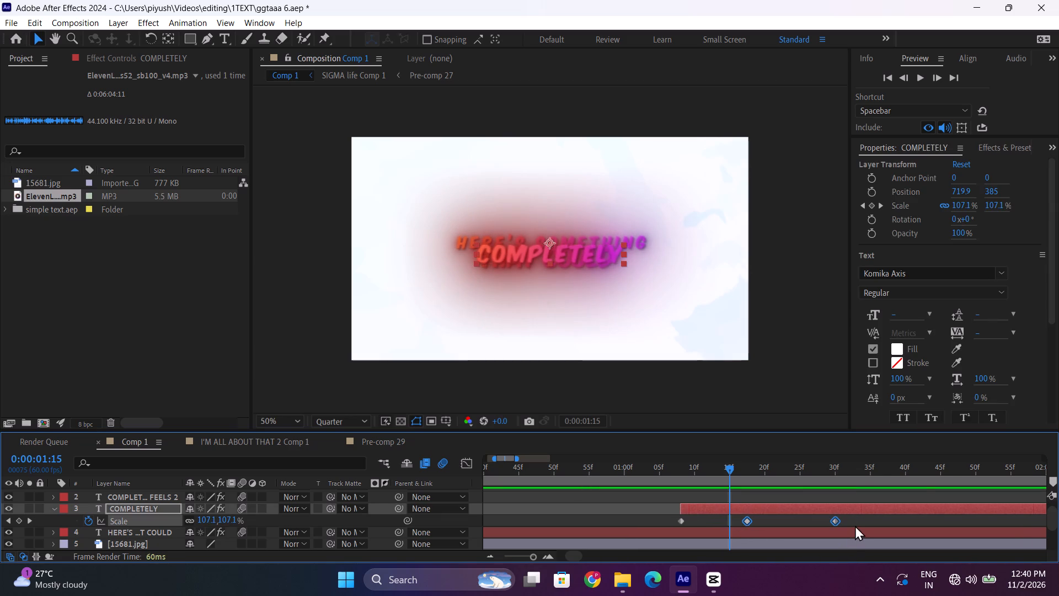
{"action": "key", "text": "F9"}
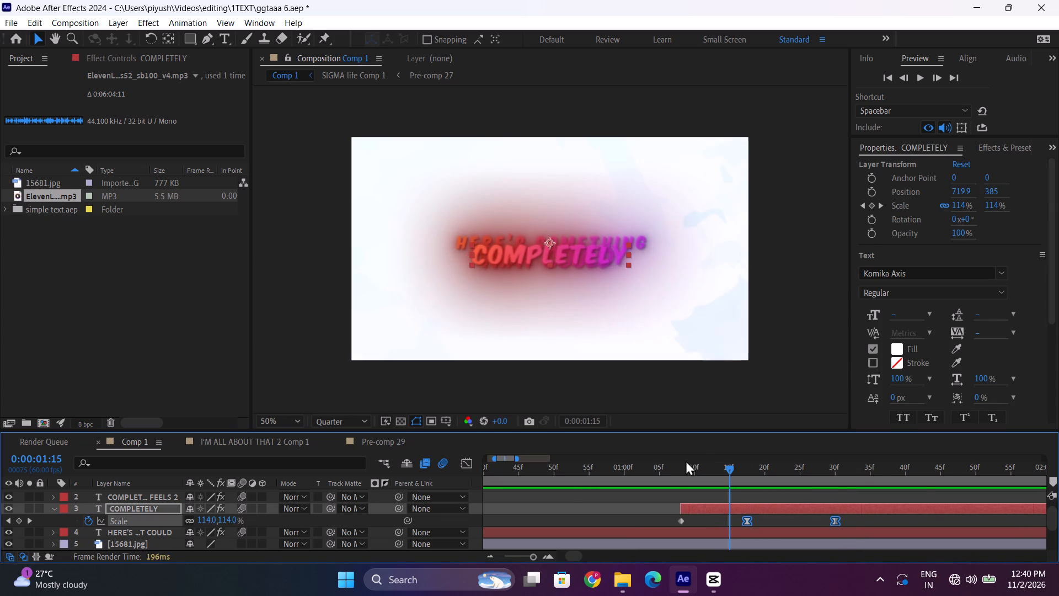
{"action": "left_click_drag", "start_coordinate": [671, 471], "coordinate": [661, 472]}
{"action": "key", "text": "space"}
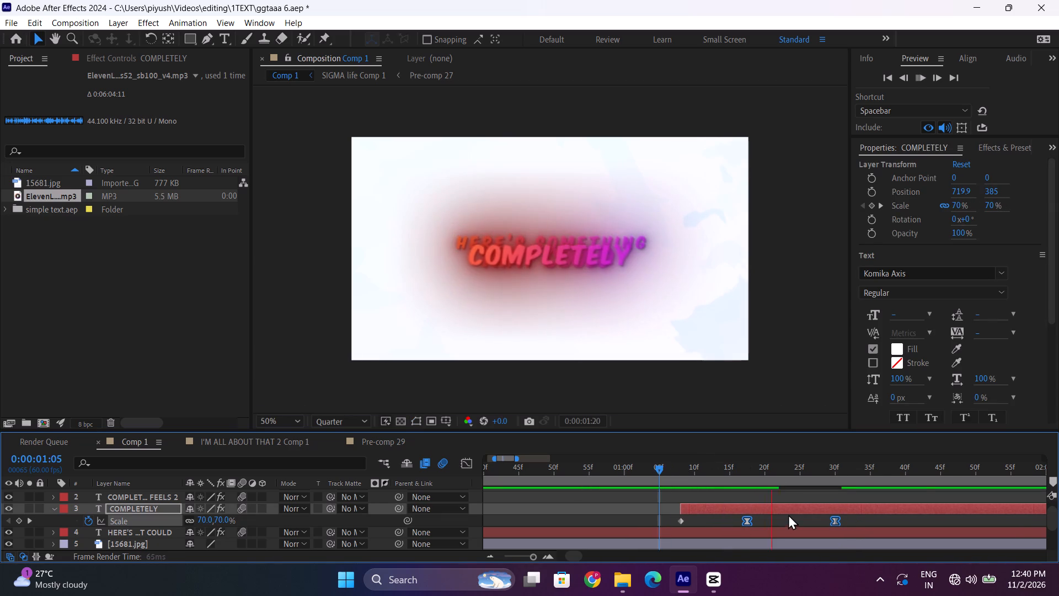
{"action": "left_click_drag", "start_coordinate": [670, 464], "coordinate": [634, 472]}
{"action": "key", "text": "space"}
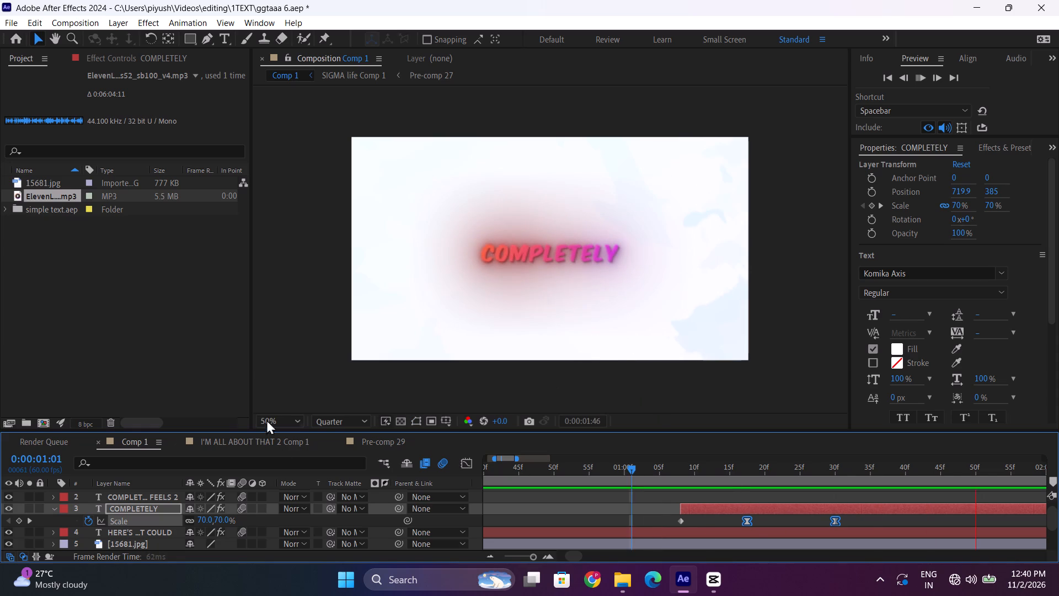
Centre the HERE'S SOMETHING THAT COULD text horizontally in the composition.
{"action": "left_click", "coordinate": [292, 414]}
{"action": "left_click", "coordinate": [288, 421]}
{"action": "left_click", "coordinate": [312, 193]}
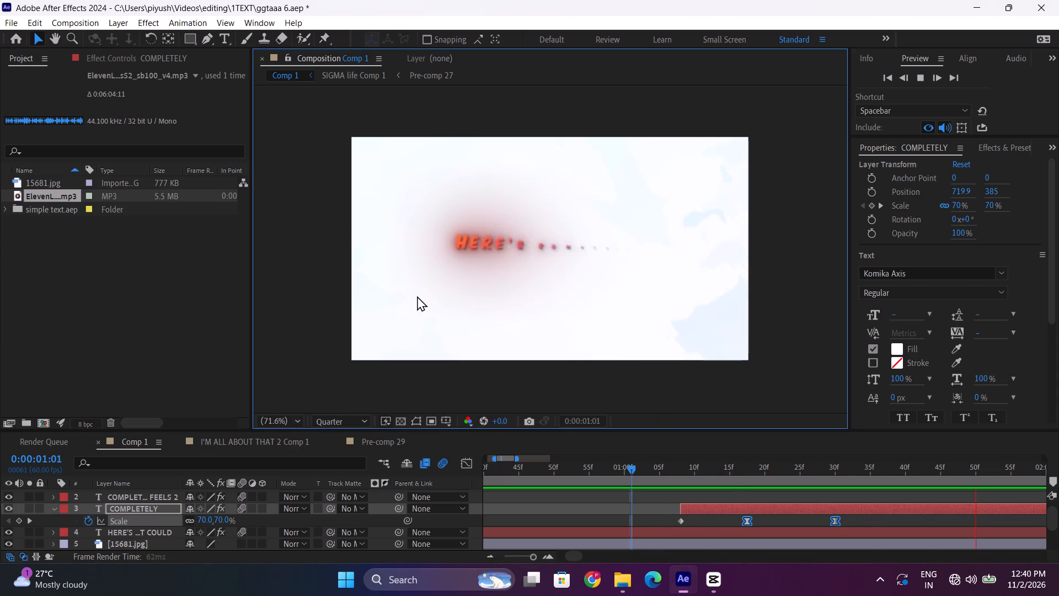
{"action": "left_click", "coordinate": [649, 466]}
{"action": "scroll", "coordinate": [581, 287], "scroll_direction": "down", "scroll_amount": 1}
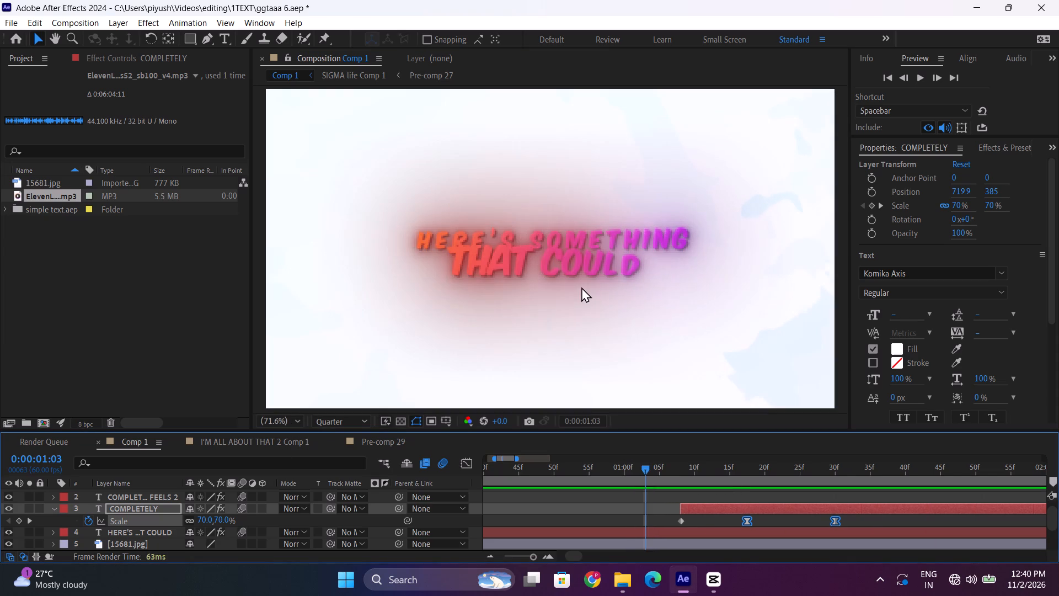
{"action": "left_click", "coordinate": [665, 530]}
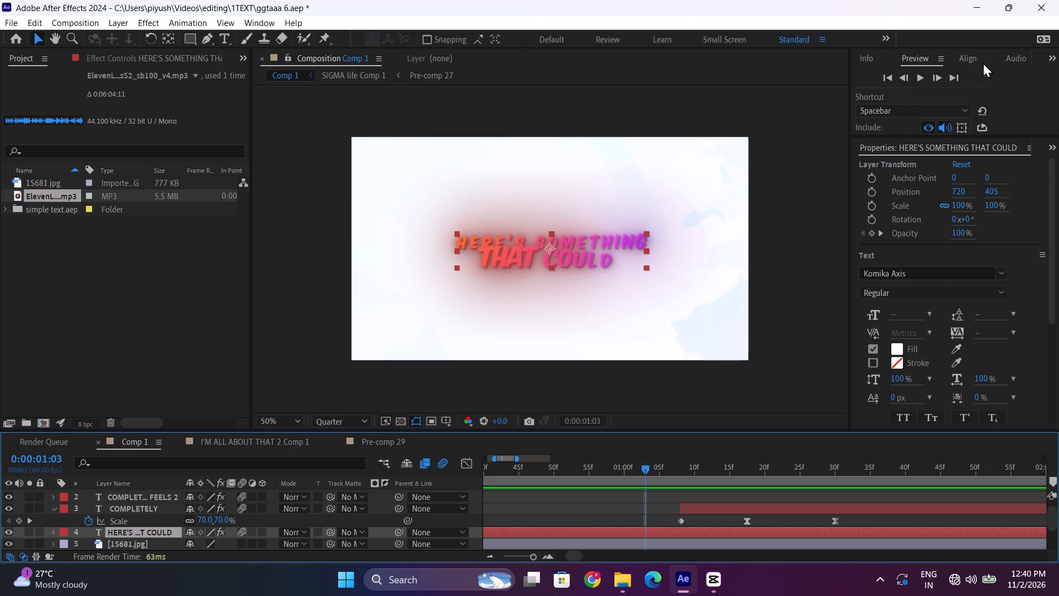
{"action": "left_click", "coordinate": [983, 62]}
{"action": "left_click", "coordinate": [889, 92]}
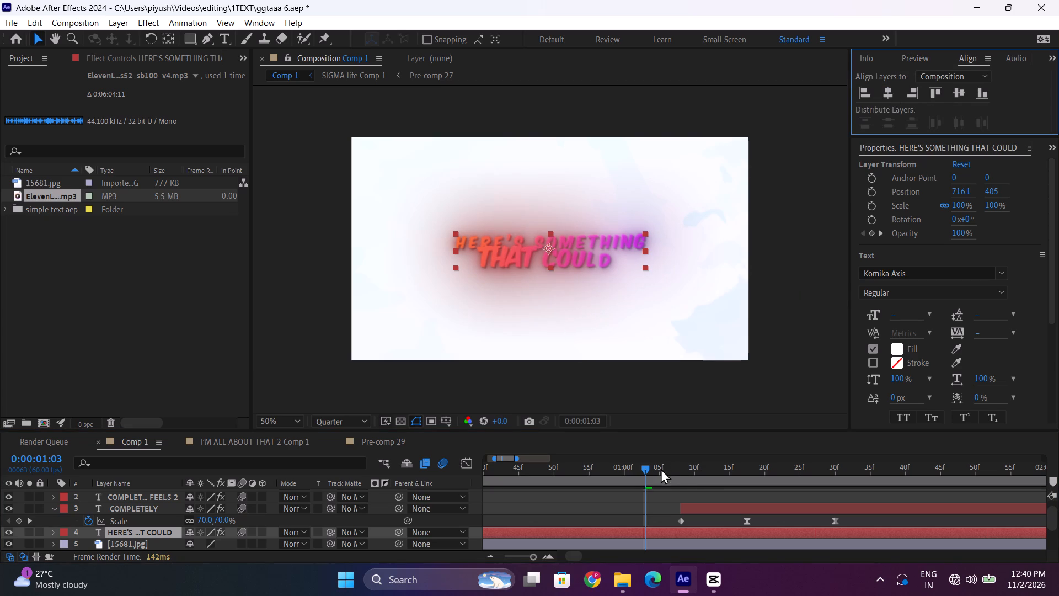
Reveal the HERE'S SOMETHING THAT COULD layer's keyframes and shift both Opacity keyframes earlier so the fade-out starts at 0:00:01:31.
{"action": "left_click_drag", "start_coordinate": [661, 469], "coordinate": [761, 477]}
{"action": "scroll", "coordinate": [575, 299], "scroll_direction": "down", "scroll_amount": 1}
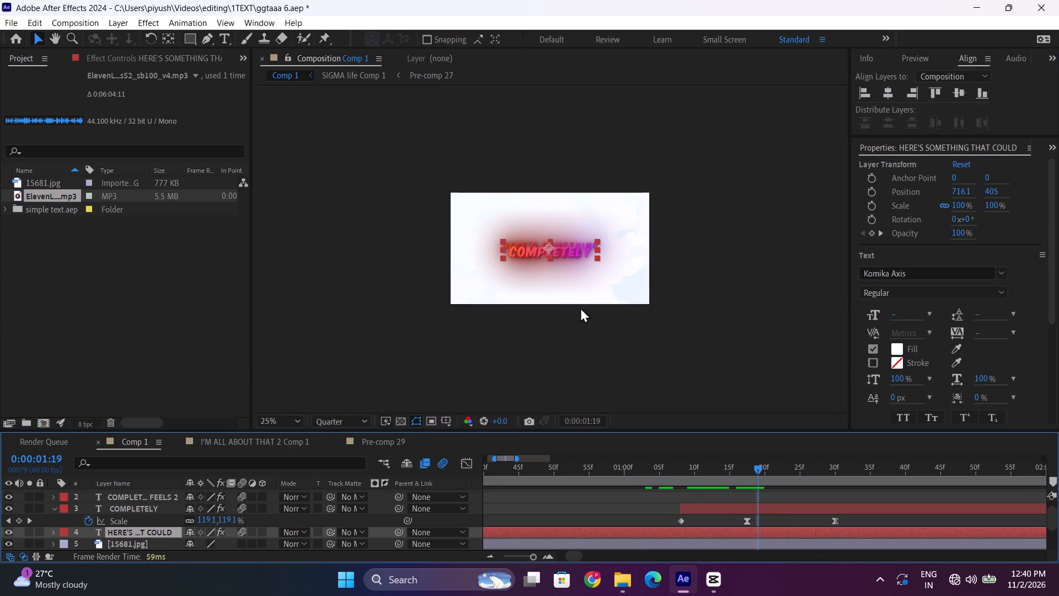
{"action": "left_click_drag", "start_coordinate": [766, 466], "coordinate": [800, 470]}
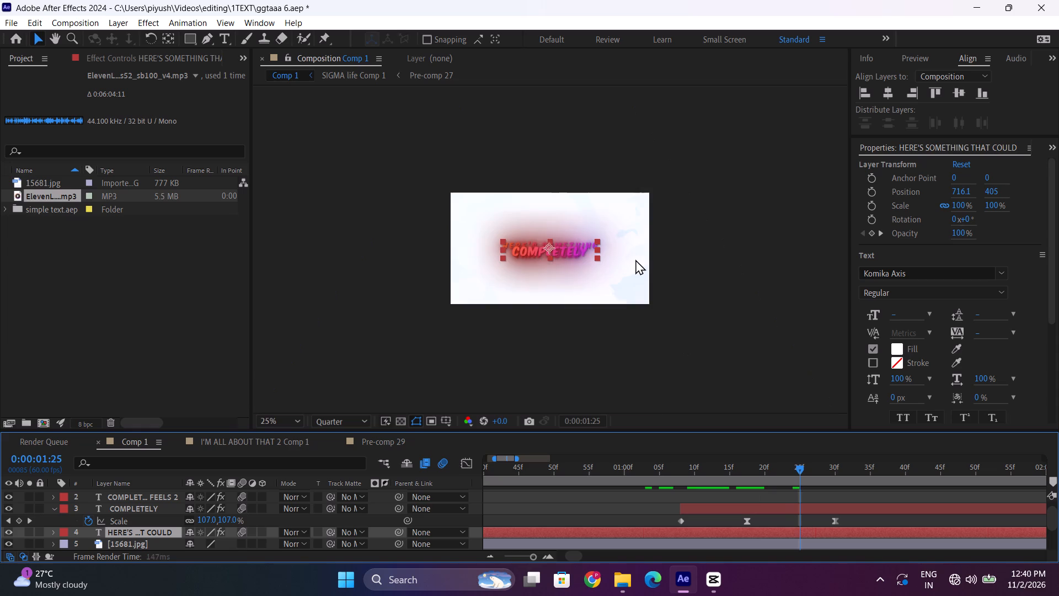
{"action": "scroll", "coordinate": [635, 258], "scroll_direction": "up", "scroll_amount": 1}
{"action": "left_click_drag", "start_coordinate": [805, 473], "coordinate": [844, 472]}
{"action": "scroll", "coordinate": [806, 493], "scroll_direction": "down", "scroll_amount": 1}
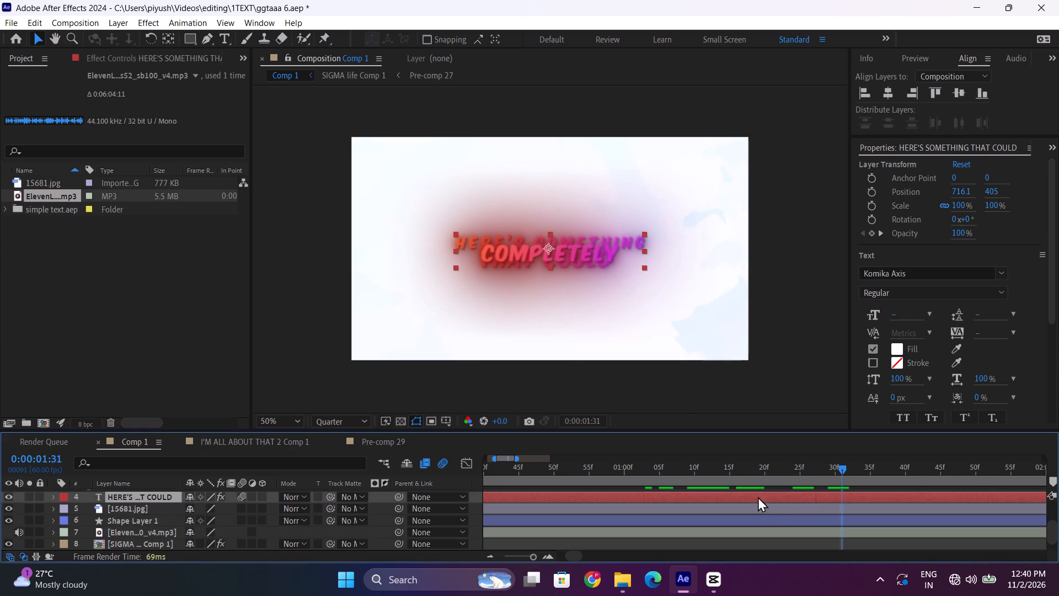
{"action": "scroll", "coordinate": [719, 486], "scroll_direction": "up", "scroll_amount": 1}
{"action": "key", "text": "u"}
{"action": "scroll", "coordinate": [772, 527], "scroll_direction": "down", "scroll_amount": 1}
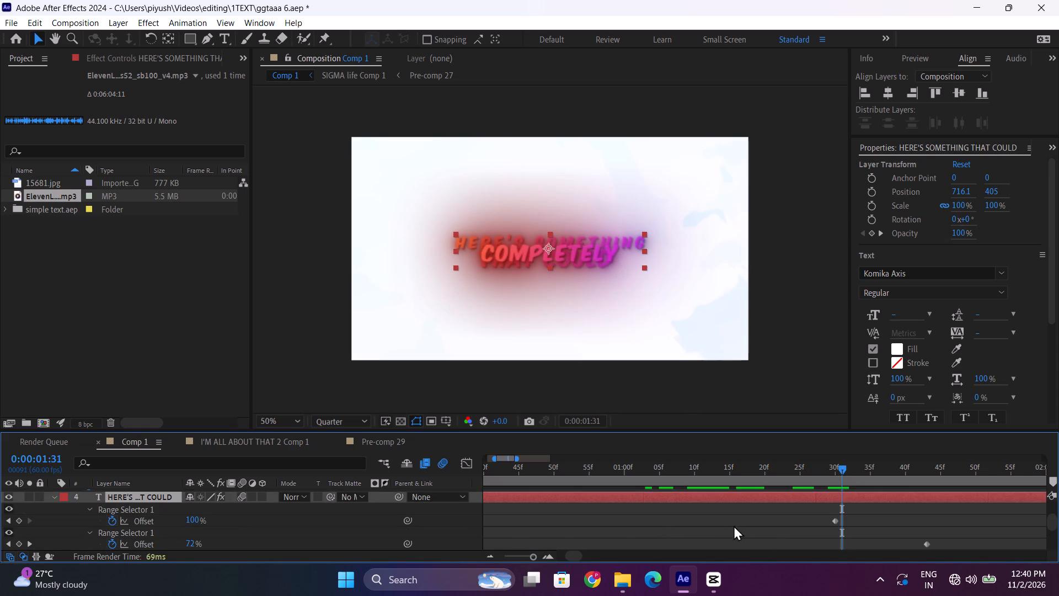
{"action": "left_click", "coordinate": [479, 550]}
{"action": "triple_click", "coordinate": [489, 556]}
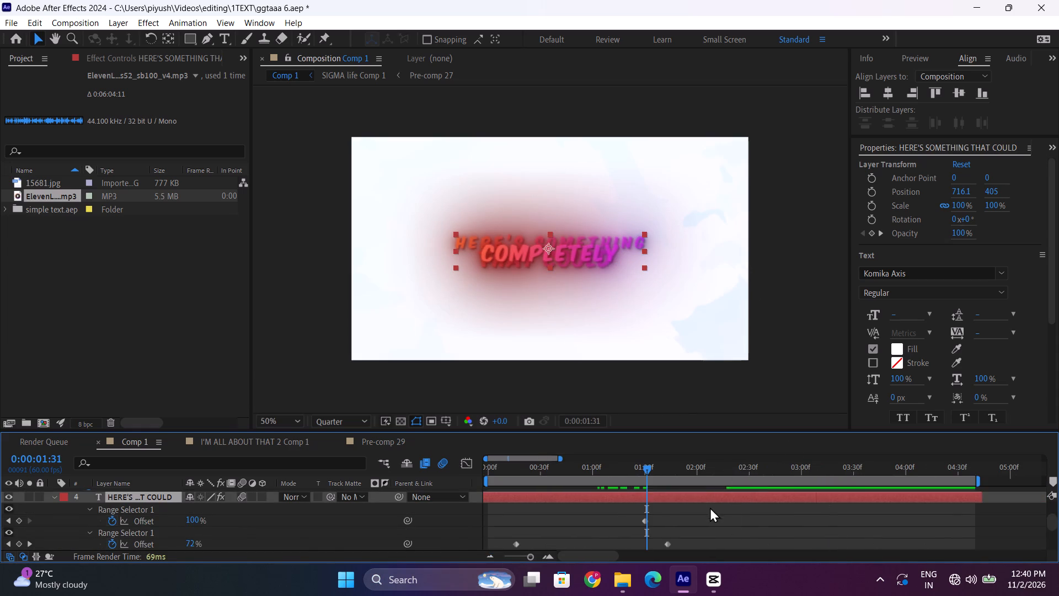
{"action": "scroll", "coordinate": [708, 512], "scroll_direction": "down", "scroll_amount": 1}
{"action": "left_click_drag", "start_coordinate": [648, 518], "coordinate": [739, 530]}
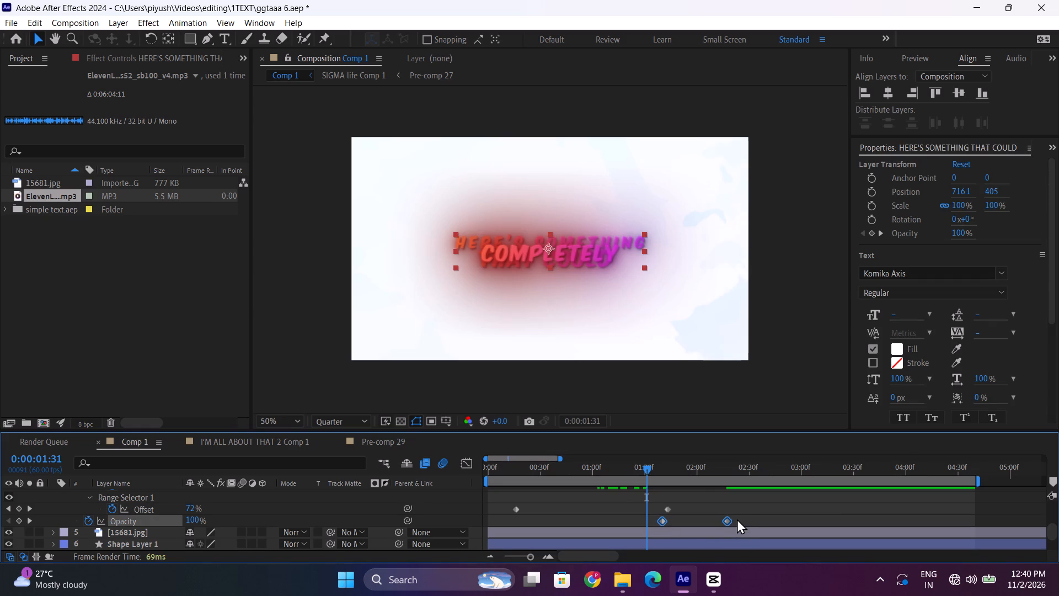
{"action": "left_click_drag", "start_coordinate": [725, 521], "coordinate": [689, 525]}
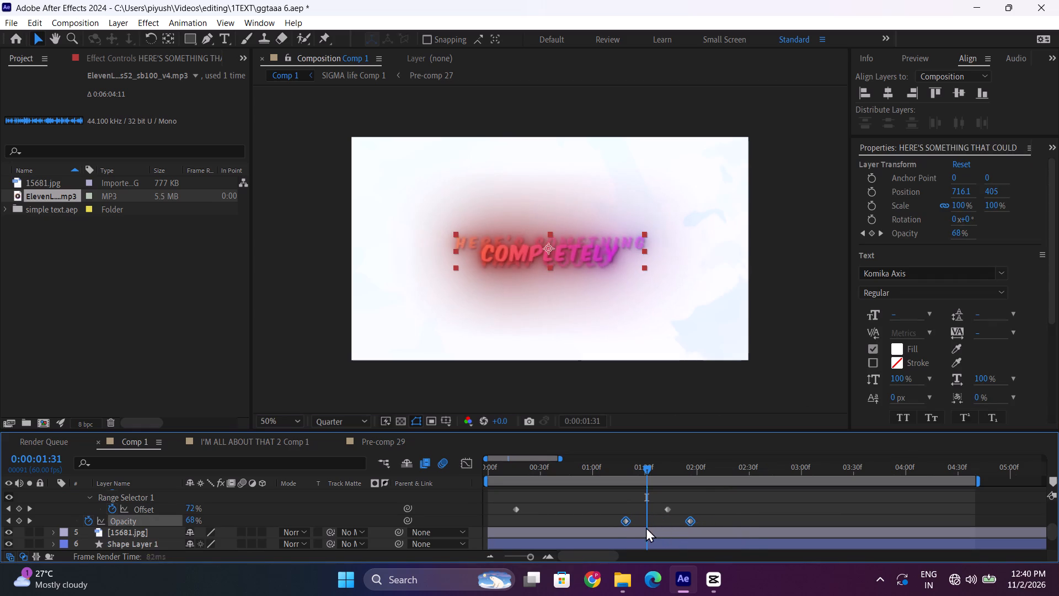
{"action": "left_click_drag", "start_coordinate": [626, 520], "coordinate": [647, 521]}
Shorten the HERE'S SOMETHING THAT COULD fade-out by moving its Opacity keyframes to about 0:00:01:23 and 0:00:01:36.
{"action": "left_click", "coordinate": [651, 531]}
{"action": "left_click_drag", "start_coordinate": [711, 519], "coordinate": [666, 536]}
{"action": "left_click_drag", "start_coordinate": [646, 520], "coordinate": [640, 521]}
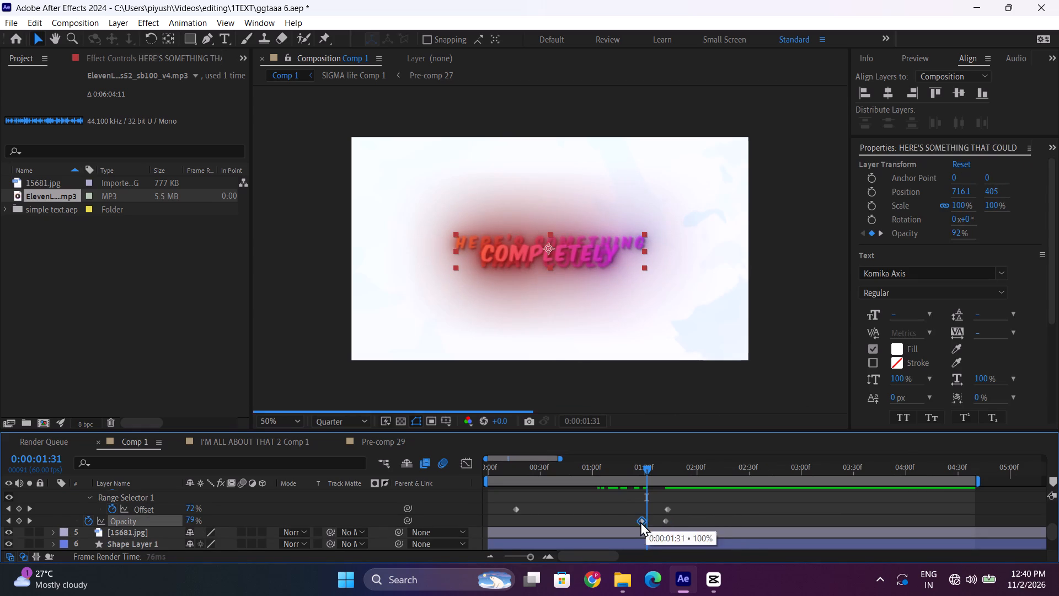
{"action": "left_click_drag", "start_coordinate": [640, 521], "coordinate": [640, 521]}
{"action": "left_click_drag", "start_coordinate": [666, 520], "coordinate": [656, 530]}
{"action": "left_click_drag", "start_coordinate": [644, 521], "coordinate": [632, 523]}
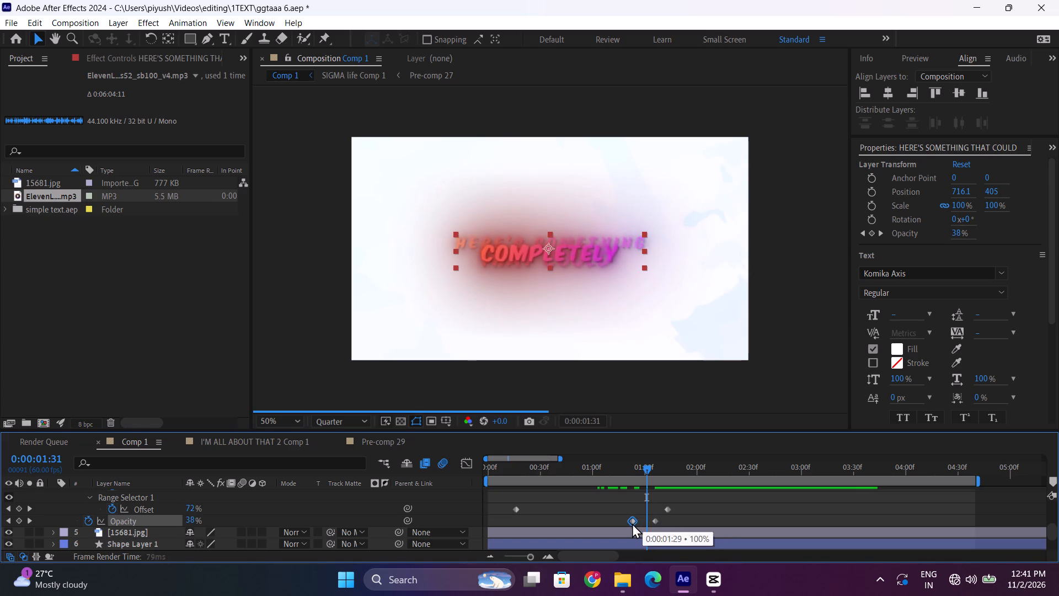
Preview the transition from the HERE'S SOMETHING THAT COULD text to COMPLETELY, starting around 0:00:01:01 and again from 0:00:00:53.
{"action": "left_click_drag", "start_coordinate": [632, 523], "coordinate": [632, 523]}
{"action": "scroll", "coordinate": [650, 513], "scroll_direction": "up", "scroll_amount": 2}
{"action": "left_click_drag", "start_coordinate": [635, 465], "coordinate": [594, 476]}
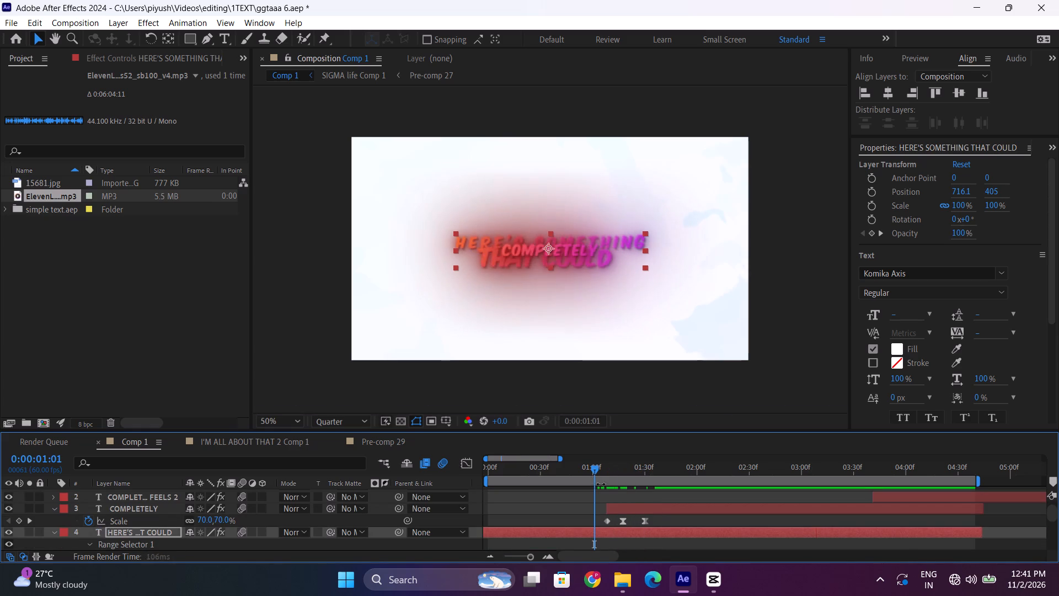
{"action": "key", "text": "space"}
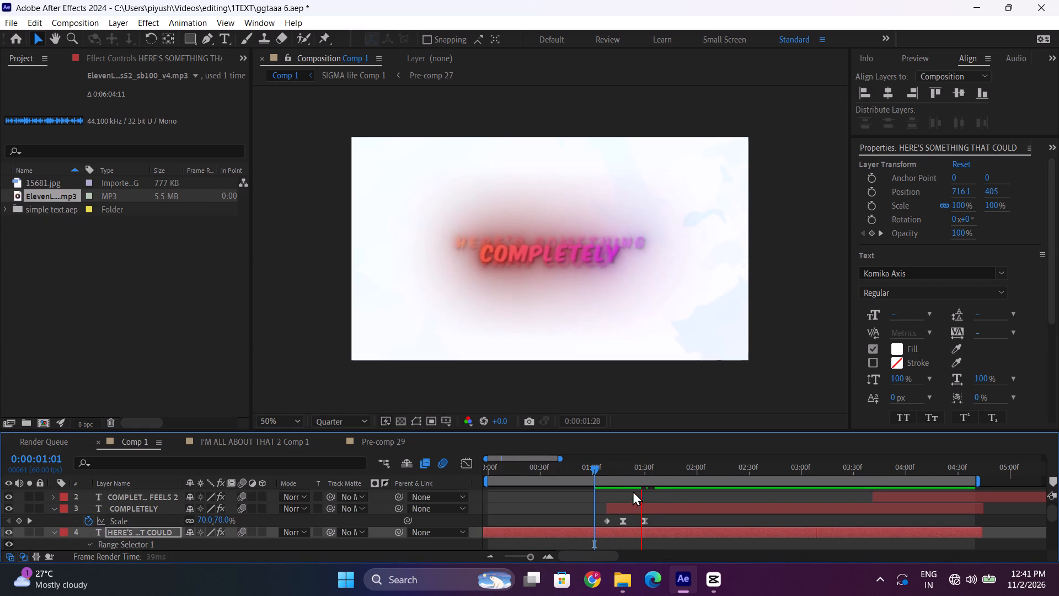
{"action": "left_click", "coordinate": [581, 468]}
{"action": "key", "text": "space"}
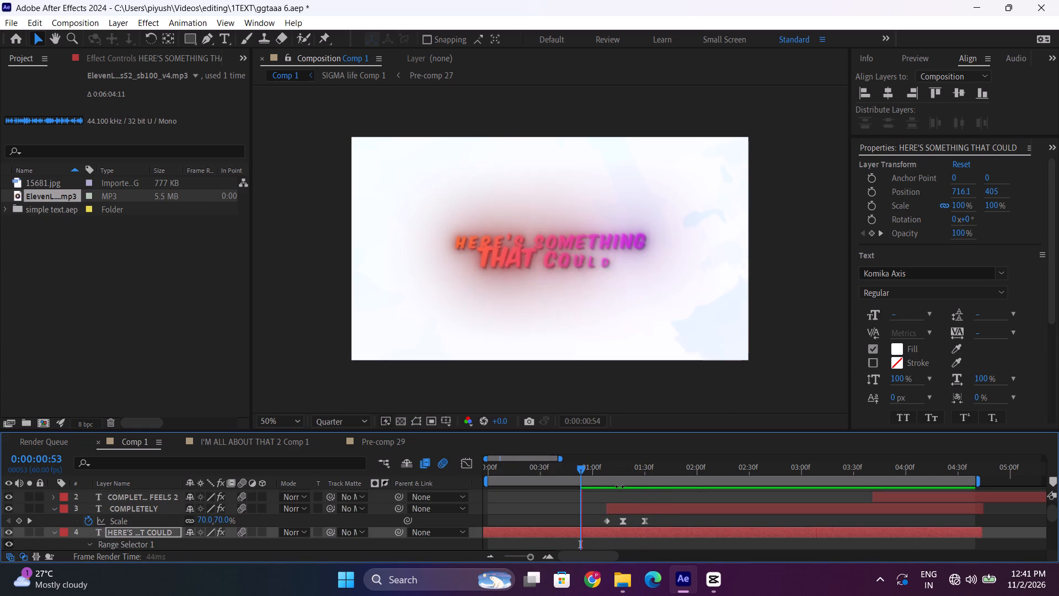
{"action": "key", "text": "space"}
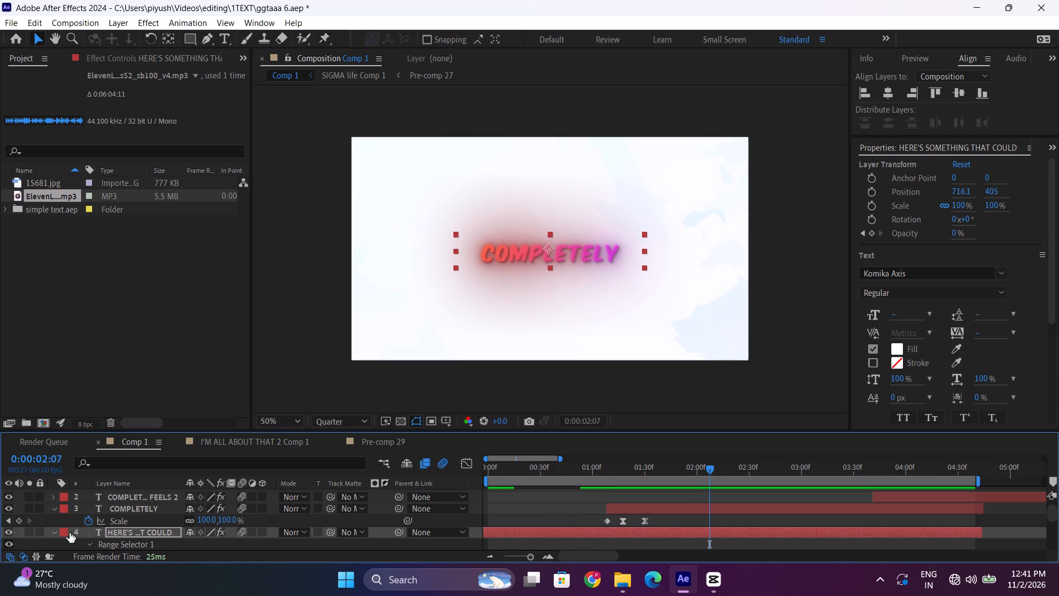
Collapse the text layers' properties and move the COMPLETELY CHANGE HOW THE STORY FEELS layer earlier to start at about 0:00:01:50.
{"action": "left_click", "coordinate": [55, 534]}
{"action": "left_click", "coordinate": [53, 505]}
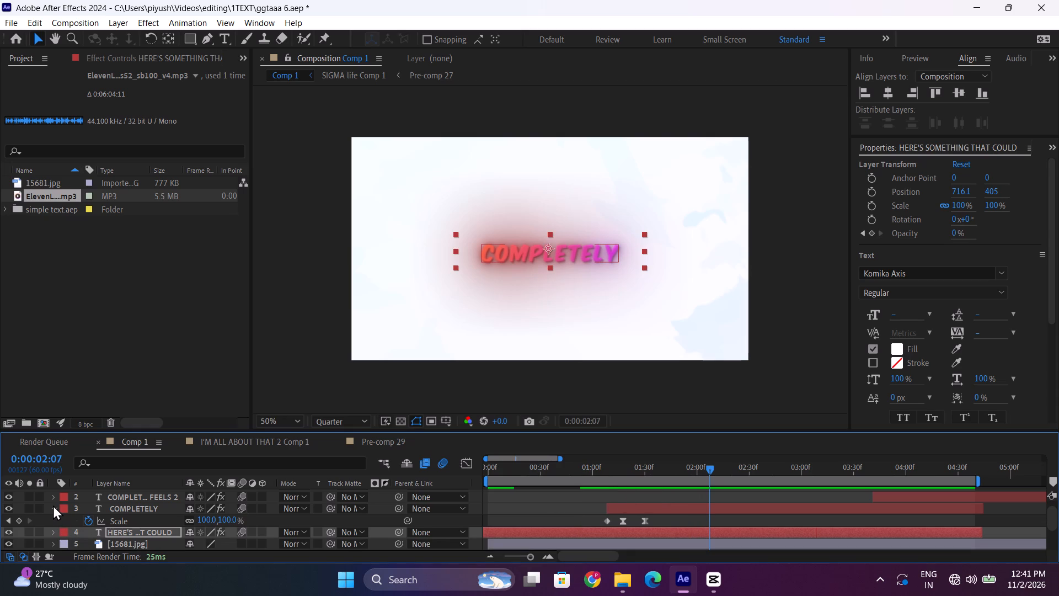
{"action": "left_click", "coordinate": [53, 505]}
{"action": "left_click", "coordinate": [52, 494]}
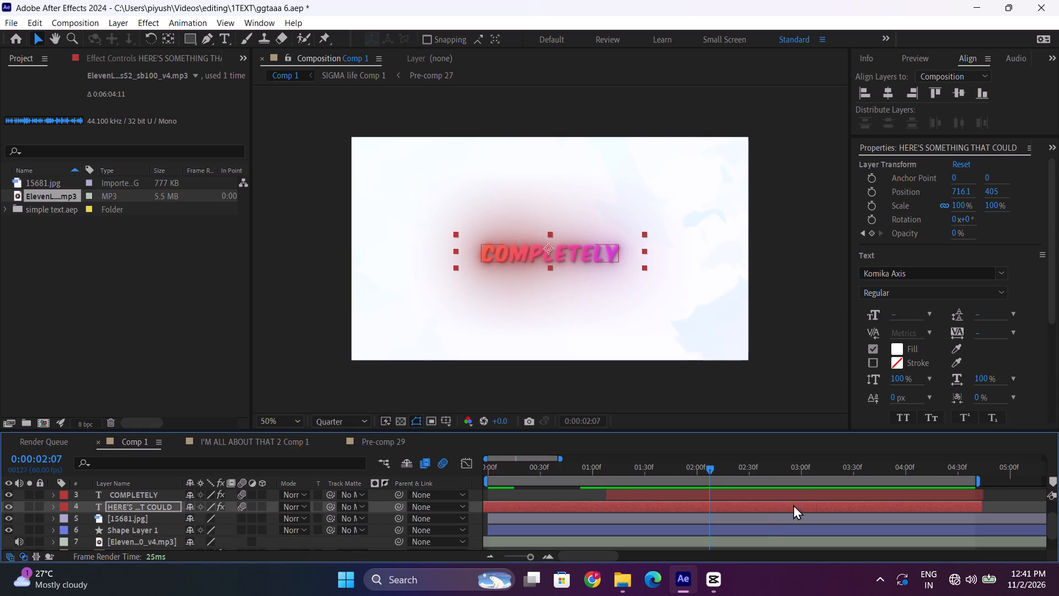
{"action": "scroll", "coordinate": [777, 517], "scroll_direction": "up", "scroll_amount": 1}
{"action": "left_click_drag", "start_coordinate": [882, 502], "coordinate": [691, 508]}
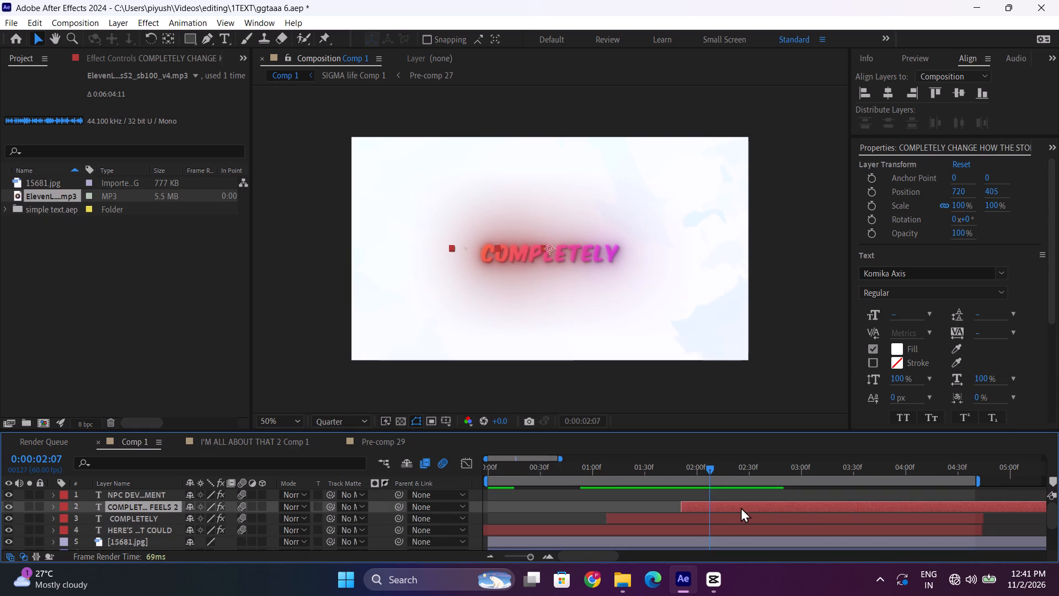
Fade out the COMPLETELY layer with Opacity keyframes of 100% at about 0:00:01:56 and 0% at 0:00:02:07.
{"action": "left_click", "coordinate": [705, 519]}
{"action": "key", "text": "t"}
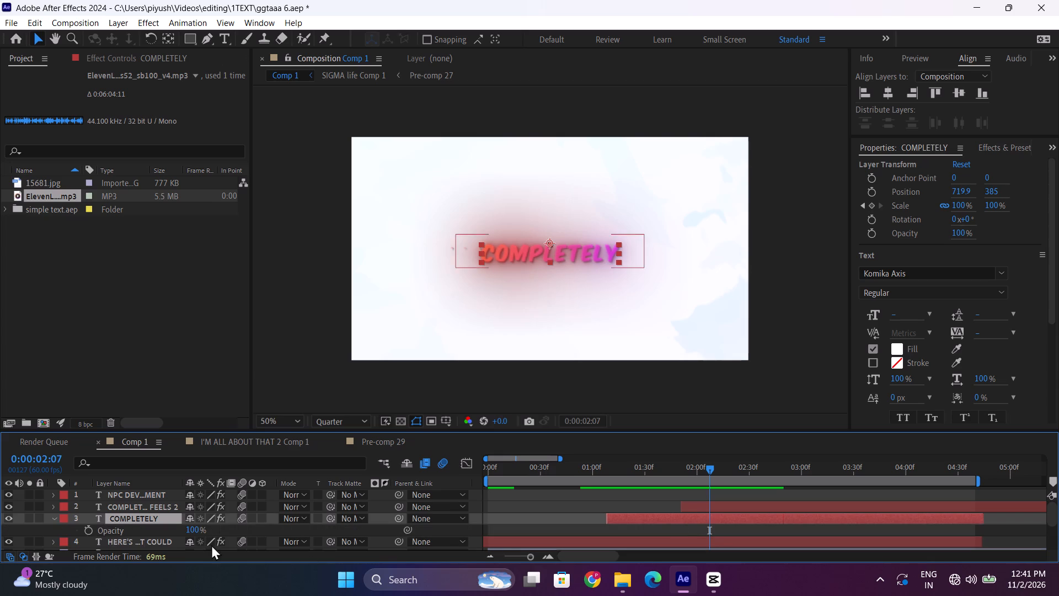
{"action": "left_click", "coordinate": [85, 527]}
{"action": "left_click_drag", "start_coordinate": [709, 530], "coordinate": [691, 534]}
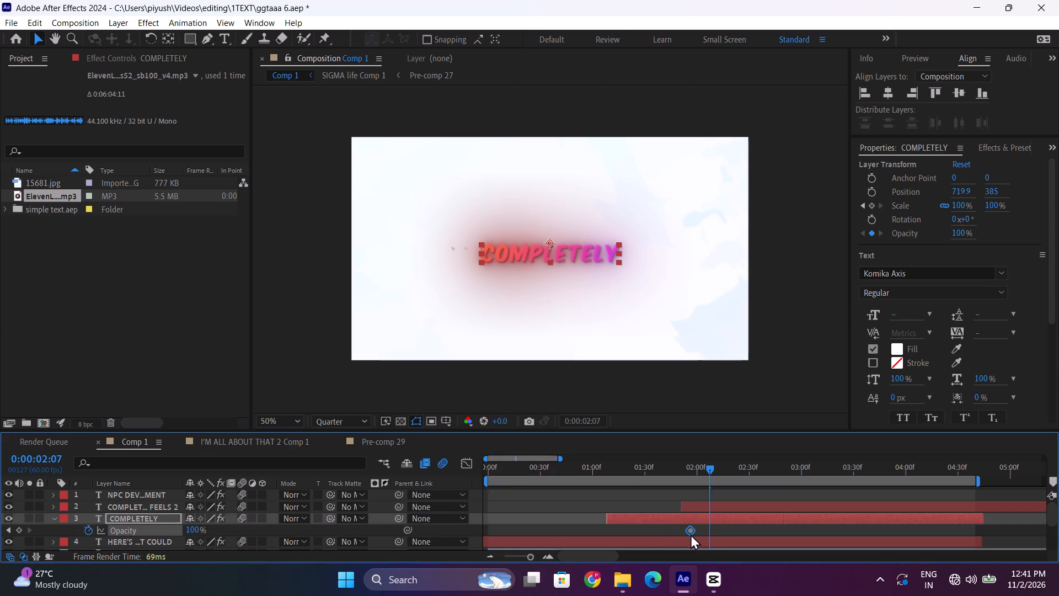
{"action": "left_click_drag", "start_coordinate": [691, 534], "coordinate": [690, 534]}
{"action": "left_click_drag", "start_coordinate": [196, 529], "coordinate": [0, 536]}
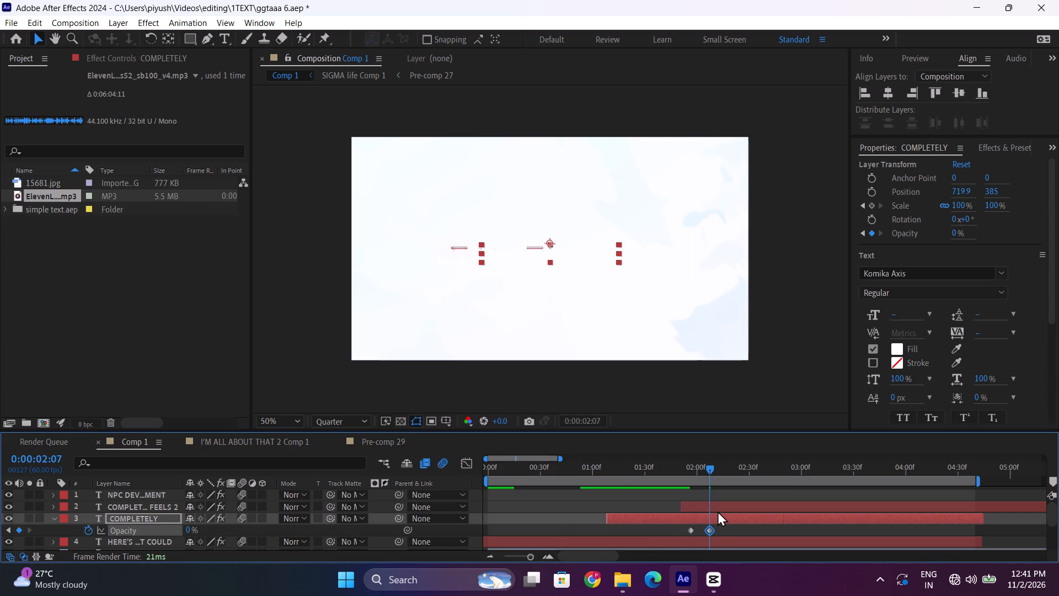
Shift the COMPLETELY CHANGE HOW THE STORY FEELS layer earlier to expose its full text and delete the word COMPLETELY from it.
{"action": "left_click_drag", "start_coordinate": [726, 504], "coordinate": [600, 506]}
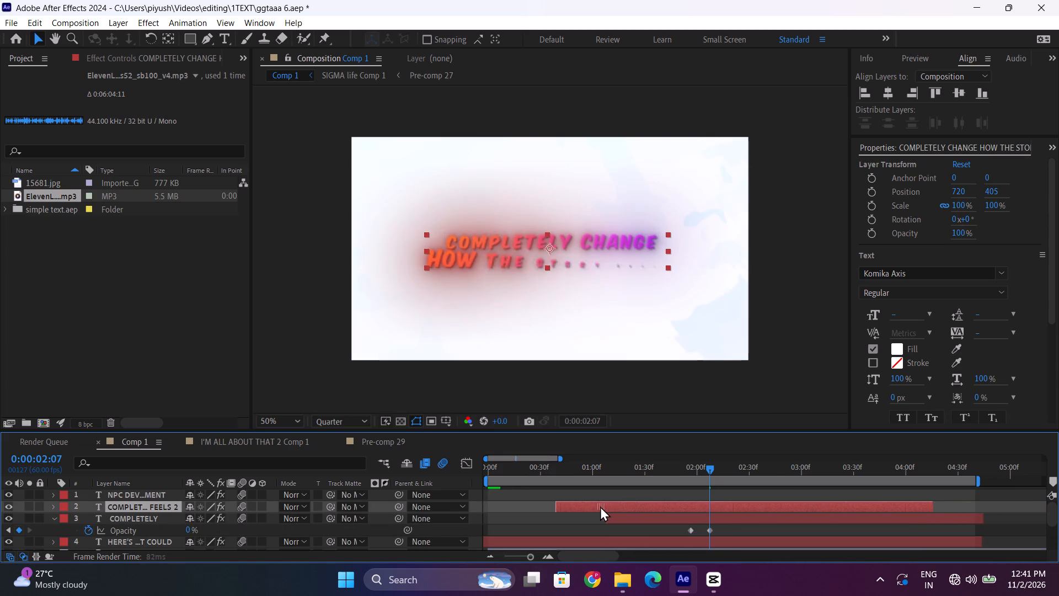
{"action": "left_click_drag", "start_coordinate": [600, 506], "coordinate": [598, 506]}
{"action": "left_click_drag", "start_coordinate": [722, 502], "coordinate": [681, 502]}
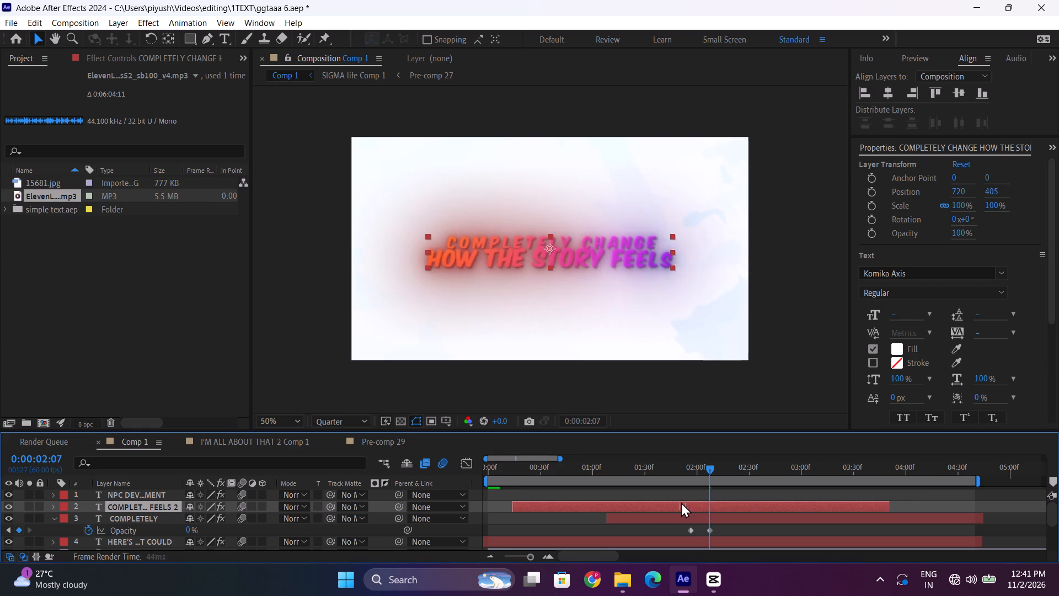
{"action": "left_click_drag", "start_coordinate": [681, 502], "coordinate": [665, 498]}
{"action": "double_click", "coordinate": [561, 237]}
{"action": "double_click", "coordinate": [569, 241]}
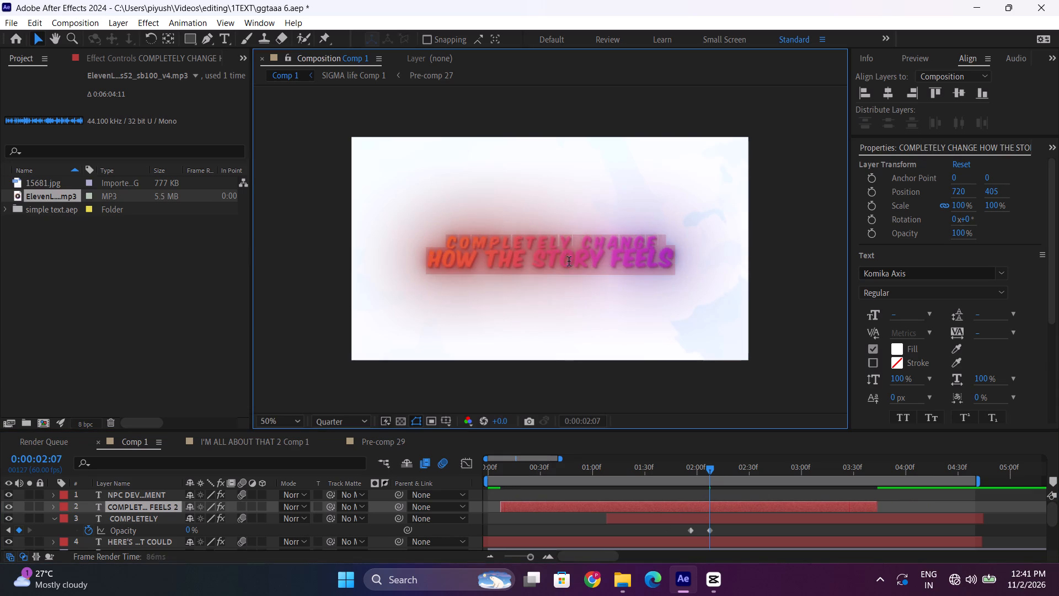
{"action": "left_click", "coordinate": [577, 237]}
{"action": "left_click_drag", "start_coordinate": [574, 239], "coordinate": [434, 243]}
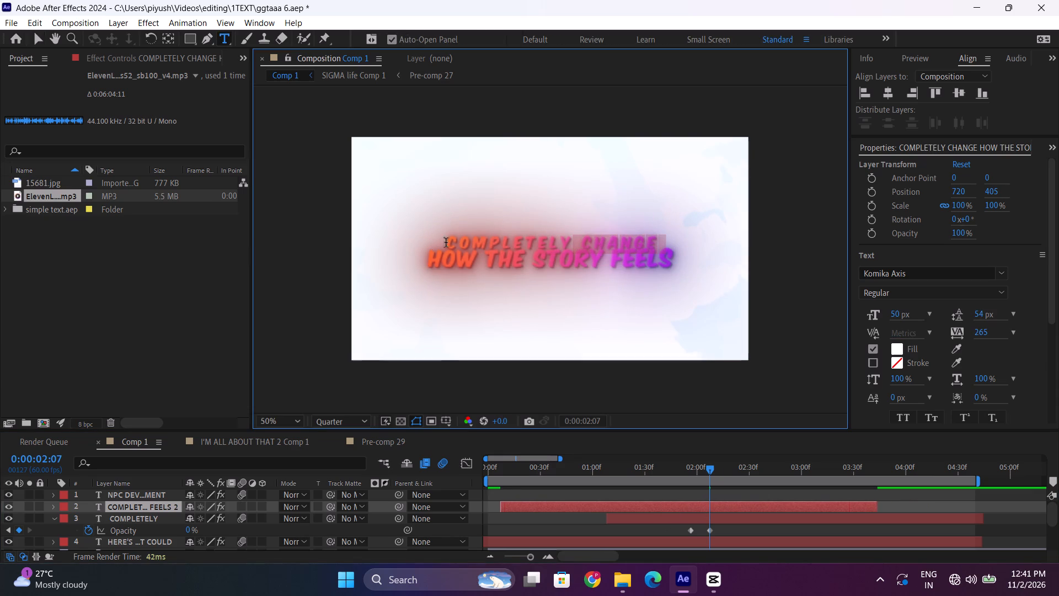
{"action": "left_click_drag", "start_coordinate": [577, 242], "coordinate": [453, 241]}
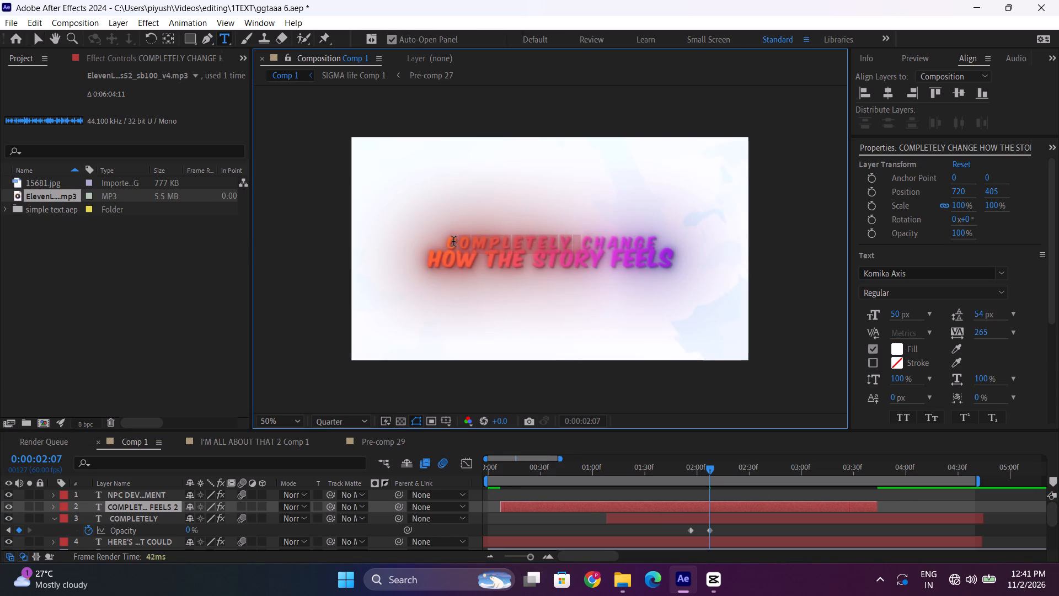
{"action": "left_click_drag", "start_coordinate": [453, 241], "coordinate": [447, 241]}
{"action": "key", "text": "BackSpace"}
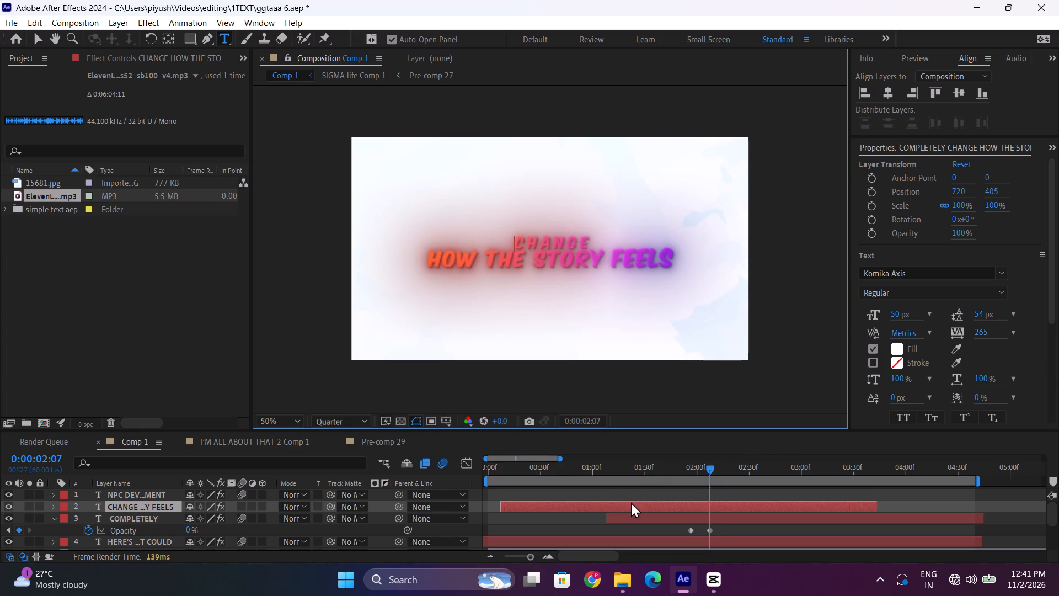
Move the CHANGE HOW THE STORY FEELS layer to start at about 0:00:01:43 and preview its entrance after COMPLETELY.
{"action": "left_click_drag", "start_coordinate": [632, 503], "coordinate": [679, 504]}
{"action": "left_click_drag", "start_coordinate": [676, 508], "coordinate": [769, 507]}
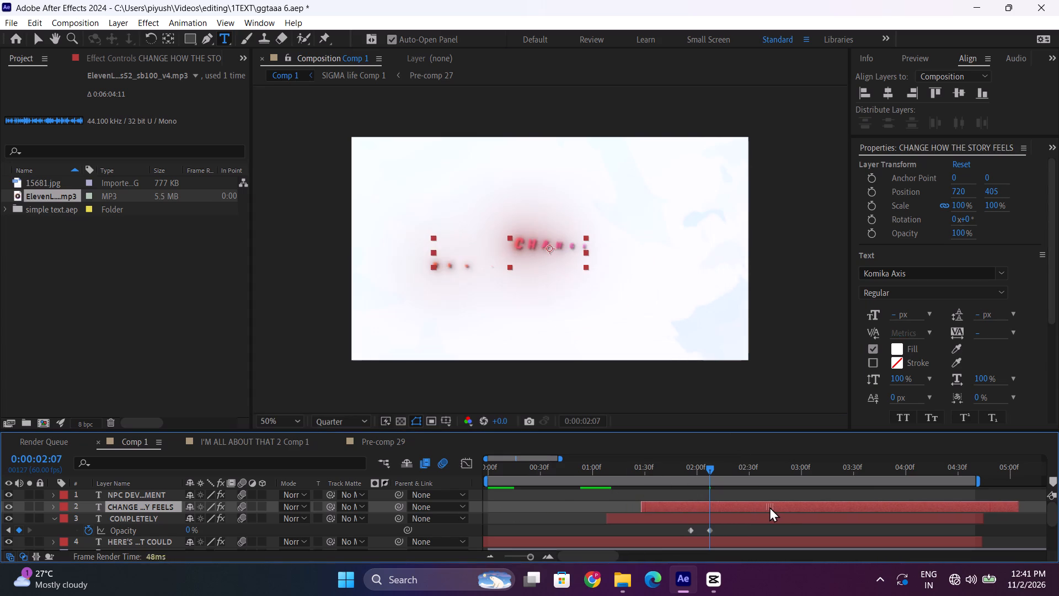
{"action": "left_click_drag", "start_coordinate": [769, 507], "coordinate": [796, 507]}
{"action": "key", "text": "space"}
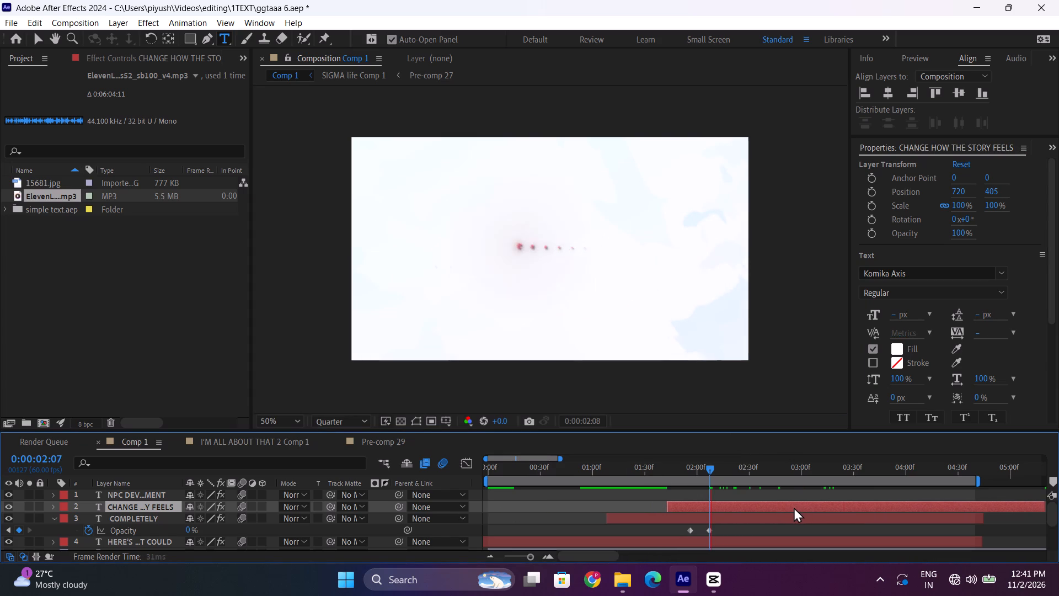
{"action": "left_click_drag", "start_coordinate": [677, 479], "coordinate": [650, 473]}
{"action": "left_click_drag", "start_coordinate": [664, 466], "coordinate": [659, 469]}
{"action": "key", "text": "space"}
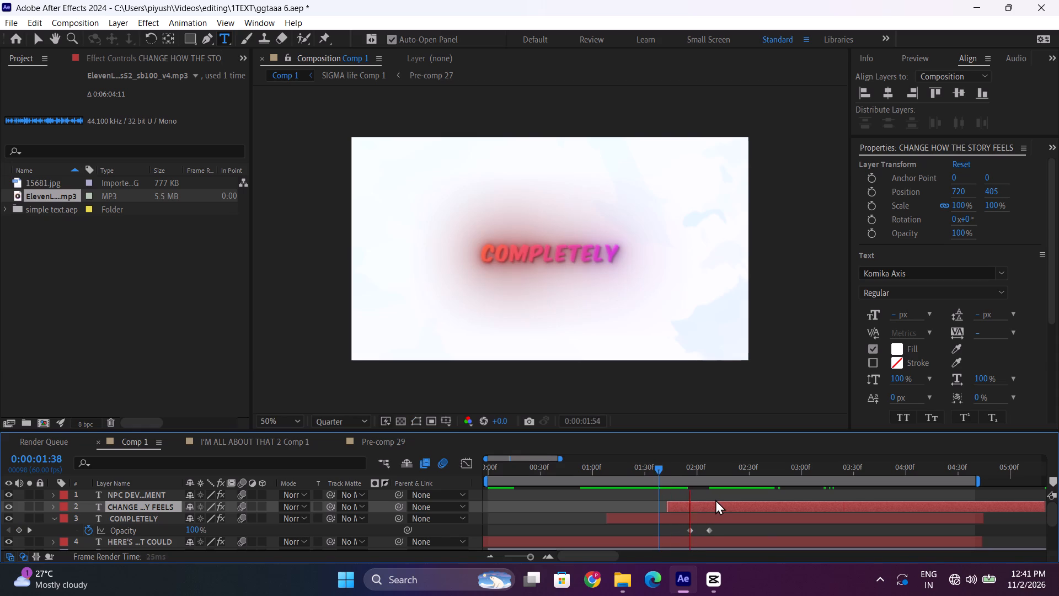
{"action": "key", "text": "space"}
Shift the CHANGE HOW THE STORY FEELS layer earlier and trim its start to about 0:00:01:39.
{"action": "left_click_drag", "start_coordinate": [718, 510], "coordinate": [668, 514]}
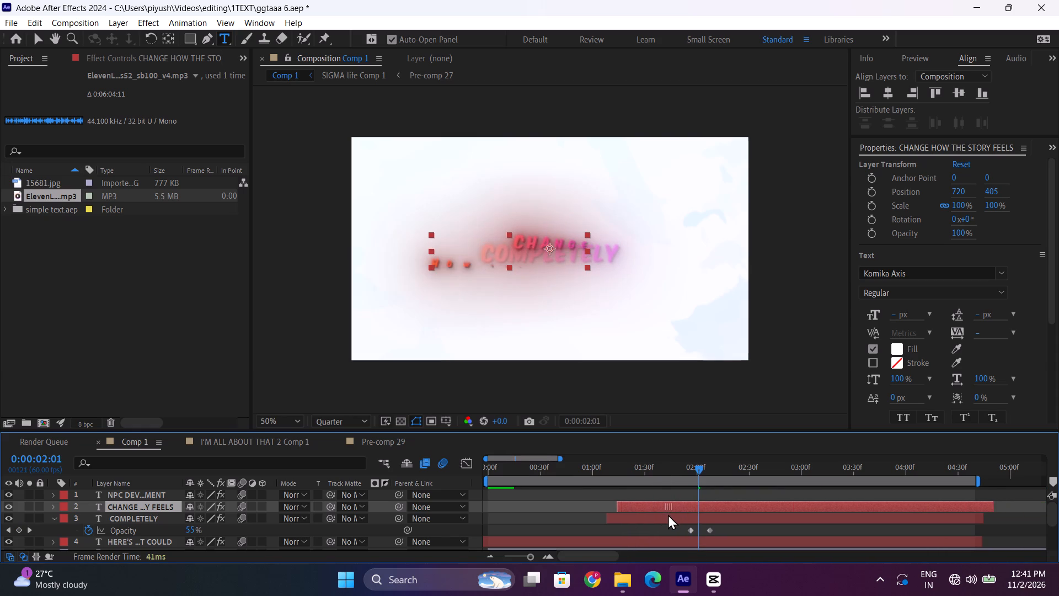
{"action": "left_click_drag", "start_coordinate": [668, 514], "coordinate": [667, 514]}
{"action": "left_click", "coordinate": [633, 468]}
{"action": "left_click_drag", "start_coordinate": [615, 509], "coordinate": [627, 509]}
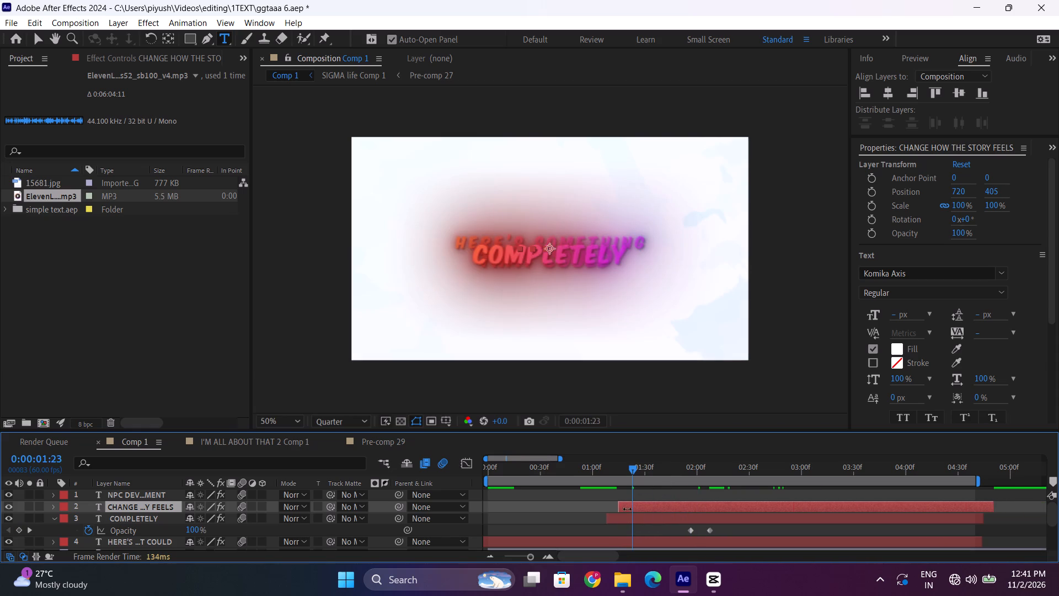
{"action": "left_click_drag", "start_coordinate": [627, 509], "coordinate": [658, 510]}
Replay the change from COMPLETELY to CHANGE HOW THE STORY FEELS to check its timing against the narration.
{"action": "key", "text": "space"}
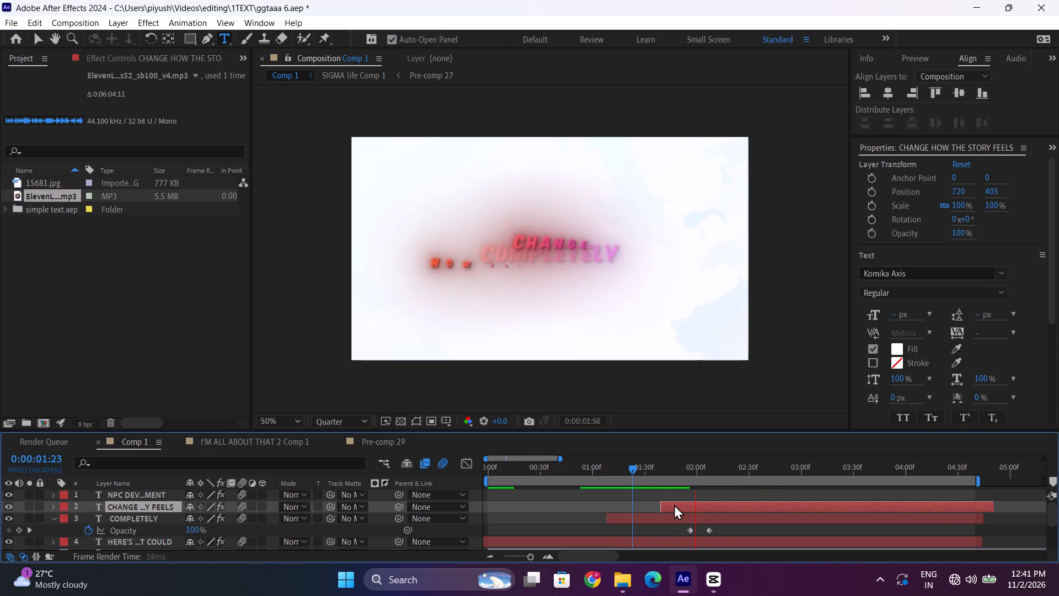
{"action": "left_click", "coordinate": [618, 470]}
{"action": "key", "text": "space"}
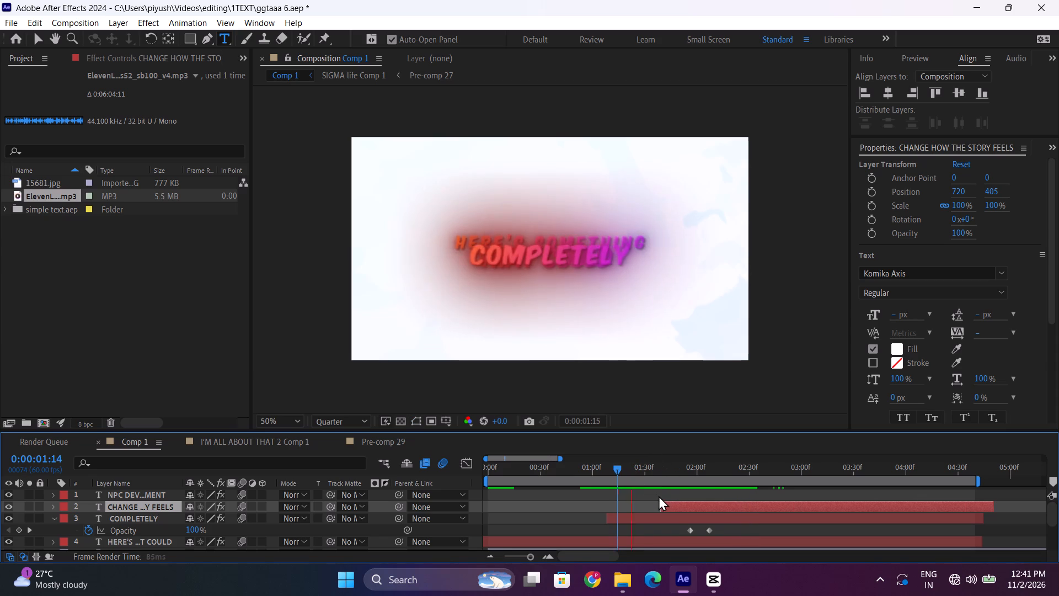
{"action": "key", "text": "space"}
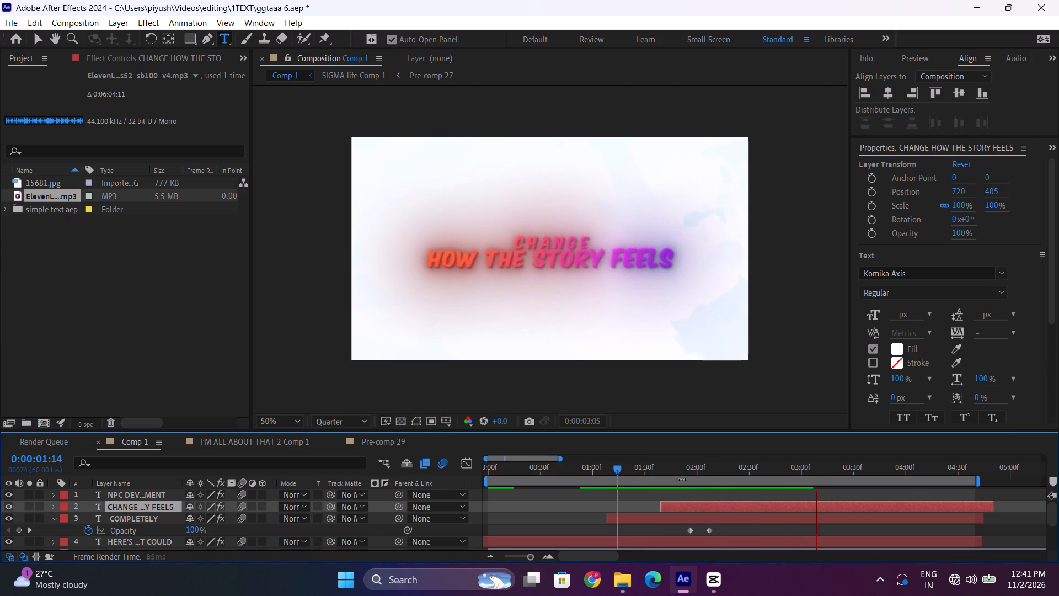
{"action": "left_click_drag", "start_coordinate": [635, 482], "coordinate": [621, 476]}
{"action": "left_click_drag", "start_coordinate": [618, 476], "coordinate": [613, 476]}
{"action": "left_click", "coordinate": [613, 470]}
{"action": "left_click", "coordinate": [616, 465]}
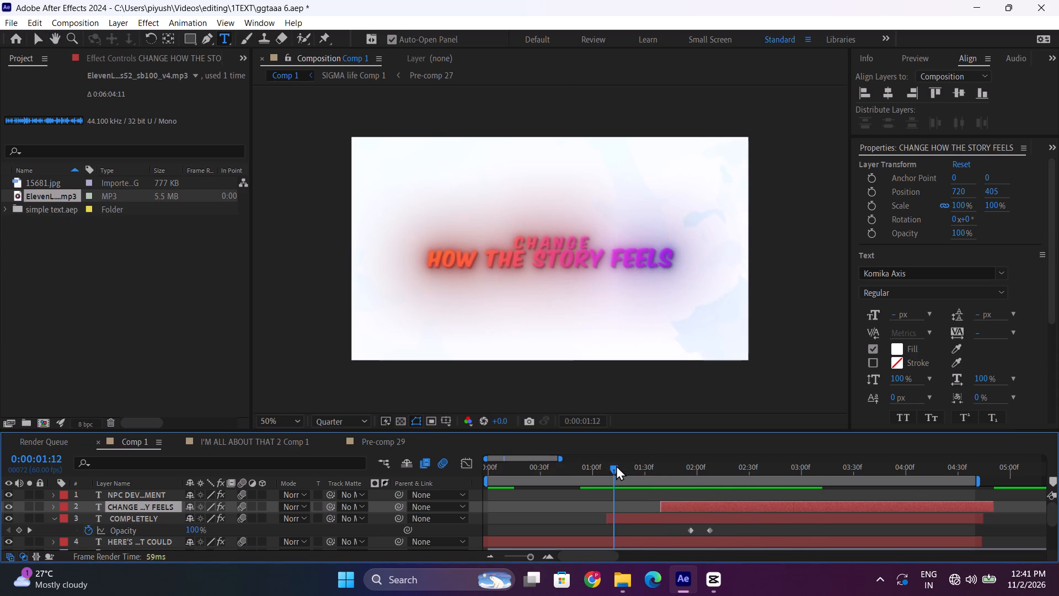
{"action": "key", "text": "space"}
{"action": "key", "text": "space"}
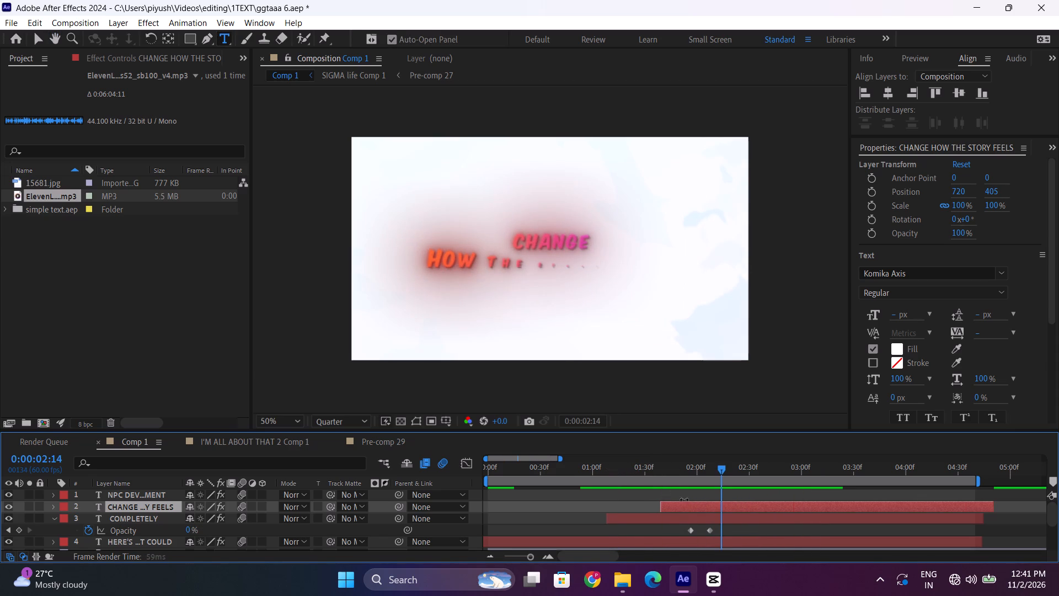
Reveal the CHANGE HOW THE STORY FEELS keyframes and move the two range selectors' first Offset keyframes to about 0:00:01:46 and 0:00:02:04.
{"action": "key", "text": "u"}
{"action": "scroll", "coordinate": [714, 506], "scroll_direction": "down", "scroll_amount": 1}
{"action": "scroll", "coordinate": [704, 509], "scroll_direction": "up", "scroll_amount": 1}
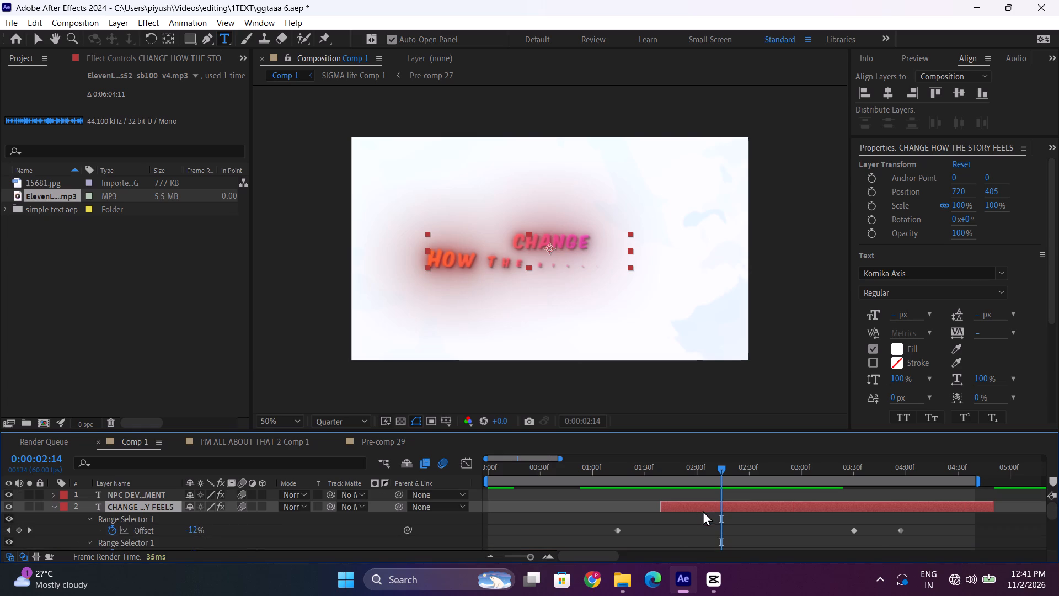
{"action": "scroll", "coordinate": [635, 524], "scroll_direction": "down", "scroll_amount": 1}
{"action": "left_click_drag", "start_coordinate": [608, 487], "coordinate": [686, 526]}
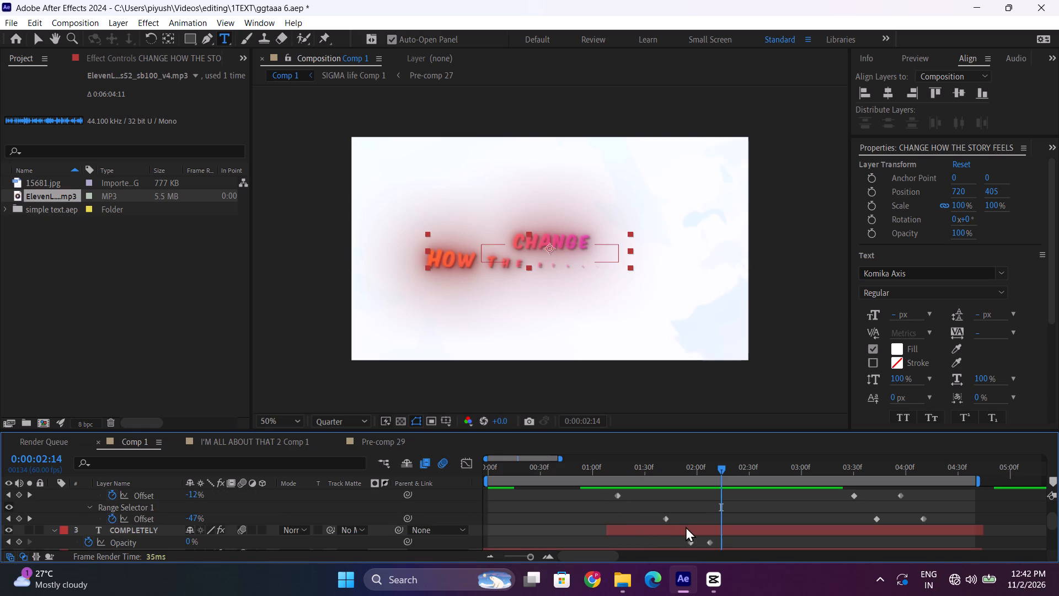
{"action": "left_click_drag", "start_coordinate": [686, 526], "coordinate": [686, 526]}
{"action": "scroll", "coordinate": [698, 518], "scroll_direction": "up", "scroll_amount": 1}
{"action": "left_click_drag", "start_coordinate": [618, 530], "coordinate": [675, 533]}
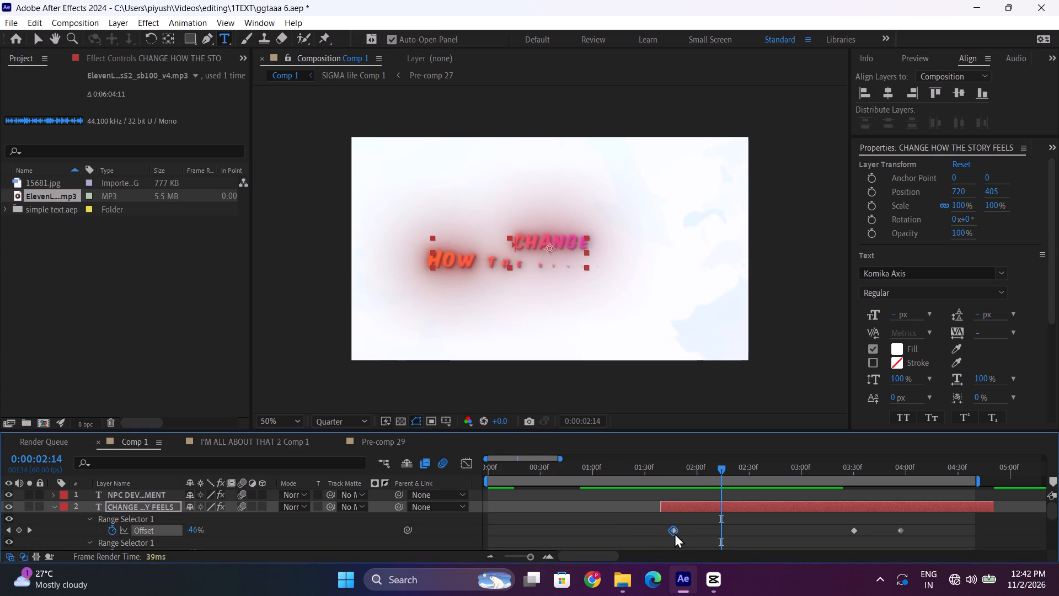
{"action": "left_click_drag", "start_coordinate": [675, 533], "coordinate": [665, 533]}
{"action": "scroll", "coordinate": [689, 528], "scroll_direction": "down", "scroll_amount": 1}
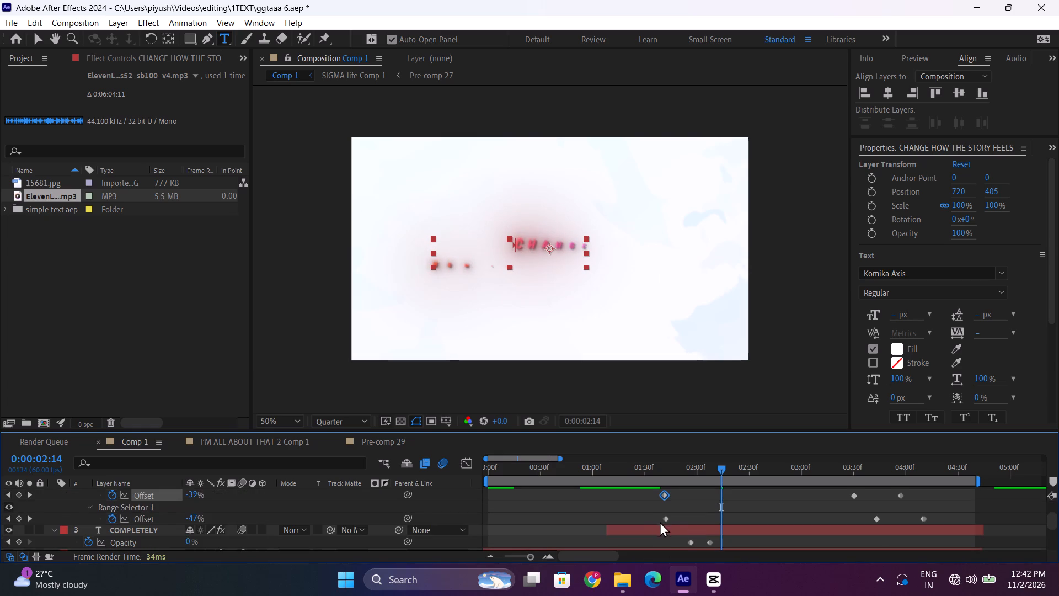
{"action": "left_click_drag", "start_coordinate": [664, 520], "coordinate": [715, 521]}
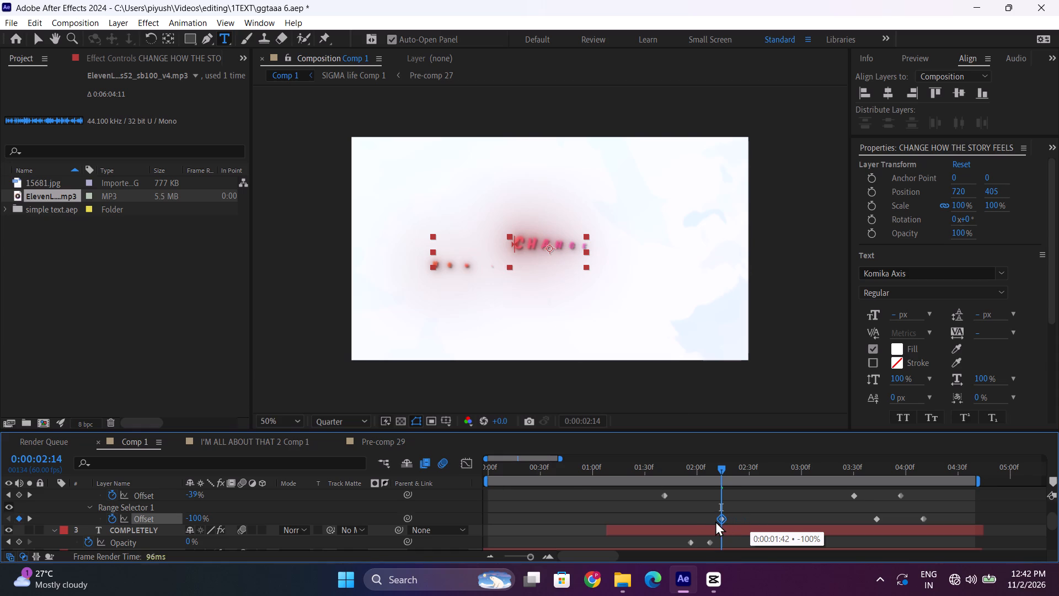
{"action": "left_click_drag", "start_coordinate": [715, 521], "coordinate": [701, 521]}
{"action": "scroll", "coordinate": [701, 521], "scroll_direction": "up", "scroll_amount": 1}
{"action": "left_click_drag", "start_coordinate": [665, 530], "coordinate": [673, 530]}
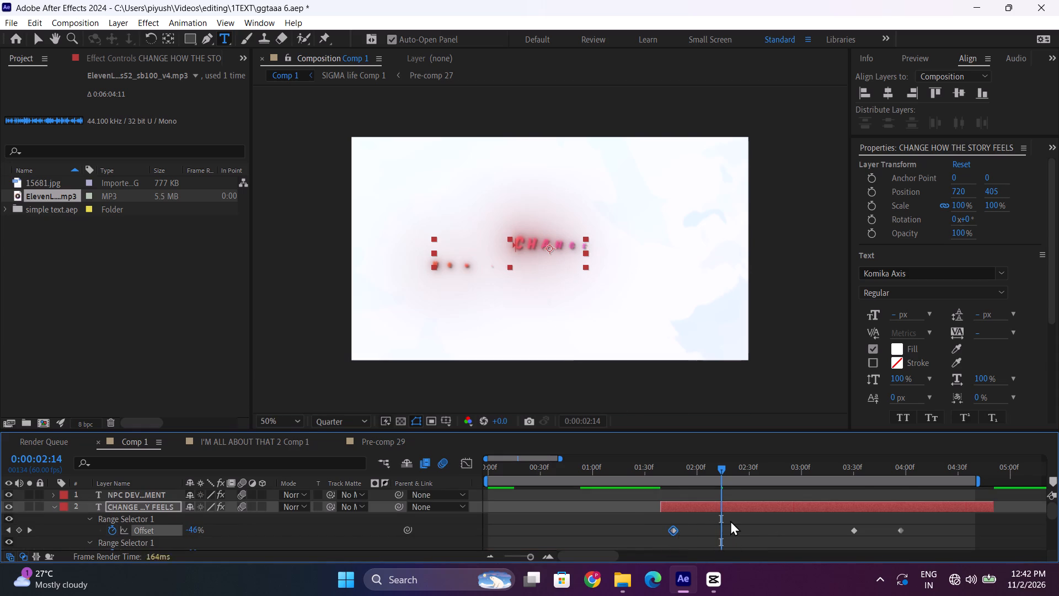
Preview the retimed reveal of the CHANGE HOW THE STORY FEELS text from 0:00:01:42.
{"action": "scroll", "coordinate": [731, 520], "scroll_direction": "down", "scroll_amount": 1}
{"action": "left_click_drag", "start_coordinate": [706, 476], "coordinate": [686, 475]}
{"action": "left_click_drag", "start_coordinate": [684, 466], "coordinate": [666, 469]}
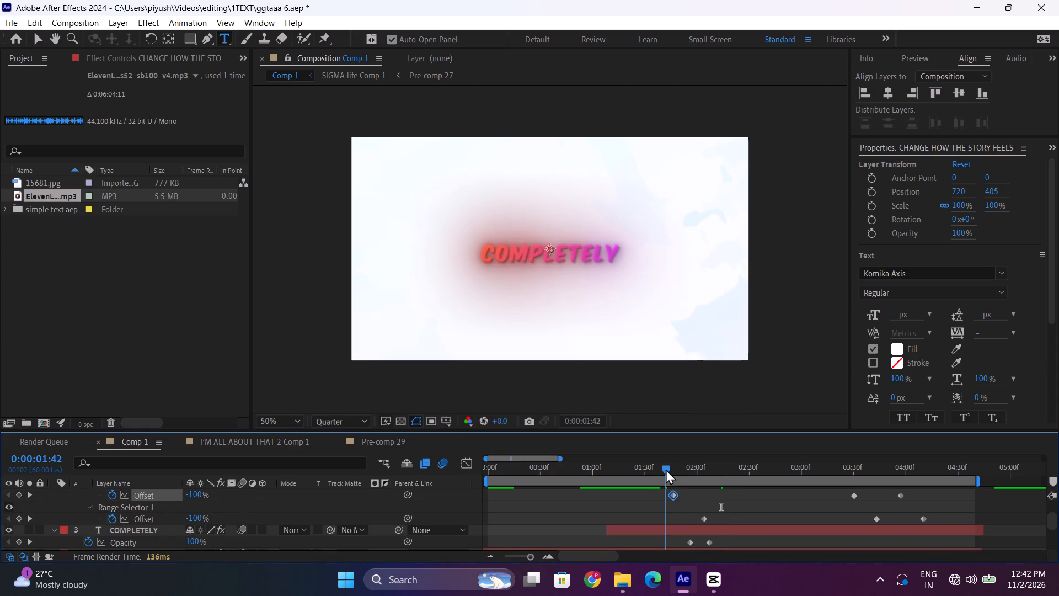
{"action": "key", "text": "space"}
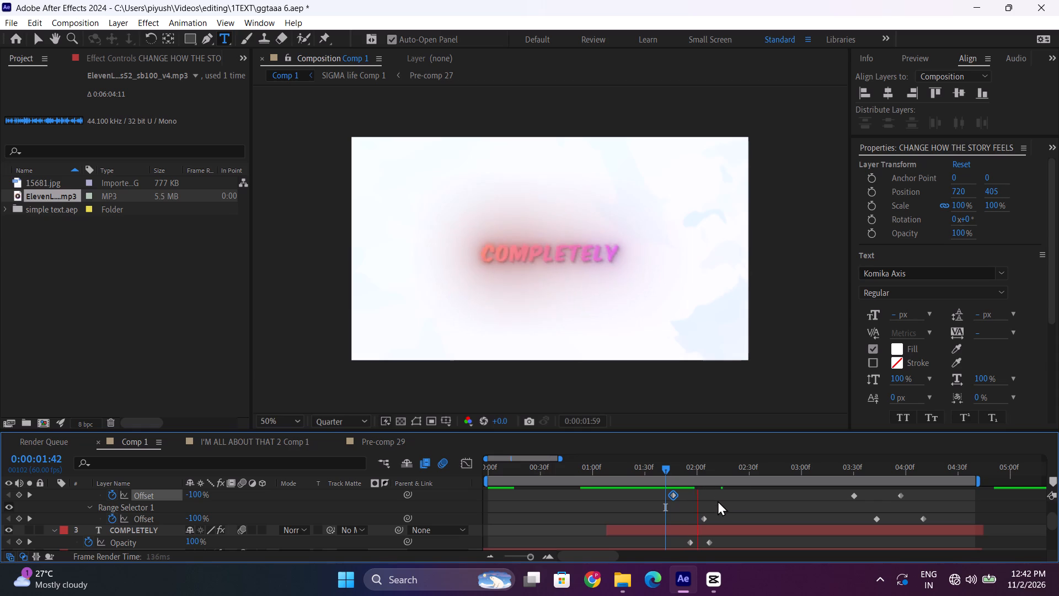
{"action": "scroll", "coordinate": [724, 505], "scroll_direction": "up", "scroll_amount": 1}
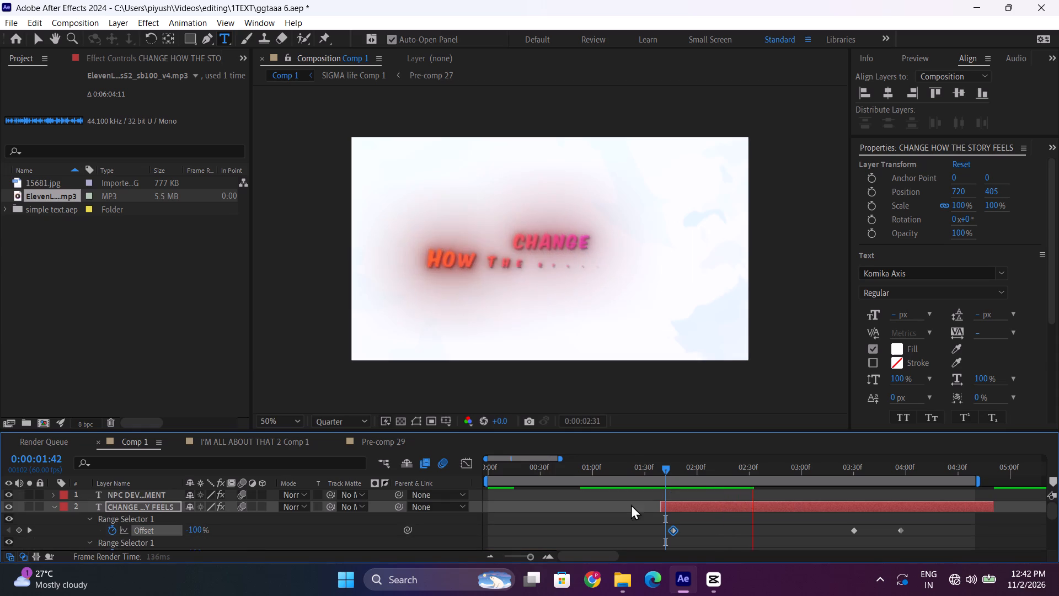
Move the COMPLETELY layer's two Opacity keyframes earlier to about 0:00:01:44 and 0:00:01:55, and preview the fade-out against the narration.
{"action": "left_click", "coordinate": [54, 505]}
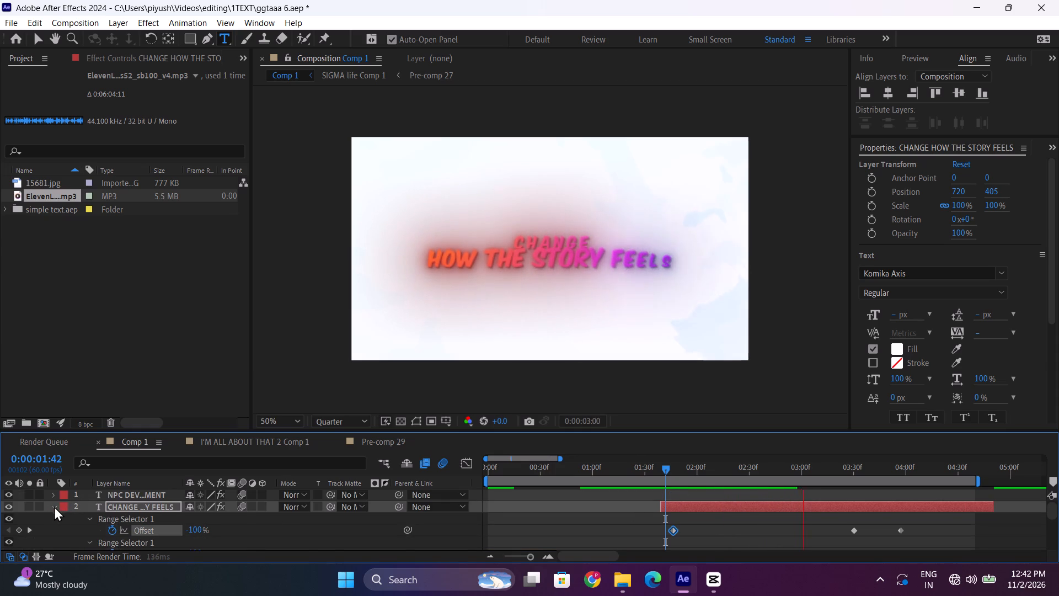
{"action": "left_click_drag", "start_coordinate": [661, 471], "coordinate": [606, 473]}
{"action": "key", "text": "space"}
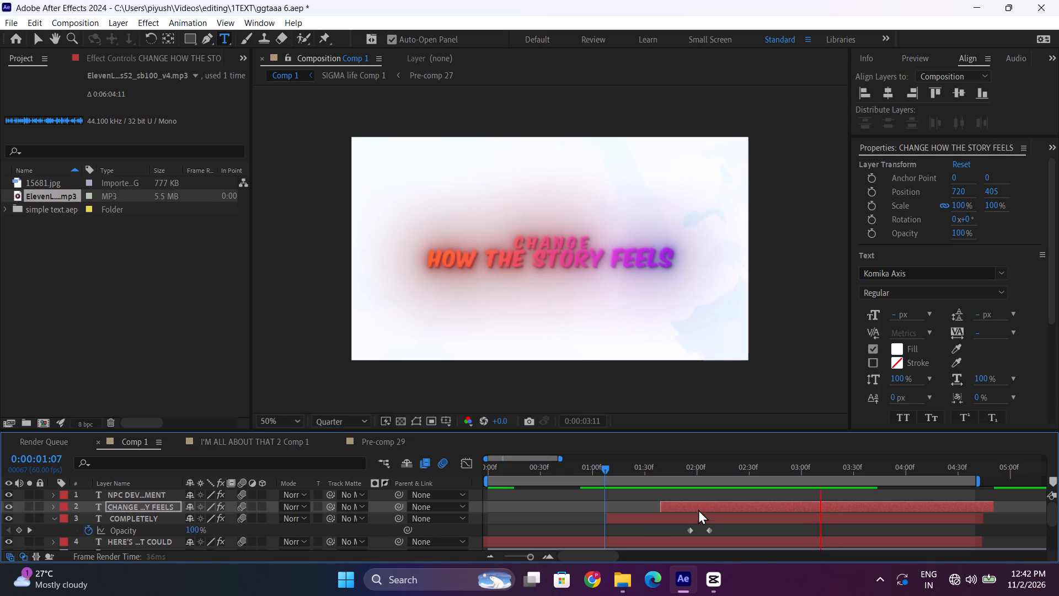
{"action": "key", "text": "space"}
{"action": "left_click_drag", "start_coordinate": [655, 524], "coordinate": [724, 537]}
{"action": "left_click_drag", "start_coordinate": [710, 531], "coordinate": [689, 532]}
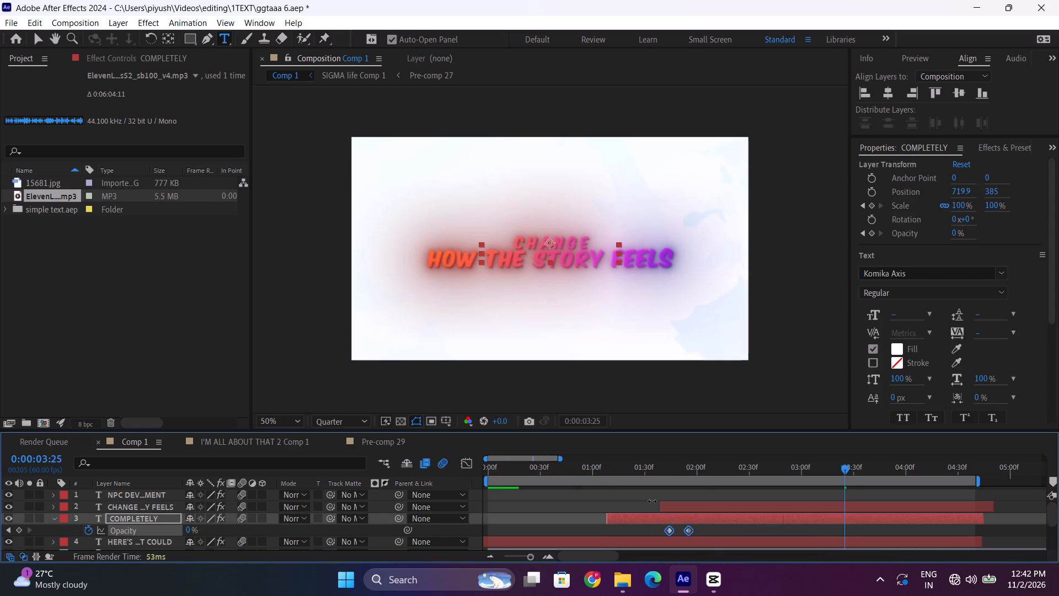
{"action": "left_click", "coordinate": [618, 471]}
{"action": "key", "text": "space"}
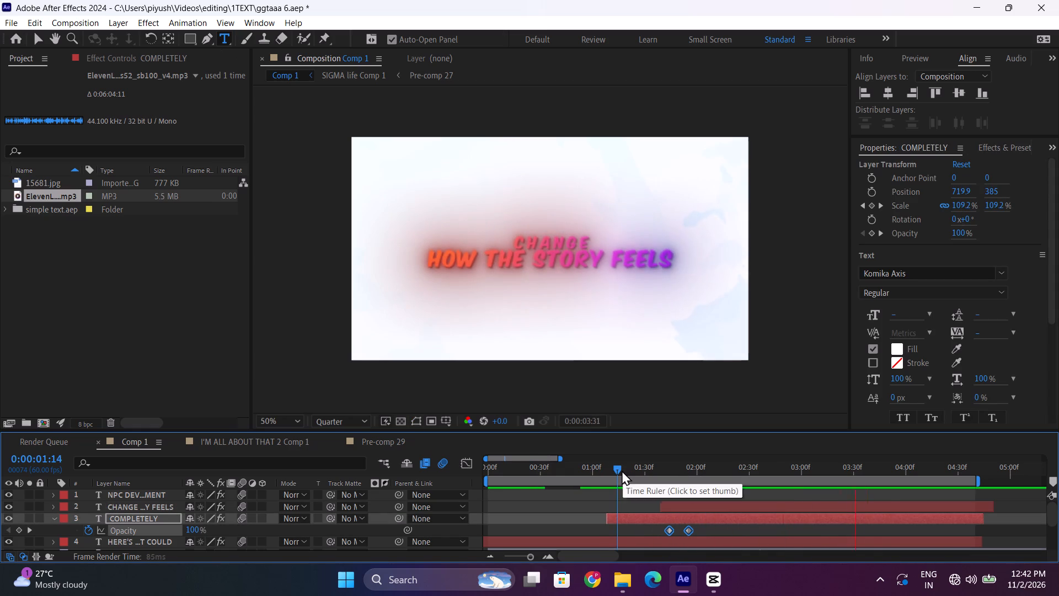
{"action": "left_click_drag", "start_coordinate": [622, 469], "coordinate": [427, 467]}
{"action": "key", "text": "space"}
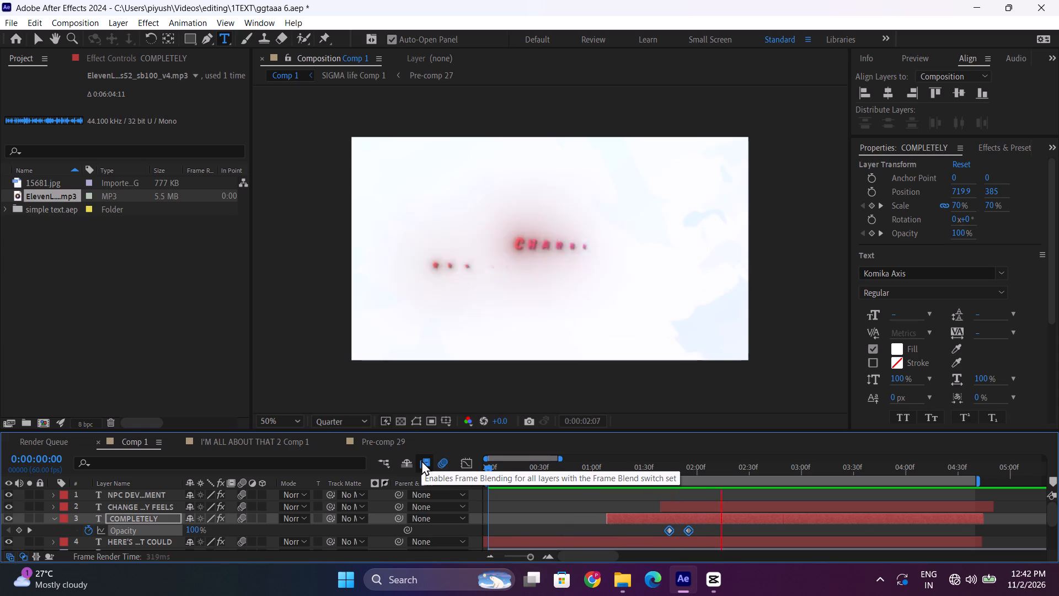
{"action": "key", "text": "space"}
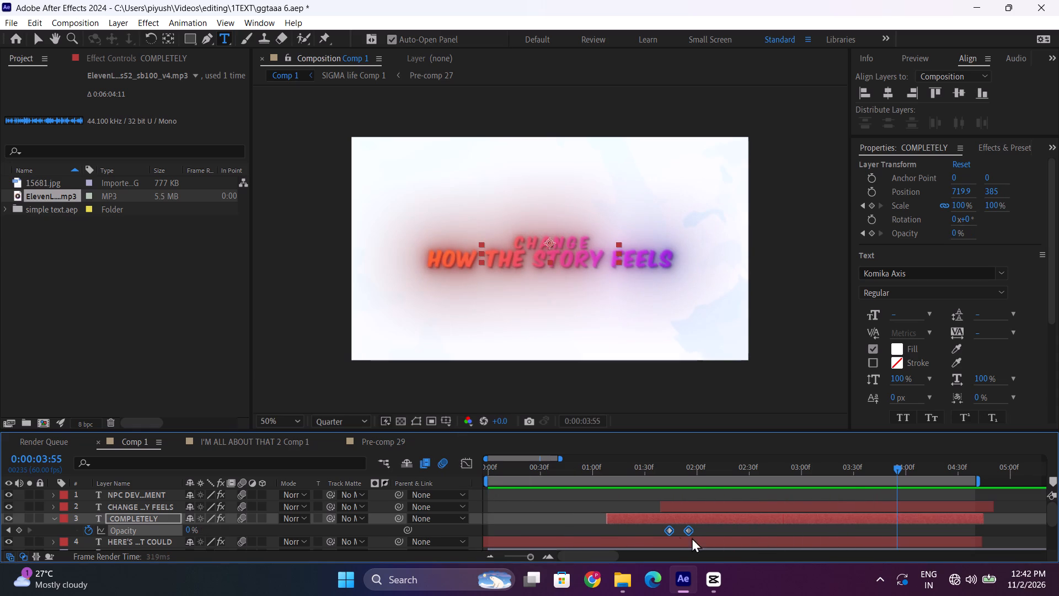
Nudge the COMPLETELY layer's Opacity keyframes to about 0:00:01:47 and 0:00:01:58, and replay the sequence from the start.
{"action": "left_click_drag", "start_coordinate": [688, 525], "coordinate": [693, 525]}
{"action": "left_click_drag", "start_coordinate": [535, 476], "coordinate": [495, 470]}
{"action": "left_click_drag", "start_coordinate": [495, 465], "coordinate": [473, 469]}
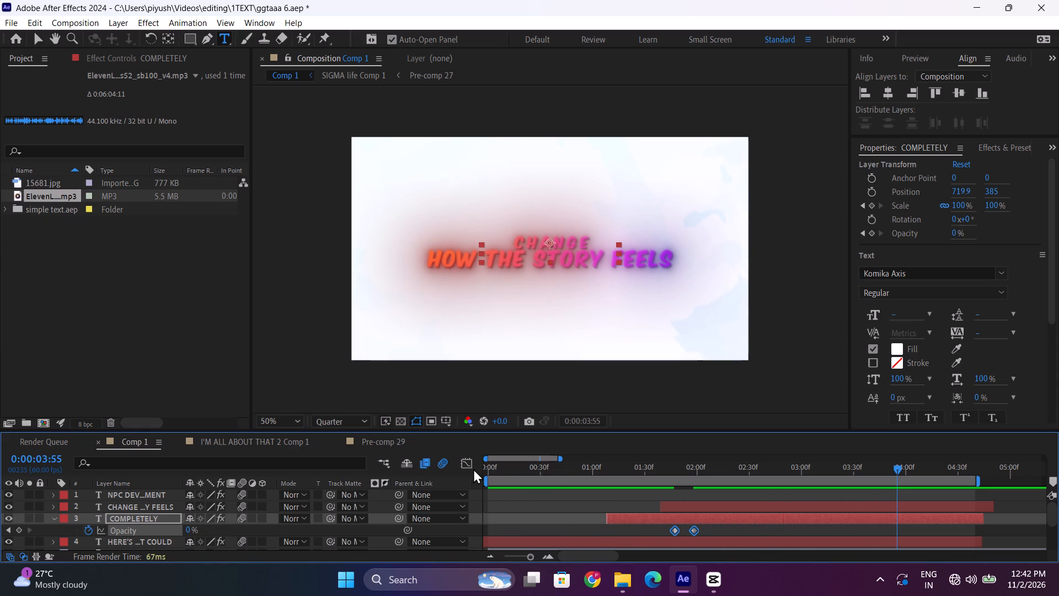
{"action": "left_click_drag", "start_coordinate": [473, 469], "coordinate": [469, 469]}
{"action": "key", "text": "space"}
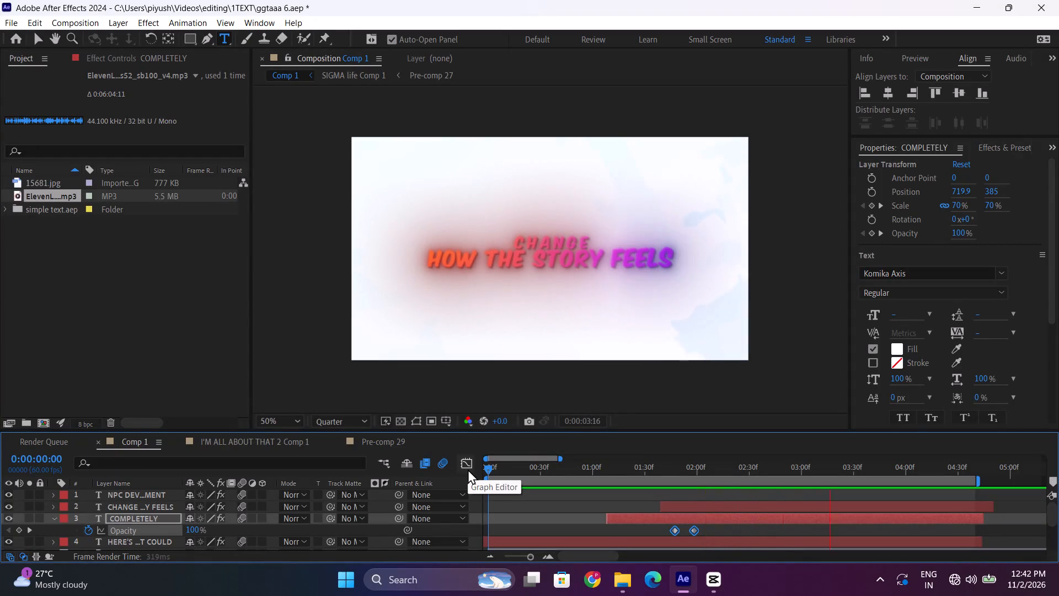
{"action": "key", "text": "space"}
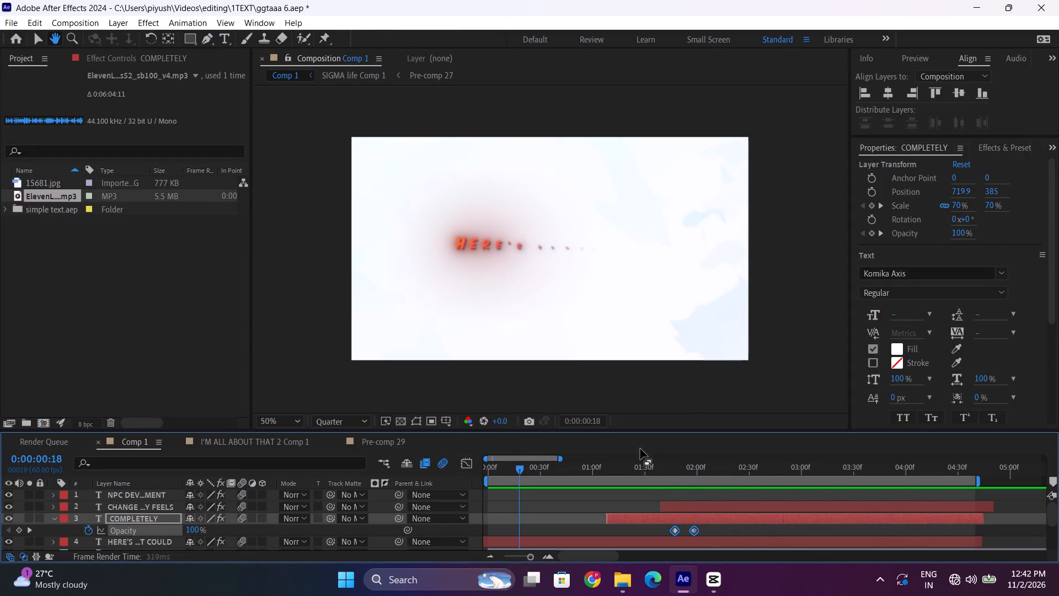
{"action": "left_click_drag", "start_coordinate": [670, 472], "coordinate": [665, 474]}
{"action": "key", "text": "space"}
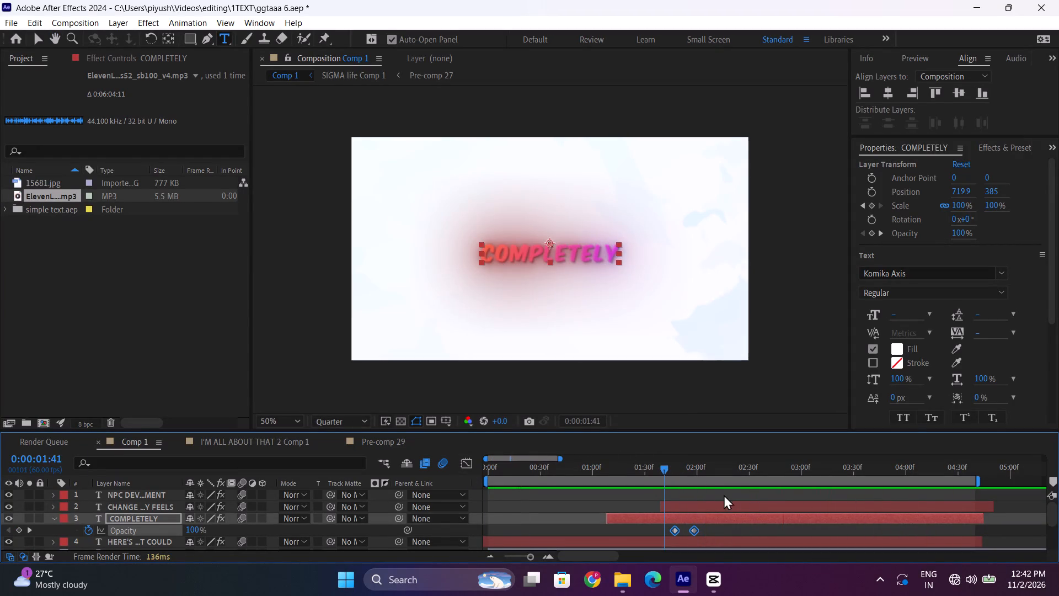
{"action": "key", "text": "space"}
Extend the COMPLETELY text so that it reads COMPLETELY CHANGE!, and preview it from about 0:00:01:17.
{"action": "left_click", "coordinate": [680, 464]}
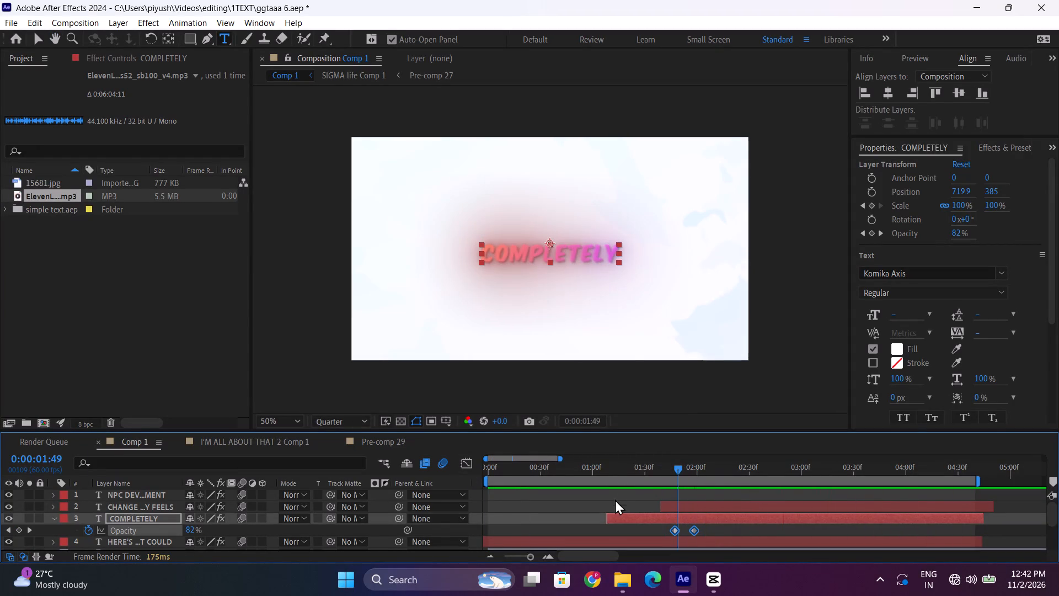
{"action": "left_click", "coordinate": [613, 251]}
{"action": "key", "text": "space"}
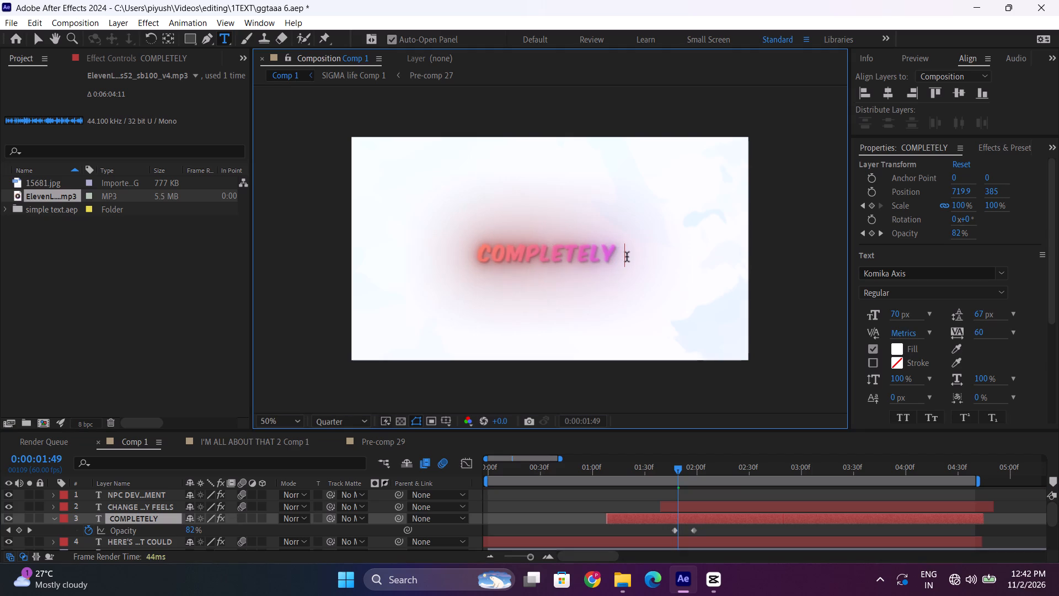
{"action": "type", "text": "CHANGE"}
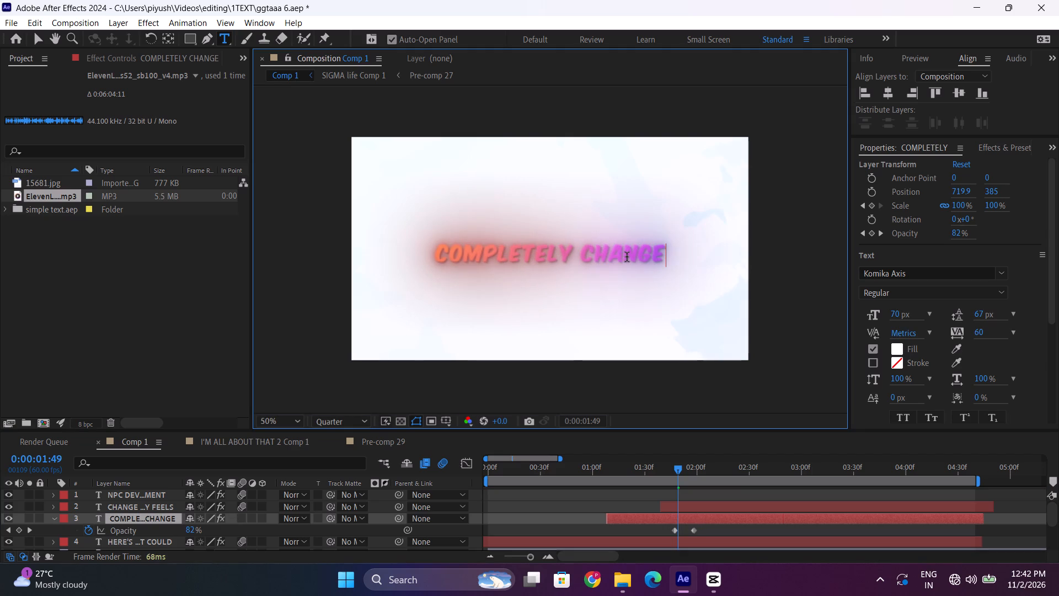
{"action": "key", "text": "shift+exclam"}
{"action": "left_click_drag", "start_coordinate": [643, 470], "coordinate": [622, 471]}
{"action": "key", "text": "space"}
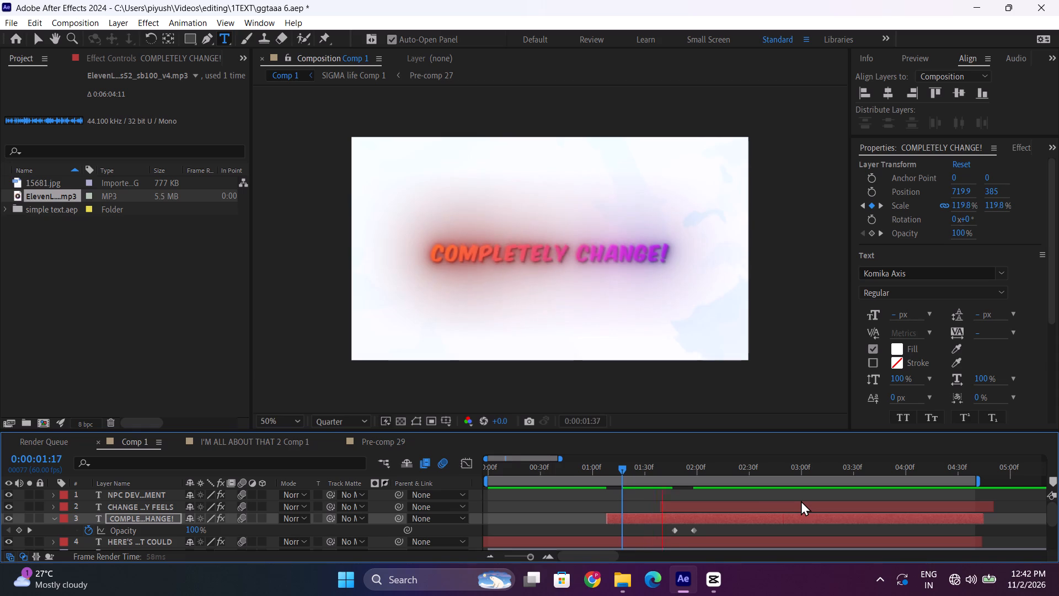
{"action": "key", "text": "space"}
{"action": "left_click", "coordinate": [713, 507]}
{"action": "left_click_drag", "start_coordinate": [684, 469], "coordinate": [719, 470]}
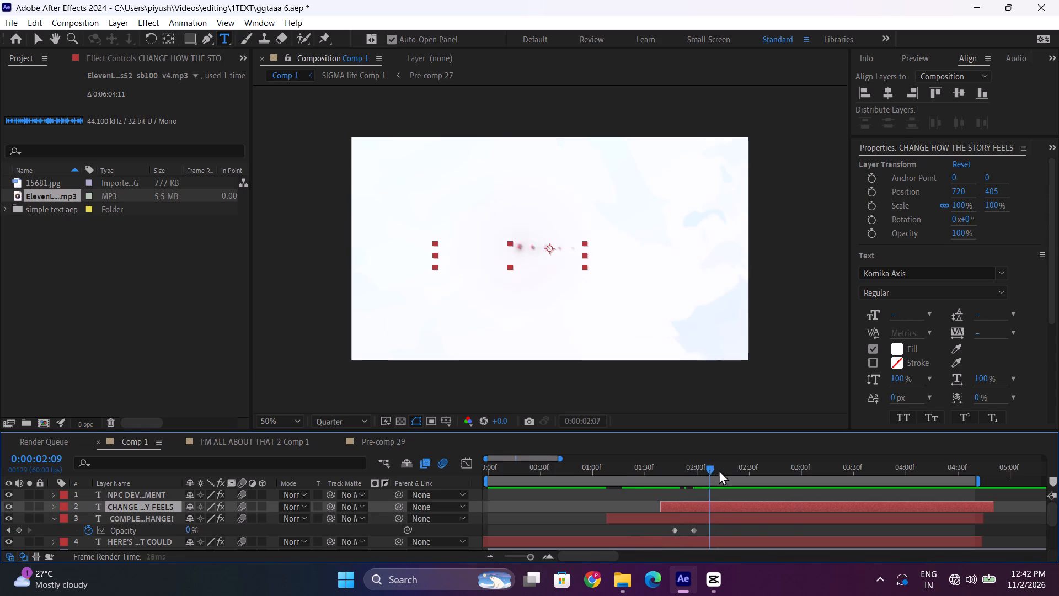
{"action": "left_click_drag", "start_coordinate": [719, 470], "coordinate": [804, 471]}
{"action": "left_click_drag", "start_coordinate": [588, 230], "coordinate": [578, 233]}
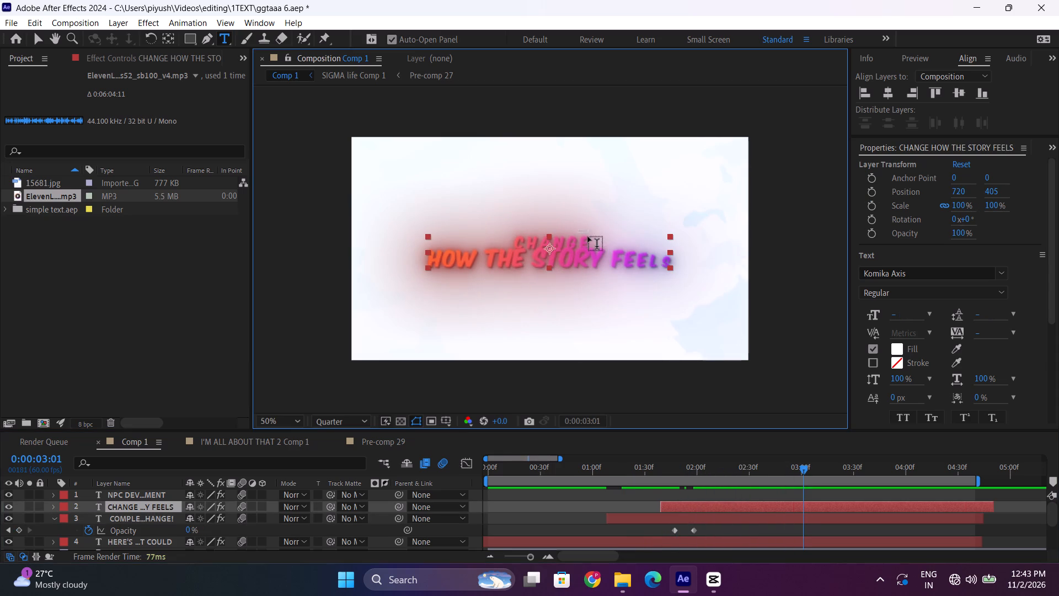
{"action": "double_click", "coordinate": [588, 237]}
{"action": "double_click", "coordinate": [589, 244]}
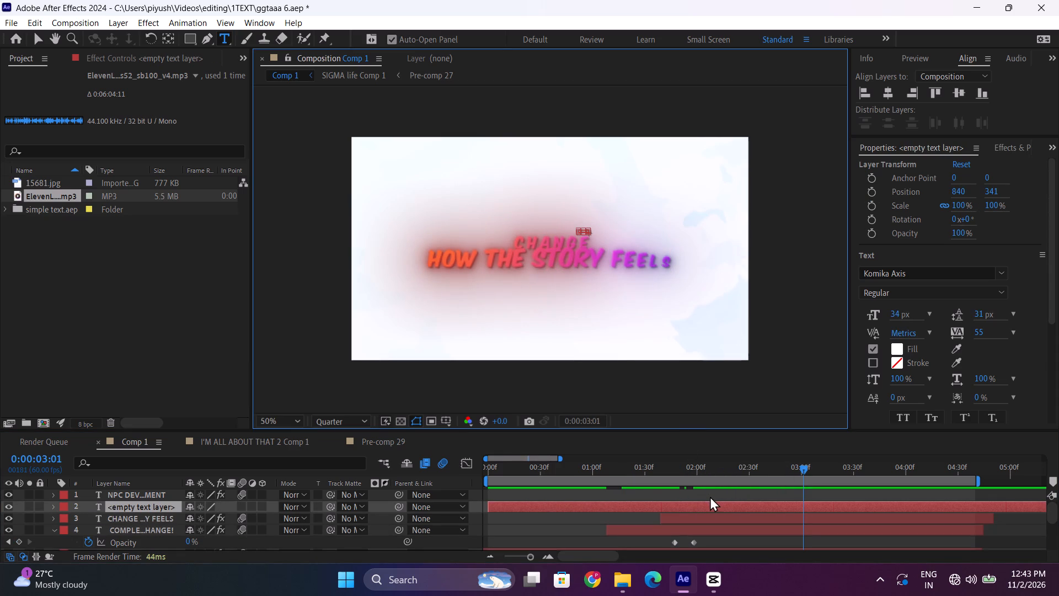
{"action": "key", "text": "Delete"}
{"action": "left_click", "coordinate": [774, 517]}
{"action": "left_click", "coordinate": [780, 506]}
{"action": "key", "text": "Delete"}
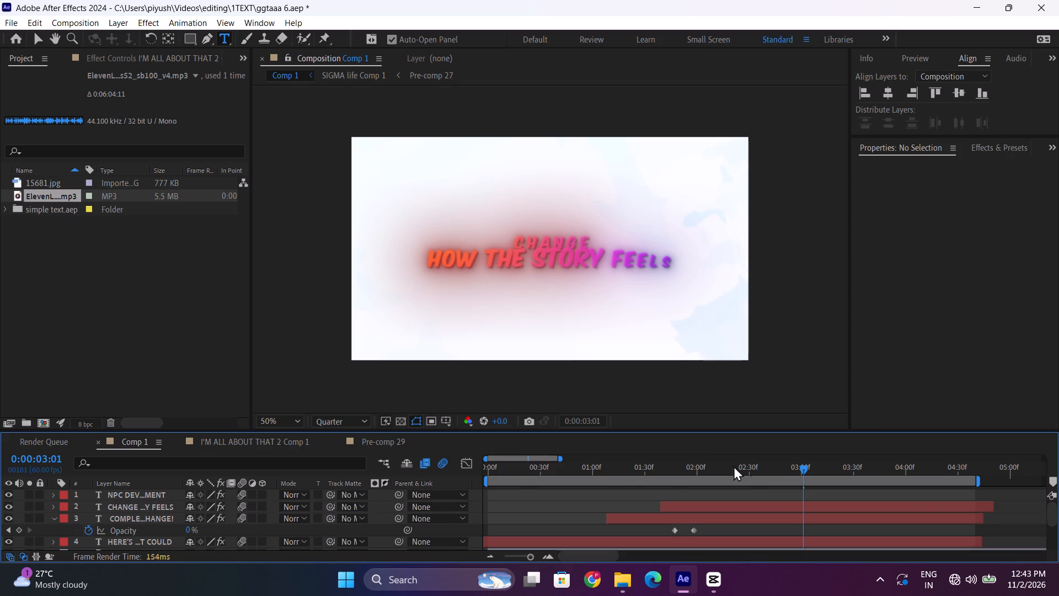
Delete the word CHANGE from the CHANGE HOW THE STORY FEELS text, leaving HOW THE STORY FEELS, and replay the transition.
{"action": "left_click_drag", "start_coordinate": [585, 241], "coordinate": [509, 240]}
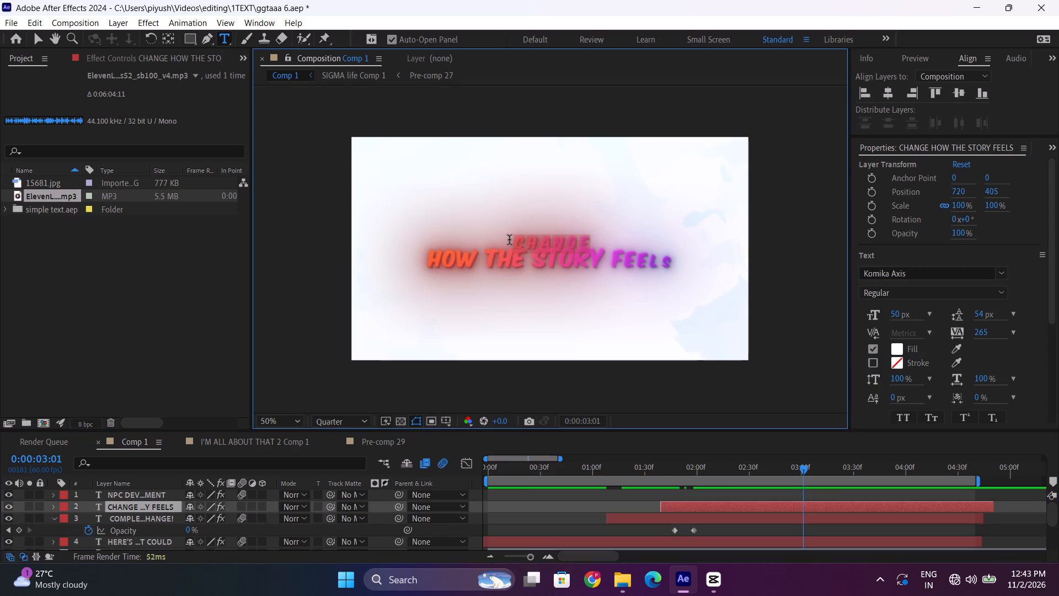
{"action": "key", "text": "BackSpace"}
{"action": "left_click_drag", "start_coordinate": [672, 462], "coordinate": [649, 462]}
{"action": "key", "text": "space"}
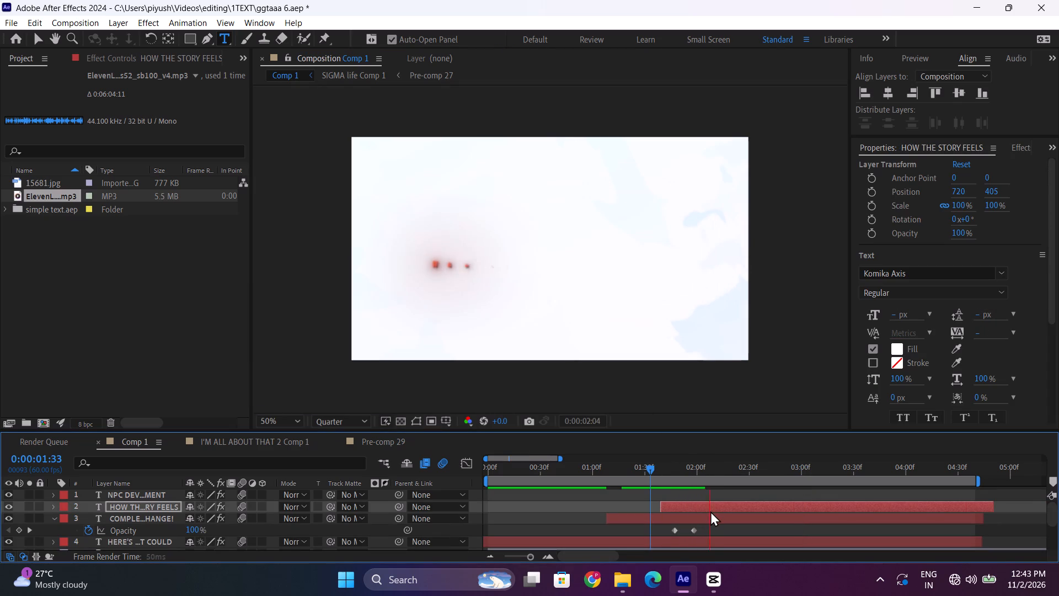
{"action": "left_click_drag", "start_coordinate": [645, 468], "coordinate": [629, 469]}
{"action": "key", "text": "space"}
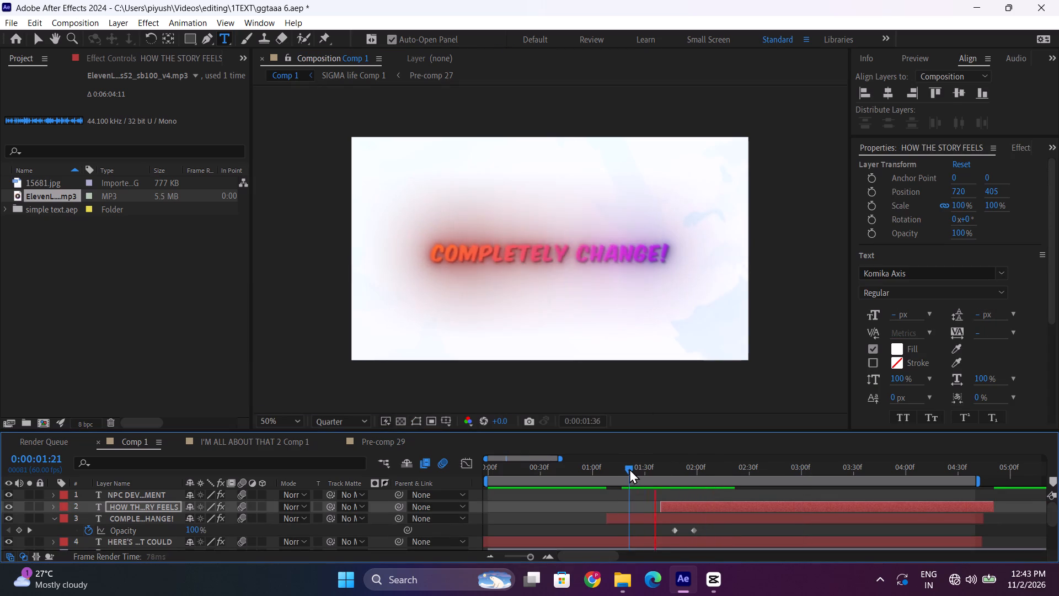
Center the HOW THE STORY FEELS layer horizontally in the composition and preview it from about 0:00:01:24.
{"action": "left_click", "coordinate": [673, 481]}
{"action": "left_click_drag", "start_coordinate": [664, 470], "coordinate": [703, 484]}
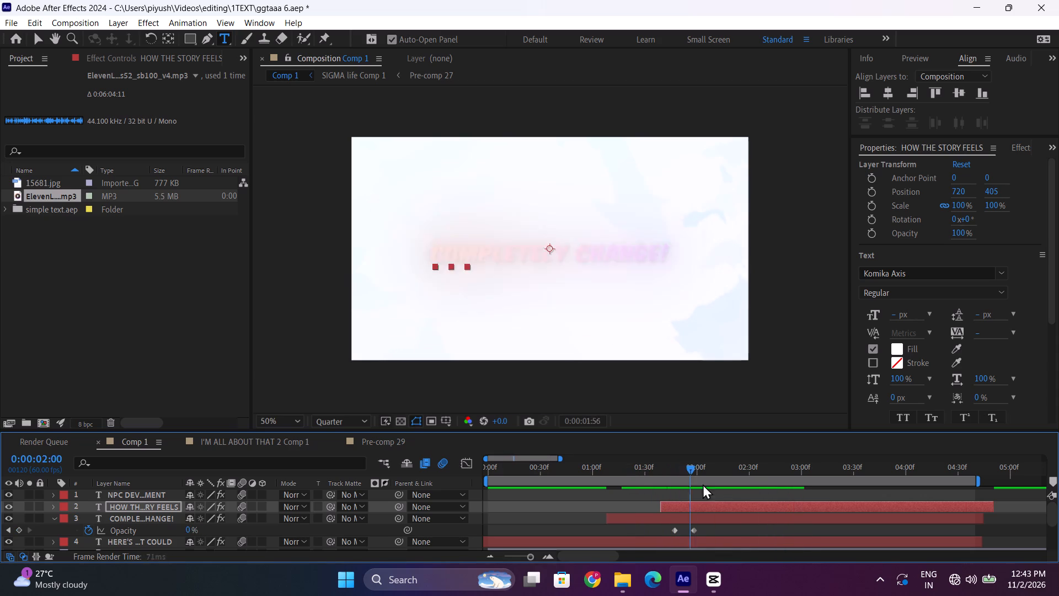
{"action": "left_click_drag", "start_coordinate": [703, 484], "coordinate": [756, 487]}
{"action": "left_click", "coordinate": [892, 92]}
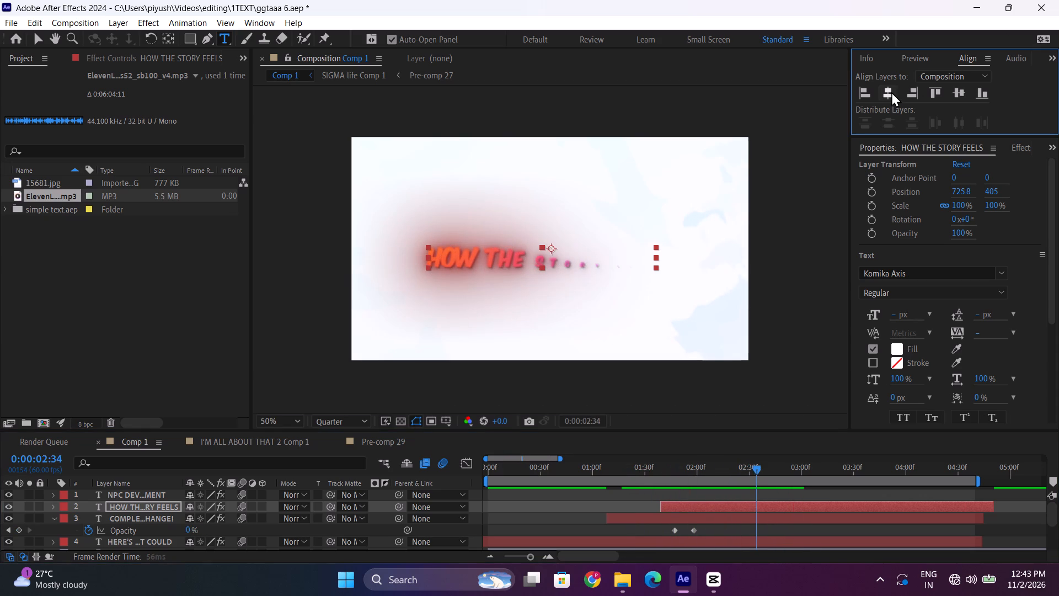
{"action": "left_click", "coordinate": [888, 87]}
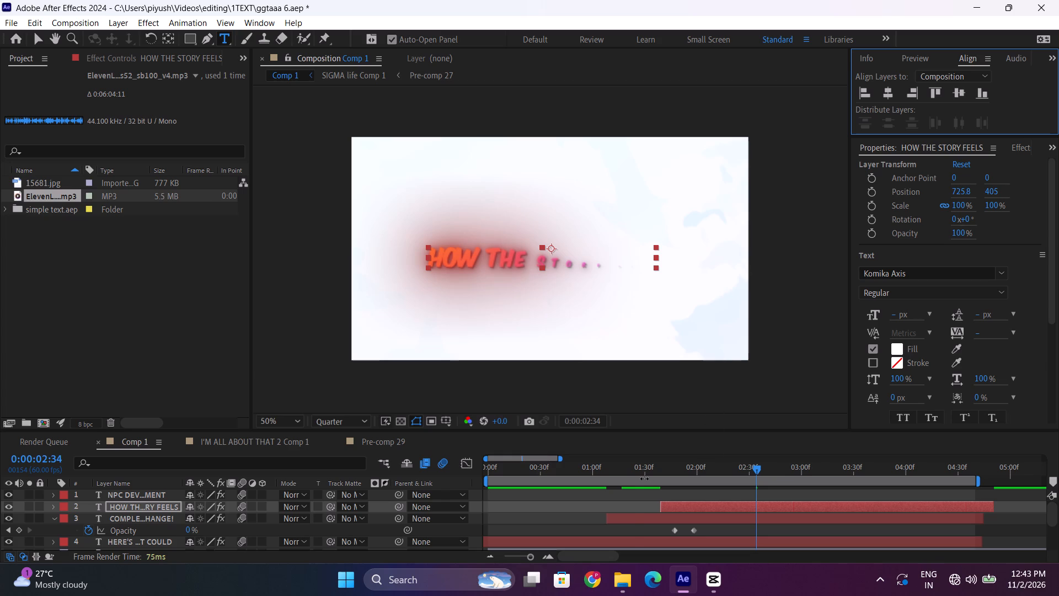
{"action": "left_click", "coordinate": [634, 467]}
{"action": "key", "text": "space"}
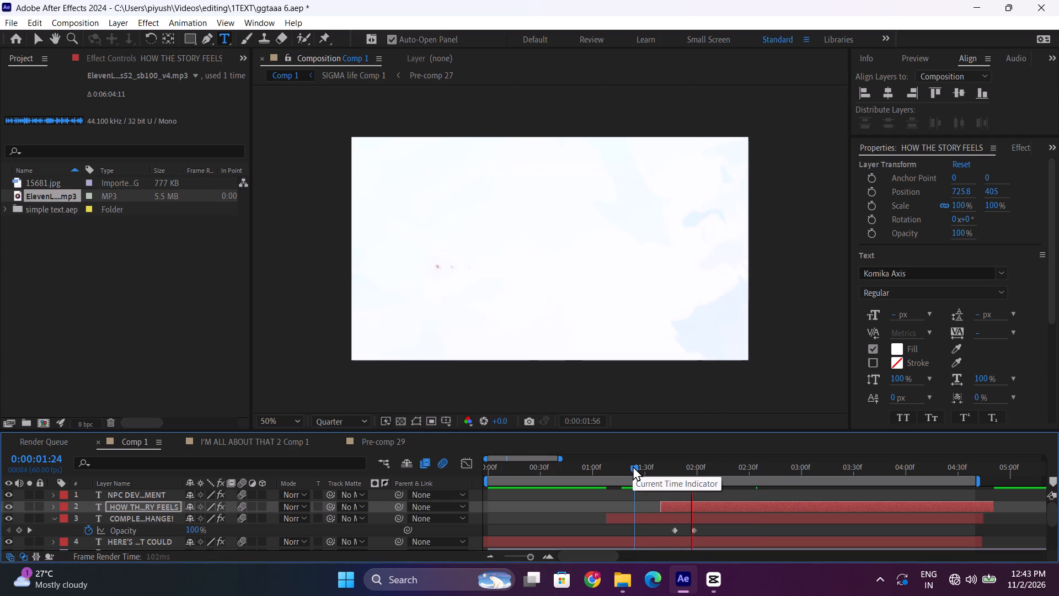
Delay the COMPLETELY CHANGE! layer's two Opacity keyframes to about 0:00:02:02 and 0:00:02:13.
{"action": "left_click", "coordinate": [677, 470]}
{"action": "key", "text": "space"}
{"action": "key", "text": "space"}
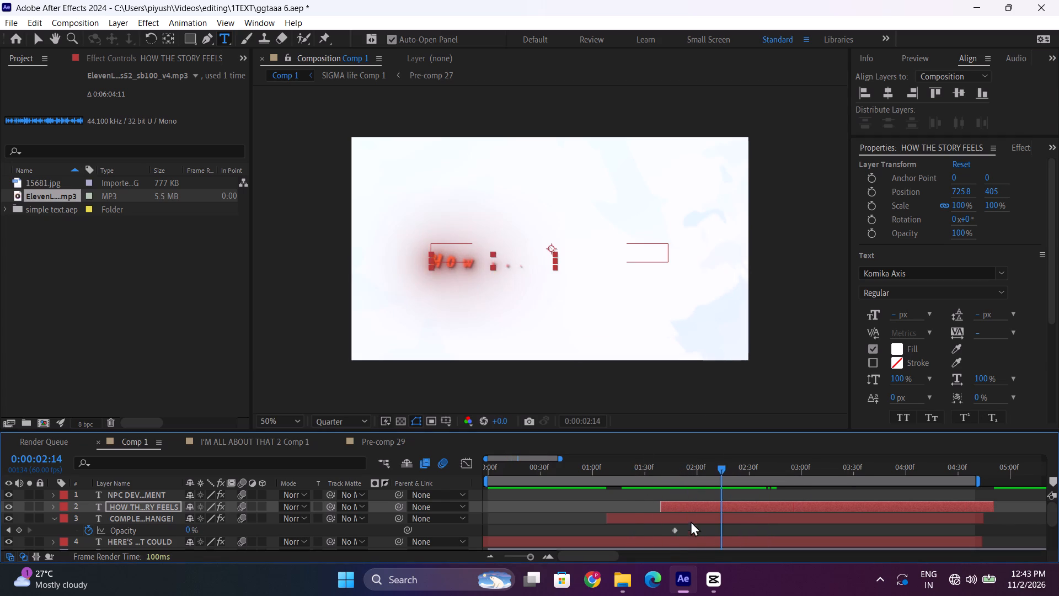
{"action": "left_click_drag", "start_coordinate": [664, 526], "coordinate": [708, 538]}
{"action": "left_click_drag", "start_coordinate": [695, 528], "coordinate": [721, 528]}
{"action": "key", "text": "space"}
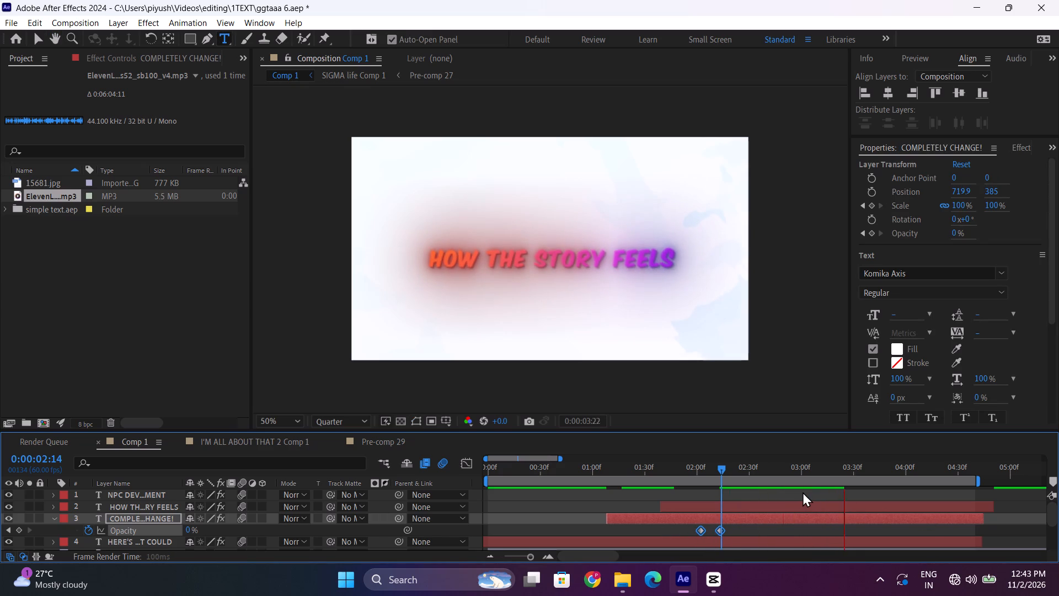
Preview the change from COMPLETELY CHANGE! to HOW THE STORY FEELS with audio, starting from about 0:00:00:49.
{"action": "left_click_drag", "start_coordinate": [643, 466], "coordinate": [574, 464]}
{"action": "left_click", "coordinate": [910, 59]}
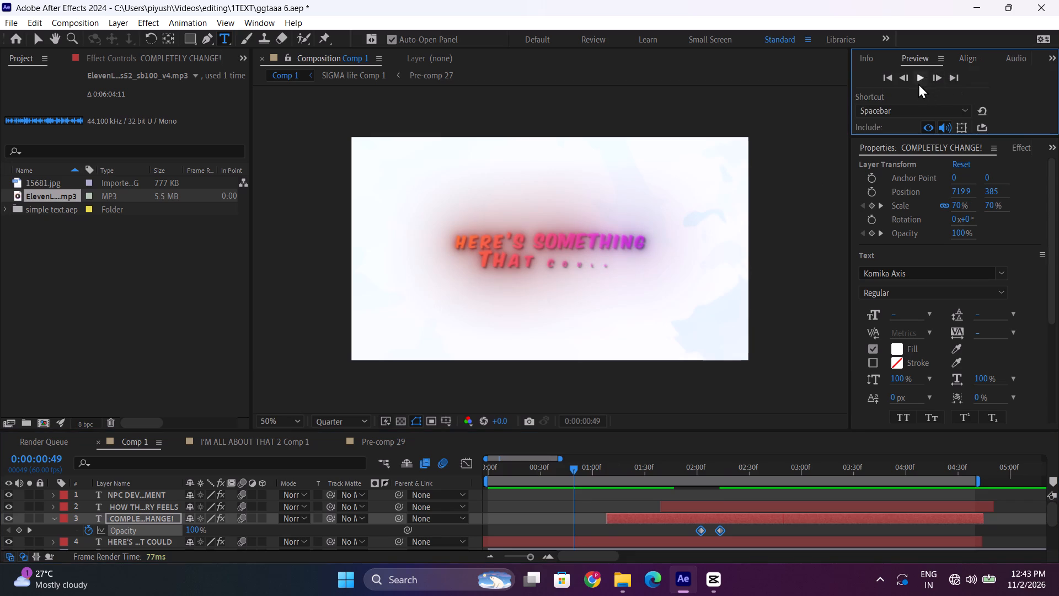
{"action": "left_click", "coordinate": [918, 81]}
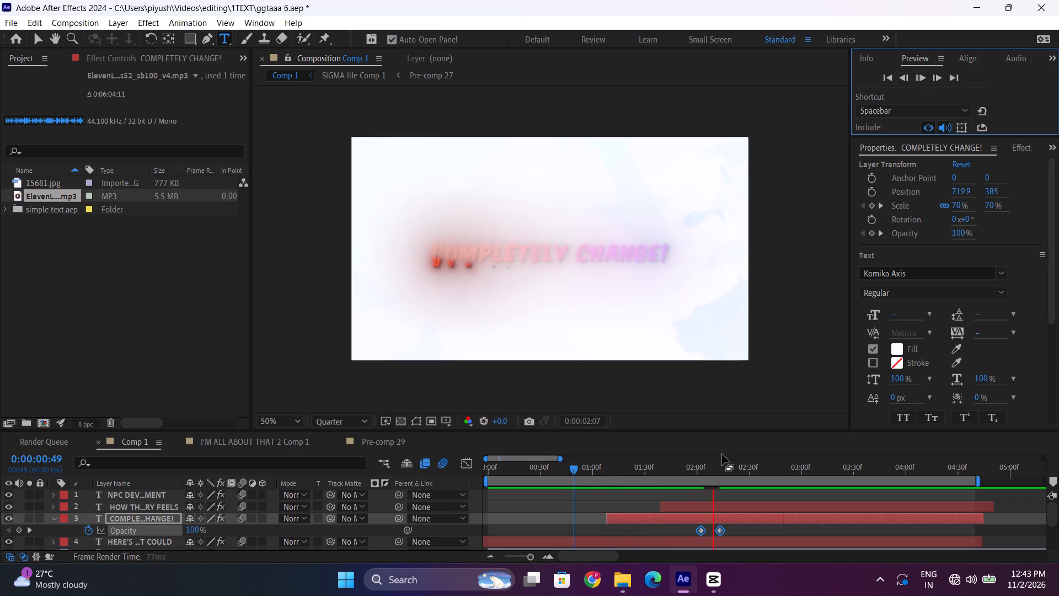
{"action": "left_click", "coordinate": [578, 468]}
{"action": "left_click", "coordinate": [918, 81]}
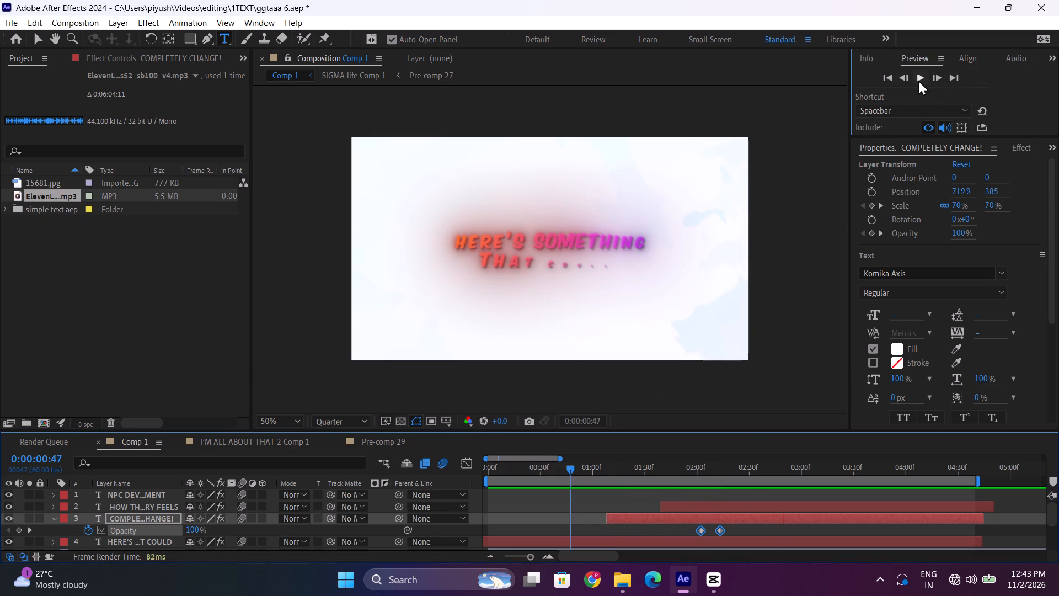
{"action": "left_click", "coordinate": [918, 80]}
{"action": "left_click", "coordinate": [918, 80]}
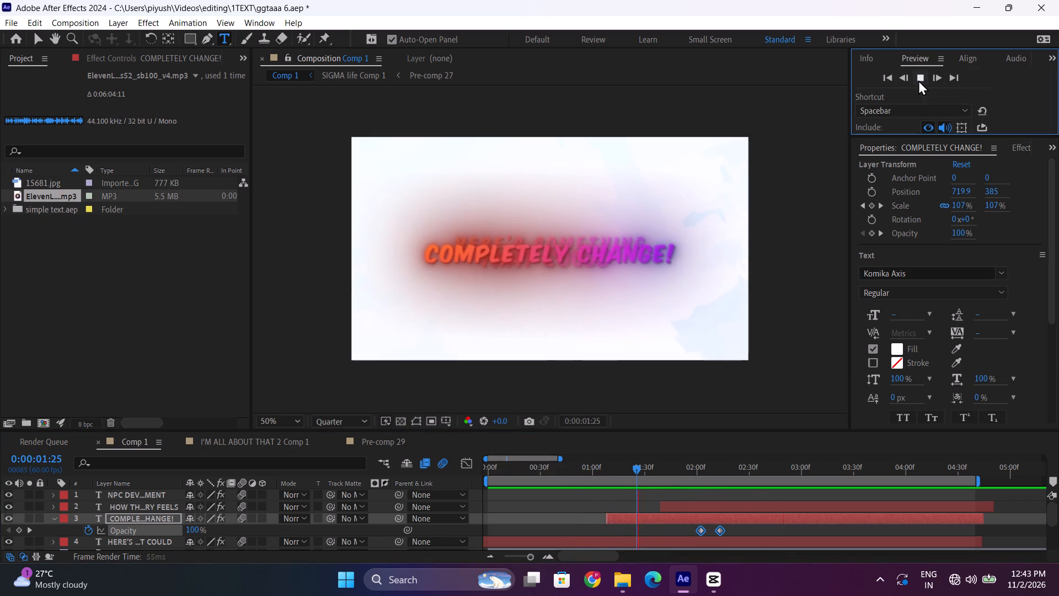
{"action": "left_click", "coordinate": [918, 80]}
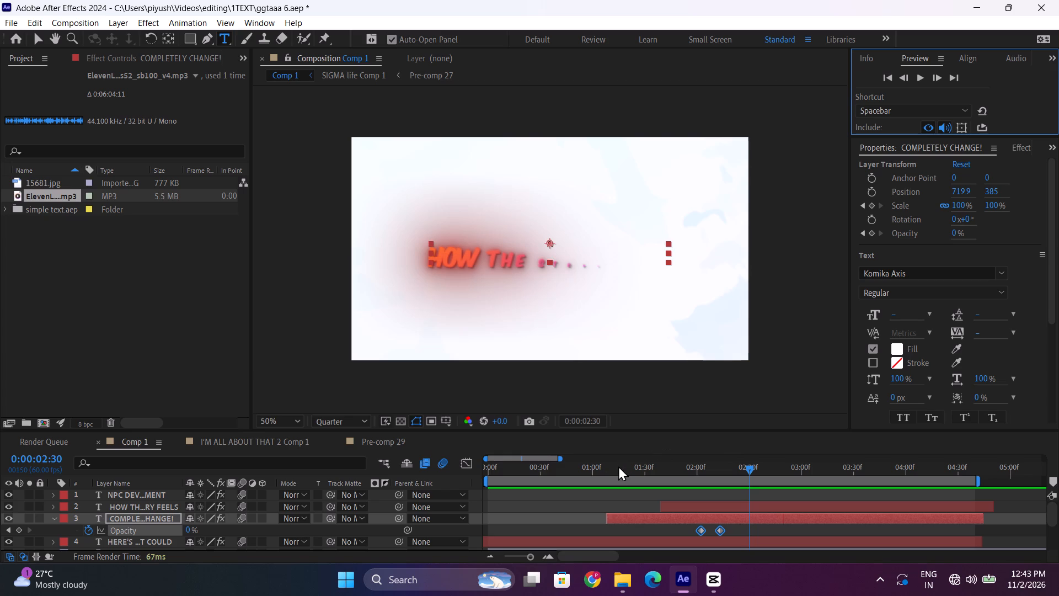
Shift the COMPLETELY CHANGE! layer slightly later to start at about 0:00:01:11, and preview from 0:00:01:00.
{"action": "left_click_drag", "start_coordinate": [614, 513], "coordinate": [619, 505]}
{"action": "left_click", "coordinate": [596, 470]}
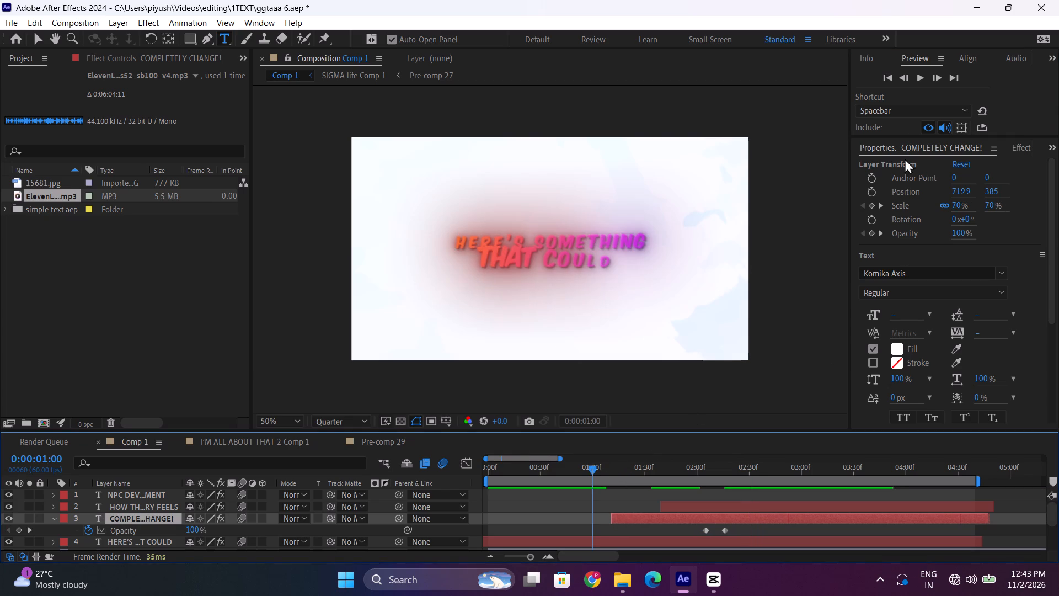
{"action": "left_click", "coordinate": [923, 77]}
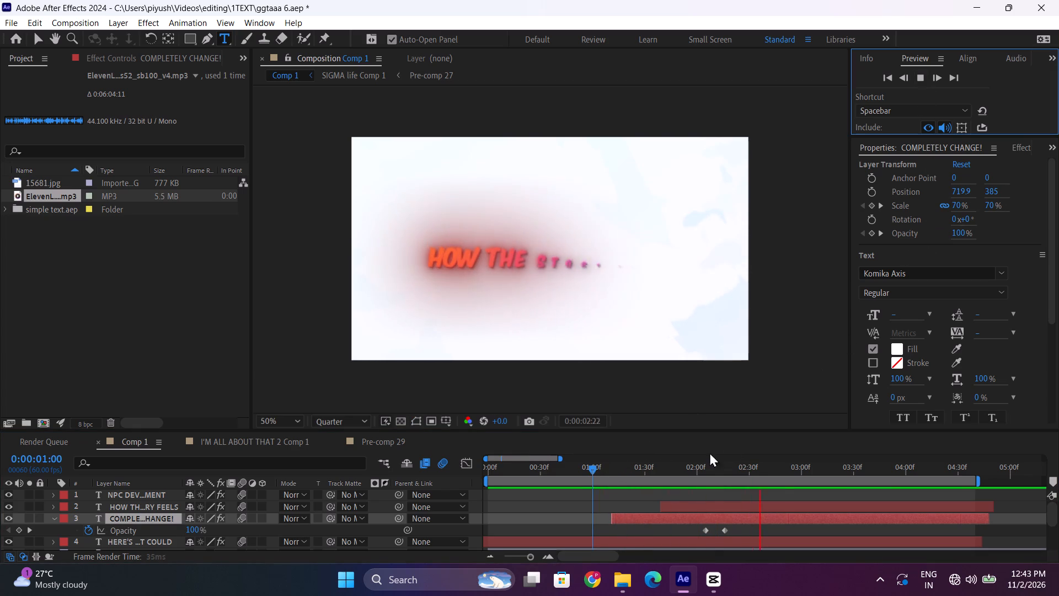
Preview the title sequence from about 0:00:00:58 to check the retimed COMPLETELY CHANGE! layer.
{"action": "left_click", "coordinate": [590, 464]}
{"action": "left_click", "coordinate": [919, 77]}
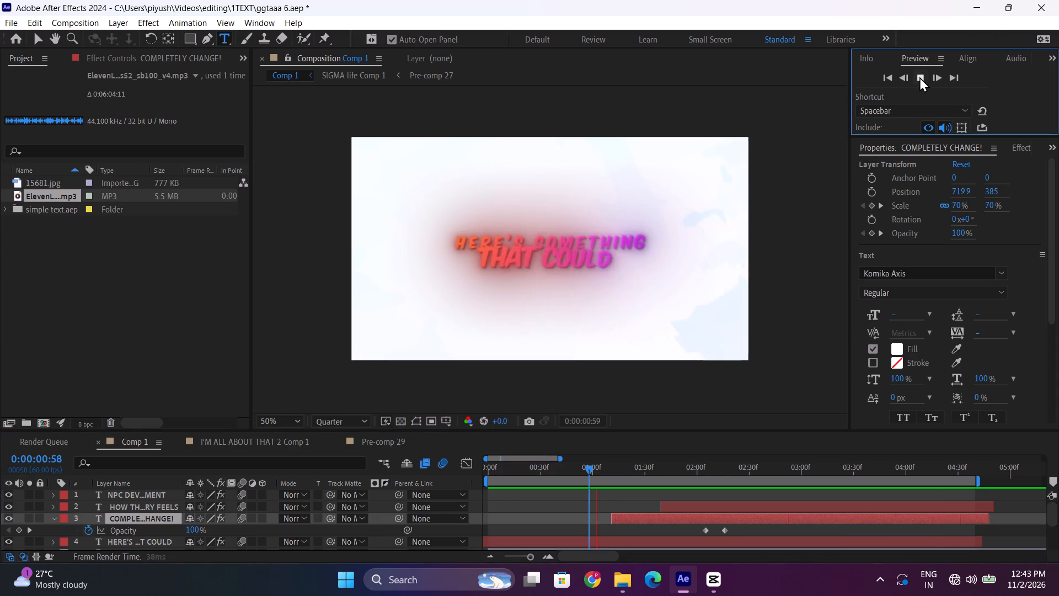
Remove the leading blank characters before HOW in the HOW THE STORY FEELS text, working at about 0:00:03:09.
{"action": "left_click", "coordinate": [721, 475]}
{"action": "left_click_drag", "start_coordinate": [722, 469], "coordinate": [816, 463]}
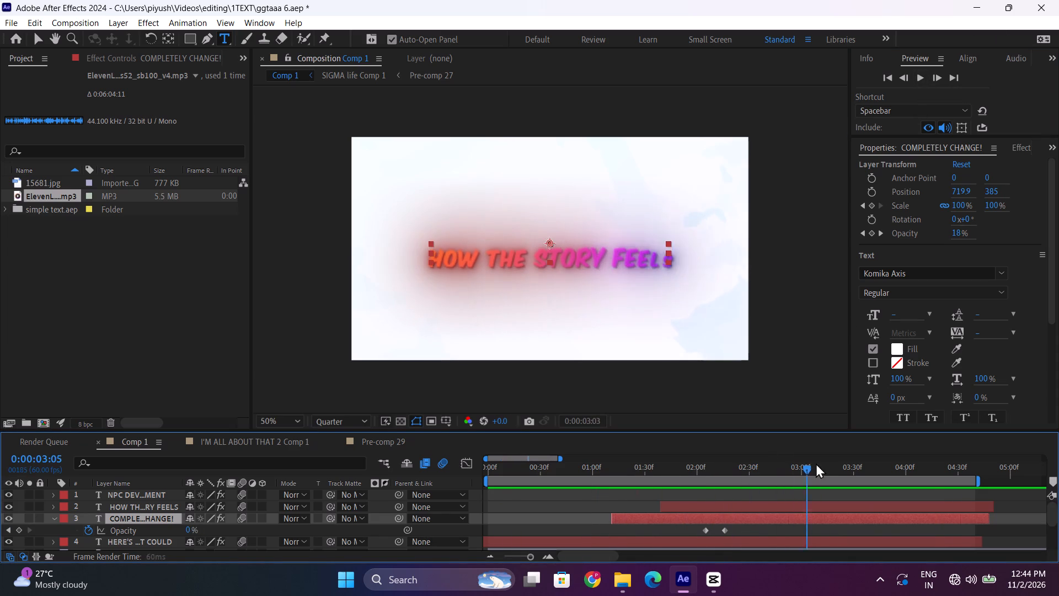
{"action": "left_click_drag", "start_coordinate": [816, 463], "coordinate": [818, 462]}
{"action": "left_click", "coordinate": [789, 503]}
{"action": "left_click", "coordinate": [429, 258]}
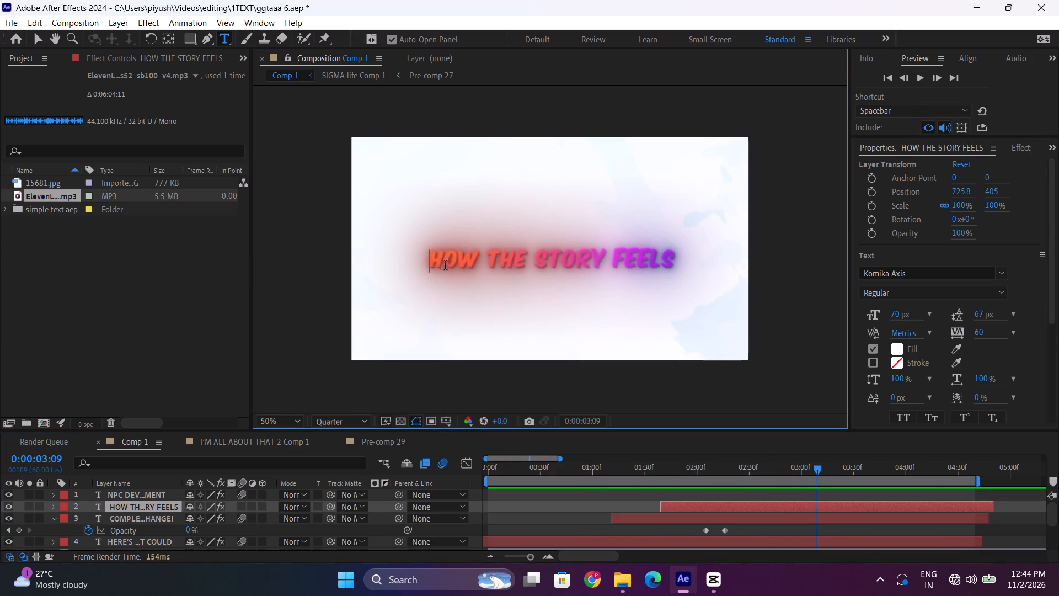
{"action": "key", "text": "BackSpace"}
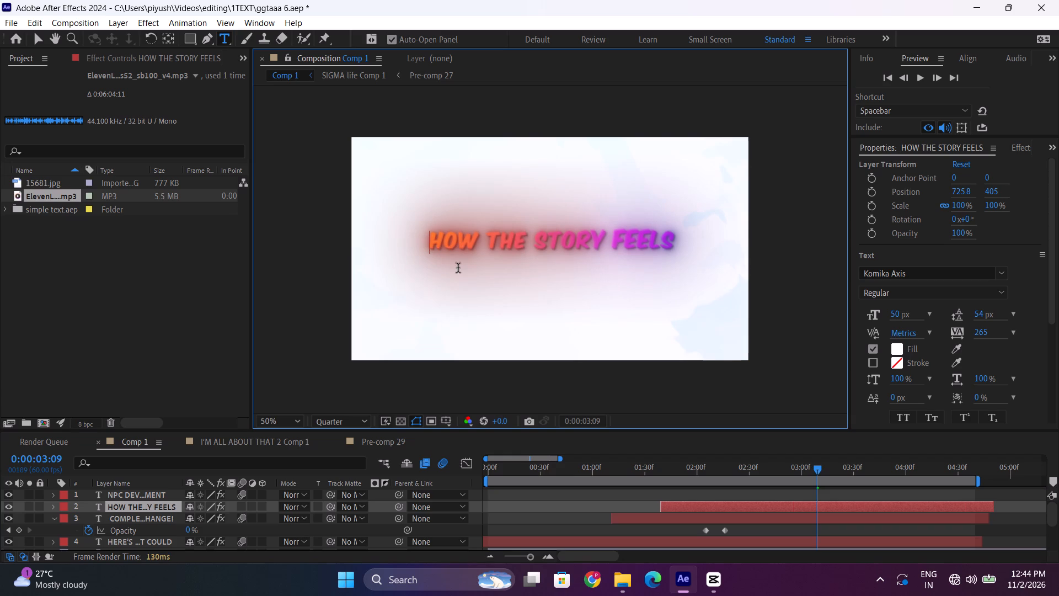
{"action": "key", "text": "BackSpace"}
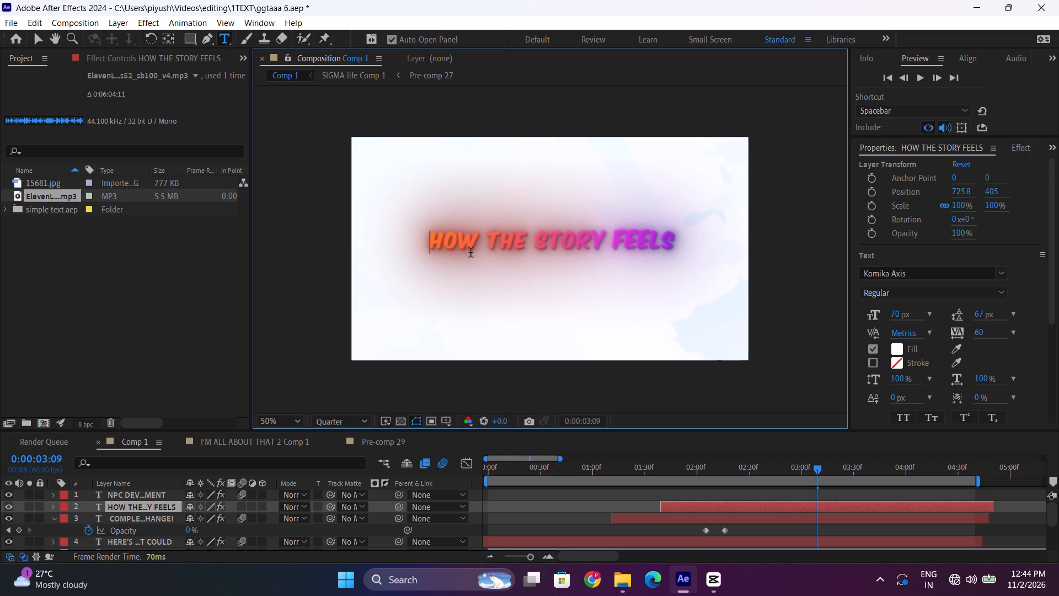
Center the HOW THE STORY FEELS layer horizontally in the composition and preview it from about 0:00:01:20.
{"action": "left_click", "coordinate": [980, 57]}
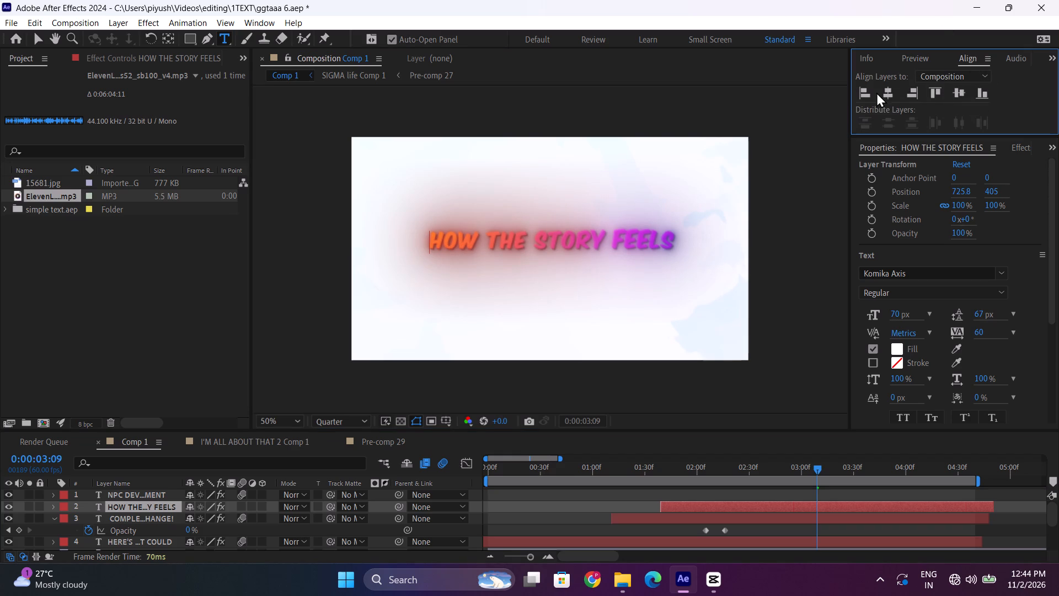
{"action": "left_click", "coordinate": [884, 91]}
{"action": "left_click_drag", "start_coordinate": [654, 477], "coordinate": [637, 478]}
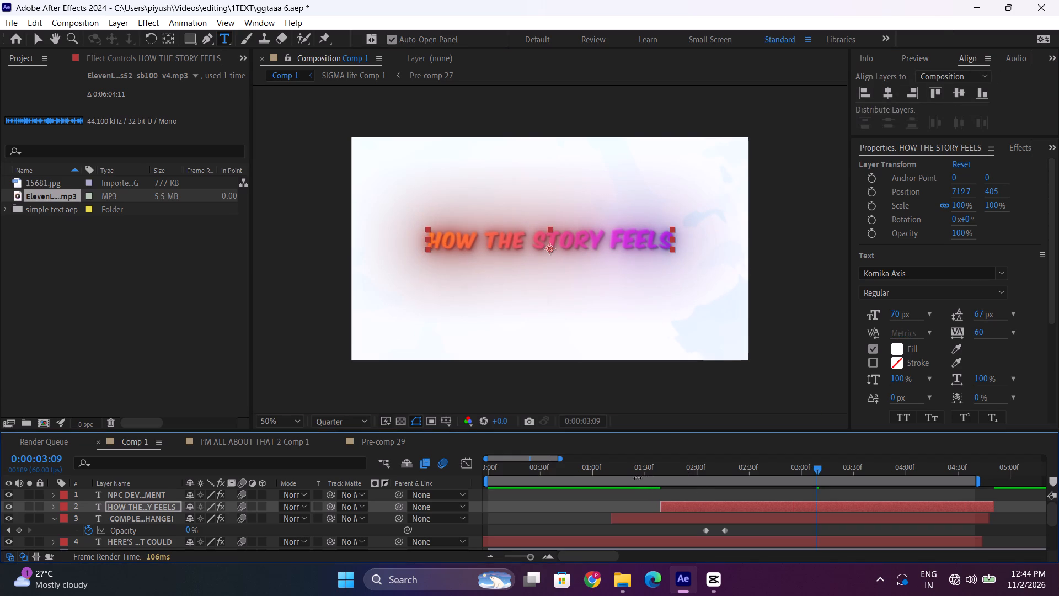
{"action": "left_click_drag", "start_coordinate": [637, 478], "coordinate": [630, 480]}
{"action": "left_click", "coordinate": [629, 472]}
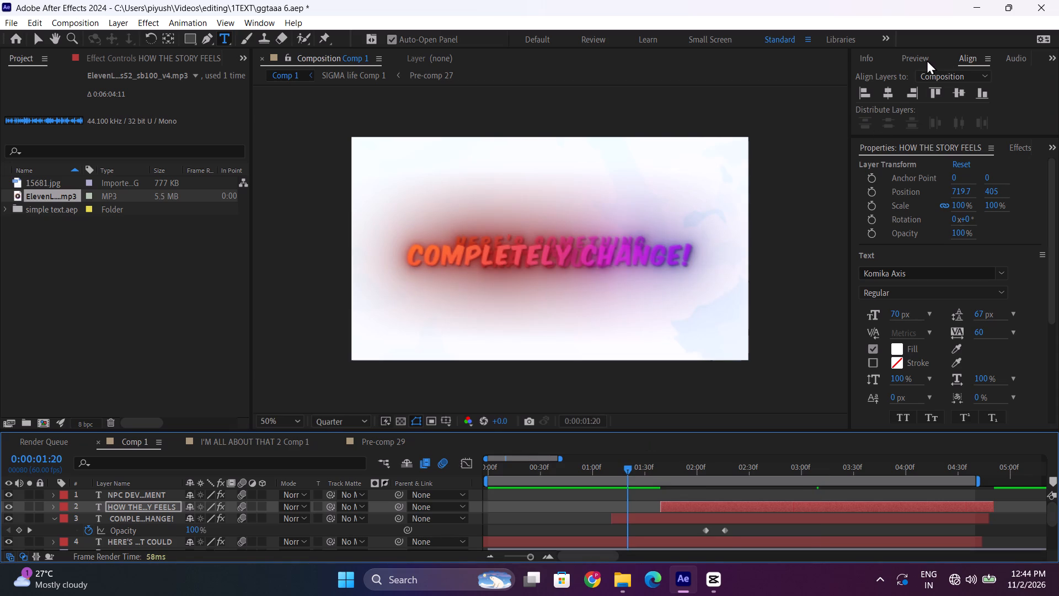
{"action": "left_click", "coordinate": [927, 60]}
{"action": "left_click", "coordinate": [919, 82]}
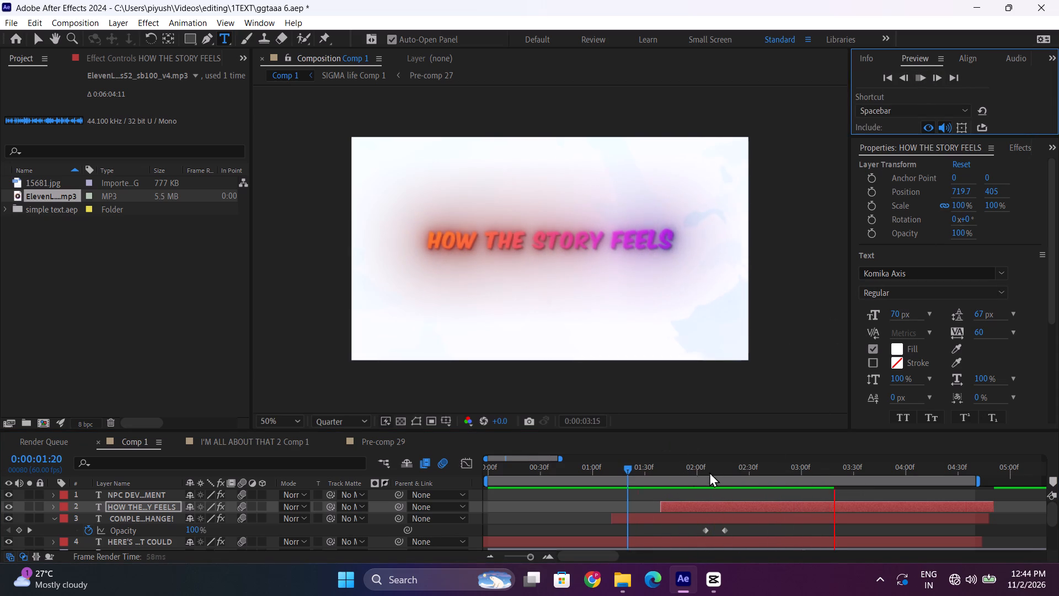
Lower the HOW THE STORY FEELS layer by setting its Y position to 431.
{"action": "left_click_drag", "start_coordinate": [618, 472], "coordinate": [683, 478]}
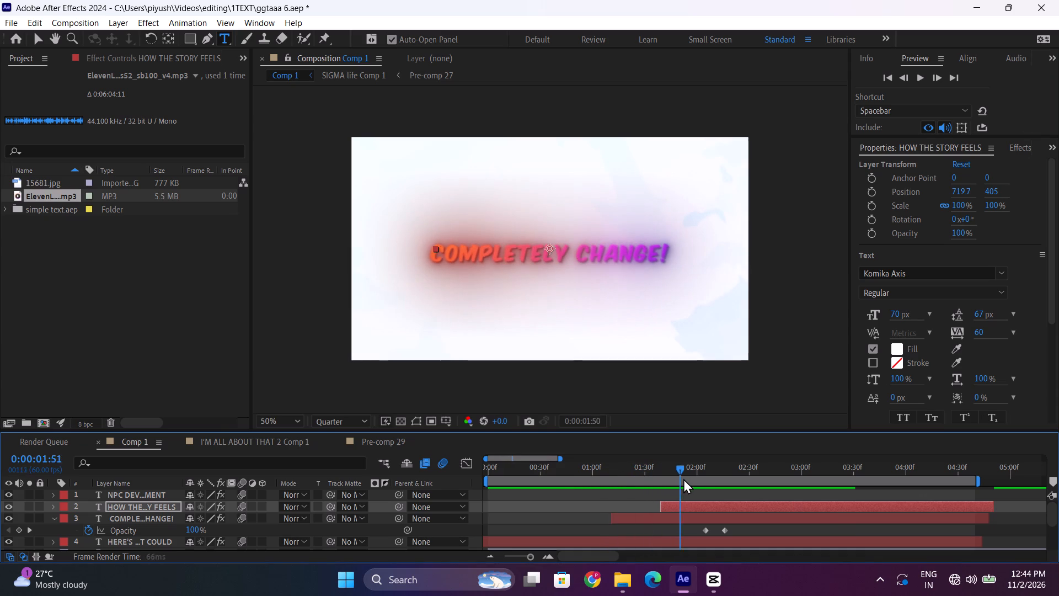
{"action": "left_click_drag", "start_coordinate": [683, 478], "coordinate": [757, 475]}
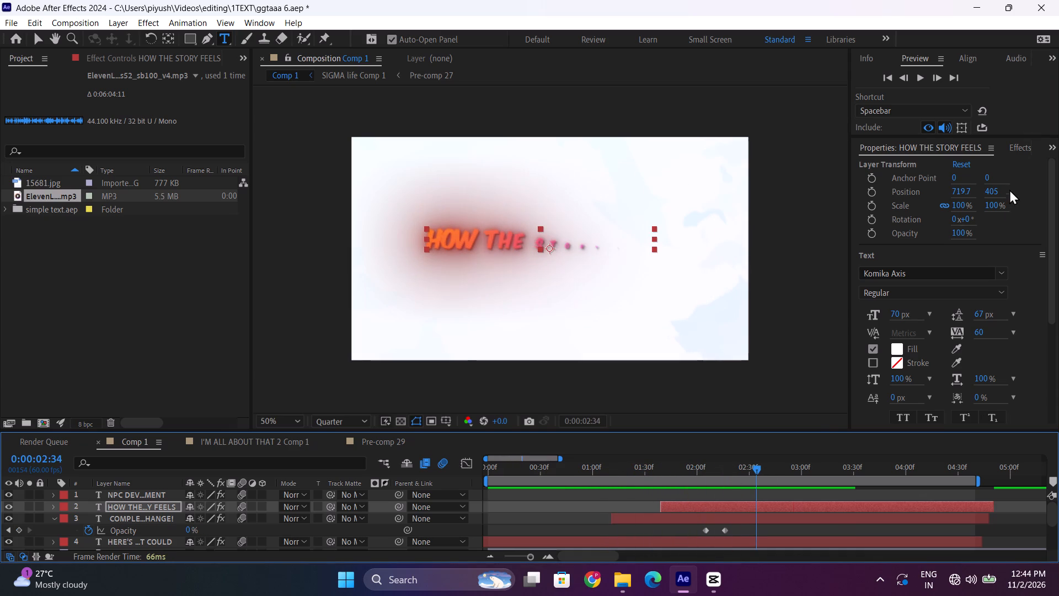
{"action": "left_click_drag", "start_coordinate": [991, 192], "coordinate": [1012, 193]}
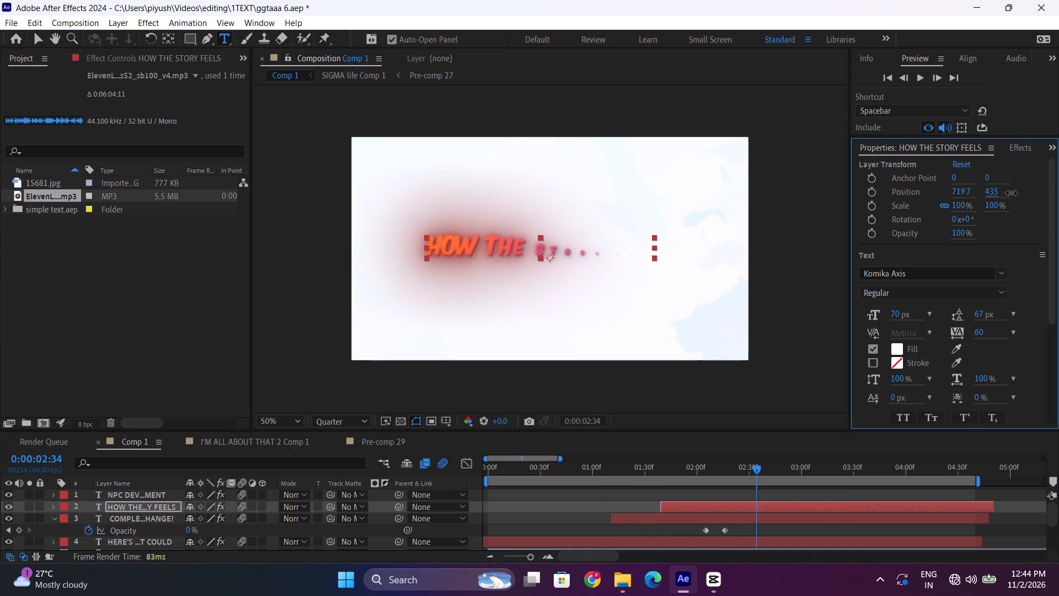
{"action": "left_click_drag", "start_coordinate": [1012, 193], "coordinate": [1010, 193]}
Preview the full title sequence for text placement and timing, starting from about 0:00:00:46, 0:00:00:00 and 0:00:01:14.
{"action": "left_click_drag", "start_coordinate": [668, 476], "coordinate": [655, 467]}
{"action": "left_click", "coordinate": [652, 460]}
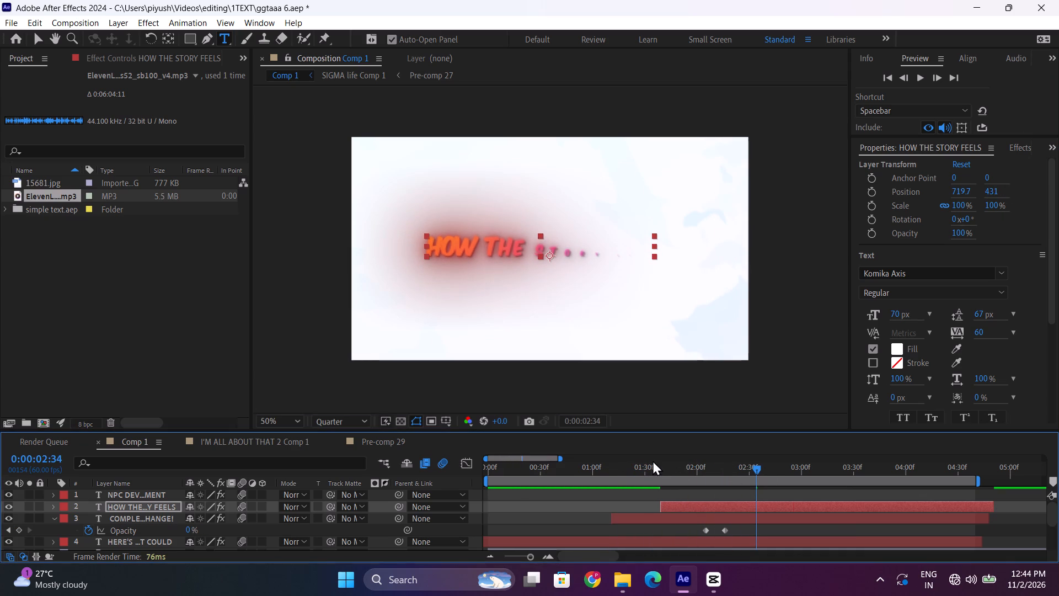
{"action": "left_click_drag", "start_coordinate": [652, 469], "coordinate": [713, 478]}
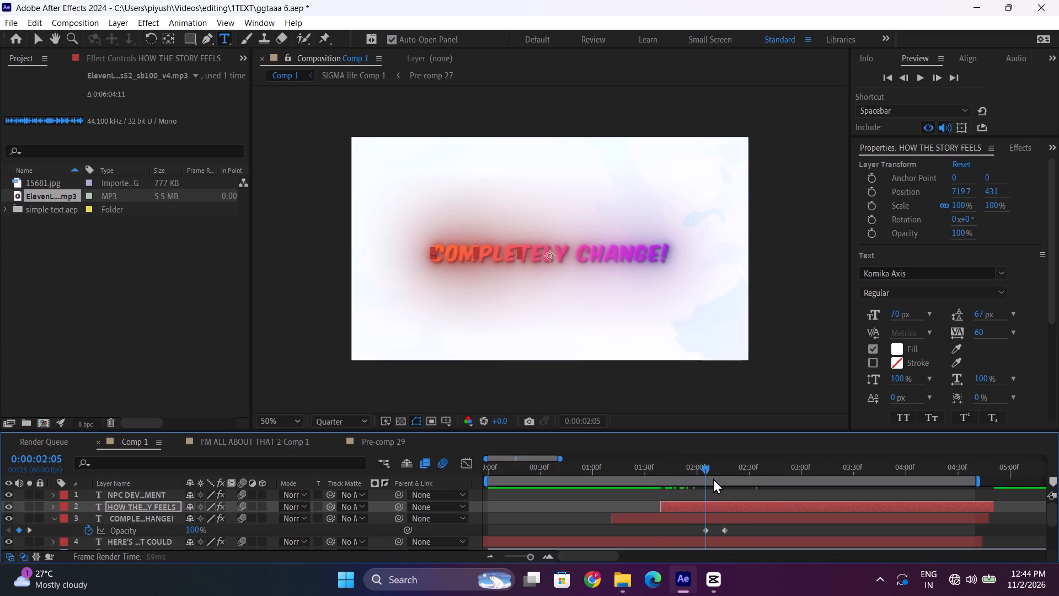
{"action": "left_click_drag", "start_coordinate": [713, 478], "coordinate": [568, 493]}
{"action": "left_click", "coordinate": [922, 75]}
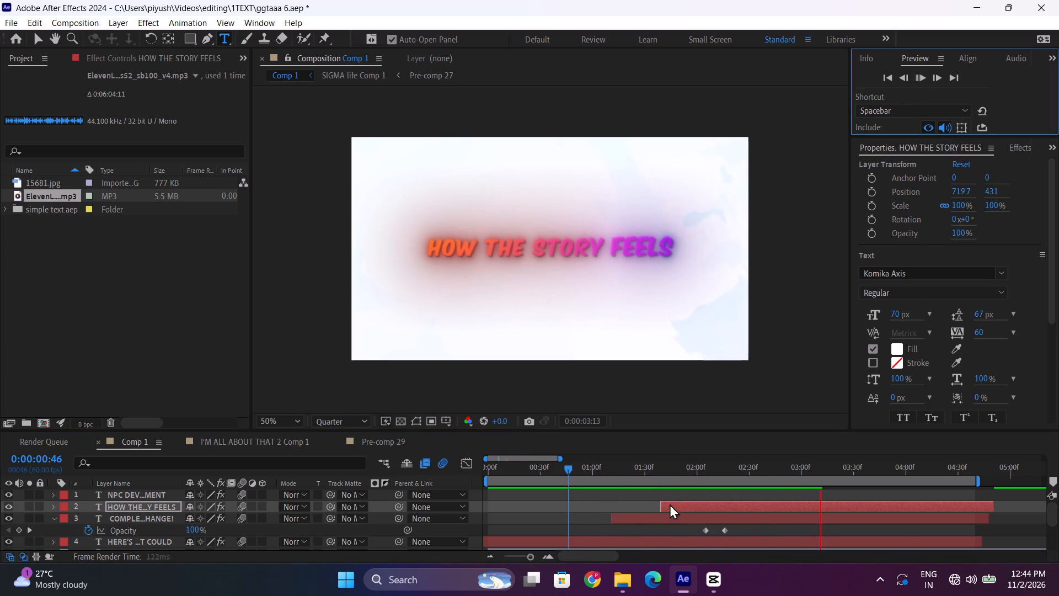
{"action": "left_click_drag", "start_coordinate": [559, 470], "coordinate": [473, 479]}
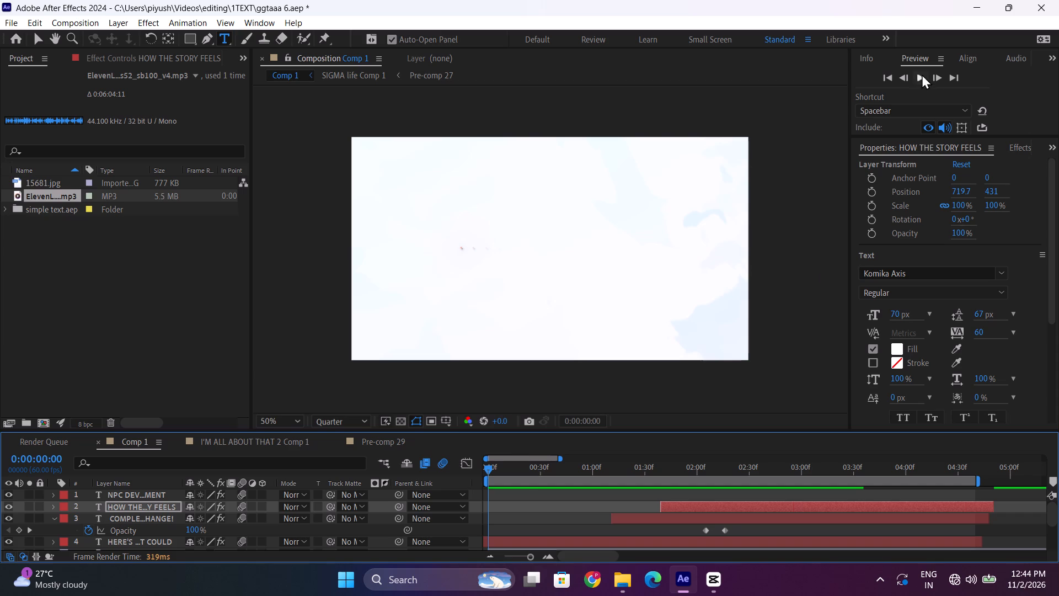
{"action": "left_click", "coordinate": [920, 74]}
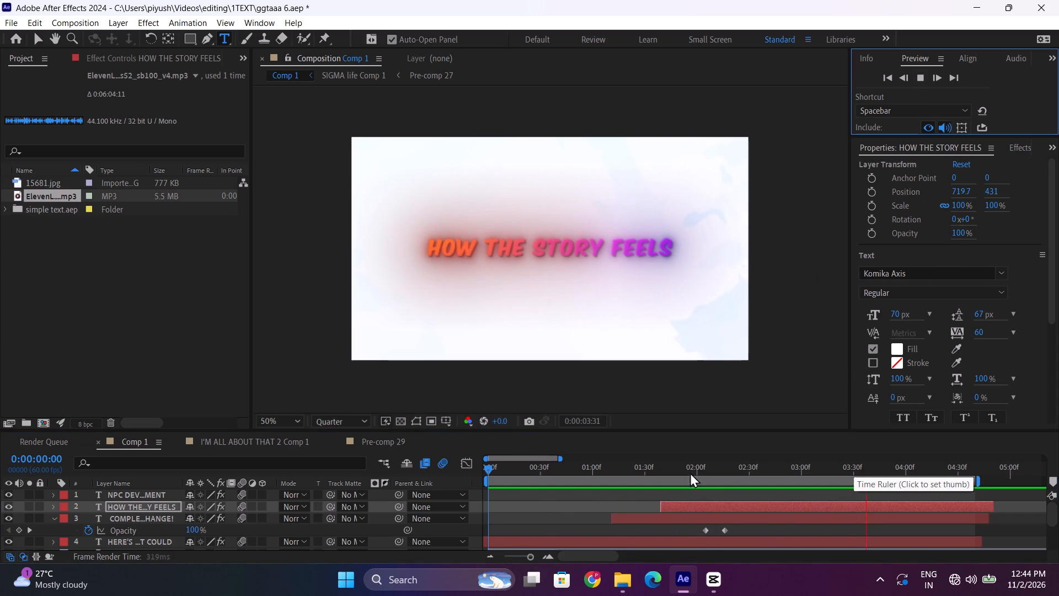
{"action": "left_click", "coordinate": [617, 472]}
{"action": "left_click", "coordinate": [927, 82]}
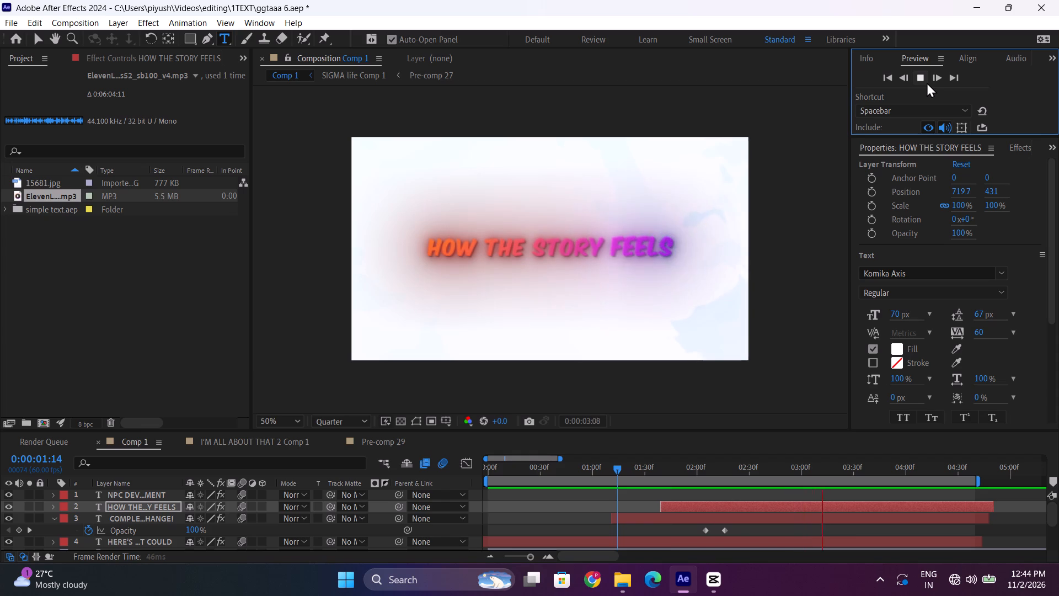
{"action": "left_click", "coordinate": [927, 82]}
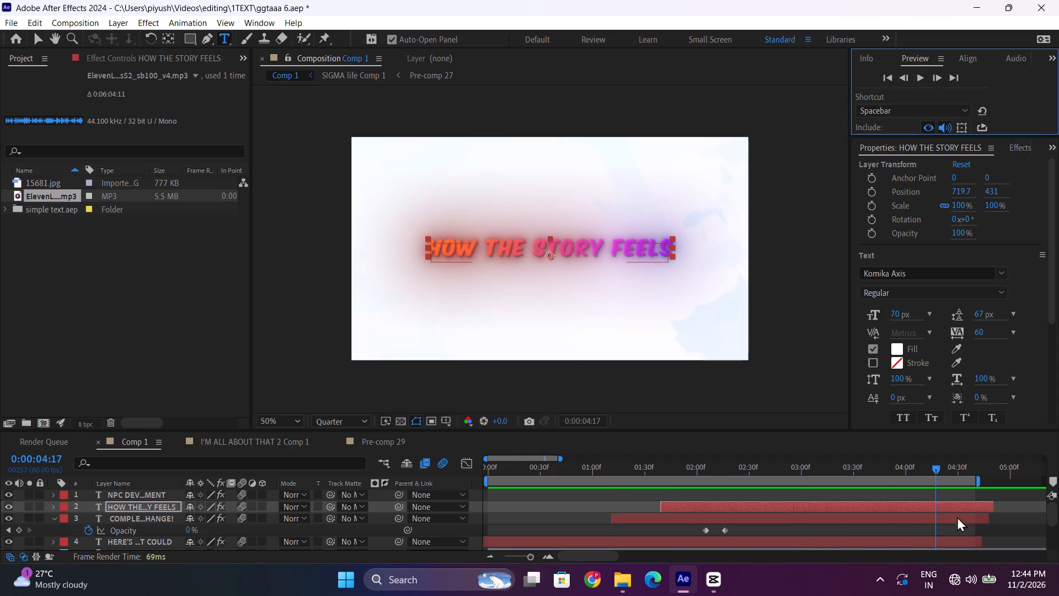
Add Comp 1 to the render queue and name its H.264 output "story feels" in the gta video folder.
{"action": "left_click", "coordinate": [12, 24]}
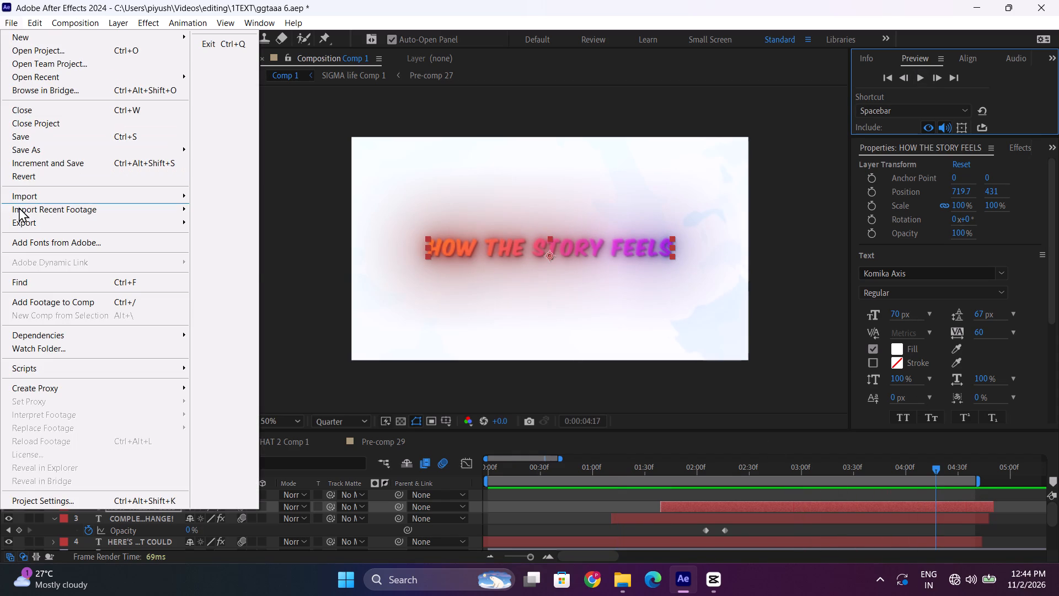
{"action": "left_click", "coordinate": [22, 220]}
{"action": "left_click", "coordinate": [238, 239]}
{"action": "scroll", "coordinate": [307, 518], "scroll_direction": "down", "scroll_amount": 1}
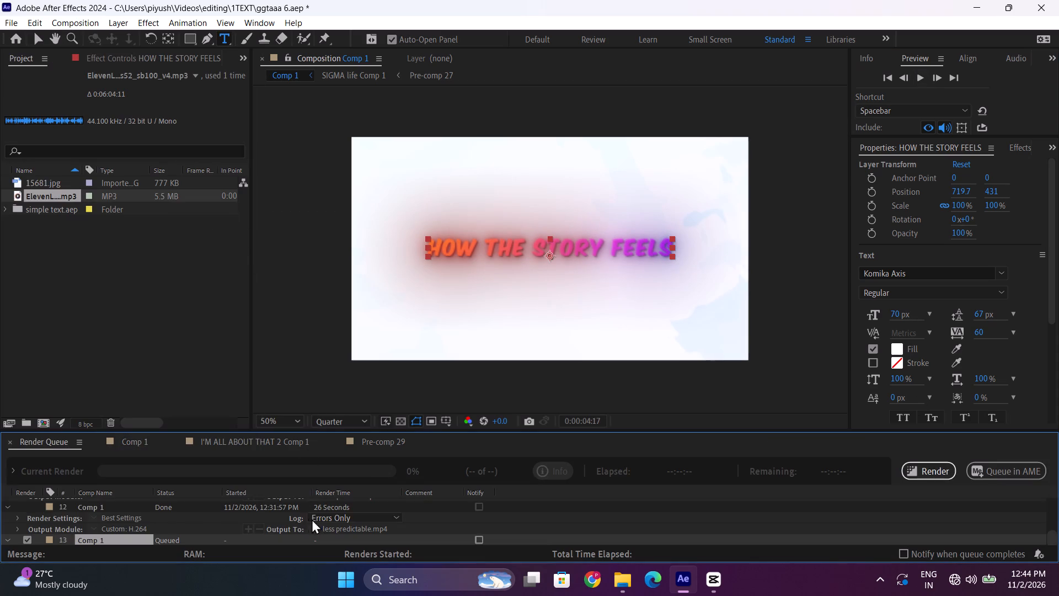
{"action": "scroll", "coordinate": [312, 519], "scroll_direction": "down", "scroll_amount": 2}
{"action": "double_click", "coordinate": [341, 540]}
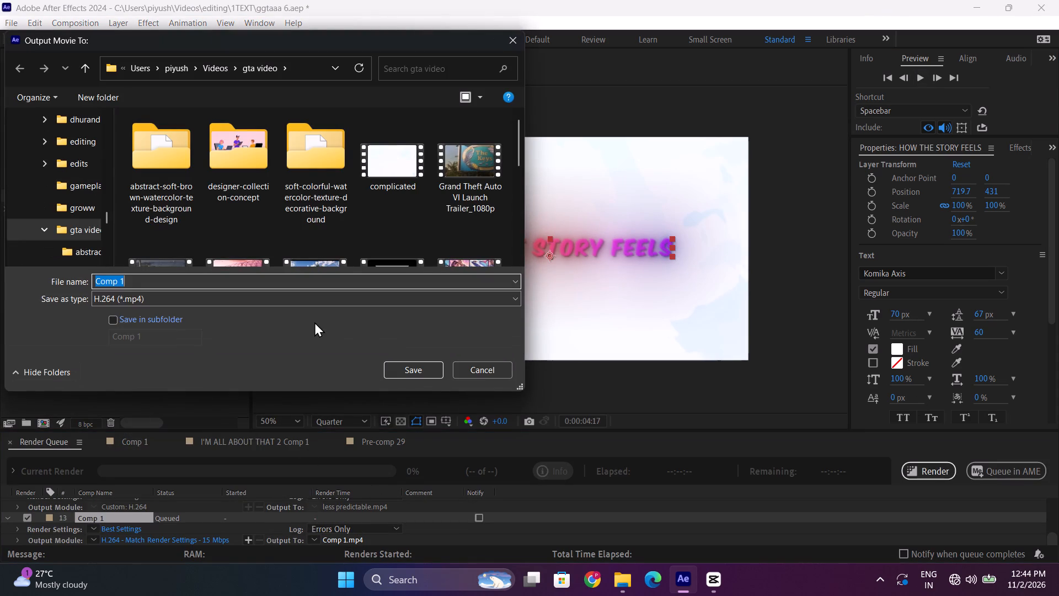
{"action": "type", "text": "story feels"}
{"action": "left_click", "coordinate": [414, 375]}
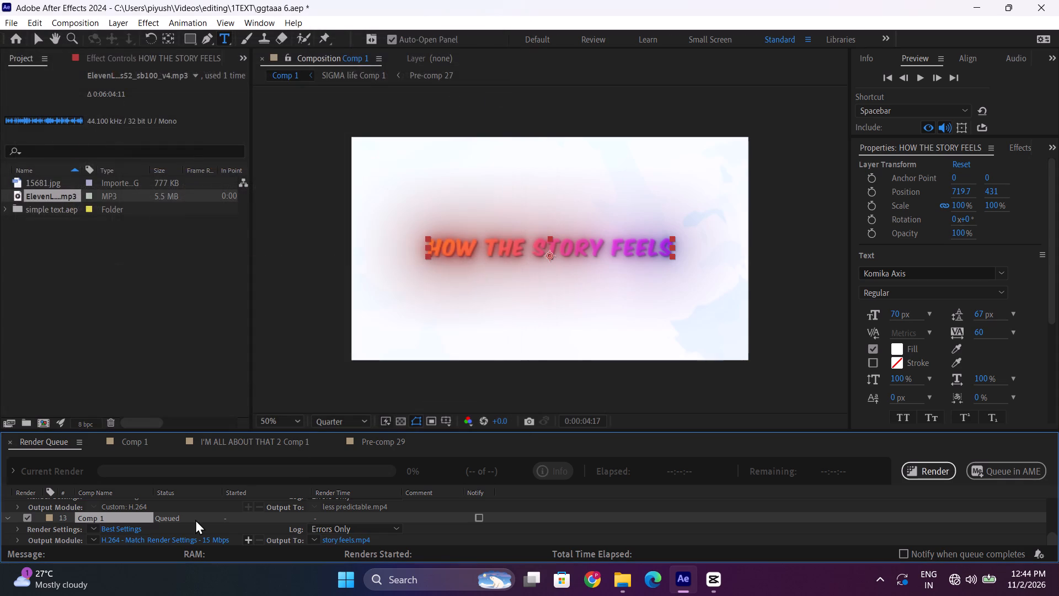
Raise the H.264 target bitrate to 50 Mbps in the story feels output module settings.
{"action": "left_click", "coordinate": [186, 539]}
{"action": "left_click", "coordinate": [632, 189]}
{"action": "left_click", "coordinate": [639, 180]}
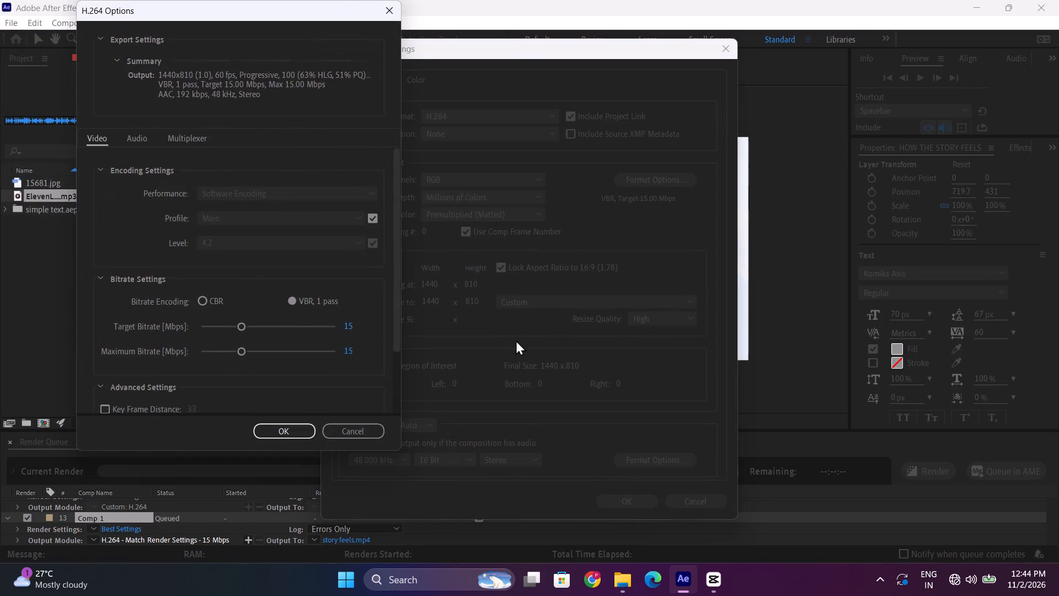
{"action": "left_click_drag", "start_coordinate": [294, 327], "coordinate": [376, 342]}
{"action": "left_click", "coordinate": [281, 433]}
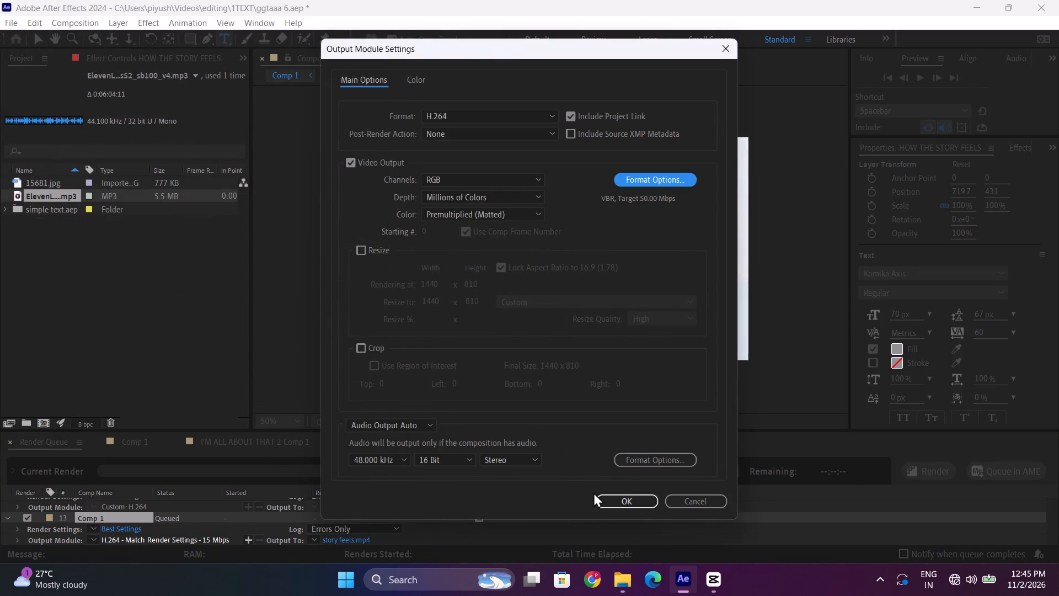
{"action": "left_click", "coordinate": [593, 492]}
{"action": "left_click", "coordinate": [603, 497]}
Render the queued Comp 1 to story feels.mp4.
{"action": "left_click", "coordinate": [942, 461]}
{"action": "left_click", "coordinate": [933, 469]}
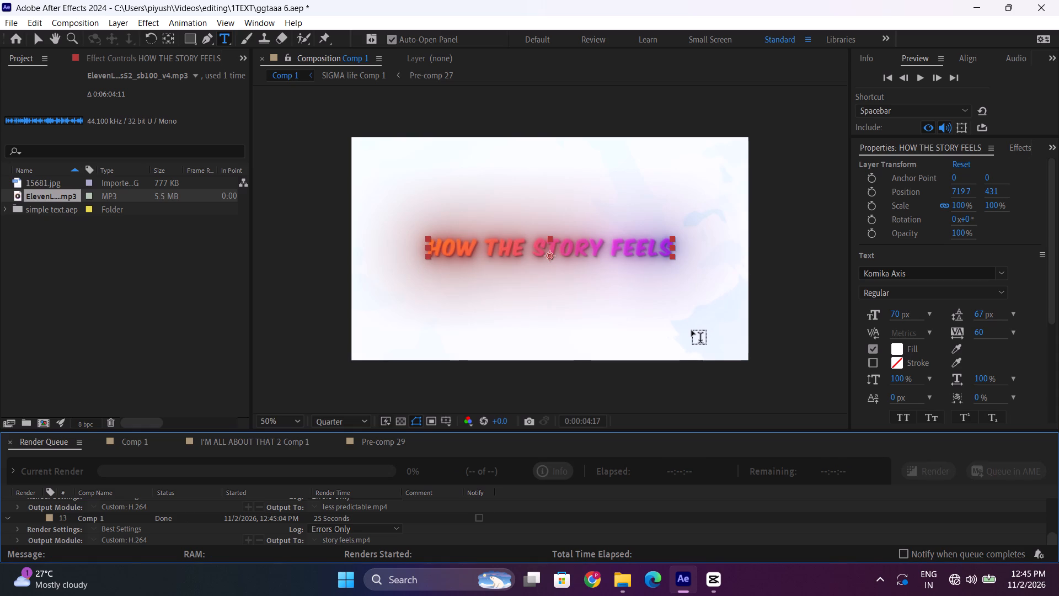
Switch to CapCut and import the story feels video from the gta video folder into project 1101.
{"action": "left_click", "coordinate": [728, 584]}
{"action": "left_click", "coordinate": [443, 418]}
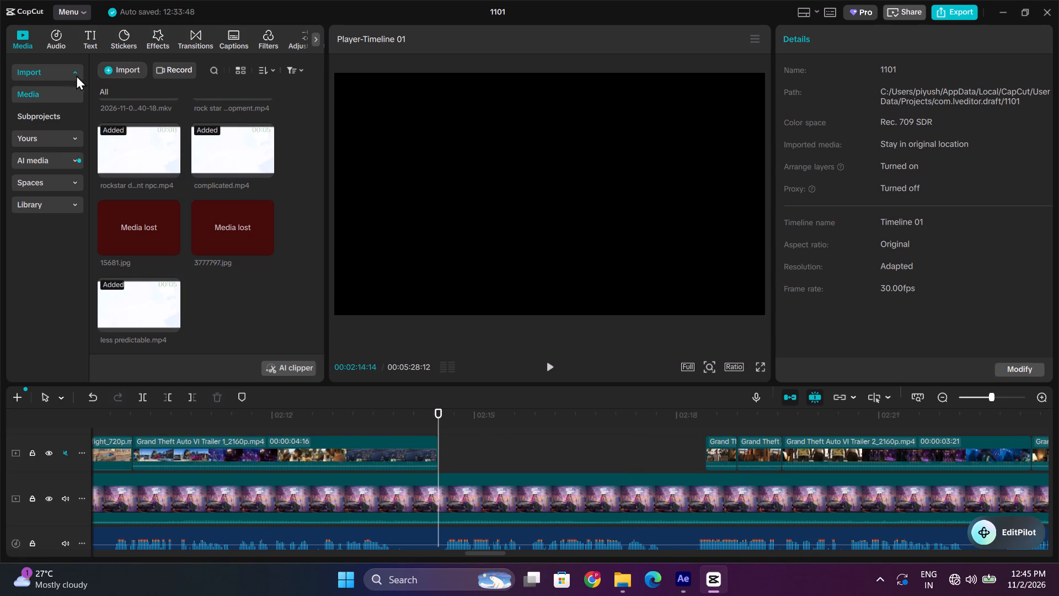
{"action": "left_click", "coordinate": [108, 66]}
{"action": "scroll", "coordinate": [286, 230], "scroll_direction": "down", "scroll_amount": 1}
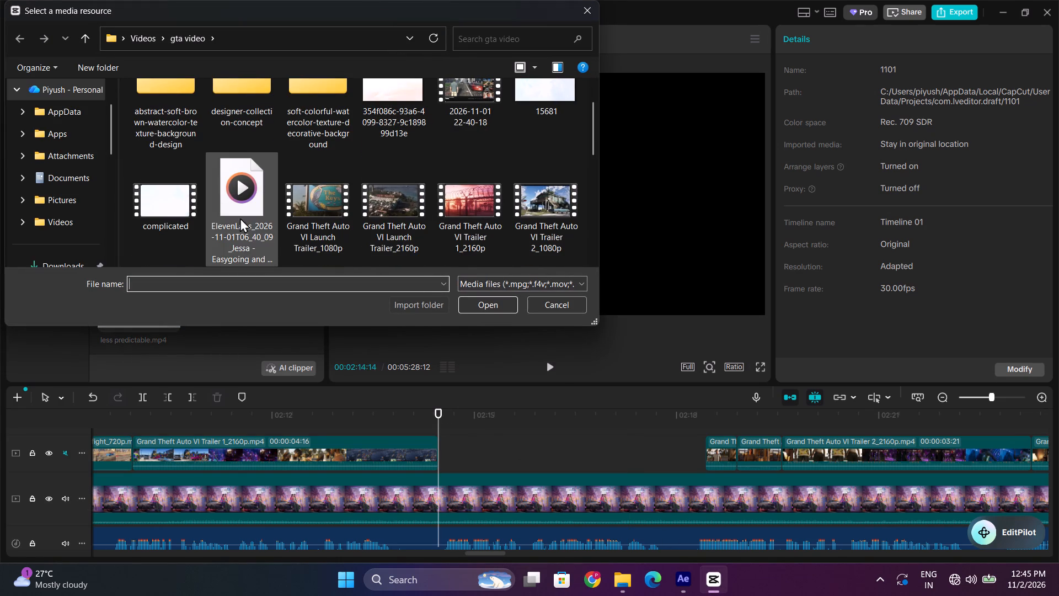
{"action": "scroll", "coordinate": [477, 163], "scroll_direction": "down", "scroll_amount": 2}
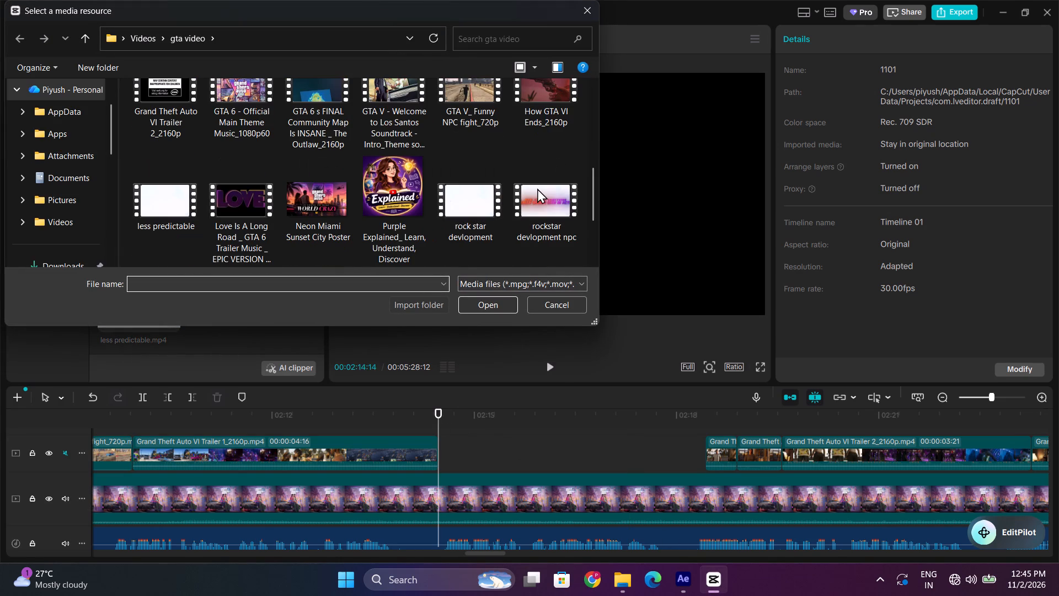
{"action": "left_click", "coordinate": [146, 198]}
{"action": "left_click", "coordinate": [449, 220]}
{"action": "scroll", "coordinate": [450, 220], "scroll_direction": "down", "scroll_amount": 1}
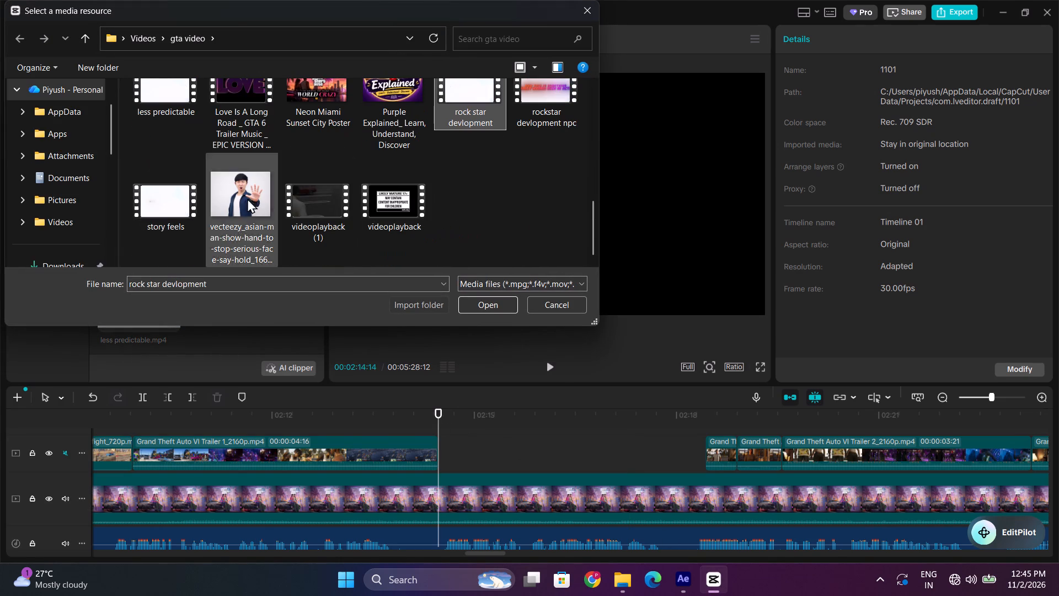
{"action": "left_click", "coordinate": [204, 196]}
{"action": "double_click", "coordinate": [183, 196]}
Place story feels.mp4 on a new track above the trailer clips, starting at 00:02:14:14 where the gap begins.
{"action": "left_click_drag", "start_coordinate": [229, 304], "coordinate": [437, 426]}
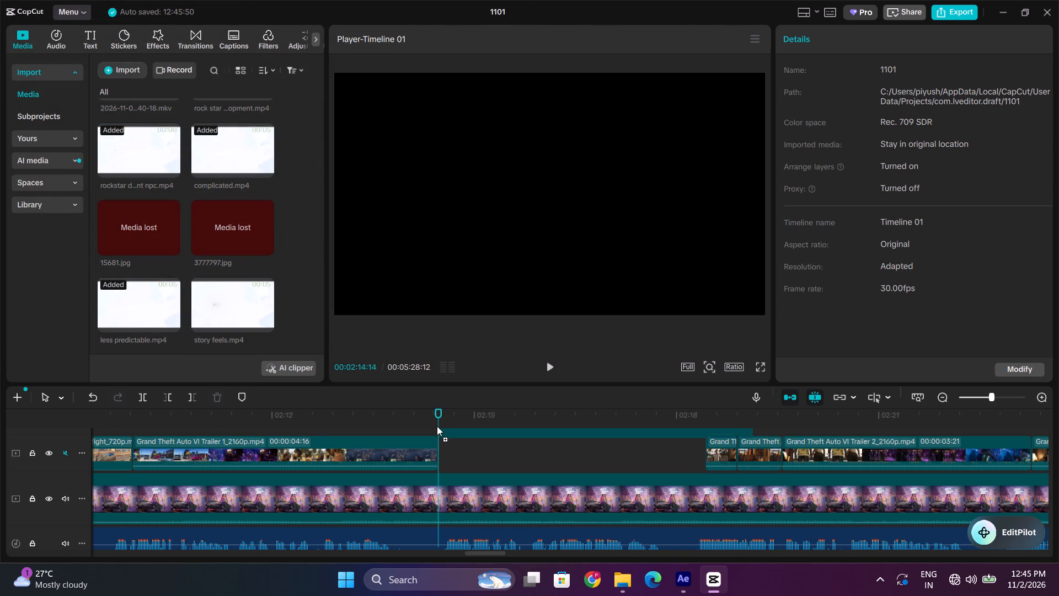
{"action": "left_click_drag", "start_coordinate": [437, 426], "coordinate": [438, 416]}
Play the story feels clip against the narration from 00:02:14:14, stopping at about 00:02:18:12 near the next trailer clip.
{"action": "scroll", "coordinate": [479, 434], "scroll_direction": "up", "scroll_amount": 1}
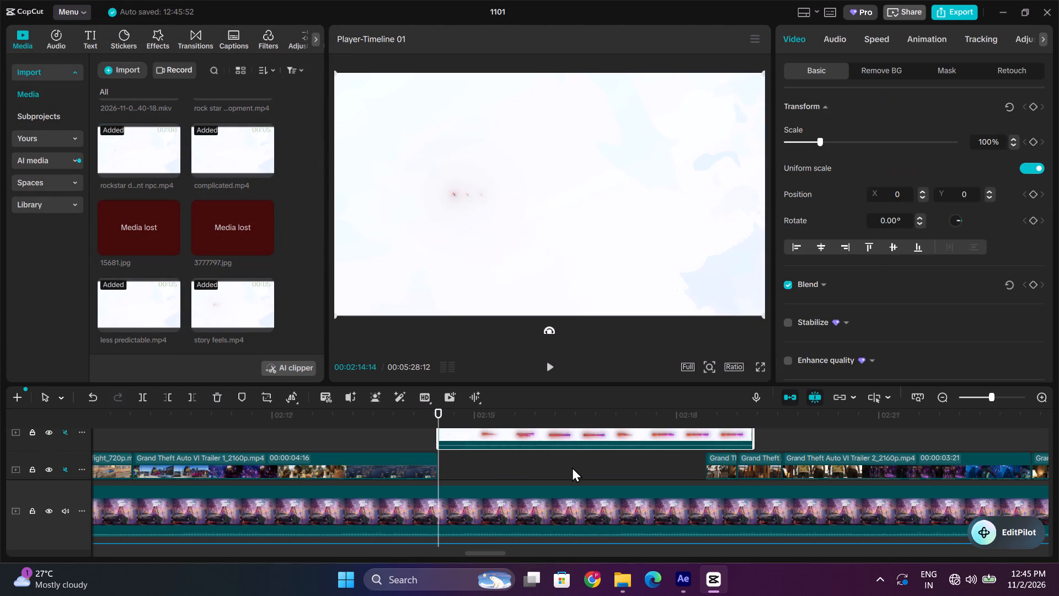
{"action": "key", "text": "space"}
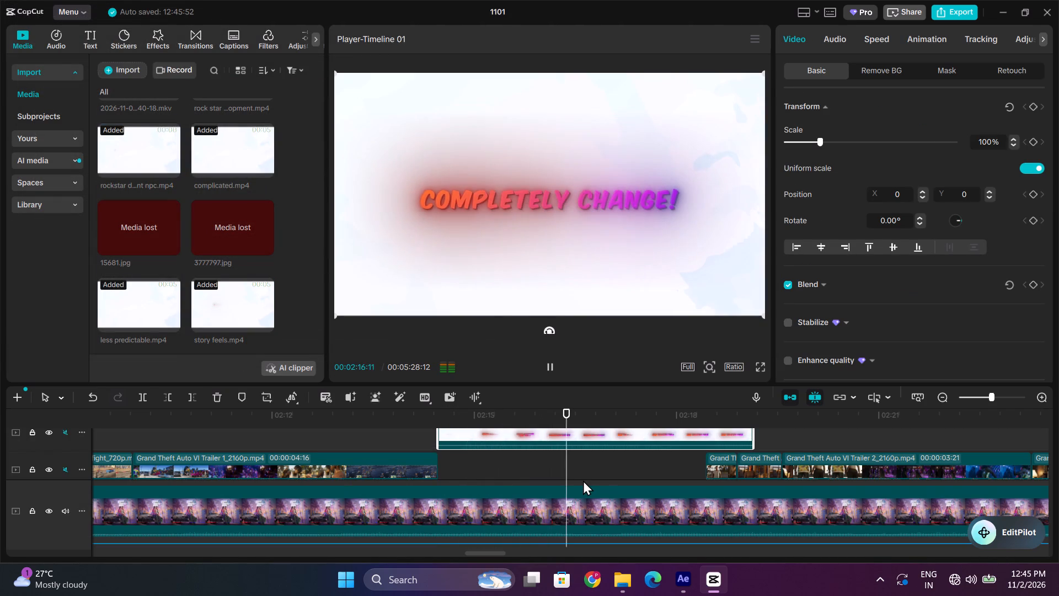
{"action": "key", "text": "space"}
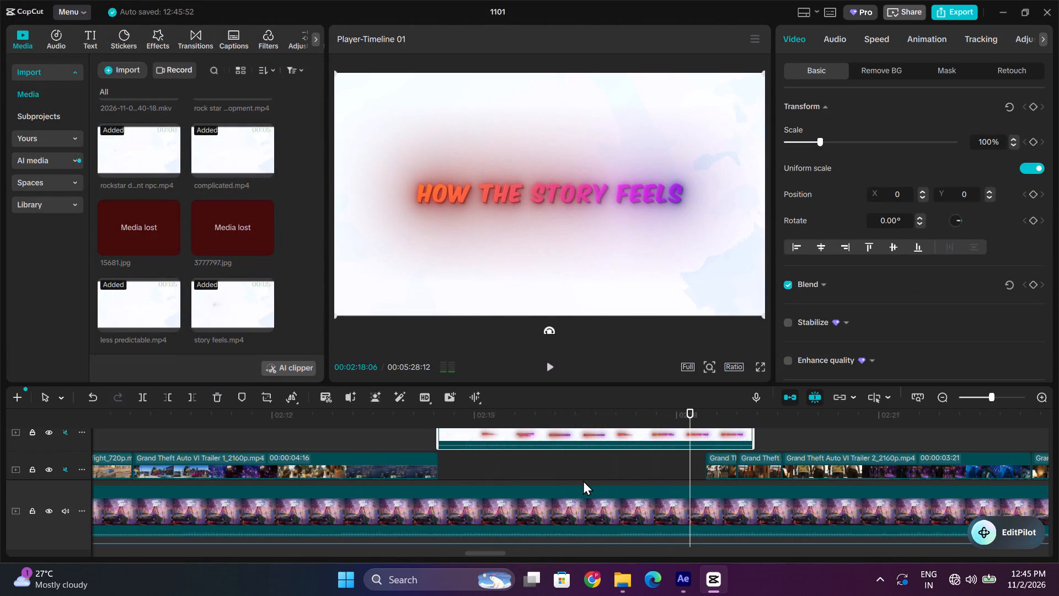
{"action": "key", "text": "space"}
{"action": "key", "text": "space"}
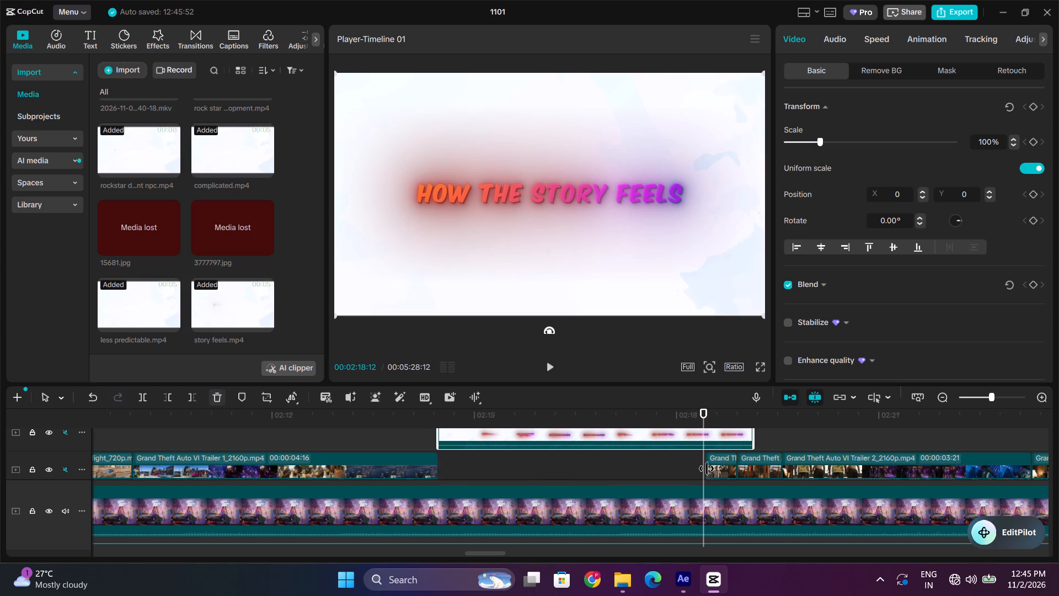
Extend the following trailer clip's start back to 00:02:18:10, trim story feels.mp4 to end there, and move it into the trailer track's gap.
{"action": "left_click", "coordinate": [707, 469]}
{"action": "left_click", "coordinate": [704, 469]}
{"action": "left_click", "coordinate": [698, 413]}
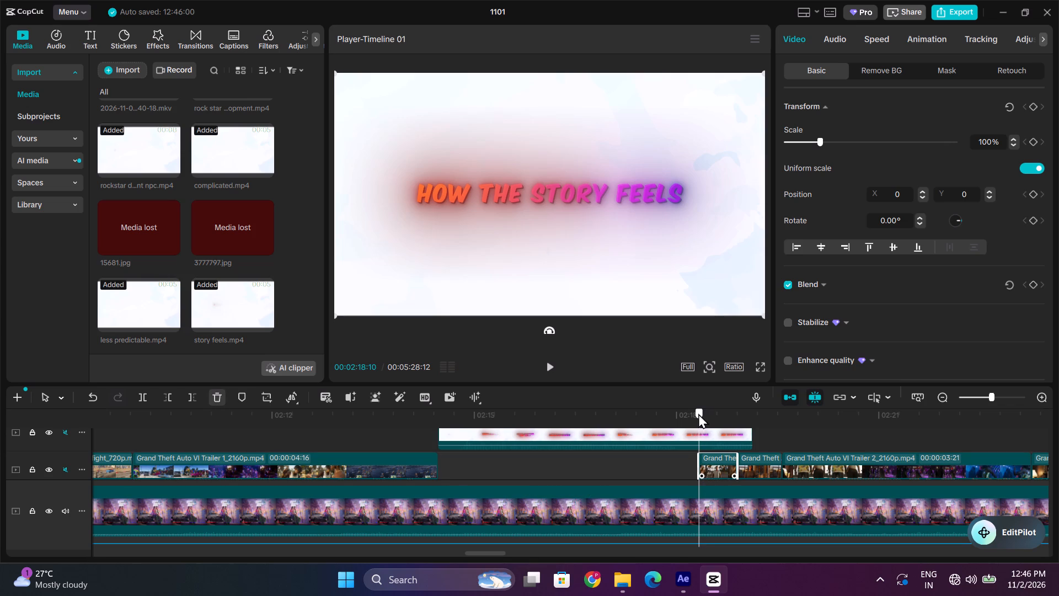
{"action": "left_click", "coordinate": [705, 440]}
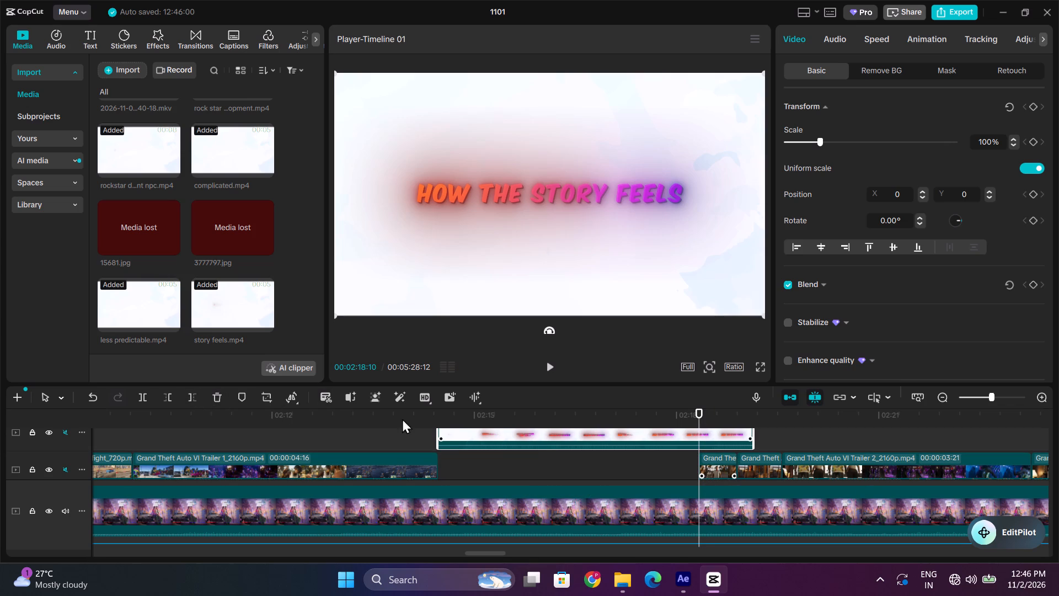
{"action": "left_click", "coordinate": [197, 396]}
{"action": "left_click_drag", "start_coordinate": [526, 437], "coordinate": [529, 475]}
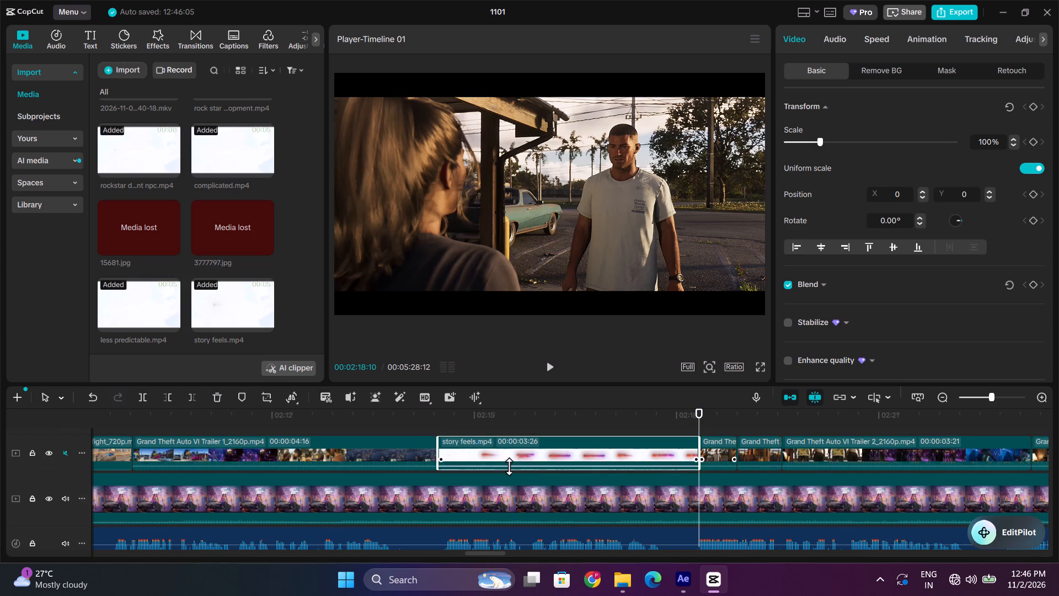
Play the timeline onward and listen to the narration at the next empty gap, starting at about 00:02:31:14.
{"action": "left_click", "coordinate": [419, 425]}
{"action": "key", "text": "space"}
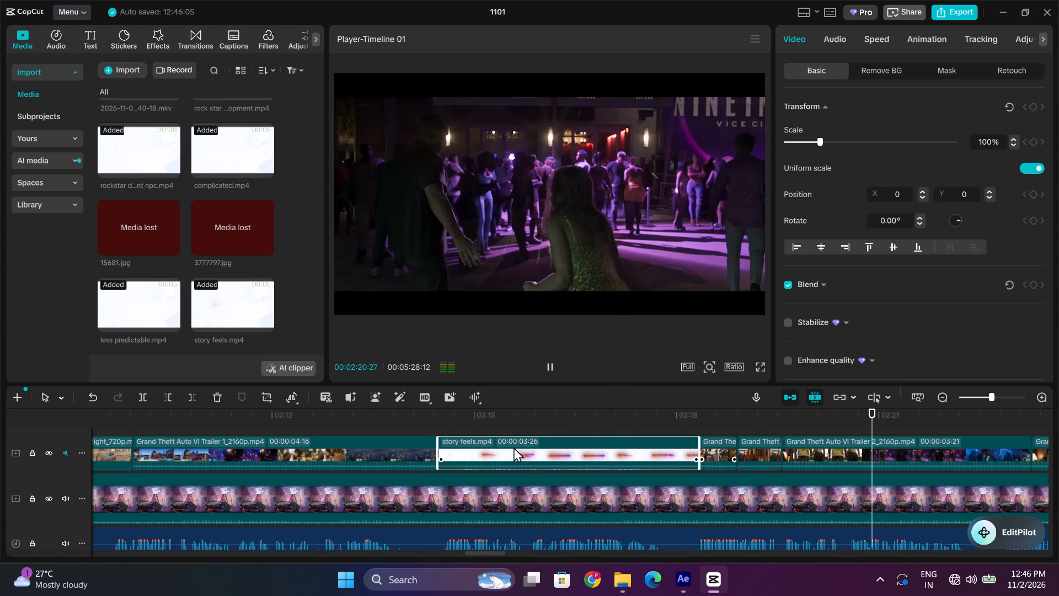
{"action": "left_click", "coordinate": [935, 391]}
{"action": "left_click", "coordinate": [941, 391]}
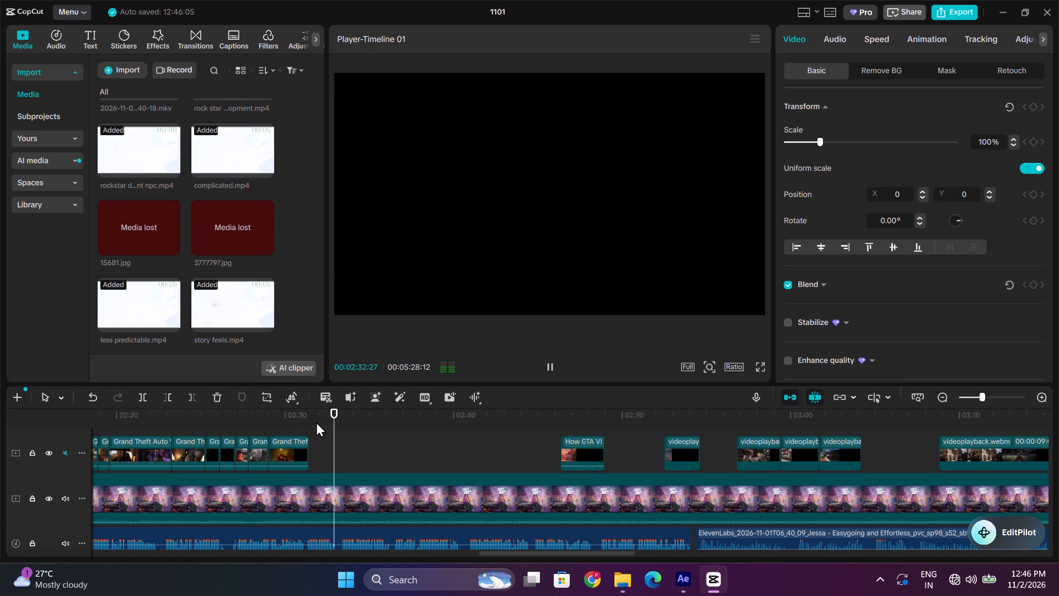
{"action": "left_click_drag", "start_coordinate": [316, 422], "coordinate": [309, 422]}
{"action": "key", "text": "space"}
{"action": "key", "text": "space"}
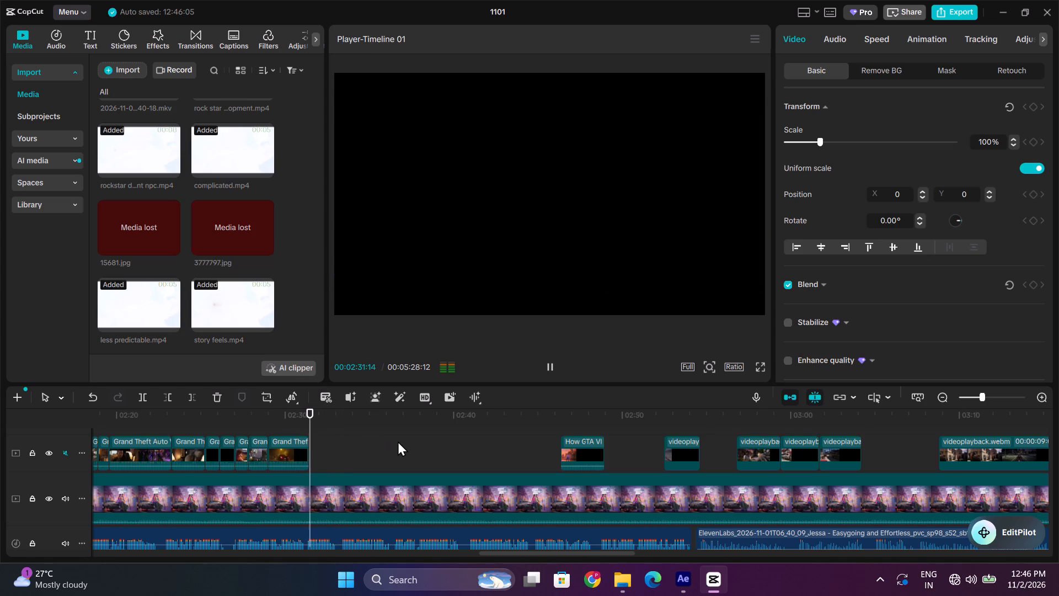
{"action": "key", "text": "space"}
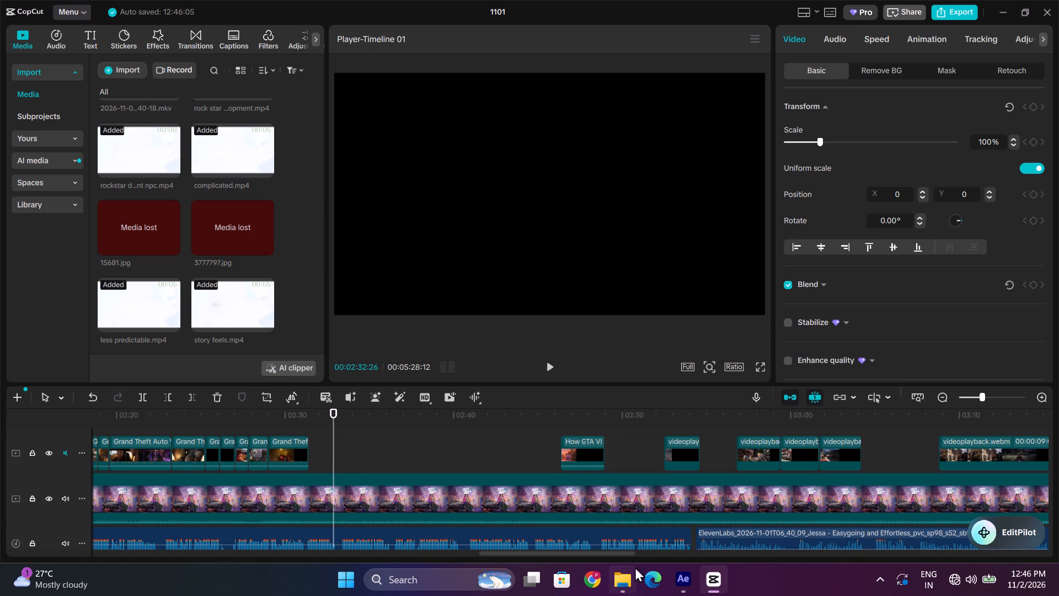
{"action": "key", "text": "space"}
{"action": "key", "text": "space"}
Switch to After Effects and slide the narration layer earlier in Comp 1 to reach the next gap's line, previewing from 0:00:00:00.
{"action": "left_click", "coordinate": [688, 577]}
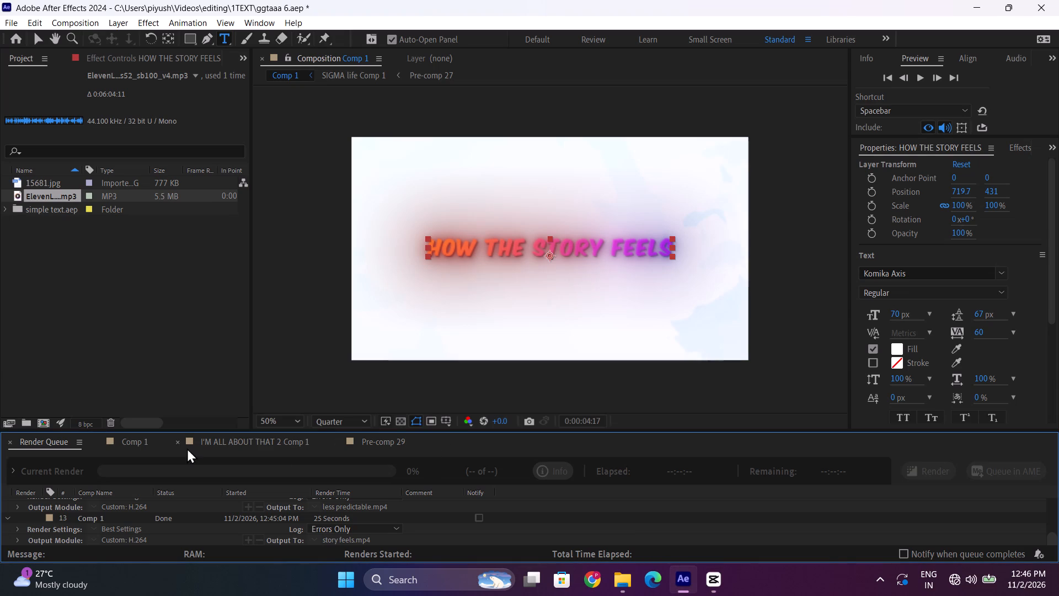
{"action": "left_click", "coordinate": [152, 447]}
{"action": "left_click_drag", "start_coordinate": [532, 461], "coordinate": [449, 464]}
{"action": "left_click_drag", "start_coordinate": [504, 464], "coordinate": [474, 470]}
{"action": "scroll", "coordinate": [518, 481], "scroll_direction": "down", "scroll_amount": 3}
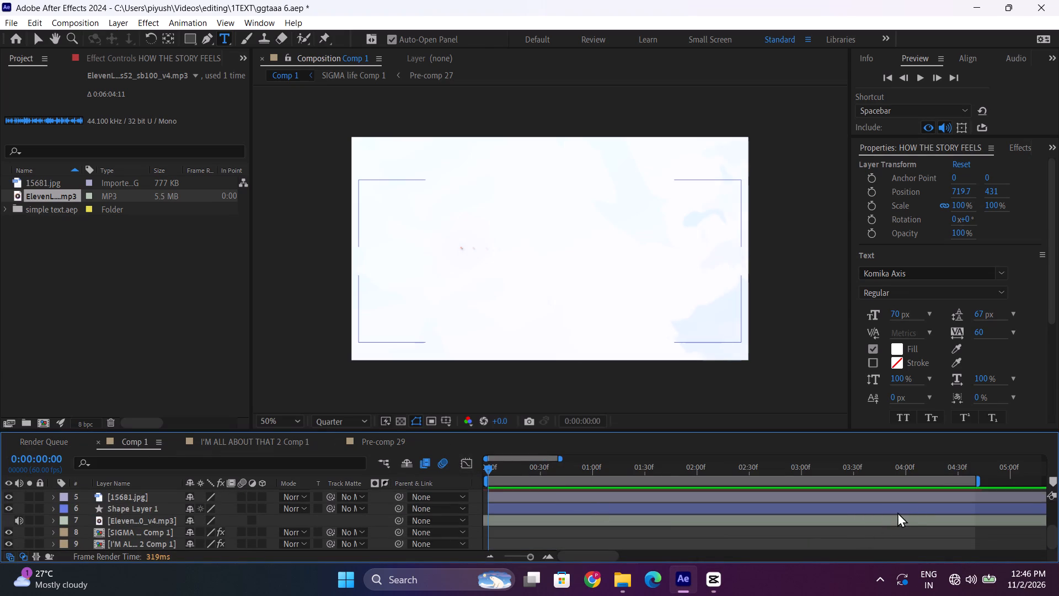
{"action": "left_click_drag", "start_coordinate": [910, 520], "coordinate": [403, 531]}
{"action": "key", "text": "space"}
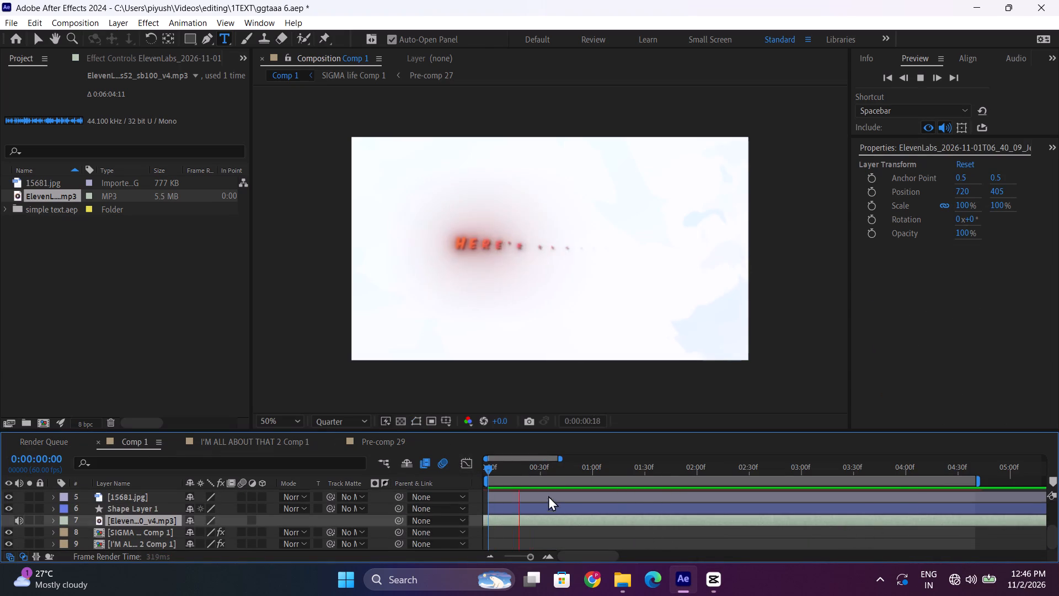
{"action": "left_click_drag", "start_coordinate": [502, 472], "coordinate": [458, 474]}
{"action": "left_click_drag", "start_coordinate": [956, 520], "coordinate": [350, 509]}
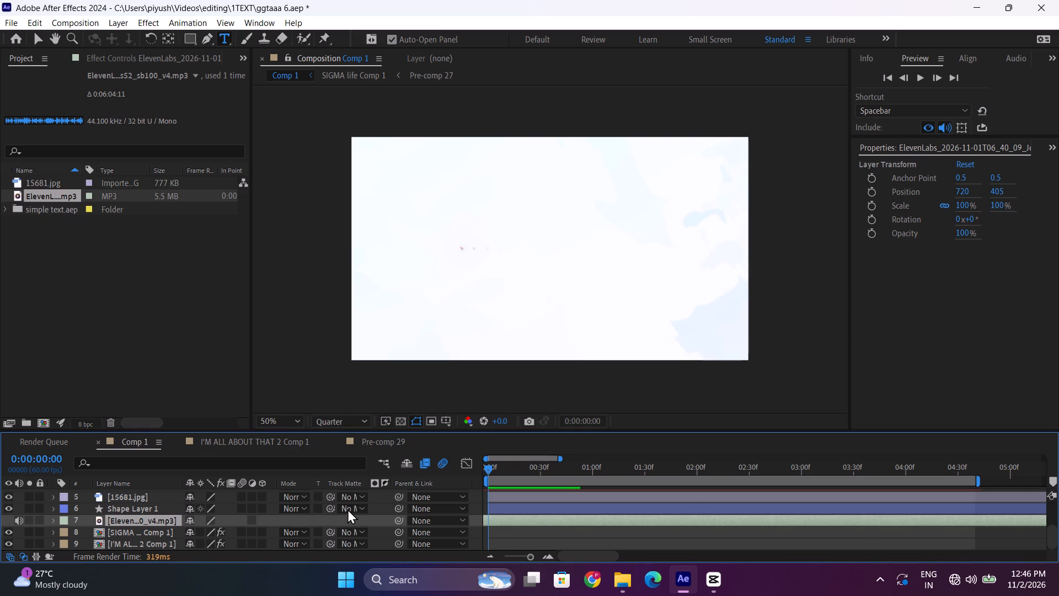
{"action": "key", "text": "space"}
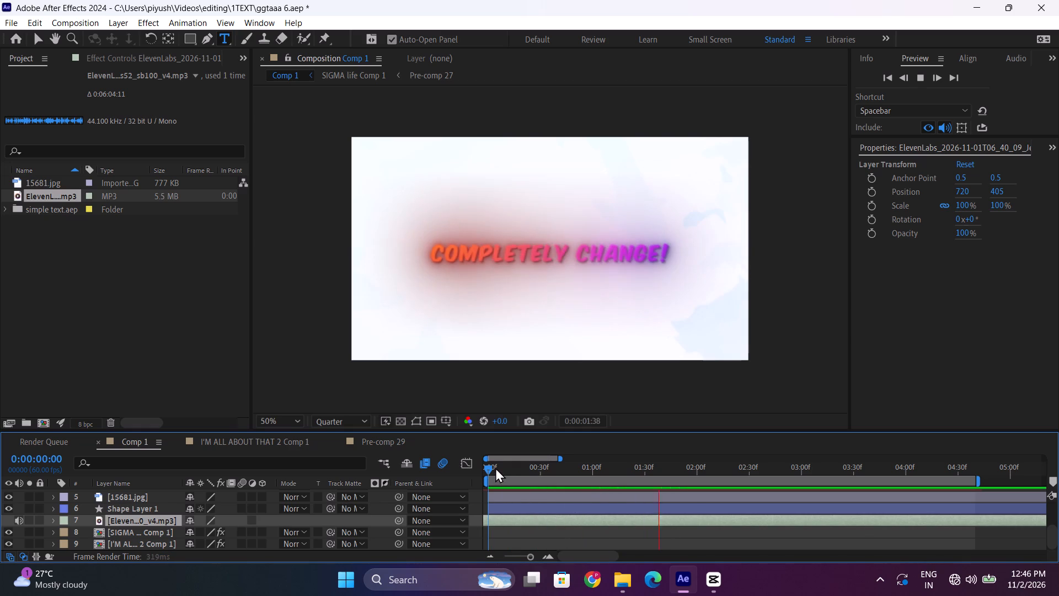
{"action": "left_click_drag", "start_coordinate": [495, 467], "coordinate": [473, 469]}
{"action": "left_click_drag", "start_coordinate": [1020, 515], "coordinate": [516, 510]}
{"action": "key", "text": "space"}
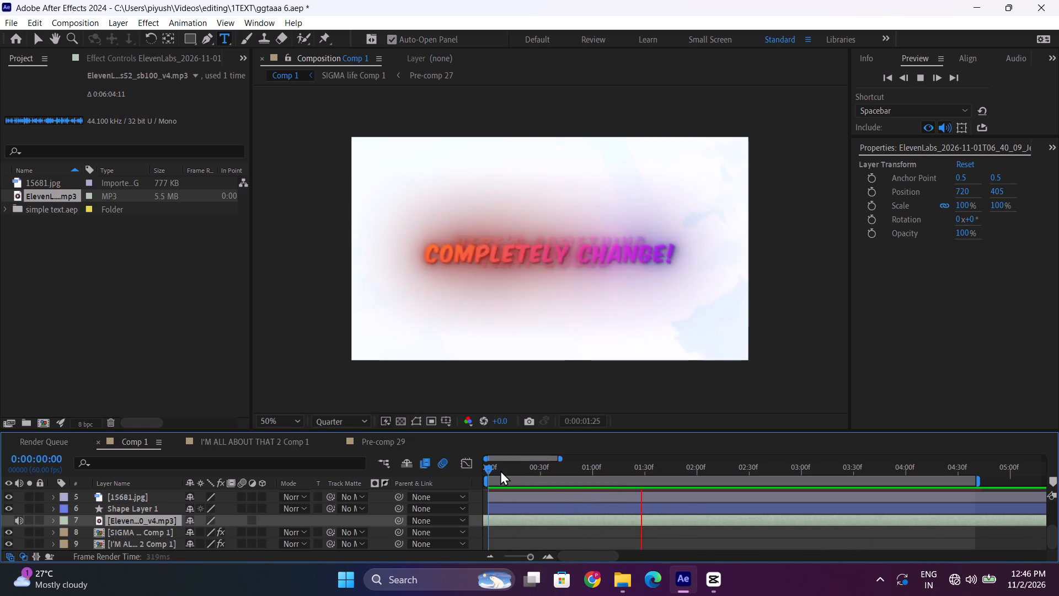
Fine-tune the narration layer's offset in Comp 1 so the next spoken line begins at the composition start.
{"action": "left_click_drag", "start_coordinate": [498, 470], "coordinate": [459, 473]}
{"action": "left_click_drag", "start_coordinate": [670, 523], "coordinate": [459, 524]}
{"action": "key", "text": "space"}
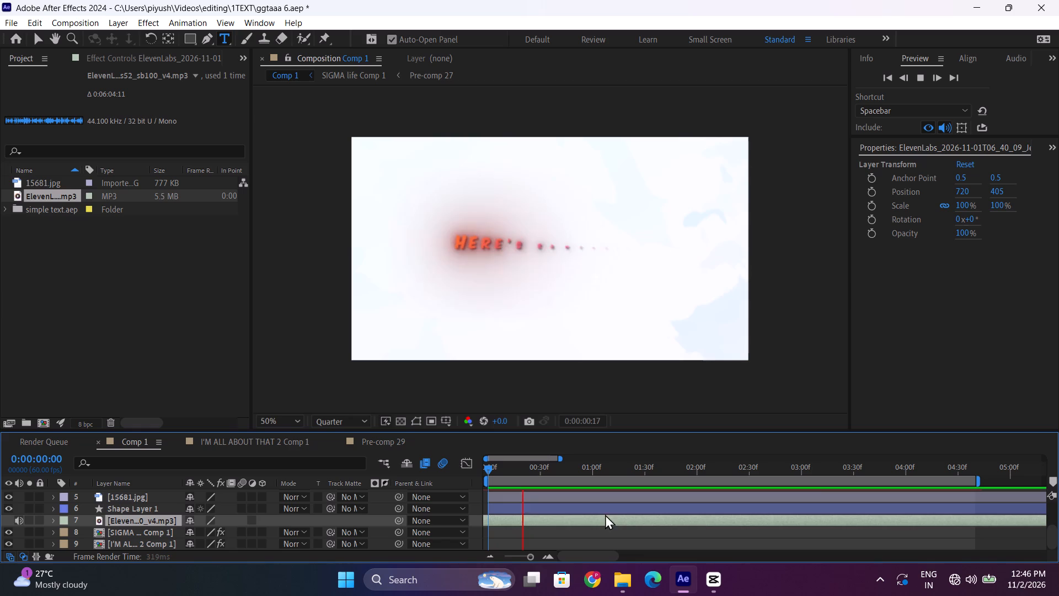
{"action": "left_click_drag", "start_coordinate": [504, 471], "coordinate": [470, 474]}
{"action": "left_click_drag", "start_coordinate": [521, 527], "coordinate": [558, 528]}
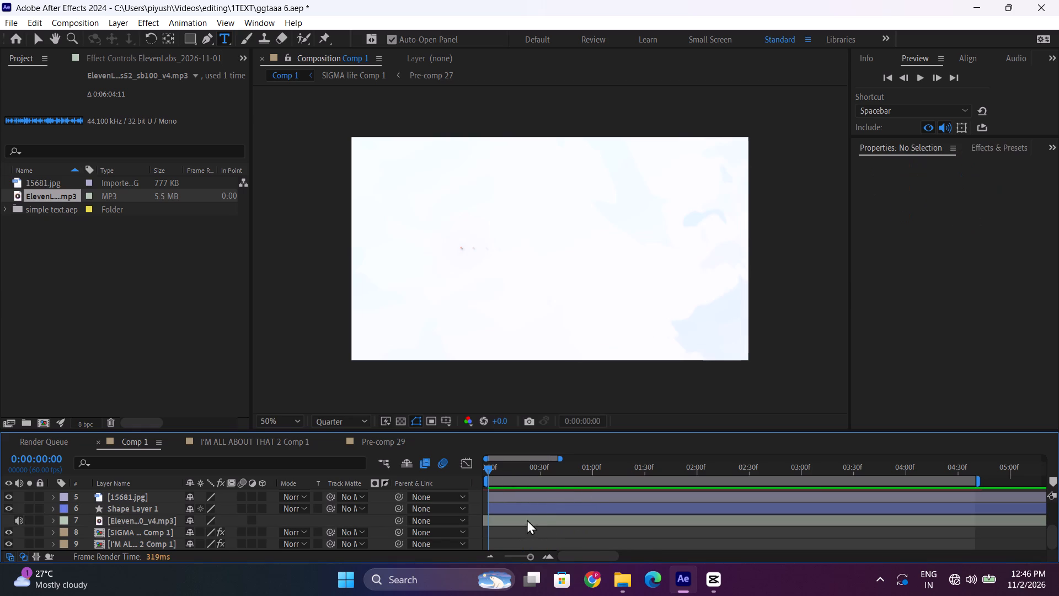
{"action": "left_click_drag", "start_coordinate": [527, 519], "coordinate": [560, 524]}
{"action": "key", "text": "space"}
{"action": "key", "text": "space"}
Delete Shape Layer 1 and the SIGMA life Comp 1 and I'M ALL ABOUT THAT 2 Comp 1 layers from Comp 1.
{"action": "left_click", "coordinate": [523, 503]}
{"action": "key", "text": "Delete"}
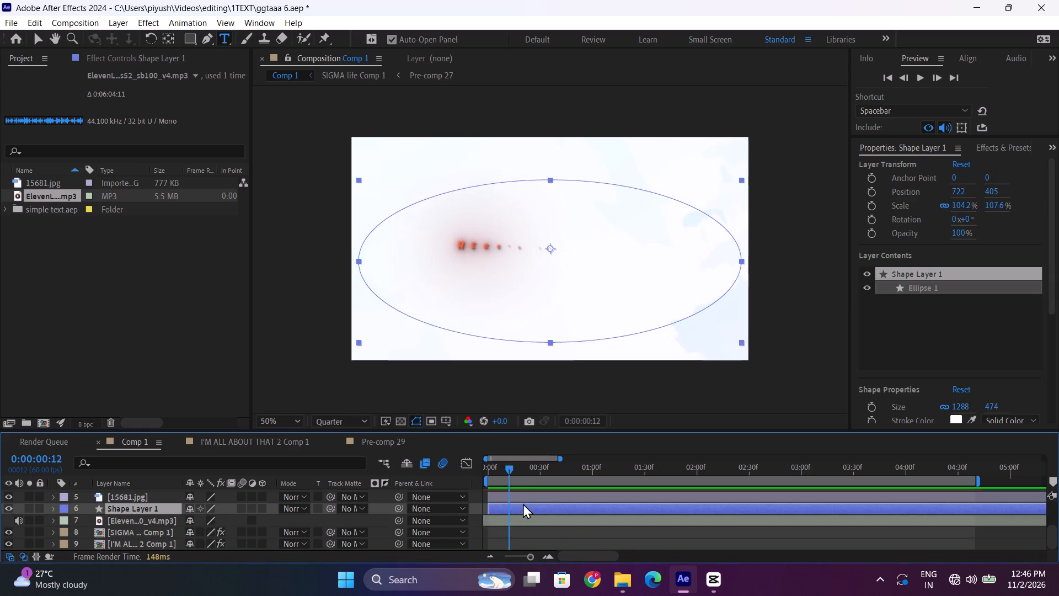
{"action": "scroll", "coordinate": [523, 508], "scroll_direction": "down", "scroll_amount": 4}
{"action": "left_click", "coordinate": [135, 533]}
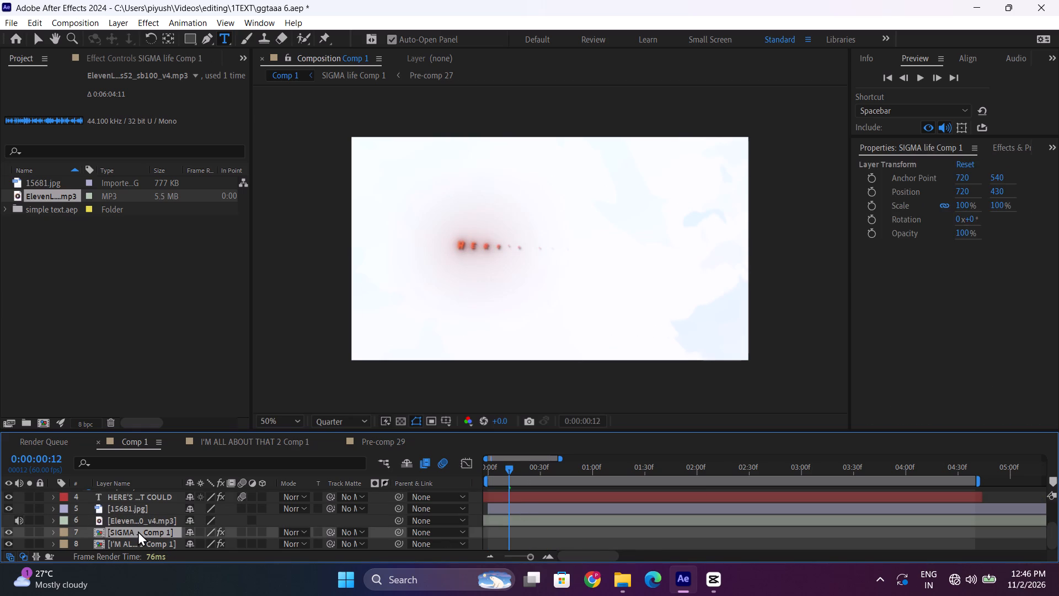
{"action": "key", "text": "Delete"}
{"action": "left_click", "coordinate": [136, 544]}
{"action": "key", "text": "Delete"}
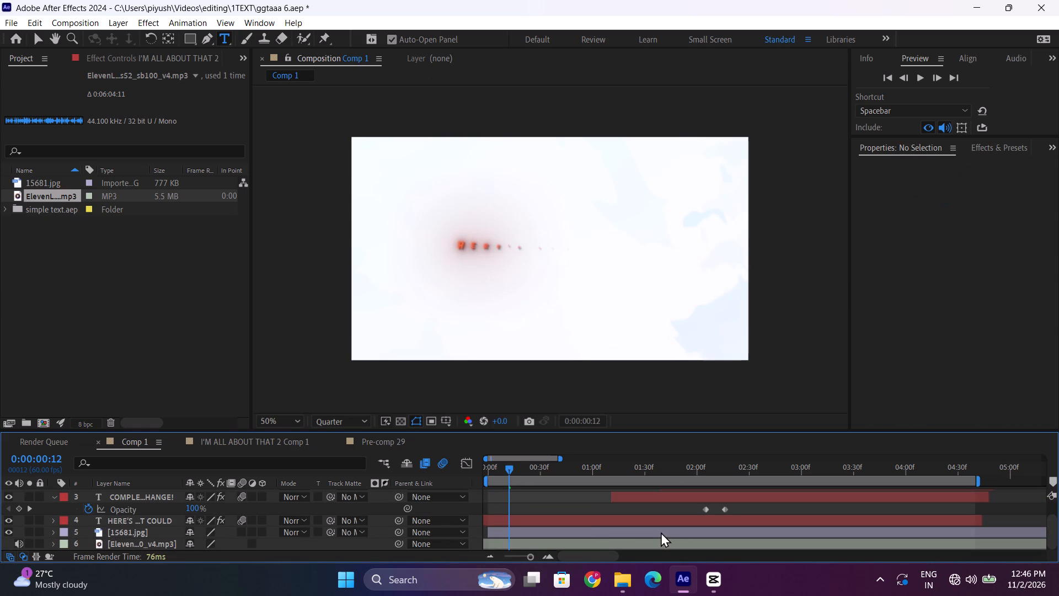
Shift the narration layer slightly later in Comp 1 and preview it against the titles from 0:00:00:00.
{"action": "left_click_drag", "start_coordinate": [502, 472], "coordinate": [453, 472]}
{"action": "key", "text": "space"}
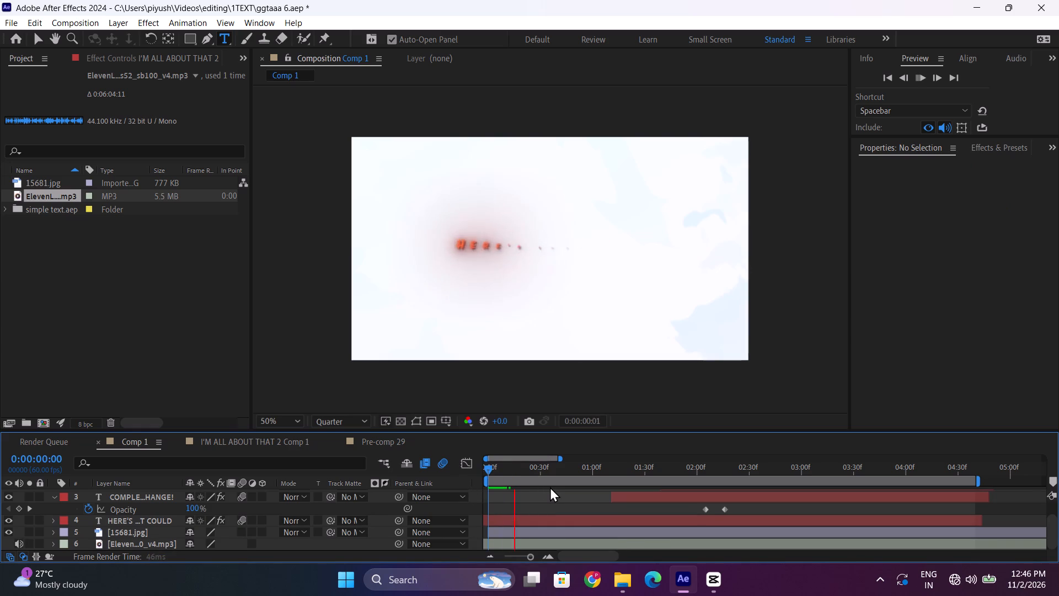
{"action": "left_click_drag", "start_coordinate": [494, 471], "coordinate": [465, 471]}
{"action": "key", "text": "space"}
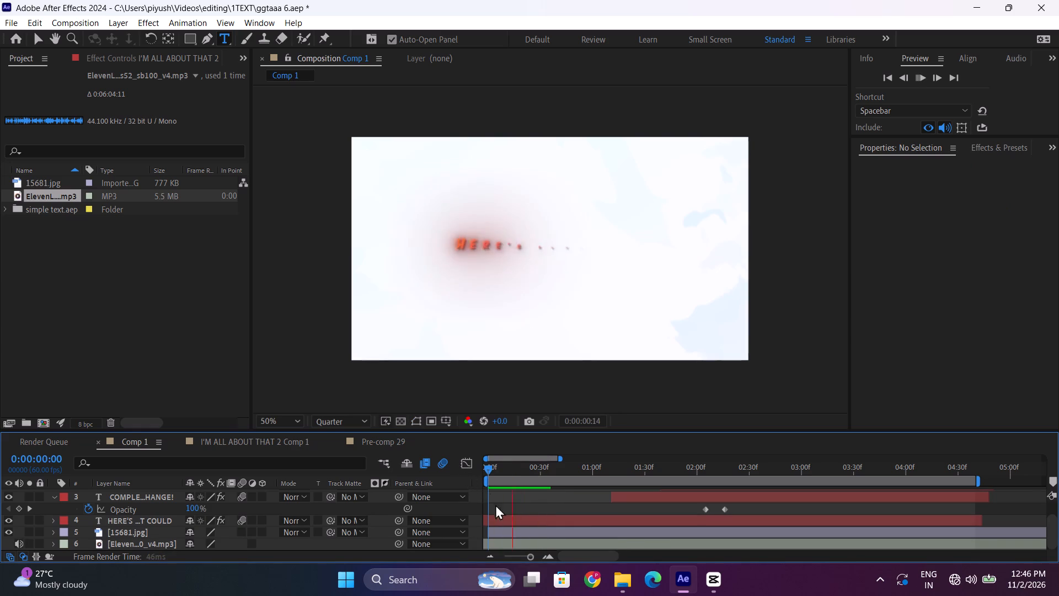
{"action": "key", "text": "space"}
{"action": "left_click_drag", "start_coordinate": [491, 466], "coordinate": [451, 477]}
{"action": "left_click_drag", "start_coordinate": [494, 542], "coordinate": [517, 546]}
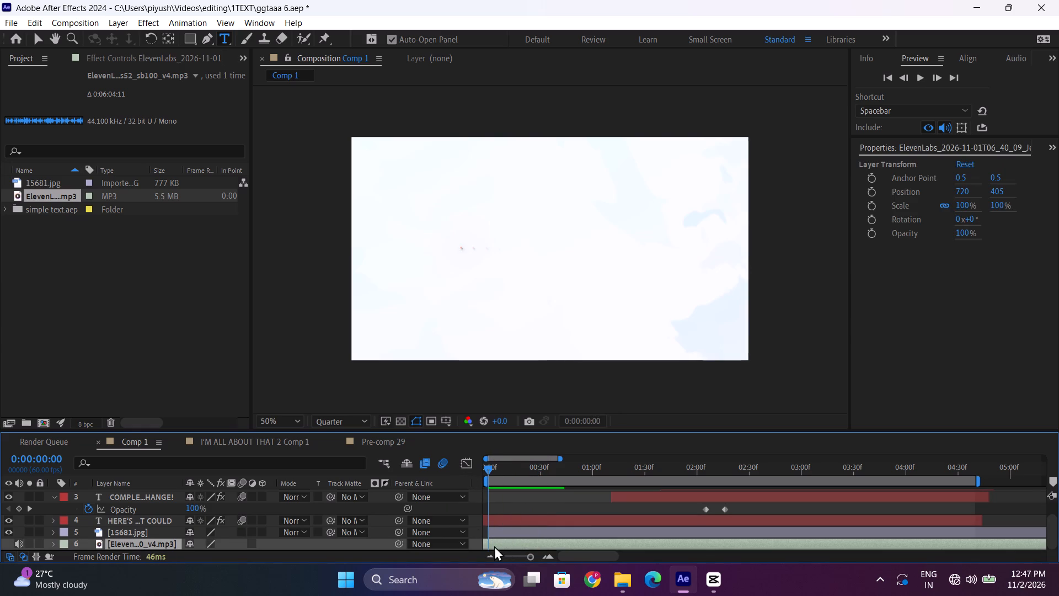
{"action": "key", "text": "space"}
{"action": "key", "text": "space"}
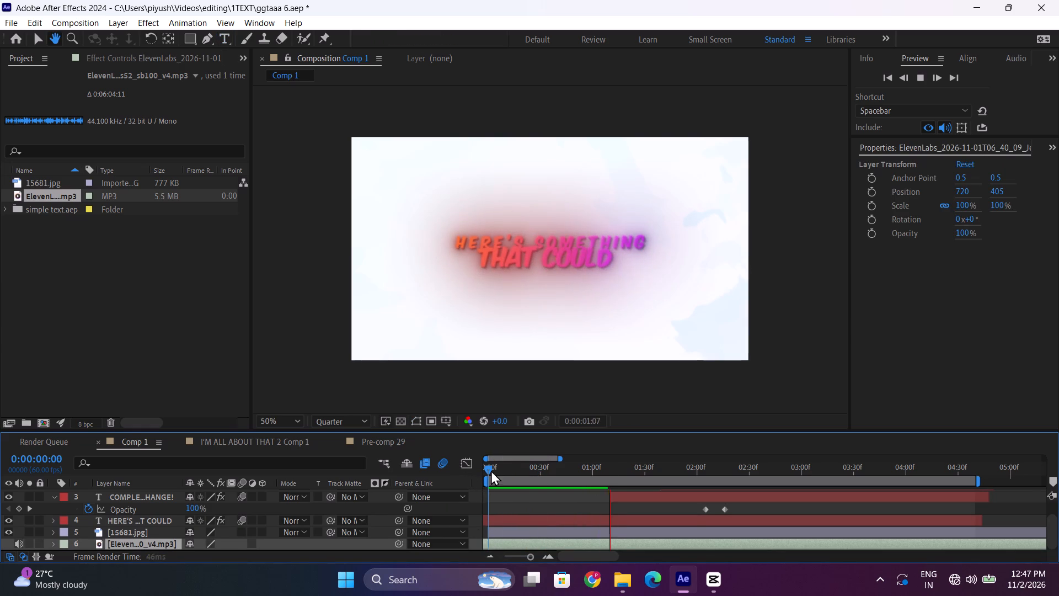
{"action": "left_click_drag", "start_coordinate": [498, 467], "coordinate": [470, 471]}
{"action": "key", "text": "space"}
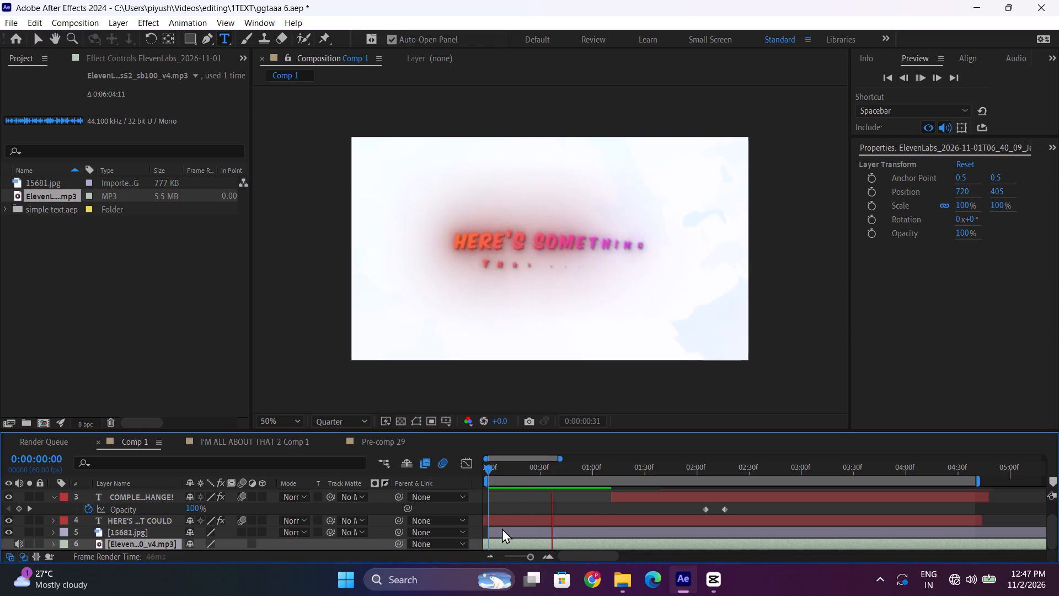
{"action": "key", "text": "space"}
{"action": "left_click_drag", "start_coordinate": [506, 464], "coordinate": [457, 469]}
{"action": "key", "text": "space"}
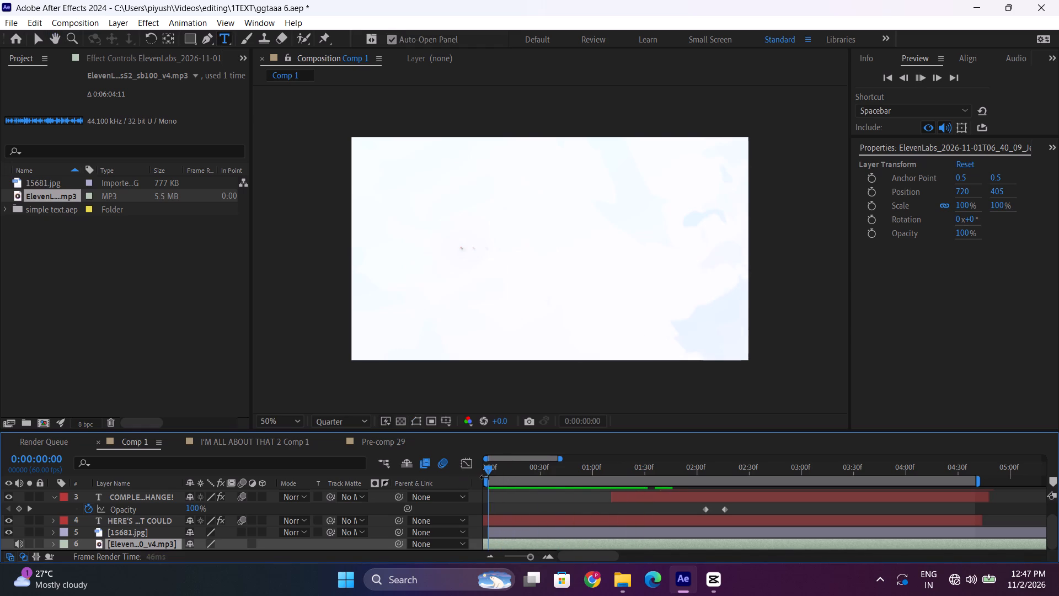
{"action": "key", "text": "space"}
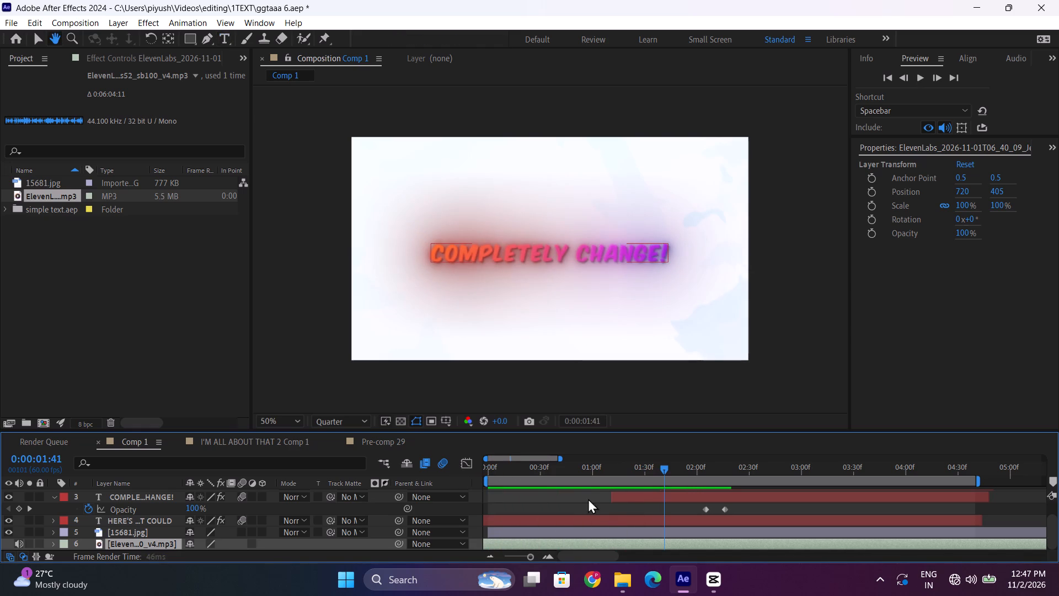
Move the COMPLETELY CHANGE! and HOW THE STORY FEELS text layers later together, so COMPLETELY CHANGE! starts at about 0:00:02:35.
{"action": "left_click_drag", "start_coordinate": [649, 497], "coordinate": [682, 504]}
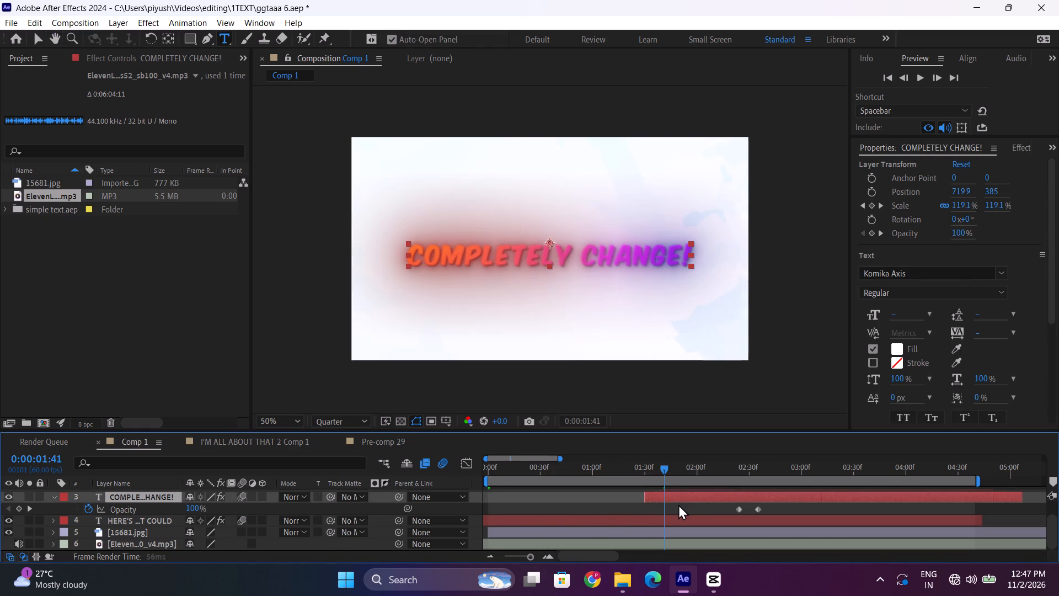
{"action": "scroll", "coordinate": [678, 504], "scroll_direction": "up", "scroll_amount": 1}
{"action": "left_click_drag", "start_coordinate": [633, 500], "coordinate": [668, 523]}
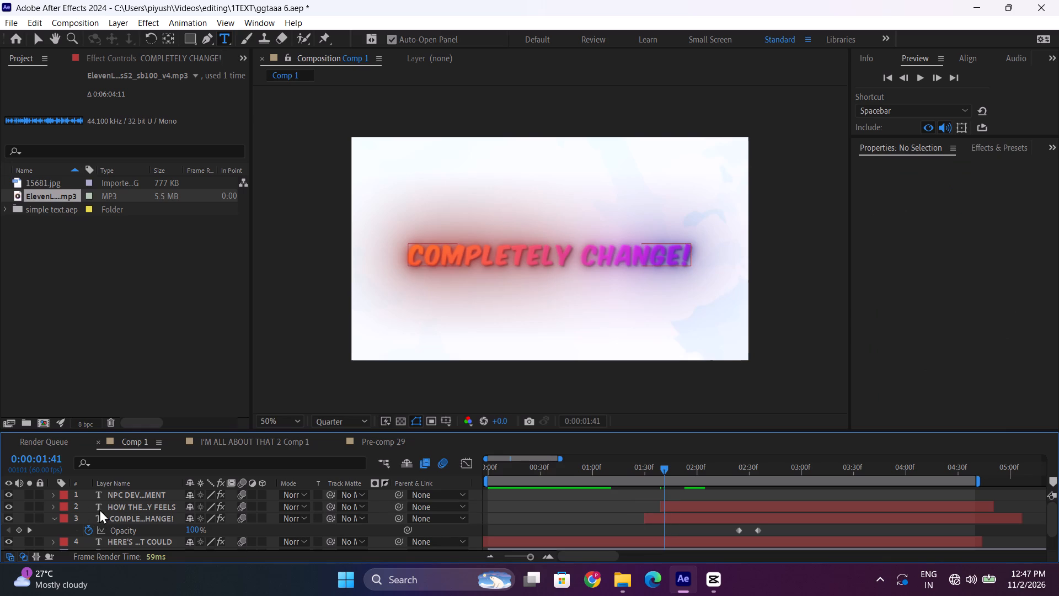
{"action": "left_click_drag", "start_coordinate": [109, 513], "coordinate": [116, 518]}
{"action": "key", "text": "ctrl+z"}
{"action": "left_click_drag", "start_coordinate": [91, 507], "coordinate": [98, 511]}
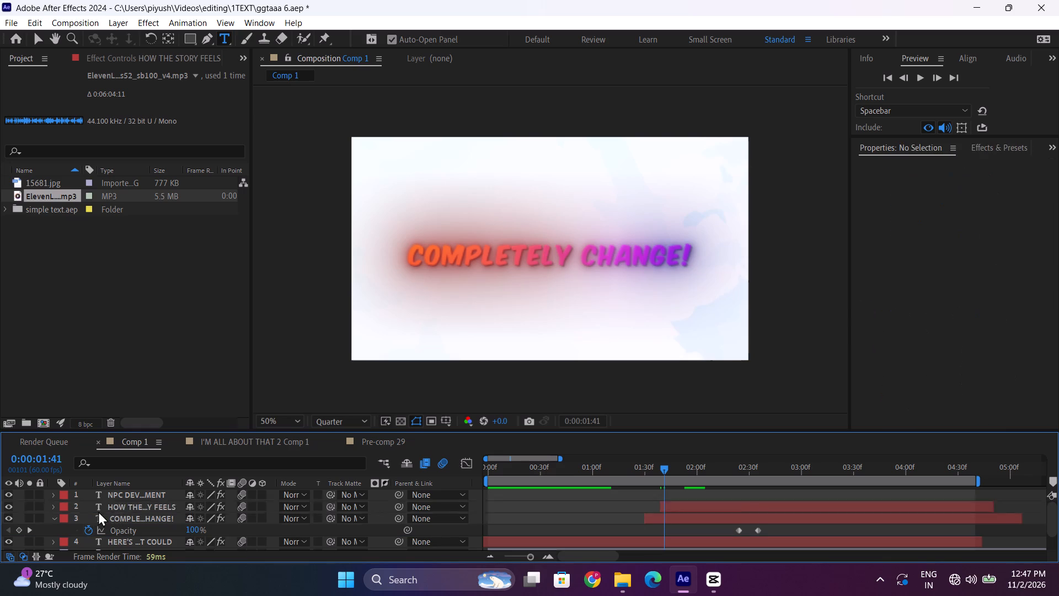
{"action": "left_click_drag", "start_coordinate": [98, 511], "coordinate": [133, 521]}
{"action": "left_click_drag", "start_coordinate": [741, 510], "coordinate": [854, 513]}
At 0:00:01:25, replace the HERE'S SOMETHING THAT COULD text with THINK ABOUT on the first line and THE POSSIBILITIES on the second.
{"action": "left_click_drag", "start_coordinate": [622, 476], "coordinate": [613, 476]}
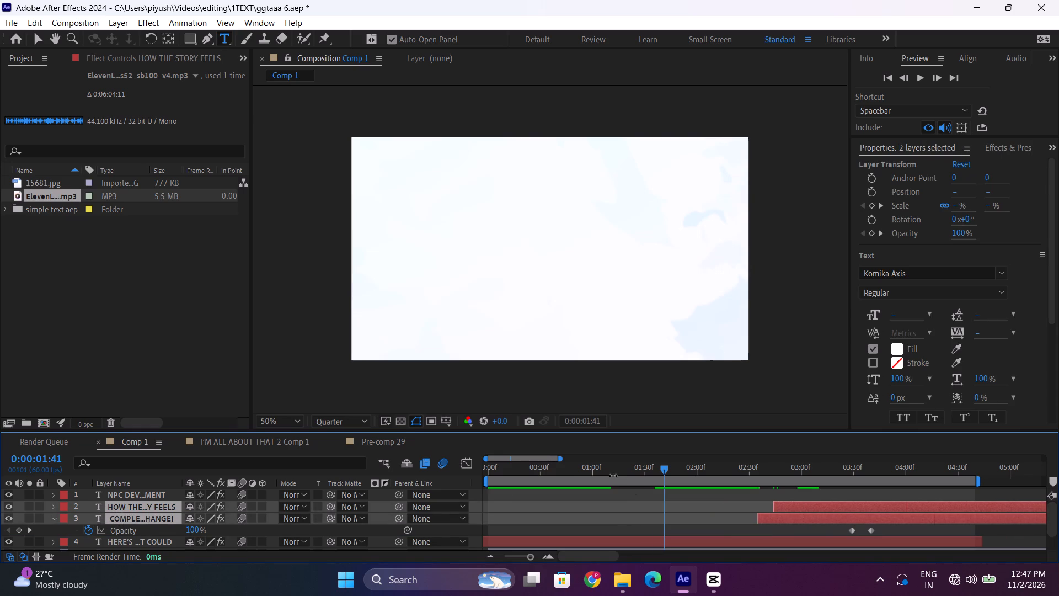
{"action": "left_click_drag", "start_coordinate": [613, 476], "coordinate": [486, 482]}
{"action": "left_click_drag", "start_coordinate": [512, 471], "coordinate": [480, 480]}
{"action": "left_click_drag", "start_coordinate": [496, 470], "coordinate": [556, 478]}
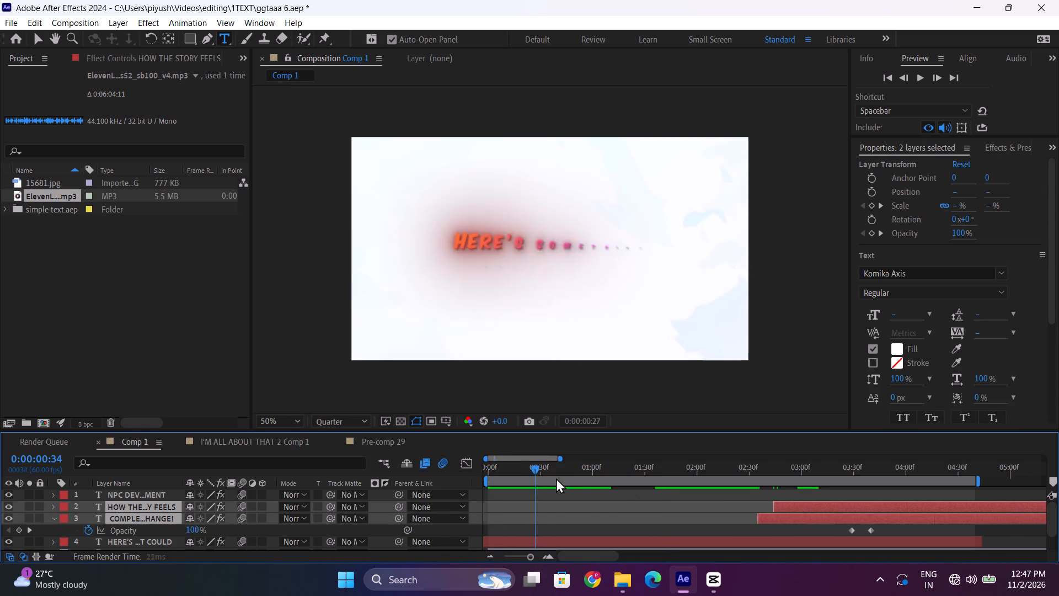
{"action": "left_click_drag", "start_coordinate": [556, 478], "coordinate": [635, 490]}
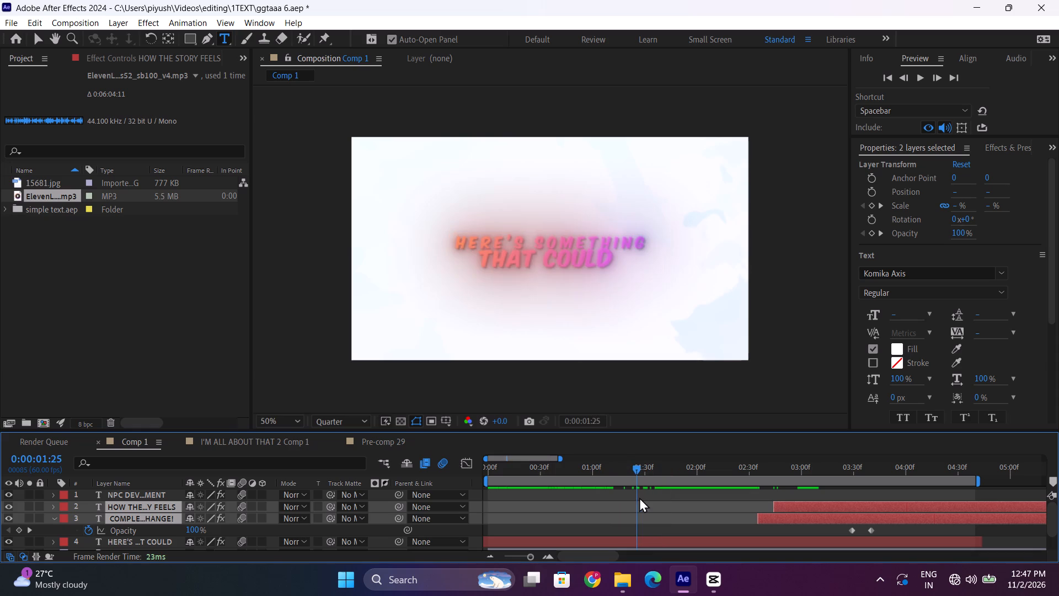
{"action": "left_click", "coordinate": [645, 539]}
{"action": "left_click_drag", "start_coordinate": [641, 245], "coordinate": [454, 254]}
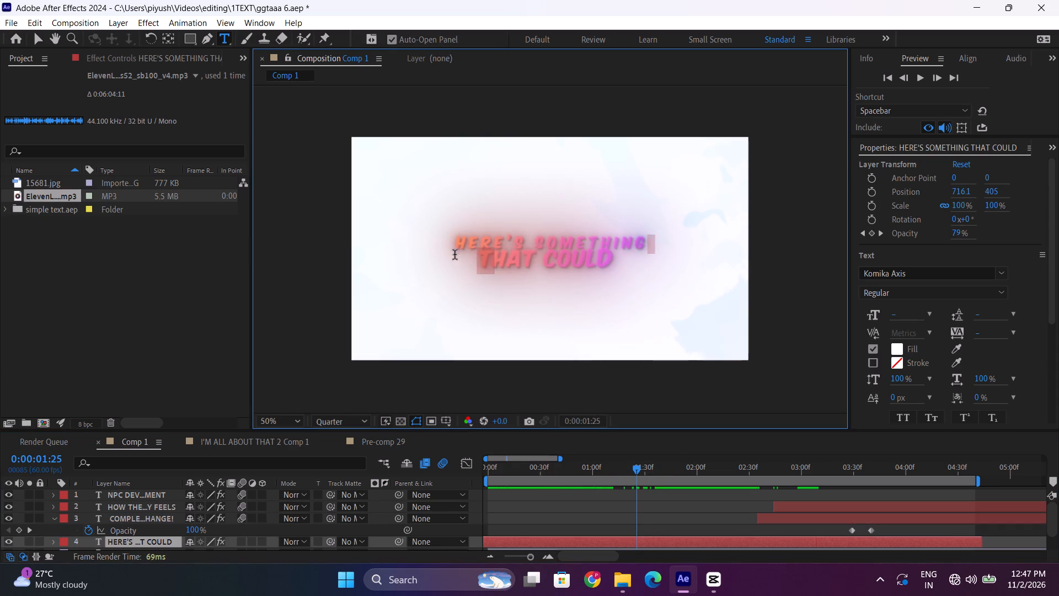
{"action": "left_click_drag", "start_coordinate": [454, 254], "coordinate": [430, 252]}
{"action": "type", "text": "THINK ABOUT"}
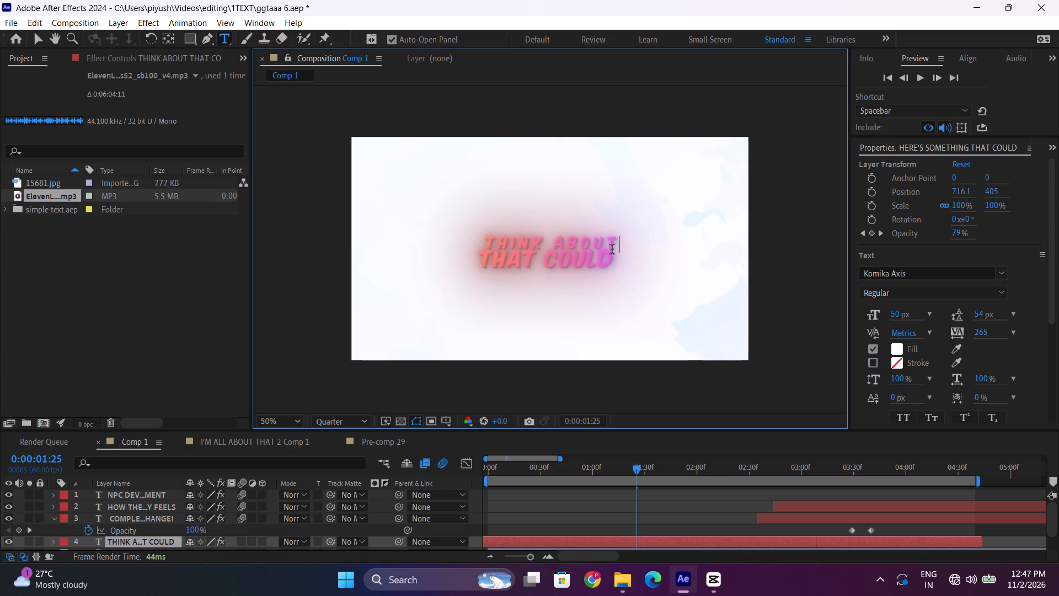
{"action": "left_click_drag", "start_coordinate": [611, 260], "coordinate": [470, 260]}
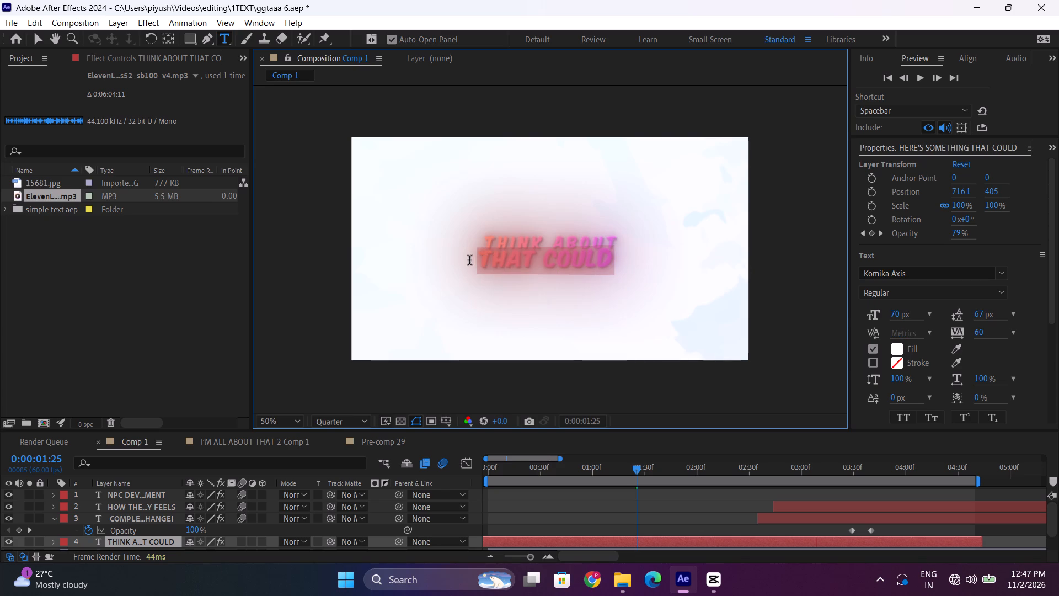
{"action": "type", "text": "THE"}
{"action": "key", "text": "space"}
{"action": "type", "text": "POSSIBILI"}
{"action": "type", "text": "TIES"}
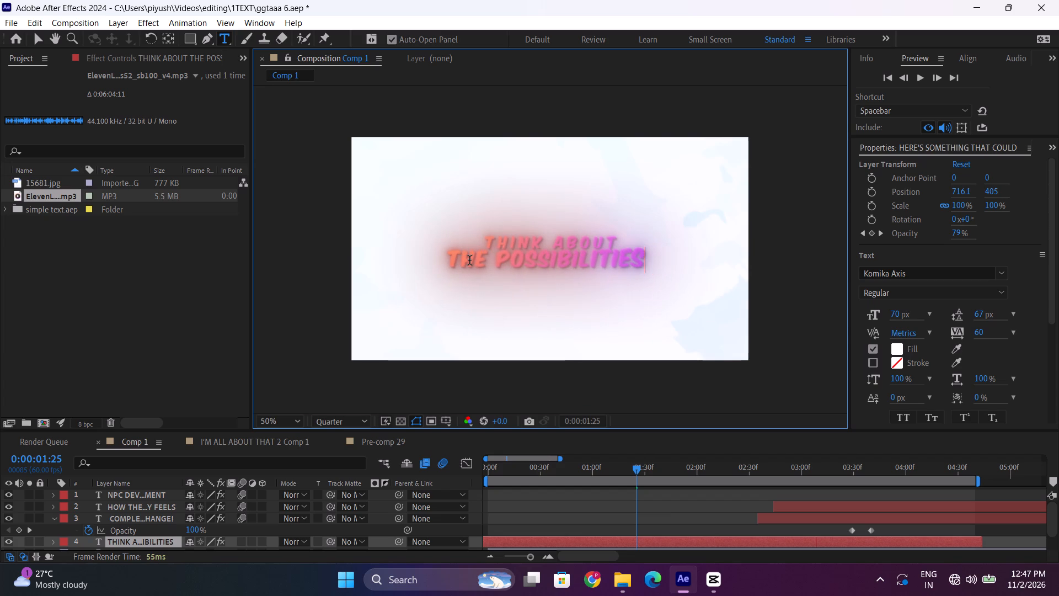
Shift both closing Opacity keyframes of the THINK ABOUT THE POSSIBILITIES layer later, to about 0:00:01:39 and 0:00:01:53, to match the narration.
{"action": "left_click_drag", "start_coordinate": [567, 473], "coordinate": [489, 464]}
{"action": "key", "text": "space"}
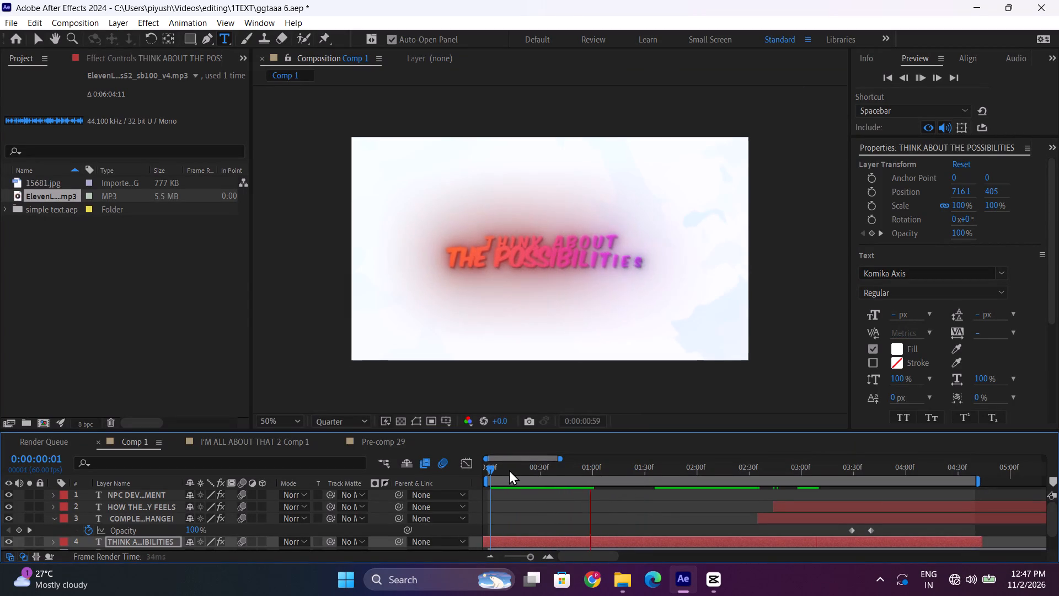
{"action": "left_click_drag", "start_coordinate": [506, 467], "coordinate": [415, 469]}
{"action": "key", "text": "space"}
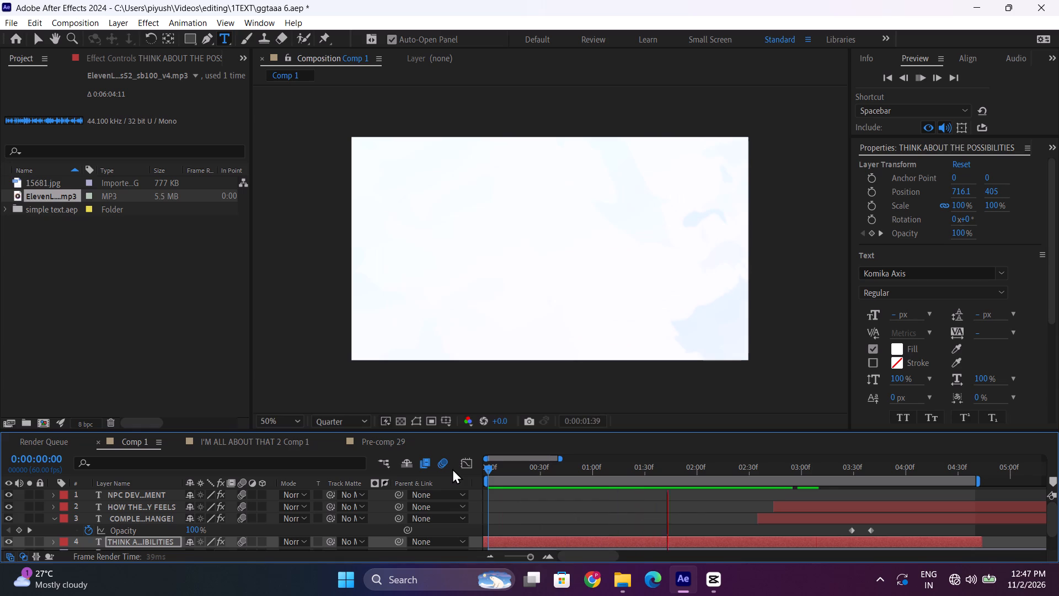
{"action": "key", "text": "space"}
{"action": "scroll", "coordinate": [646, 514], "scroll_direction": "down", "scroll_amount": 1}
{"action": "key", "text": "u"}
{"action": "scroll", "coordinate": [703, 523], "scroll_direction": "down", "scroll_amount": 1}
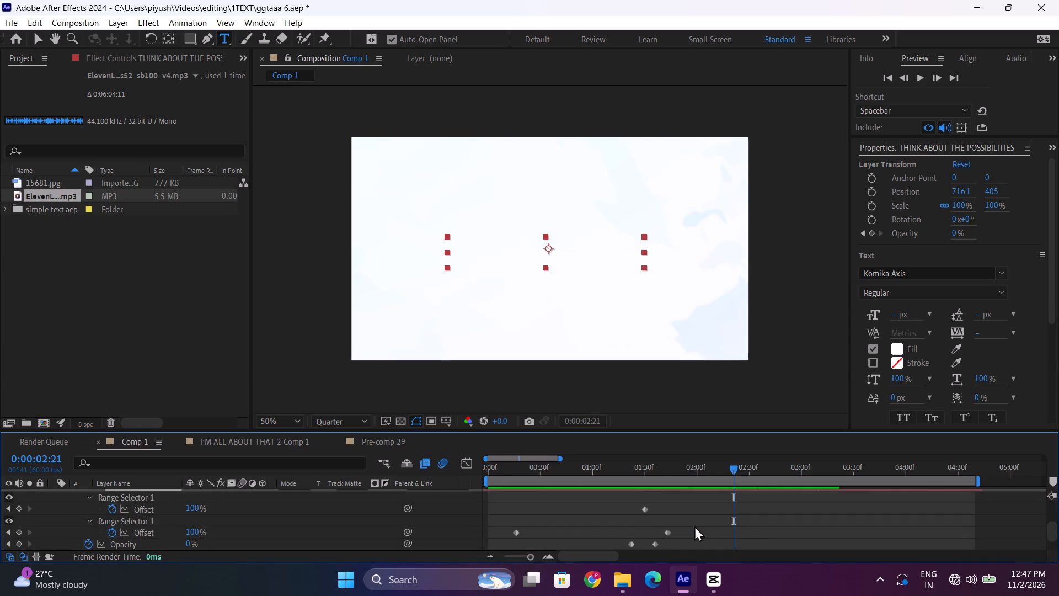
{"action": "left_click_drag", "start_coordinate": [617, 536], "coordinate": [670, 553]}
{"action": "left_click", "coordinate": [659, 546]}
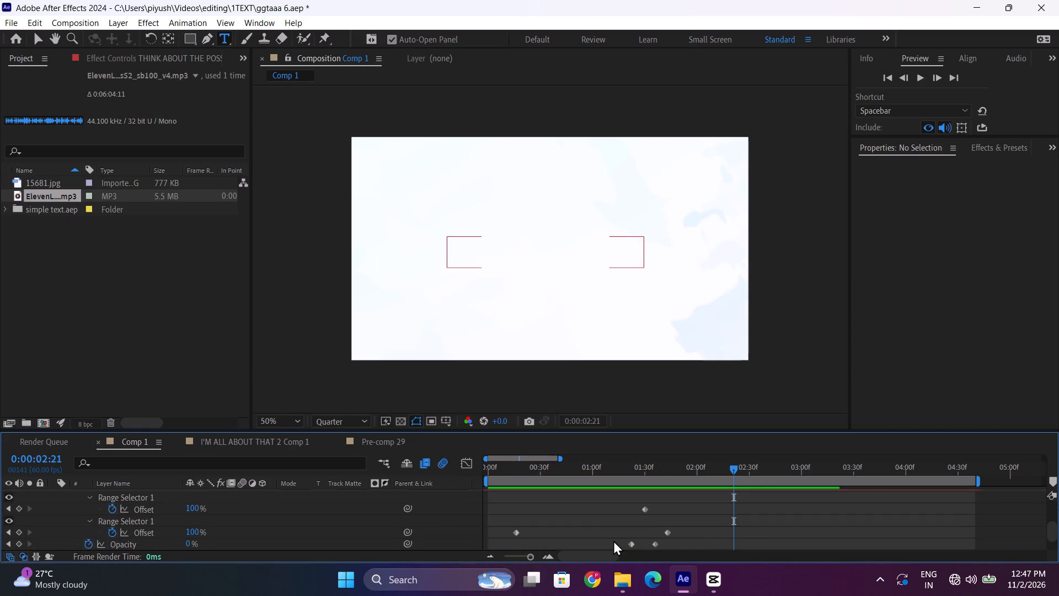
{"action": "left_click_drag", "start_coordinate": [613, 540], "coordinate": [662, 548]}
{"action": "left_click_drag", "start_coordinate": [655, 547], "coordinate": [685, 547]}
{"action": "left_click", "coordinate": [633, 471]}
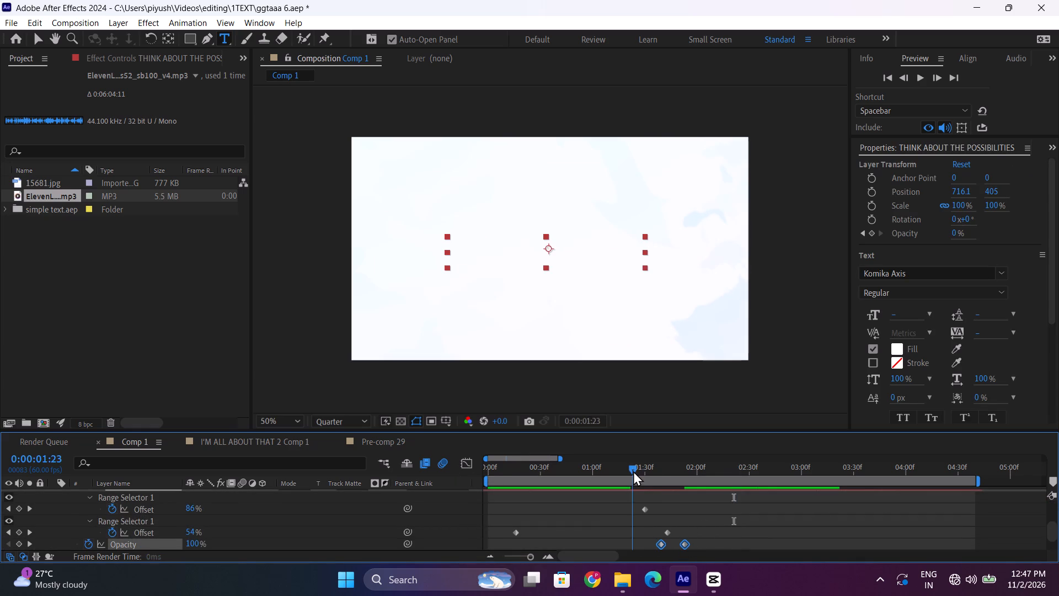
{"action": "key", "text": "space"}
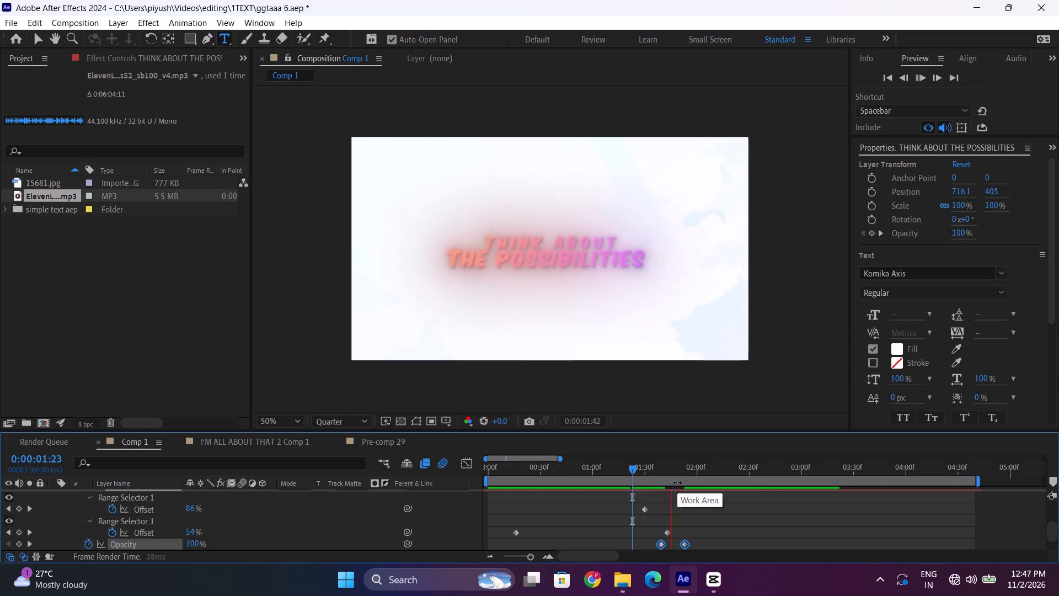
Duplicate the THINK ABOUT THE POSSIBILITIES layer and move the copy later so it starts at about 0:00:01:29.
{"action": "scroll", "coordinate": [682, 492], "scroll_direction": "up", "scroll_amount": 1}
{"action": "left_click", "coordinate": [675, 474]}
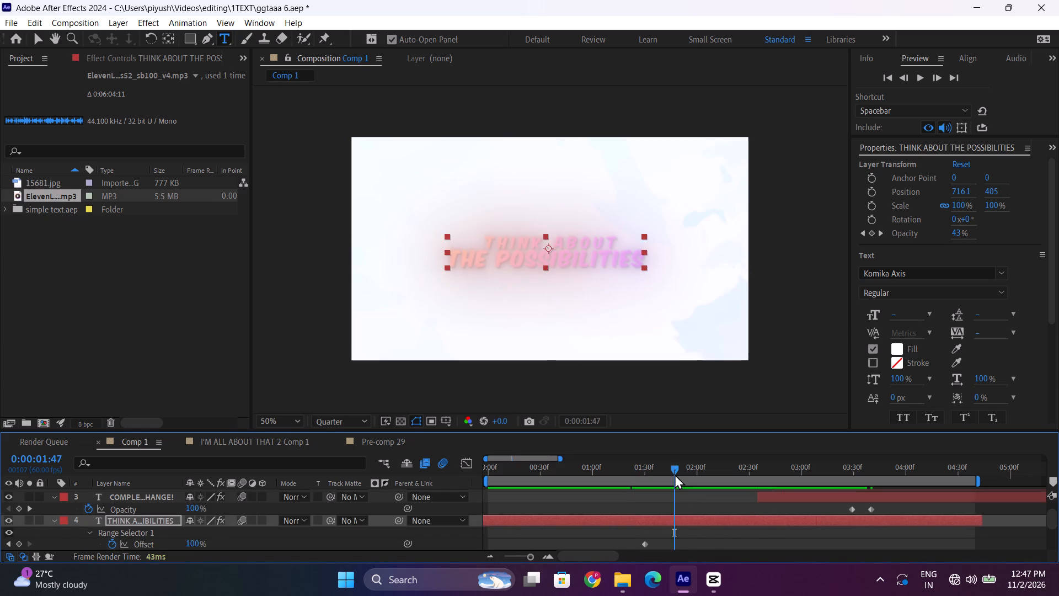
{"action": "key", "text": "space"}
{"action": "left_click_drag", "start_coordinate": [675, 474], "coordinate": [656, 475]}
{"action": "key", "text": "space"}
{"action": "key", "text": "space"}
{"action": "left_click_drag", "start_coordinate": [657, 475], "coordinate": [649, 477]}
{"action": "left_click", "coordinate": [674, 470]}
{"action": "key", "text": "ctrl+d"}
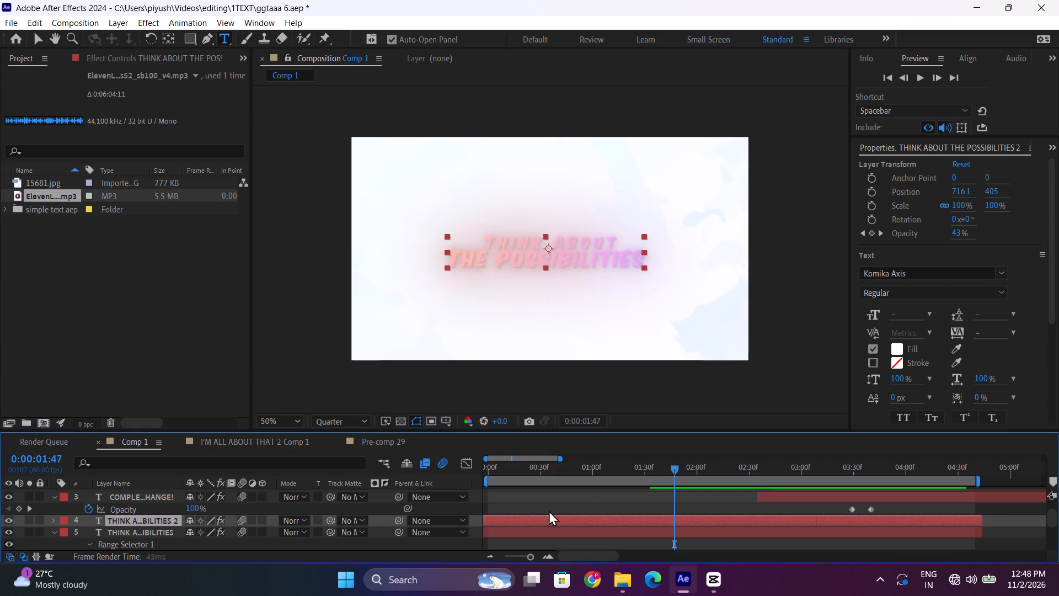
{"action": "left_click_drag", "start_coordinate": [545, 518], "coordinate": [724, 526]}
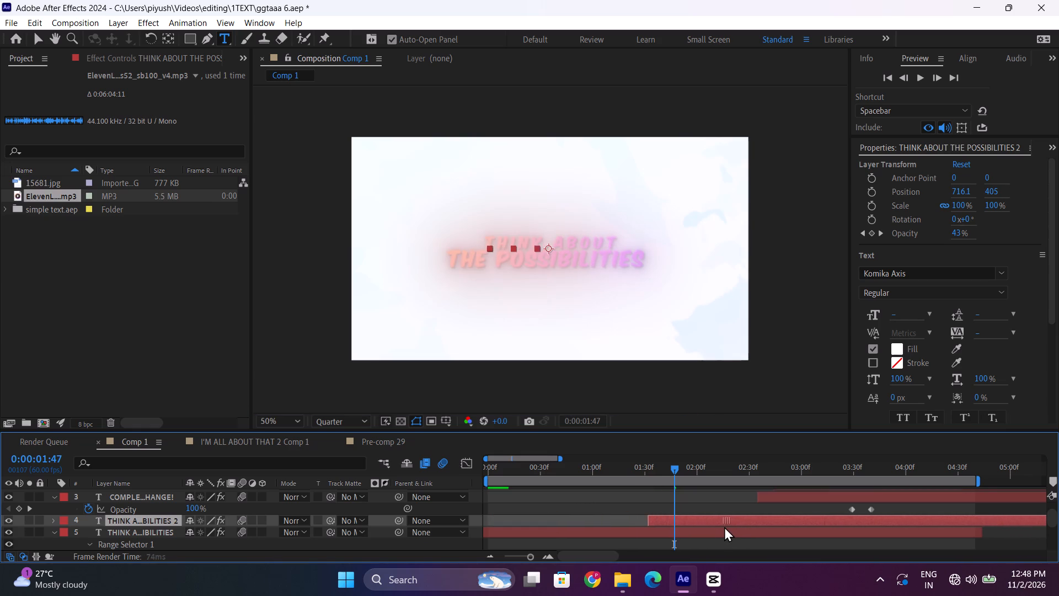
{"action": "left_click_drag", "start_coordinate": [724, 526], "coordinate": [721, 526]}
Preview the duplicated title, then move COMPLETELY CHANGE! and HOW THE STORY FEELS later together, so COMPLETELY CHANGE! starts at about 0:00:03:10.
{"action": "key", "text": "space"}
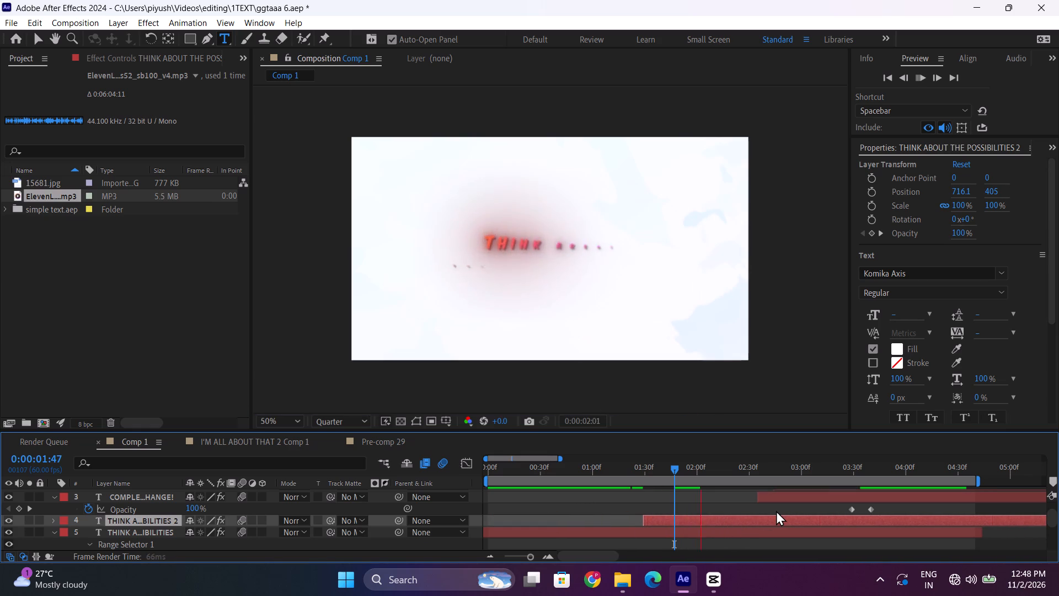
{"action": "left_click", "coordinate": [681, 468]}
{"action": "key", "text": "space"}
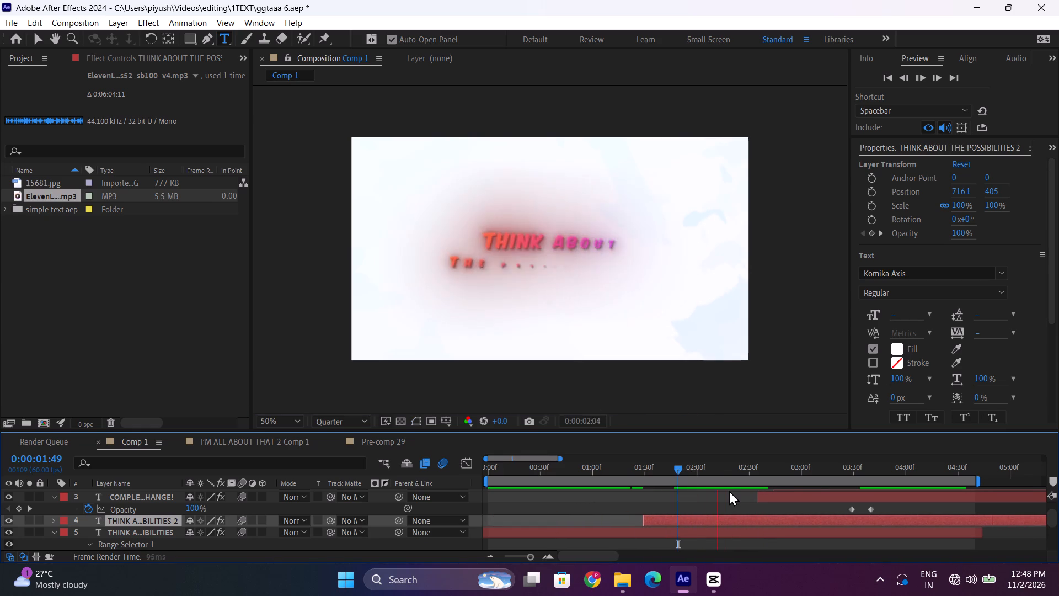
{"action": "key", "text": "space"}
{"action": "left_click_drag", "start_coordinate": [688, 470], "coordinate": [681, 470]}
{"action": "key", "text": "space"}
{"action": "key", "text": "space"}
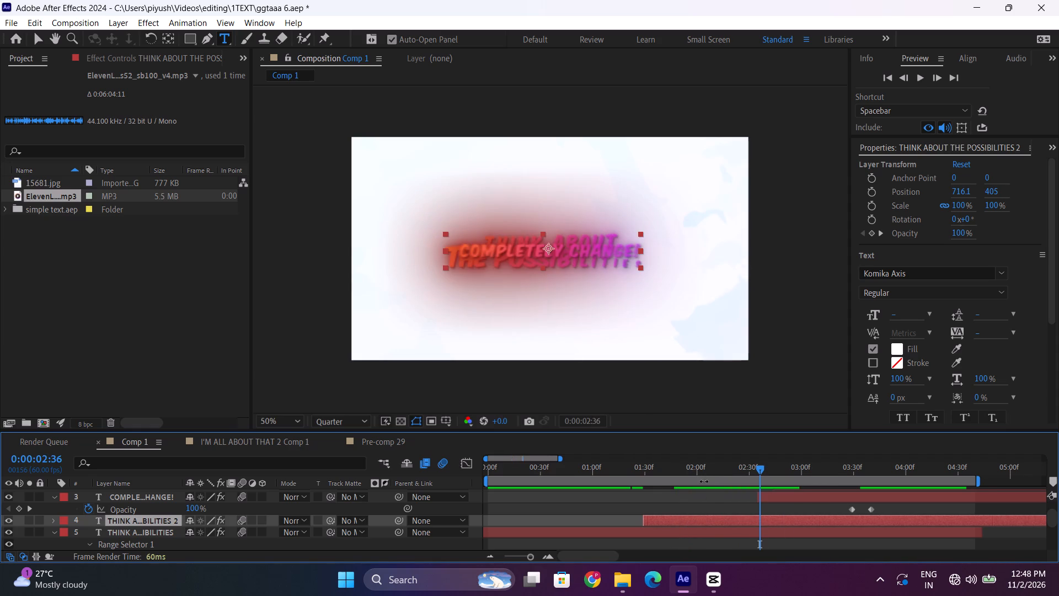
{"action": "left_click", "coordinate": [782, 499]}
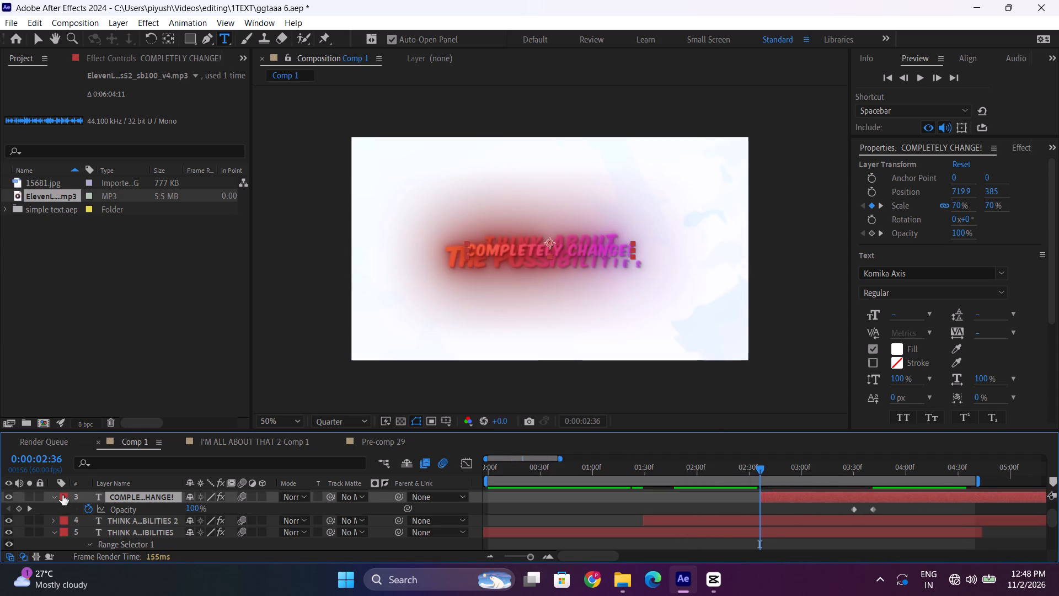
{"action": "left_click", "coordinate": [51, 497]}
{"action": "scroll", "coordinate": [124, 505], "scroll_direction": "up", "scroll_amount": 1}
{"action": "left_click_drag", "start_coordinate": [89, 505], "coordinate": [99, 510]}
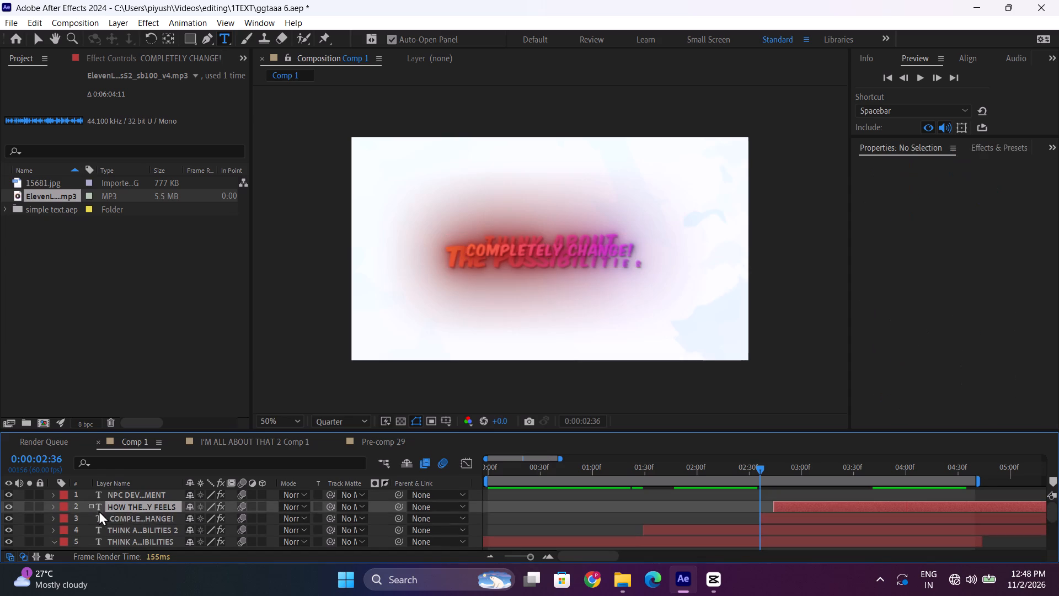
{"action": "left_click_drag", "start_coordinate": [99, 510], "coordinate": [113, 517]}
{"action": "left_click_drag", "start_coordinate": [822, 518], "coordinate": [880, 518]}
Trim the start of the THINK ABOUT THE POSSIBILITIES 2 layer to about 0:00:01:50 and preview it.
{"action": "left_click", "coordinate": [756, 530]}
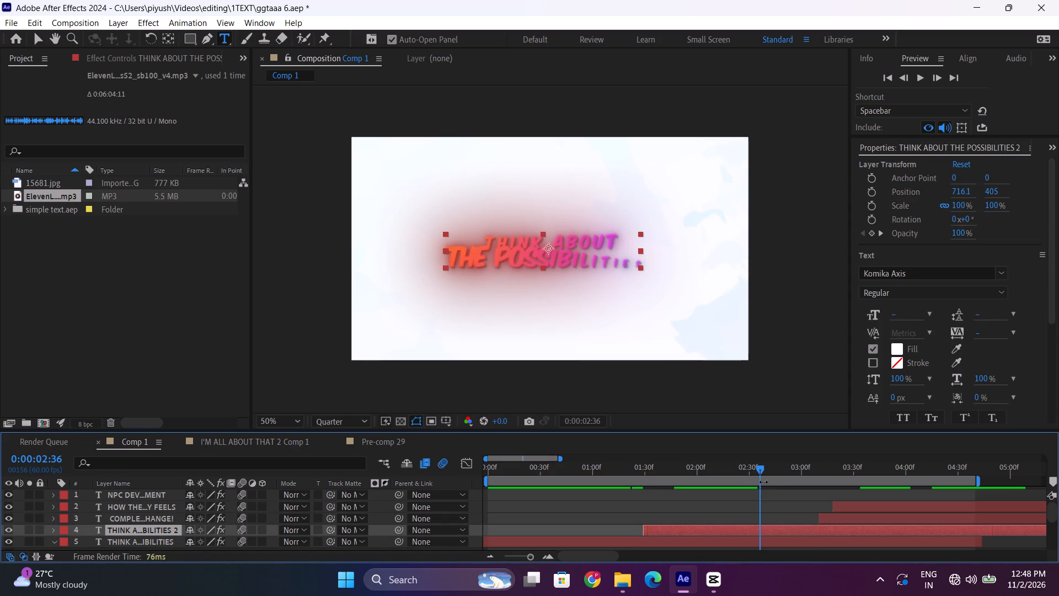
{"action": "left_click", "coordinate": [684, 467]}
{"action": "left_click_drag", "start_coordinate": [684, 467], "coordinate": [682, 475]}
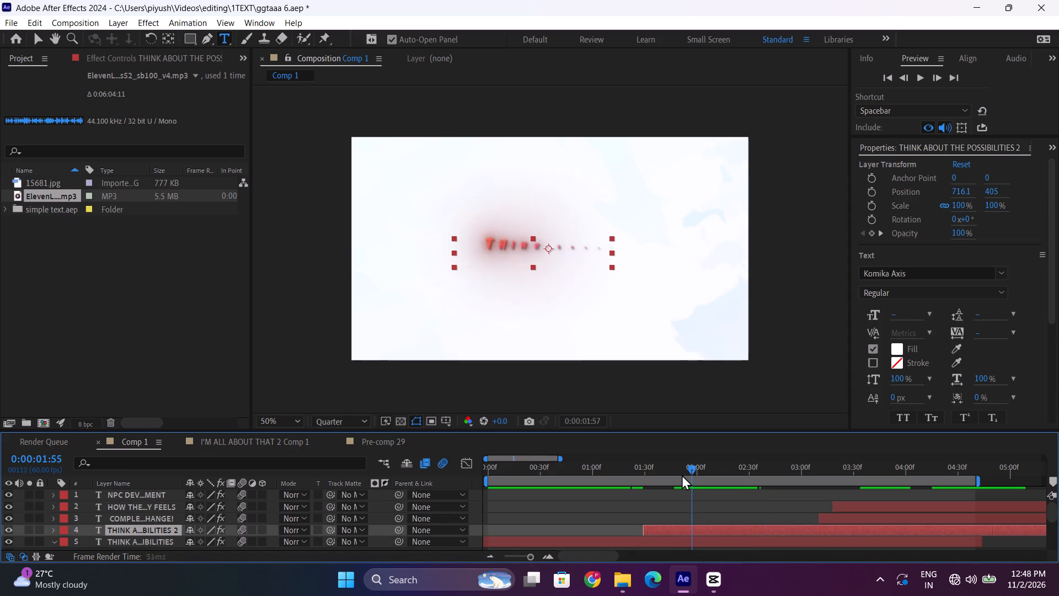
{"action": "left_click_drag", "start_coordinate": [682, 475], "coordinate": [677, 477]}
{"action": "left_click_drag", "start_coordinate": [643, 528], "coordinate": [677, 527]}
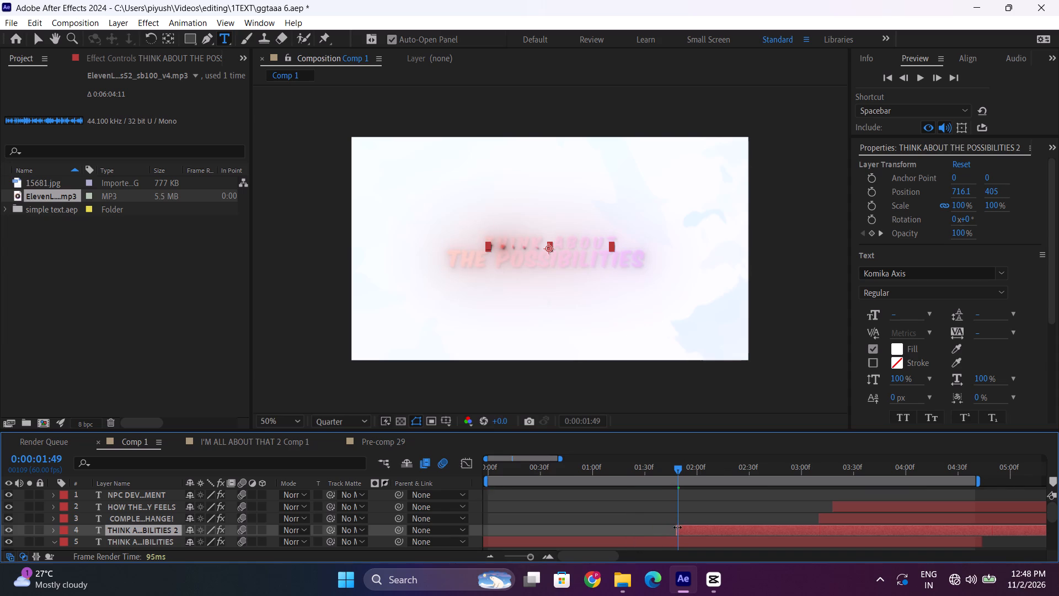
{"action": "left_click_drag", "start_coordinate": [677, 527], "coordinate": [680, 526]}
{"action": "key", "text": "space"}
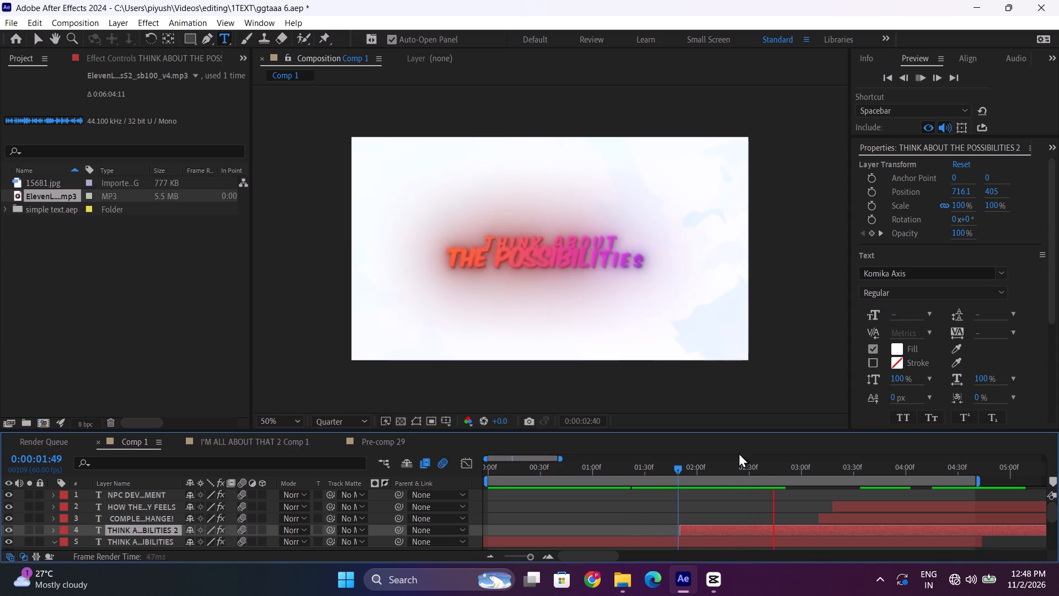
{"action": "key", "text": "space"}
At 0:00:03:00, replace the duplicated title's text with YOU ARE NOT on the first line and JUST CONTROLLING on the second.
{"action": "left_click_drag", "start_coordinate": [646, 260], "coordinate": [456, 240]}
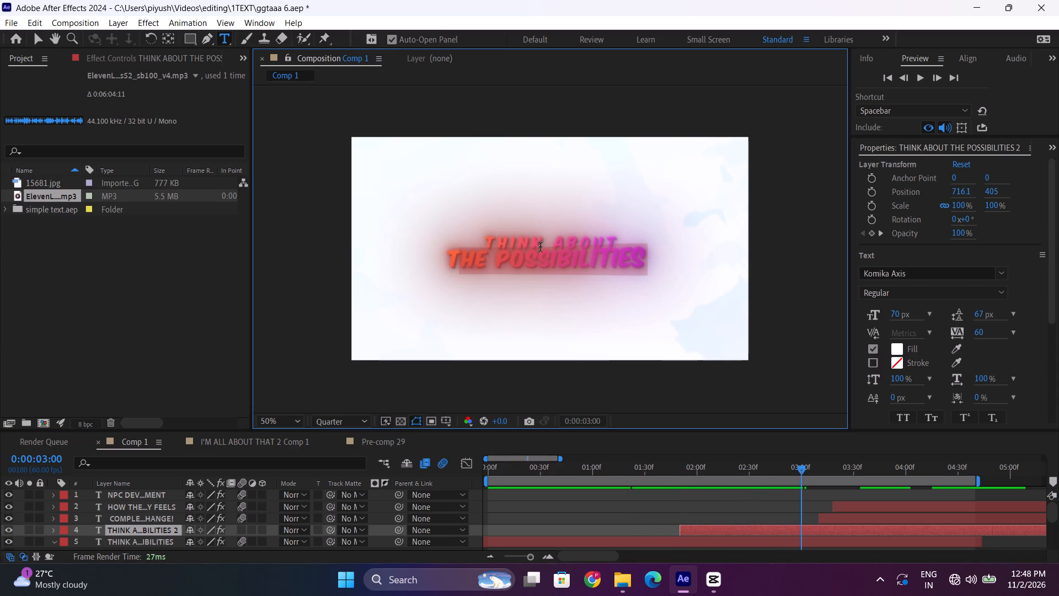
{"action": "left_click", "coordinate": [628, 251]}
{"action": "left_click_drag", "start_coordinate": [614, 243], "coordinate": [486, 242]}
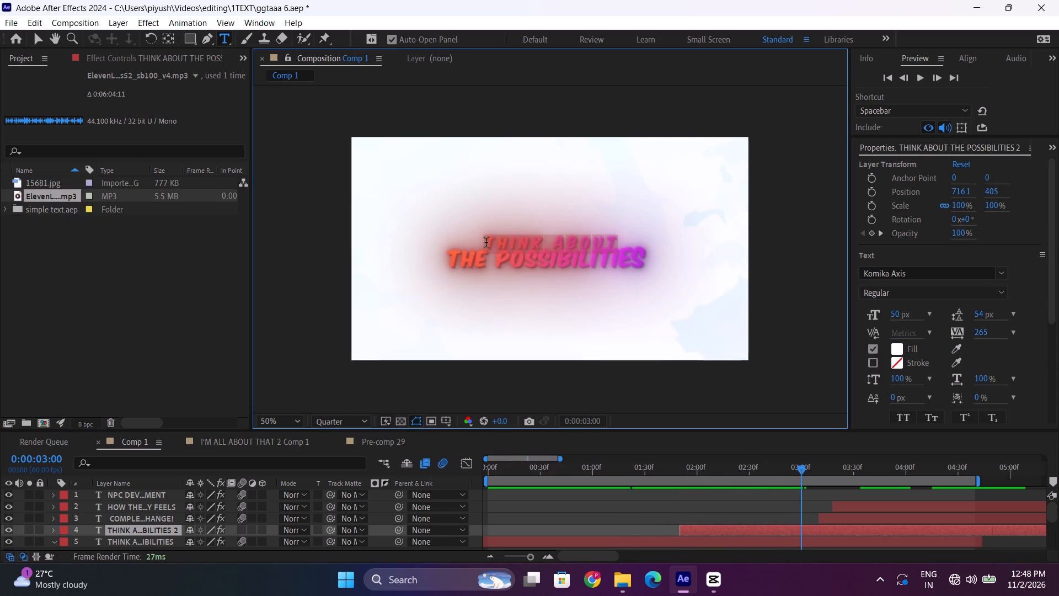
{"action": "type", "text": "YOU ARE"}
{"action": "key", "text": "space"}
{"action": "type", "text": "NOT"}
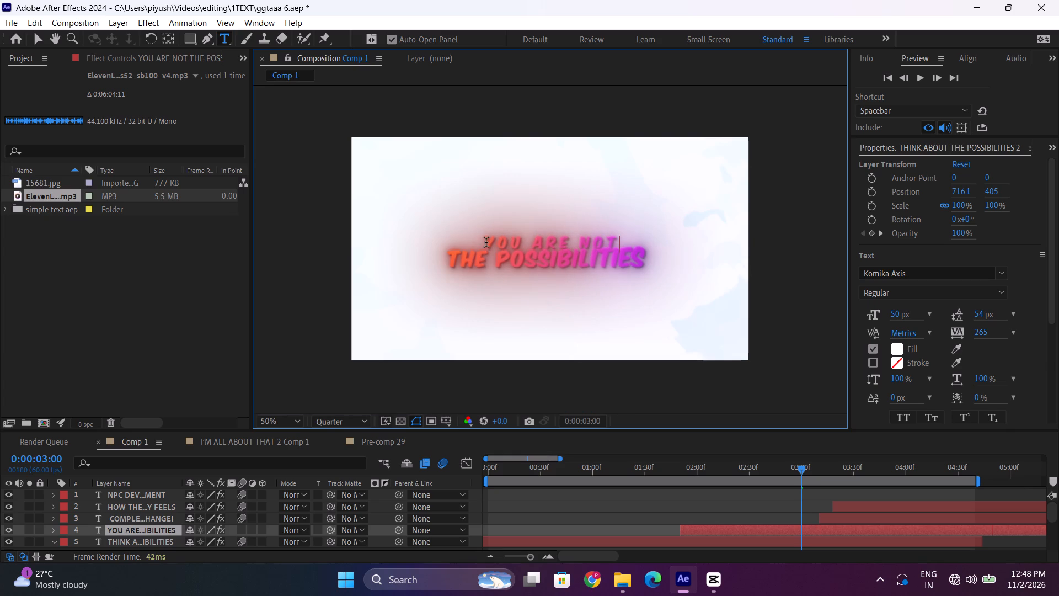
{"action": "left_click_drag", "start_coordinate": [648, 262], "coordinate": [410, 269]}
{"action": "type", "text": "JUST CON"}
{"action": "type", "text": "TROLLING"}
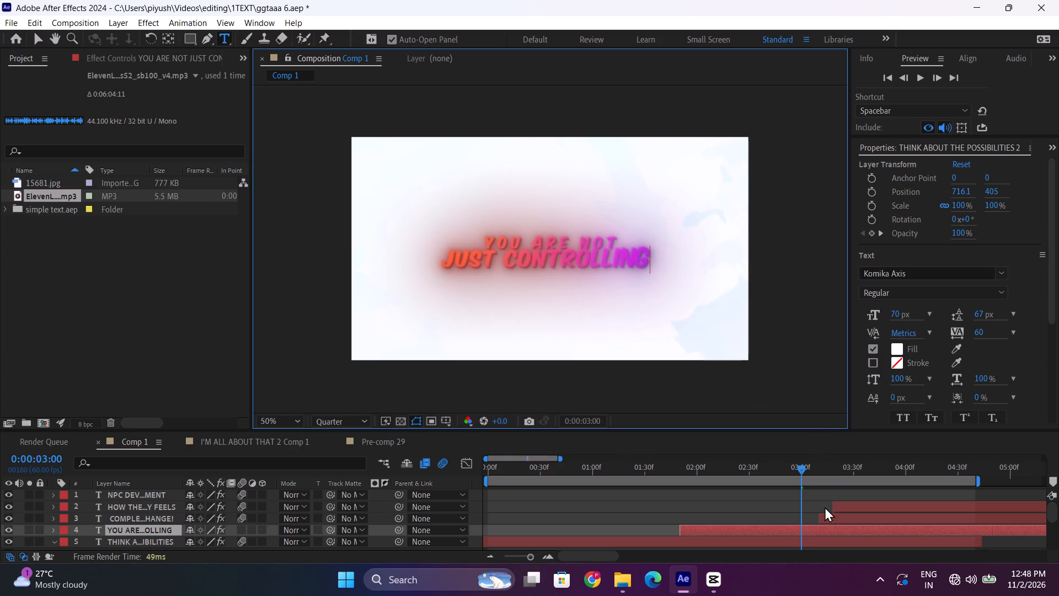
Move the COMPLETELY CHANGE! layer earlier so it starts at about 0:00:03:05, checking it against the narration.
{"action": "left_click_drag", "start_coordinate": [833, 519], "coordinate": [818, 526]}
{"action": "key", "text": "space"}
{"action": "key", "text": "space"}
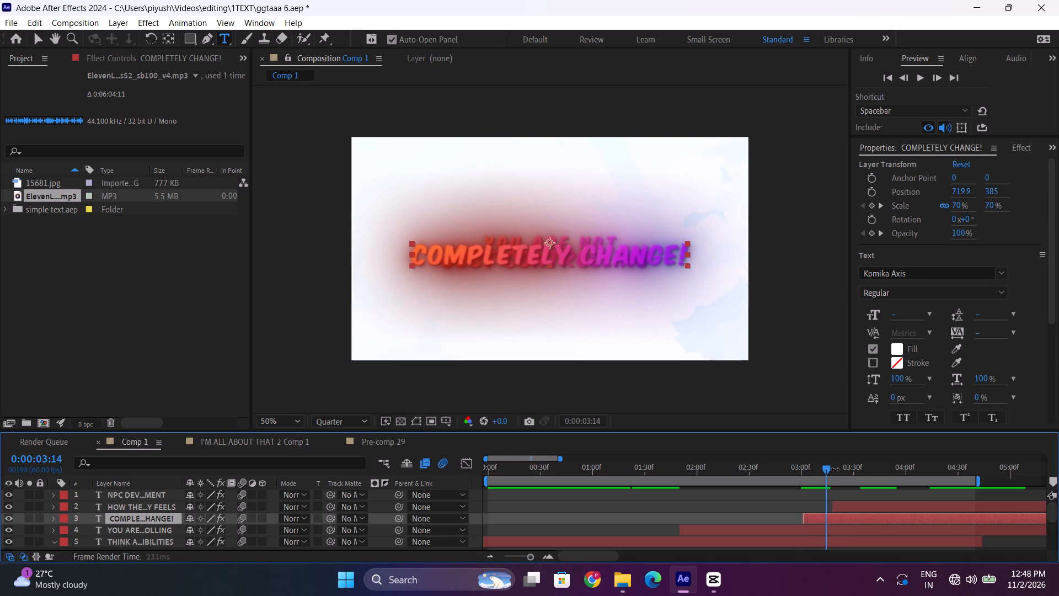
{"action": "key", "text": "space"}
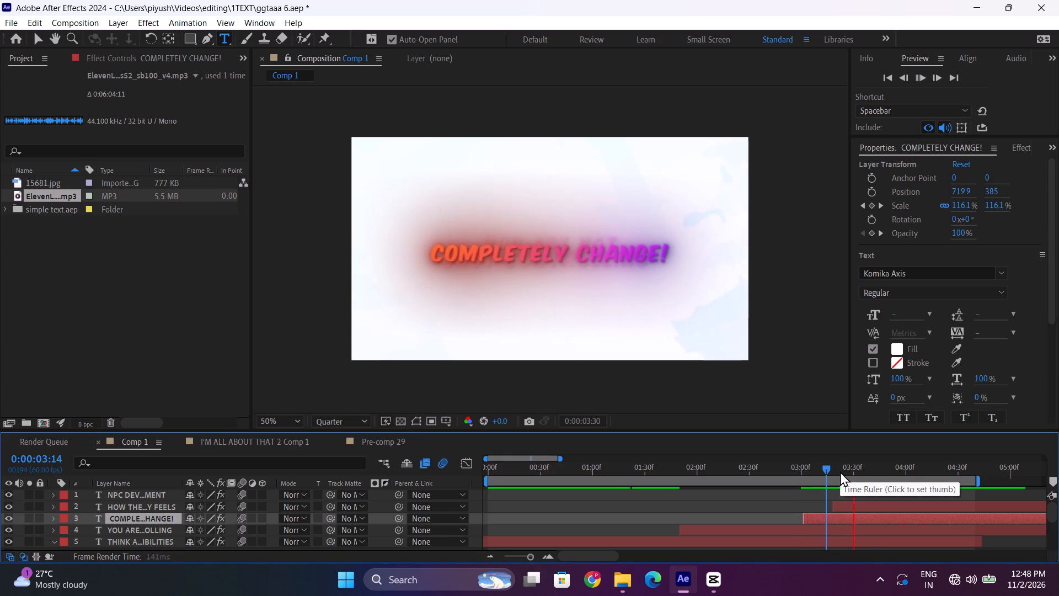
{"action": "left_click_drag", "start_coordinate": [810, 472], "coordinate": [804, 472]}
{"action": "left_click_drag", "start_coordinate": [823, 513], "coordinate": [828, 513]}
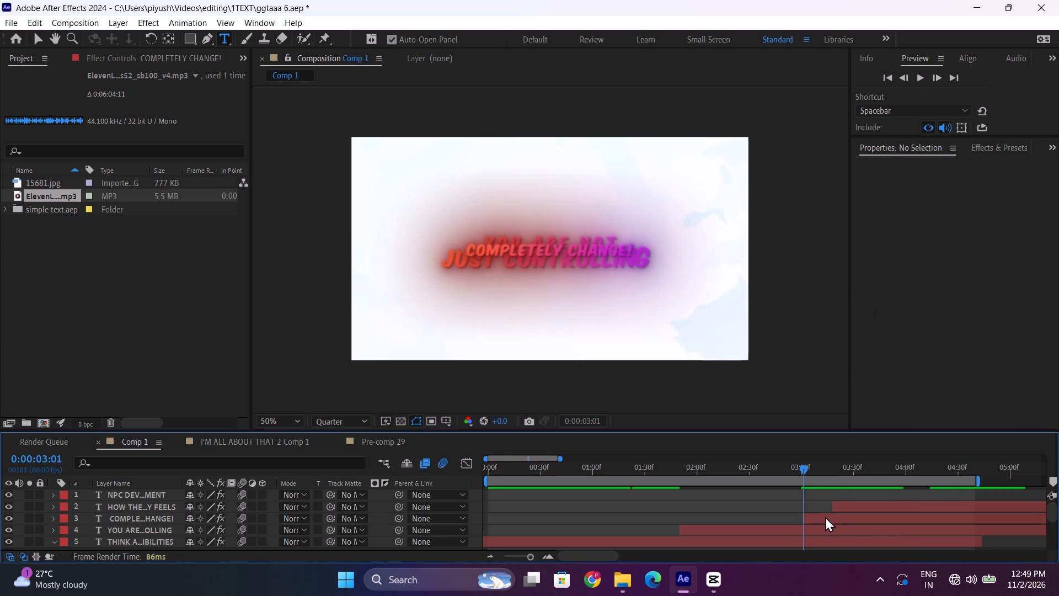
{"action": "left_click_drag", "start_coordinate": [821, 521], "coordinate": [828, 521]}
{"action": "key", "text": "space"}
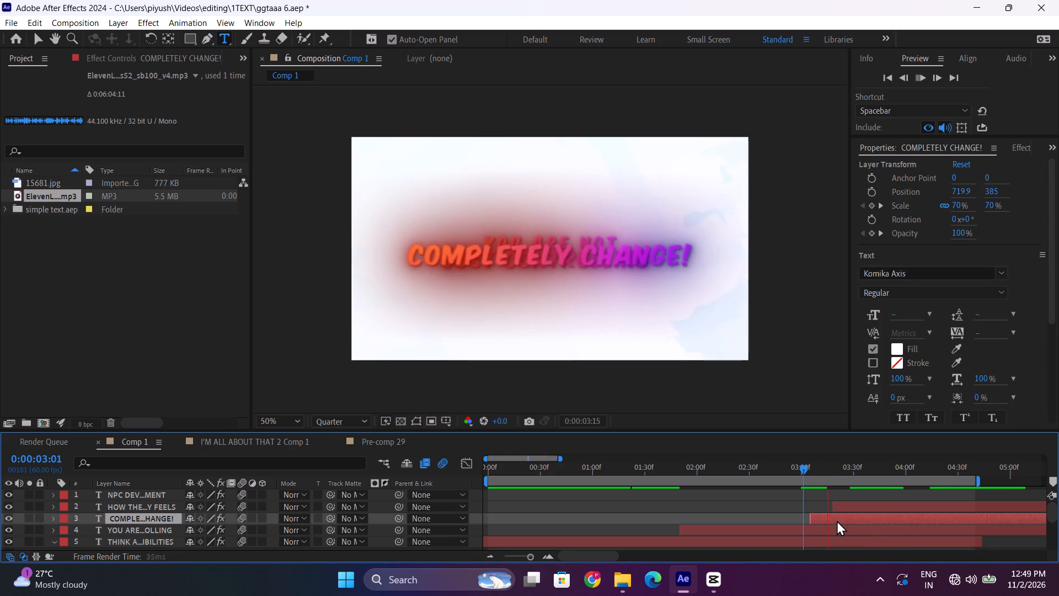
At 0:00:03:24, replace the COMPLETELY CHANGE! title text with TWO SEPARATE PROTAGINST.
{"action": "left_click_drag", "start_coordinate": [815, 472], "coordinate": [843, 470]}
{"action": "left_click_drag", "start_coordinate": [671, 257], "coordinate": [407, 272]}
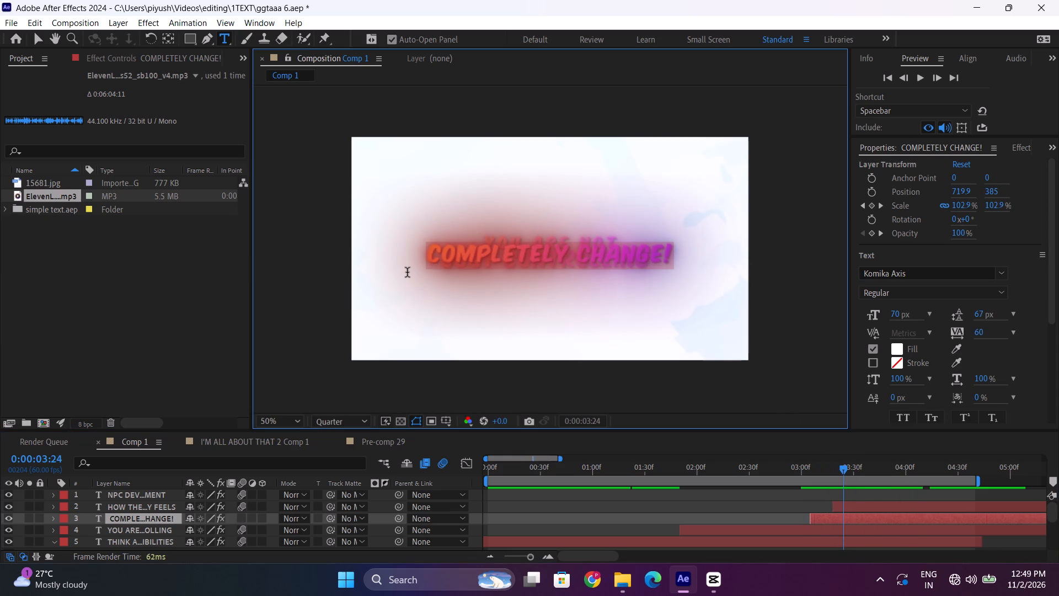
{"action": "type", "text": "TWO SEP"}
{"action": "type", "text": "REATE"}
{"action": "key", "text": "shift+space"}
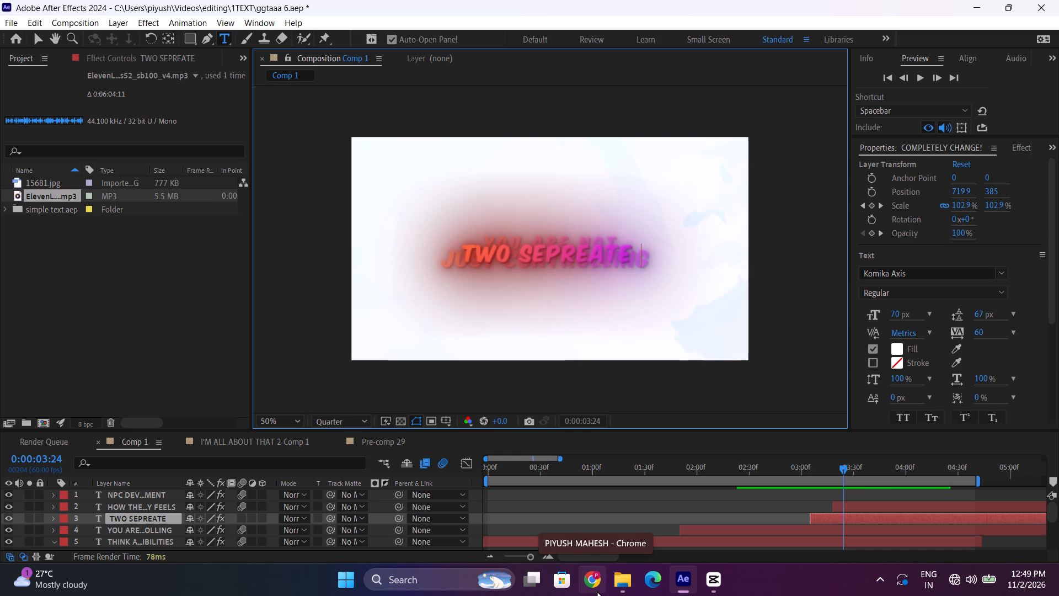
{"action": "key", "text": "BackSpace"}
{"action": "key", "text": "BackSpace"}
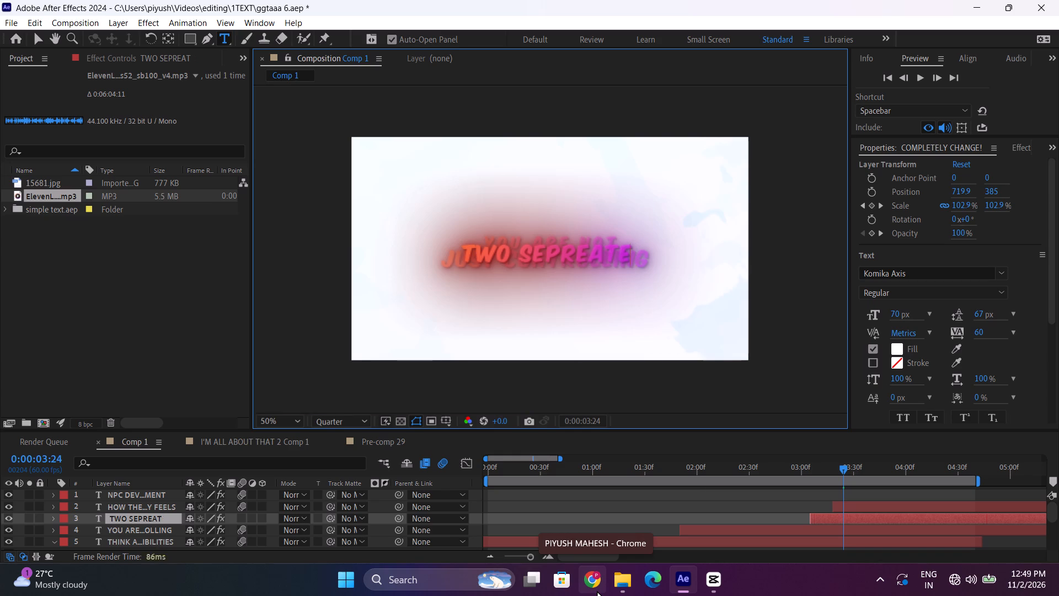
{"action": "key", "text": "BackSpace"}
{"action": "key", "text": "BackSpace"}
{"action": "key", "text": "BackSpace"}
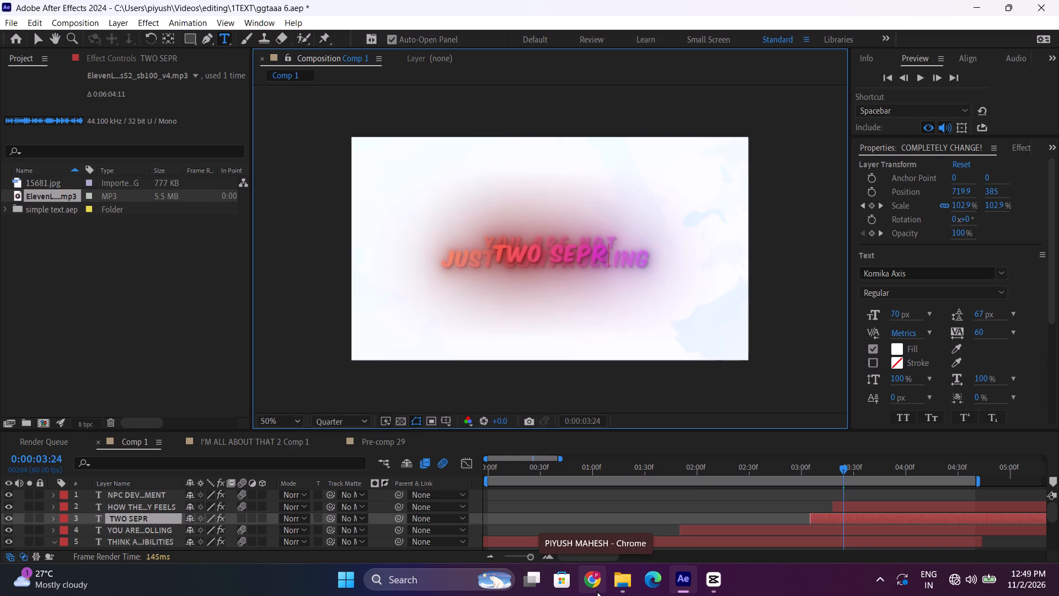
{"action": "key", "text": "BackSpace"}
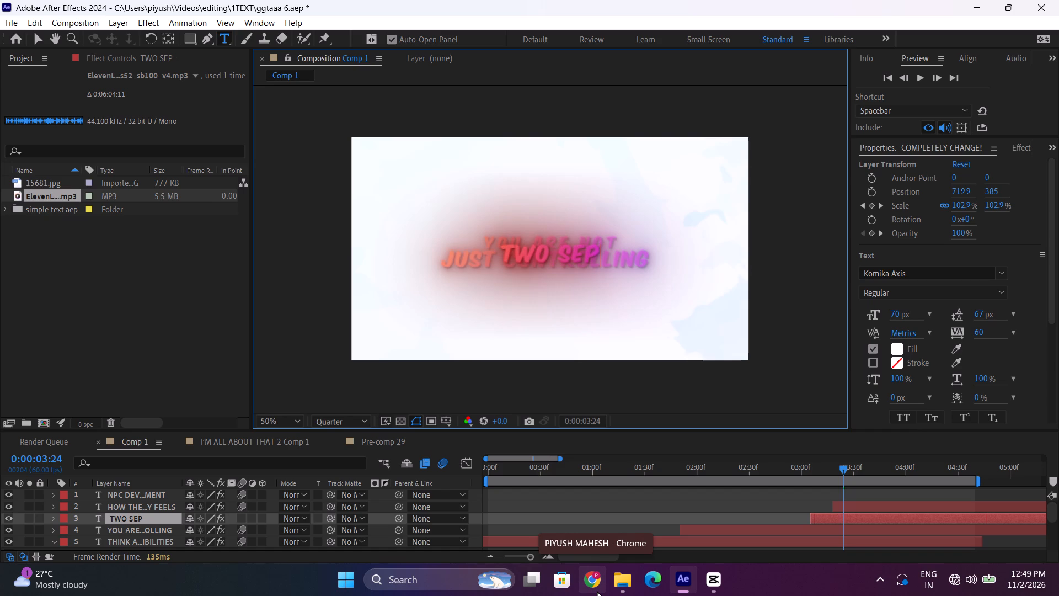
{"action": "type", "text": "ARATE"}
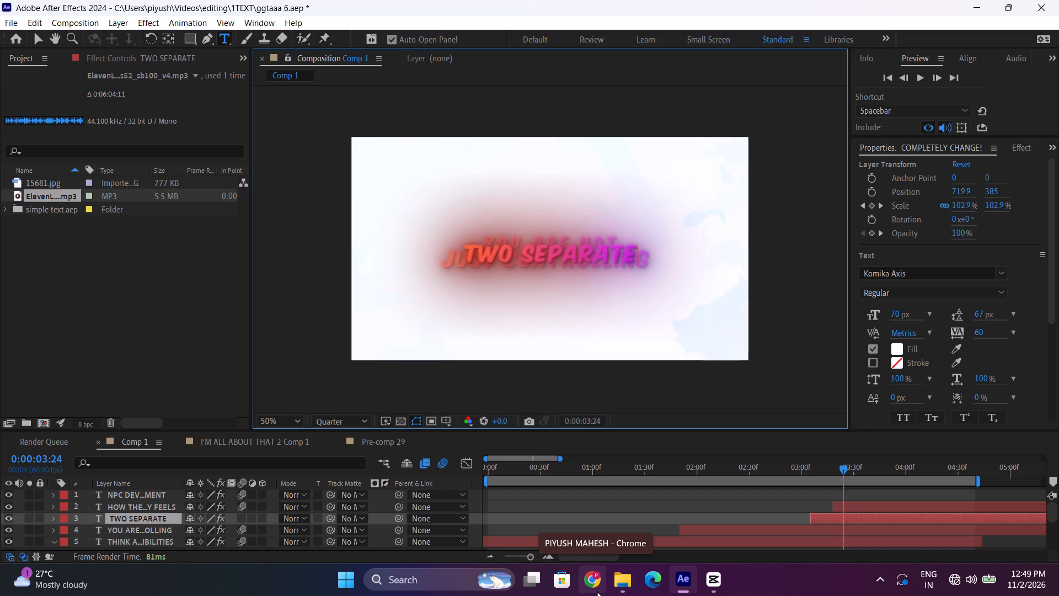
{"action": "key", "text": "space"}
{"action": "type", "text": "PROTA"}
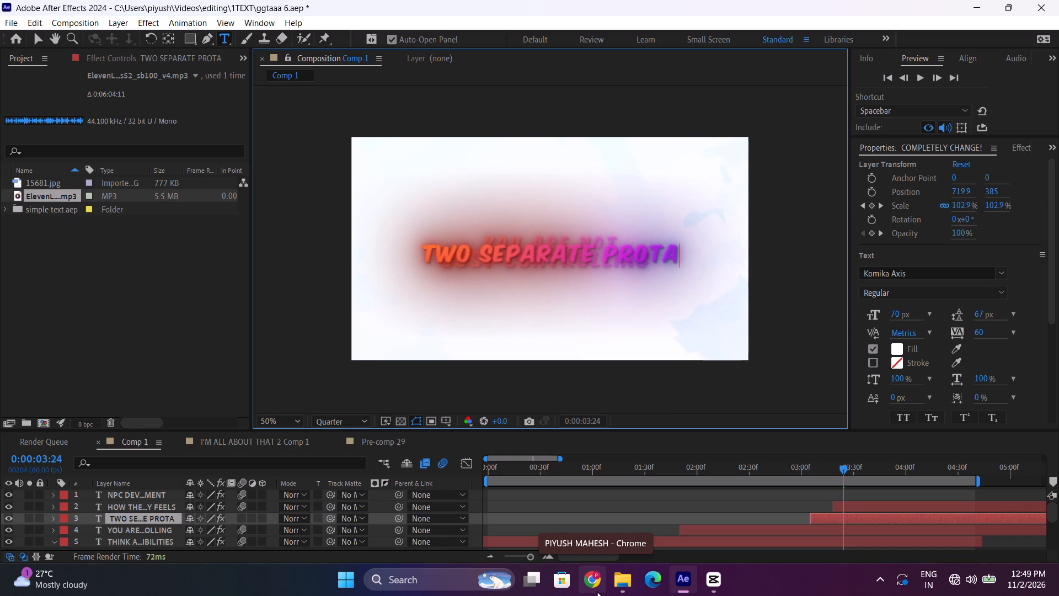
{"action": "type", "text": "GI"}
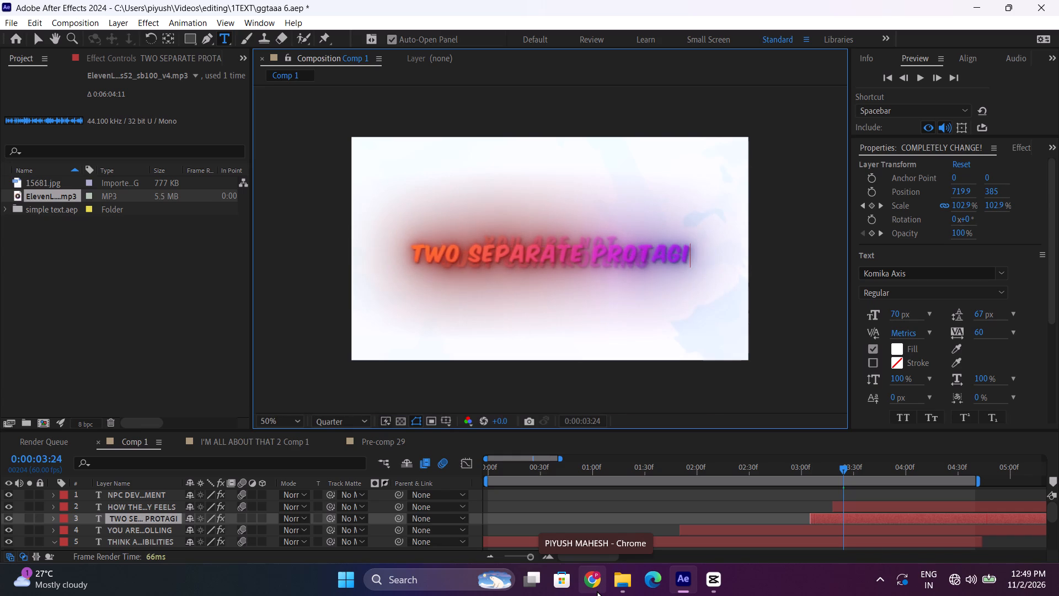
{"action": "type", "text": "NST"}
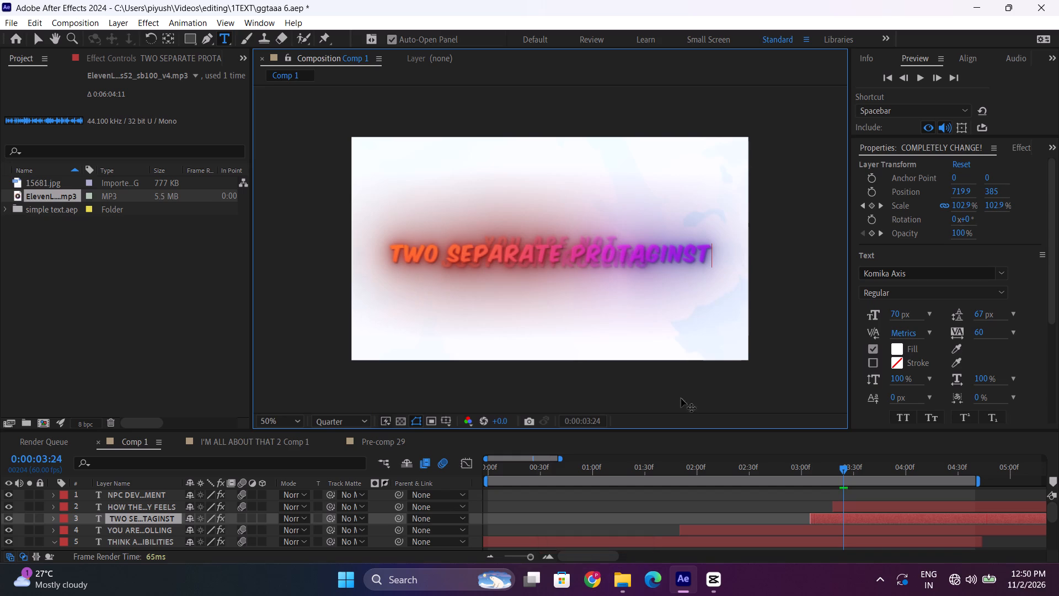
Correct the spelling of the title's last word to PROTAGONIST.
{"action": "left_click", "coordinate": [644, 258]}
{"action": "key", "text": "BackSpace"}
{"action": "key", "text": "o"}
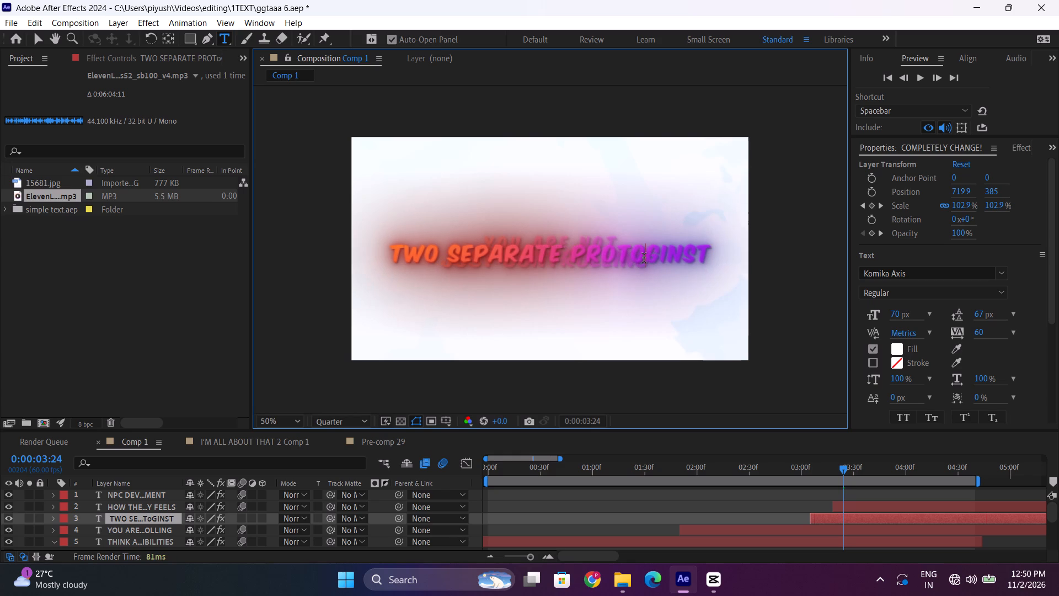
{"action": "key", "text": "bracketright"}
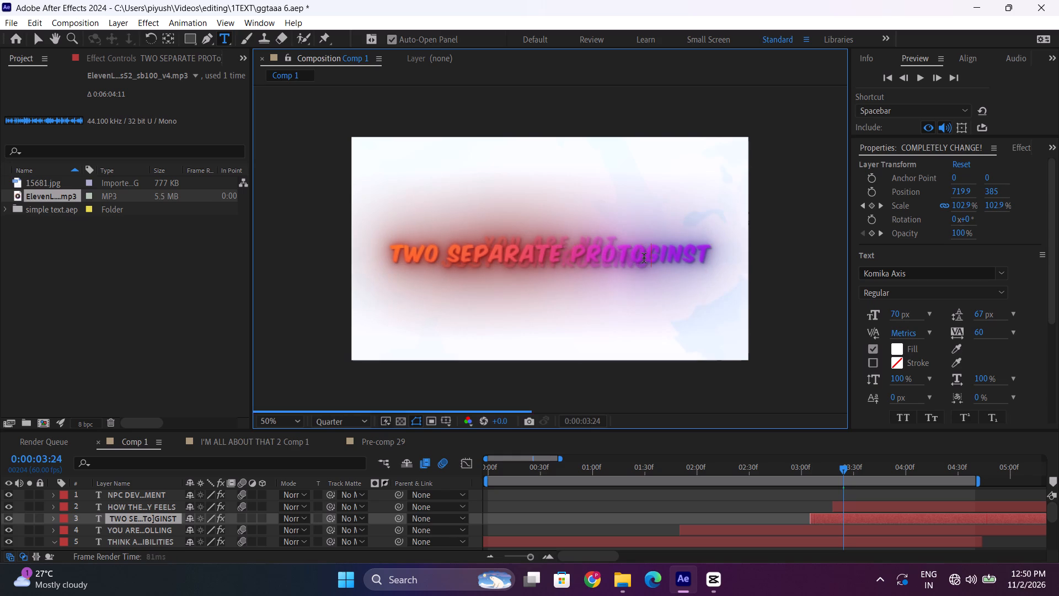
{"action": "key", "text": "BackSpace"}
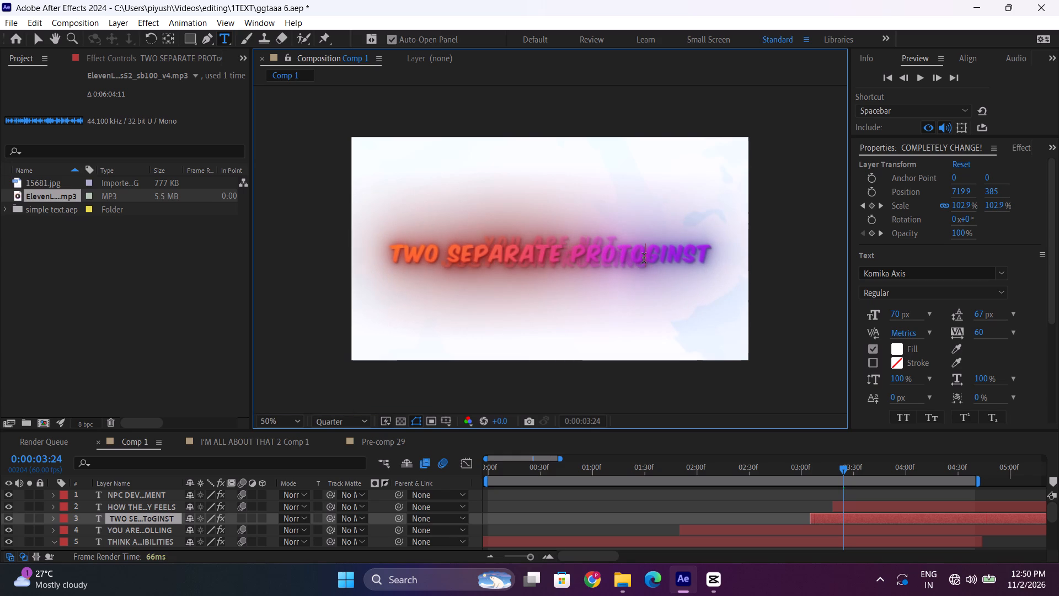
{"action": "key", "text": "BackSpace"}
{"action": "key", "text": "a"}
{"action": "key", "text": "Right"}
{"action": "key", "text": "Right"}
{"action": "key", "text": "BackSpace"}
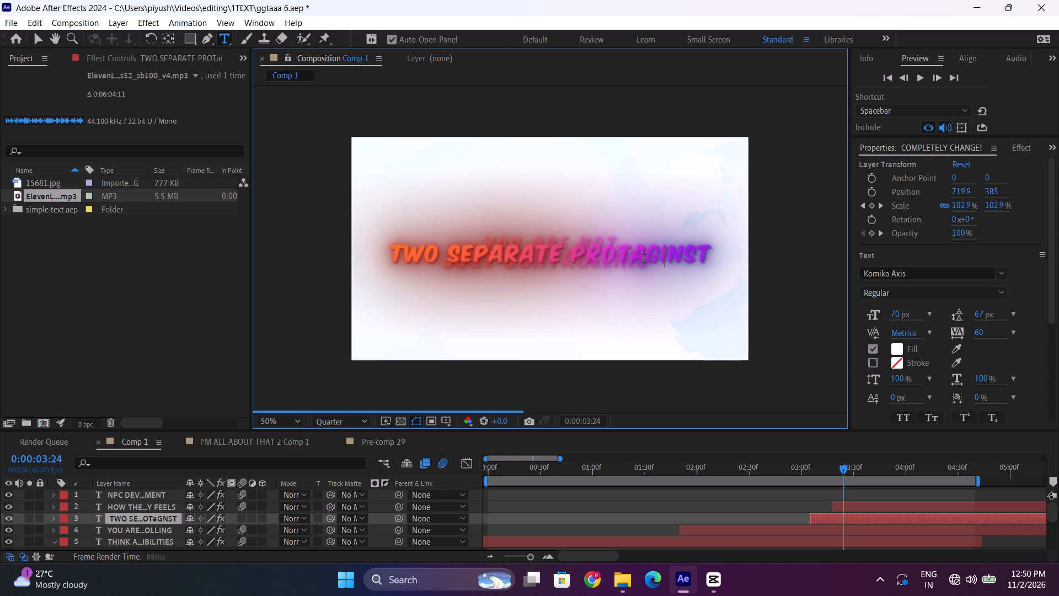
{"action": "key", "text": "shift+o"}
{"action": "key", "text": "Right"}
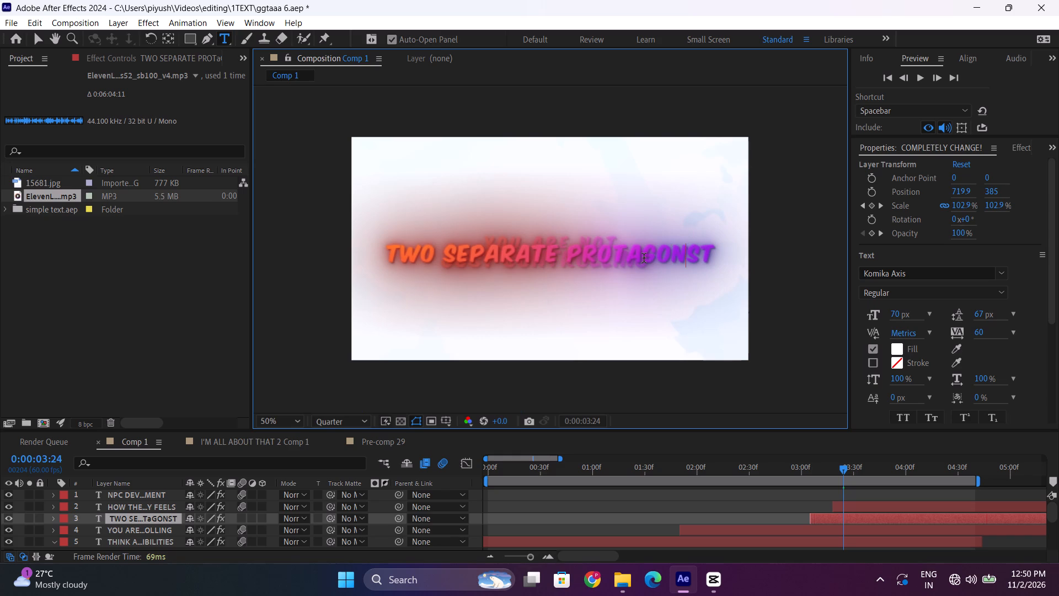
{"action": "key", "text": "shift+i"}
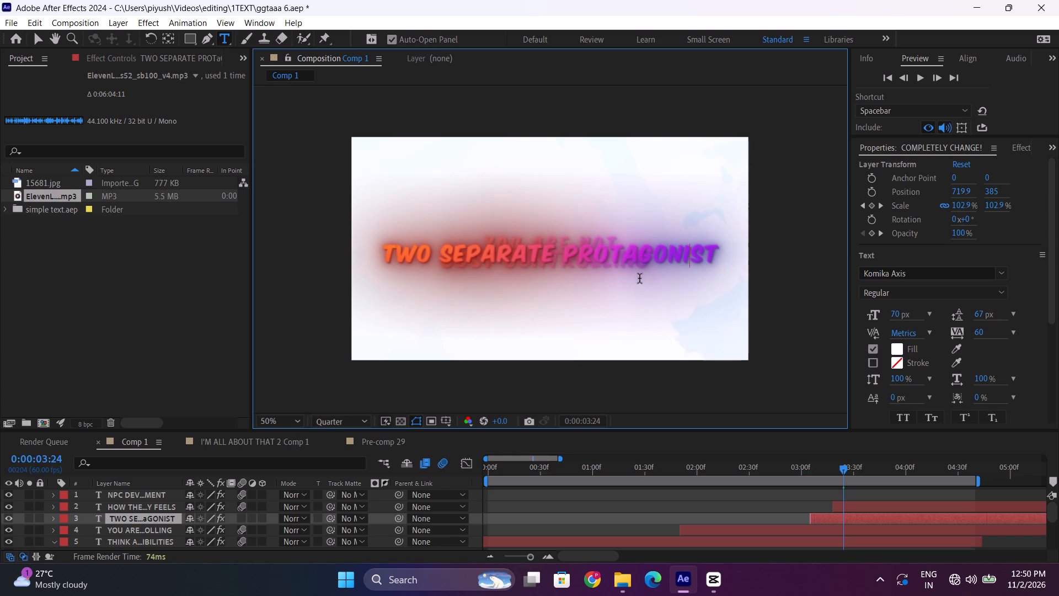
Preview the TWO SEPARATE PROTAGONIST title and move the HOW THE STORY FEELS layer later so it starts at about 0:00:03:44.
{"action": "left_click_drag", "start_coordinate": [817, 463], "coordinate": [810, 466]}
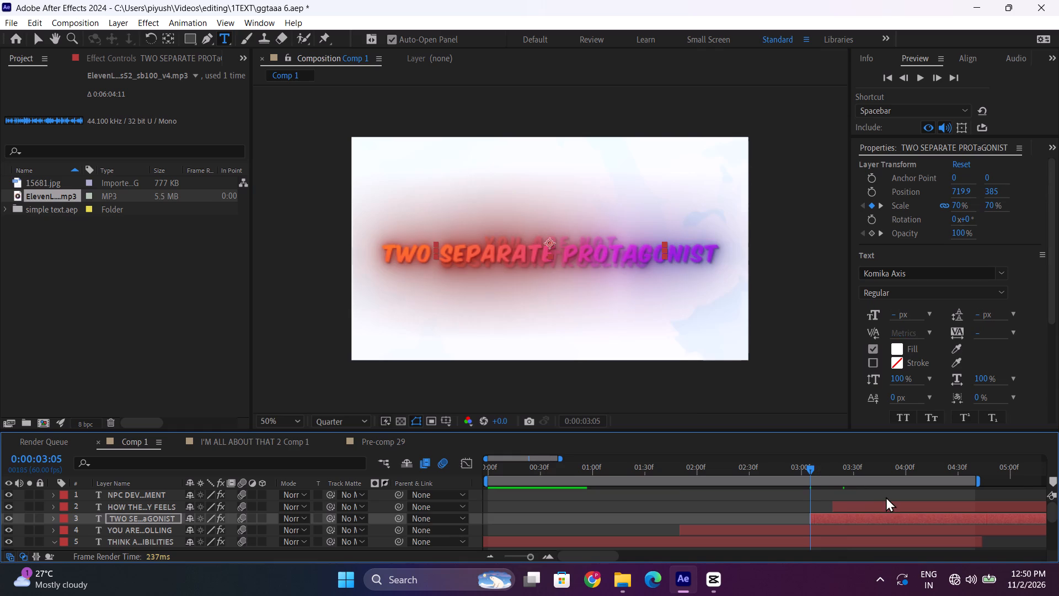
{"action": "key", "text": "space"}
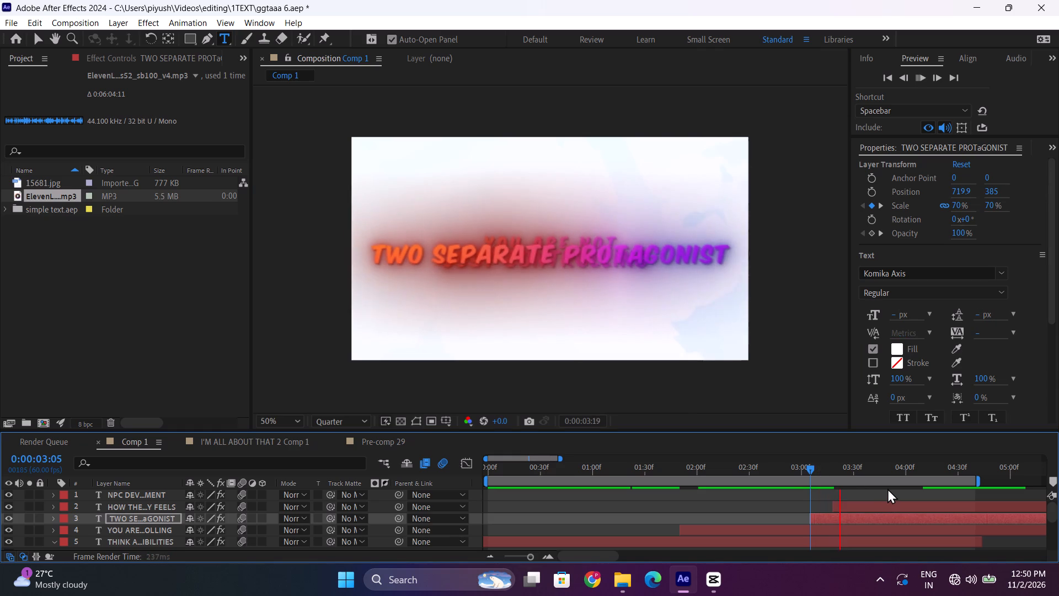
{"action": "key", "text": "space"}
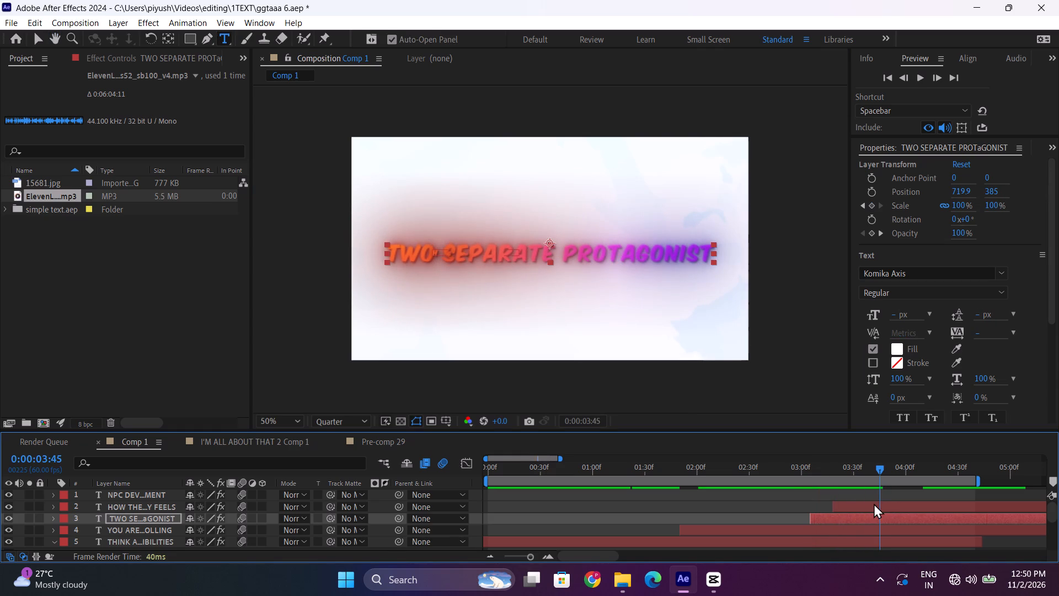
{"action": "scroll", "coordinate": [875, 502], "scroll_direction": "down", "scroll_amount": 2}
{"action": "scroll", "coordinate": [875, 503], "scroll_direction": "up", "scroll_amount": 2}
{"action": "left_click", "coordinate": [871, 528]}
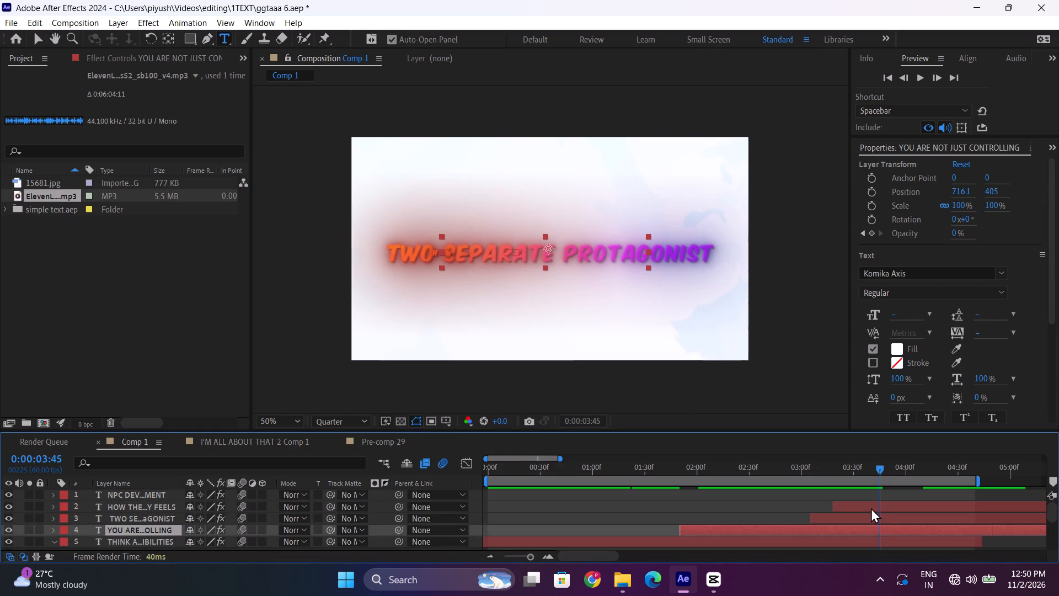
{"action": "left_click_drag", "start_coordinate": [871, 508], "coordinate": [916, 508]}
Split the YOU ARE NOT JUST CONTROLLING and TWO SEPARATE PROTAGONIST layers at 0:00:03:45 and delete the portions after the cut.
{"action": "left_click", "coordinate": [897, 531]}
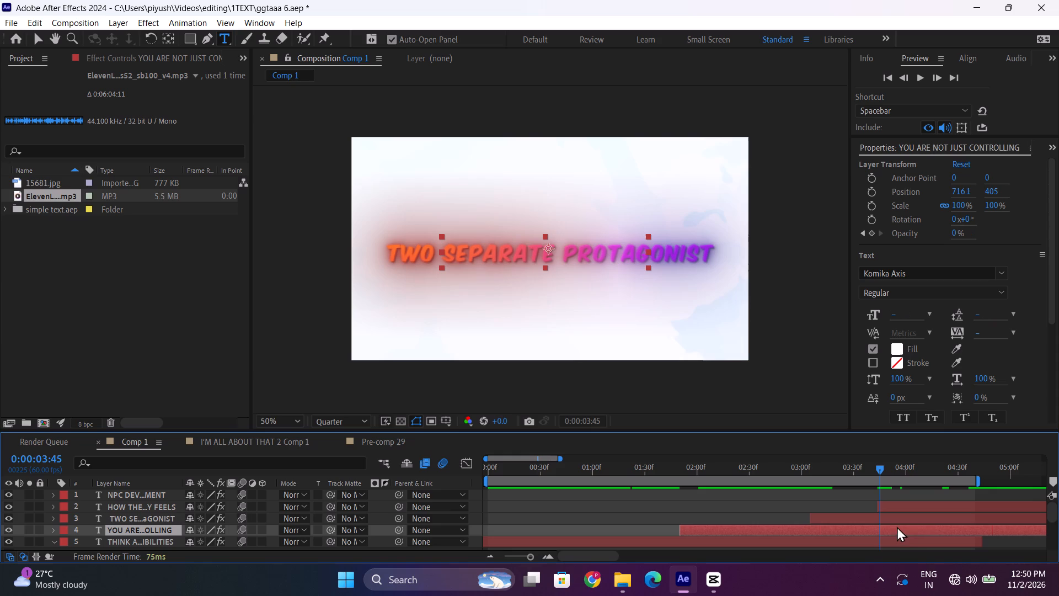
{"action": "key", "text": "ctrl+shift+d"}
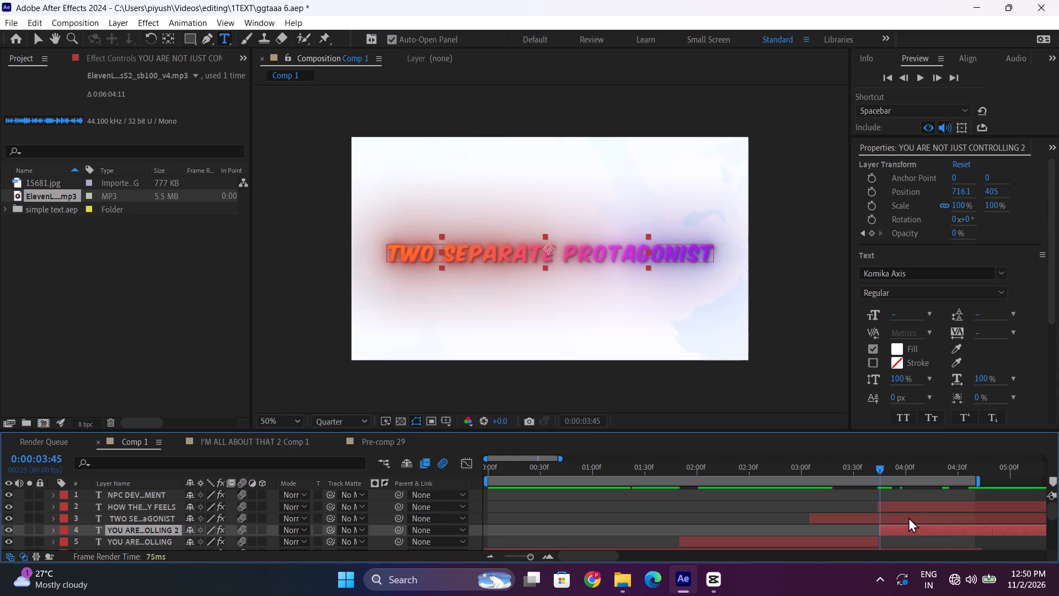
{"action": "left_click", "coordinate": [908, 517]}
{"action": "key", "text": "ctrl+shift+d"}
{"action": "key", "text": "Delete"}
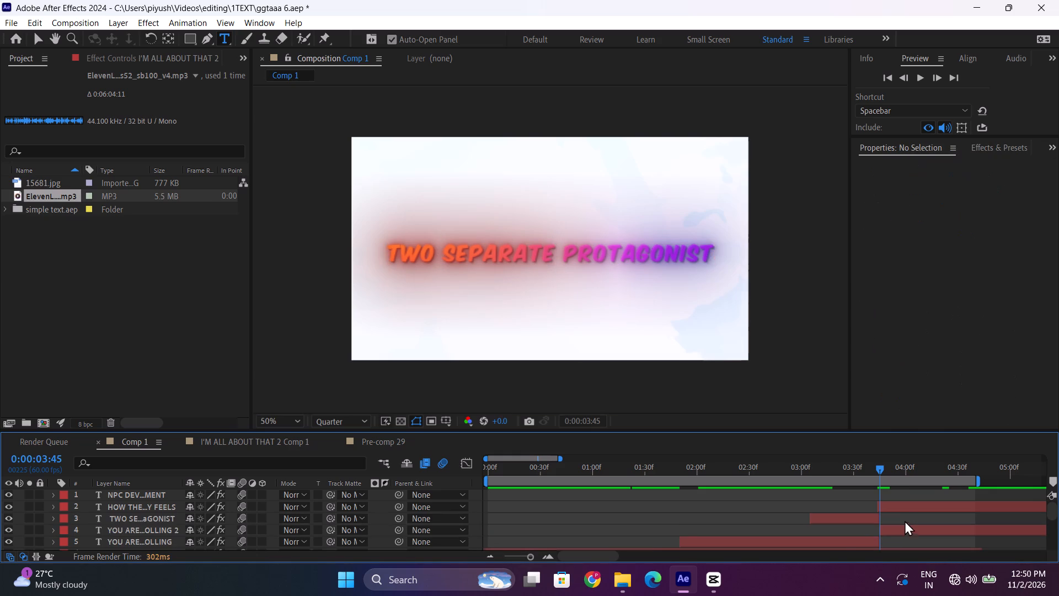
{"action": "left_click", "coordinate": [900, 528]}
{"action": "key", "text": "Delete"}
Extend the TWO SEPARATE PROTAGONIST layer to about 0:00:03:51, shift its opacity keyframes earlier to fade out near that end, and preview.
{"action": "left_click_drag", "start_coordinate": [875, 469], "coordinate": [865, 469]}
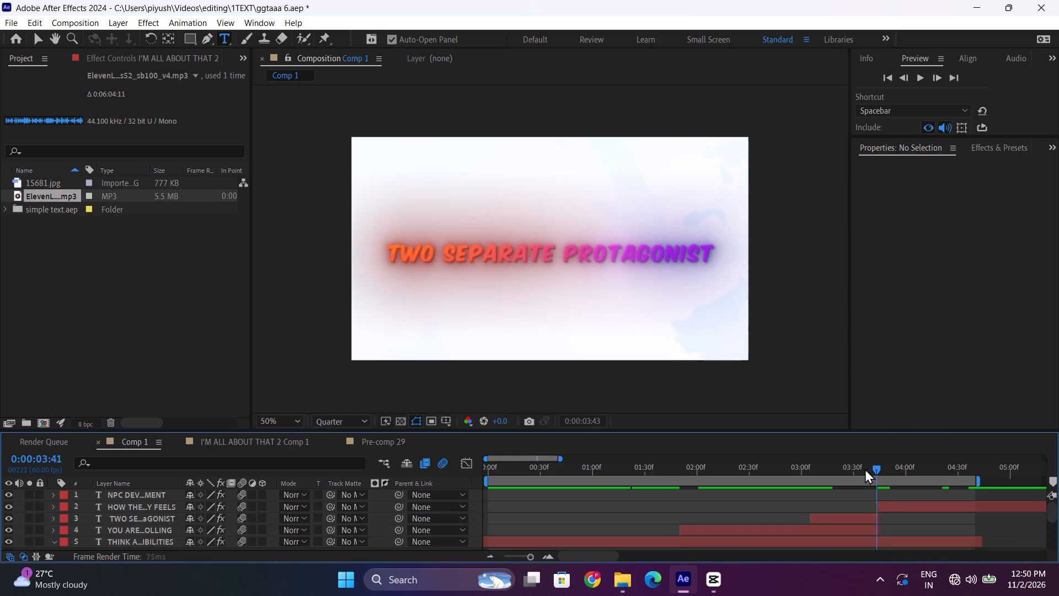
{"action": "left_click_drag", "start_coordinate": [865, 469], "coordinate": [864, 470]}
{"action": "left_click_drag", "start_coordinate": [881, 515], "coordinate": [891, 516]}
{"action": "key", "text": "u"}
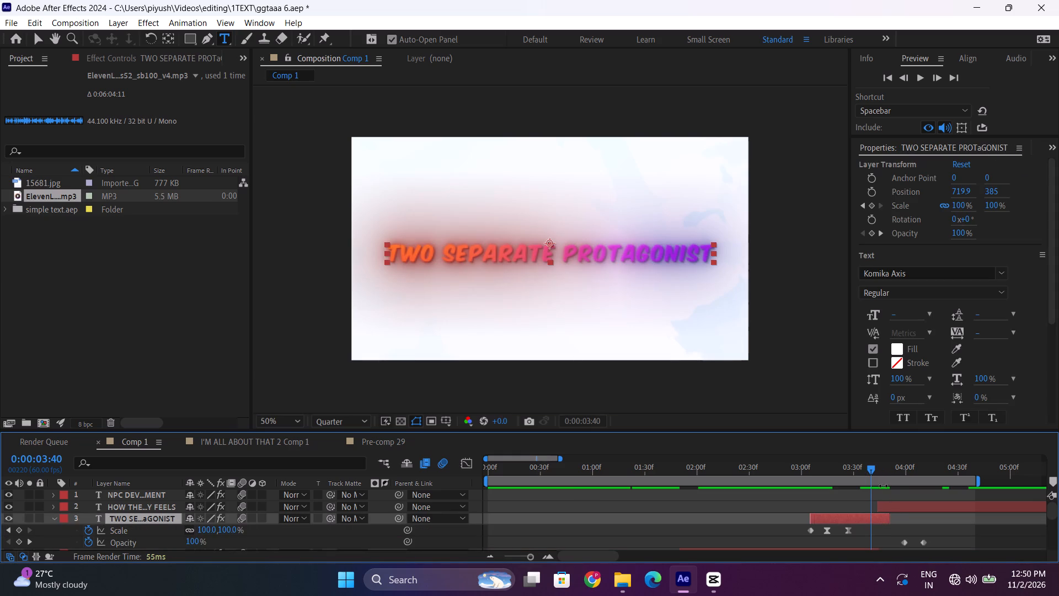
{"action": "left_click_drag", "start_coordinate": [892, 536], "coordinate": [934, 551]}
{"action": "left_click_drag", "start_coordinate": [928, 540], "coordinate": [895, 544]}
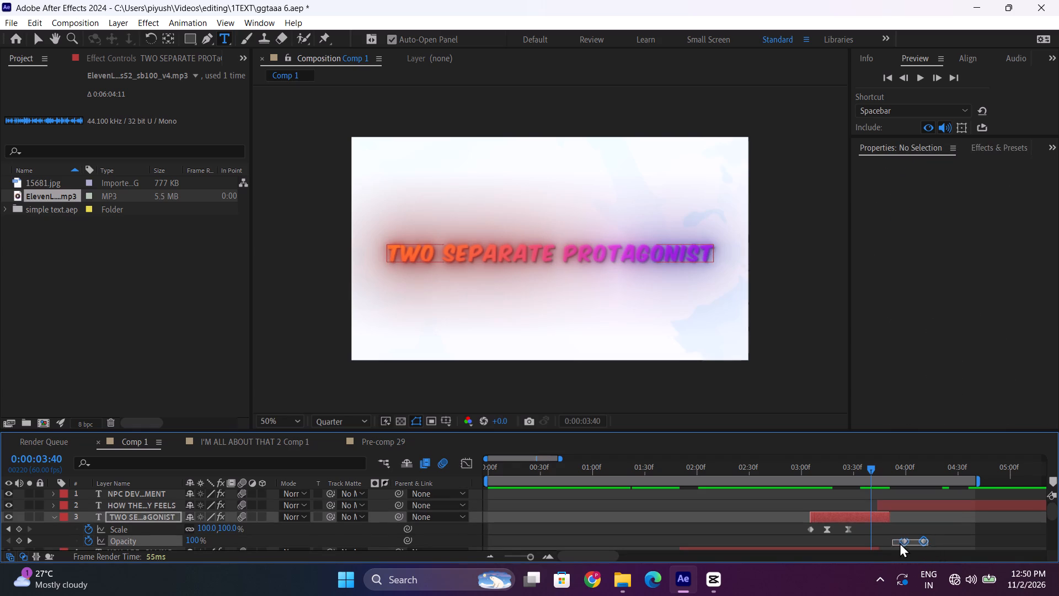
{"action": "left_click_drag", "start_coordinate": [907, 539], "coordinate": [879, 540]}
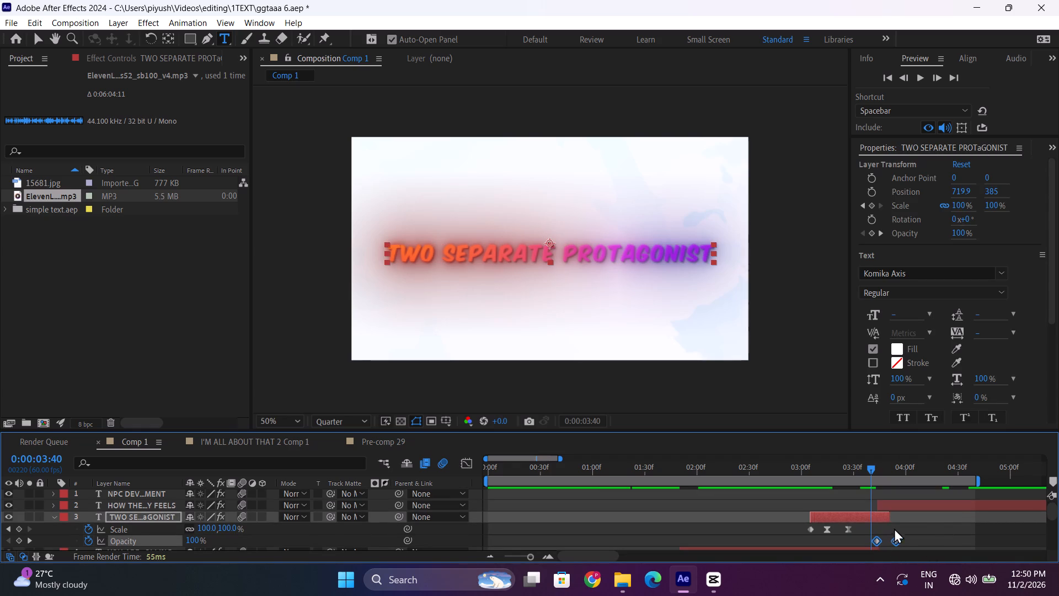
{"action": "key", "text": "space"}
{"action": "key", "text": "space"}
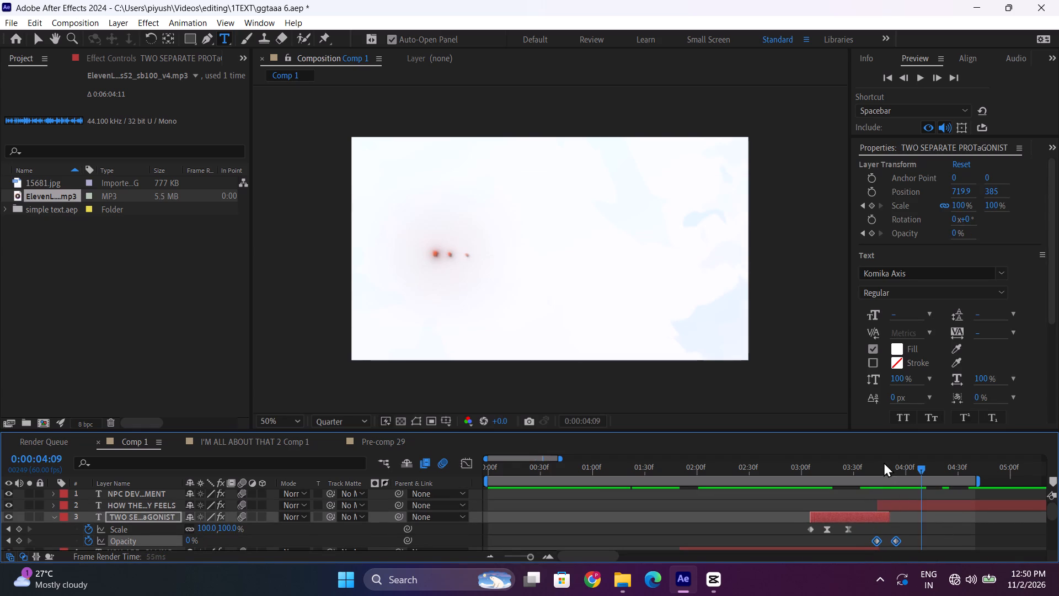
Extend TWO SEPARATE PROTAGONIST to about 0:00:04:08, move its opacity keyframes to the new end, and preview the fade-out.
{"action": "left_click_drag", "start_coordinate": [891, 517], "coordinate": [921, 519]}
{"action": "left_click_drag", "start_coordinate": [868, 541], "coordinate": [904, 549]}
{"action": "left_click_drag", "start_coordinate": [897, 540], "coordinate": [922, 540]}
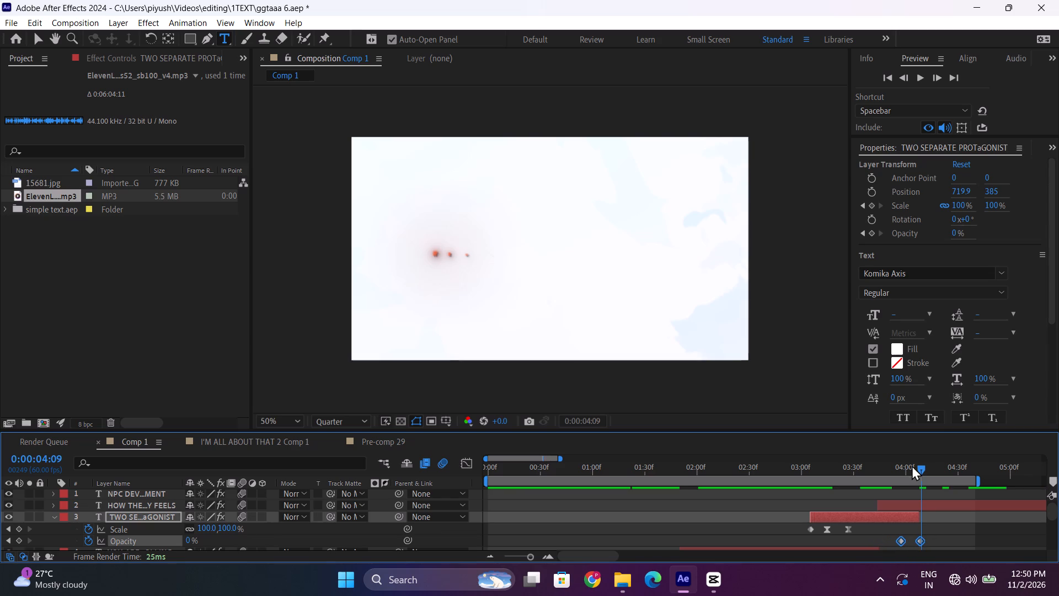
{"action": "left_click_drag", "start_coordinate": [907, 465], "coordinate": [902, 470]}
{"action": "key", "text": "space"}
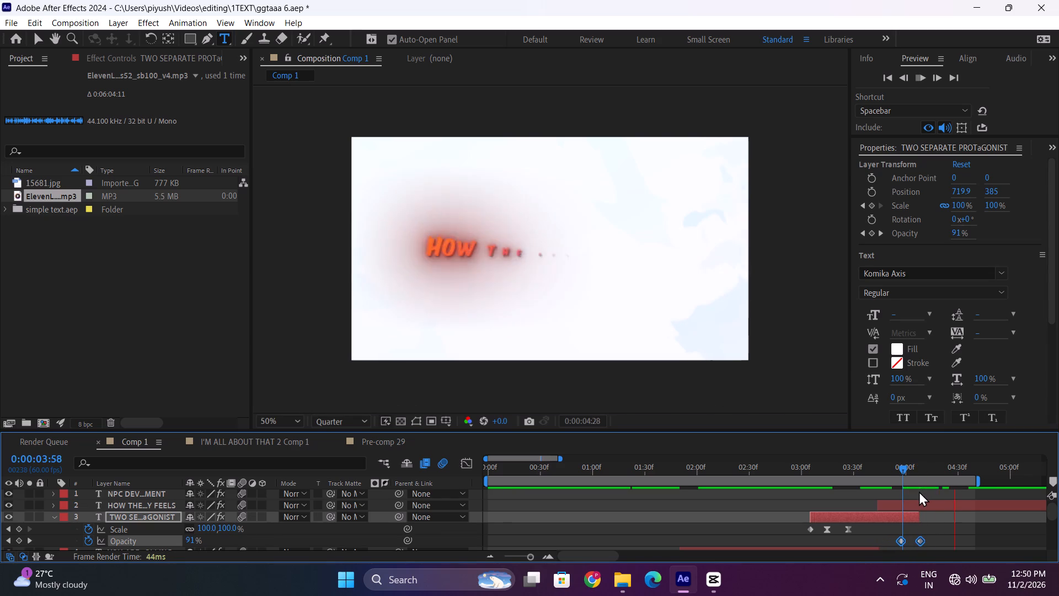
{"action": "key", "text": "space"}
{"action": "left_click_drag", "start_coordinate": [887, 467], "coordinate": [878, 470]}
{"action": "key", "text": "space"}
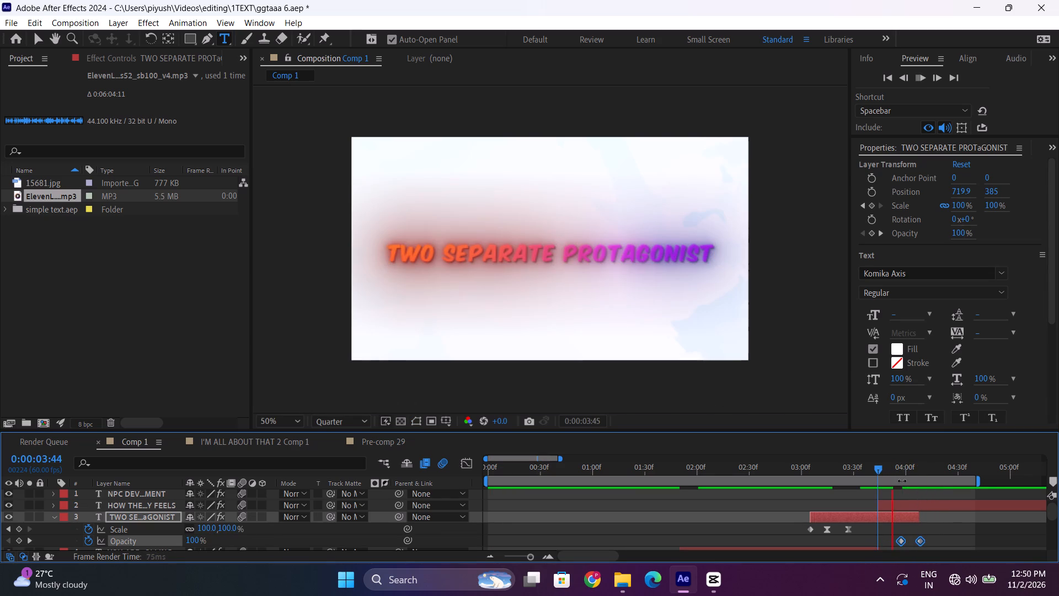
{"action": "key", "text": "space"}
Extend TWO SEPARATE PROTAGONIST to about 0:00:04:17, move its fade-out keyframes to match, and preview from 0:00:03:59.
{"action": "left_click_drag", "start_coordinate": [919, 515], "coordinate": [934, 514]}
{"action": "left_click_drag", "start_coordinate": [887, 533], "coordinate": [928, 547]}
{"action": "left_click_drag", "start_coordinate": [922, 545], "coordinate": [939, 544]}
{"action": "left_click", "coordinate": [905, 468]}
{"action": "key", "text": "space"}
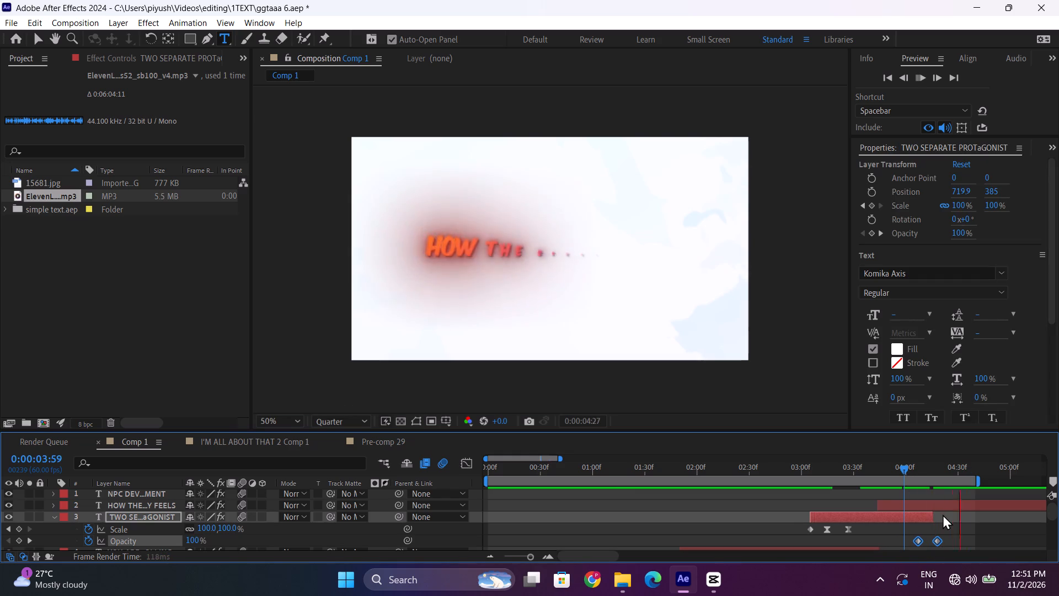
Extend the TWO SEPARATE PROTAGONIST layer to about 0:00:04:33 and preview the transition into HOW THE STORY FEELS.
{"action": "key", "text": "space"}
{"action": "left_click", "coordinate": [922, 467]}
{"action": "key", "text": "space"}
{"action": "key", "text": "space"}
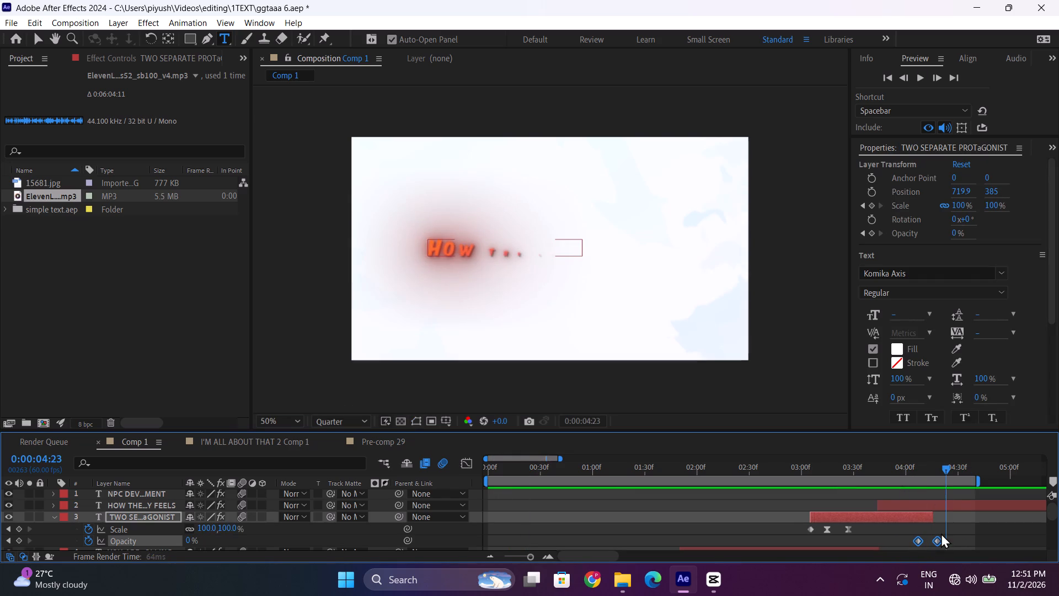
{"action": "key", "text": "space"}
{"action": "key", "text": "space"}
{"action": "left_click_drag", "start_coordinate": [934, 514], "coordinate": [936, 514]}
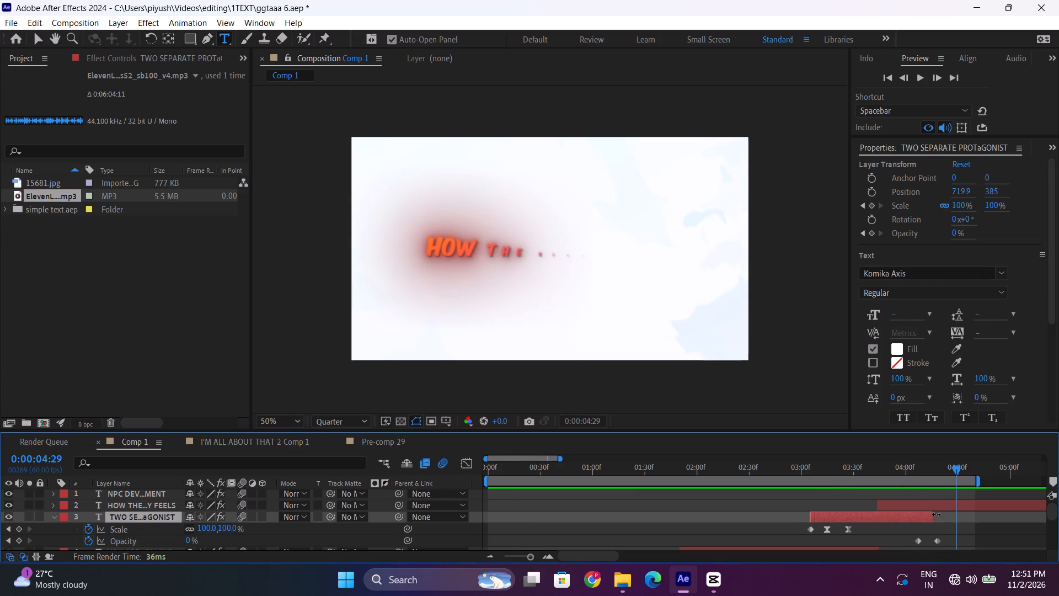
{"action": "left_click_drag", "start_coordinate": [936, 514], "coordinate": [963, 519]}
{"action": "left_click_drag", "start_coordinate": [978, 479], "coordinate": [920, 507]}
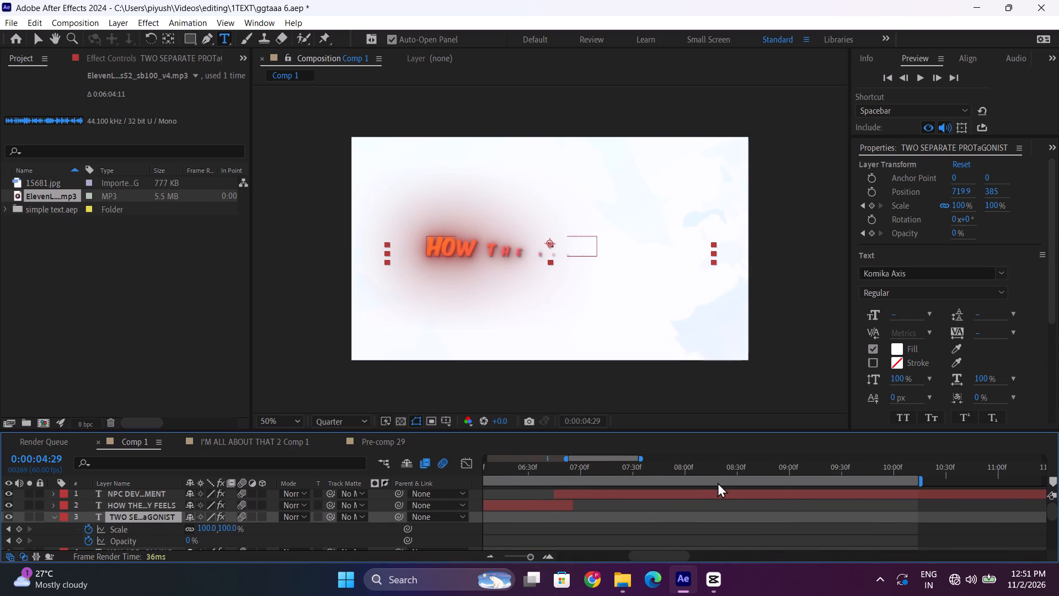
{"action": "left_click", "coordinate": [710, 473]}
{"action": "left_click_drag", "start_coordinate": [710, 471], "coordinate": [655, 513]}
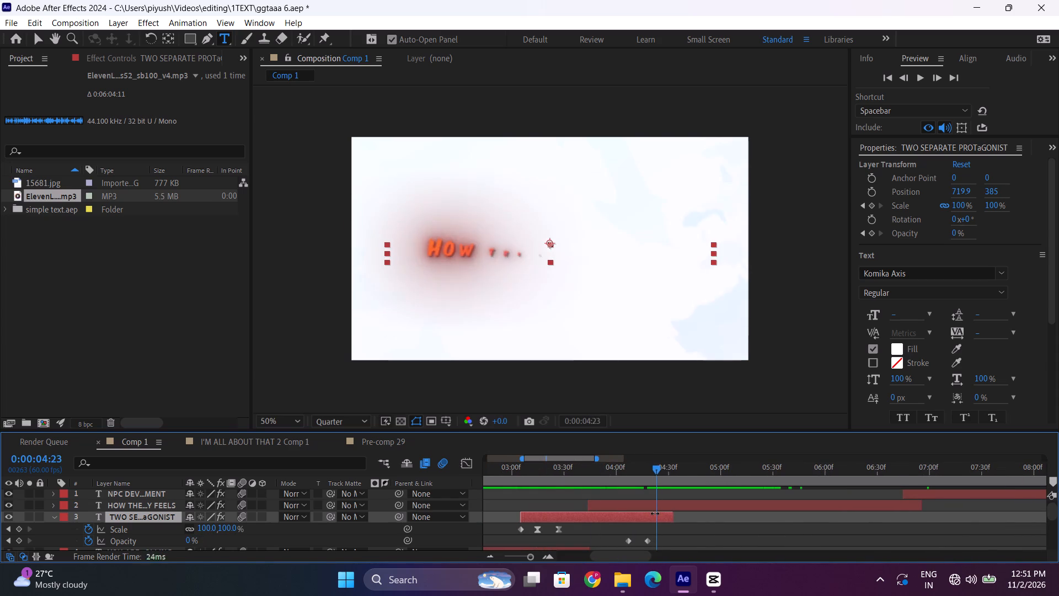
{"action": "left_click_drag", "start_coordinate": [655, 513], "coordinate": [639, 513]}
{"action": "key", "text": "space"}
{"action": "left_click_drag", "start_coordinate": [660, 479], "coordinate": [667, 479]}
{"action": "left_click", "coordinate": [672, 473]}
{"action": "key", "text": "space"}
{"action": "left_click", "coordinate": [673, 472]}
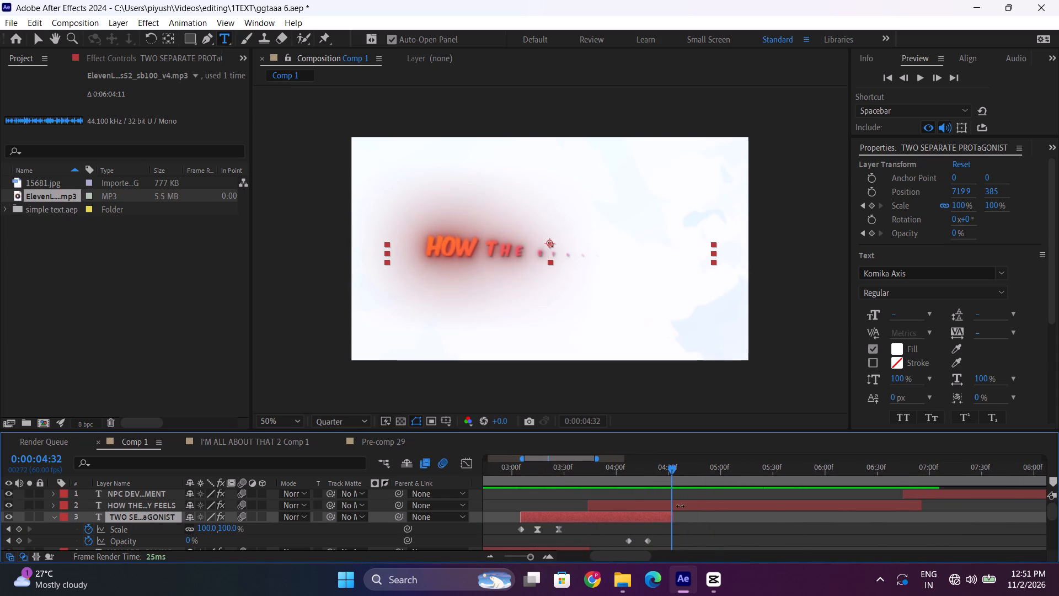
Extend TWO SEPARATE PROTAGONIST to about 0:00:04:56, move its opacity fade-out keyframes to match the new end, and preview from 0:00:04:32.
{"action": "left_click_drag", "start_coordinate": [673, 514], "coordinate": [708, 515]}
{"action": "left_click_drag", "start_coordinate": [619, 535], "coordinate": [651, 545]}
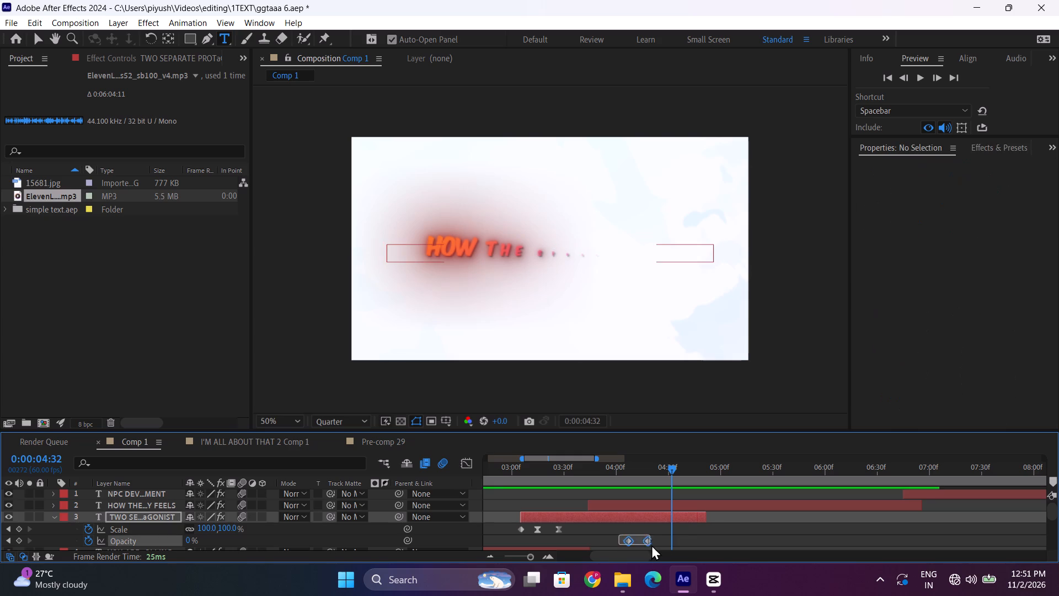
{"action": "left_click_drag", "start_coordinate": [651, 545], "coordinate": [662, 547]}
{"action": "left_click_drag", "start_coordinate": [647, 541], "coordinate": [710, 541]}
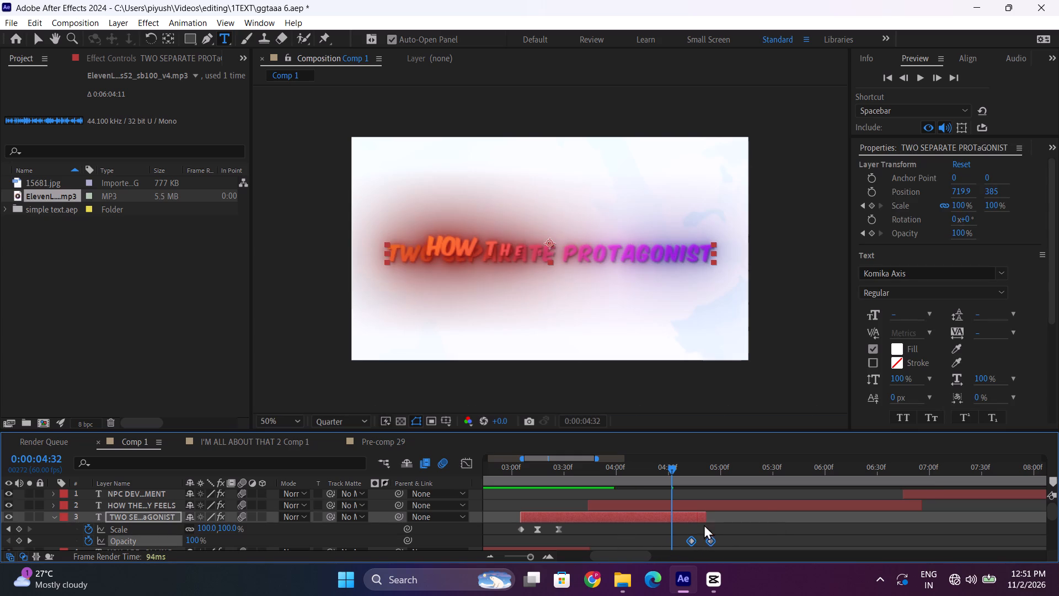
{"action": "left_click_drag", "start_coordinate": [704, 517], "coordinate": [712, 518]}
{"action": "key", "text": "space"}
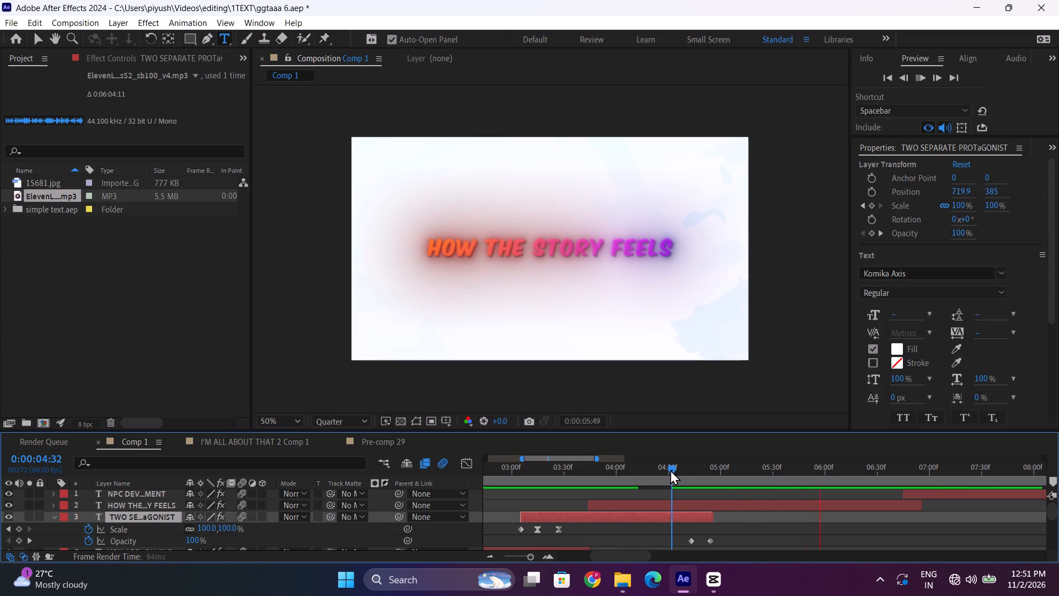
Split the THINK ABOUT THE POSSIBILITIES layer at 0:00:01:55, delete the portion after the cut, and collapse the layer's properties.
{"action": "left_click_drag", "start_coordinate": [668, 470], "coordinate": [612, 493]}
{"action": "scroll", "coordinate": [612, 493], "scroll_direction": "down", "scroll_amount": 1}
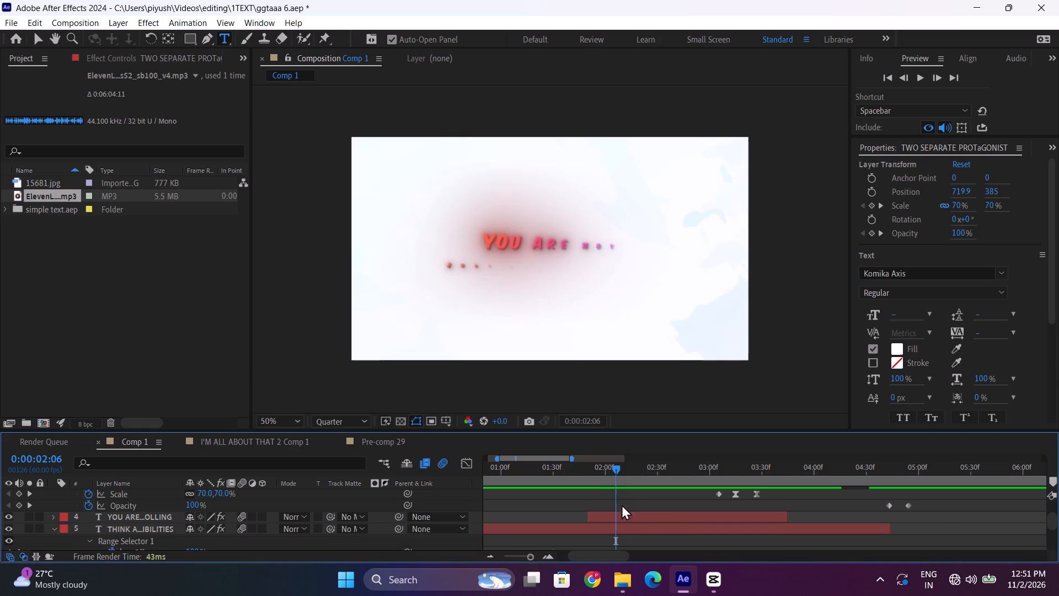
{"action": "key", "text": "space"}
{"action": "left_click", "coordinate": [601, 477]}
{"action": "left_click", "coordinate": [627, 521]}
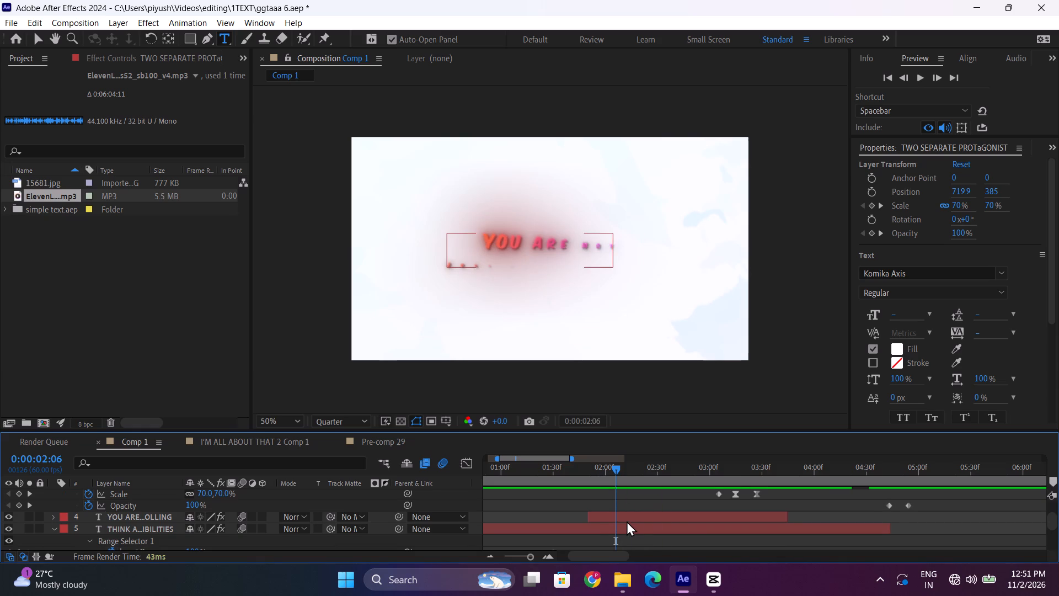
{"action": "left_click", "coordinate": [627, 525]}
{"action": "key", "text": "u"}
{"action": "scroll", "coordinate": [618, 491], "scroll_direction": "down", "scroll_amount": 2}
{"action": "key", "text": "u"}
{"action": "scroll", "coordinate": [626, 513], "scroll_direction": "down", "scroll_amount": 1}
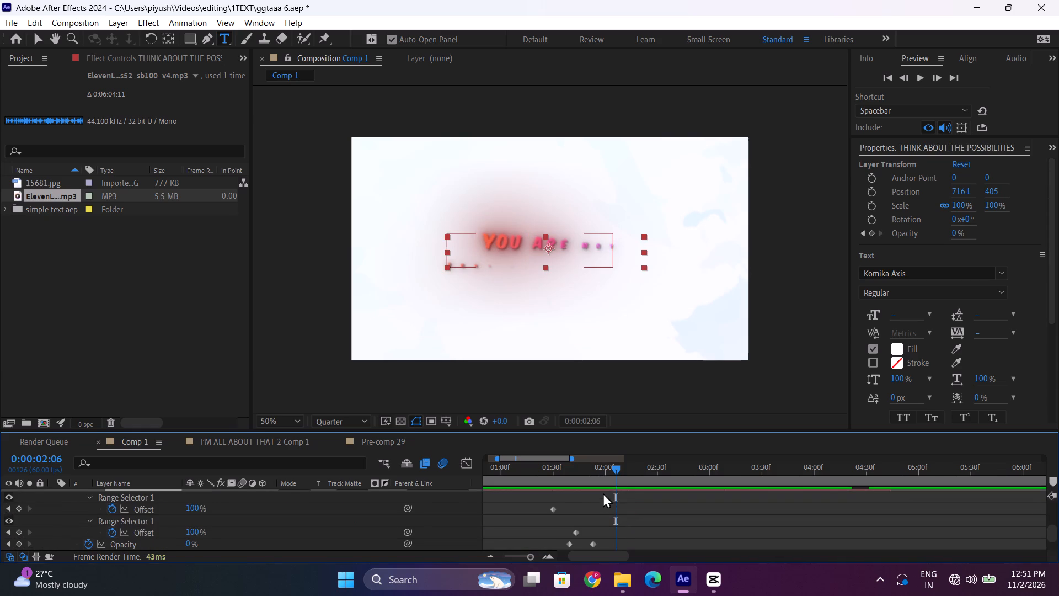
{"action": "left_click", "coordinate": [598, 473]}
{"action": "scroll", "coordinate": [619, 525], "scroll_direction": "up", "scroll_amount": 2}
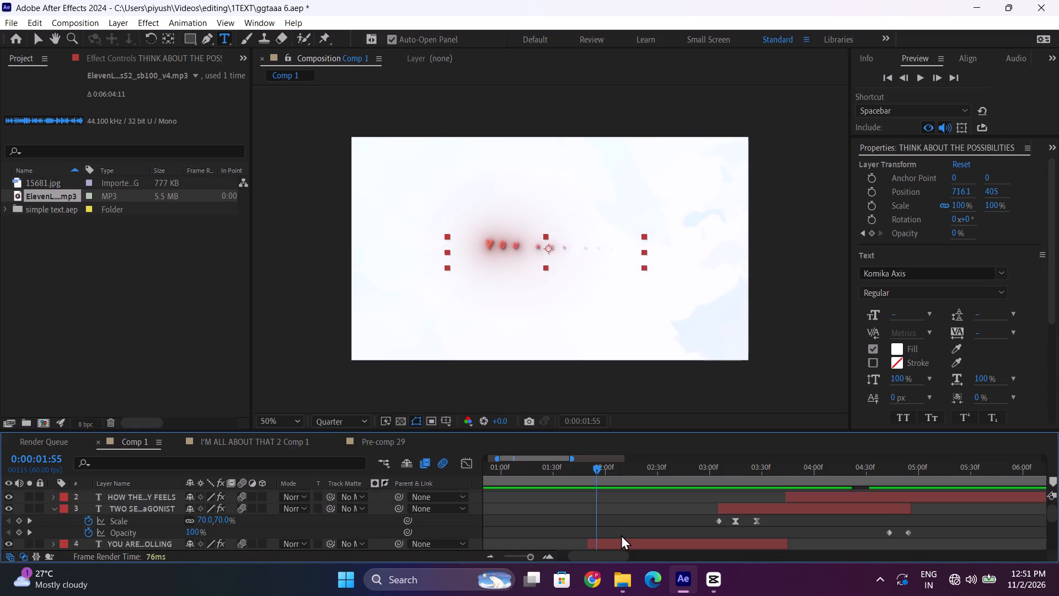
{"action": "scroll", "coordinate": [621, 536], "scroll_direction": "down", "scroll_amount": 1}
{"action": "key", "text": "ctrl+shift+d"}
{"action": "key", "text": "Delete"}
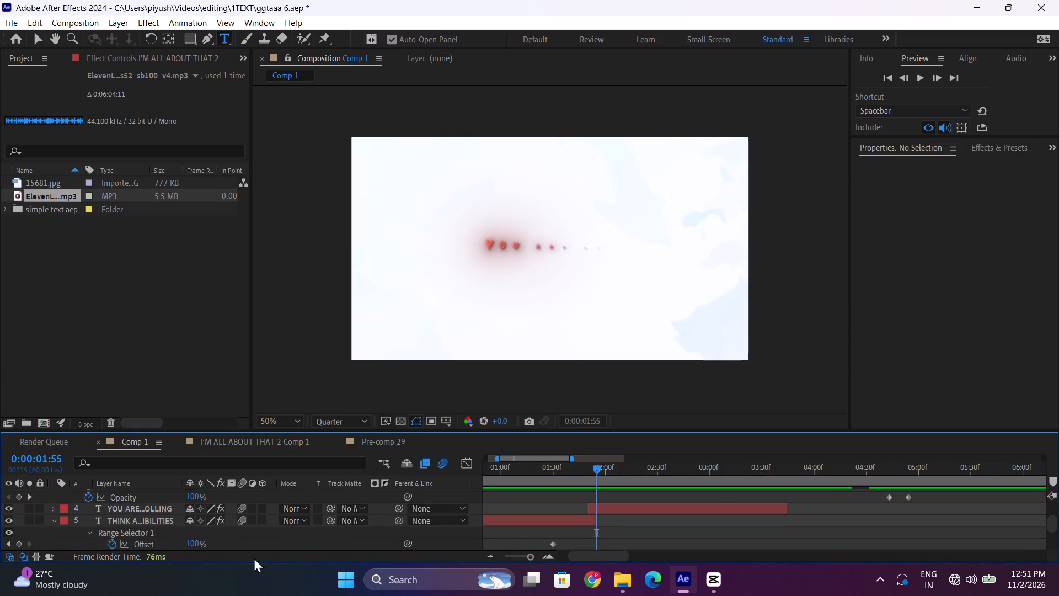
{"action": "left_click", "coordinate": [52, 519]}
Preview the title sequence from 0:00:01:55 through to the start of the NPC DEVELOPMENT title.
{"action": "key", "text": "space"}
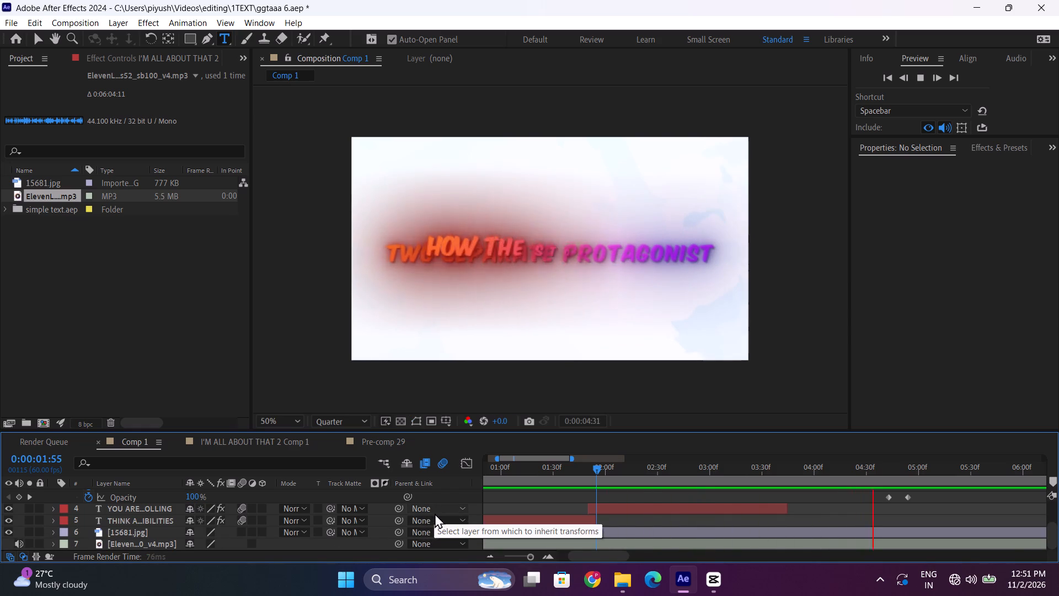
{"action": "key", "text": "space"}
{"action": "scroll", "coordinate": [901, 507], "scroll_direction": "up", "scroll_amount": 1}
{"action": "key", "text": "space"}
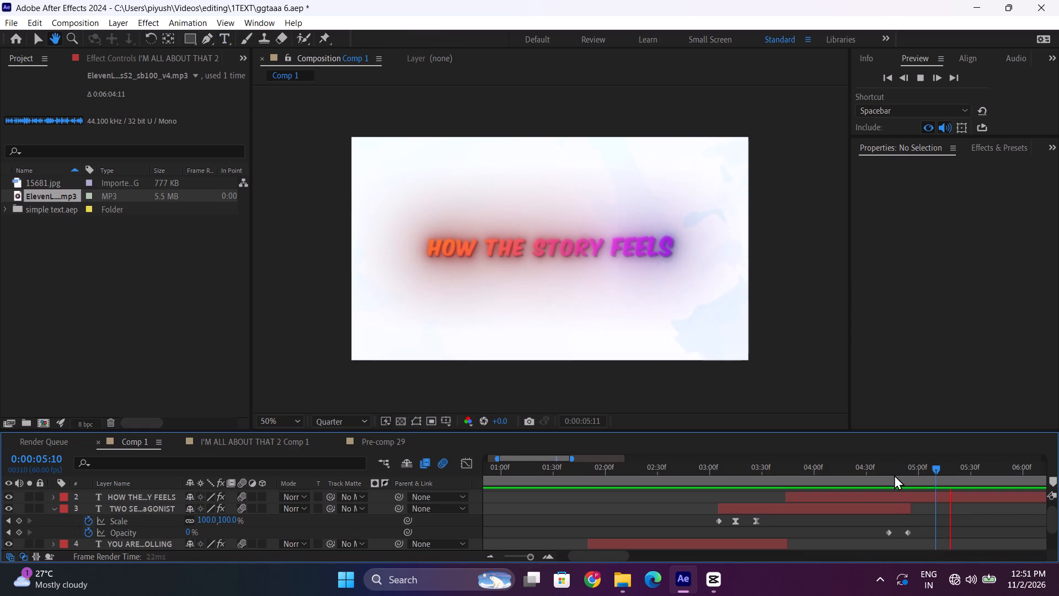
{"action": "left_click", "coordinate": [894, 475]}
{"action": "key", "text": "space"}
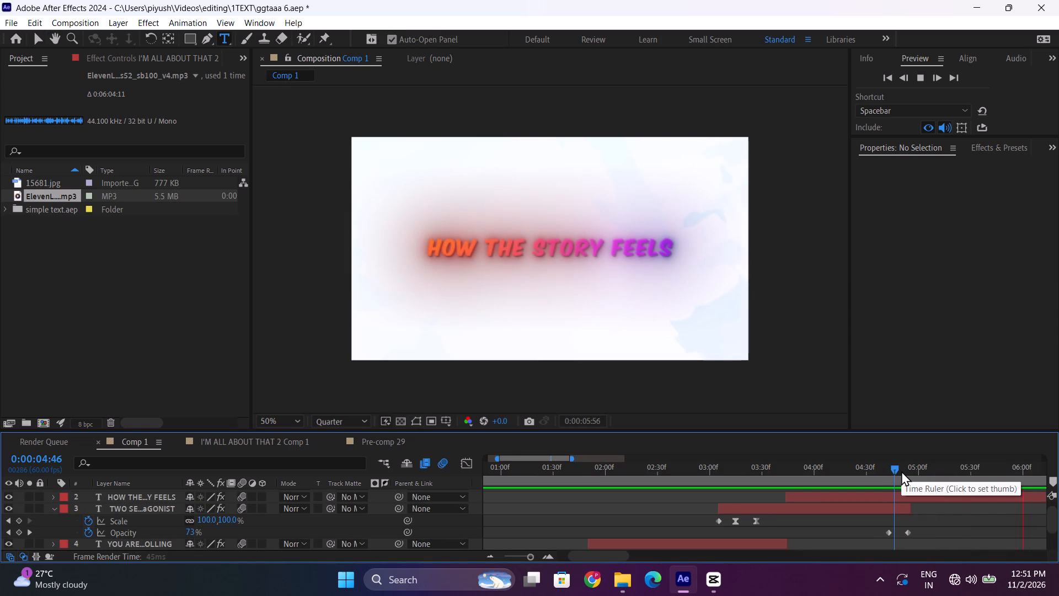
{"action": "key", "text": "space"}
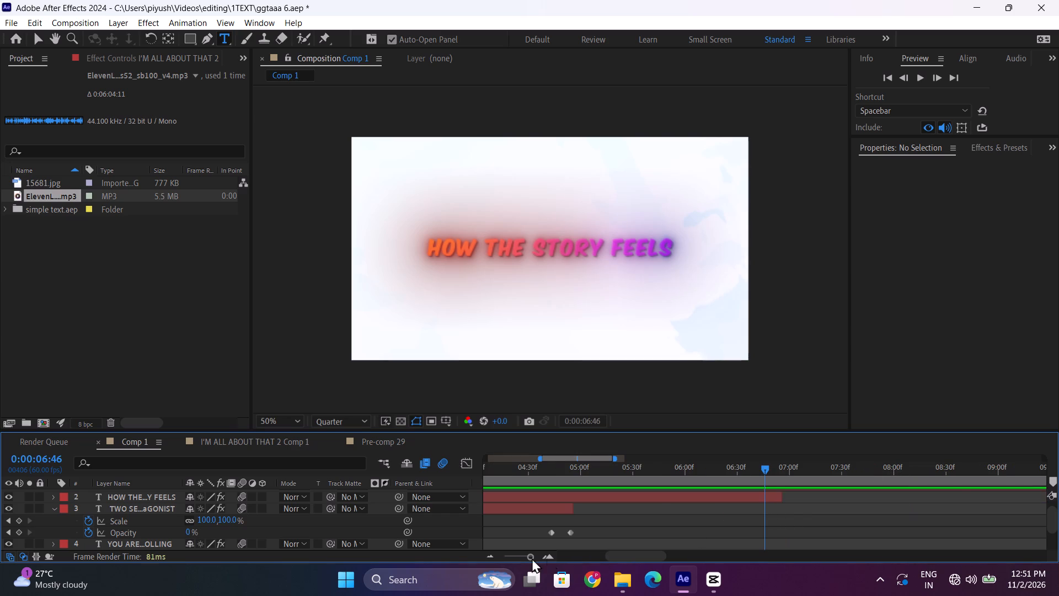
{"action": "double_click", "coordinate": [486, 552]}
{"action": "scroll", "coordinate": [649, 512], "scroll_direction": "up", "scroll_amount": 1}
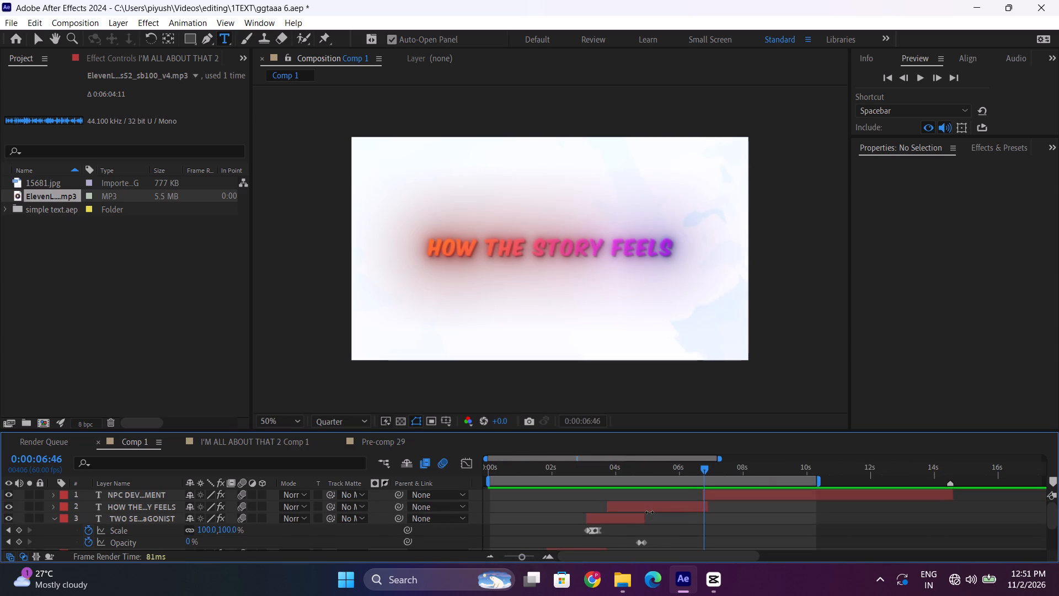
{"action": "key", "text": "space"}
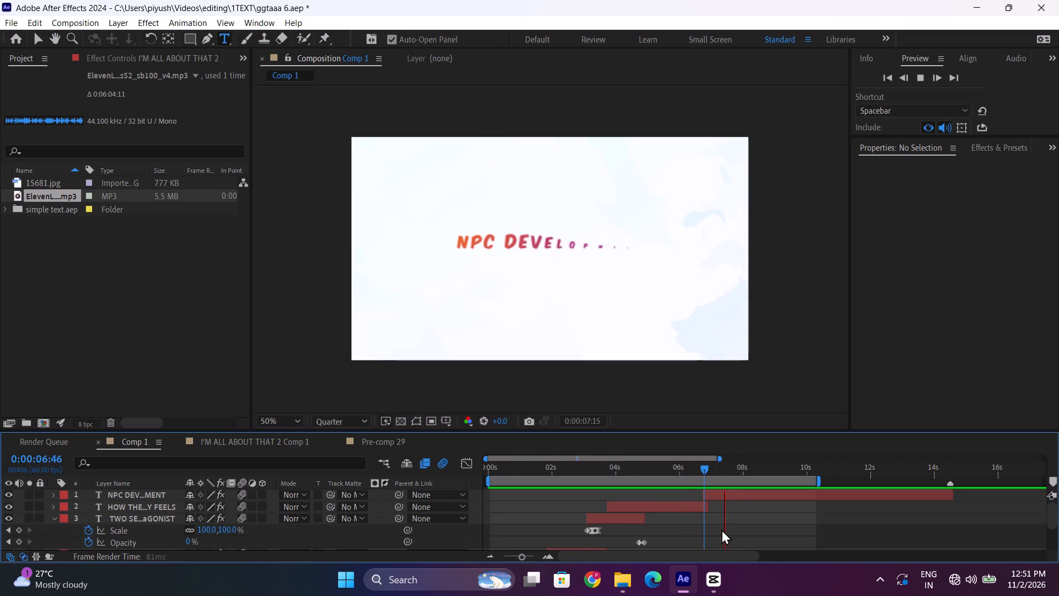
{"action": "key", "text": "space"}
Switch to CapCut and play the narration over the empty gap from about 00:02:36 to the How GTA VI clip.
{"action": "left_click", "coordinate": [719, 575]}
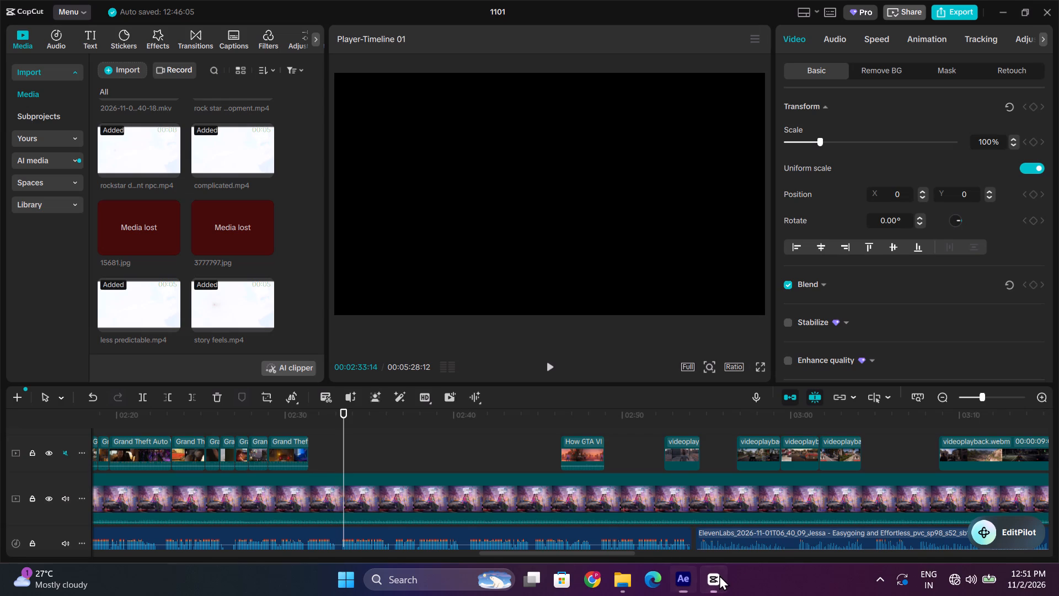
{"action": "key", "text": "space"}
{"action": "left_click", "coordinate": [430, 421]}
{"action": "key", "text": "space"}
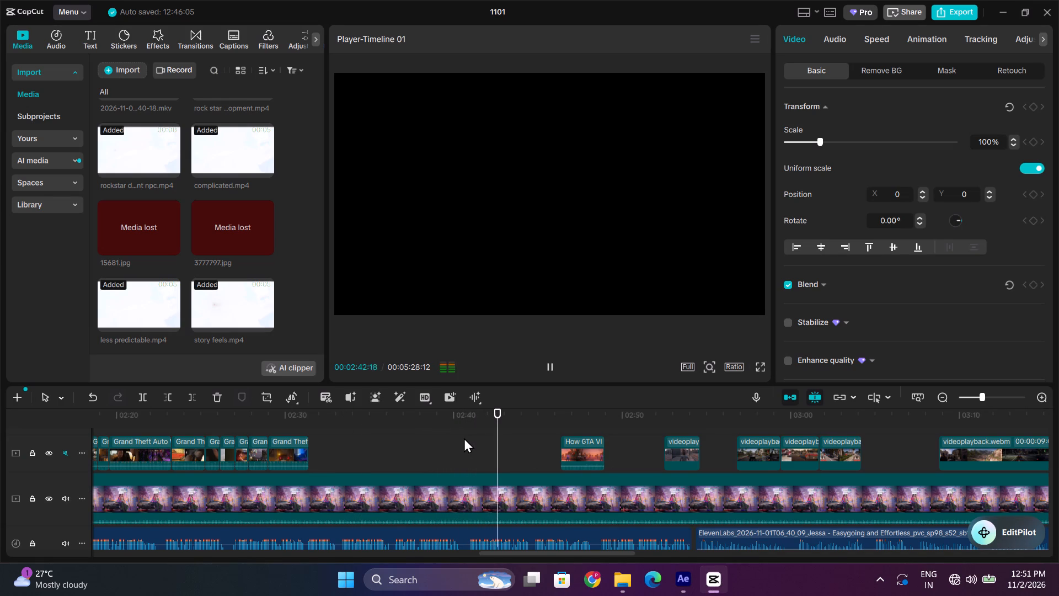
{"action": "left_click", "coordinate": [403, 432]}
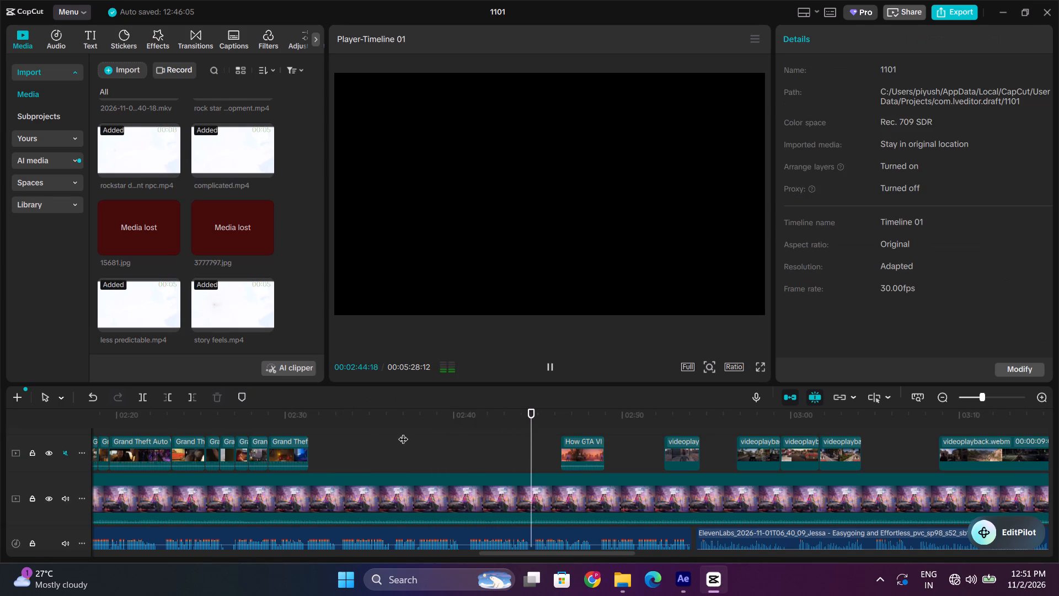
{"action": "left_click_drag", "start_coordinate": [403, 432], "coordinate": [396, 440]}
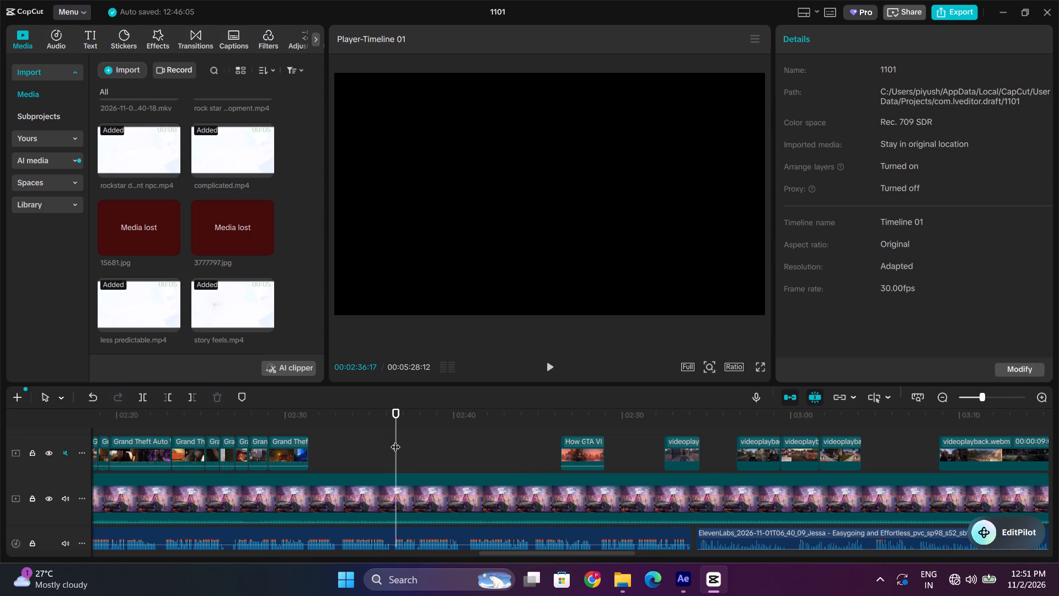
{"action": "key", "text": "space"}
{"action": "key", "text": "space"}
{"action": "key", "text": "space"}
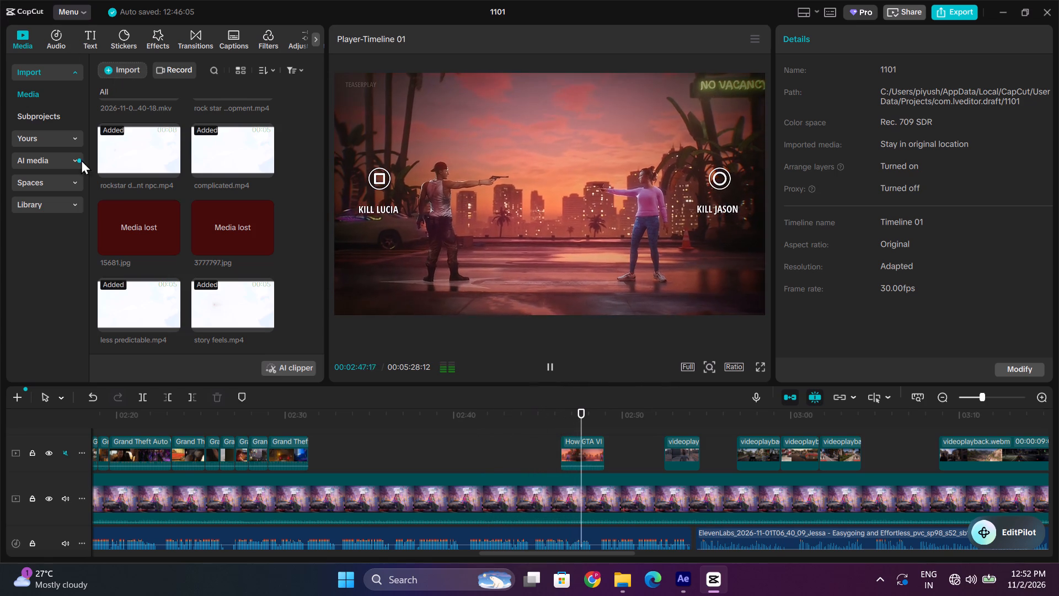
Add videoplayback.webm from the imported media and place it on a track above the Love Is A Long Road clips, starting at about 00:03:17.
{"action": "scroll", "coordinate": [261, 272], "scroll_direction": "up", "scroll_amount": 3}
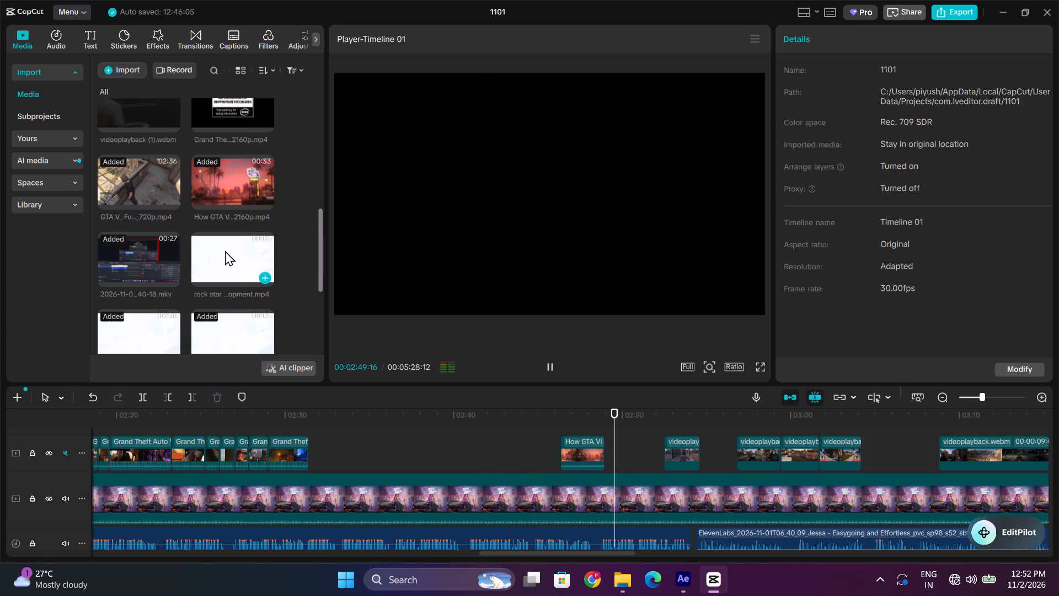
{"action": "scroll", "coordinate": [225, 250], "scroll_direction": "up", "scroll_amount": 2}
{"action": "scroll", "coordinate": [166, 248], "scroll_direction": "up", "scroll_amount": 2}
{"action": "left_click", "coordinate": [125, 259]}
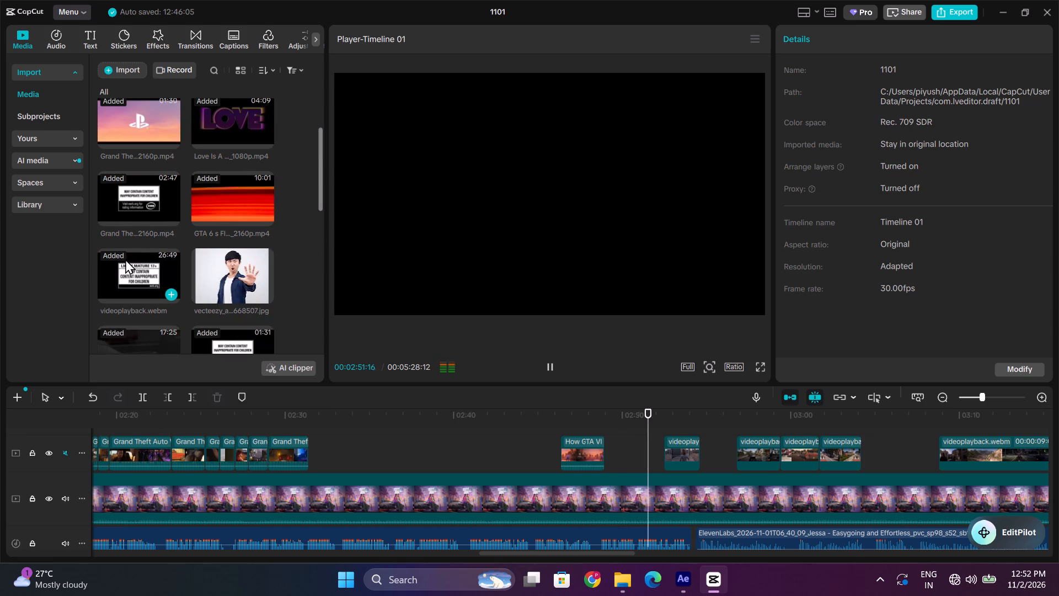
{"action": "left_click", "coordinate": [143, 201]}
{"action": "left_click", "coordinate": [167, 289]}
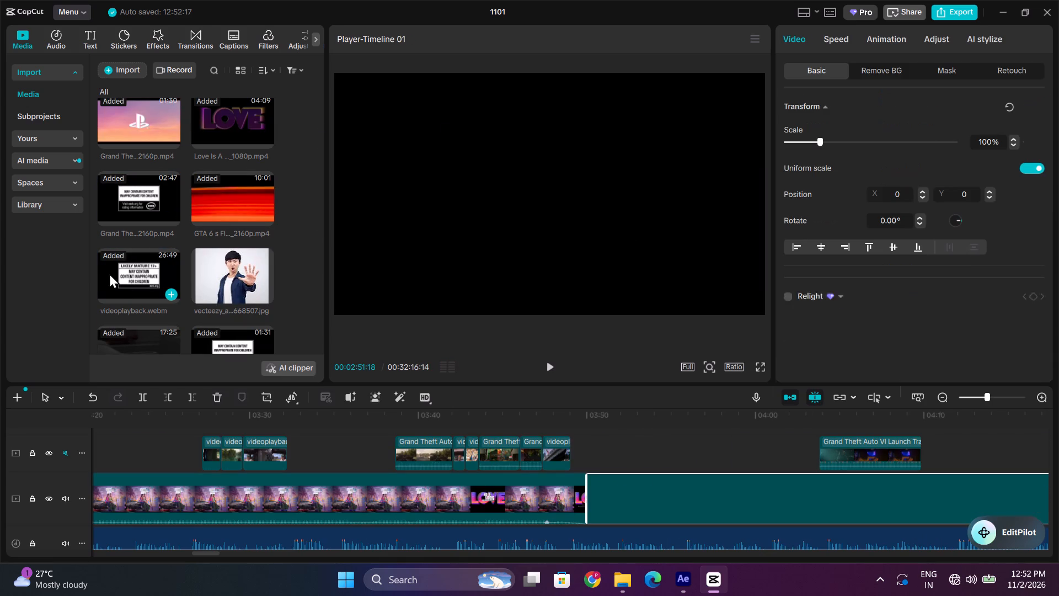
{"action": "left_click_drag", "start_coordinate": [644, 501], "coordinate": [404, 404]}
{"action": "scroll", "coordinate": [697, 512], "scroll_direction": "up", "scroll_amount": 1}
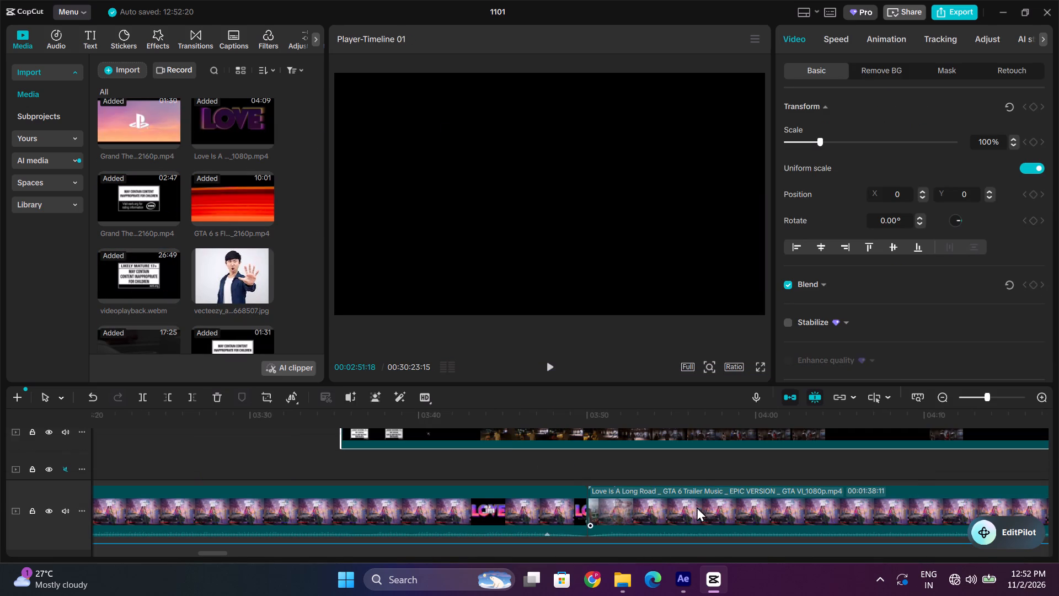
{"action": "scroll", "coordinate": [690, 482], "scroll_direction": "up", "scroll_amount": 1}
{"action": "left_click_drag", "start_coordinate": [779, 458], "coordinate": [479, 439]}
Scrub through videoplayback.webm up to about 00:14:12, then back to about 00:09:49, to find a usable scene.
{"action": "left_click", "coordinate": [435, 421]}
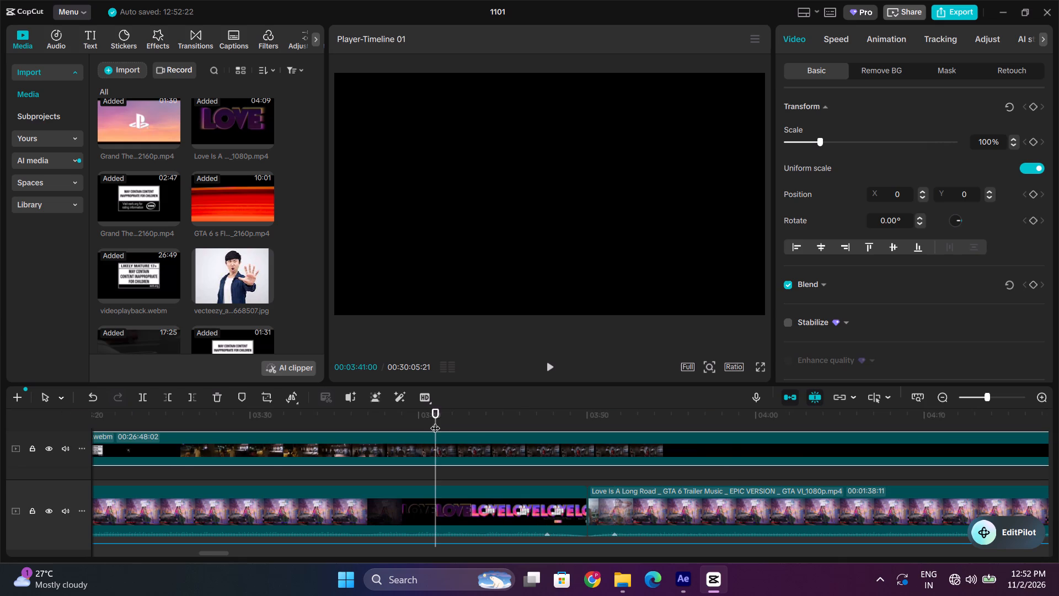
{"action": "left_click_drag", "start_coordinate": [435, 421], "coordinate": [1058, 469]}
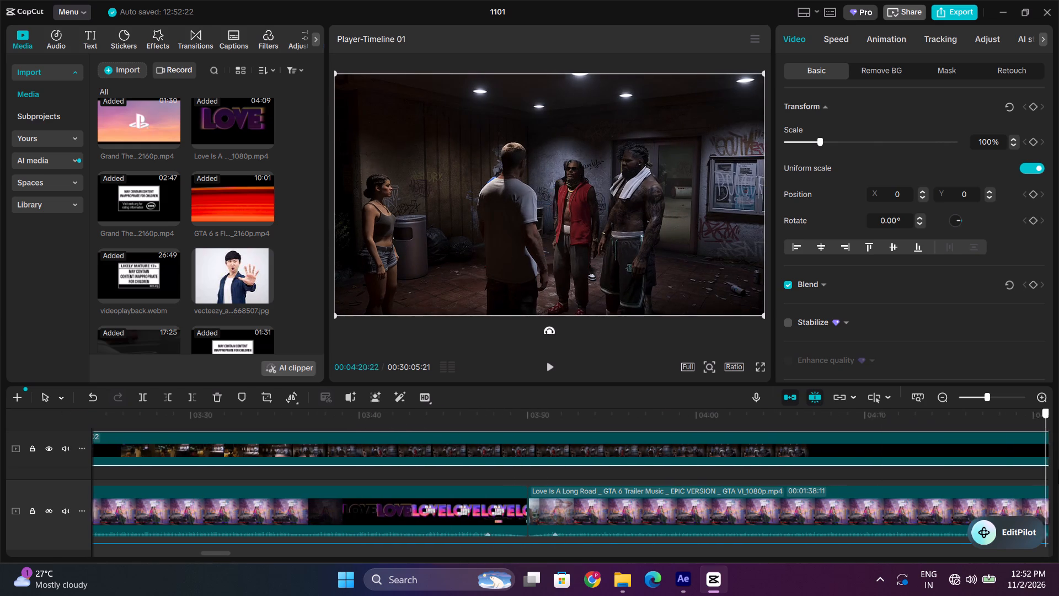
{"action": "left_click_drag", "start_coordinate": [1058, 469], "coordinate": [1058, 471]}
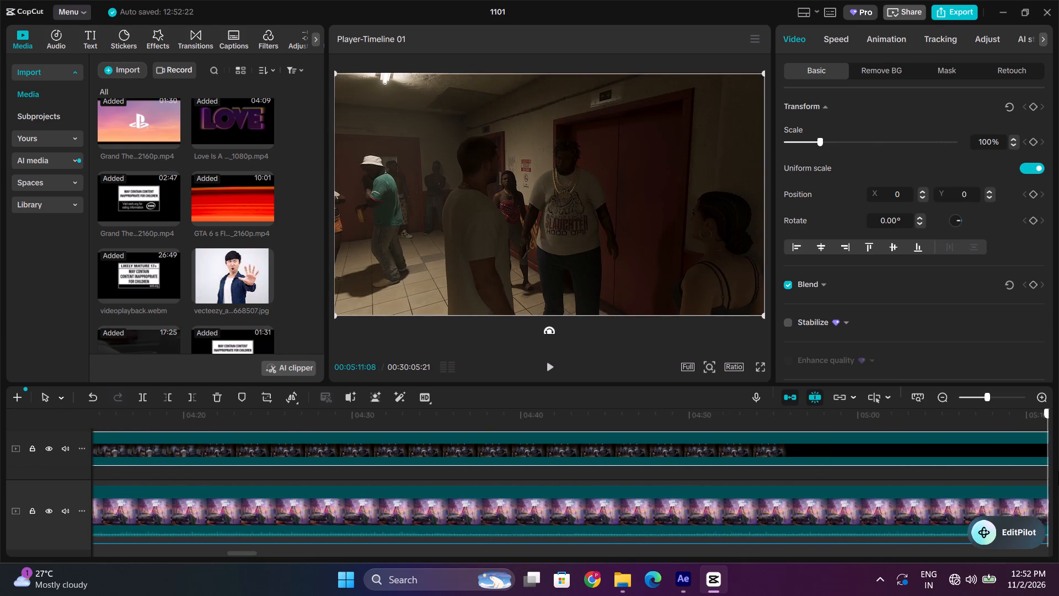
{"action": "left_click_drag", "start_coordinate": [1058, 471], "coordinate": [1052, 473]}
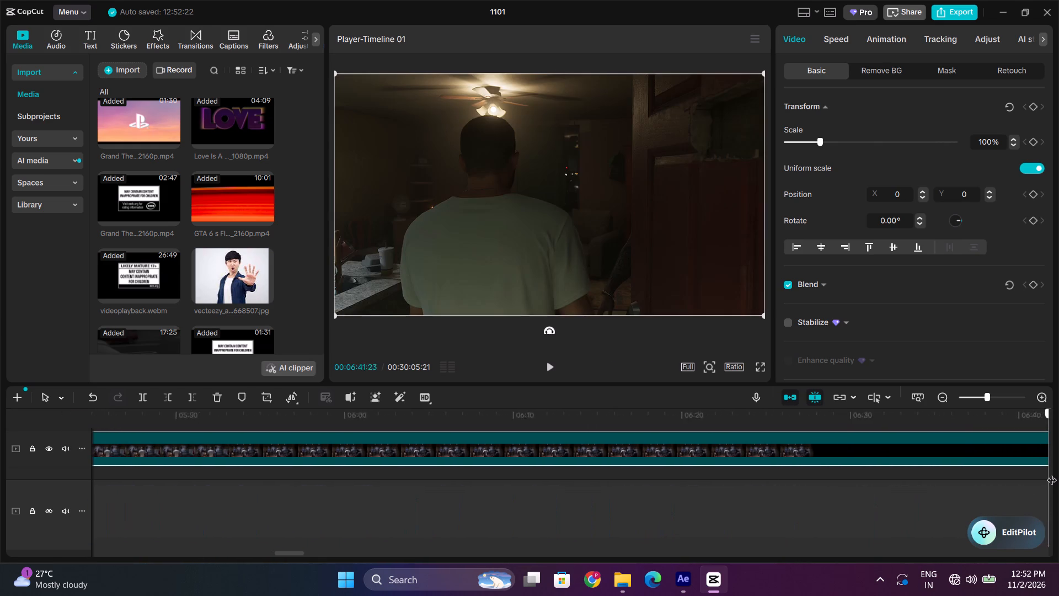
{"action": "left_click_drag", "start_coordinate": [1052, 473], "coordinate": [831, 465]}
{"action": "scroll", "coordinate": [923, 454], "scroll_direction": "up", "scroll_amount": 1}
{"action": "triple_click", "coordinate": [940, 399]}
{"action": "left_click", "coordinate": [939, 400]}
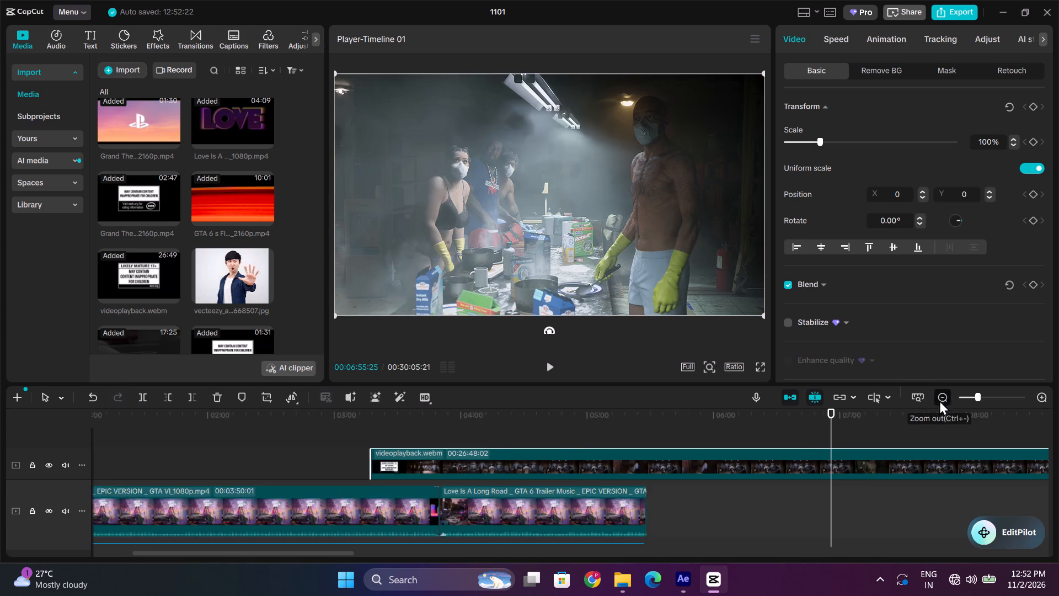
{"action": "left_click", "coordinate": [820, 426]}
{"action": "left_click_drag", "start_coordinate": [820, 426], "coordinate": [951, 446]}
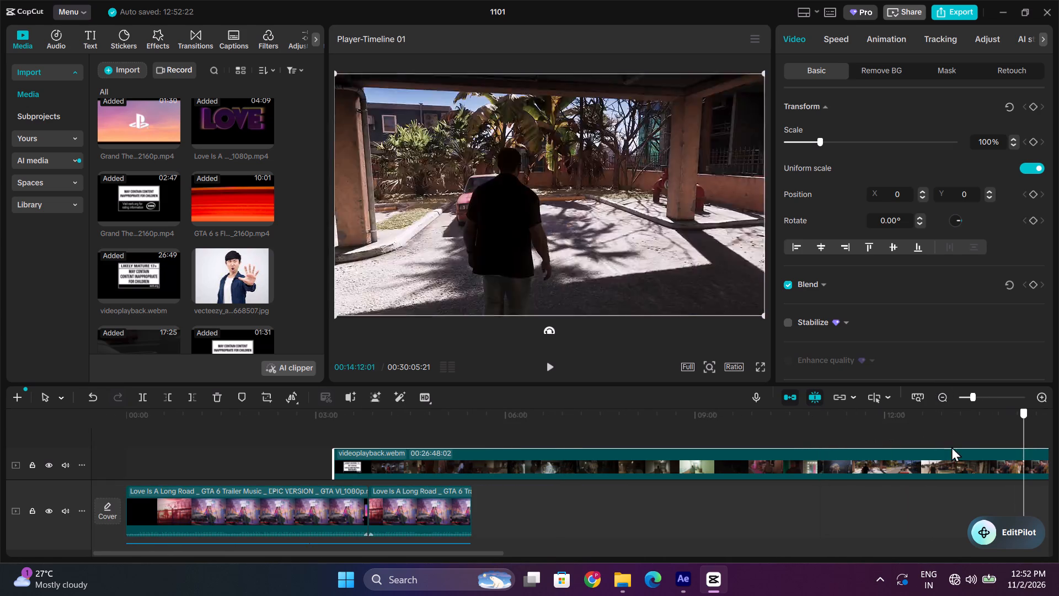
{"action": "left_click_drag", "start_coordinate": [951, 446], "coordinate": [840, 434]}
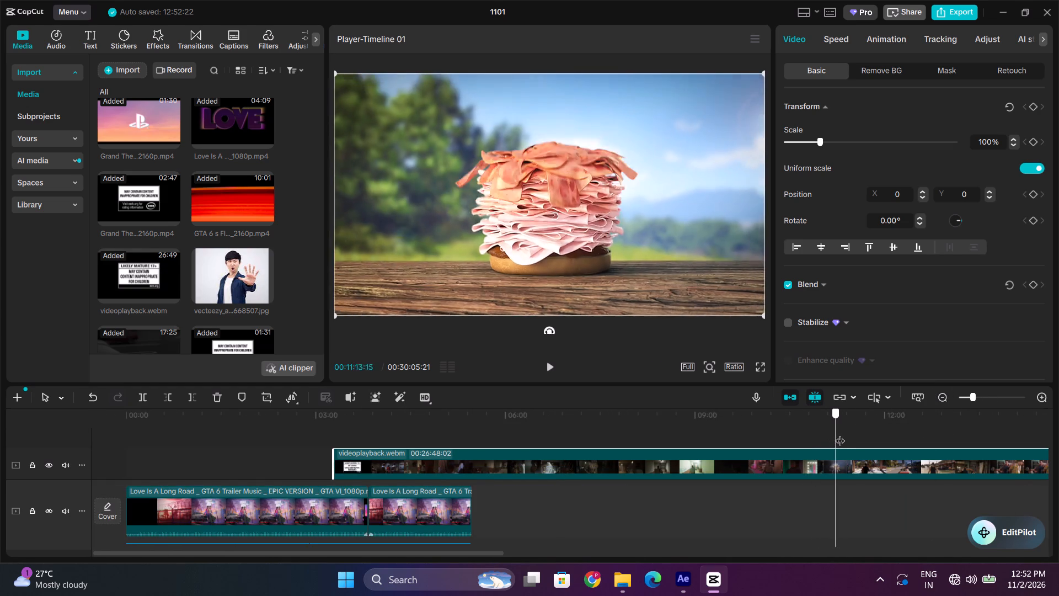
{"action": "left_click_drag", "start_coordinate": [840, 434], "coordinate": [687, 432]}
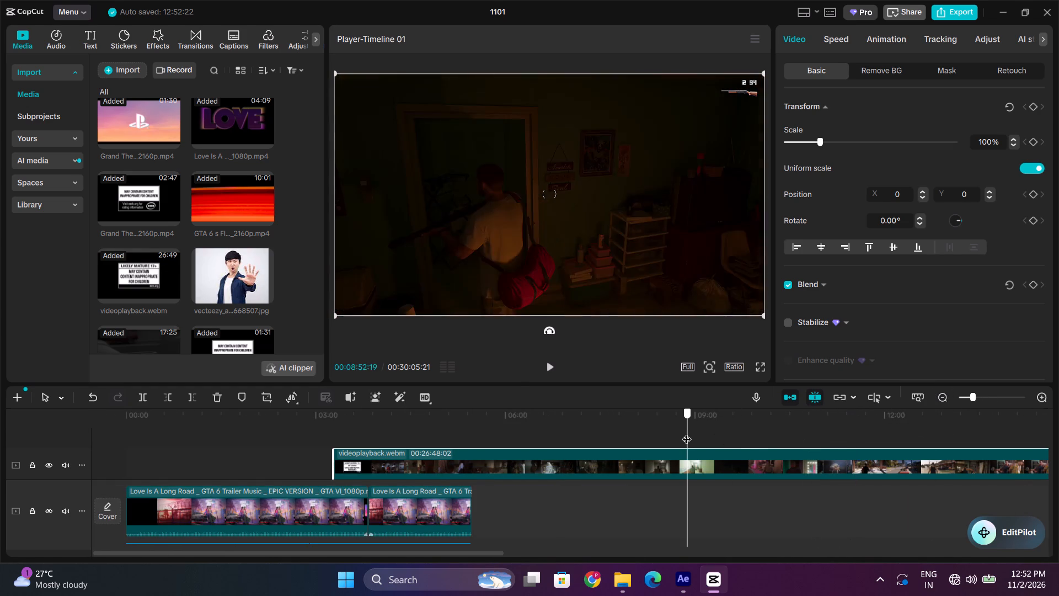
{"action": "left_click_drag", "start_coordinate": [687, 432], "coordinate": [738, 428]}
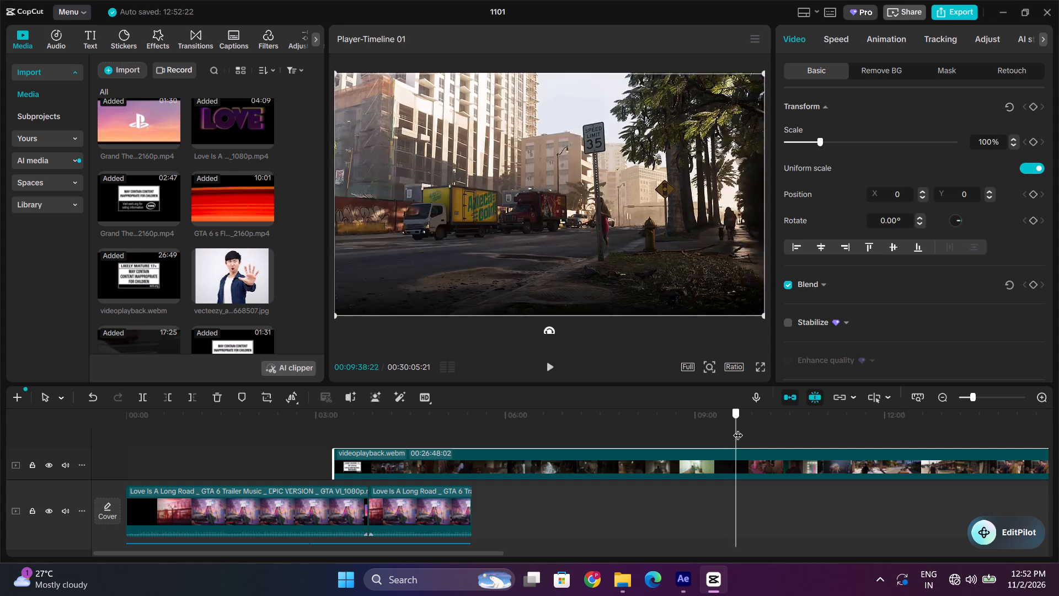
{"action": "left_click_drag", "start_coordinate": [738, 428], "coordinate": [747, 429]}
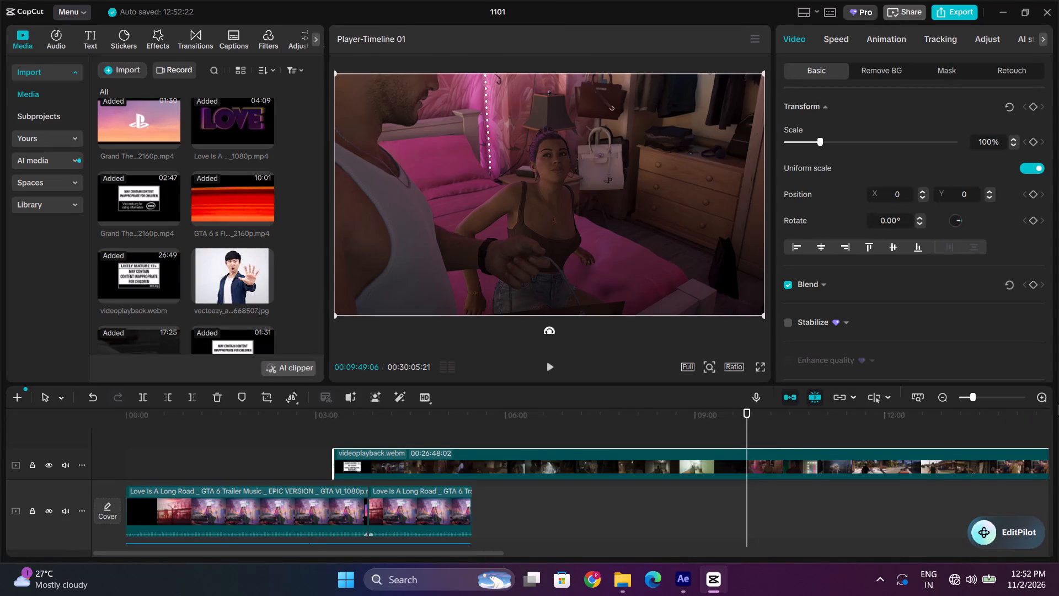
Trim off the part of videoplayback.webm before about 00:10:02, keeping the footage from the pink bedroom scene onward.
{"action": "triple_click", "coordinate": [1045, 397]}
{"action": "key", "text": "space"}
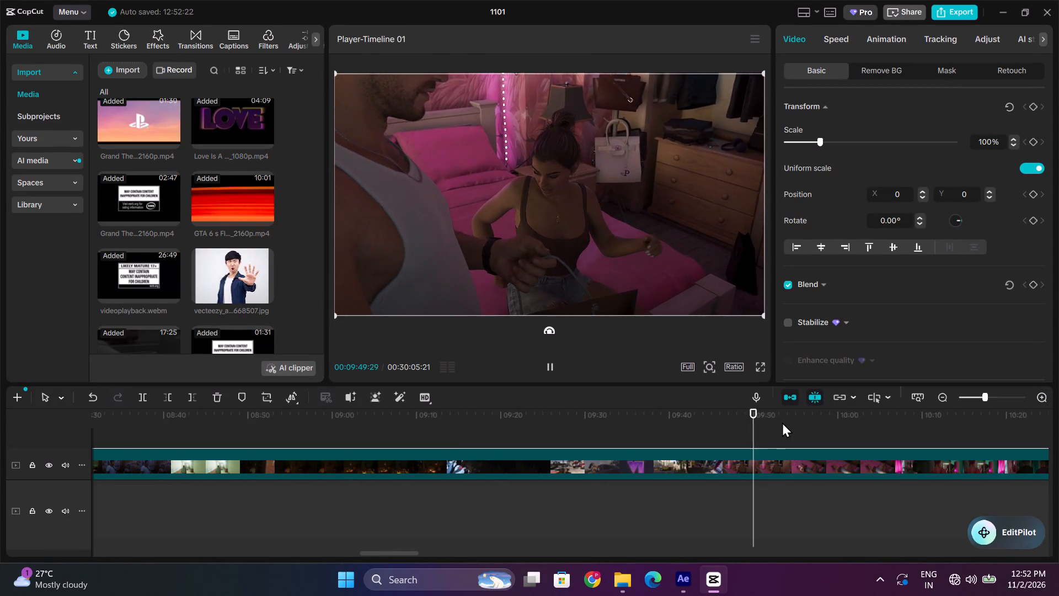
{"action": "left_click", "coordinate": [782, 422]}
{"action": "left_click_drag", "start_coordinate": [782, 422], "coordinate": [835, 422]}
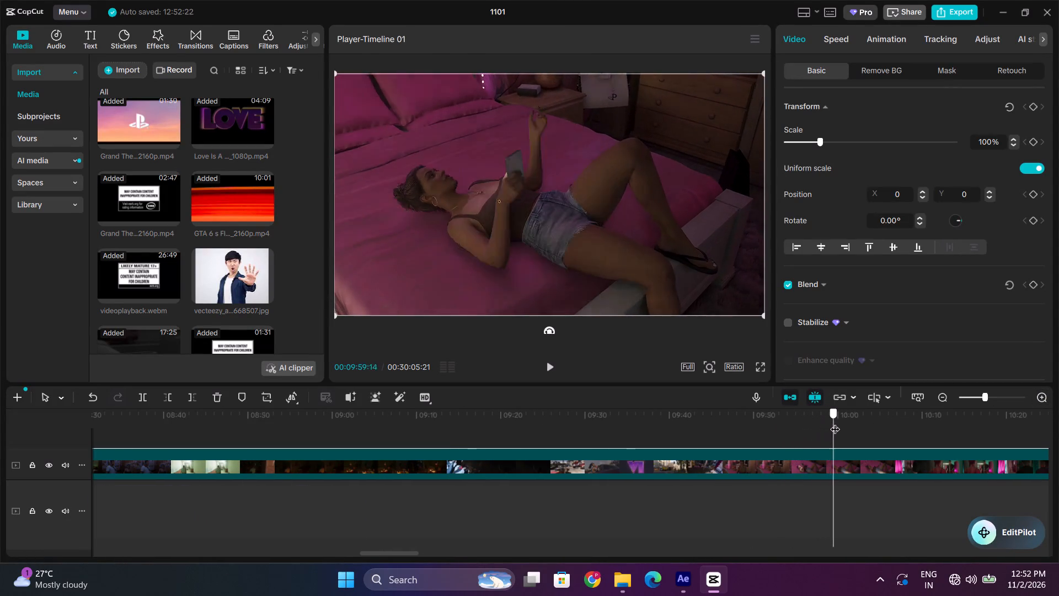
{"action": "left_click_drag", "start_coordinate": [835, 422], "coordinate": [861, 428]}
{"action": "left_click", "coordinate": [173, 397]}
Play the trimmed videoplayback.webm clip and split it at about 00:10:05.
{"action": "key", "text": "space"}
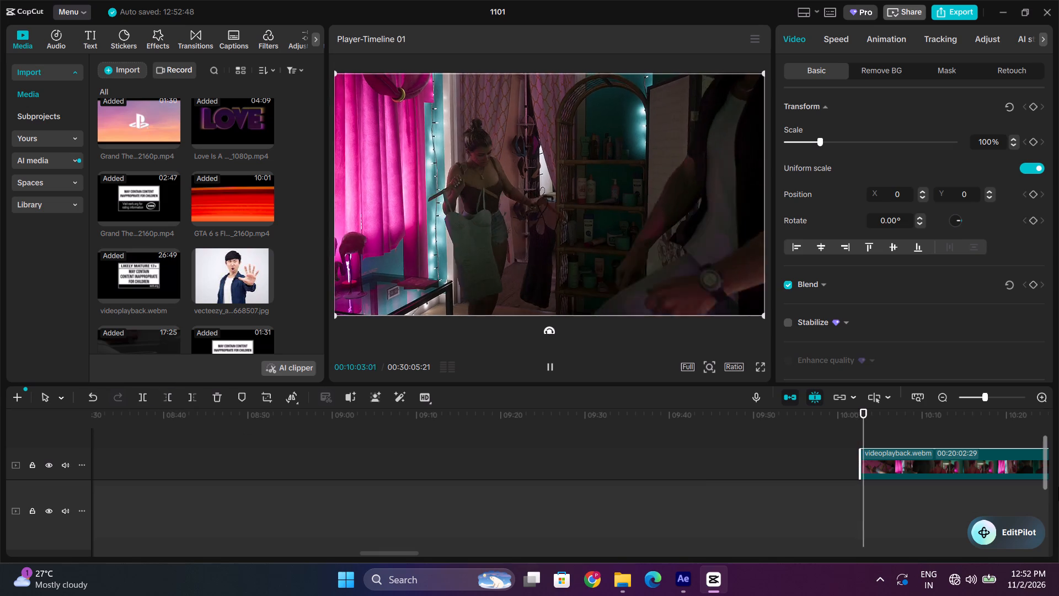
{"action": "key", "text": "space"}
{"action": "key", "text": "space"}
{"action": "left_click", "coordinate": [138, 397]}
{"action": "key", "text": "space"}
{"action": "key", "text": "space"}
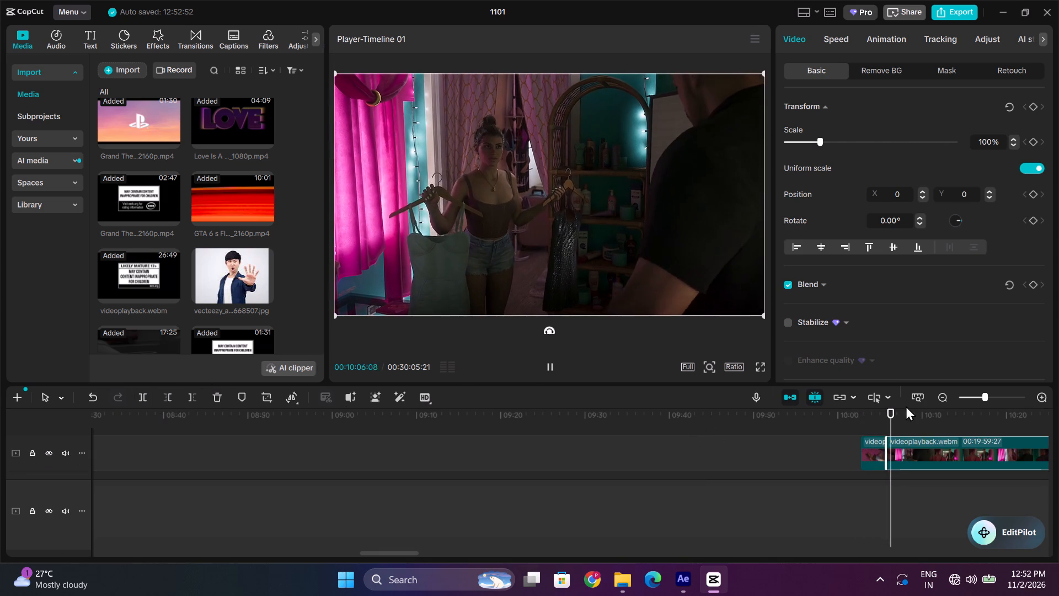
Trim the second videoplayback.webm piece's start to 00:10:16:05 and move it back against the first piece.
{"action": "left_click", "coordinate": [906, 414]}
{"action": "left_click_drag", "start_coordinate": [910, 415], "coordinate": [980, 420]}
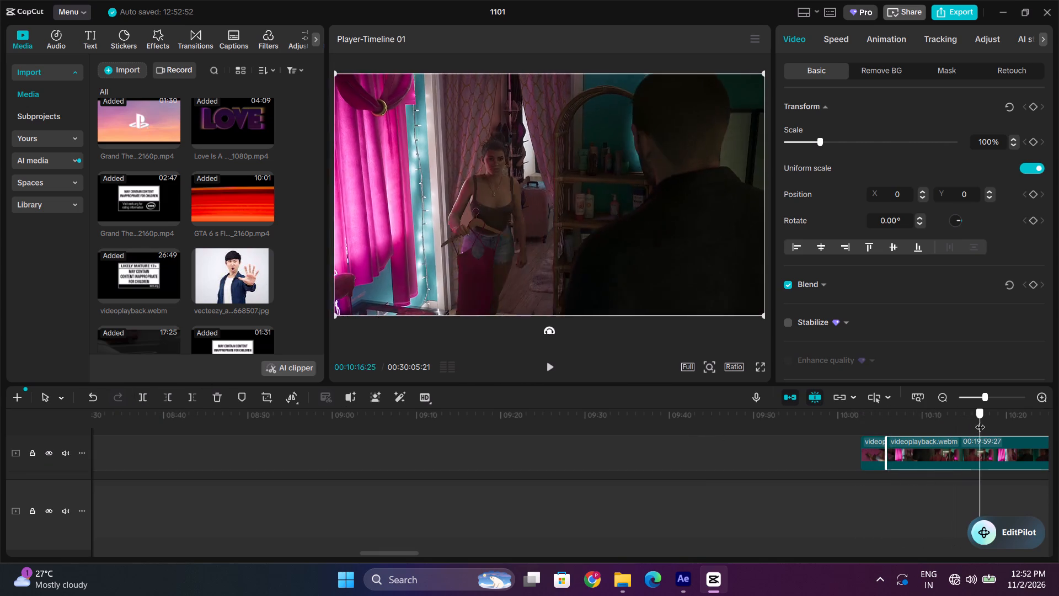
{"action": "left_click_drag", "start_coordinate": [980, 420], "coordinate": [979, 429]}
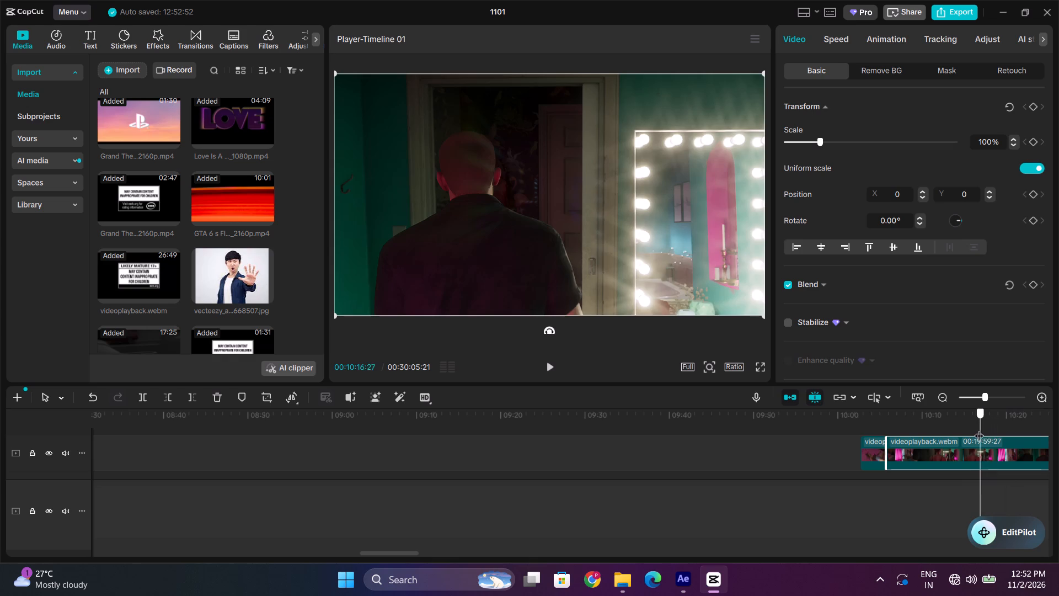
{"action": "left_click_drag", "start_coordinate": [979, 429], "coordinate": [974, 430]}
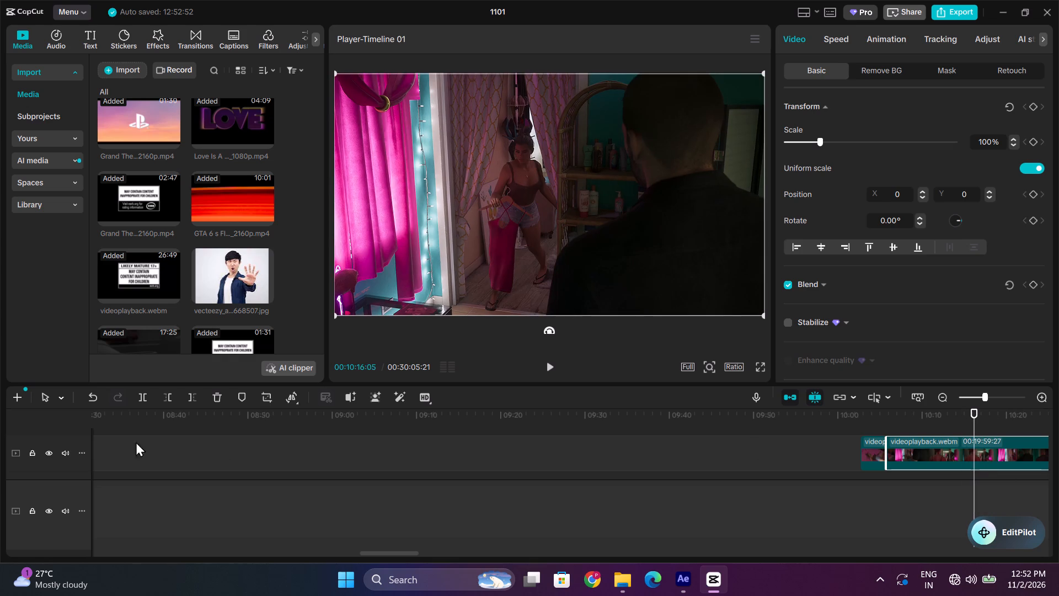
{"action": "left_click", "coordinate": [165, 396]}
{"action": "left_click_drag", "start_coordinate": [981, 447], "coordinate": [896, 455]}
{"action": "key", "text": "space"}
Split the second videoplayback.webm piece at 00:10:11:09.
{"action": "left_click", "coordinate": [903, 418]}
{"action": "left_click_drag", "start_coordinate": [906, 418], "coordinate": [910, 418]}
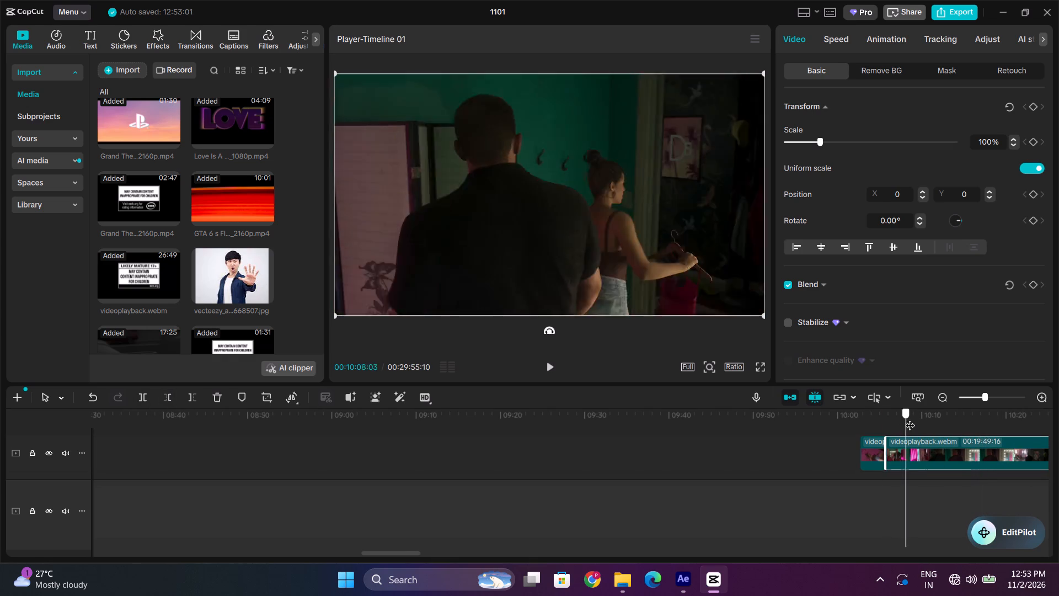
{"action": "left_click_drag", "start_coordinate": [910, 418], "coordinate": [933, 423]}
{"action": "left_click", "coordinate": [146, 398]}
{"action": "key", "text": "space"}
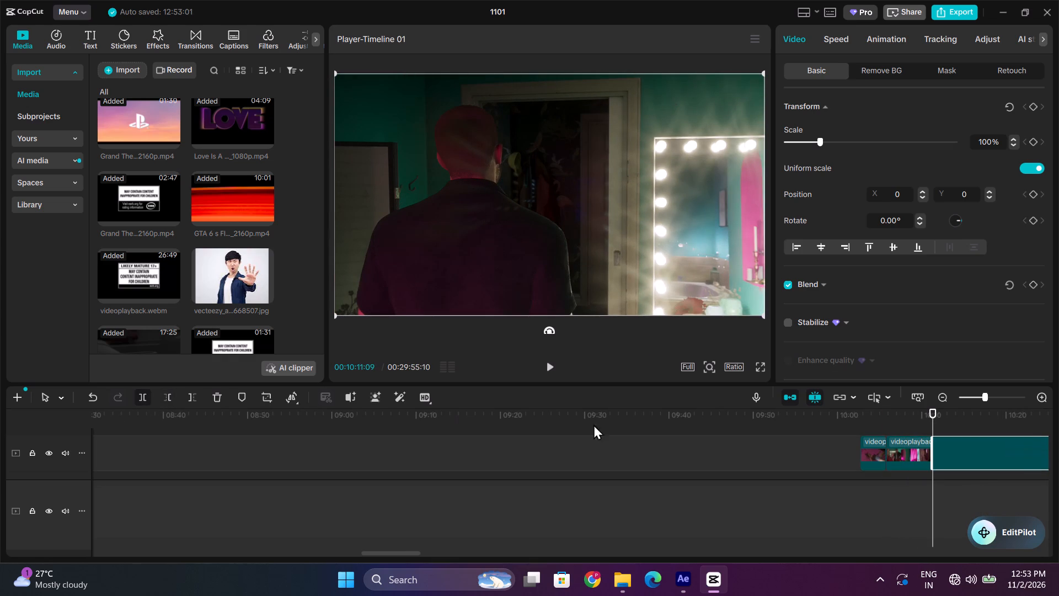
Scrub through the remaining videoplayback.webm footage to about 00:14:02 to find the next scene to use.
{"action": "left_click", "coordinate": [967, 420]}
{"action": "left_click_drag", "start_coordinate": [967, 420], "coordinate": [1038, 428]}
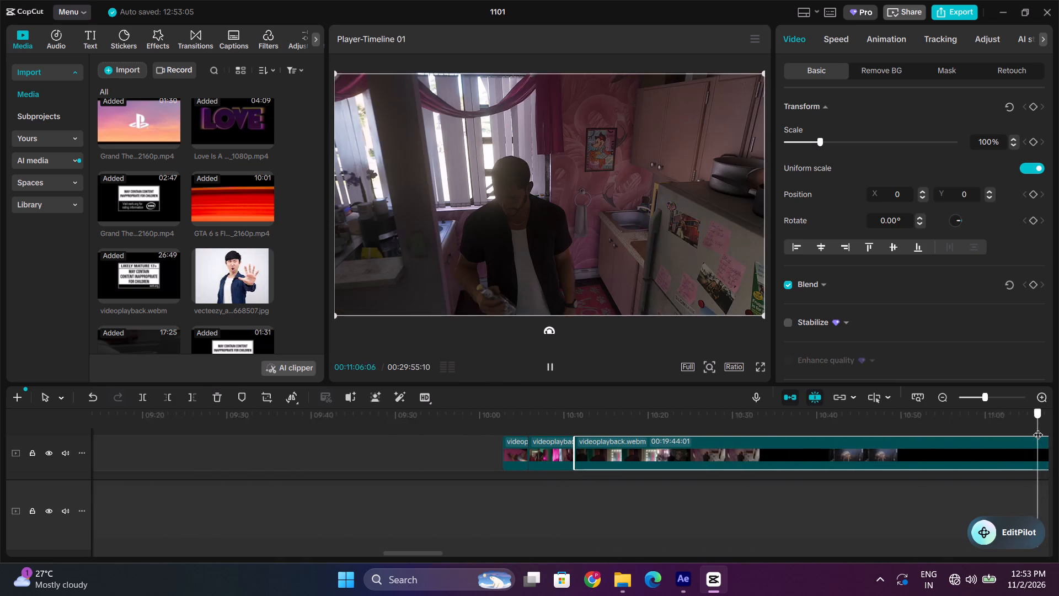
{"action": "left_click_drag", "start_coordinate": [1038, 428], "coordinate": [1023, 450]}
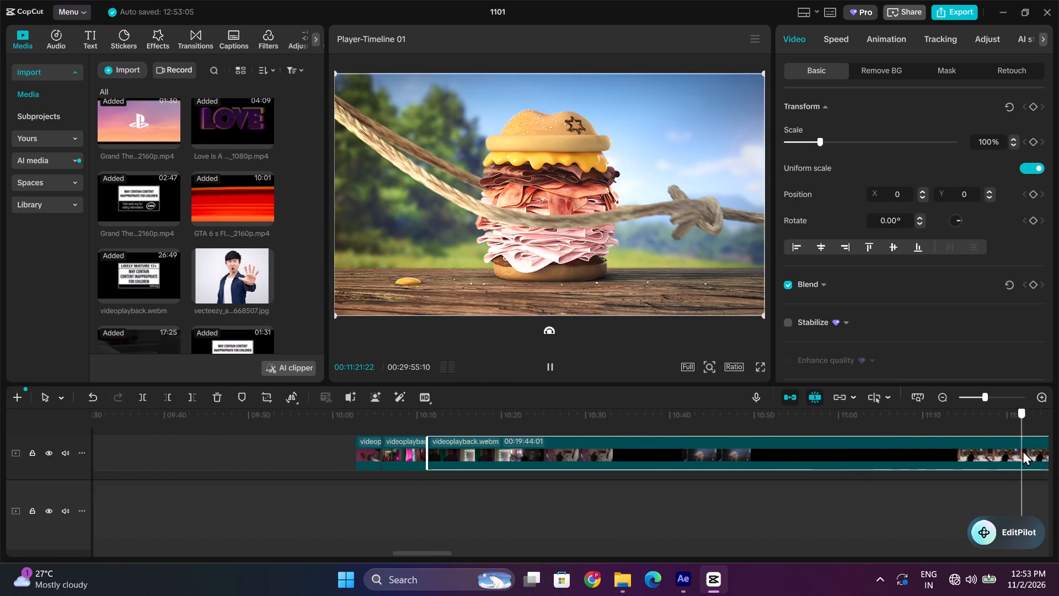
{"action": "left_click_drag", "start_coordinate": [1023, 450], "coordinate": [1045, 456]}
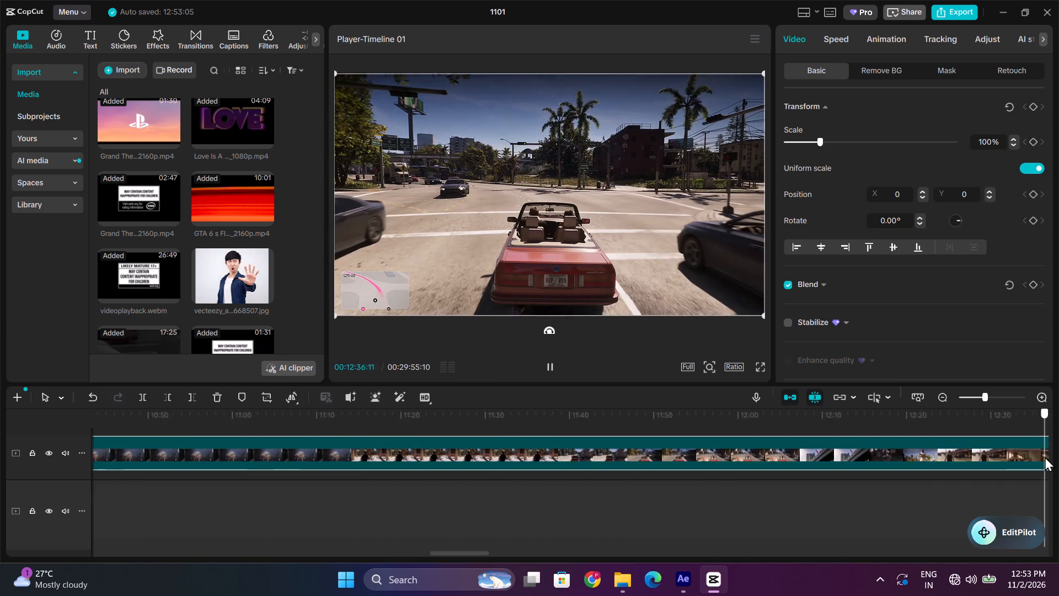
{"action": "left_click_drag", "start_coordinate": [1045, 456], "coordinate": [1037, 459]}
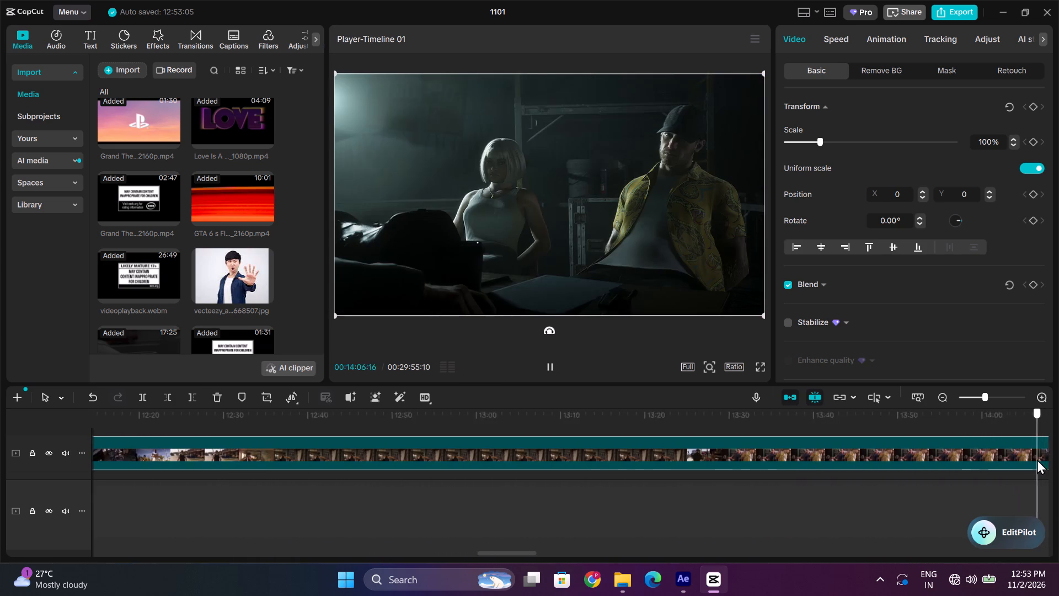
{"action": "left_click_drag", "start_coordinate": [1037, 459], "coordinate": [455, 440]}
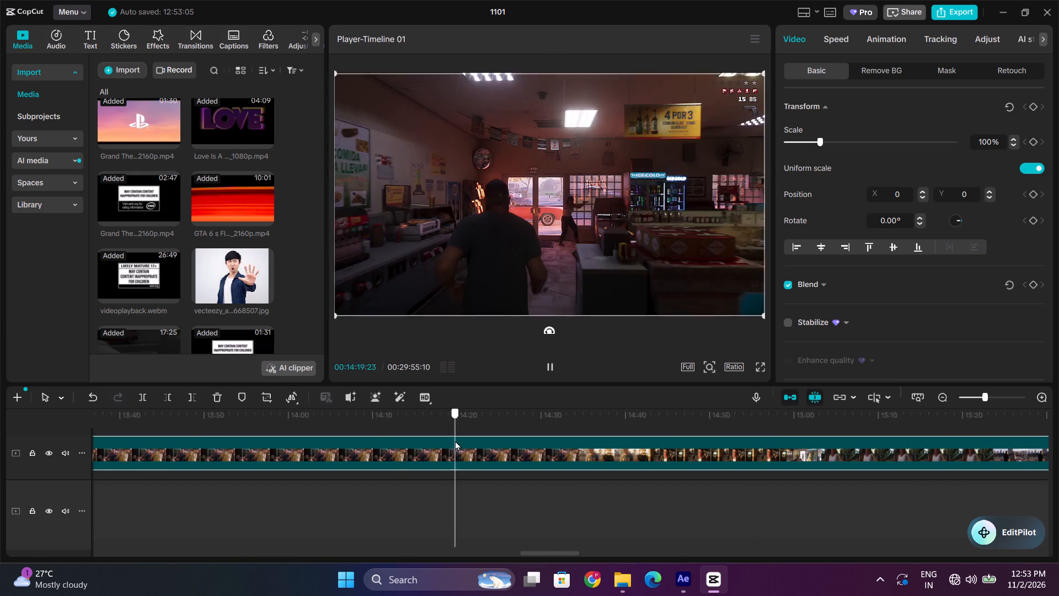
{"action": "left_click_drag", "start_coordinate": [455, 440], "coordinate": [216, 430]}
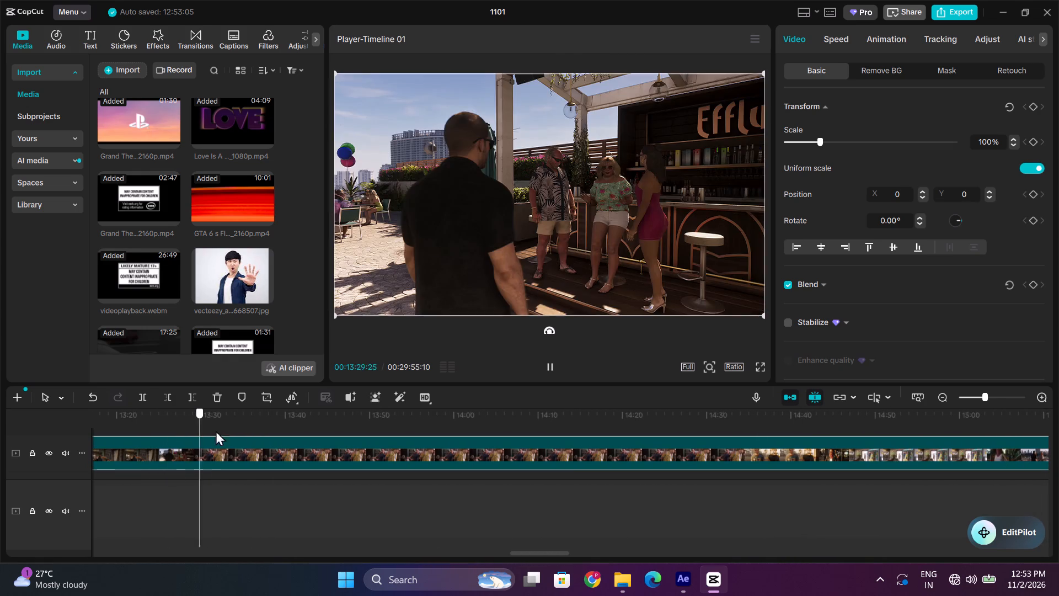
{"action": "left_click_drag", "start_coordinate": [216, 430], "coordinate": [331, 429]}
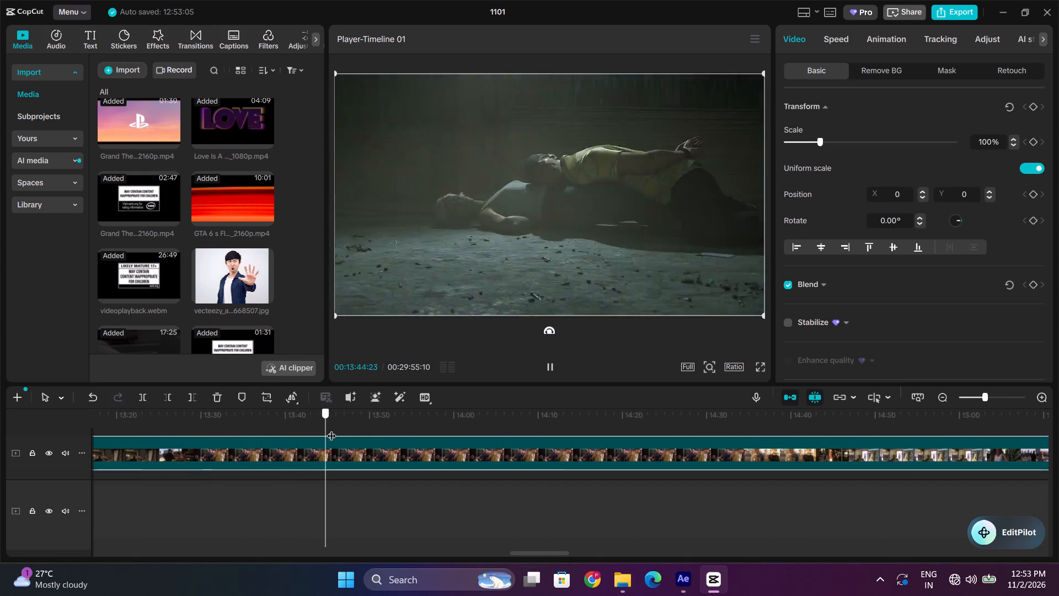
{"action": "left_click_drag", "start_coordinate": [331, 429], "coordinate": [466, 430]}
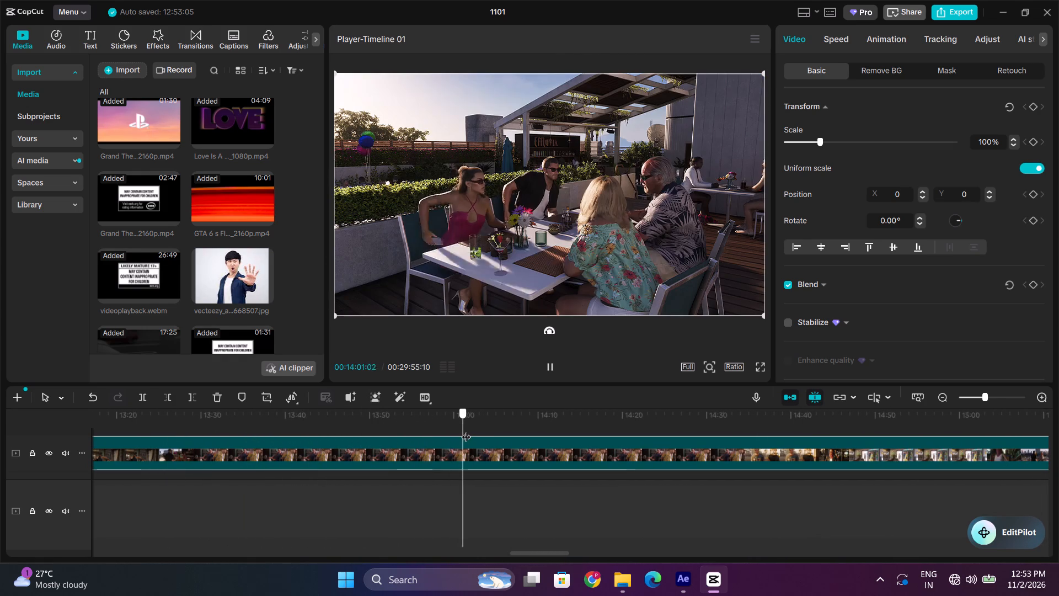
{"action": "left_click_drag", "start_coordinate": [466, 430], "coordinate": [477, 437]}
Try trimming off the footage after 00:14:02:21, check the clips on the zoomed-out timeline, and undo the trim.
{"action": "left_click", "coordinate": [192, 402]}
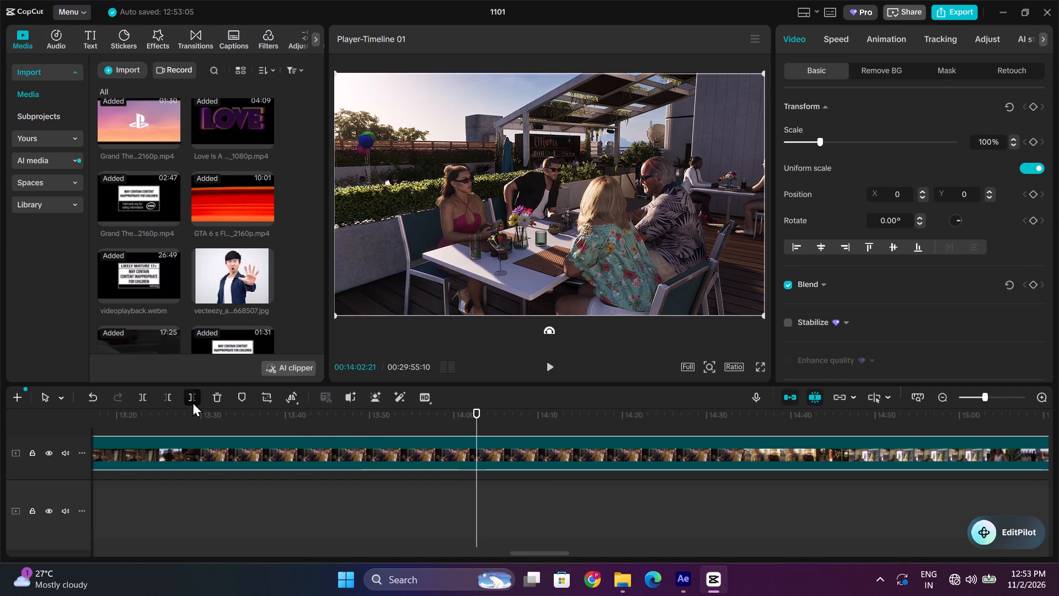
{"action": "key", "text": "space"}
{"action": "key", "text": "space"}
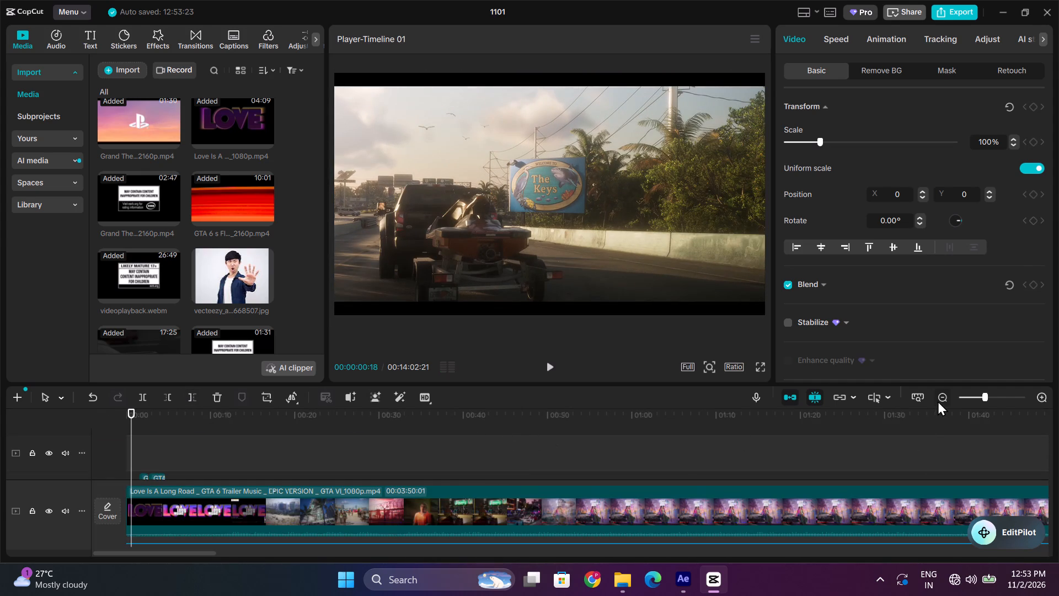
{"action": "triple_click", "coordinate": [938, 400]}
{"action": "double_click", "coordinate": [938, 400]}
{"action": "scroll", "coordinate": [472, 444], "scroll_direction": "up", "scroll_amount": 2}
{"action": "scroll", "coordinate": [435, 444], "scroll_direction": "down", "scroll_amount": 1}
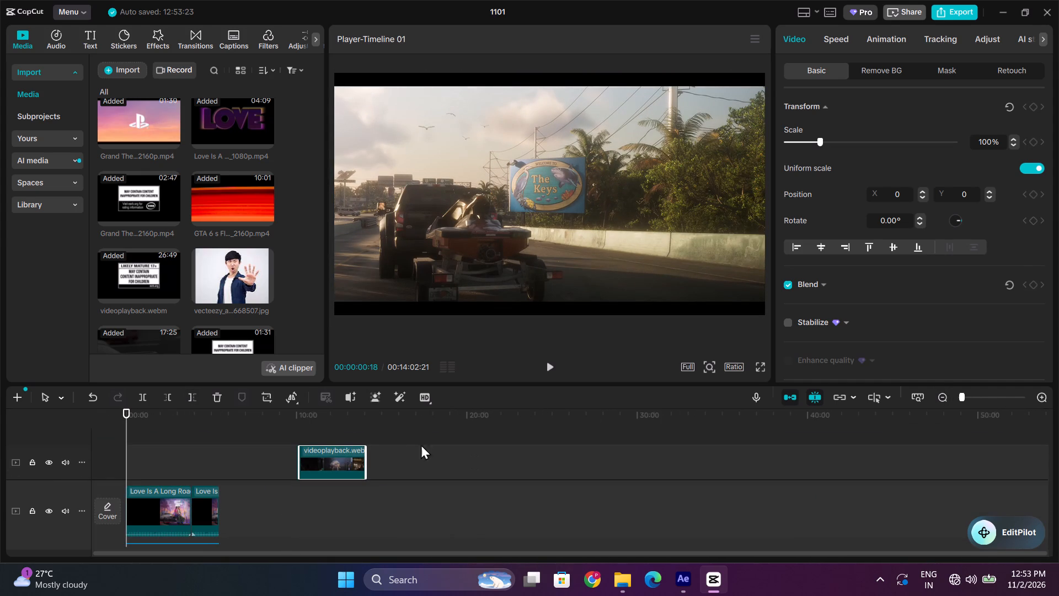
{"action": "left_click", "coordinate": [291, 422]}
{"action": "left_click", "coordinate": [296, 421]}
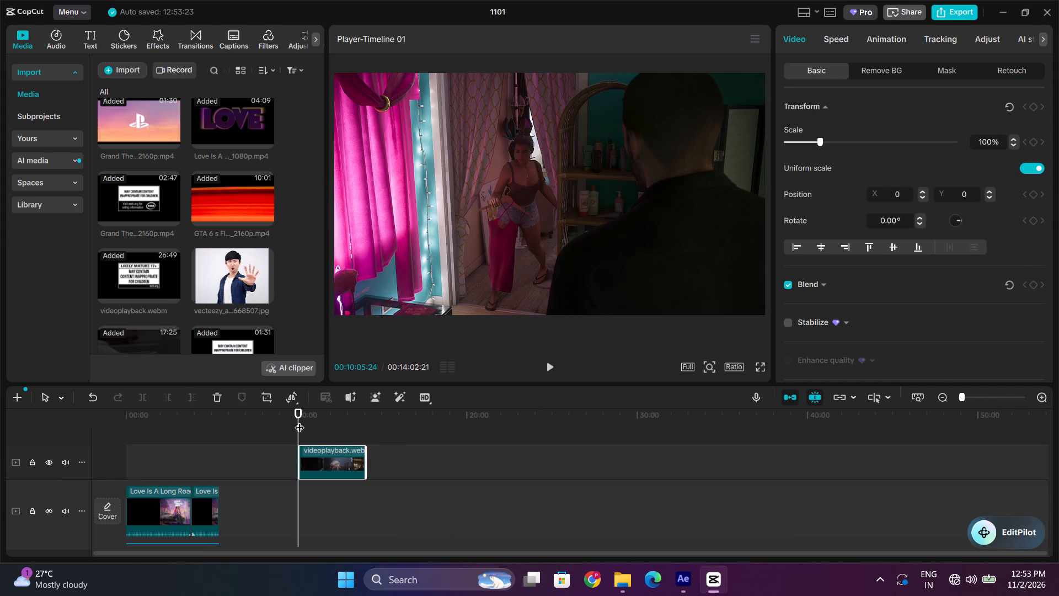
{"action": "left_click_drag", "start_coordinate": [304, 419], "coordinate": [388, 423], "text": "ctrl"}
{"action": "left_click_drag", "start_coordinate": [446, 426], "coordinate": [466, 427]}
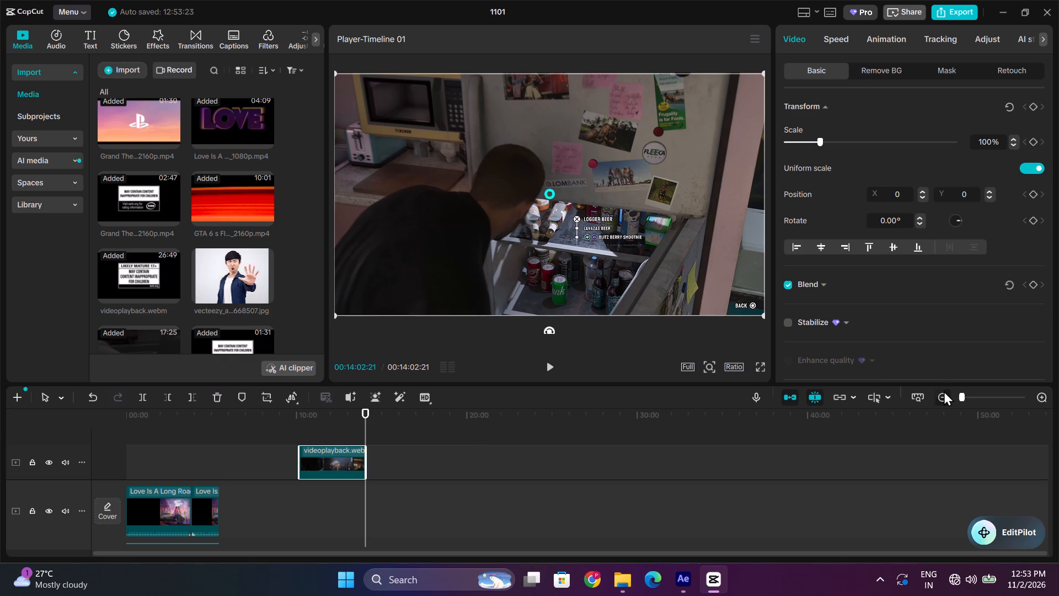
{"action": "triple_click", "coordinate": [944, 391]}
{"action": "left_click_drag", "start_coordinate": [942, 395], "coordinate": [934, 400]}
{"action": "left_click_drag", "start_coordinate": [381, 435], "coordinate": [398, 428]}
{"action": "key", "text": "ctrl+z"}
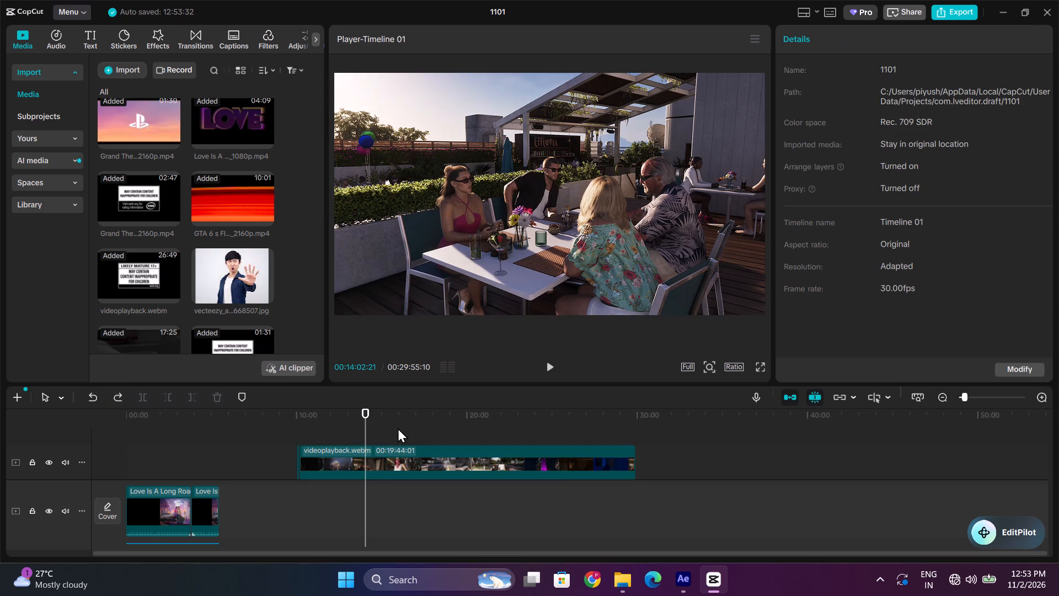
Trim off the part of the long videoplayback.webm clip before 00:14:03:20, at the rooftop table scene.
{"action": "left_click", "coordinate": [356, 445]}
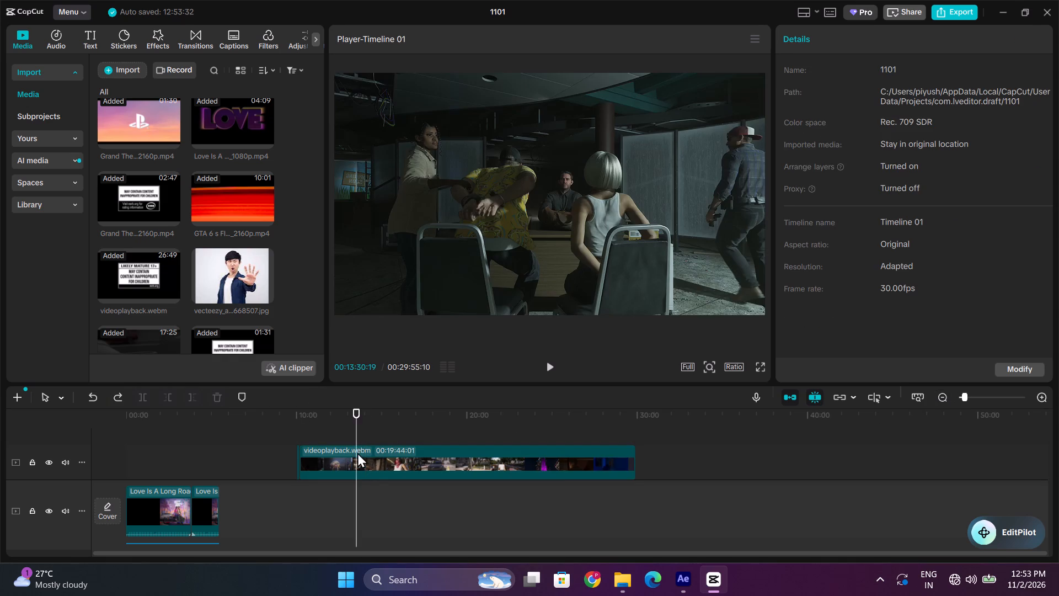
{"action": "left_click", "coordinate": [366, 425]}
{"action": "left_click", "coordinate": [367, 461]}
{"action": "left_click", "coordinate": [168, 397]}
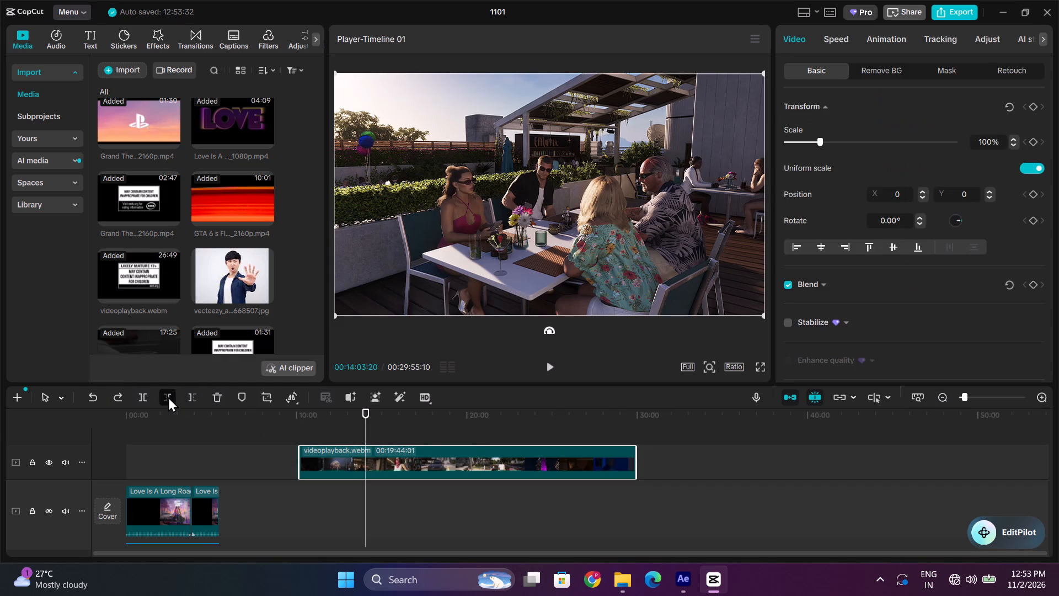
Trim off the videoplayback.webm footage after 00:14:06:21, ending the rooftop table scene there.
{"action": "key", "text": "space"}
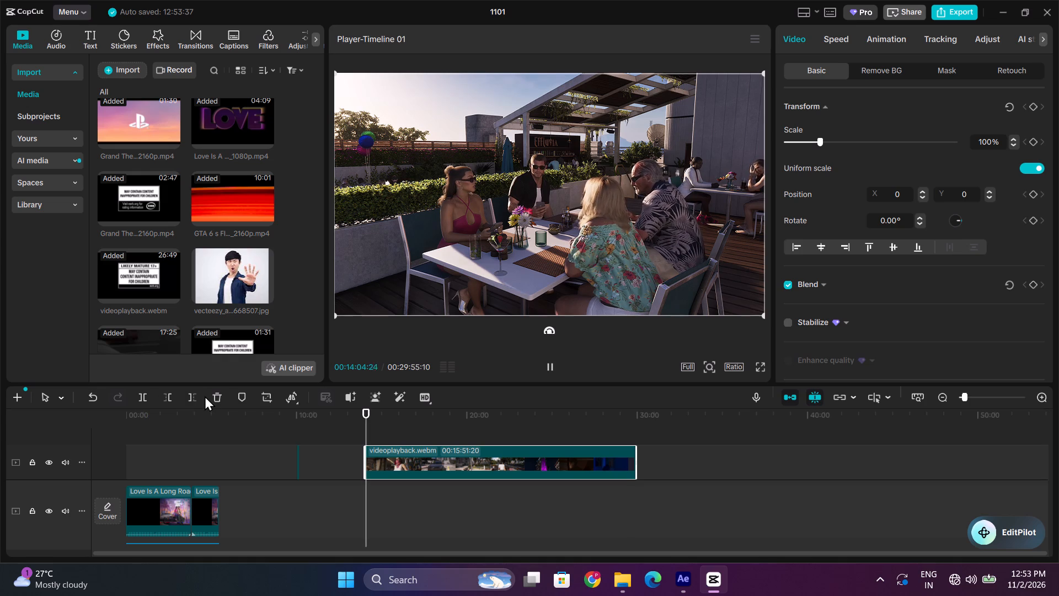
{"action": "key", "text": "space"}
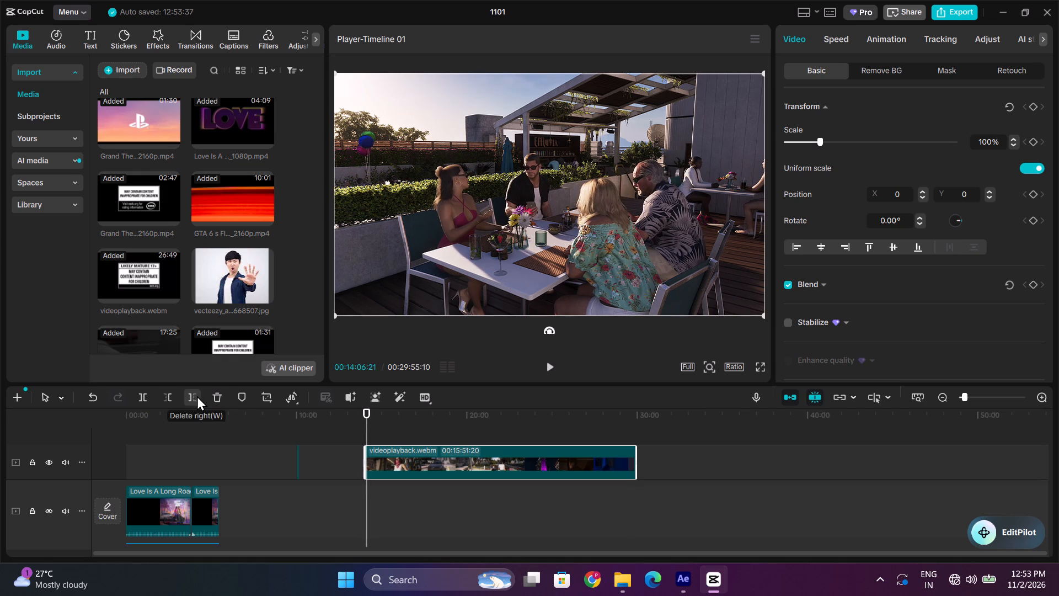
{"action": "left_click", "coordinate": [197, 396]}
Move the trimmed rooftop table clip back along its track so it directly follows the two videoplayback.webm pieces near 00:10:11.
{"action": "left_click", "coordinate": [1046, 392]}
{"action": "left_click", "coordinate": [1041, 395]}
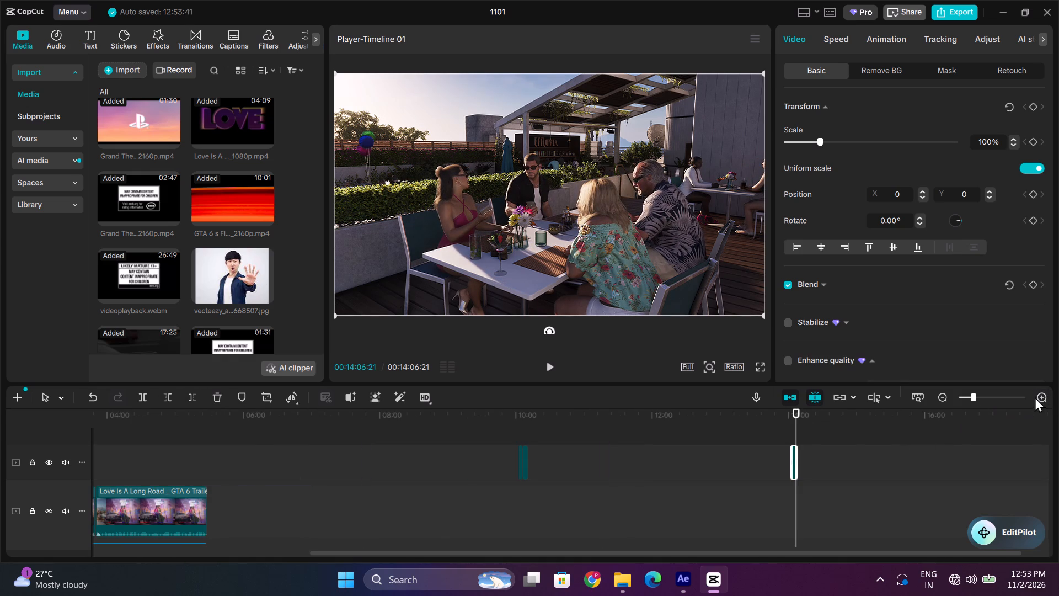
{"action": "left_click", "coordinate": [1042, 399]}
{"action": "left_click", "coordinate": [1042, 399]}
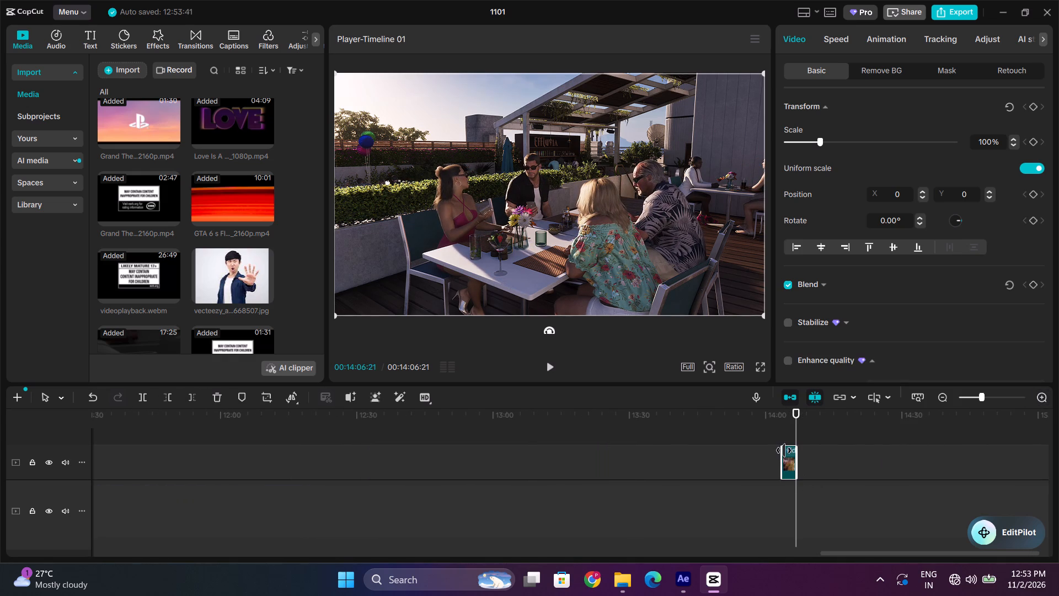
{"action": "left_click_drag", "start_coordinate": [789, 456], "coordinate": [0, 438]}
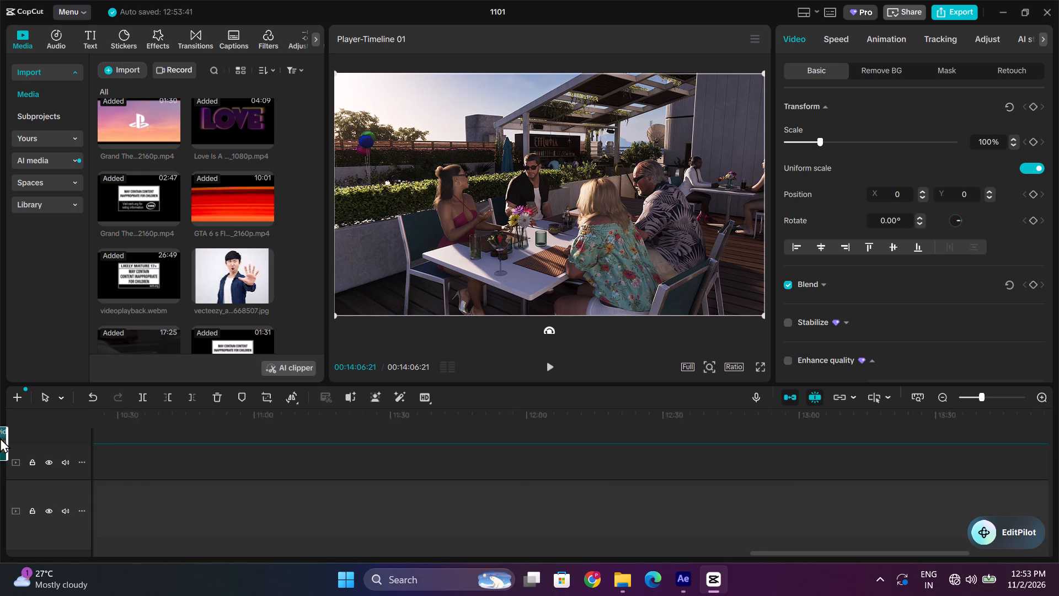
{"action": "left_click_drag", "start_coordinate": [0, 438], "coordinate": [334, 459]}
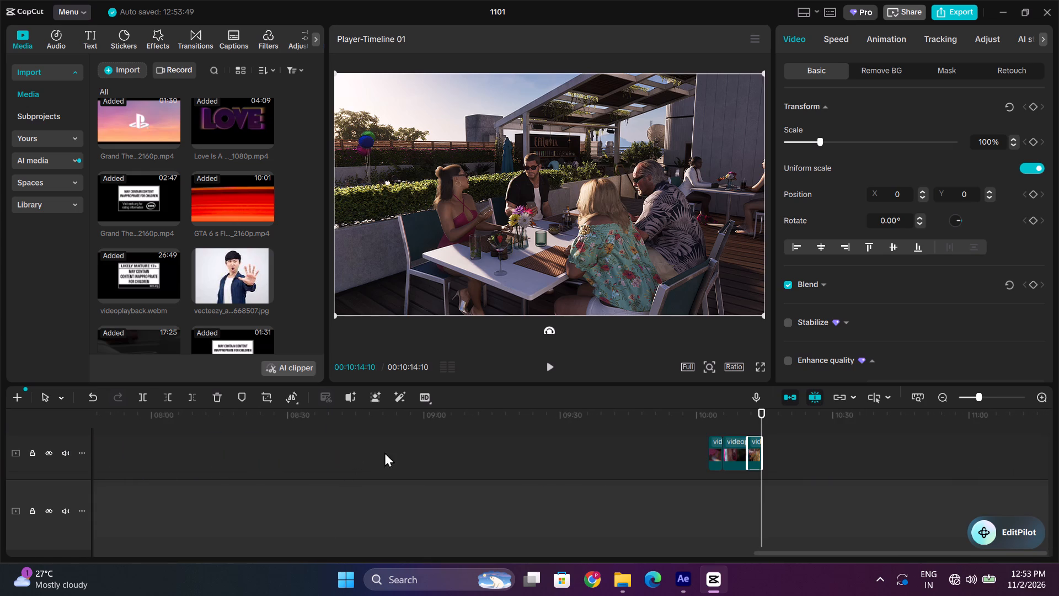
Move the three videoplayback.webm pieces together into the timeline gap directly before the How GTA VI Ends clip.
{"action": "left_click_drag", "start_coordinate": [832, 435], "coordinate": [626, 466]}
{"action": "left_click_drag", "start_coordinate": [739, 450], "coordinate": [721, 517]}
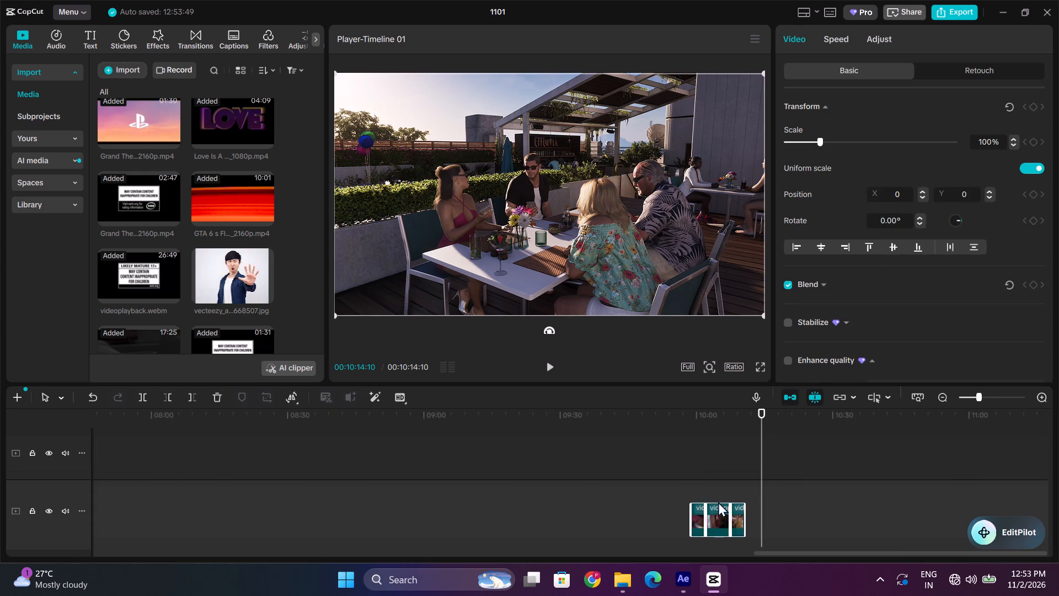
{"action": "scroll", "coordinate": [633, 456], "scroll_direction": "down", "scroll_amount": 2}
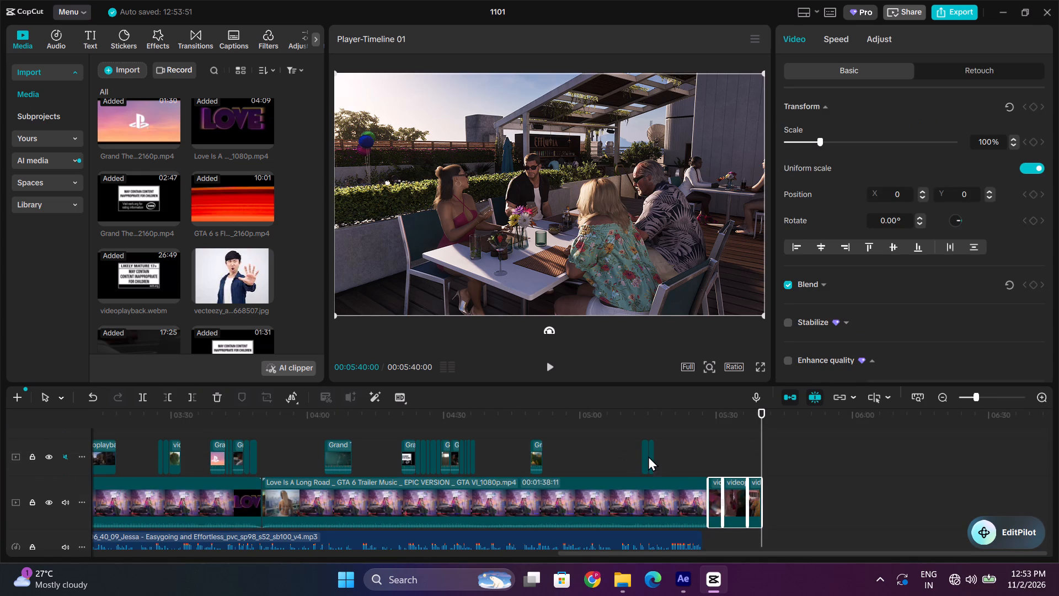
{"action": "left_click_drag", "start_coordinate": [736, 497], "coordinate": [0, 417]}
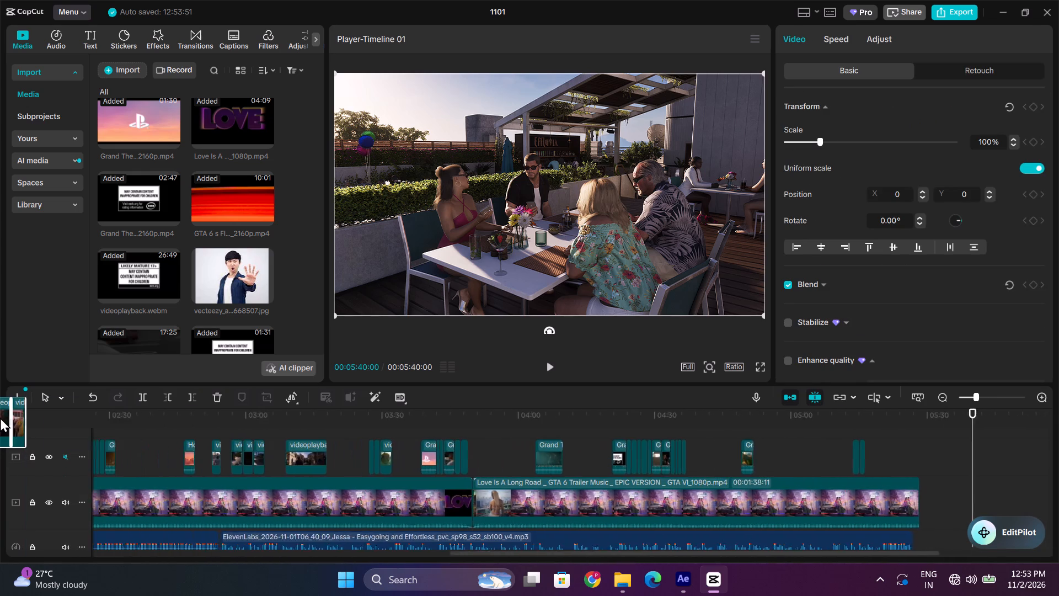
{"action": "left_click_drag", "start_coordinate": [0, 417], "coordinate": [513, 459]}
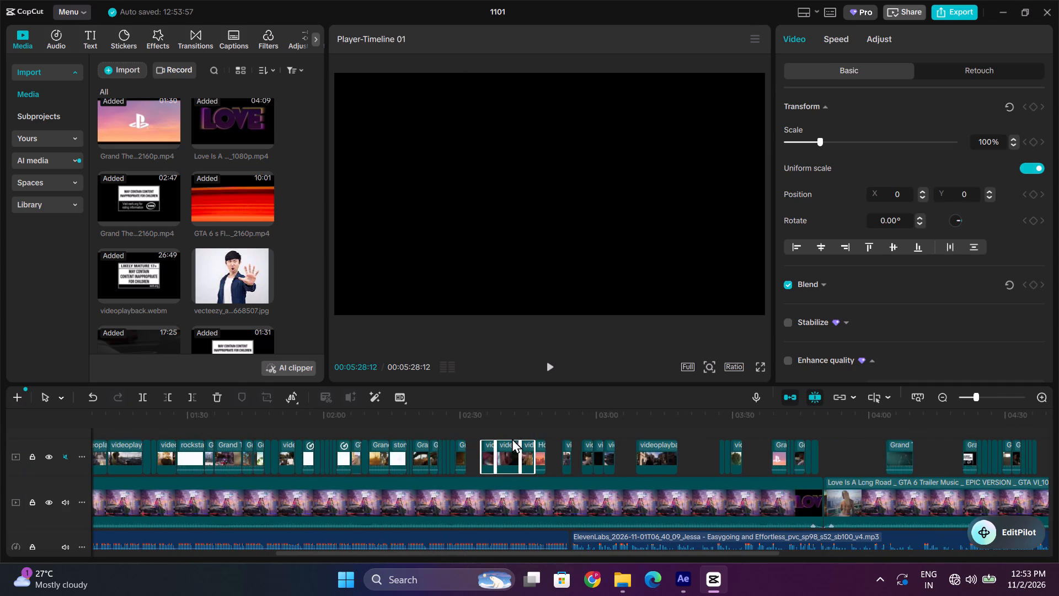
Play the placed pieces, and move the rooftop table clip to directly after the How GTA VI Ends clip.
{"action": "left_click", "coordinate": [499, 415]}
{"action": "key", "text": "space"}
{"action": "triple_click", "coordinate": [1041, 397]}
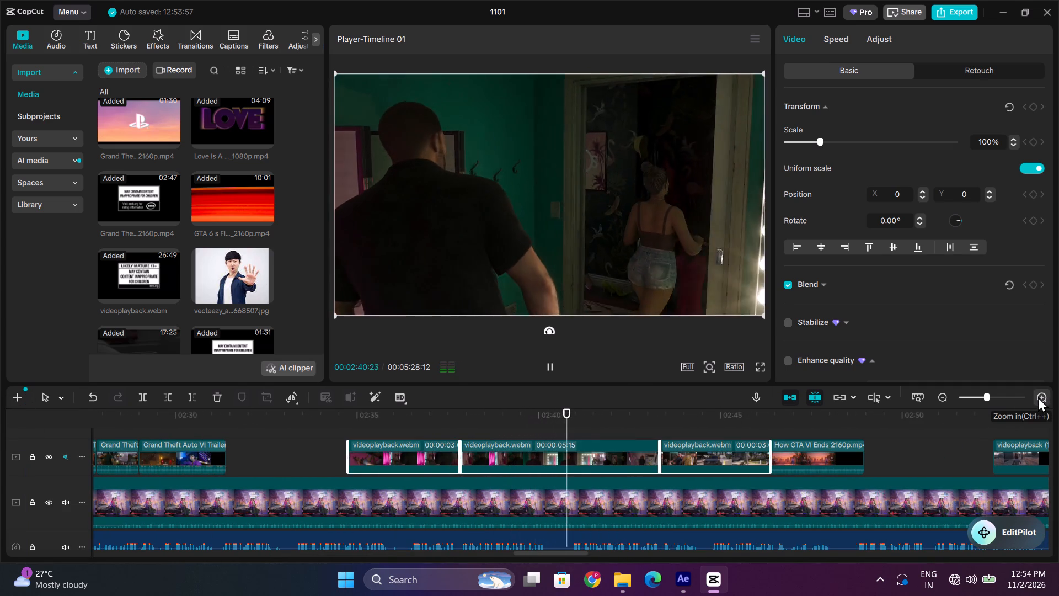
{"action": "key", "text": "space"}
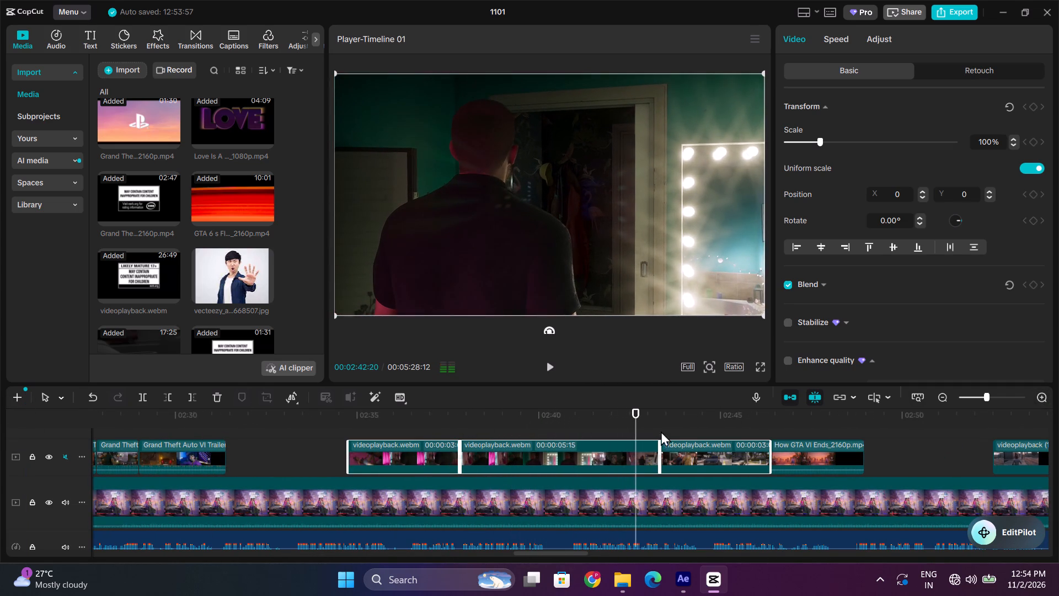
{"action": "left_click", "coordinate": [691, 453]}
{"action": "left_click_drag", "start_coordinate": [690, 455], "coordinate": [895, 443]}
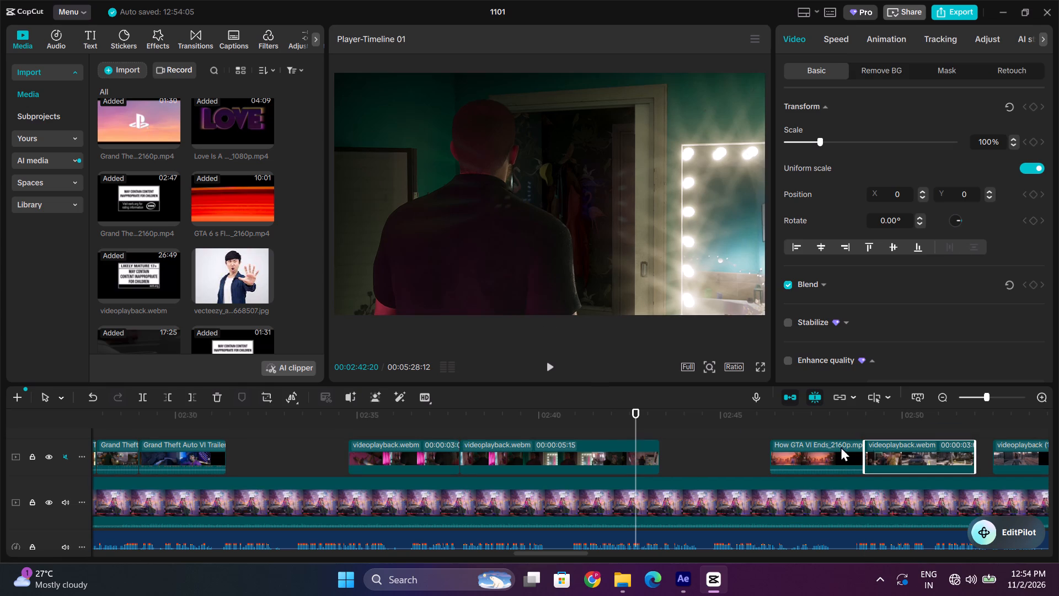
Move the two remaining videoplayback.webm pieces together onto the track above, starting at about 00:02:41.
{"action": "left_click_drag", "start_coordinate": [318, 444], "coordinate": [498, 466]}
{"action": "left_click_drag", "start_coordinate": [532, 453], "coordinate": [708, 453]}
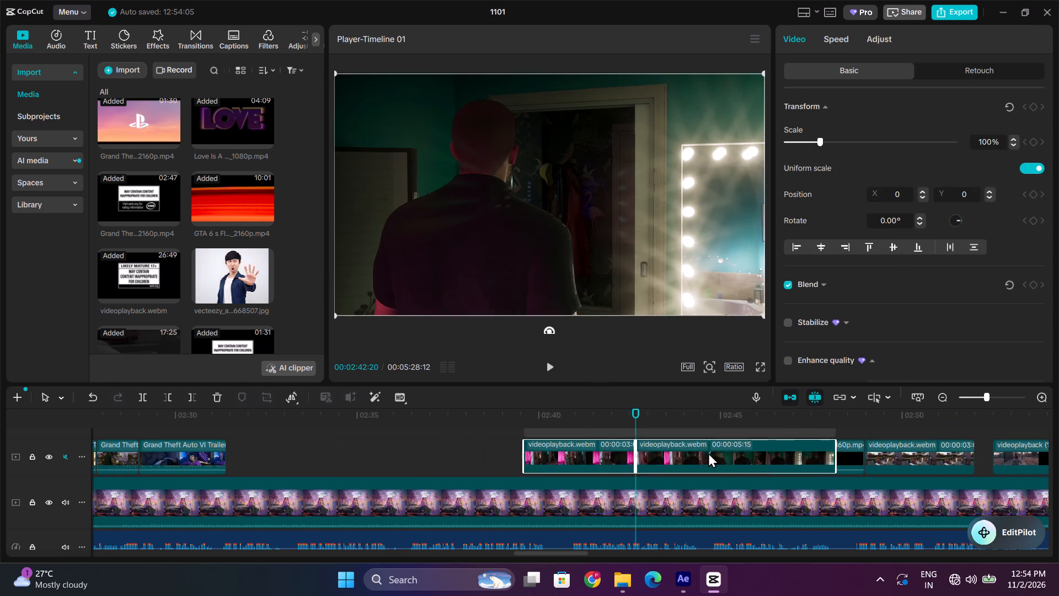
{"action": "left_click_drag", "start_coordinate": [708, 453], "coordinate": [725, 428]}
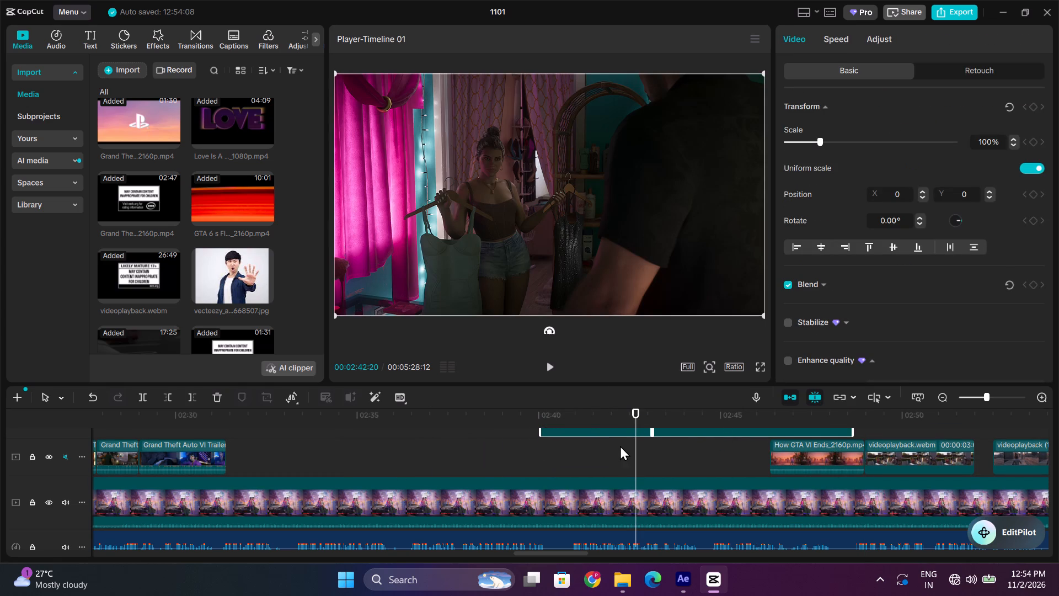
{"action": "scroll", "coordinate": [630, 453], "scroll_direction": "up", "scroll_amount": 1}
{"action": "left_click_drag", "start_coordinate": [611, 436], "coordinate": [649, 441]}
{"action": "scroll", "coordinate": [654, 450], "scroll_direction": "down", "scroll_amount": 1}
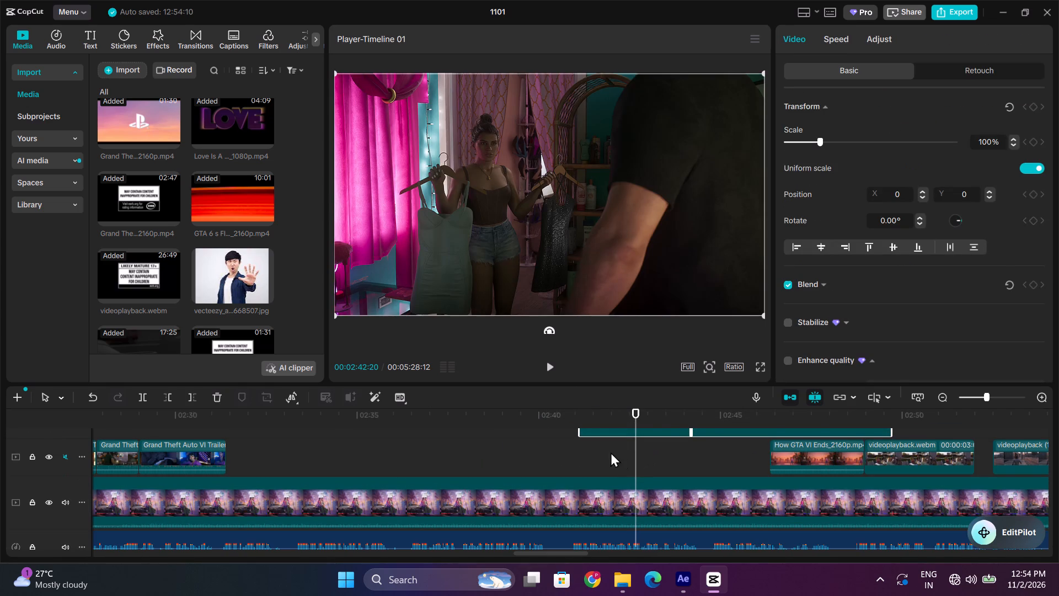
Play the two raised videoplayback.webm pieces and delete the first one.
{"action": "scroll", "coordinate": [610, 452], "scroll_direction": "up", "scroll_amount": 1}
{"action": "left_click", "coordinate": [585, 415]}
{"action": "left_click", "coordinate": [580, 416]}
{"action": "key", "text": "space"}
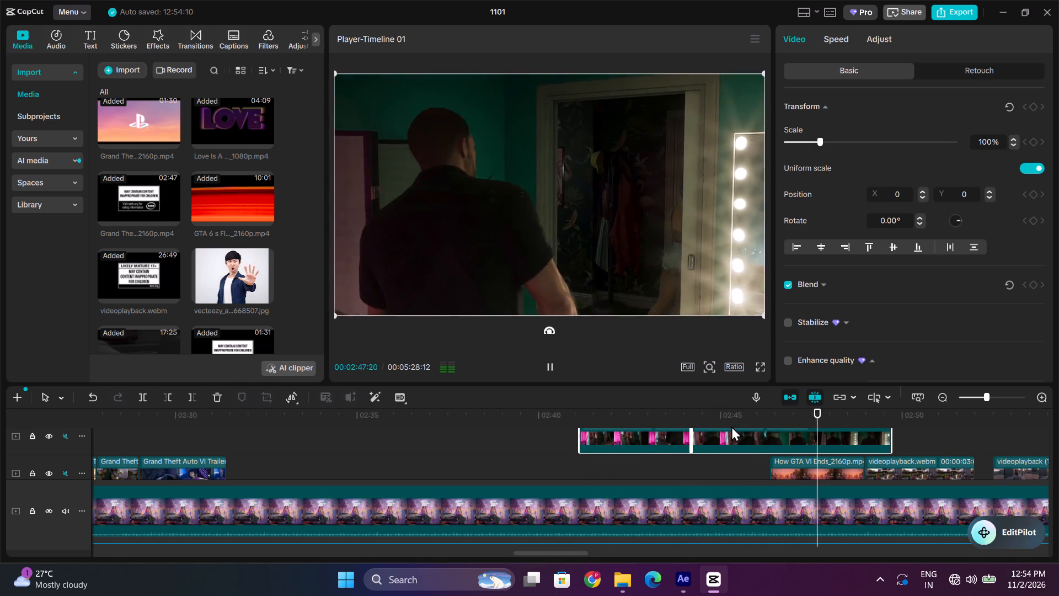
{"action": "scroll", "coordinate": [733, 428], "scroll_direction": "up", "scroll_amount": 1}
{"action": "key", "text": "space"}
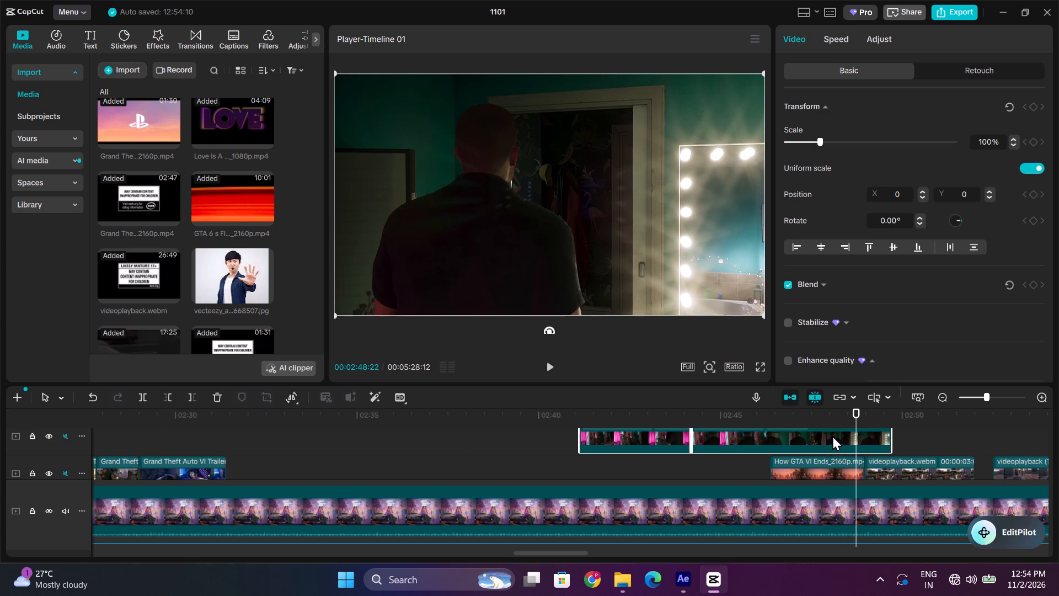
{"action": "left_click", "coordinate": [894, 438]}
{"action": "left_click", "coordinate": [622, 435]}
{"action": "left_click", "coordinate": [663, 477]}
{"action": "left_click", "coordinate": [656, 444]}
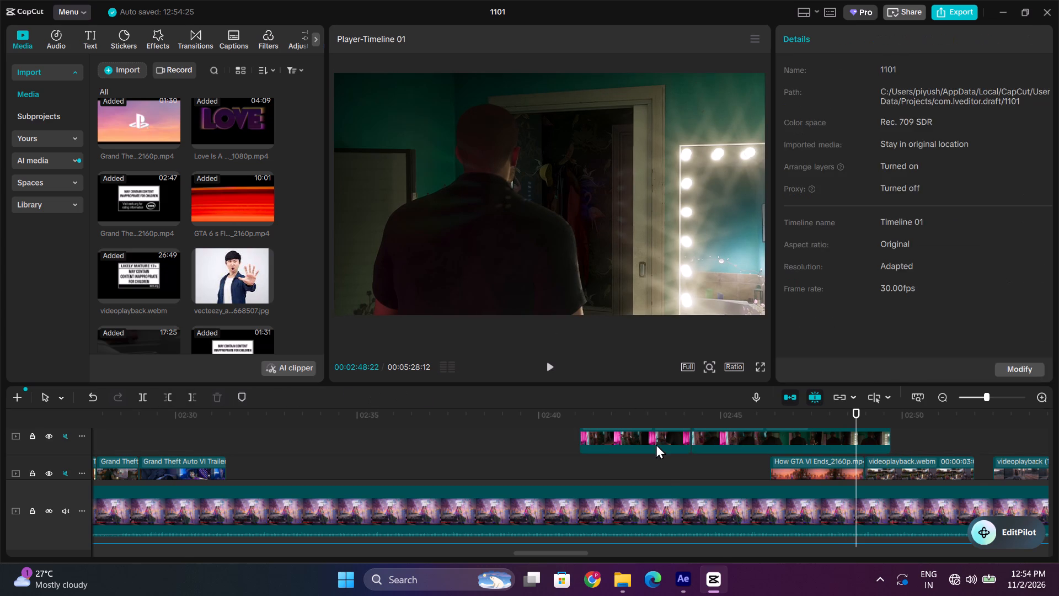
{"action": "left_click", "coordinate": [228, 398]}
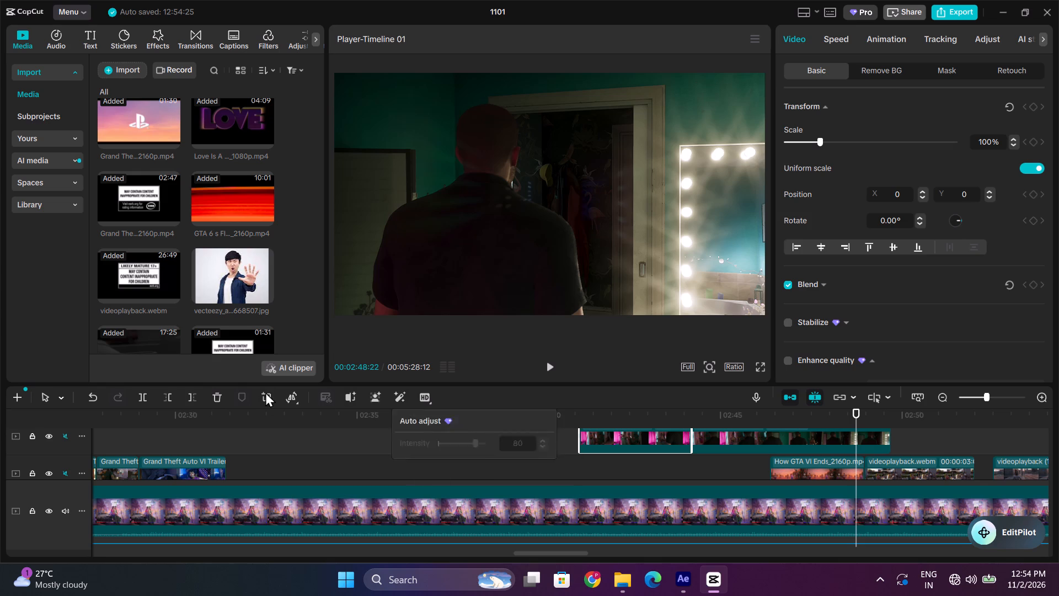
{"action": "left_click", "coordinate": [215, 396]}
Move the remaining dressing-room piece earlier to start at about 00:02:41 and play it against the narration.
{"action": "left_click_drag", "start_coordinate": [780, 440], "coordinate": [665, 443]}
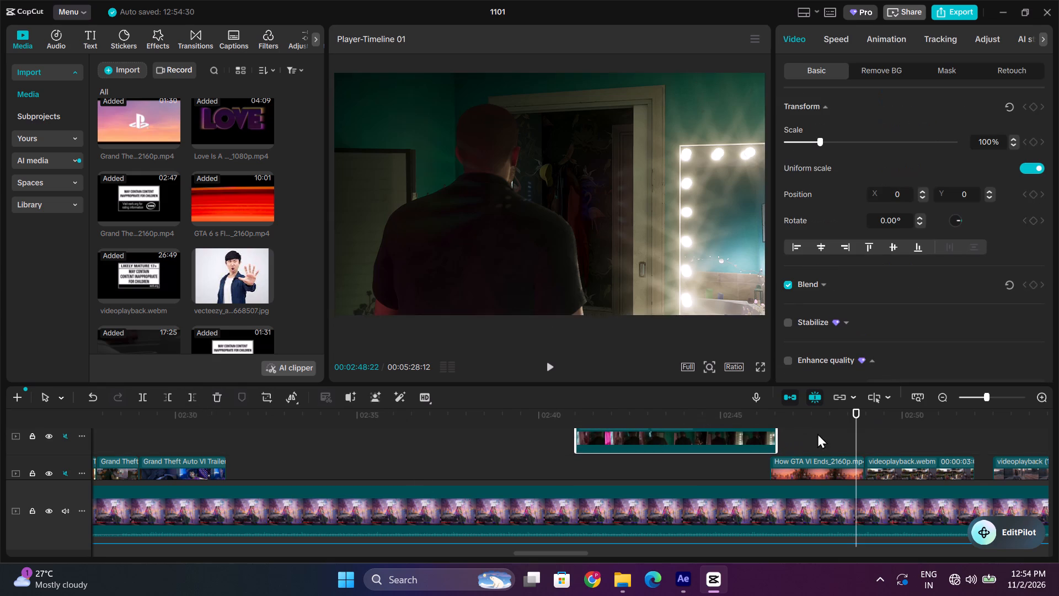
{"action": "left_click", "coordinate": [584, 411]}
{"action": "scroll", "coordinate": [593, 432], "scroll_direction": "down", "scroll_amount": 2}
{"action": "key", "text": "space"}
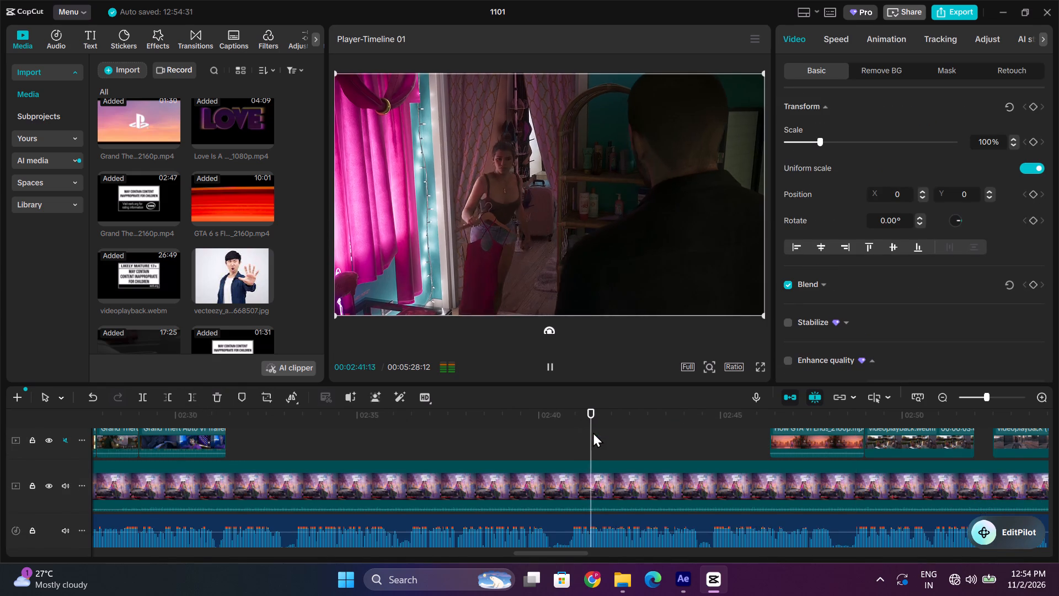
{"action": "scroll", "coordinate": [593, 432], "scroll_direction": "up", "scroll_amount": 2}
{"action": "left_click_drag", "start_coordinate": [585, 410], "coordinate": [579, 410]}
{"action": "key", "text": "space"}
{"action": "left_click", "coordinate": [568, 408]}
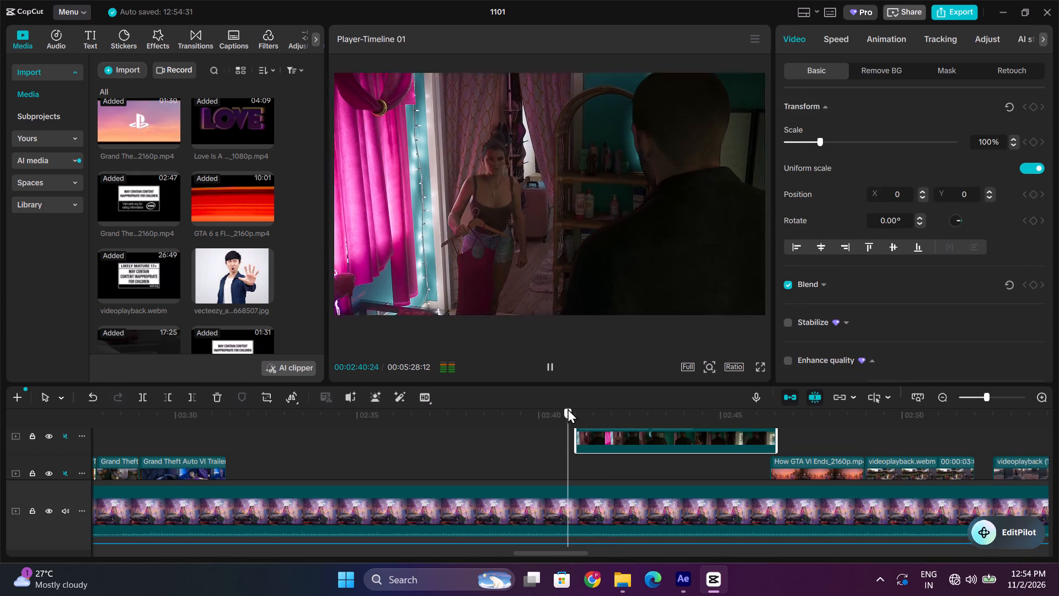
{"action": "key", "text": "space"}
{"action": "key", "text": "space"}
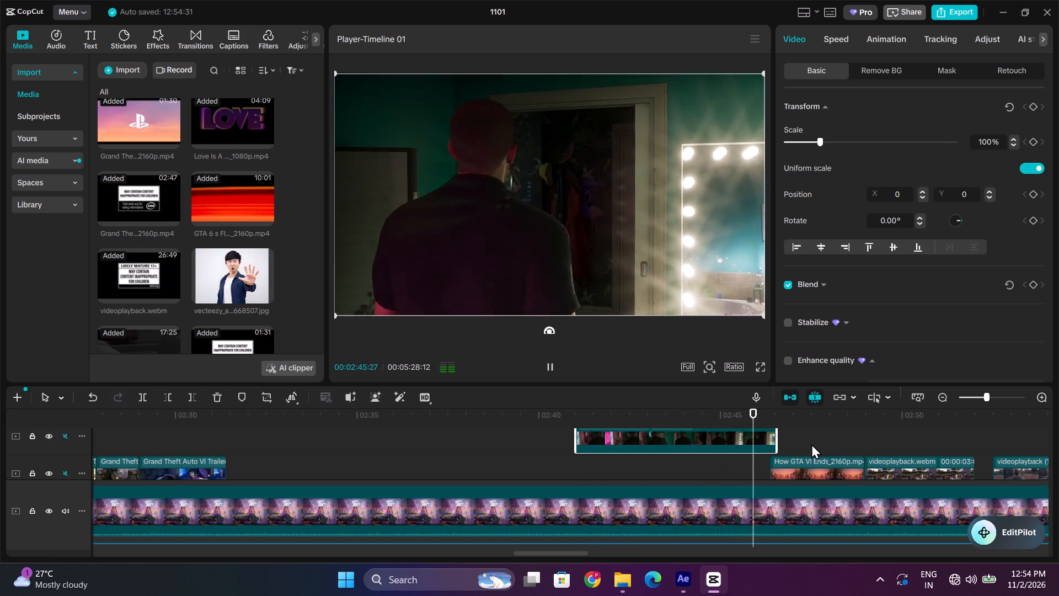
{"action": "key", "text": "space"}
{"action": "key", "text": "space"}
{"action": "key", "text": "space"}
Trim the dressing-room piece's end to the start of How GTA VI Ends and lower it onto that clip's track.
{"action": "left_click_drag", "start_coordinate": [774, 434], "coordinate": [768, 438]}
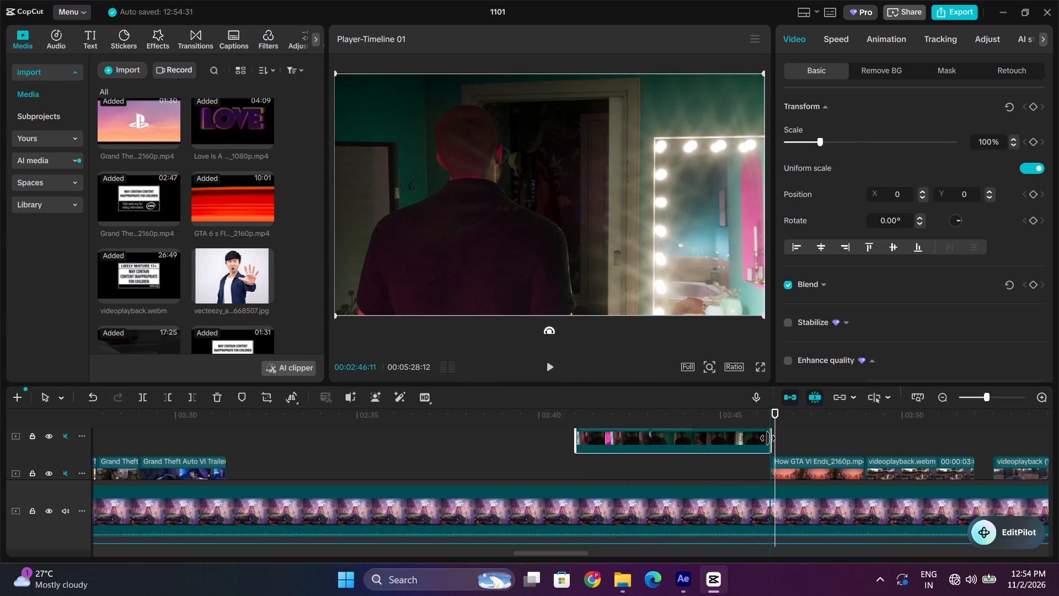
{"action": "left_click_drag", "start_coordinate": [768, 438], "coordinate": [767, 439]}
{"action": "left_click_drag", "start_coordinate": [735, 437], "coordinate": [735, 465]}
Play on through the sequence and delete the rooftop table clip after How GTA VI Ends.
{"action": "key", "text": "space"}
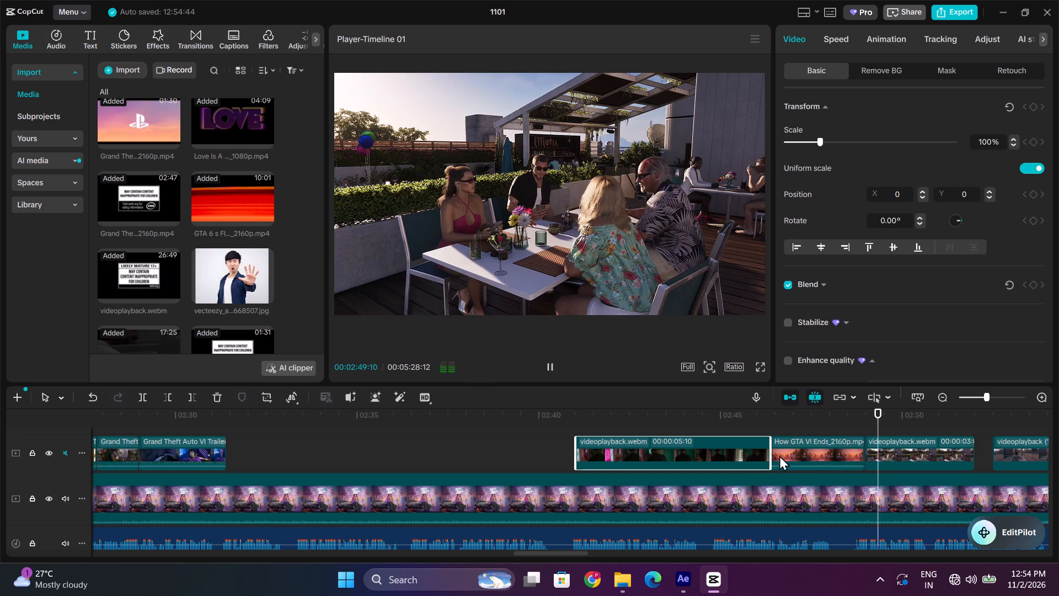
{"action": "left_click", "coordinate": [932, 450]}
{"action": "key", "text": "space"}
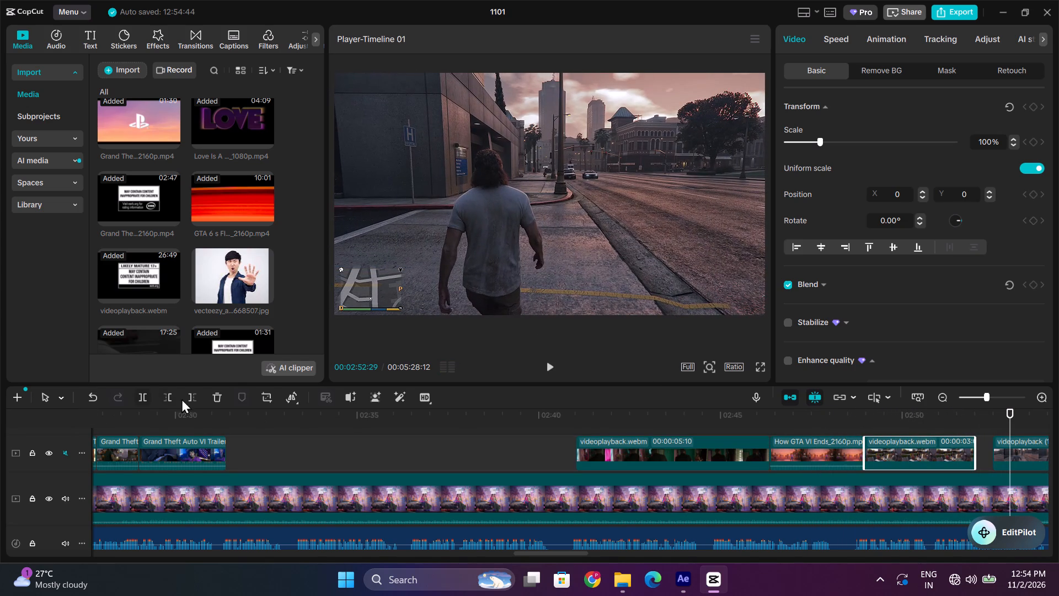
{"action": "left_click", "coordinate": [215, 395]}
Play the narration over the gap up to about 00:02:40, switch to After Effects, and move the NPC DEVELOPMENT layer to start at about 17 s.
{"action": "left_click", "coordinate": [290, 433]}
{"action": "left_click_drag", "start_coordinate": [290, 433], "coordinate": [251, 440]}
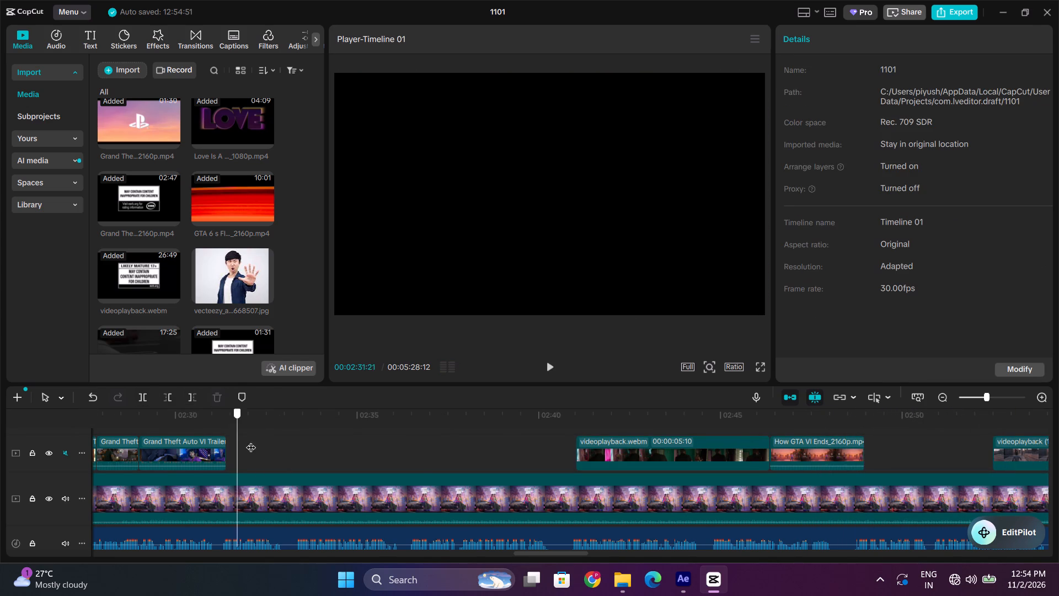
{"action": "left_click_drag", "start_coordinate": [251, 440], "coordinate": [421, 455]}
{"action": "key", "text": "space"}
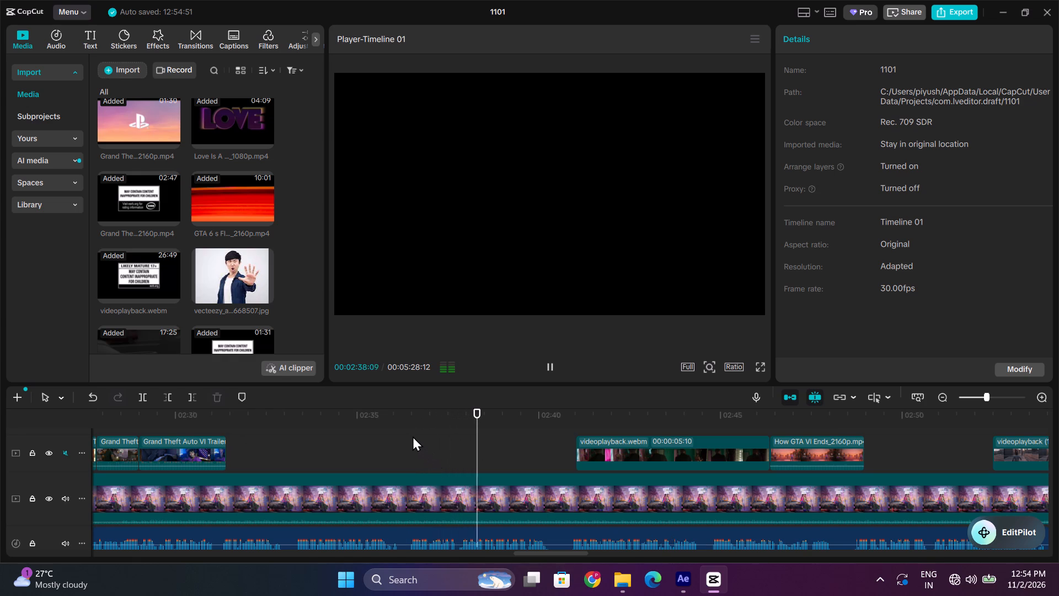
{"action": "key", "text": "space"}
{"action": "left_click", "coordinate": [692, 579]}
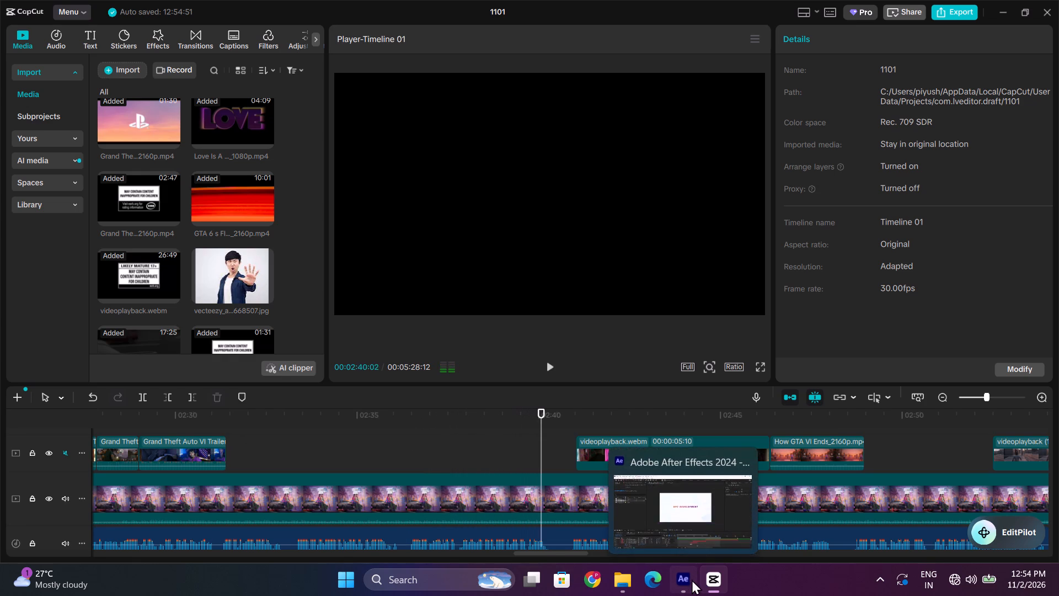
{"action": "left_click", "coordinate": [718, 494]}
{"action": "left_click_drag", "start_coordinate": [719, 495], "coordinate": [867, 505]}
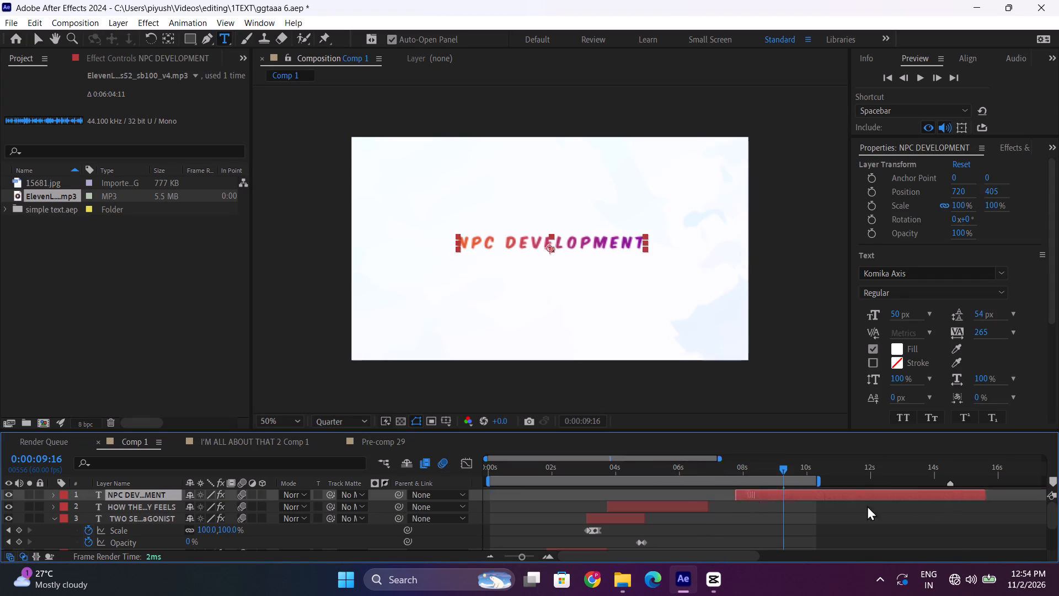
{"action": "left_click_drag", "start_coordinate": [867, 505], "coordinate": [1040, 517]}
Check the titles around 0:00:04:00 and collapse the TWO SEPARATE PROTAGONIST layer's keyframe properties.
{"action": "left_click_drag", "start_coordinate": [649, 470], "coordinate": [616, 470]}
{"action": "left_click", "coordinate": [612, 513]}
{"action": "left_click", "coordinate": [601, 517]}
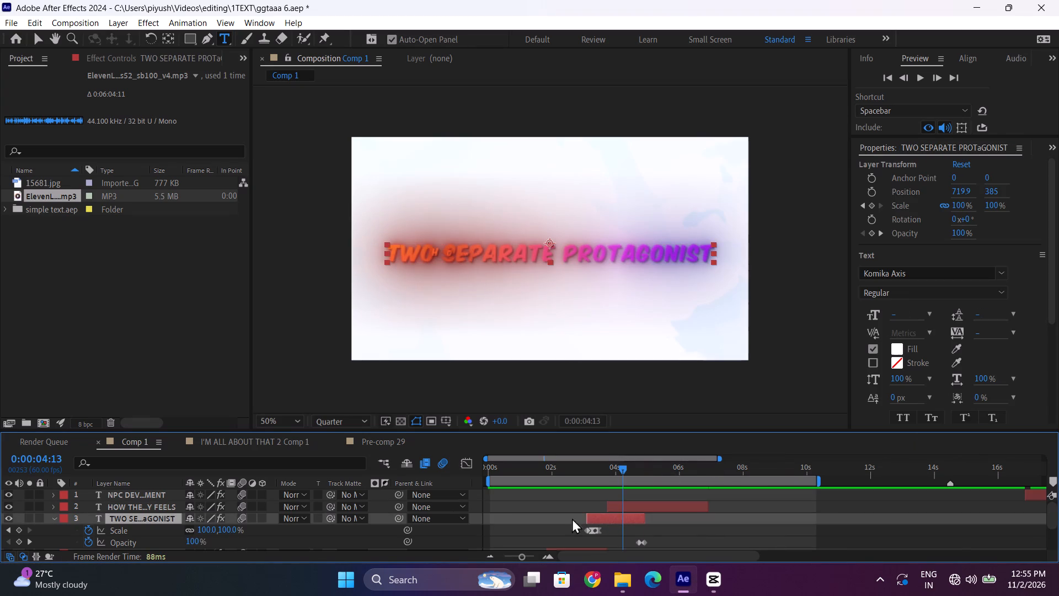
{"action": "double_click", "coordinate": [545, 558]}
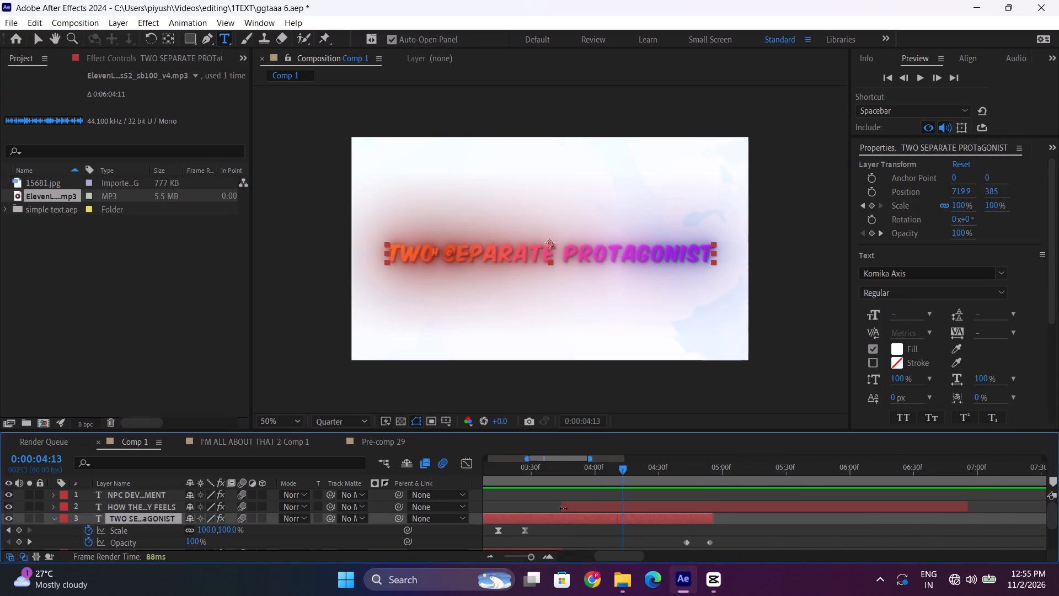
{"action": "left_click_drag", "start_coordinate": [540, 469], "coordinate": [569, 494]}
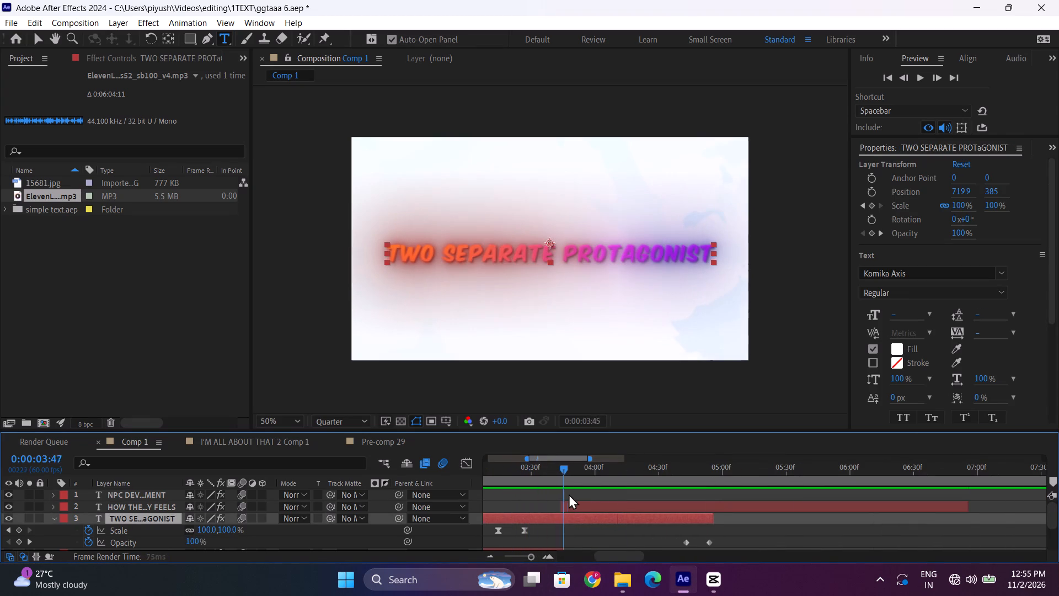
{"action": "left_click_drag", "start_coordinate": [569, 494], "coordinate": [564, 494]}
{"action": "left_click", "coordinate": [51, 517]}
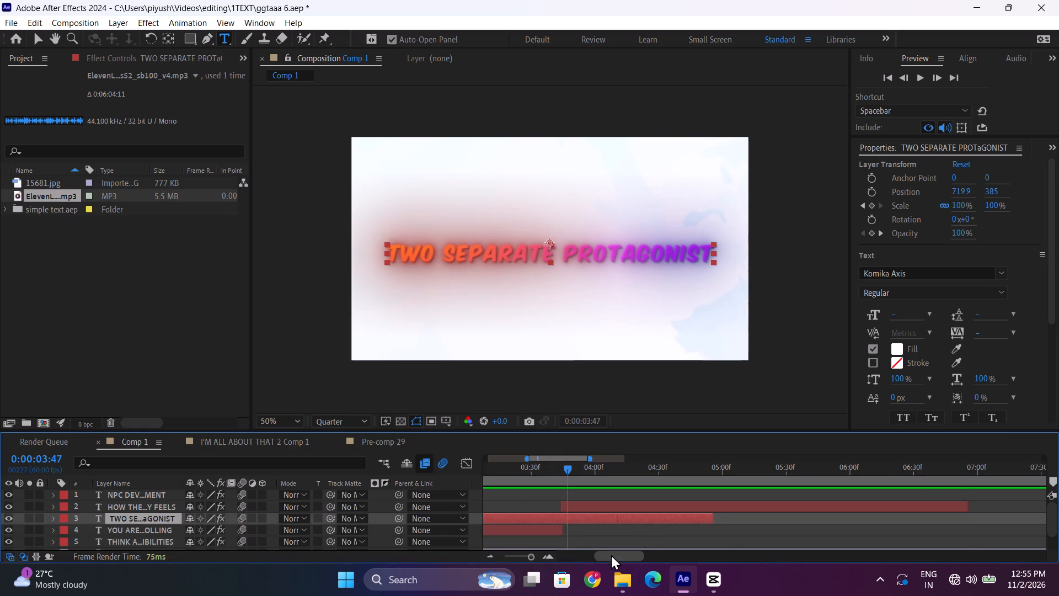
Duplicate the THINK ABOUT THE POSSIBILITIES layer, place the copy below NPC DEVELOPMENT in the stack, and start it at about 0:00:06:03.
{"action": "left_click_drag", "start_coordinate": [609, 555], "coordinate": [564, 553]}
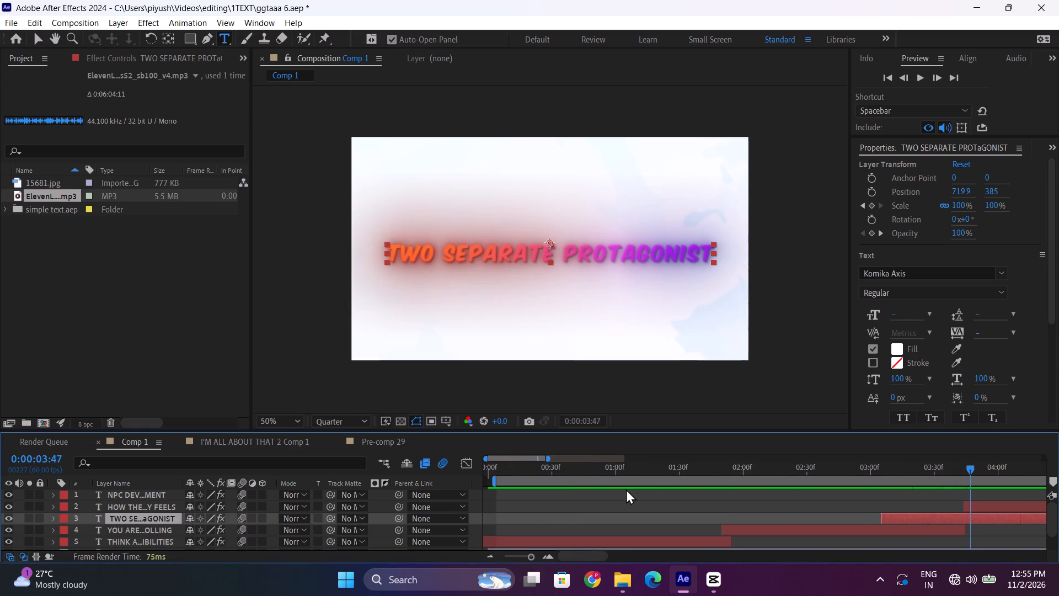
{"action": "left_click_drag", "start_coordinate": [504, 466], "coordinate": [623, 484]}
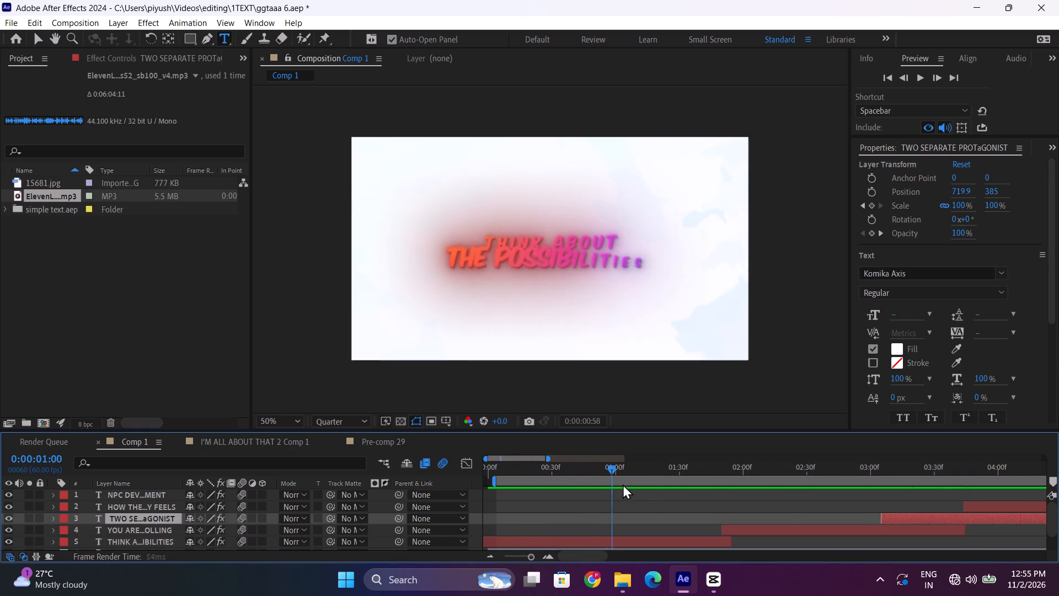
{"action": "left_click_drag", "start_coordinate": [623, 484], "coordinate": [649, 486]}
{"action": "left_click", "coordinate": [641, 540]}
{"action": "key", "text": "ctrl+d"}
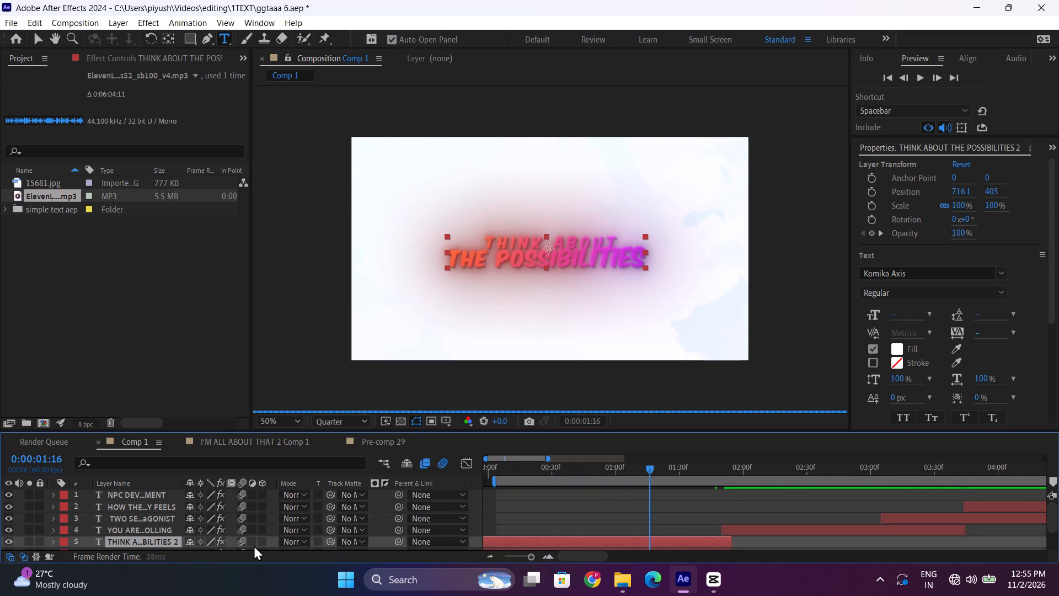
{"action": "left_click_drag", "start_coordinate": [142, 544], "coordinate": [150, 502]}
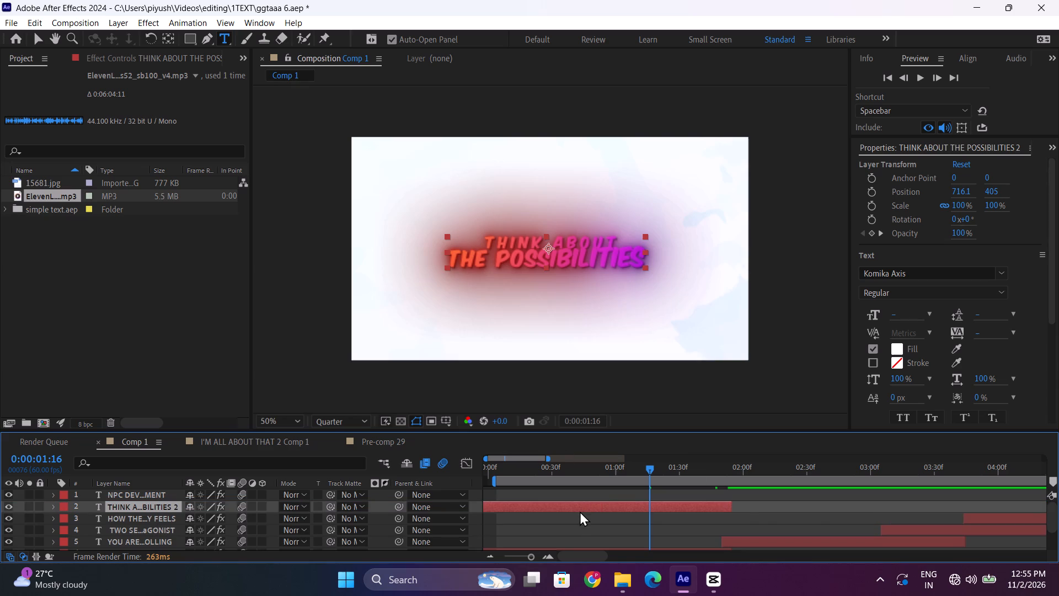
{"action": "left_click_drag", "start_coordinate": [579, 508], "coordinate": [919, 547]}
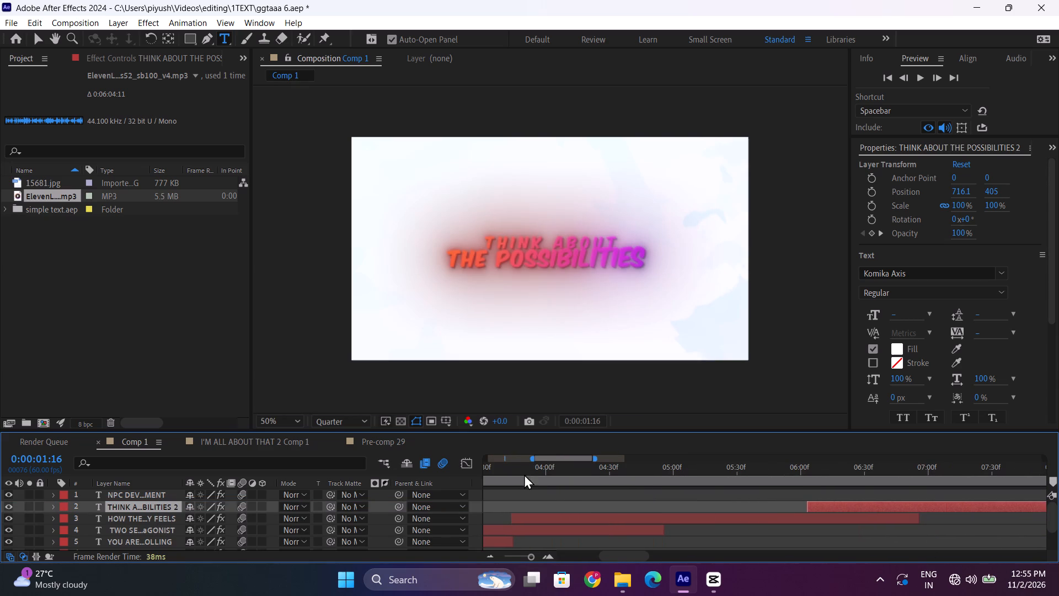
Play from about 0:00:03:50 and move the HOW THE STORY FEELS layer later to start at about 0:00:06:03.
{"action": "left_click", "coordinate": [523, 470]}
{"action": "key", "text": "space"}
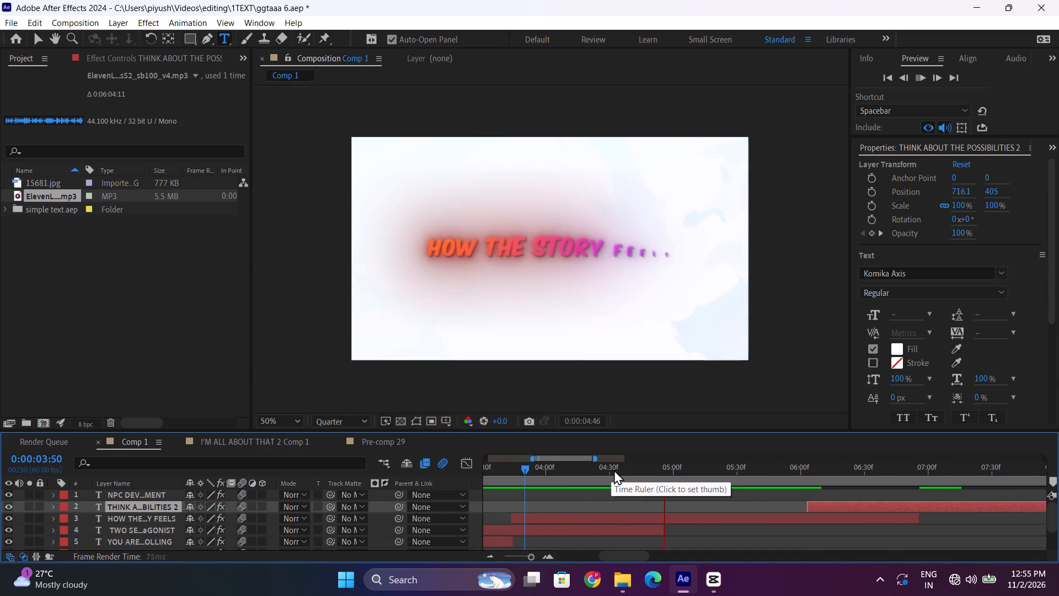
{"action": "key", "text": "space"}
{"action": "left_click_drag", "start_coordinate": [527, 513], "coordinate": [704, 523]}
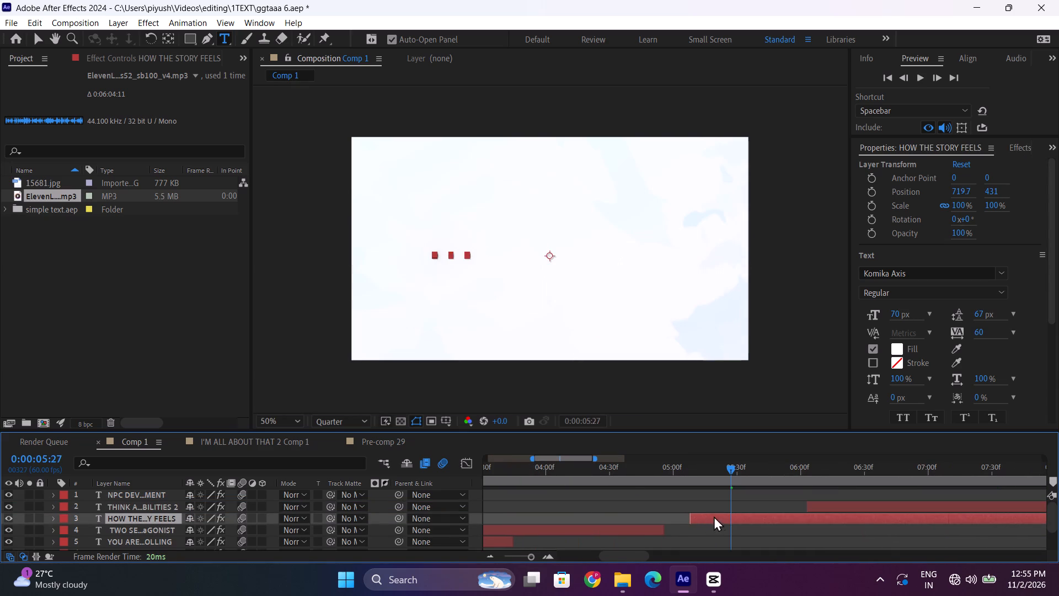
{"action": "left_click_drag", "start_coordinate": [719, 515], "coordinate": [836, 517]}
Move the duplicated title to start at about 0:00:03:52, place it below HOW THE STORY FEELS, and play it against the narration.
{"action": "left_click_drag", "start_coordinate": [847, 504], "coordinate": [566, 528]}
{"action": "left_click_drag", "start_coordinate": [149, 503], "coordinate": [150, 512]}
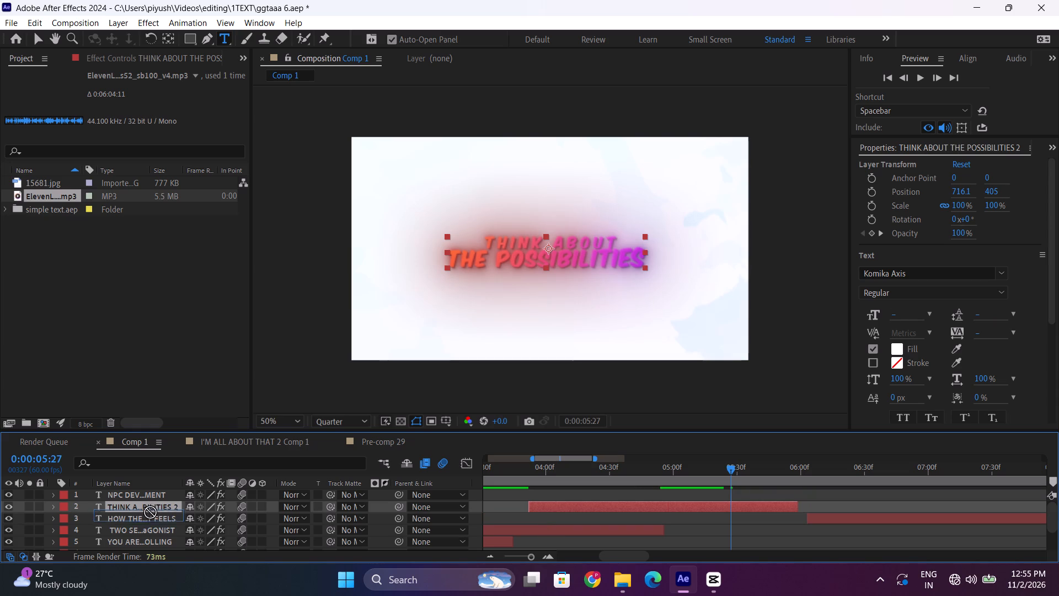
{"action": "left_click_drag", "start_coordinate": [150, 512], "coordinate": [152, 519]}
{"action": "left_click", "coordinate": [522, 471]}
{"action": "key", "text": "space"}
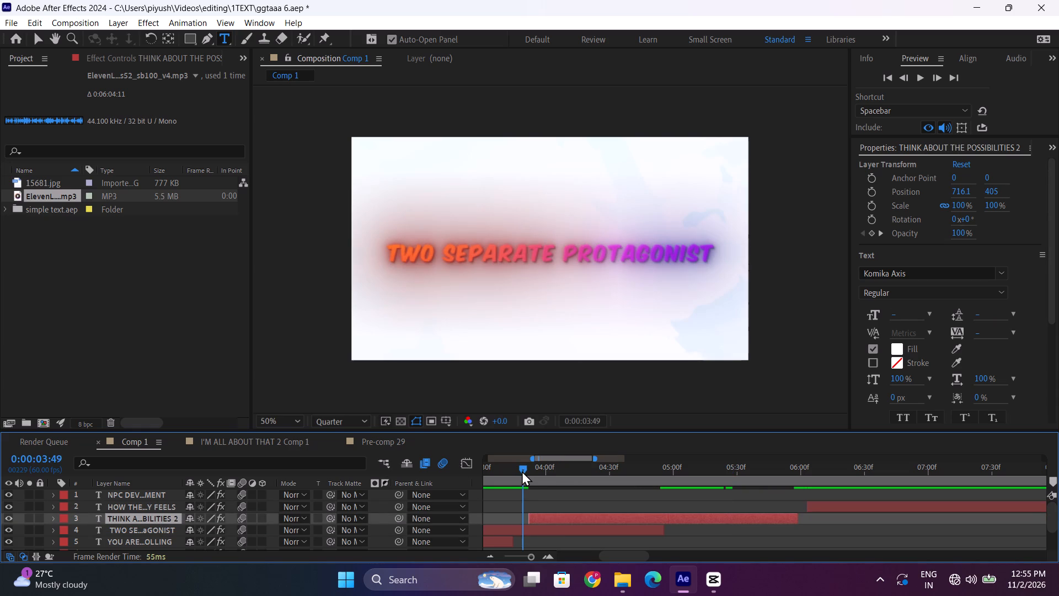
{"action": "key", "text": "space"}
{"action": "key", "text": "space"}
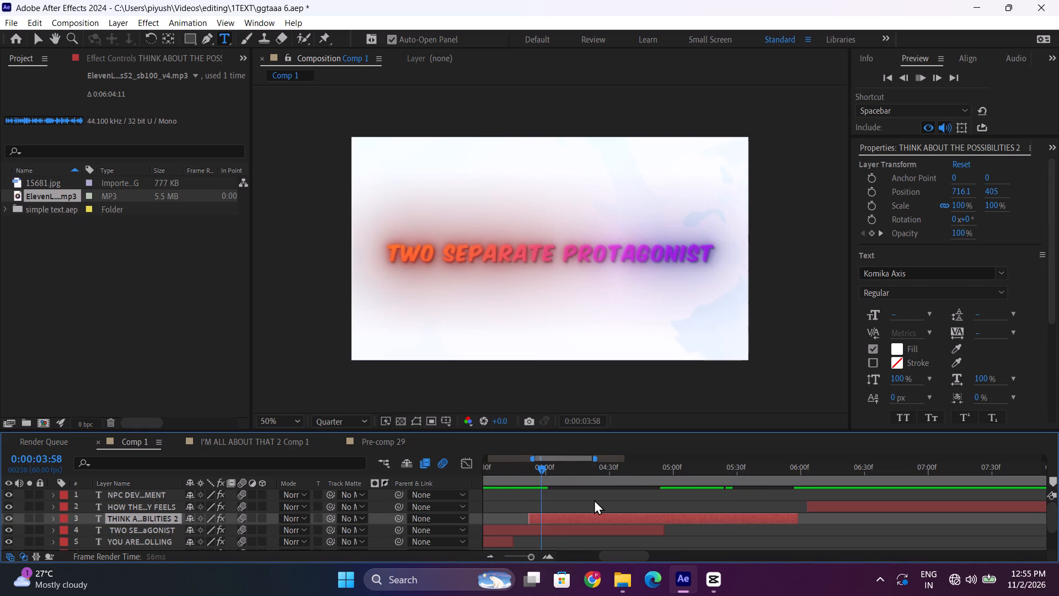
{"action": "key", "text": "space"}
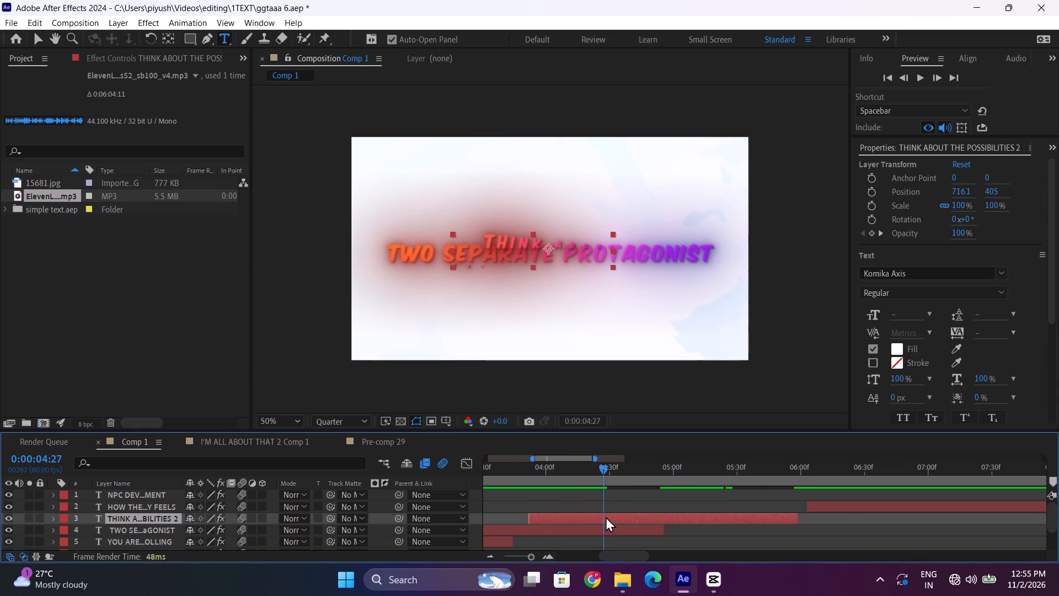
Shift the duplicated title later to start at about 0:00:04:51, playing it back to match the narration.
{"action": "left_click_drag", "start_coordinate": [606, 517], "coordinate": [651, 520]}
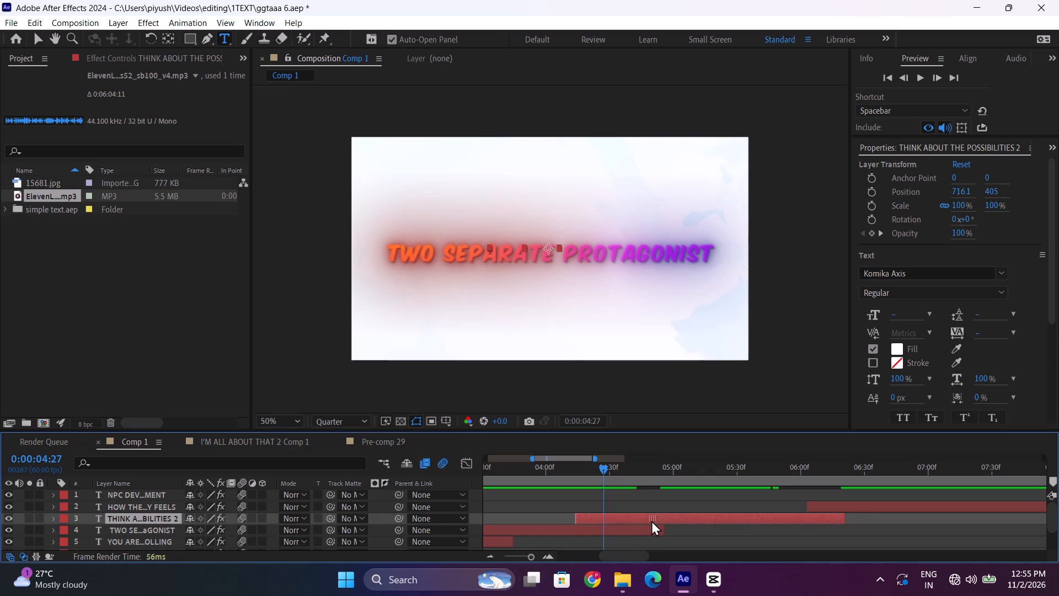
{"action": "left_click_drag", "start_coordinate": [651, 520], "coordinate": [644, 523]}
{"action": "key", "text": "space"}
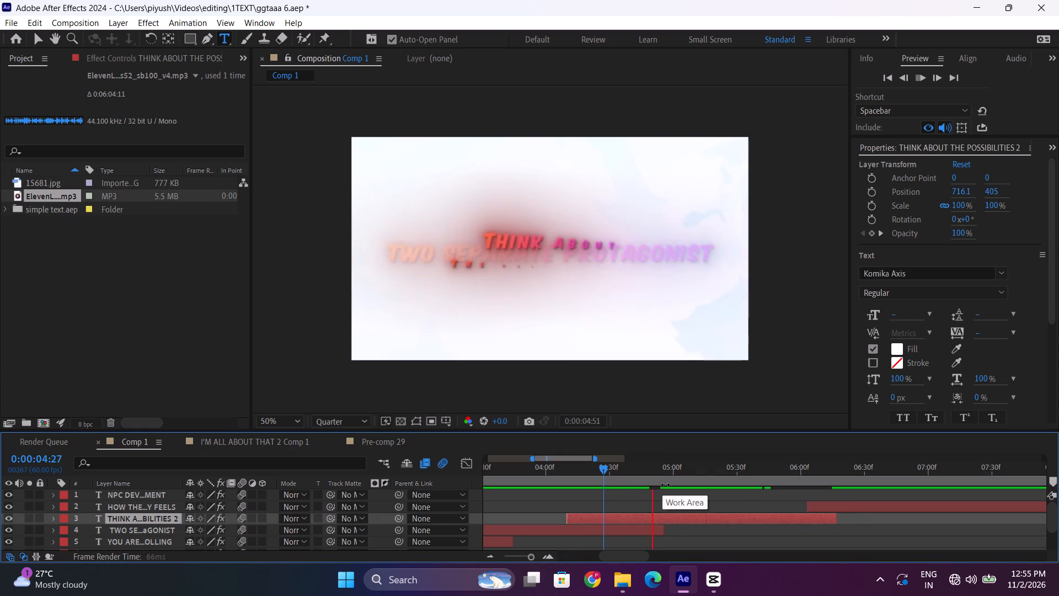
{"action": "key", "text": "space"}
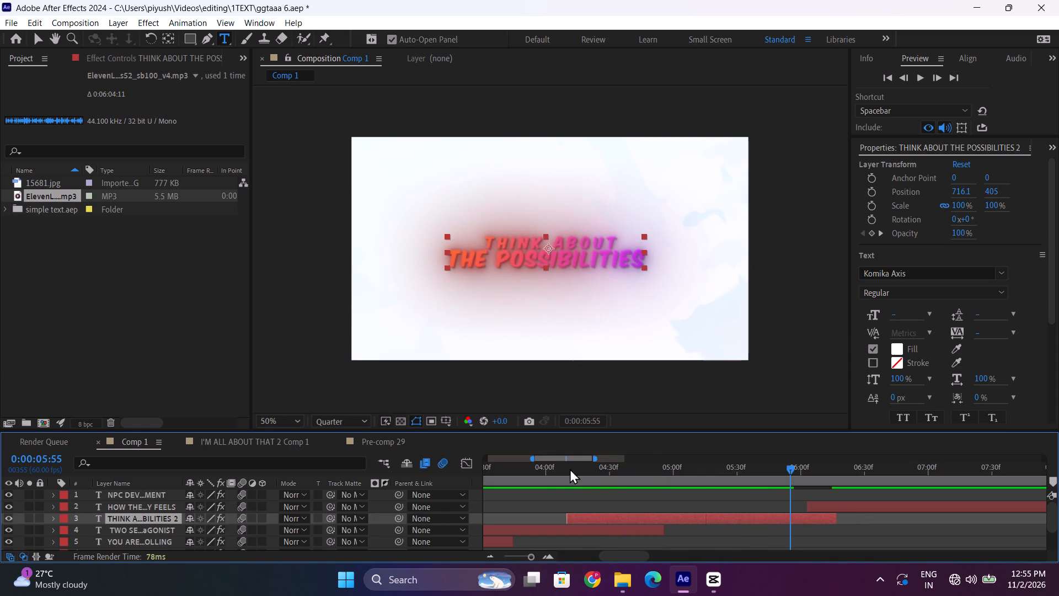
{"action": "left_click", "coordinate": [580, 471]}
{"action": "key", "text": "space"}
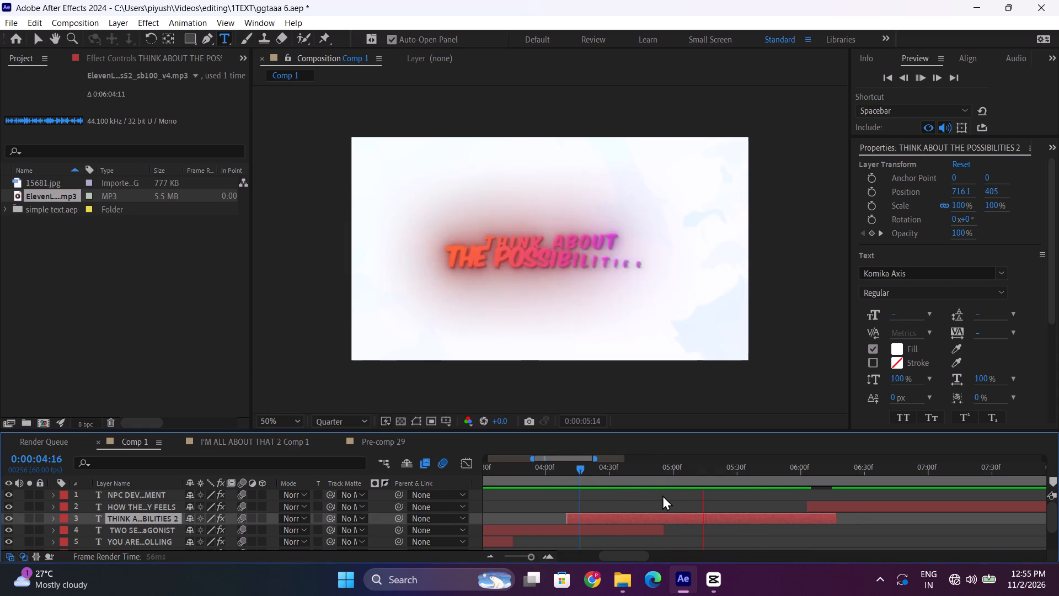
{"action": "key", "text": "space"}
{"action": "left_click", "coordinate": [587, 467]}
{"action": "key", "text": "space"}
{"action": "key", "text": "space"}
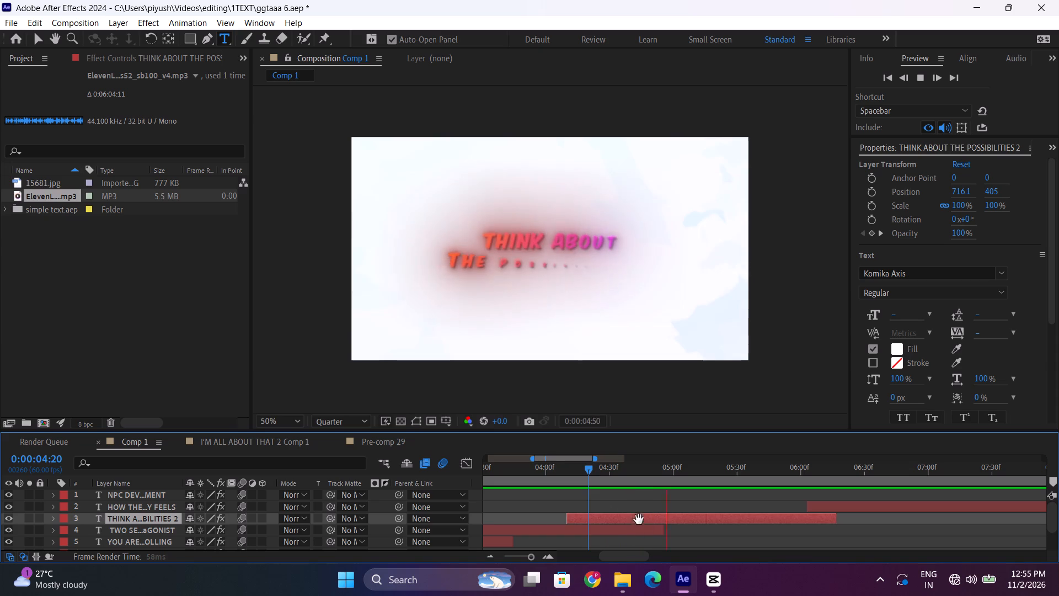
{"action": "left_click_drag", "start_coordinate": [641, 517], "coordinate": [727, 521]}
{"action": "key", "text": "space"}
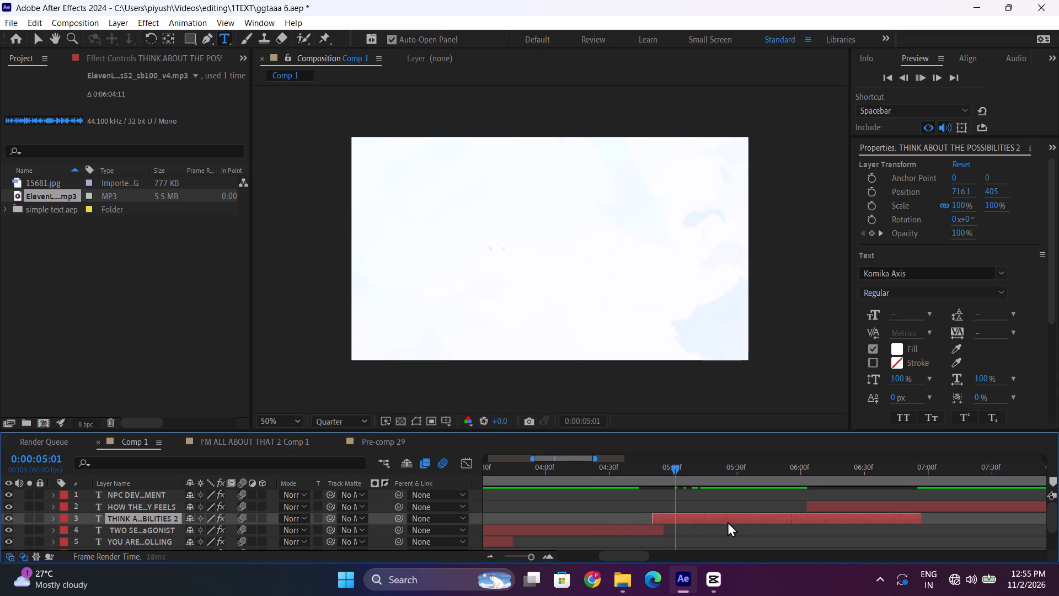
{"action": "key", "text": "space"}
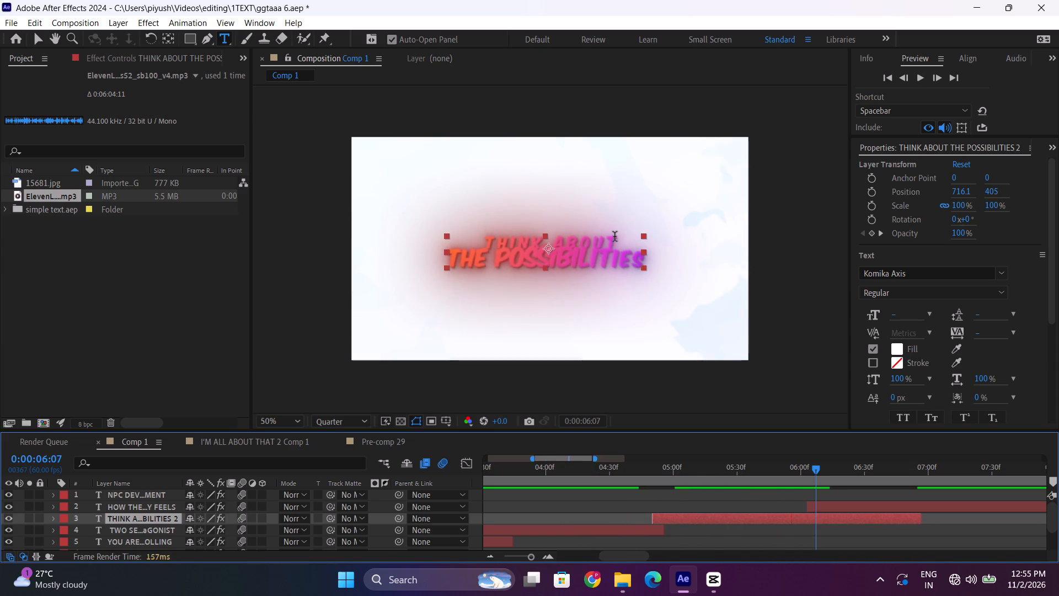
Replace the duplicated title's two text lines with YOU ARE and EXPERIENCING.
{"action": "left_click_drag", "start_coordinate": [613, 236], "coordinate": [489, 231]}
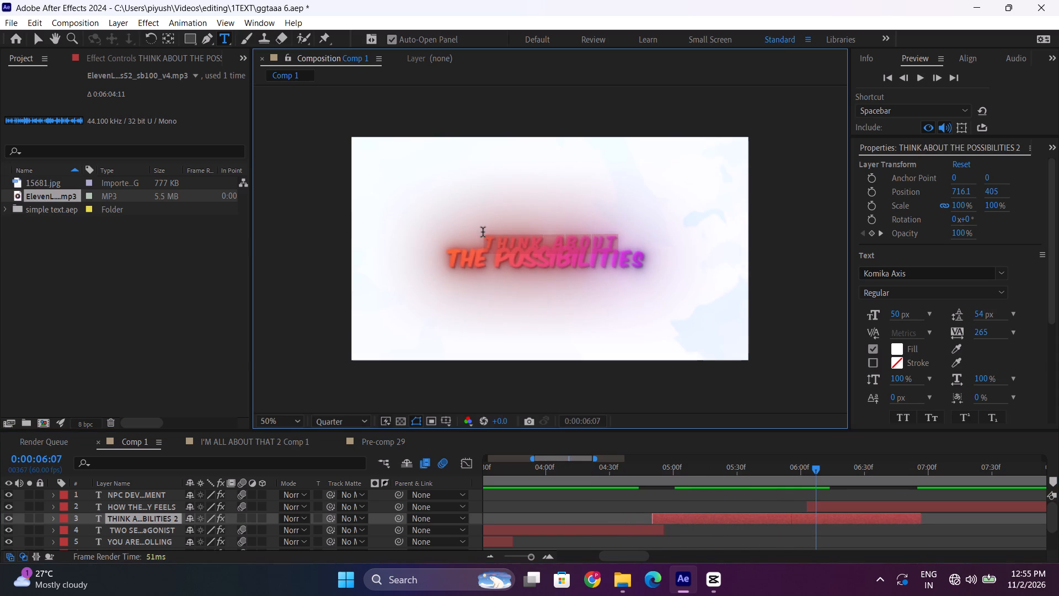
{"action": "type", "text": "YOU ARE"}
{"action": "left_click_drag", "start_coordinate": [643, 261], "coordinate": [630, 261]}
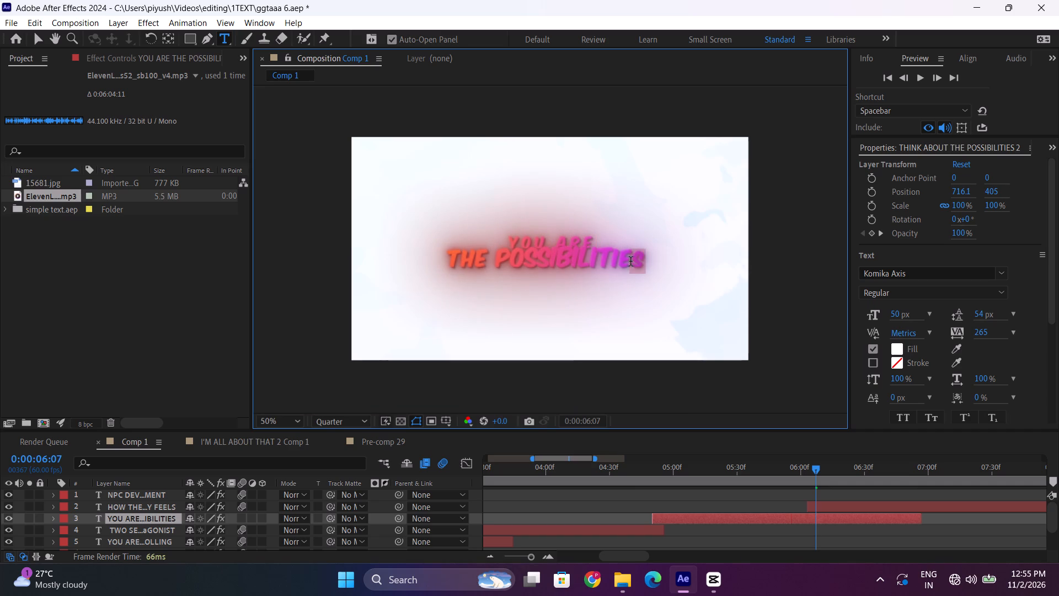
{"action": "left_click_drag", "start_coordinate": [630, 261], "coordinate": [433, 264]}
{"action": "type", "text": "EX"}
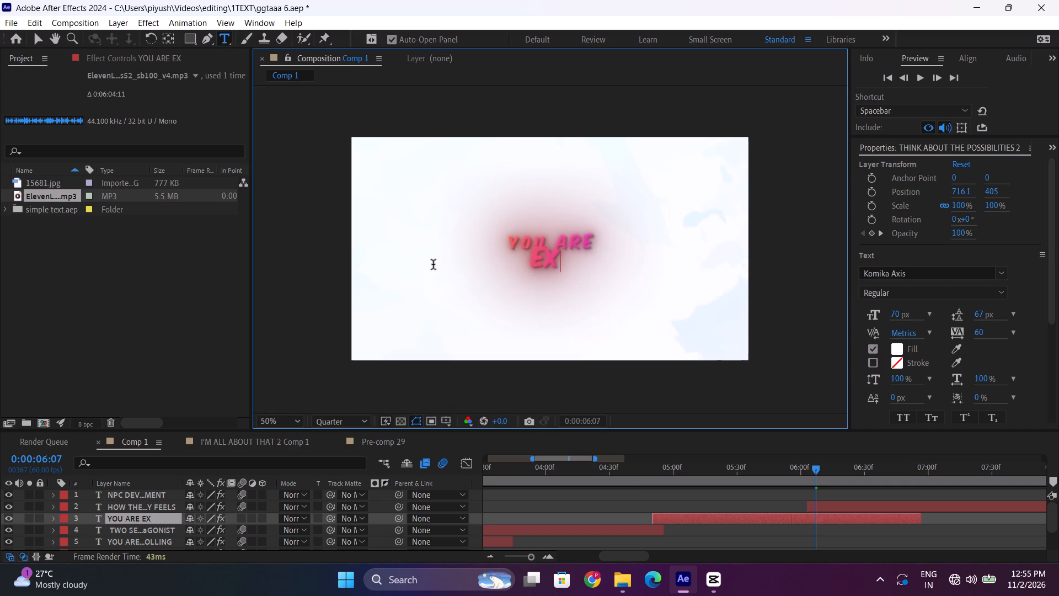
{"action": "type", "text": "PERIENCING"}
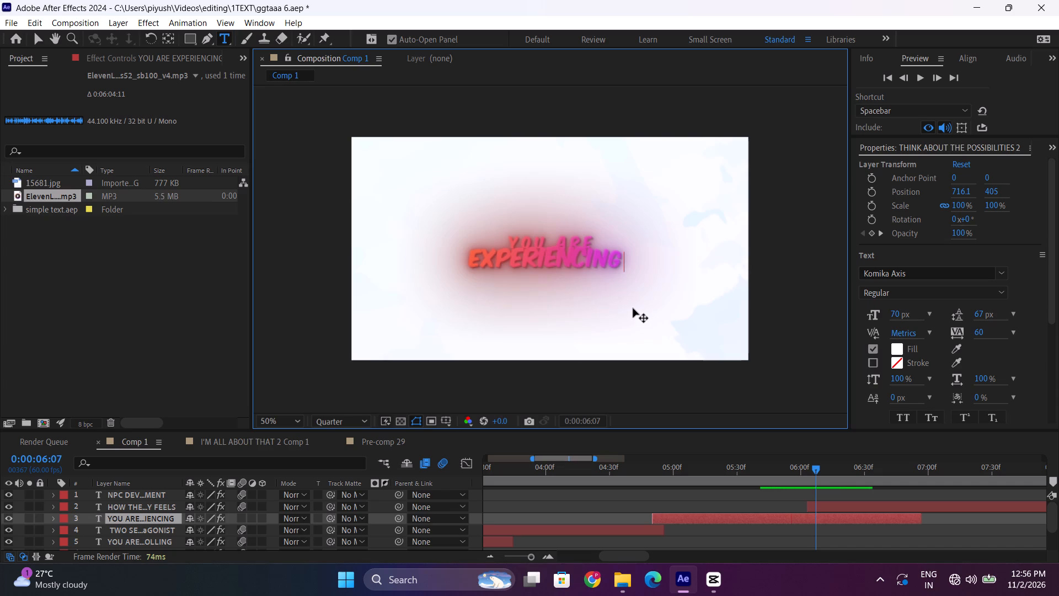
Play the YOU ARE EXPERIENCING and HOW THE STORY FEELS titles to check their handover against the narration.
{"action": "left_click_drag", "start_coordinate": [825, 469], "coordinate": [862, 472]}
{"action": "left_click_drag", "start_coordinate": [859, 472], "coordinate": [851, 474]}
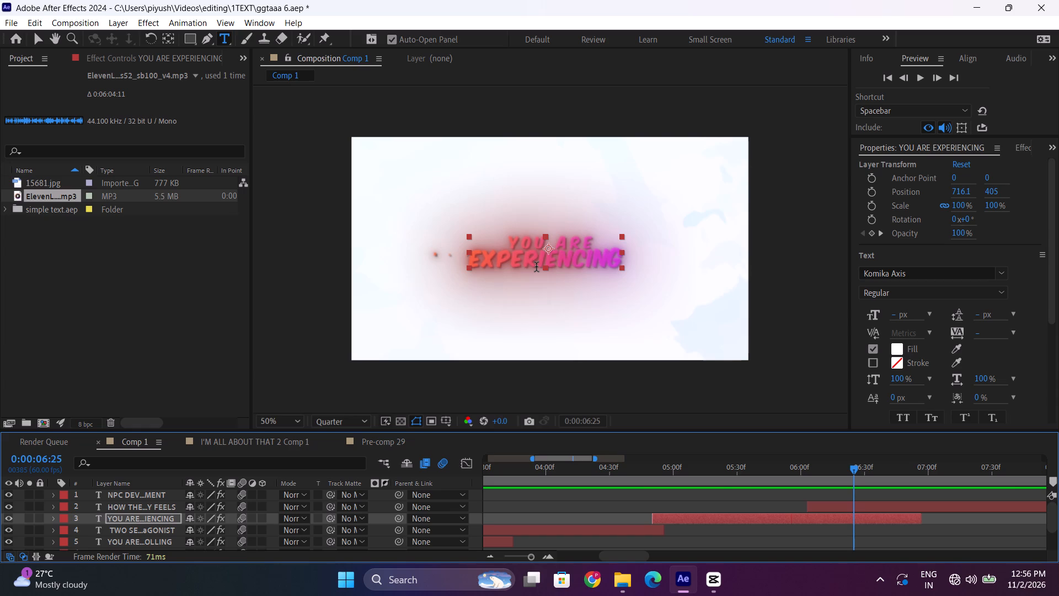
{"action": "left_click_drag", "start_coordinate": [680, 469], "coordinate": [661, 473]}
{"action": "key", "text": "space"}
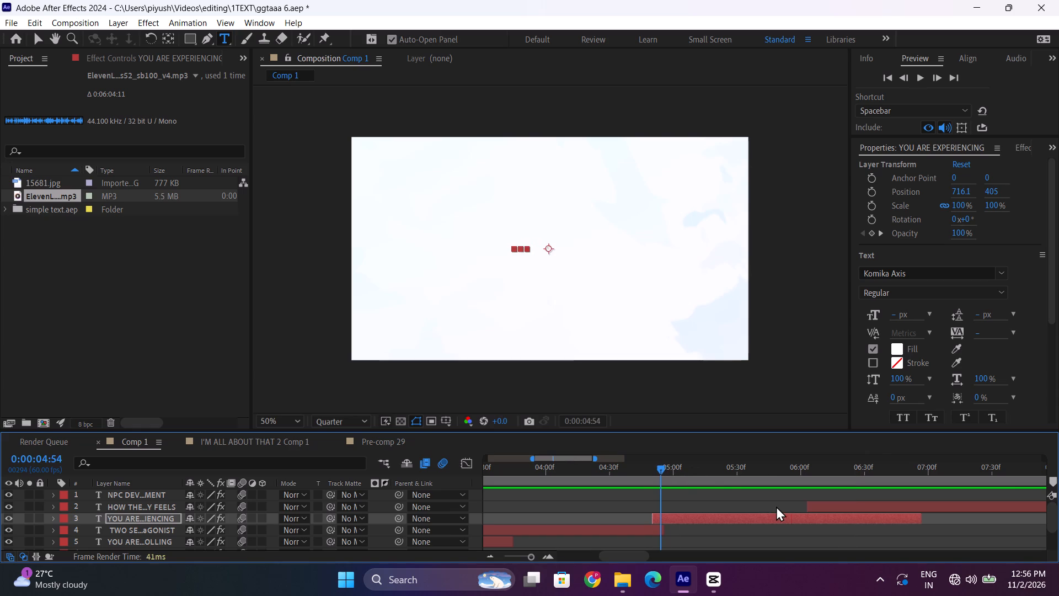
{"action": "key", "text": "space"}
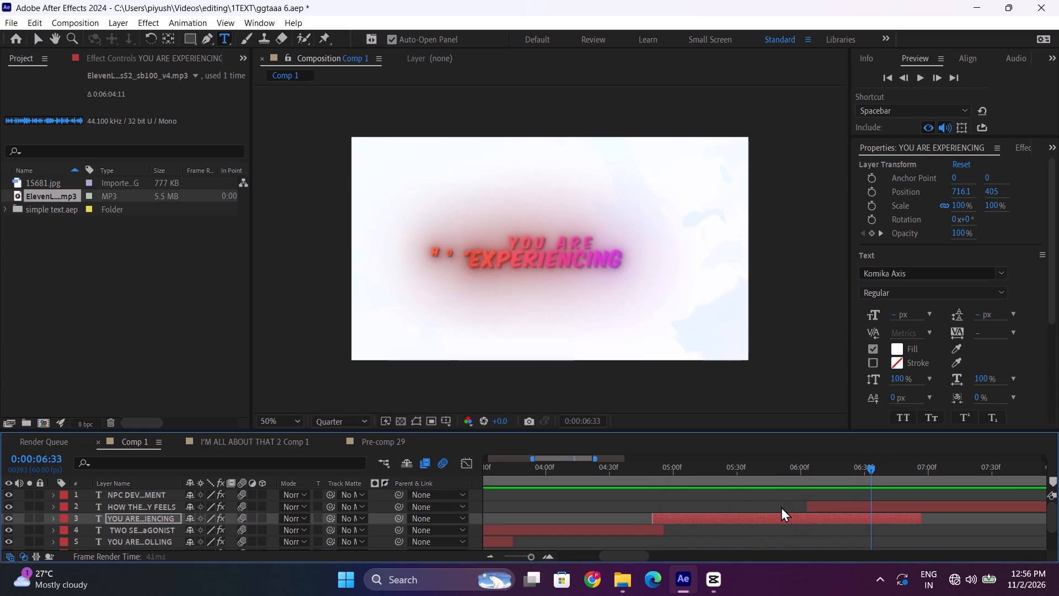
{"action": "key", "text": "space"}
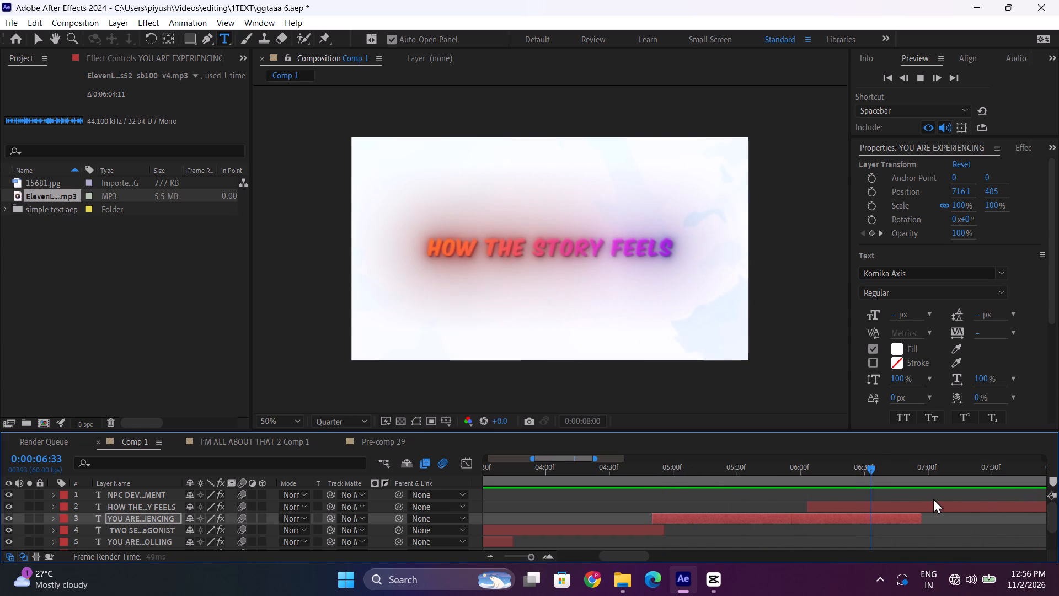
{"action": "left_click", "coordinate": [838, 470]}
{"action": "key", "text": "space"}
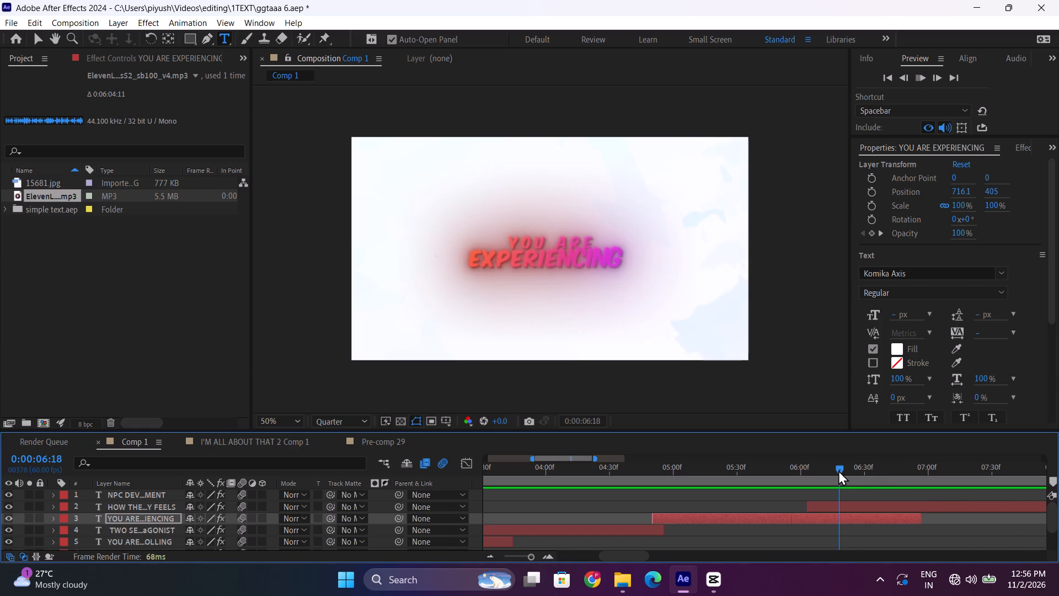
{"action": "key", "text": "space"}
{"action": "key", "text": "space"}
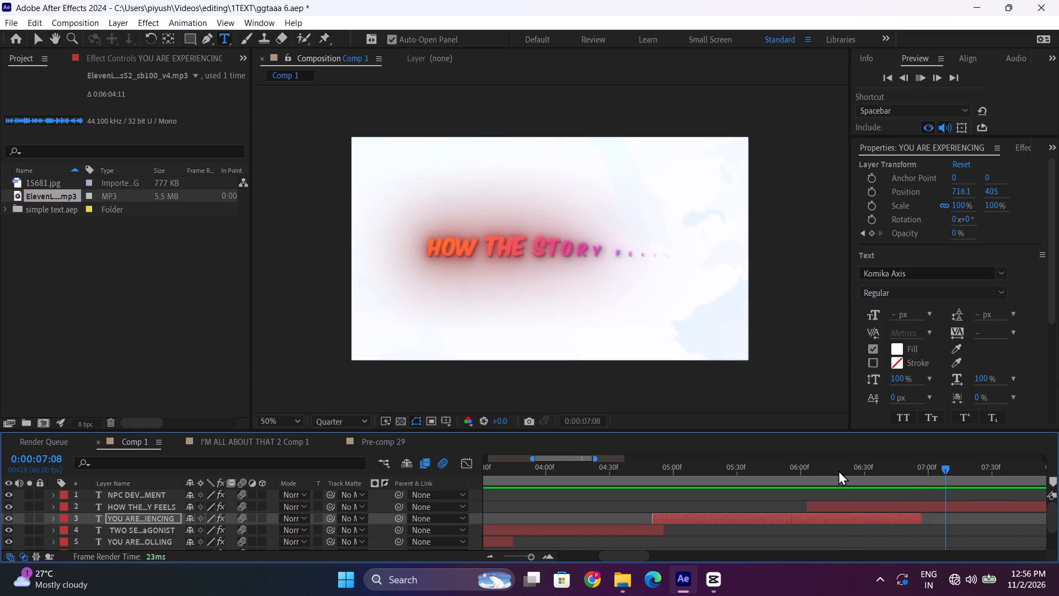
{"action": "key", "text": "space"}
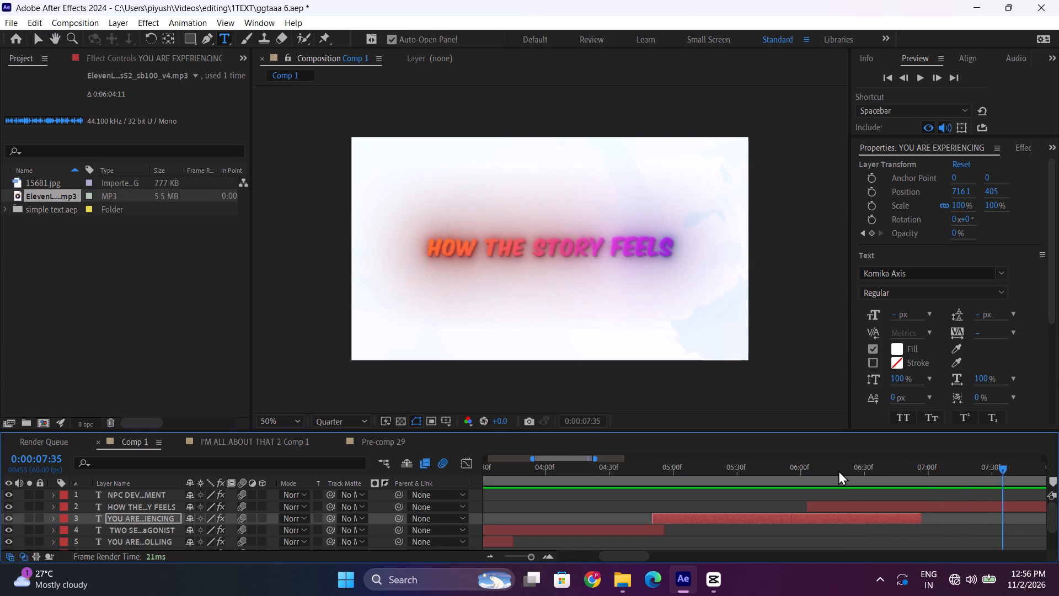
{"action": "left_click_drag", "start_coordinate": [819, 471], "coordinate": [814, 472]}
{"action": "key", "text": "space"}
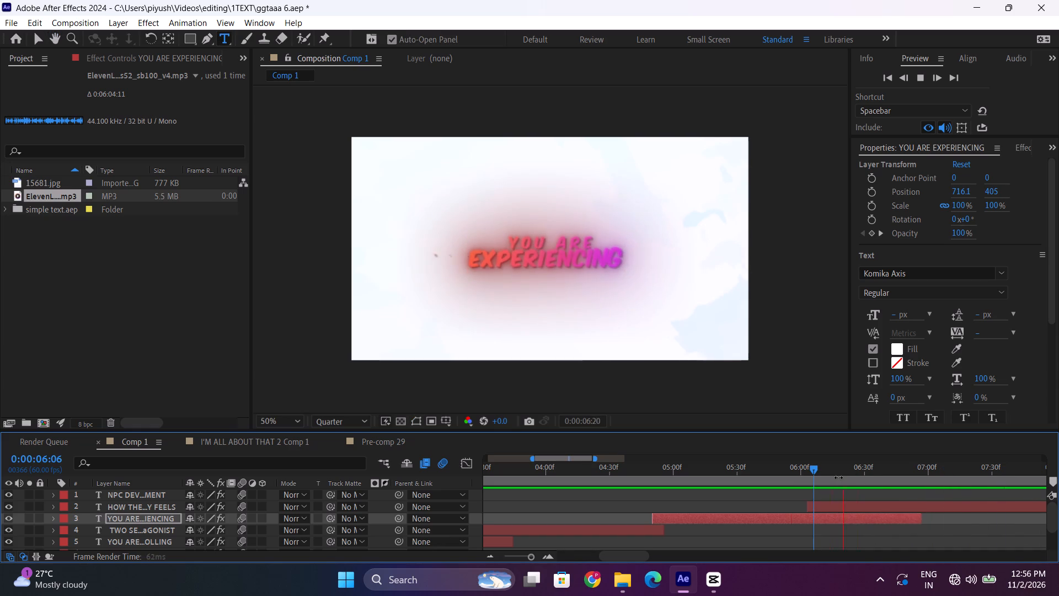
{"action": "key", "text": "space"}
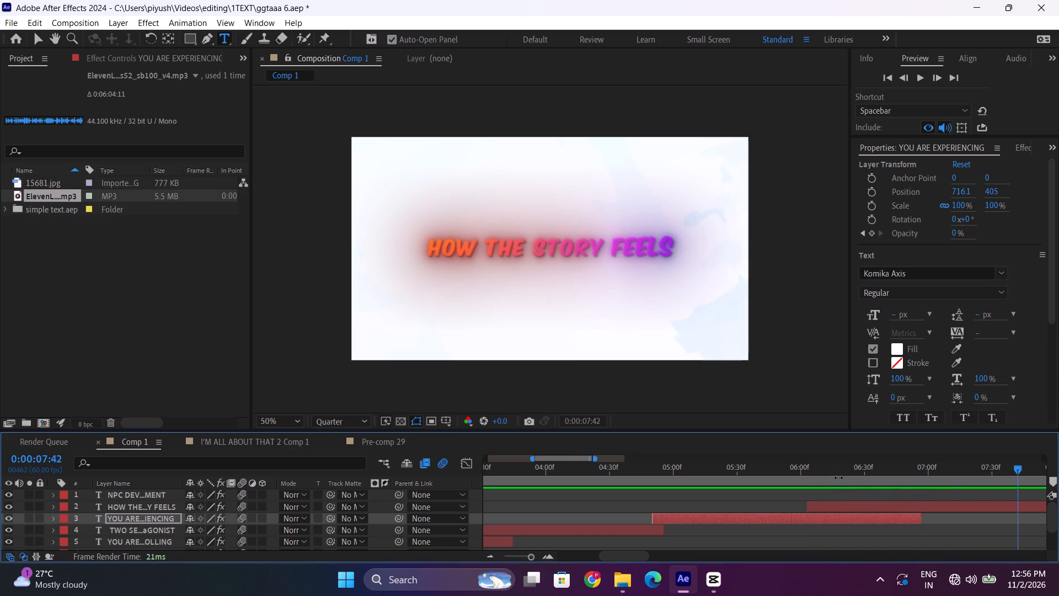
Play the narration from about 0:00:06:06 to hear the line that follows YOU ARE EXPERIENCING.
{"action": "left_click_drag", "start_coordinate": [627, 558], "coordinate": [655, 556]}
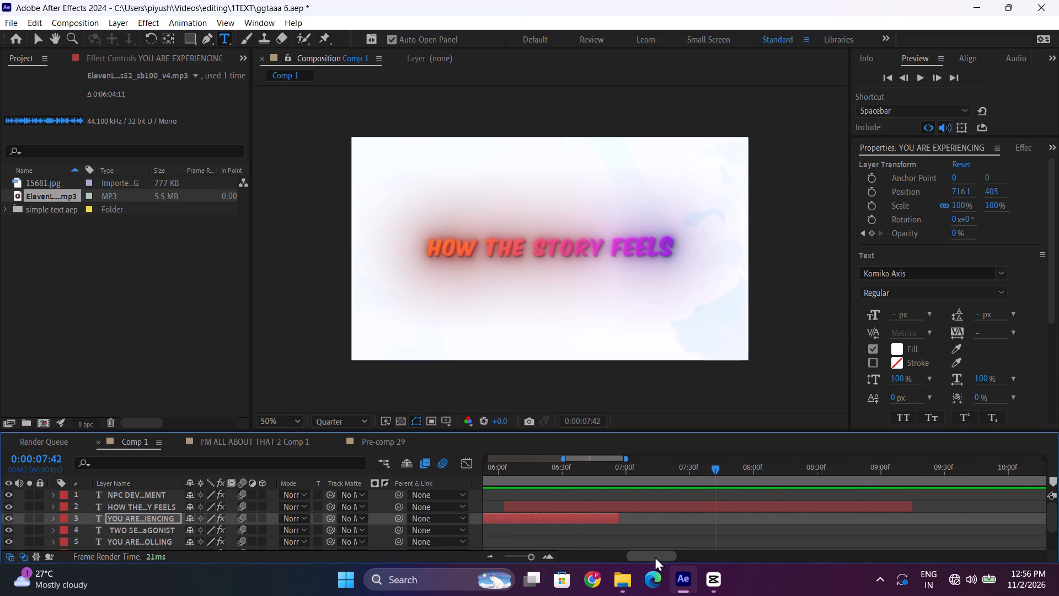
{"action": "left_click", "coordinate": [511, 472]}
{"action": "key", "text": "space"}
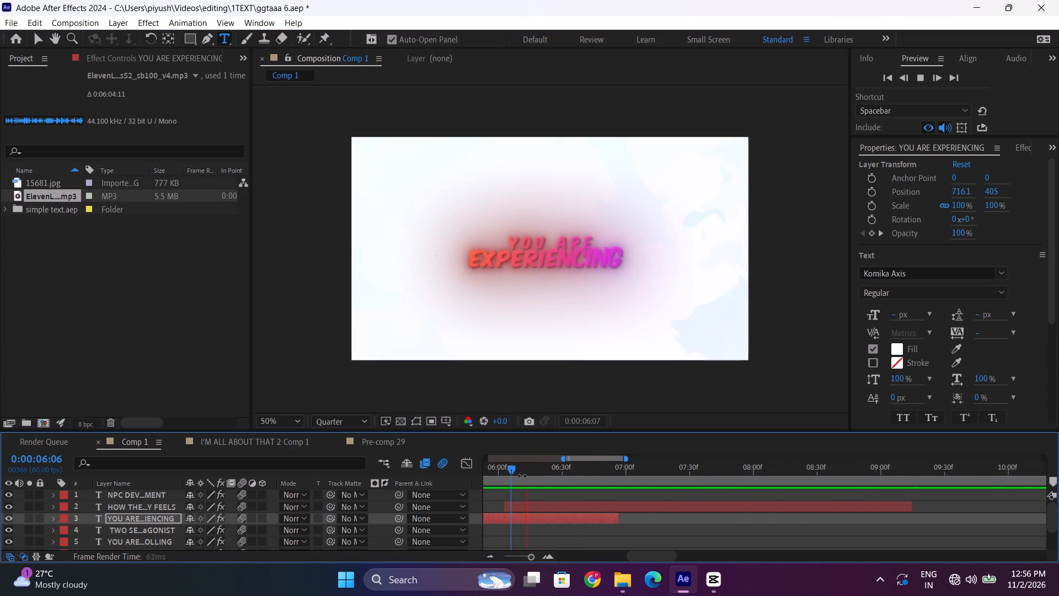
{"action": "key", "text": "space"}
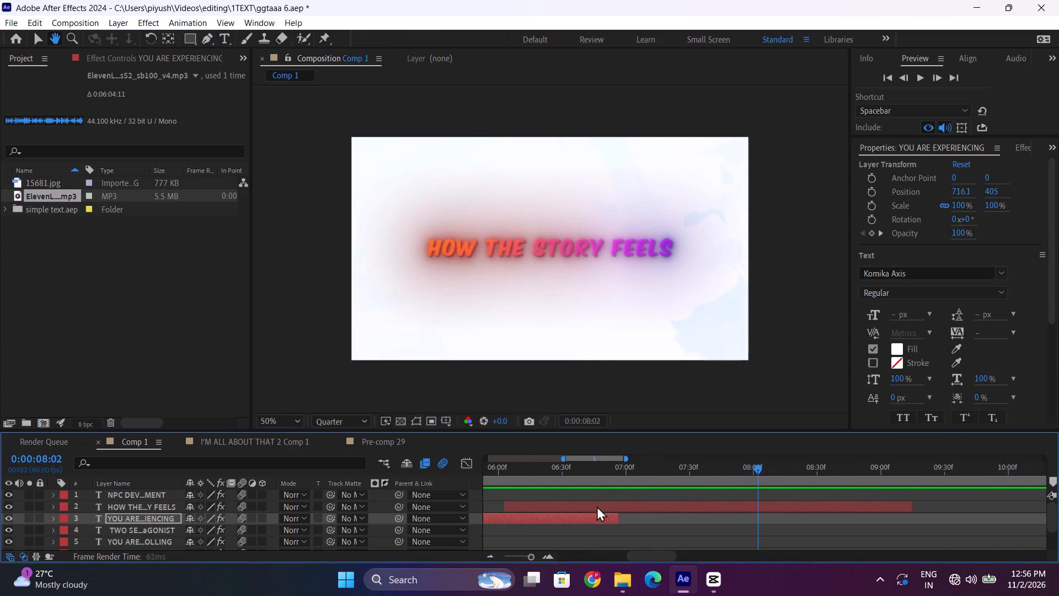
{"action": "key", "text": "space"}
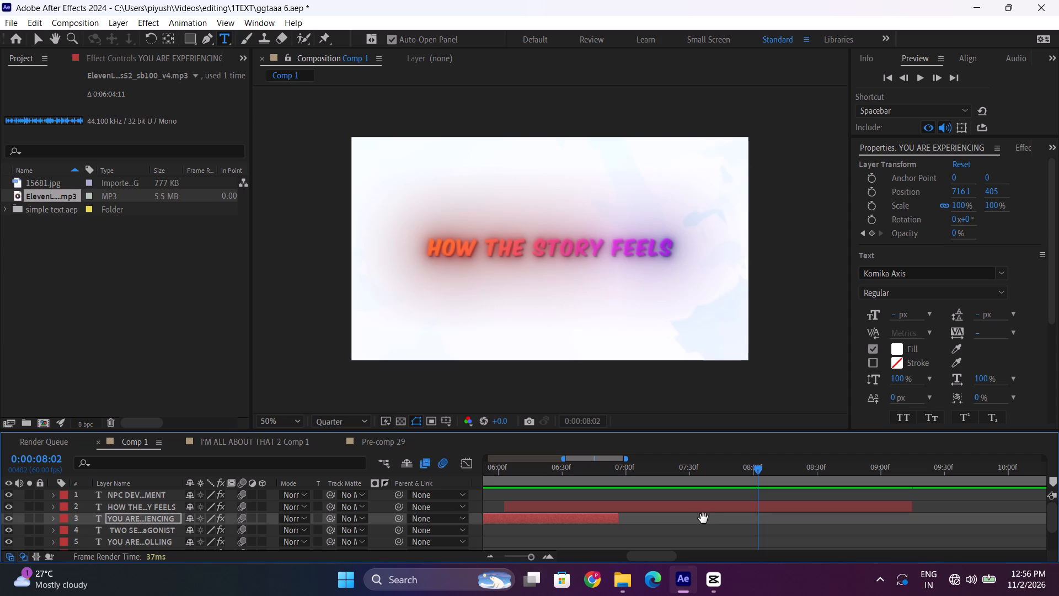
{"action": "left_click_drag", "start_coordinate": [525, 478], "coordinate": [515, 478]}
{"action": "left_click", "coordinate": [513, 471]}
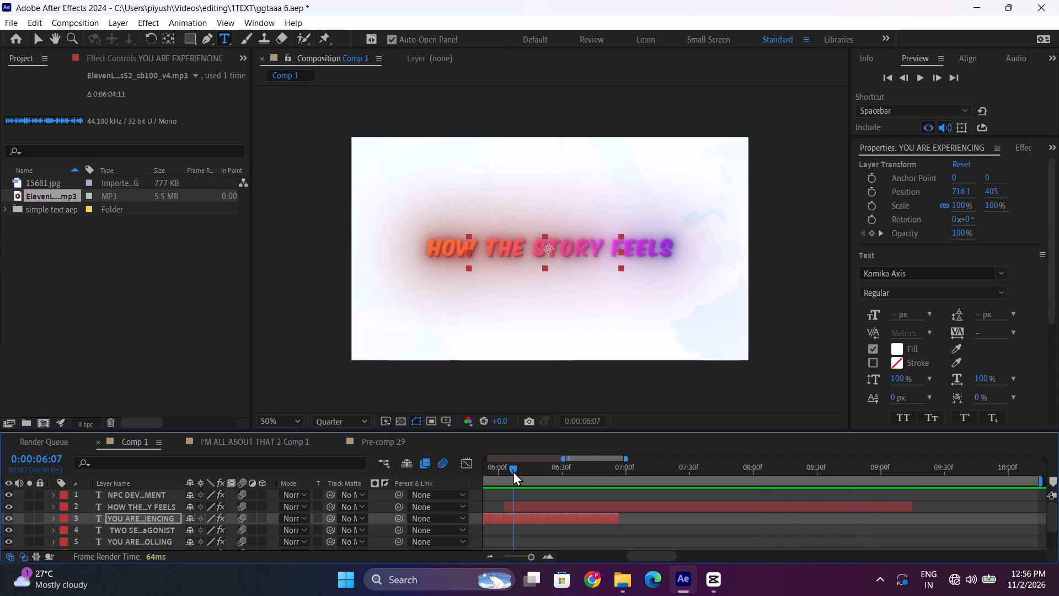
{"action": "key", "text": "space"}
{"action": "key", "text": "space"}
{"action": "key", "text": "space"}
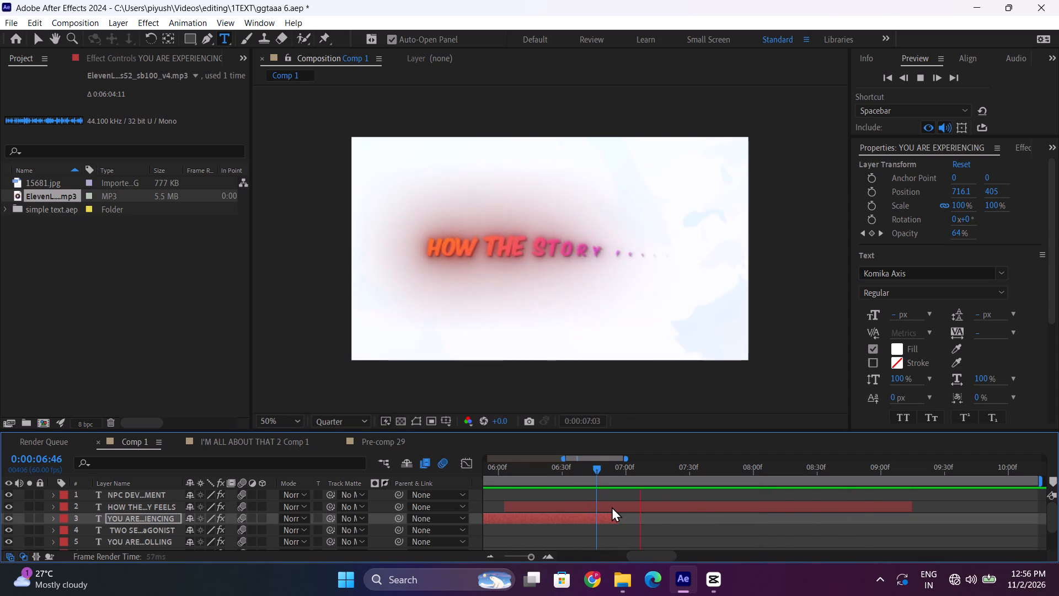
{"action": "key", "text": "space"}
{"action": "key", "text": "space"}
{"action": "key", "text": "space"}
Replace the HOW THE STORY FEELS title text with A PARTNERSHIP THAT DEVLOPS.
{"action": "left_click", "coordinate": [614, 505]}
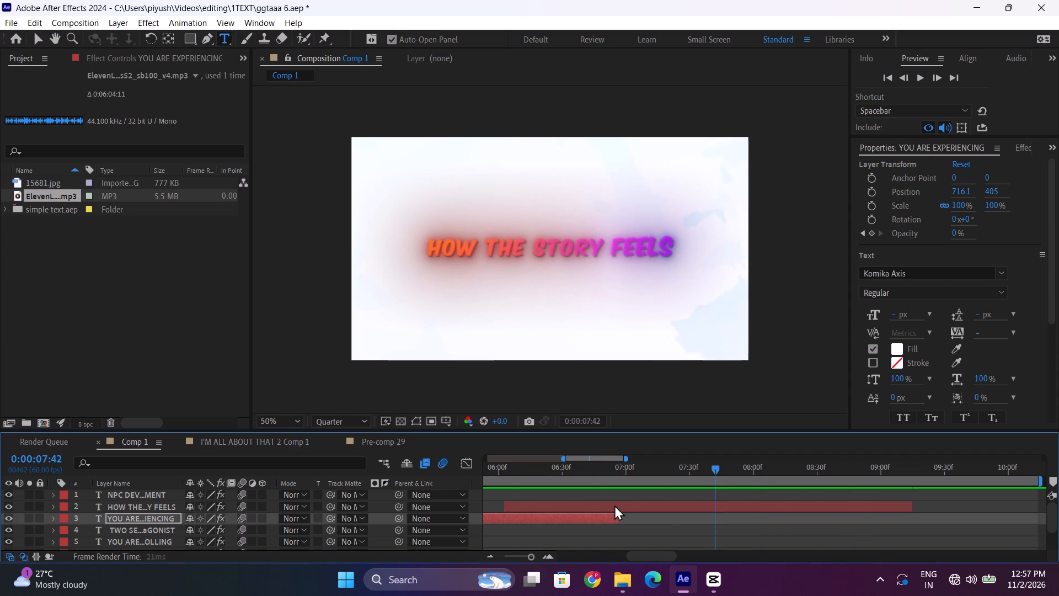
{"action": "left_click_drag", "start_coordinate": [671, 249], "coordinate": [415, 263]}
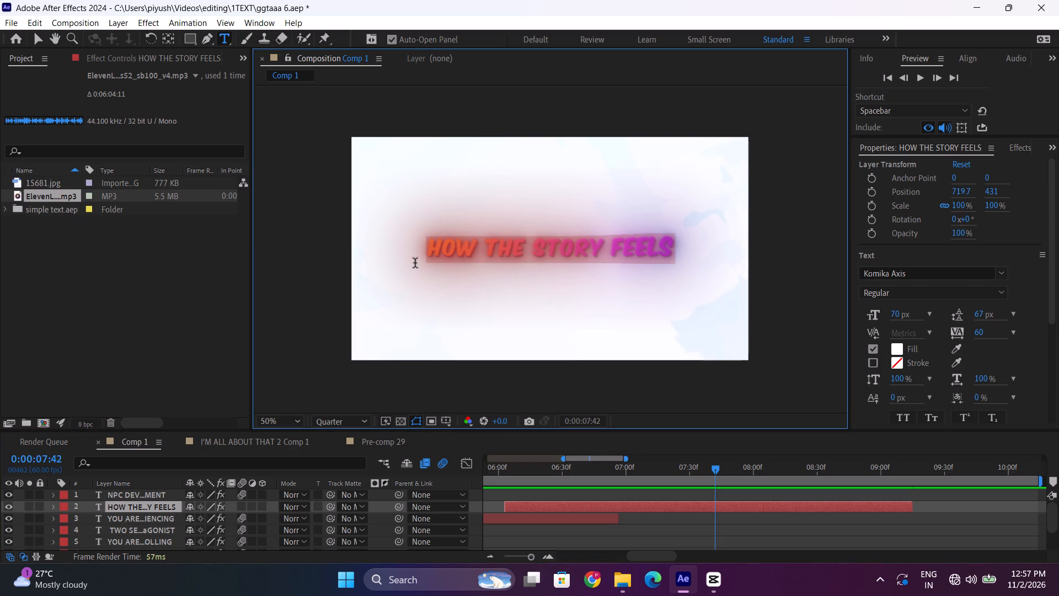
{"action": "left_click_drag", "start_coordinate": [415, 263], "coordinate": [414, 262]}
{"action": "type", "text": "A PARTNER SHIP"}
{"action": "key", "text": "shift+space"}
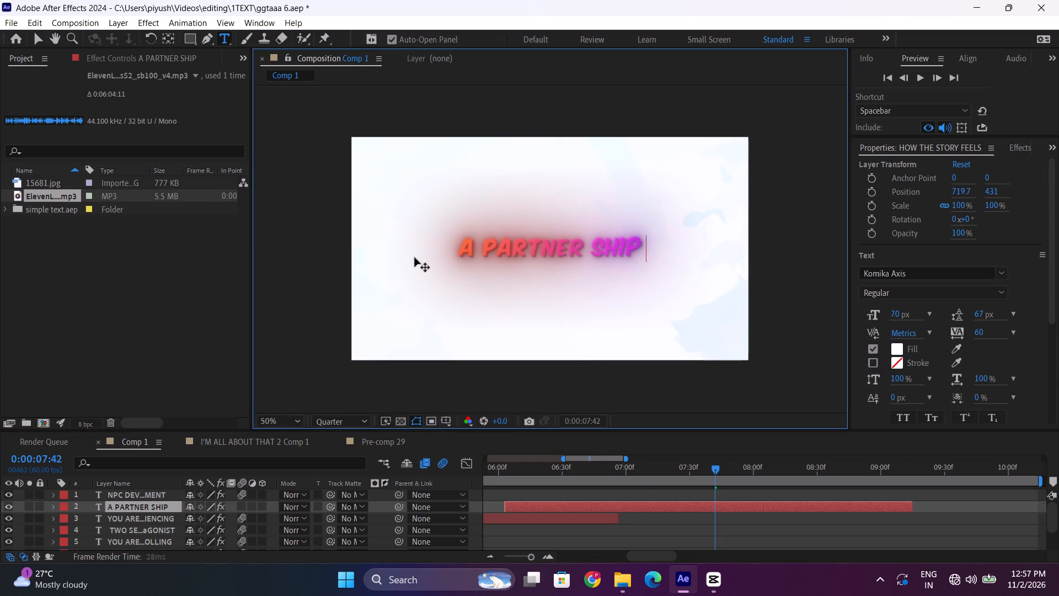
{"action": "key", "text": "BackSpace"}
{"action": "key", "text": "BackSpace"}
{"action": "key", "text": "BackSpace"}
{"action": "key", "text": "BackSpace"}
{"action": "key", "text": "BackSpace"}
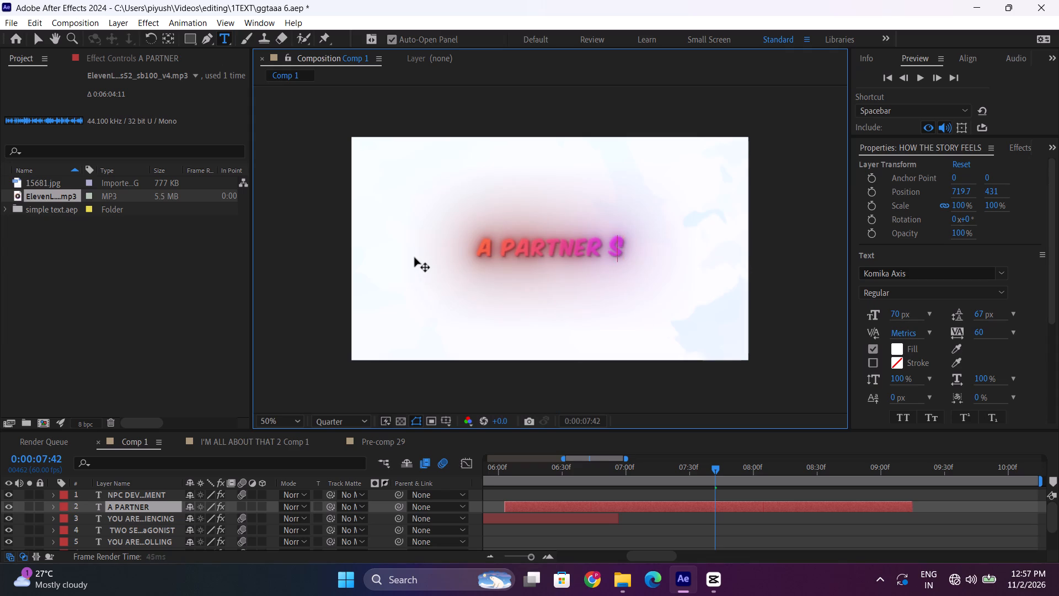
{"action": "key", "text": "BackSpace"}
{"action": "type", "text": "SHIP THAT DEVLOPS"}
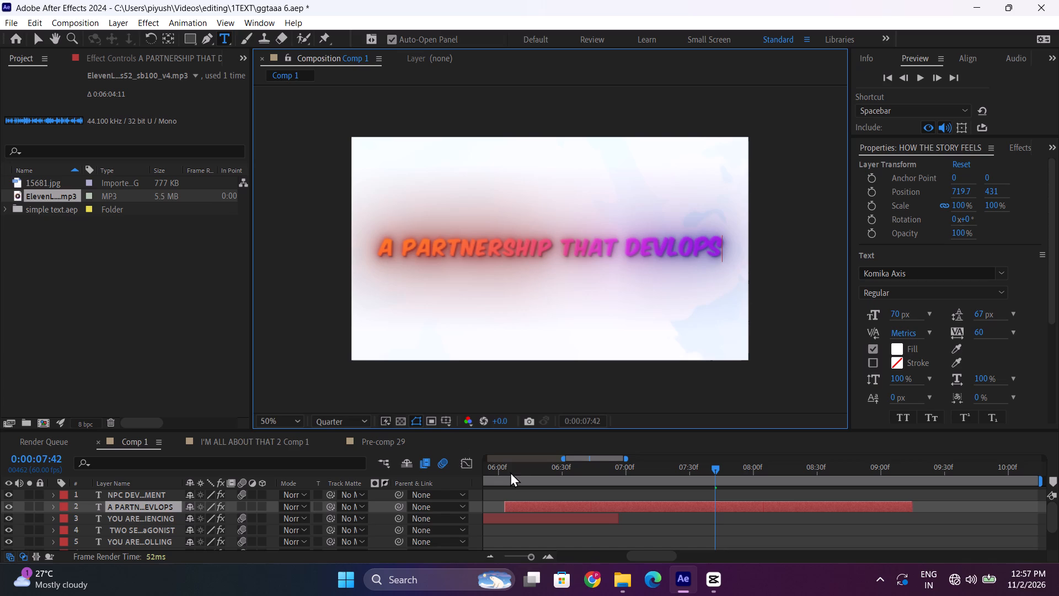
Play the A PARTNERSHIP THAT DEVLOPS title against the narration and trim its end to about 0:00:08:42.
{"action": "left_click", "coordinate": [511, 470]}
{"action": "key", "text": "space"}
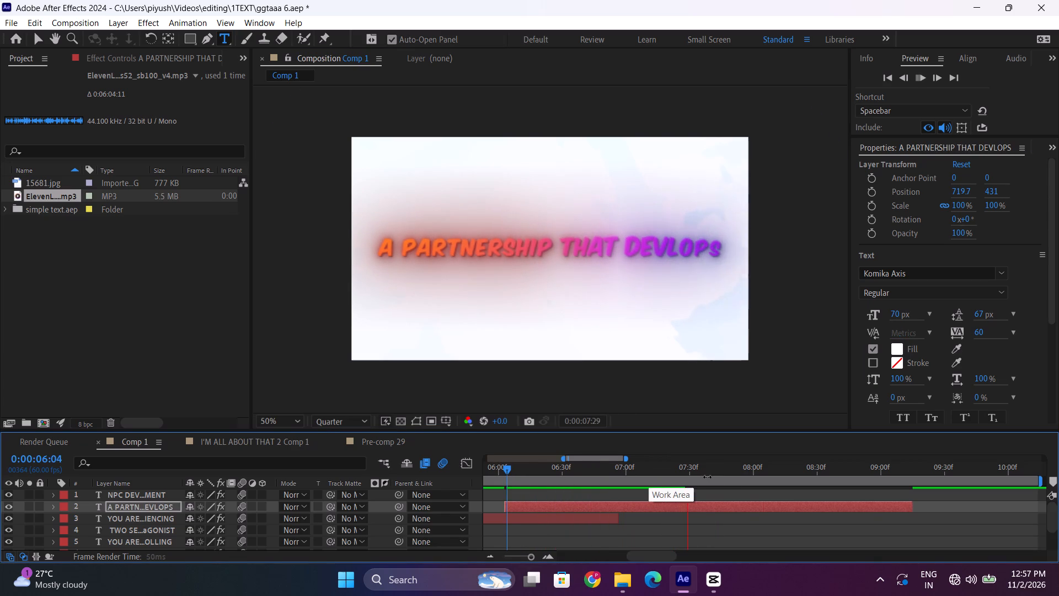
{"action": "left_click", "coordinate": [488, 551]}
{"action": "key", "text": "space"}
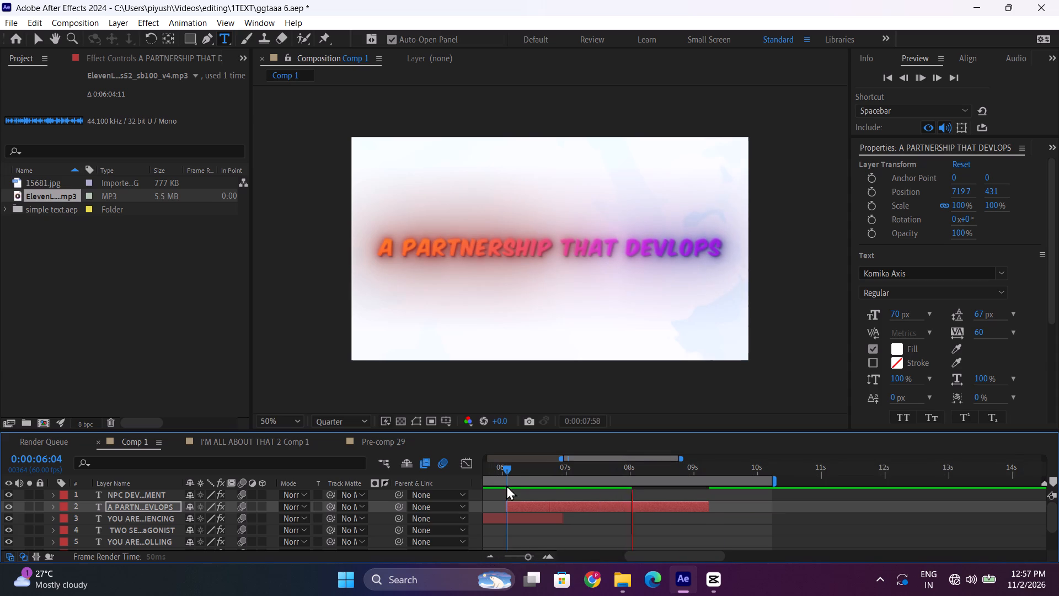
{"action": "left_click", "coordinate": [507, 471]}
{"action": "key", "text": "space"}
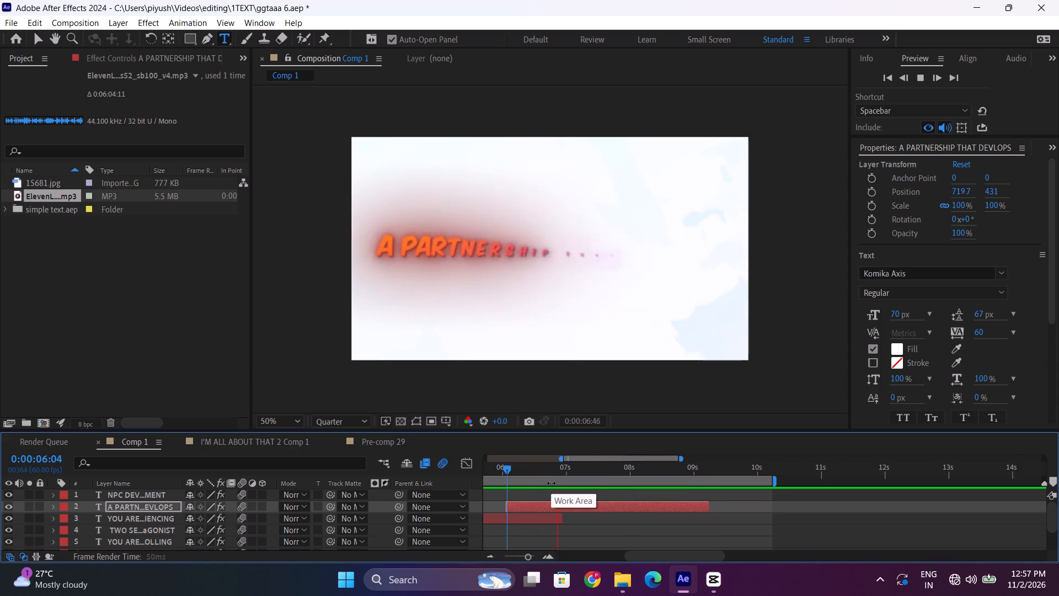
{"action": "key", "text": "space"}
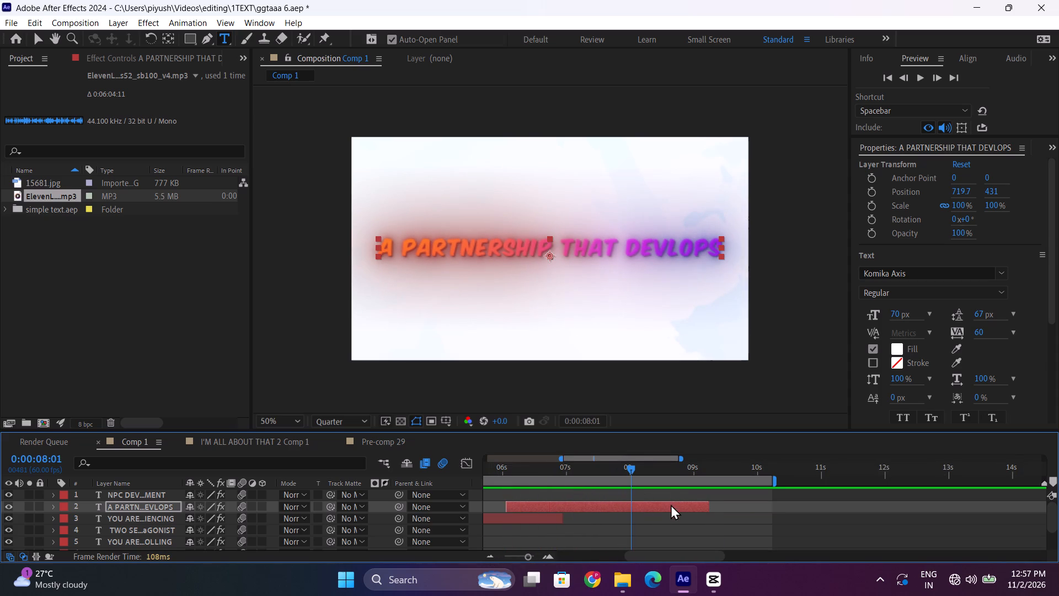
{"action": "left_click_drag", "start_coordinate": [710, 507], "coordinate": [674, 517]}
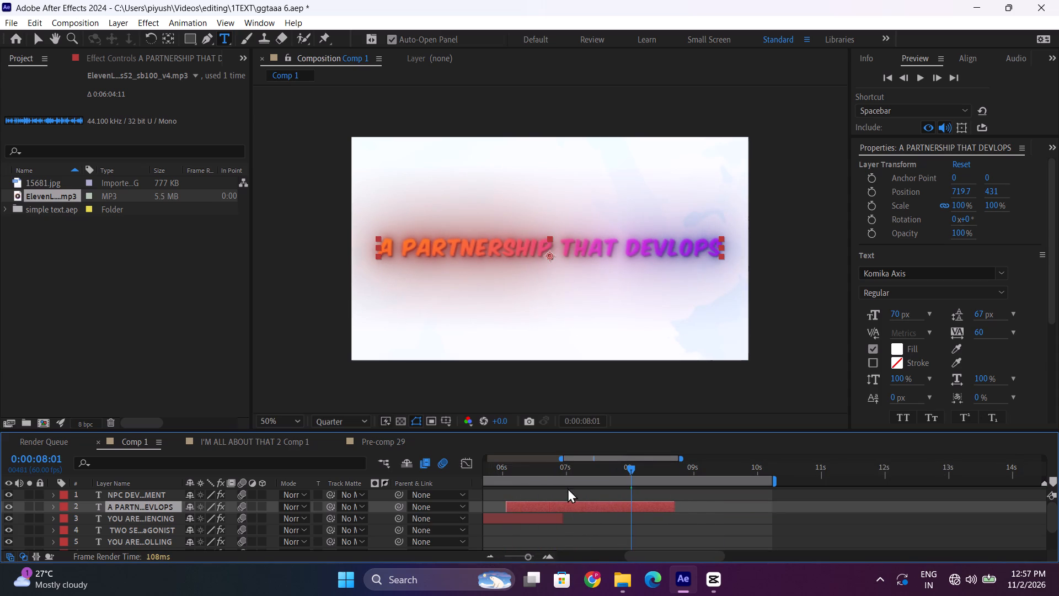
Duplicate the TWO SEPARATE PROTAGONIST title and place the copy above A PARTNERSHIP THAT DEVLOPS in the layer order.
{"action": "left_click_drag", "start_coordinate": [523, 468], "coordinate": [531, 496]}
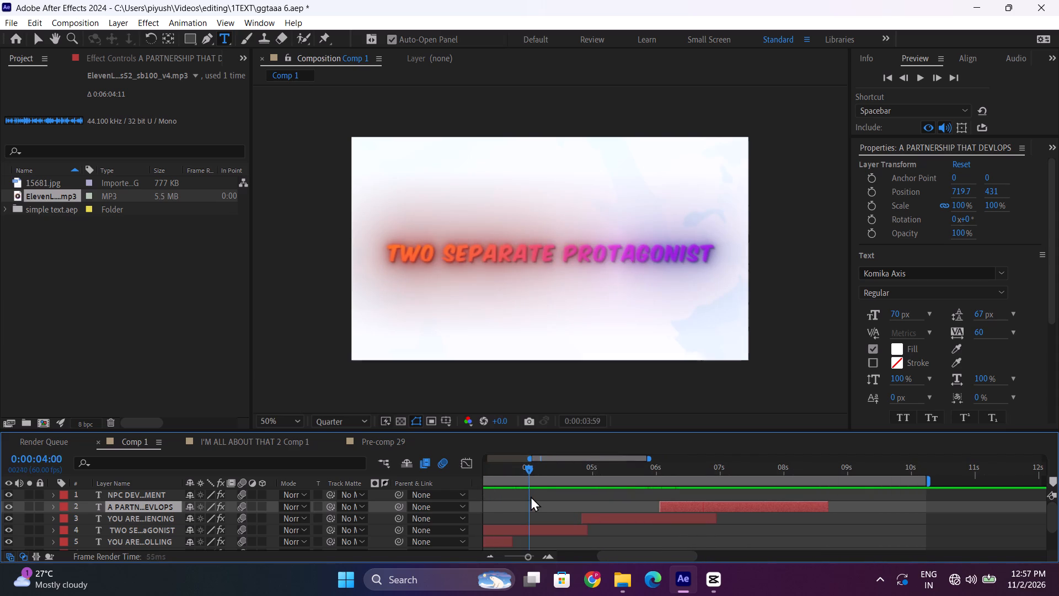
{"action": "left_click_drag", "start_coordinate": [531, 496], "coordinate": [537, 497]}
{"action": "left_click", "coordinate": [535, 534]}
{"action": "key", "text": "ctrl+d"}
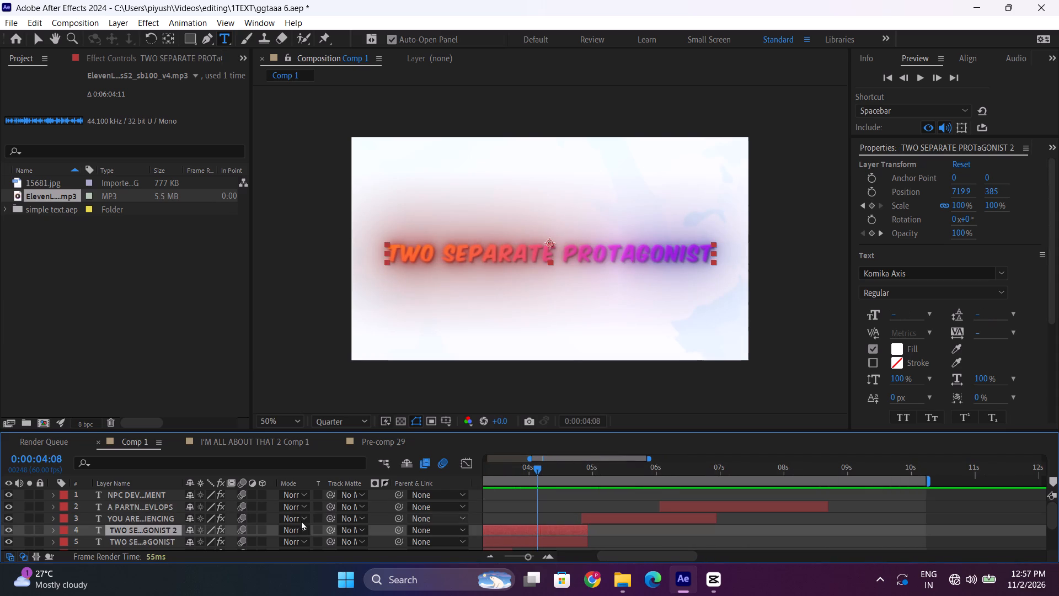
{"action": "left_click_drag", "start_coordinate": [157, 527], "coordinate": [154, 498]}
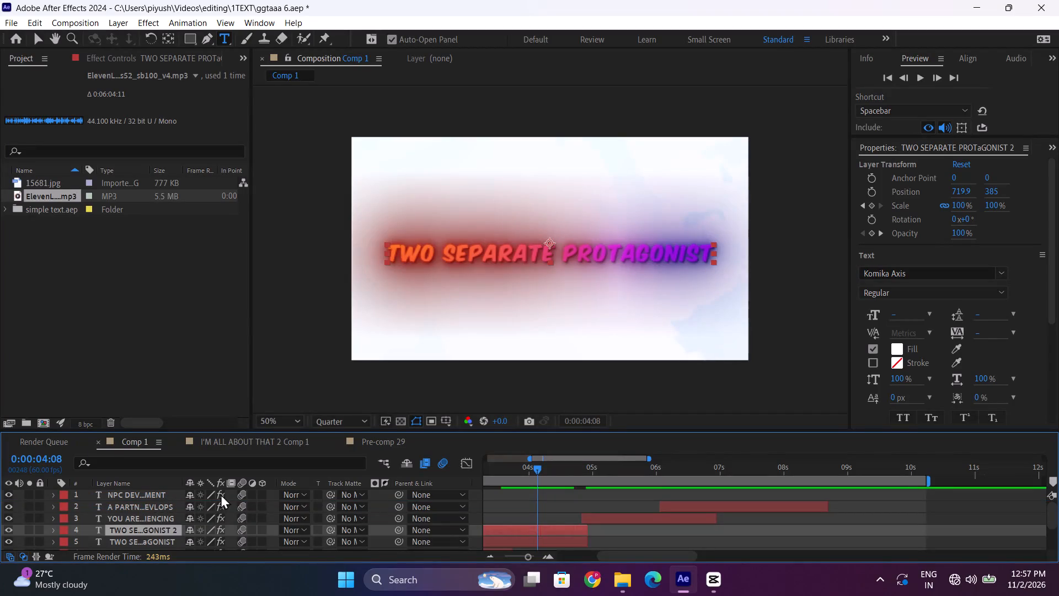
{"action": "left_click_drag", "start_coordinate": [141, 503], "coordinate": [565, 507]}
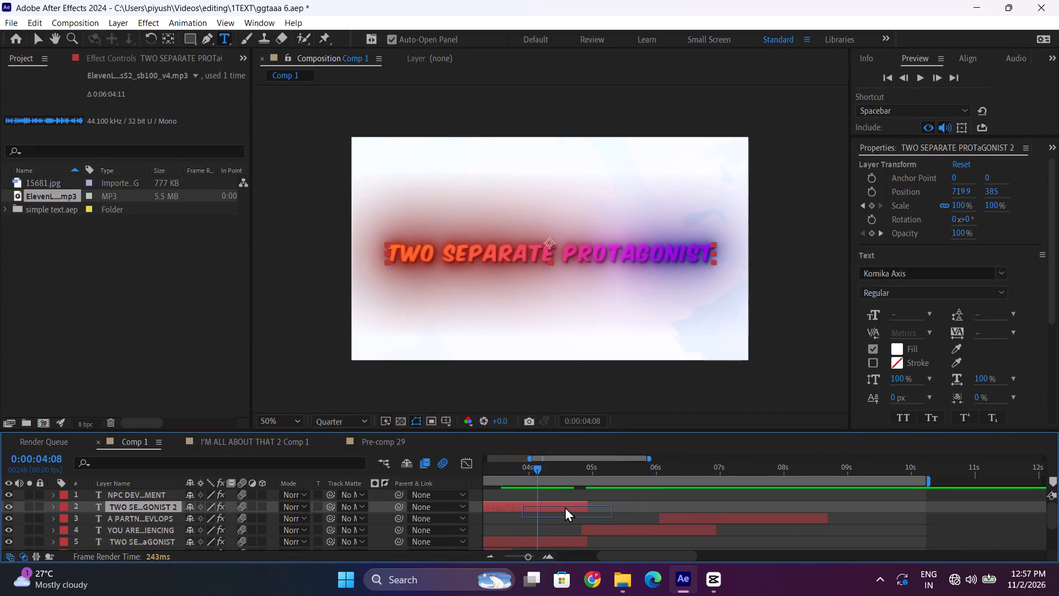
{"action": "left_click_drag", "start_coordinate": [565, 507], "coordinate": [568, 507]}
Shift the duplicated title to start at about 0:00:07:53, playing it back to match the narration.
{"action": "left_click_drag", "start_coordinate": [563, 507], "coordinate": [834, 513]}
{"action": "left_click", "coordinate": [722, 473]}
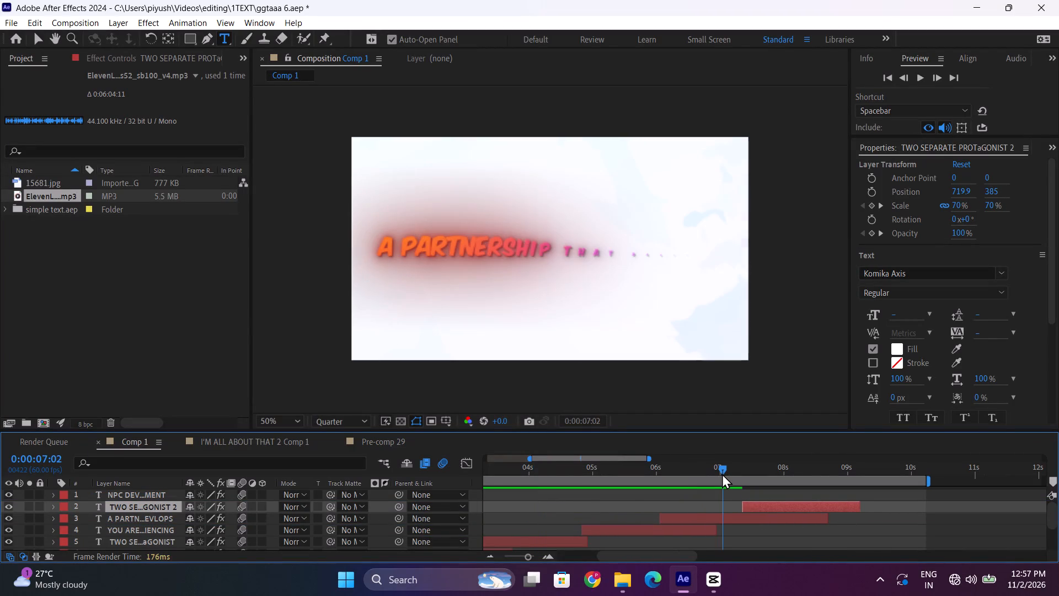
{"action": "key", "text": "space"}
{"action": "key", "text": "space"}
{"action": "left_click_drag", "start_coordinate": [769, 501], "coordinate": [780, 501]}
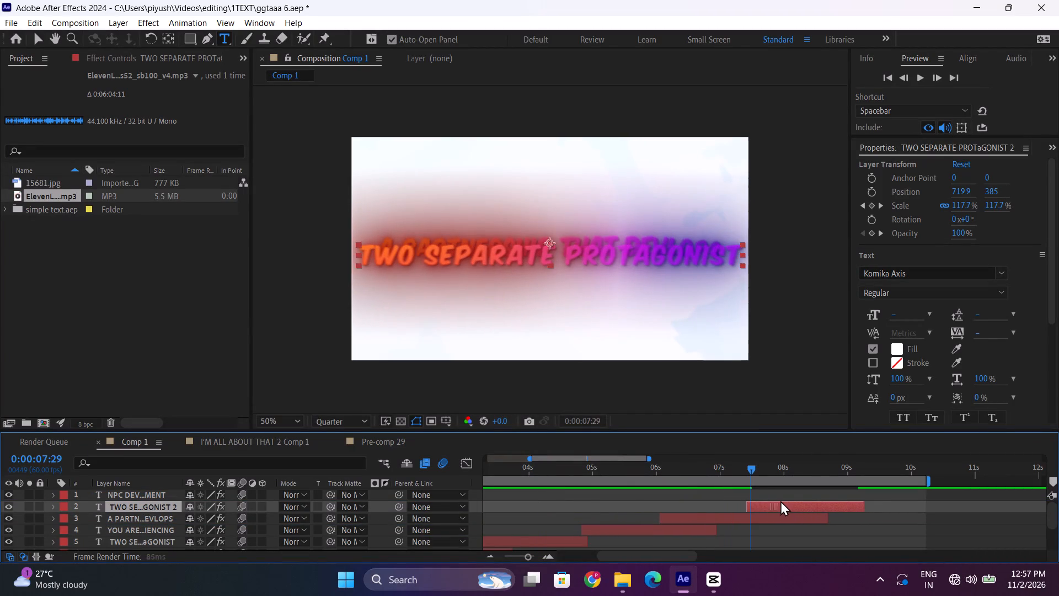
{"action": "left_click_drag", "start_coordinate": [780, 501], "coordinate": [802, 499]}
{"action": "key", "text": "space"}
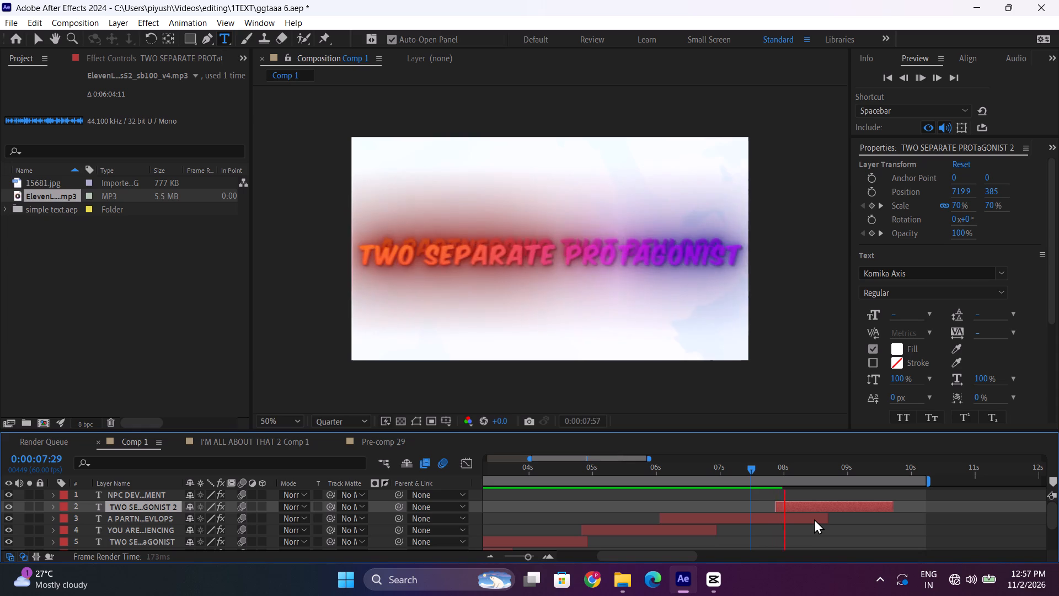
{"action": "key", "text": "space"}
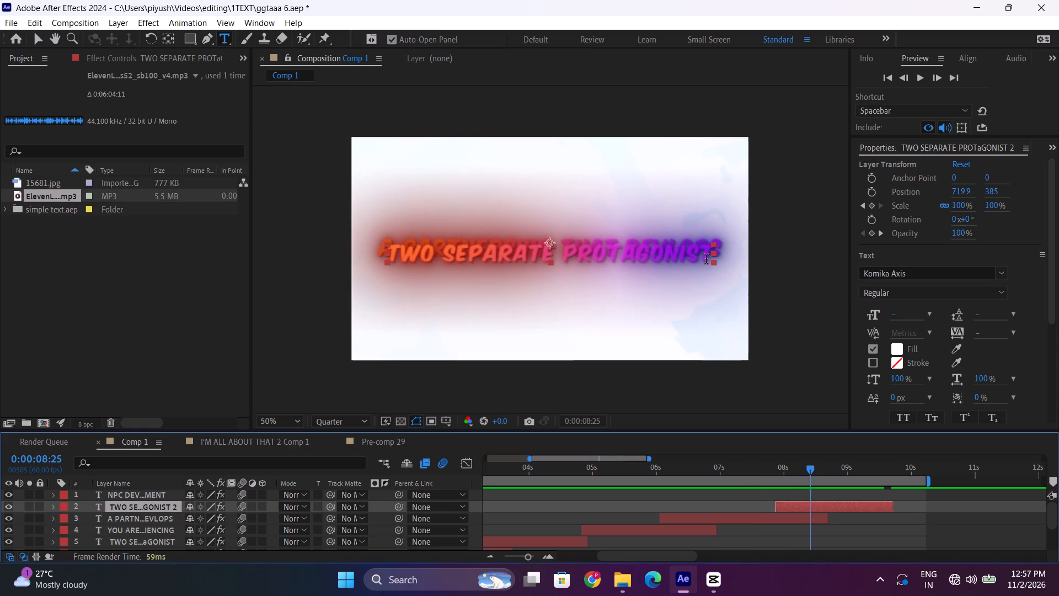
Replace the duplicated title's text with THROUGHOUT THE GAME.
{"action": "left_click_drag", "start_coordinate": [709, 258], "coordinate": [389, 266]}
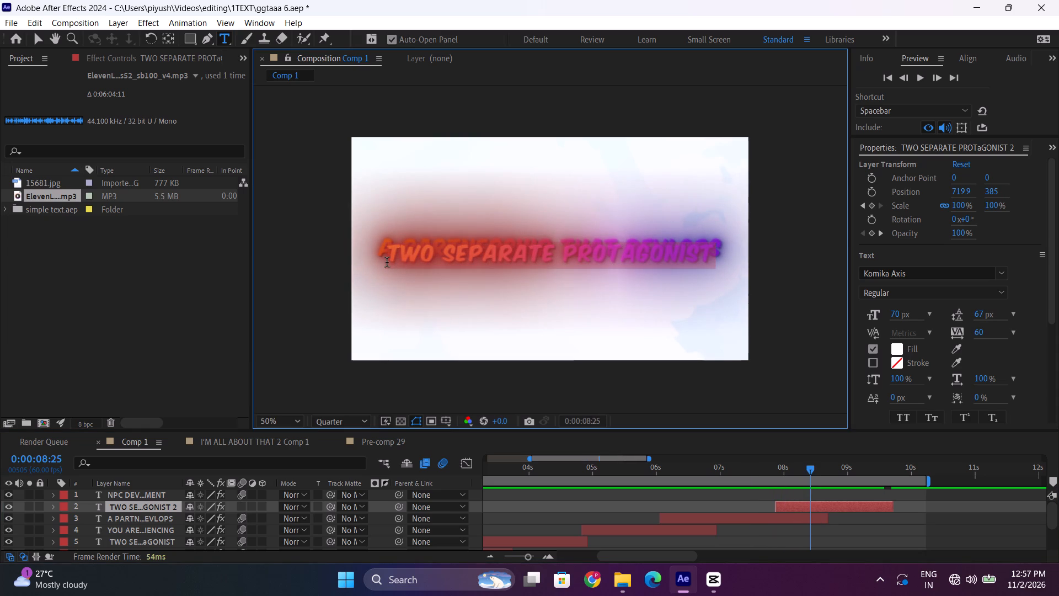
{"action": "type", "text": "THROUGH OUT"}
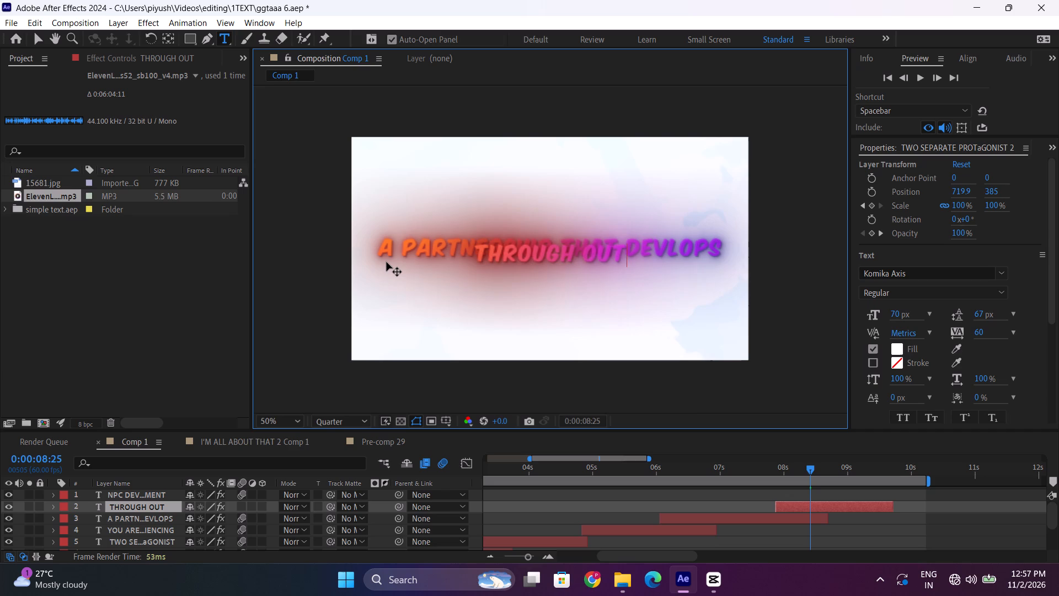
{"action": "key", "text": "space"}
{"action": "type", "text": "THE GAME"}
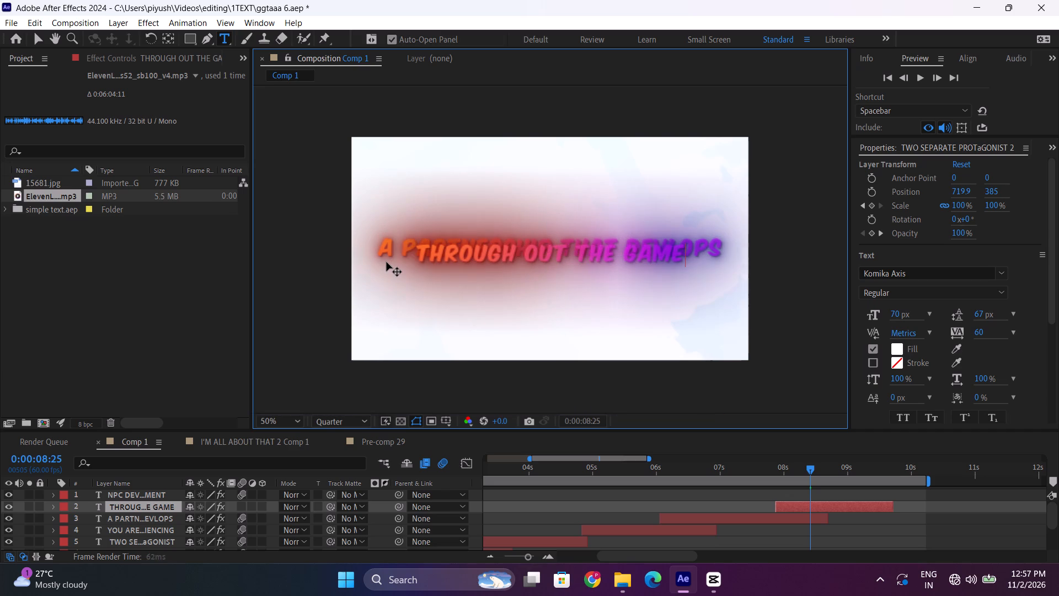
{"action": "left_click", "coordinate": [527, 249]}
{"action": "key", "text": "BackSpace"}
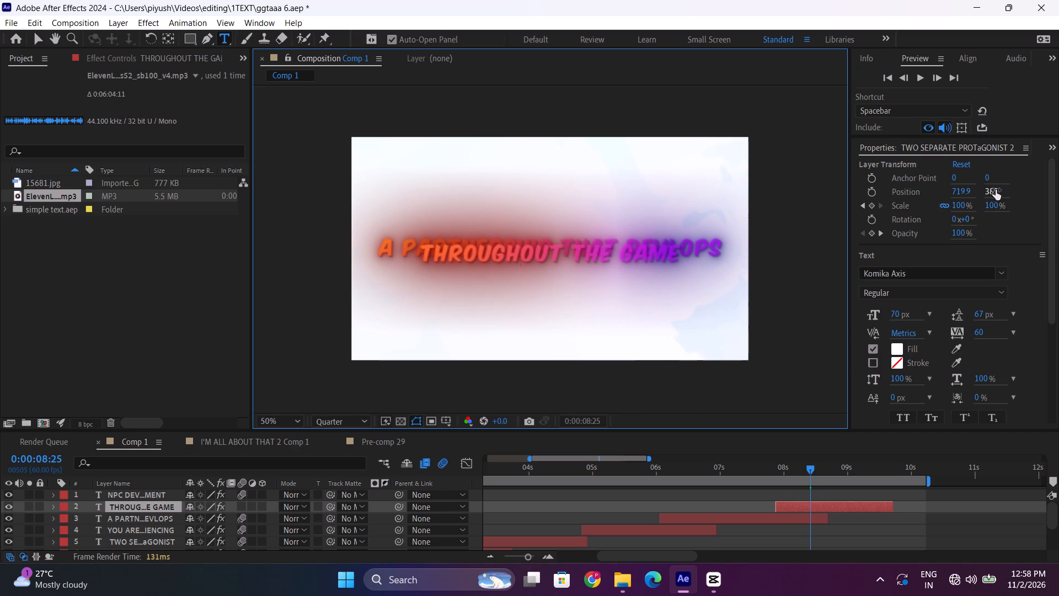
Place THROUGHOUT THE GAME beneath A PARTNERSHIP THAT DEVLOPS by setting its vertical position to 445.
{"action": "left_click_drag", "start_coordinate": [994, 193], "coordinate": [1034, 196]}
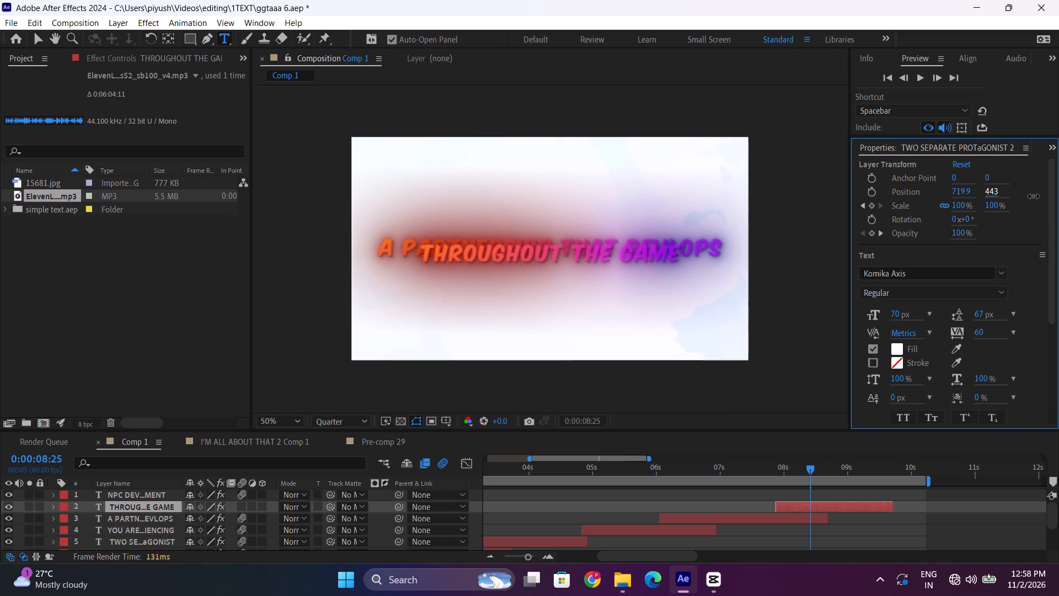
{"action": "left_click_drag", "start_coordinate": [1034, 196], "coordinate": [1031, 198]}
{"action": "left_click", "coordinate": [813, 465]}
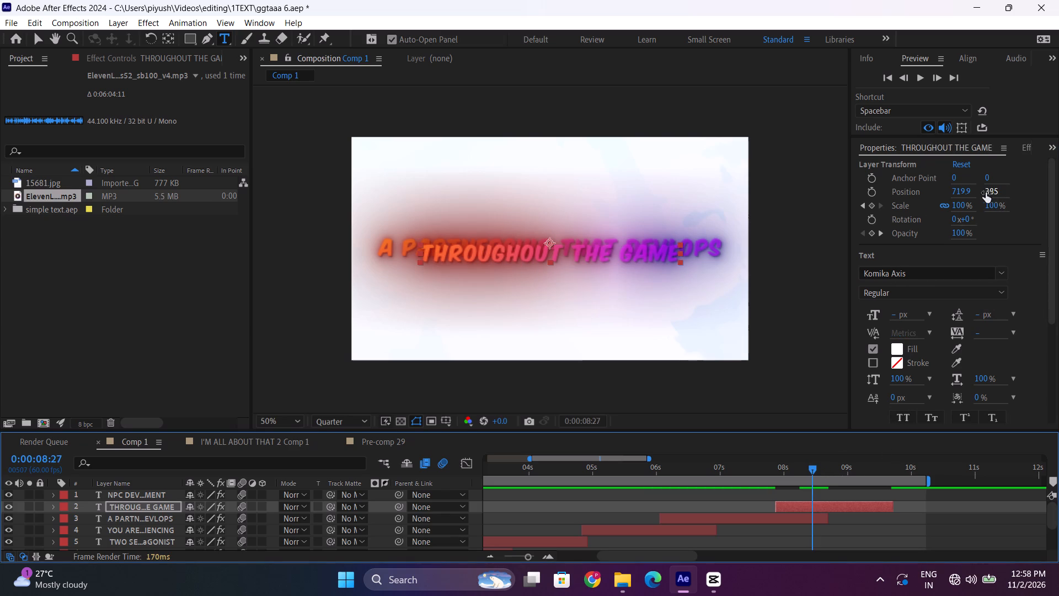
{"action": "left_click_drag", "start_coordinate": [986, 193], "coordinate": [1028, 196]}
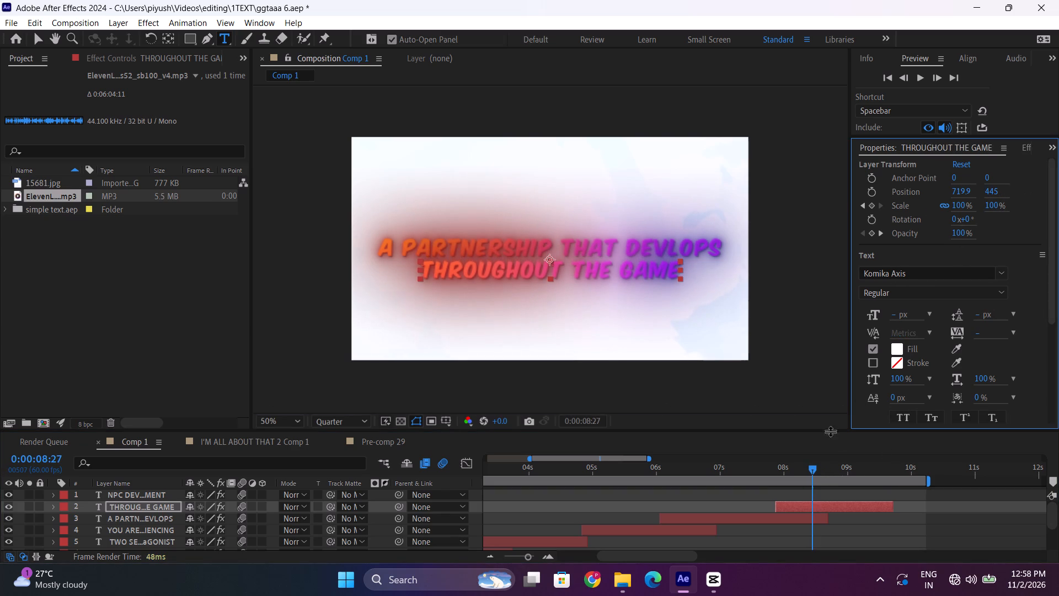
Play the THROUGHOUT THE GAME title from about 0:00:07:49 to check its timing against the narration.
{"action": "left_click", "coordinate": [772, 469]}
{"action": "key", "text": "space"}
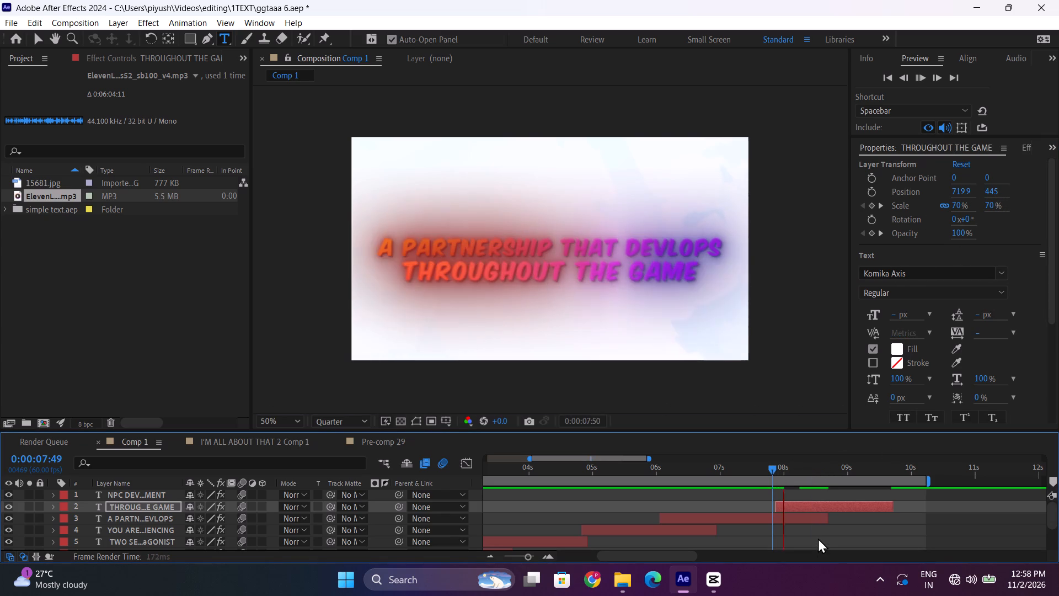
{"action": "key", "text": "space"}
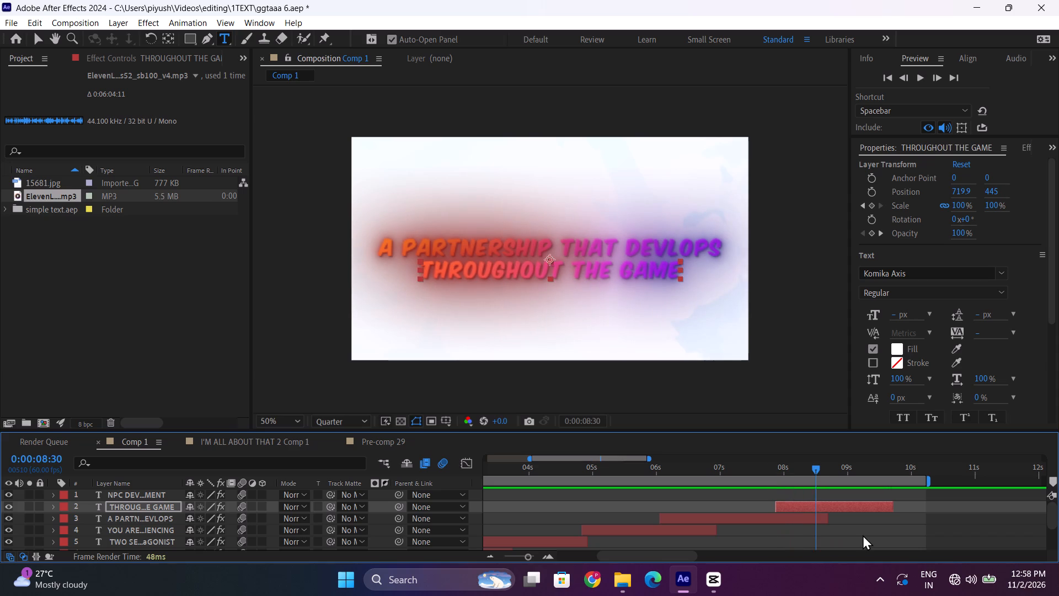
{"action": "key", "text": "space"}
{"action": "key", "text": "space"}
{"action": "left_click_drag", "start_coordinate": [794, 472], "coordinate": [788, 471]}
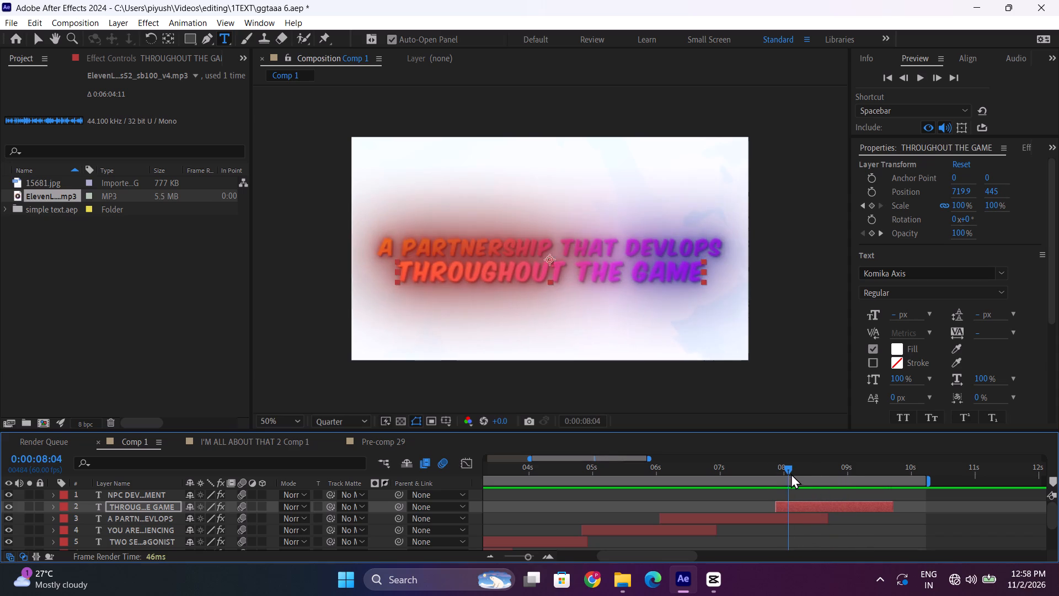
Extend the A PARTNERSHIP THAT DEVLOPS layer to end at about the same time as THROUGHOUT THE GAME, and play it back.
{"action": "key", "text": "space"}
{"action": "key", "text": "space"}
{"action": "key", "text": "space"}
{"action": "key", "text": "space"}
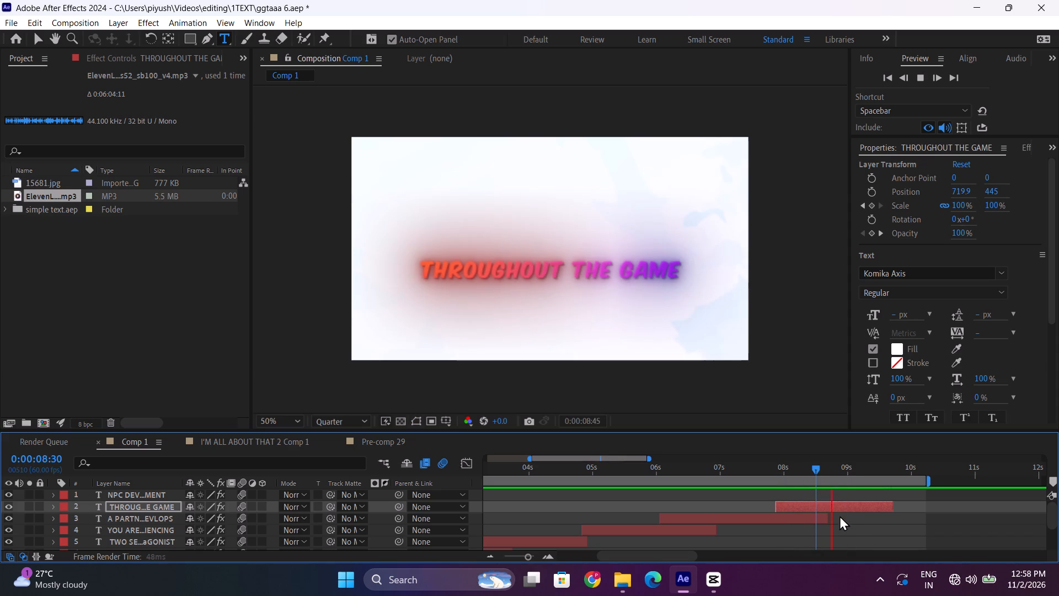
{"action": "left_click_drag", "start_coordinate": [824, 519], "coordinate": [880, 521]}
{"action": "key", "text": "ctrl+z"}
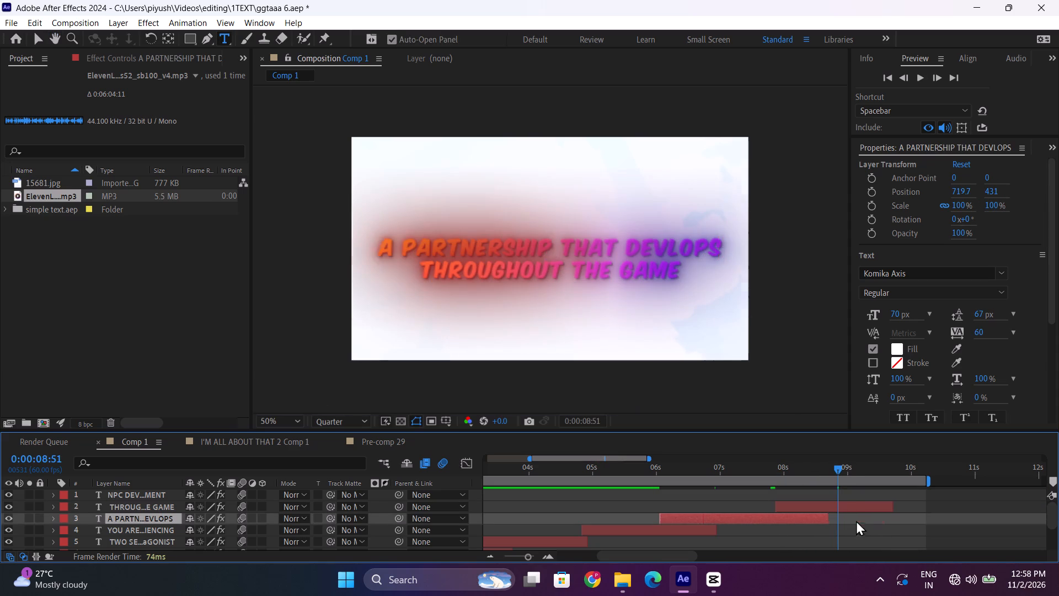
{"action": "left_click_drag", "start_coordinate": [830, 518], "coordinate": [898, 522]}
{"action": "key", "text": "space"}
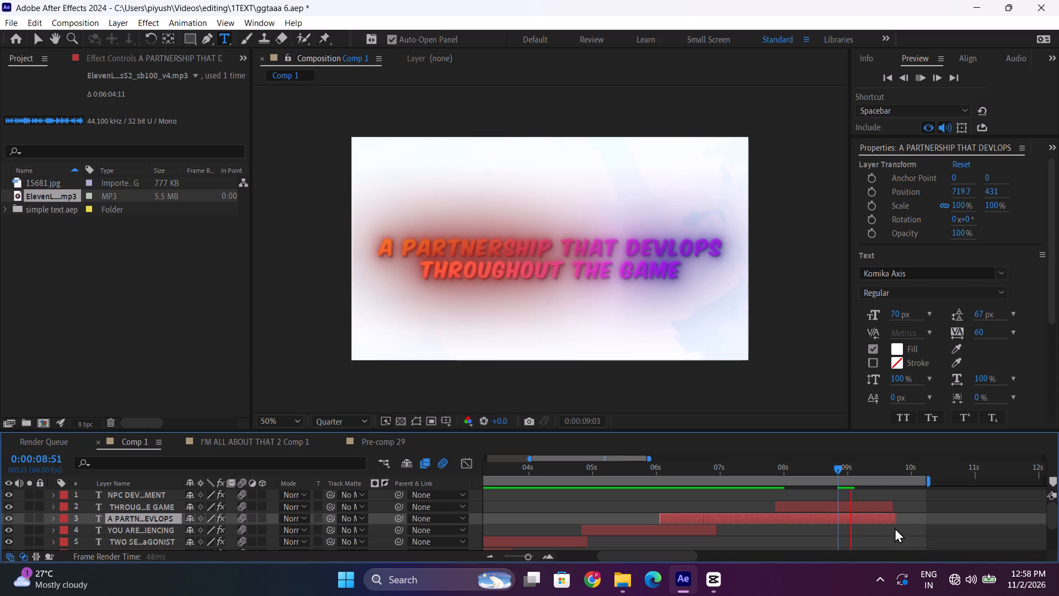
{"action": "left_click_drag", "start_coordinate": [862, 469], "coordinate": [868, 469]}
Delete the two opacity keyframes near the end of the THROUGHOUT THE GAME layer.
{"action": "left_click", "coordinate": [870, 508]}
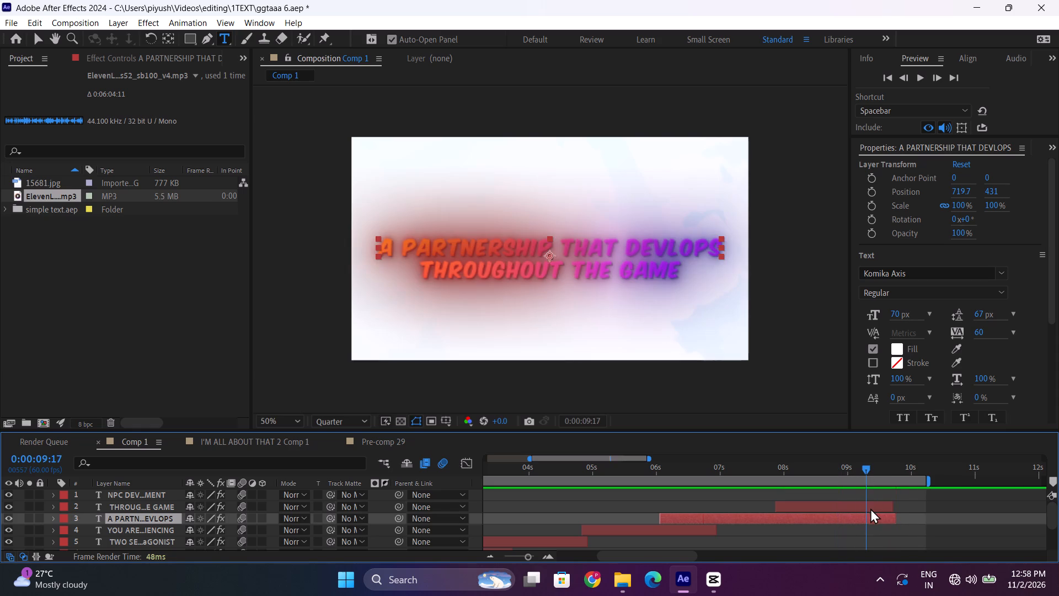
{"action": "key", "text": "u"}
{"action": "left_click_drag", "start_coordinate": [859, 528], "coordinate": [905, 534]}
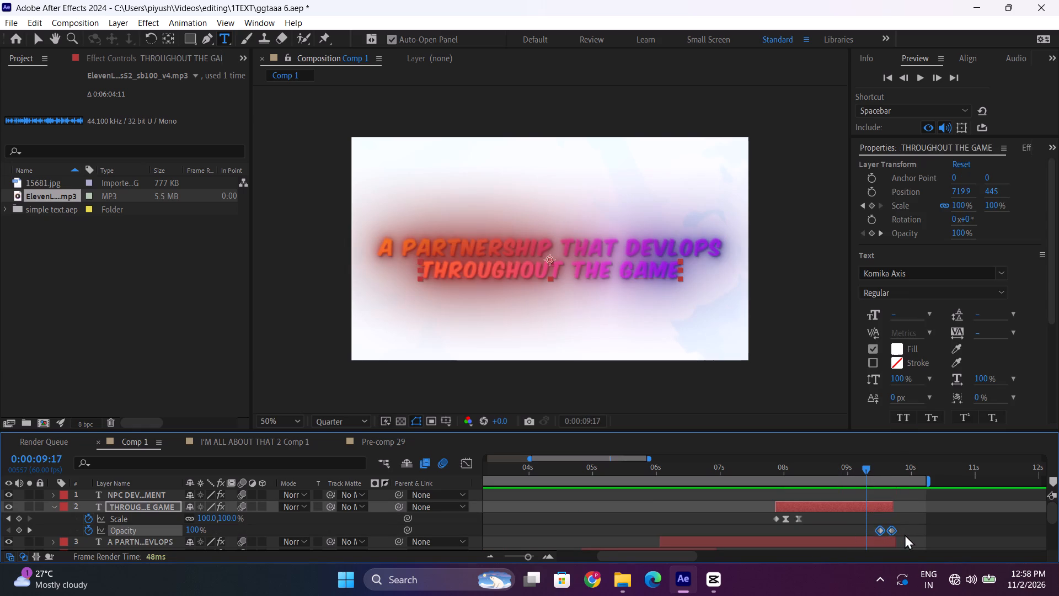
{"action": "key", "text": "Delete"}
{"action": "left_click", "coordinate": [844, 472]}
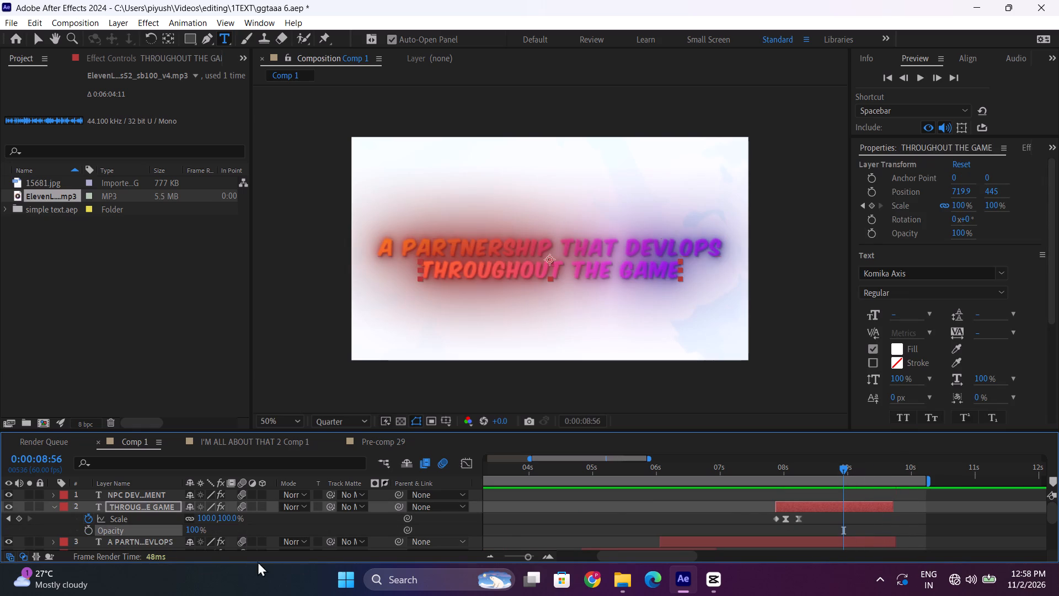
{"action": "left_click", "coordinate": [50, 506]}
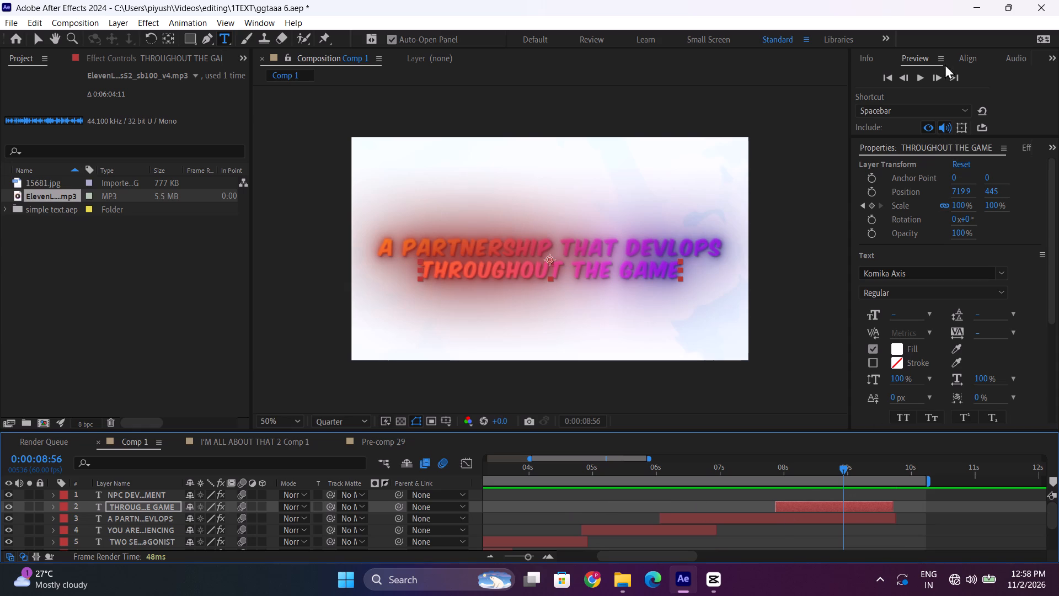
Center the THROUGHOUT THE GAME and A PARTNERSHIP THAT DEVLOPS titles horizontally in the composition.
{"action": "left_click", "coordinate": [970, 61]}
{"action": "left_click", "coordinate": [887, 93]}
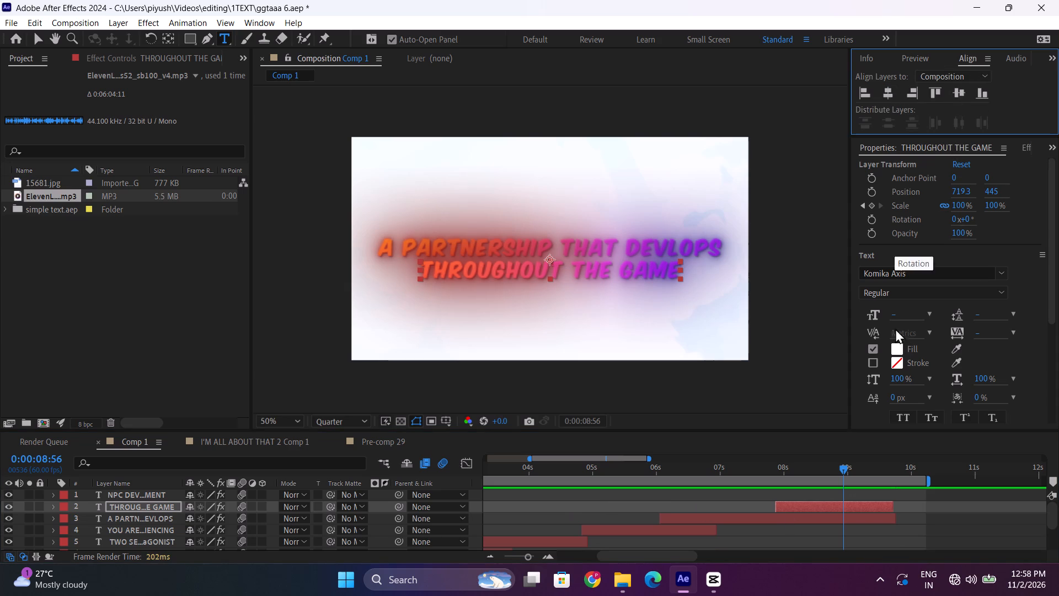
{"action": "left_click", "coordinate": [853, 517]}
{"action": "left_click", "coordinate": [889, 91]}
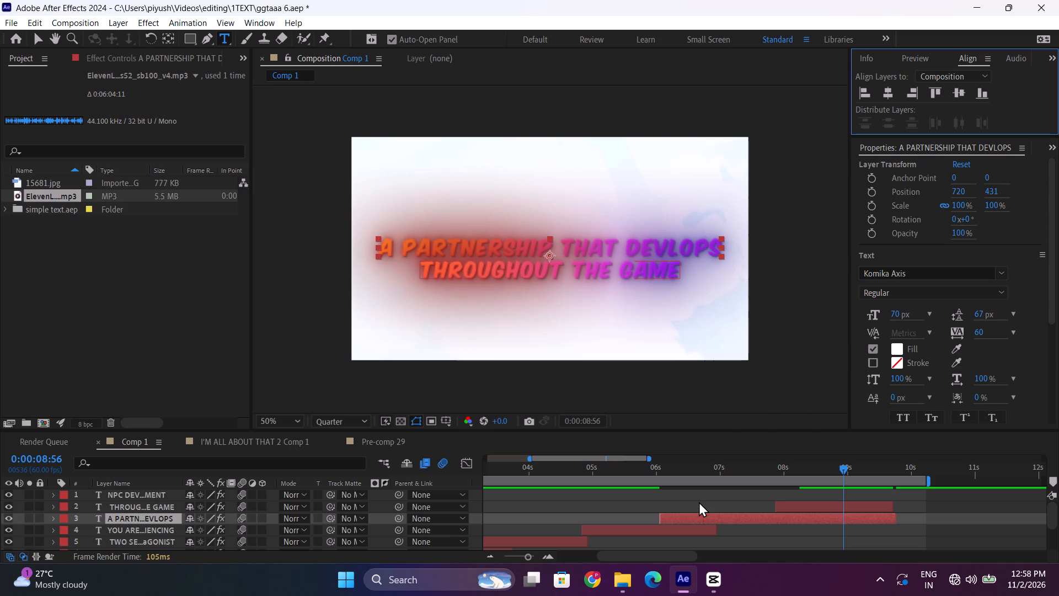
Copy Deep Glow 2, the three Drop Shadows and Crate's Godrays from A PARTNERSHIP THAT DEVLOPS, and delete them from that layer.
{"action": "key", "text": "F3"}
{"action": "left_click", "coordinate": [5, 86]}
{"action": "left_click", "coordinate": [7, 97]}
{"action": "left_click", "coordinate": [8, 107]}
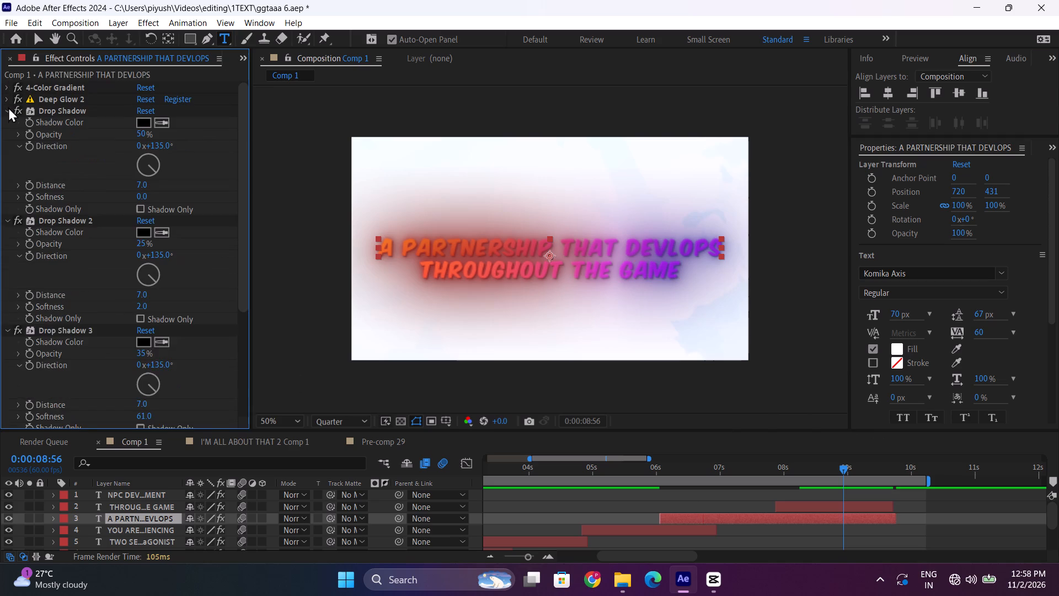
{"action": "left_click", "coordinate": [9, 121]}
{"action": "left_click", "coordinate": [9, 135]}
{"action": "left_click", "coordinate": [6, 146]}
{"action": "left_click", "coordinate": [66, 149], "text": "ctrl"}
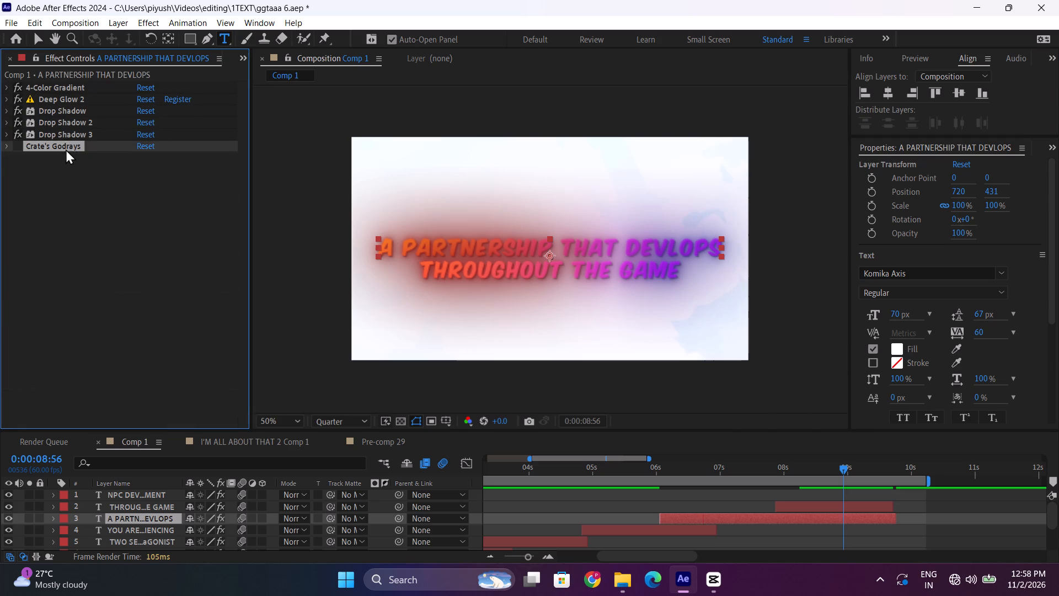
{"action": "left_click", "coordinate": [65, 135], "text": "ctrl"}
{"action": "left_click", "coordinate": [65, 121], "text": "ctrl"}
{"action": "left_click", "coordinate": [65, 111], "text": "ctrl"}
{"action": "left_click", "coordinate": [65, 102], "text": "ctrl"}
{"action": "key", "text": "ctrl+c"}
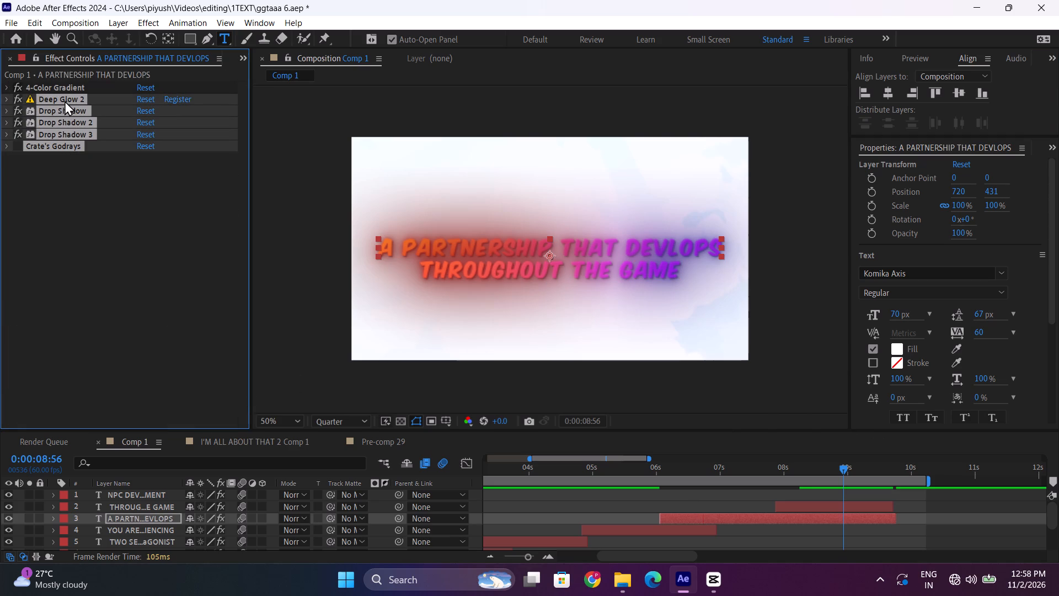
{"action": "key", "text": "ctrl+c"}
{"action": "key", "text": "Delete"}
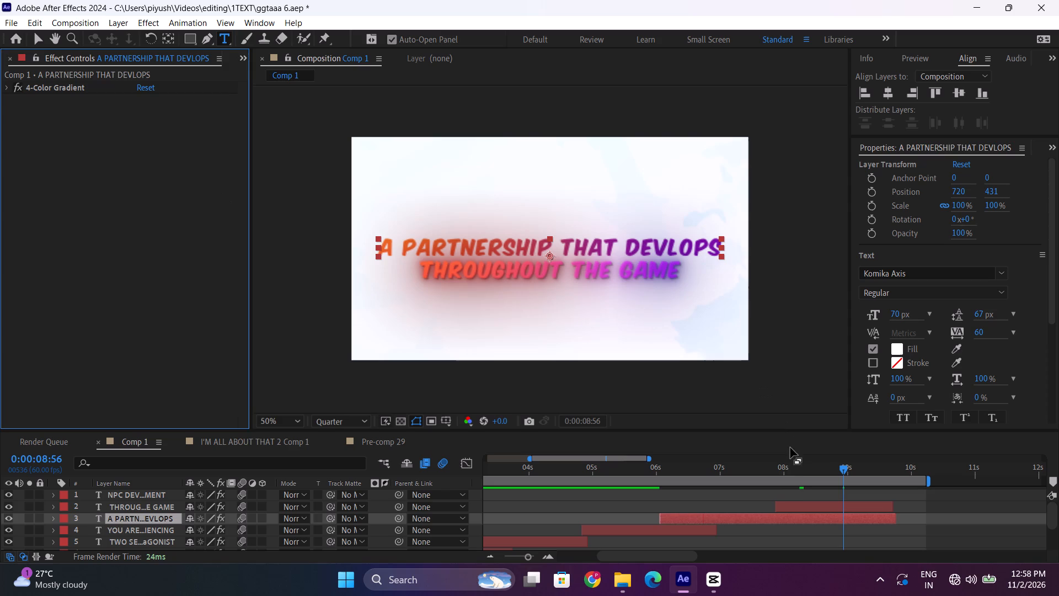
Delete Deep Glow 2, the three Drop Shadows and Crate's Godrays from THROUGHOUT THE GAME, keeping only 4-Color Gradient.
{"action": "left_click", "coordinate": [800, 505]}
{"action": "left_click", "coordinate": [2, 254]}
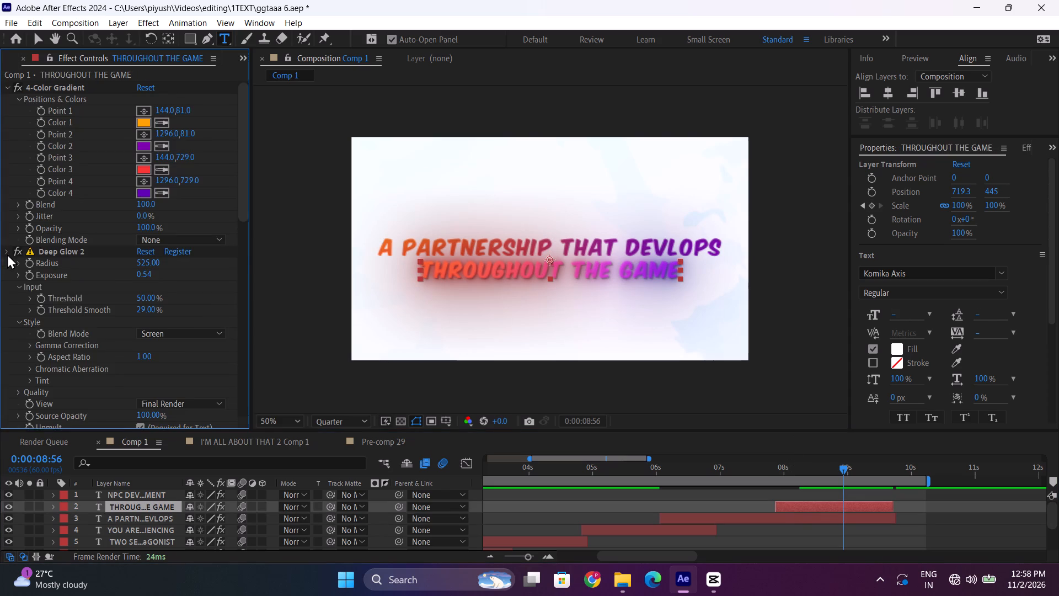
{"action": "left_click", "coordinate": [14, 263]}
{"action": "left_click", "coordinate": [17, 264]}
{"action": "left_click", "coordinate": [7, 266]}
{"action": "left_click", "coordinate": [6, 279]}
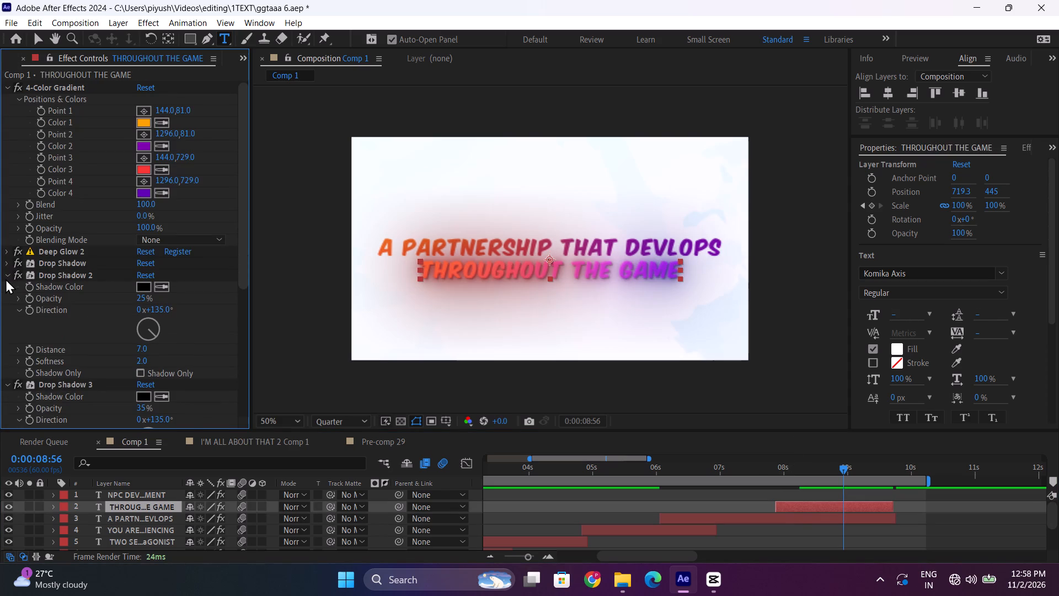
{"action": "left_click", "coordinate": [6, 280]}
{"action": "left_click", "coordinate": [7, 288]}
{"action": "left_click", "coordinate": [7, 299]}
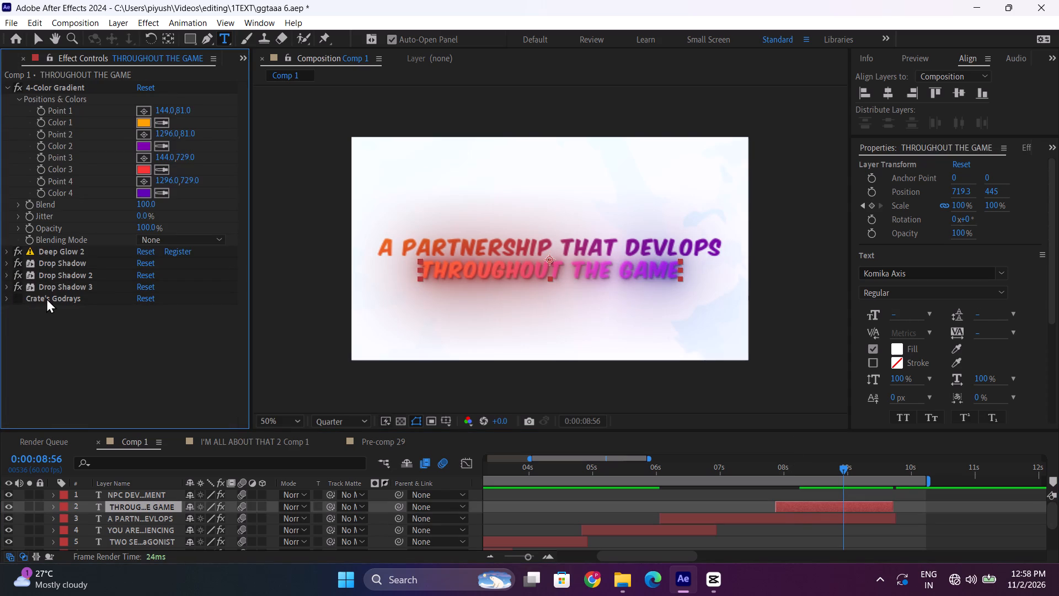
{"action": "left_click", "coordinate": [46, 297]}
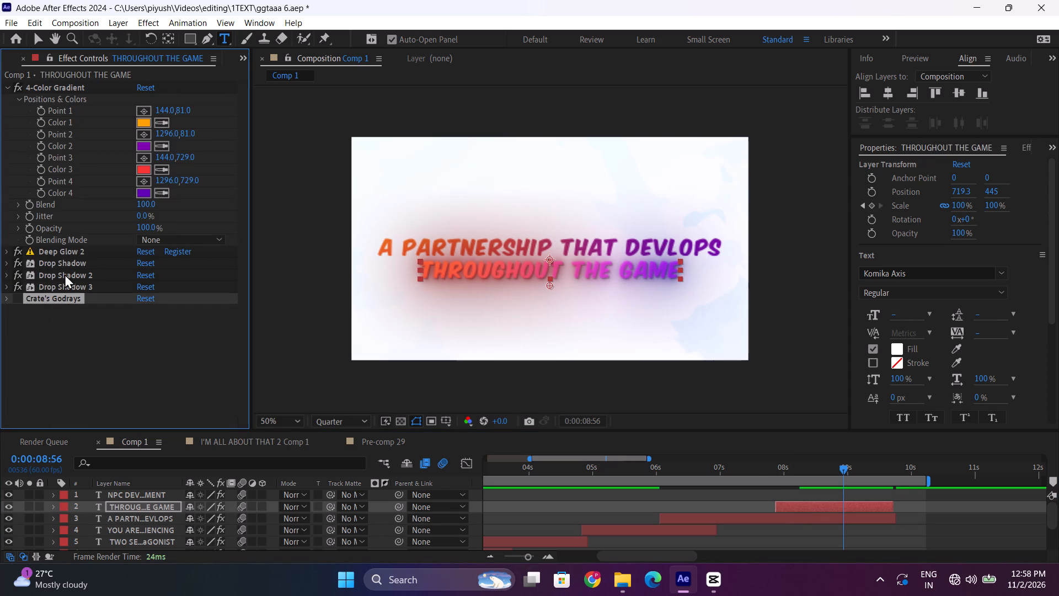
{"action": "key", "text": "Delete"}
{"action": "left_click", "coordinate": [65, 273]}
{"action": "key", "text": "Delete"}
{"action": "left_click", "coordinate": [65, 261]}
{"action": "key", "text": "Delete"}
{"action": "left_click", "coordinate": [64, 252]}
{"action": "key", "text": "Delete"}
{"action": "left_click", "coordinate": [63, 256]}
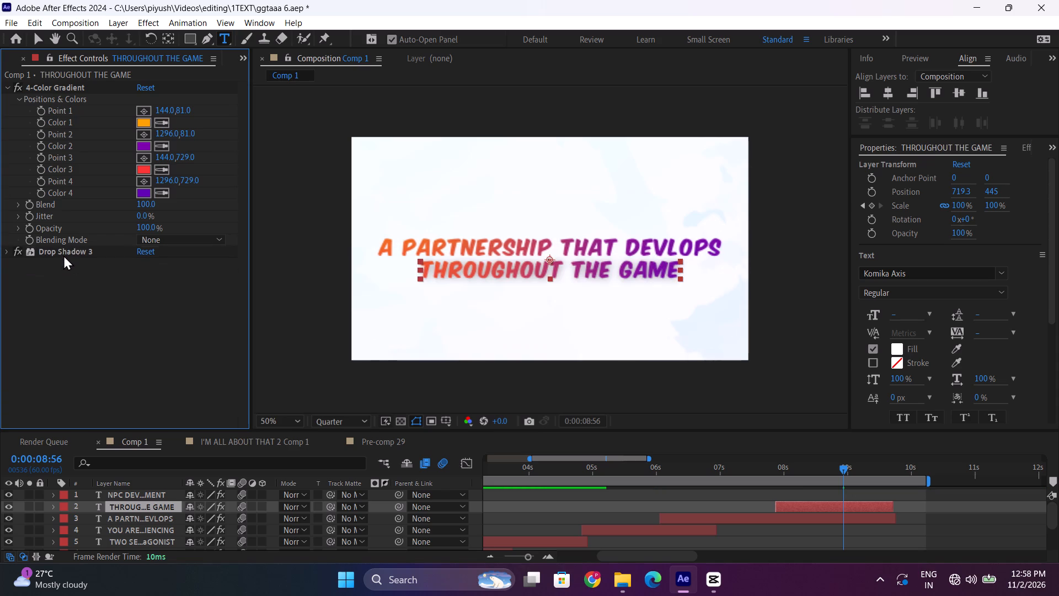
{"action": "key", "text": "Delete"}
{"action": "left_click", "coordinate": [6, 84]}
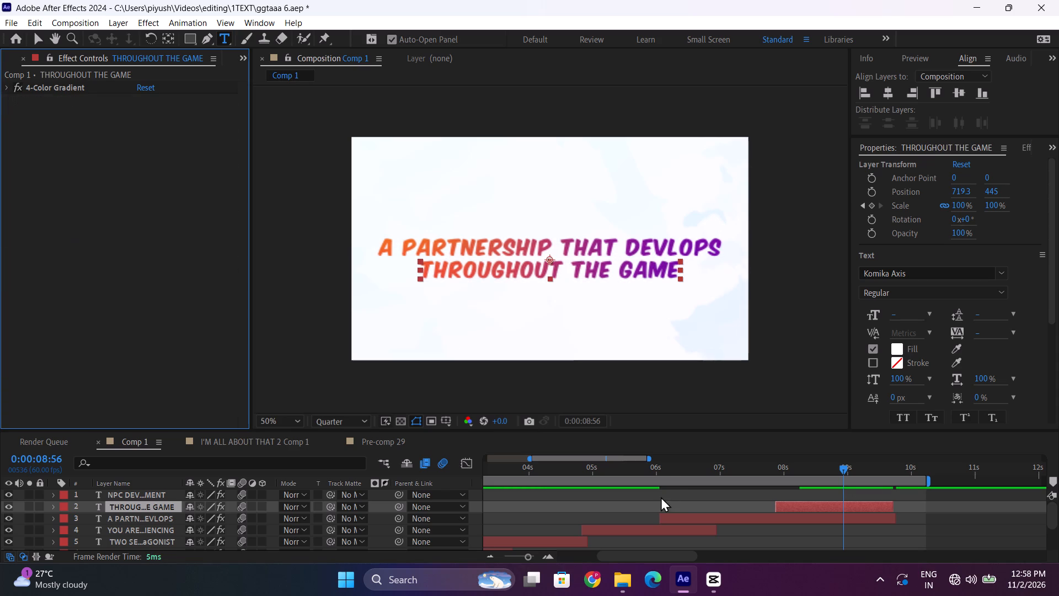
Play back the two partnership titles from about 0:00:06:08 to check their animation and narration timing.
{"action": "left_click", "coordinate": [665, 476]}
{"action": "left_click", "coordinate": [665, 467]}
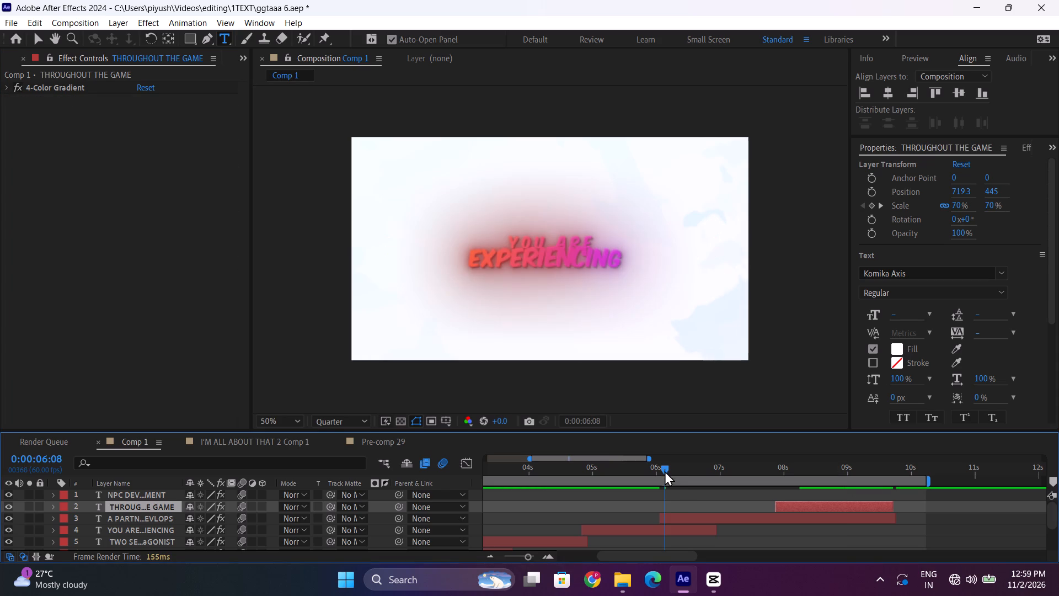
{"action": "key", "text": "space"}
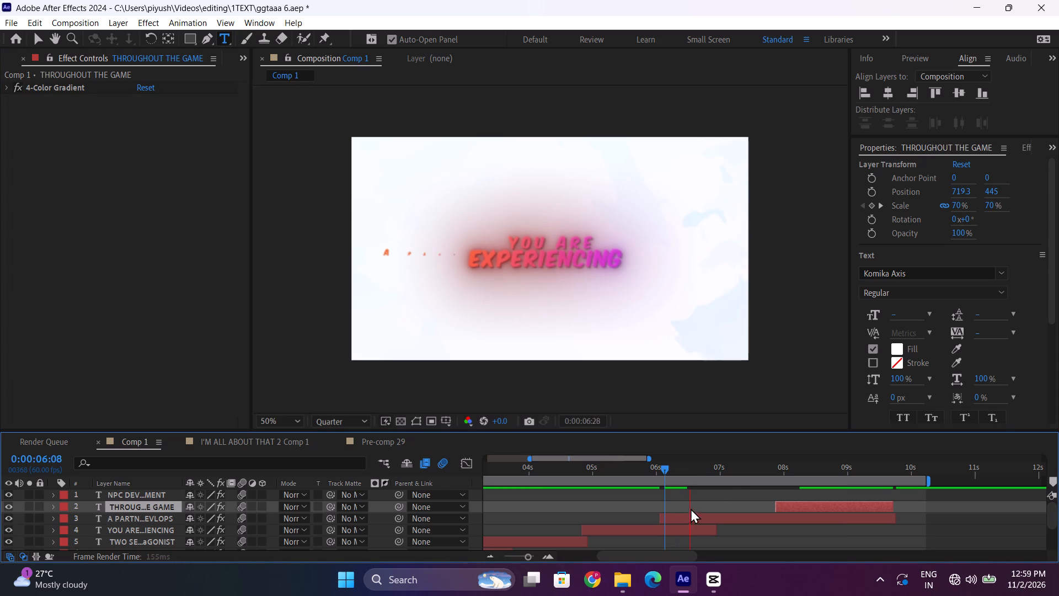
{"action": "left_click_drag", "start_coordinate": [87, 502], "coordinate": [135, 513]}
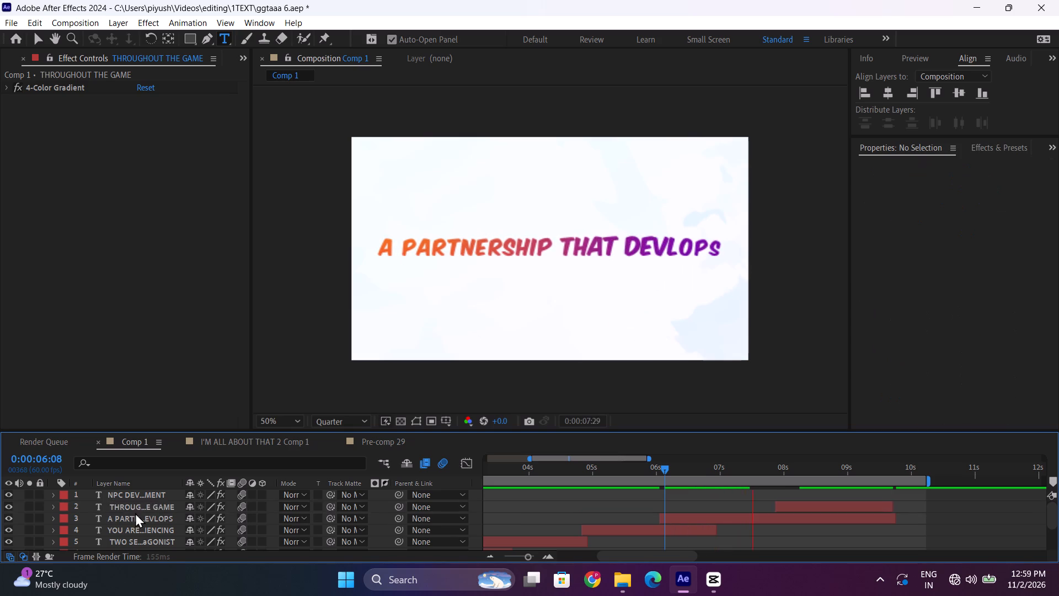
{"action": "left_click_drag", "start_coordinate": [135, 513], "coordinate": [89, 495]}
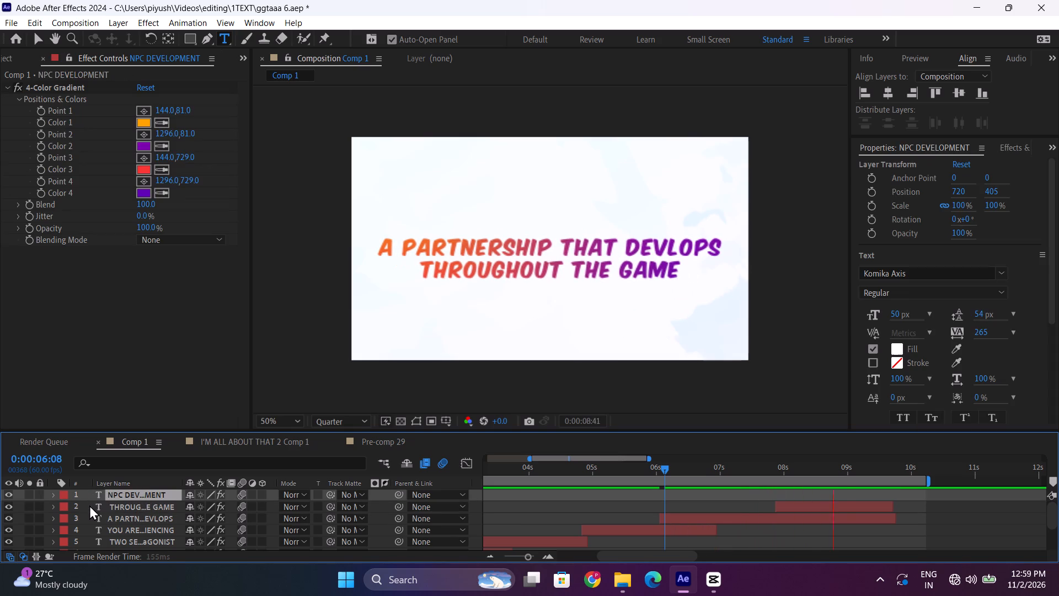
{"action": "left_click", "coordinate": [670, 466]}
{"action": "key", "text": "space"}
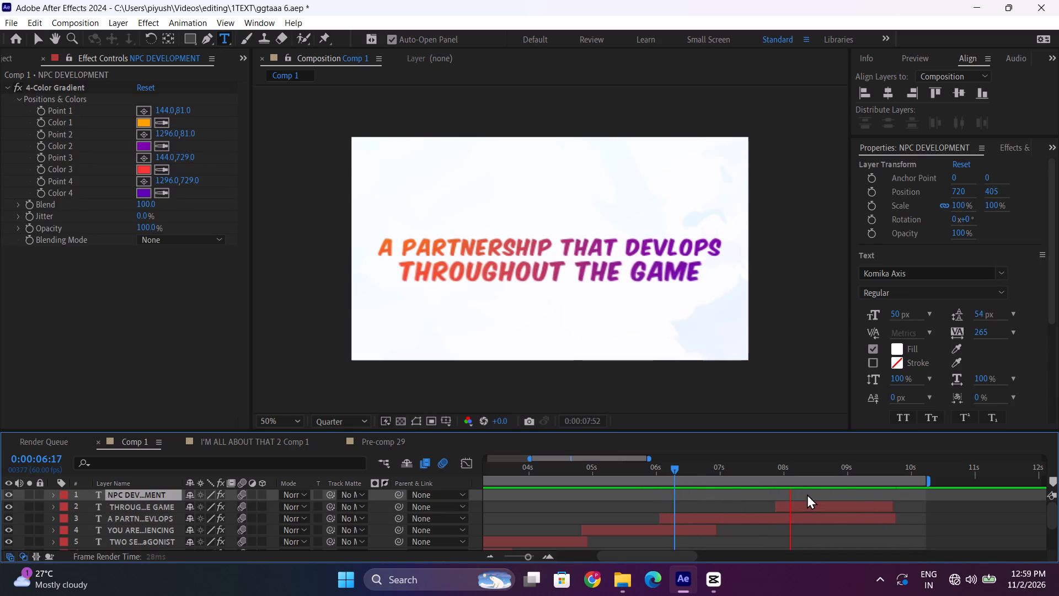
{"action": "left_click", "coordinate": [668, 464]}
{"action": "key", "text": "space"}
{"action": "left_click", "coordinate": [773, 462]}
{"action": "key", "text": "space"}
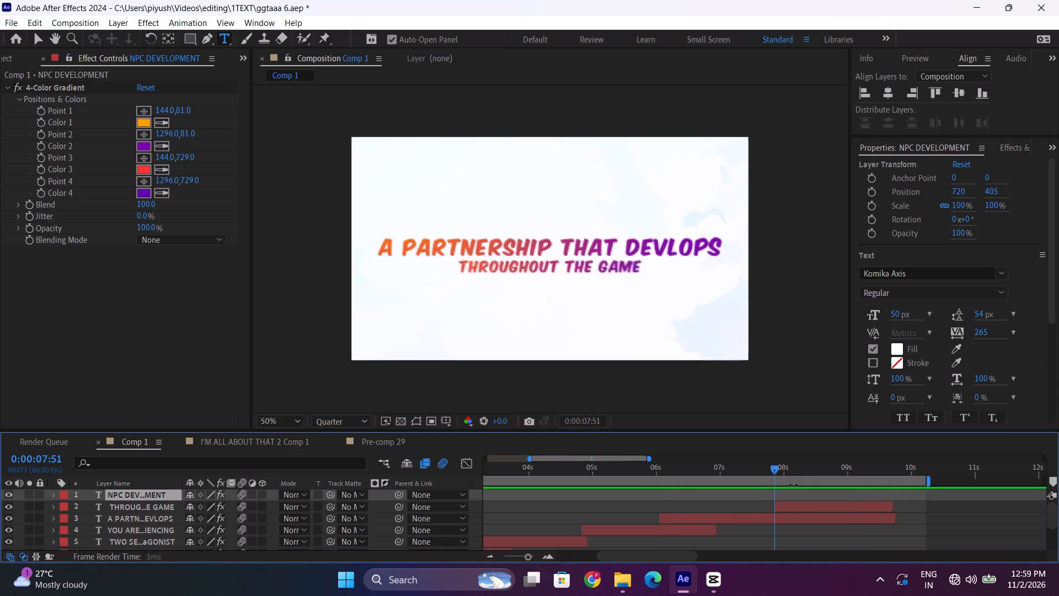
{"action": "key", "text": "space"}
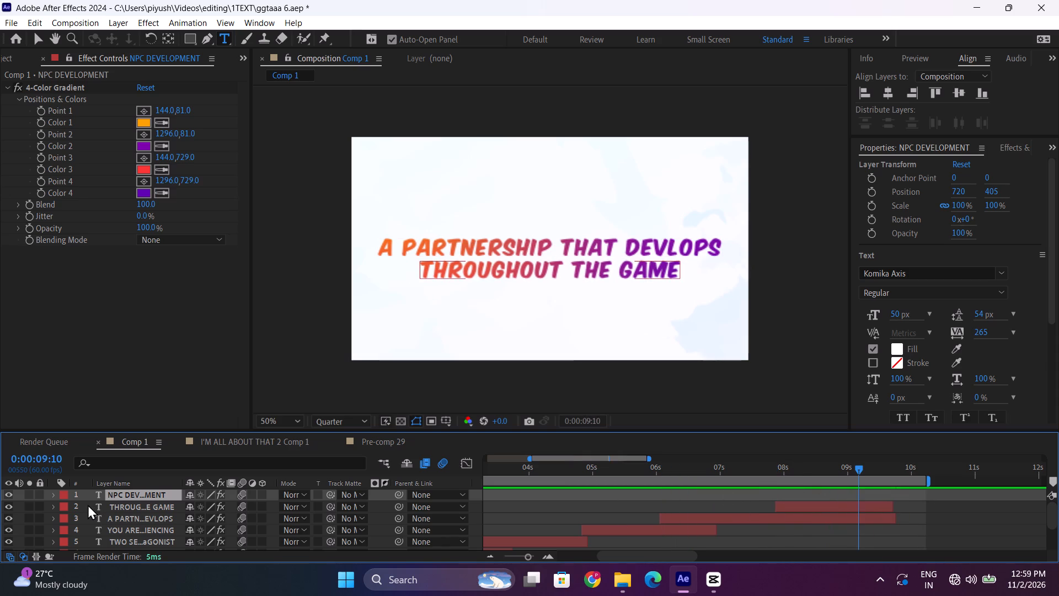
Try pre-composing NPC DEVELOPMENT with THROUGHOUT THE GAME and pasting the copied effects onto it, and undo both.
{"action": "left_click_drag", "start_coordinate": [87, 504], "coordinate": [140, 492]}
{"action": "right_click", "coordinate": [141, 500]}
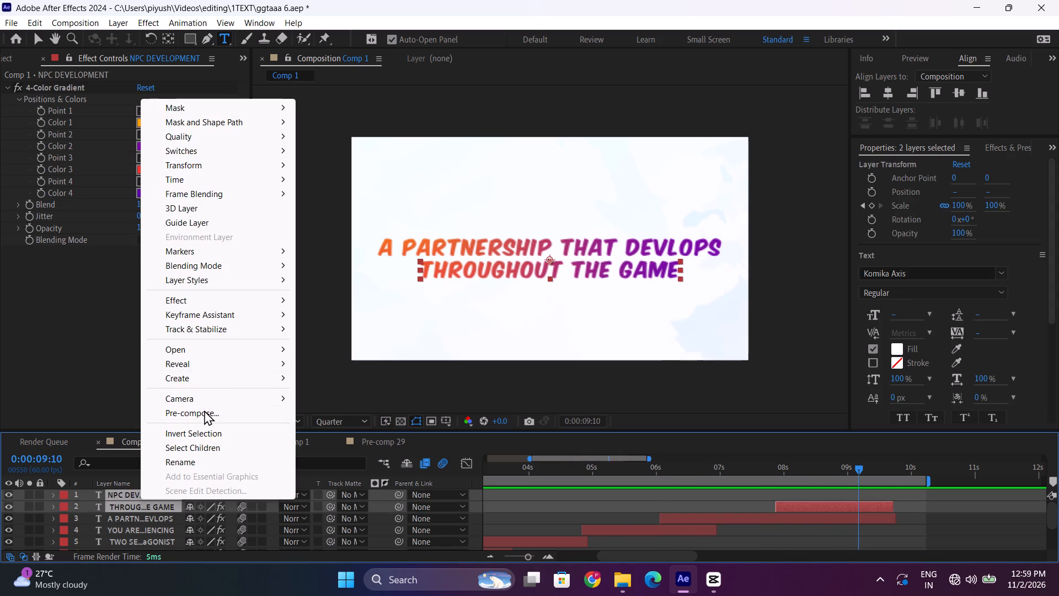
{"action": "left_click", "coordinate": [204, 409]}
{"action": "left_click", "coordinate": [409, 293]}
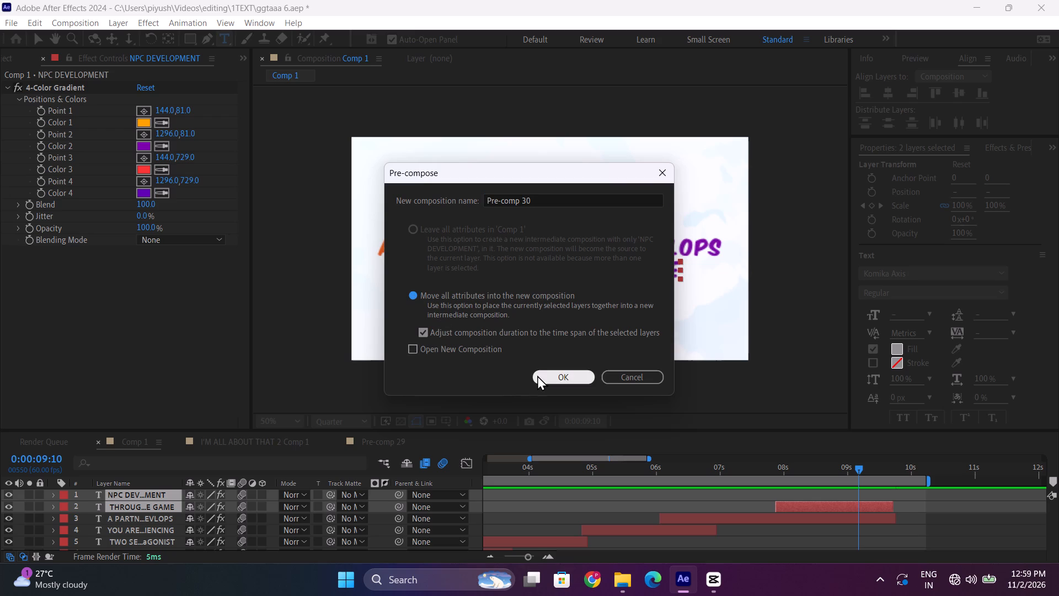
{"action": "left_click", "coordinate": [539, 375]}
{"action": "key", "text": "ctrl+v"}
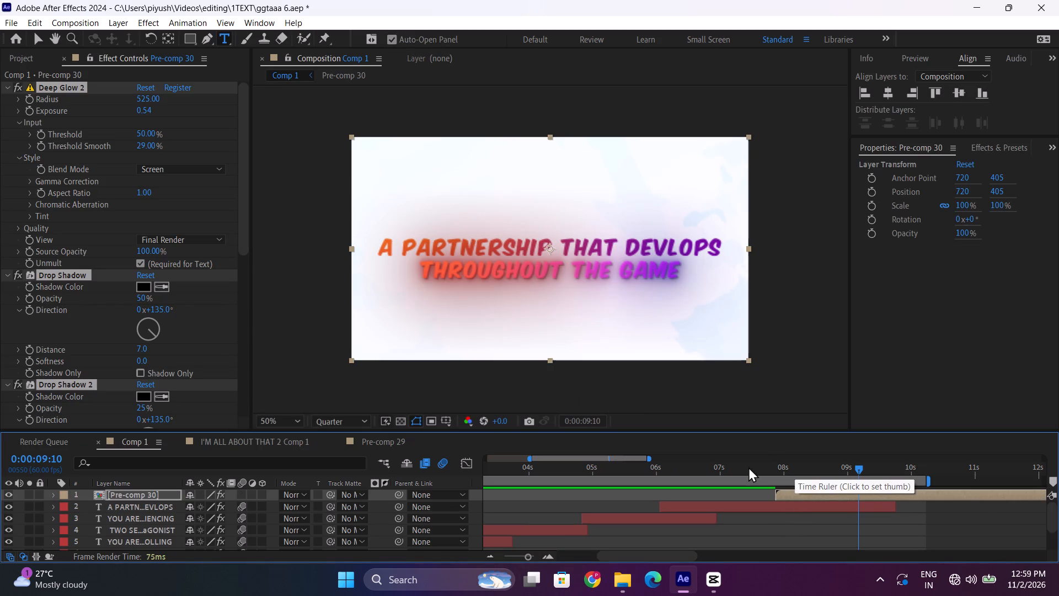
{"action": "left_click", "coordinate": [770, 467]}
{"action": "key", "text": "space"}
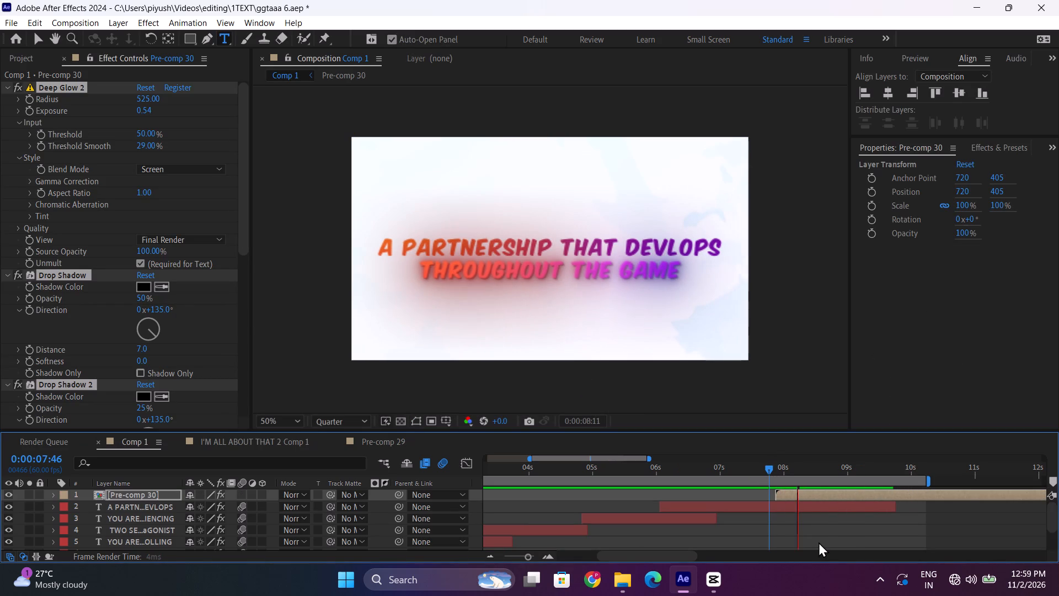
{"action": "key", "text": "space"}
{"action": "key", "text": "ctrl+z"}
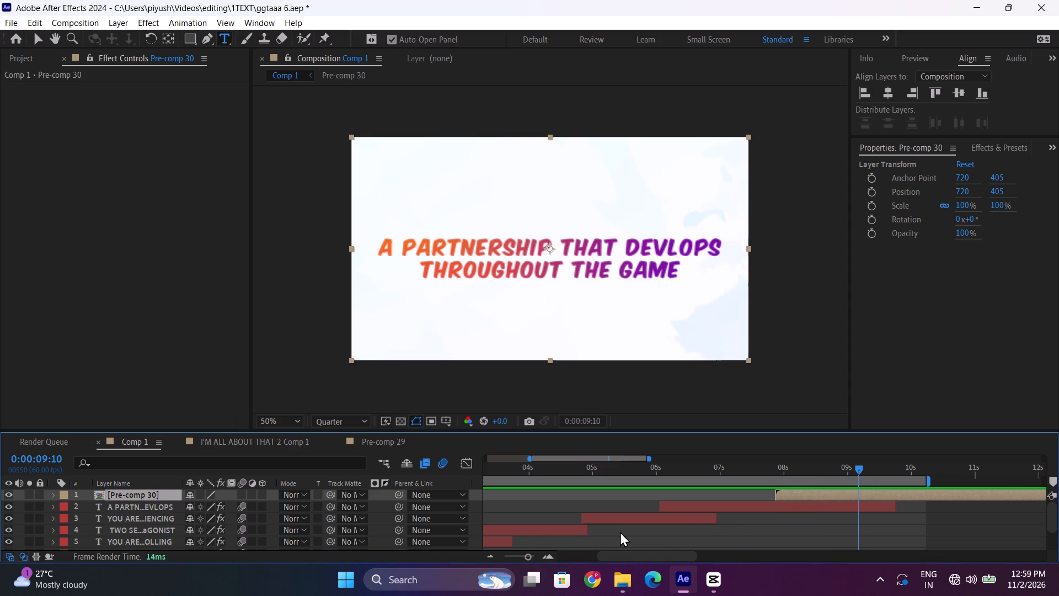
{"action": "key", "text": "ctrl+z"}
Pre-compose A PARTNERSHIP THAT DEVLOPS and THROUGHOUT THE GAME with all attributes moved, and paste the copied glow and shadow effects onto the pre-comp.
{"action": "left_click", "coordinate": [719, 515]}
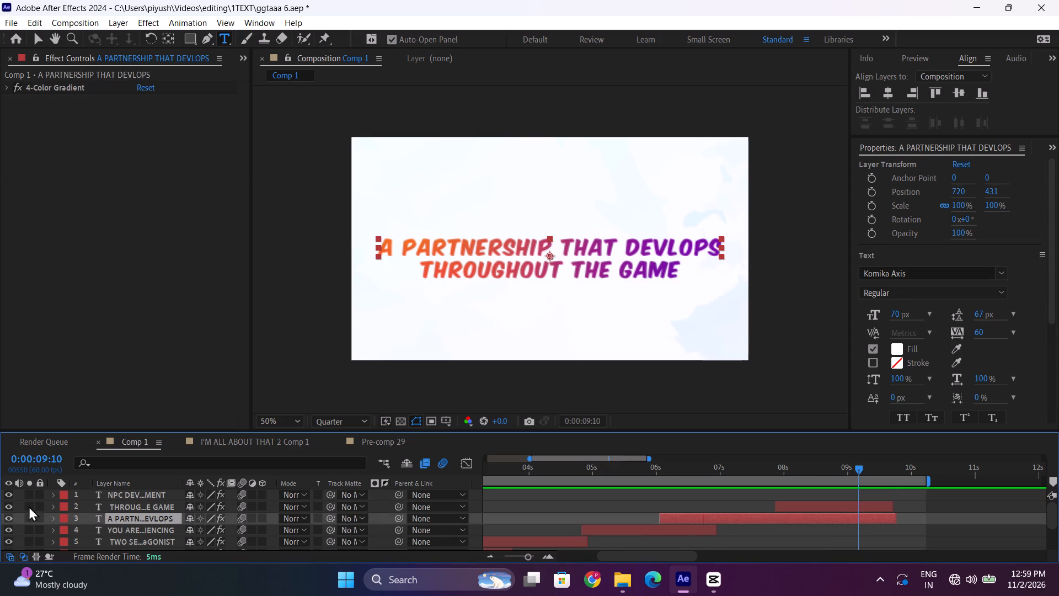
{"action": "left_click_drag", "start_coordinate": [93, 518], "coordinate": [117, 507]}
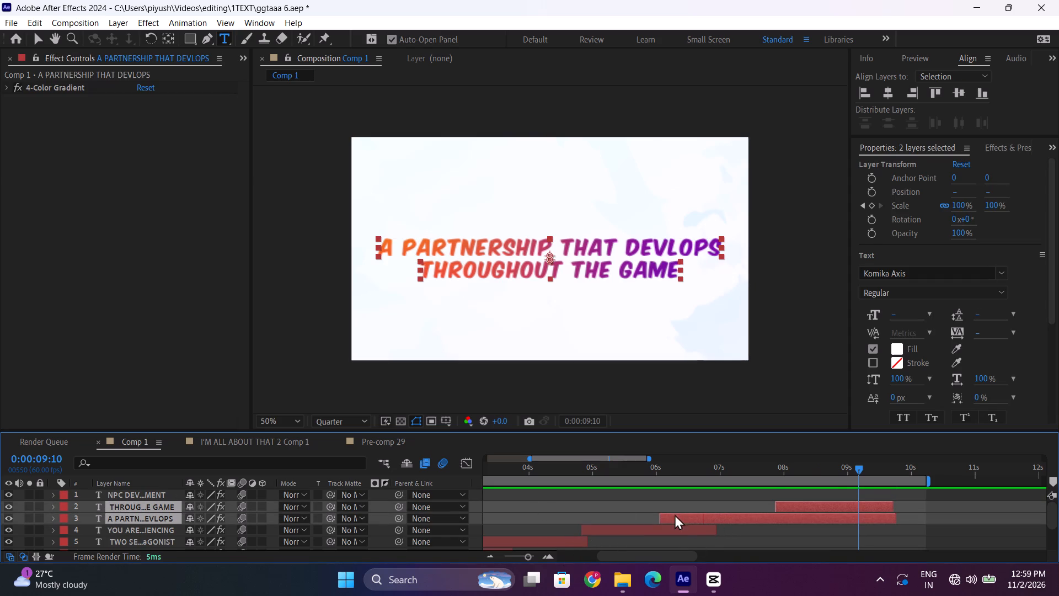
{"action": "right_click", "coordinate": [681, 517]}
{"action": "left_click", "coordinate": [721, 436]}
{"action": "left_click", "coordinate": [437, 298]}
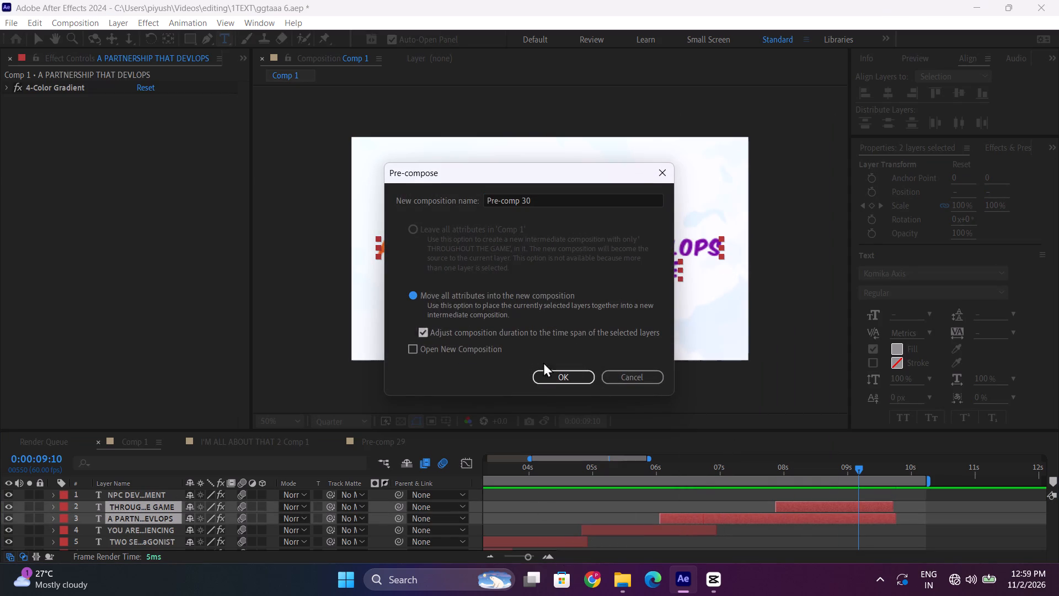
{"action": "left_click", "coordinate": [592, 381]}
{"action": "key", "text": "ctrl+v"}
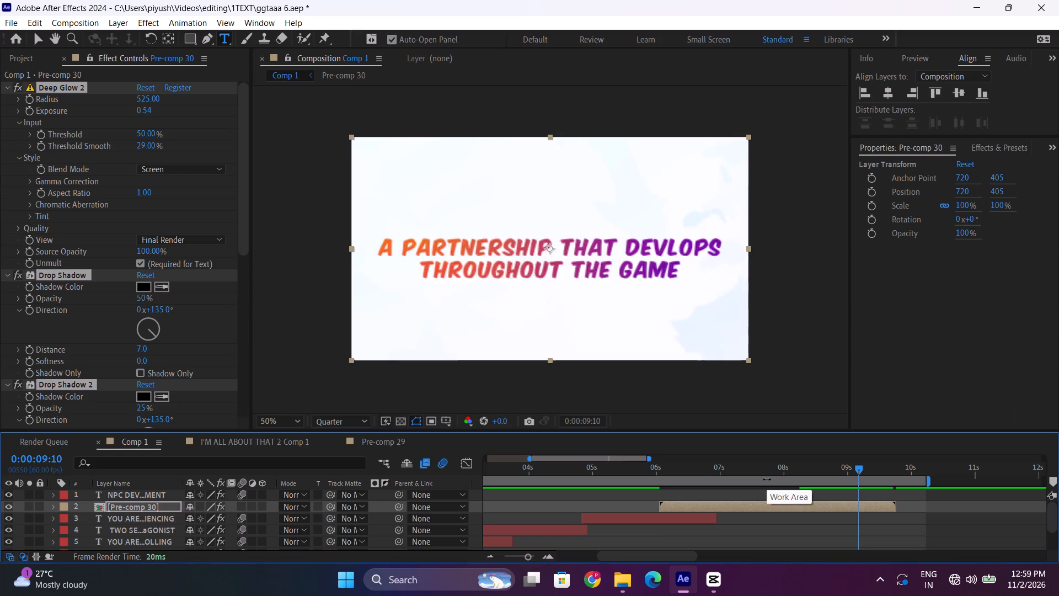
Play back the pre-composed partnership titles twice from 0:00:06:04 to check the pasted glow and shadows, and collapse the effect settings.
{"action": "left_click", "coordinate": [660, 470]}
{"action": "key", "text": "space"}
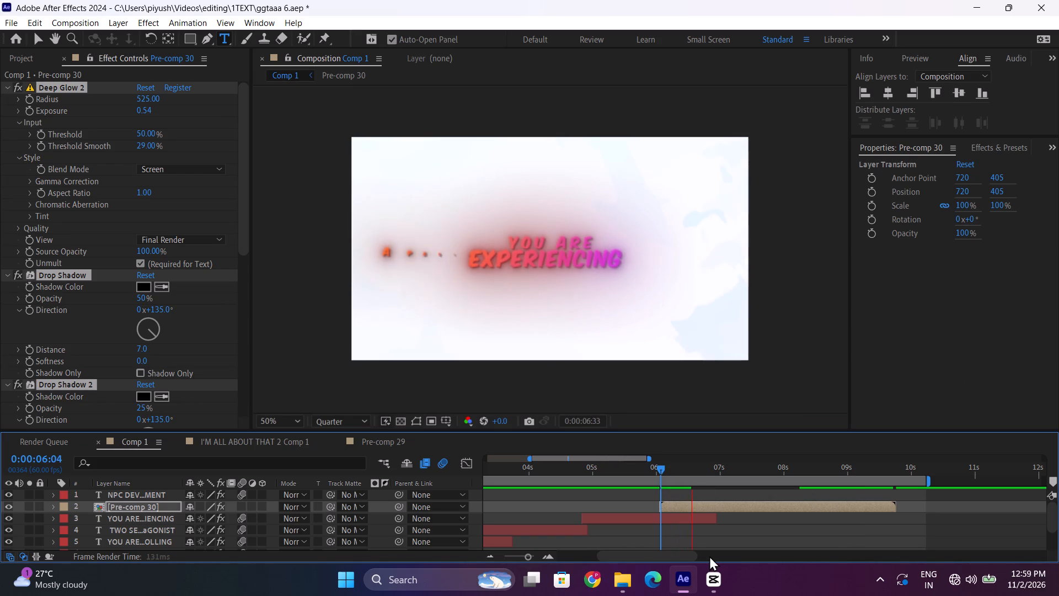
{"action": "left_click", "coordinate": [8, 91]}
{"action": "left_click", "coordinate": [71, 275]}
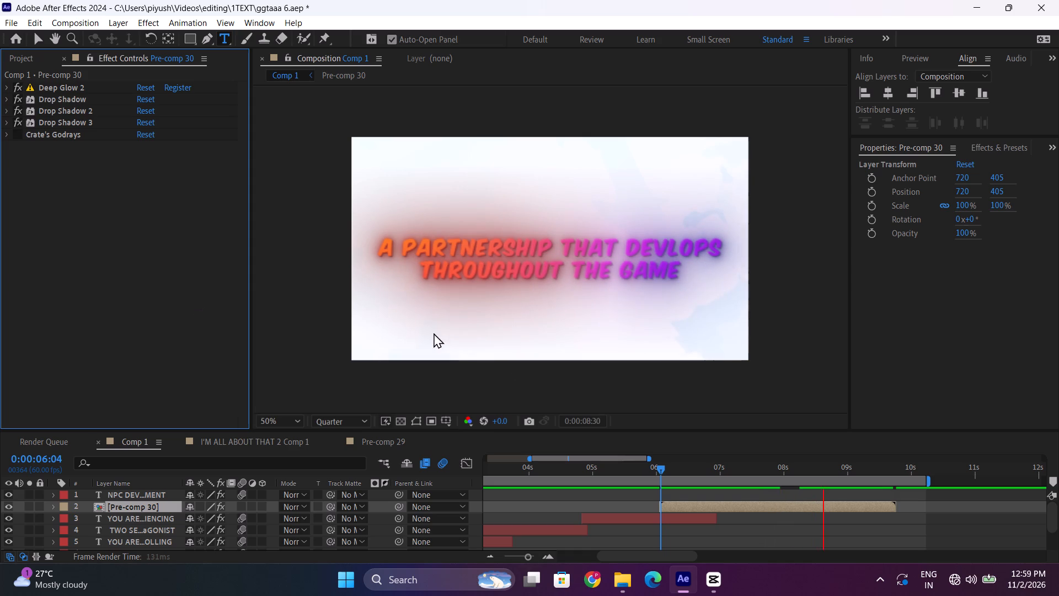
{"action": "left_click", "coordinate": [663, 467]}
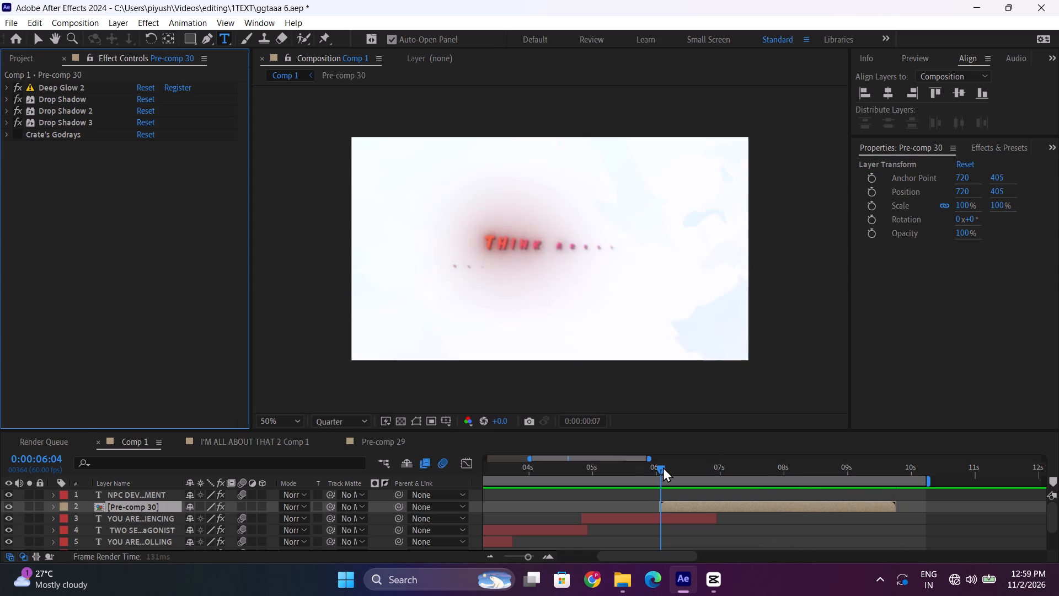
{"action": "key", "text": "space"}
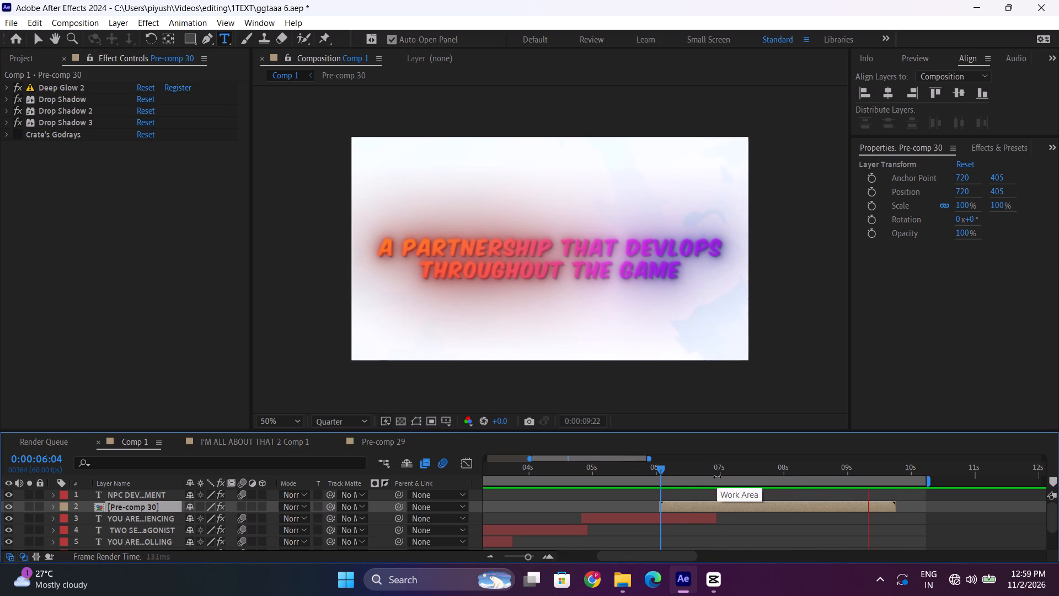
Set the end of Comp 1's work area to 0:00:09:42, near the end of the partnership pre-comp.
{"action": "left_click_drag", "start_coordinate": [887, 470], "coordinate": [889, 469]}
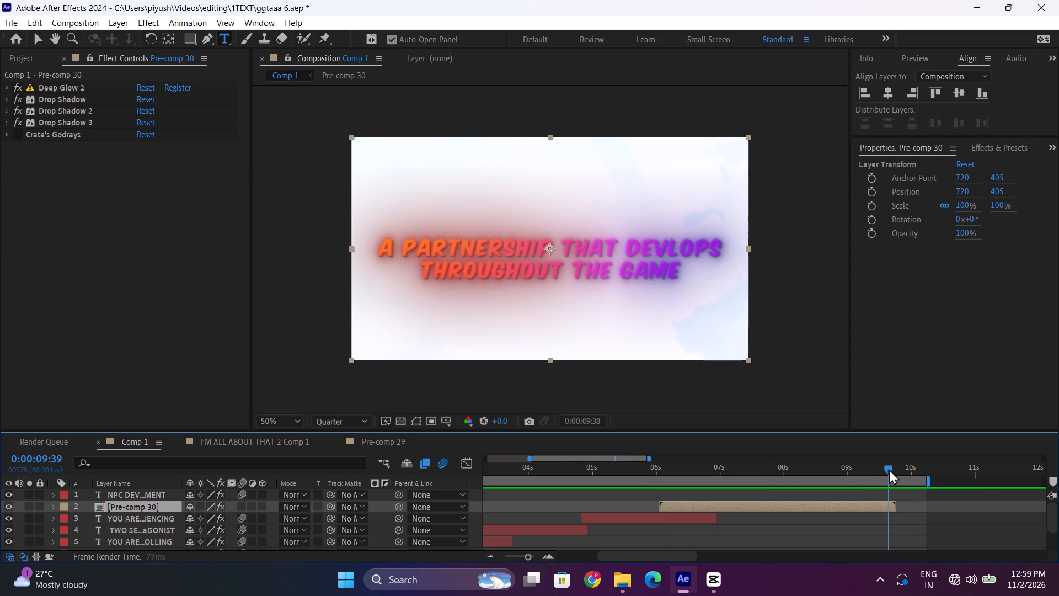
{"action": "left_click_drag", "start_coordinate": [889, 469], "coordinate": [892, 469]}
{"action": "key", "text": "n"}
Play and scrub through Comp 1's titles to review the sequence, stopping at 0:00:03:46 on TWO SEPARATE PROTAGONIST.
{"action": "key", "text": "space"}
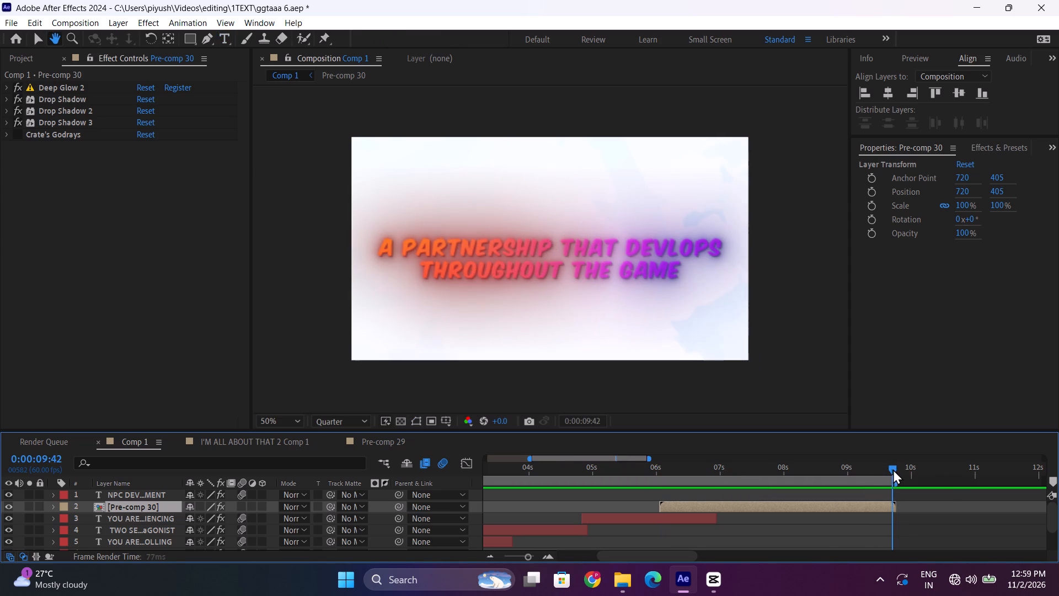
{"action": "left_click", "coordinate": [486, 551]}
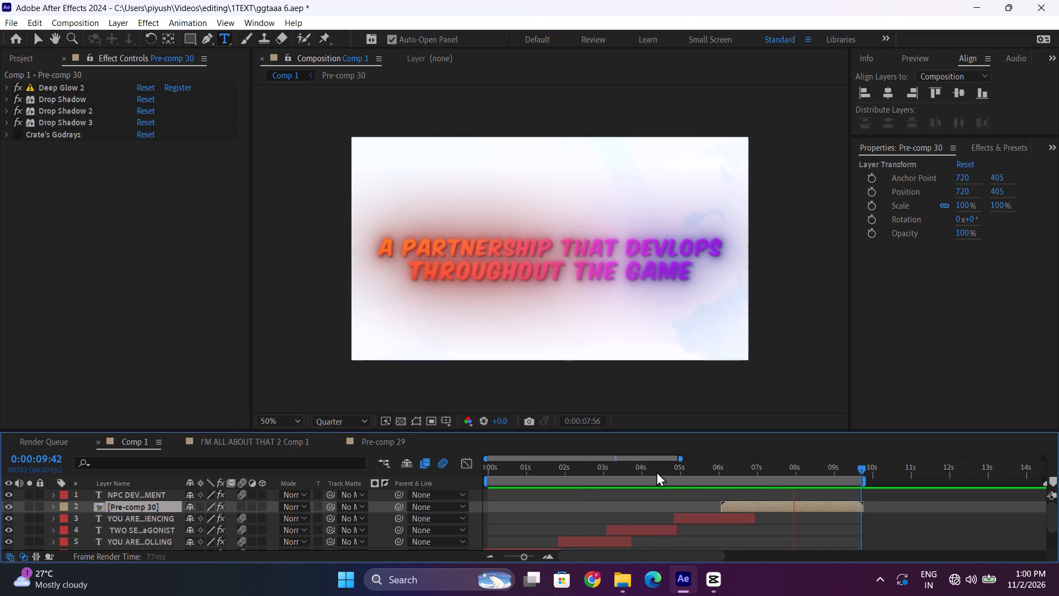
{"action": "left_click_drag", "start_coordinate": [640, 469], "coordinate": [654, 470]}
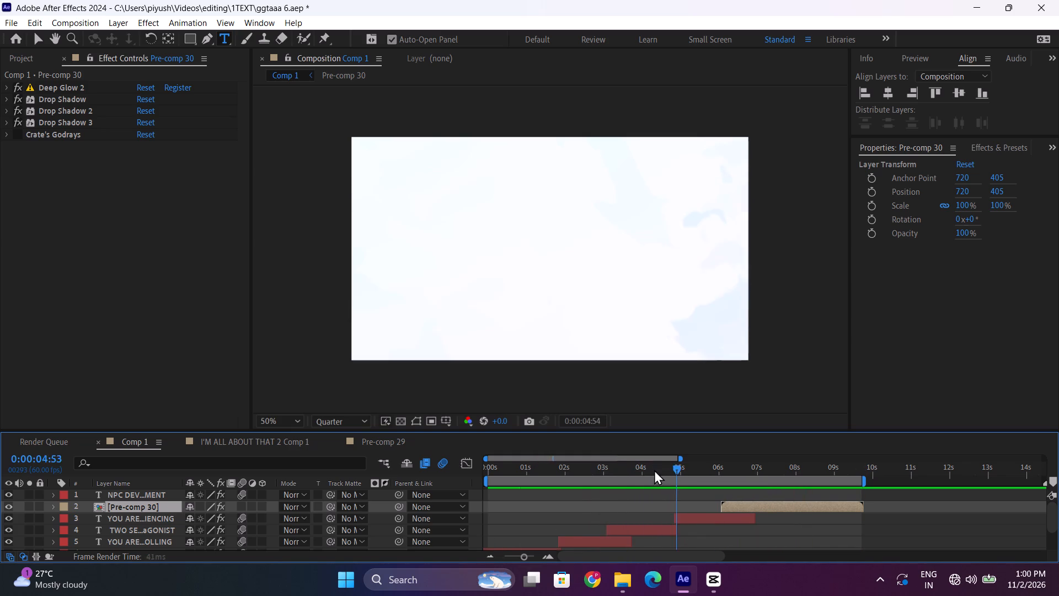
{"action": "left_click_drag", "start_coordinate": [654, 470], "coordinate": [697, 473]}
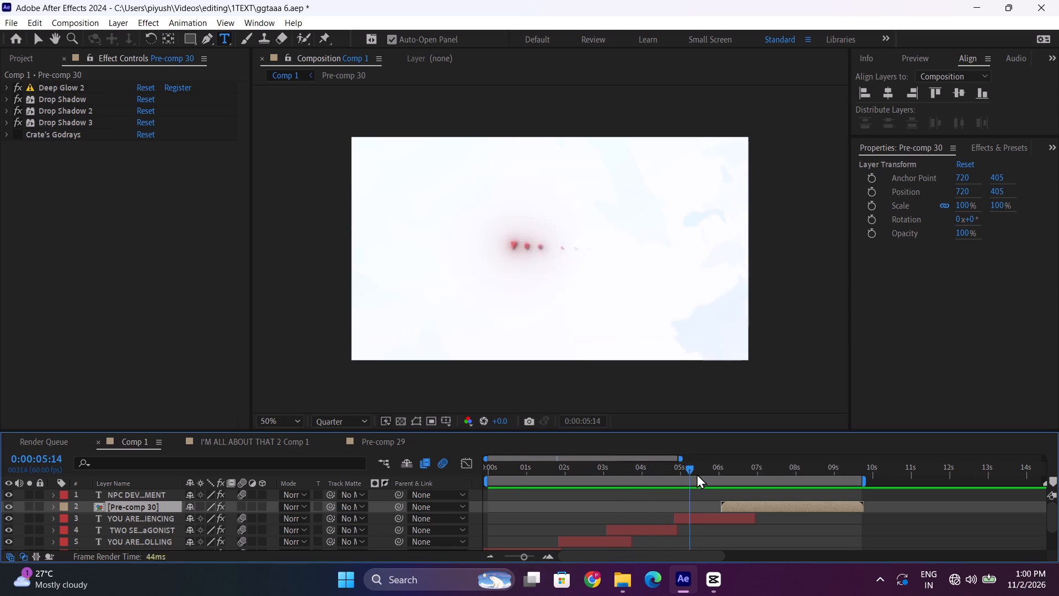
{"action": "left_click_drag", "start_coordinate": [697, 473], "coordinate": [789, 475]}
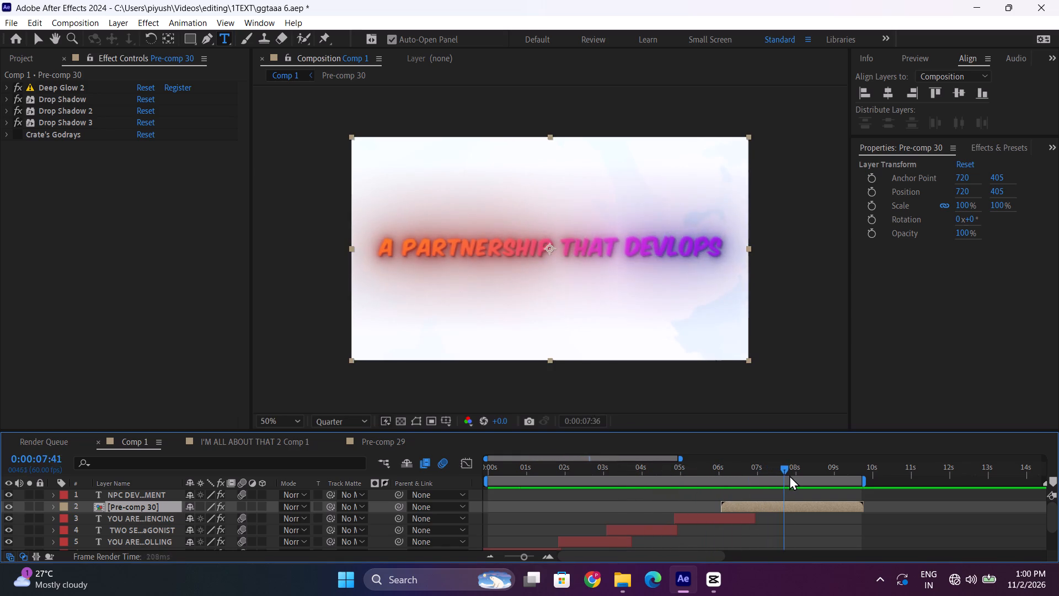
{"action": "left_click_drag", "start_coordinate": [789, 475], "coordinate": [602, 496]}
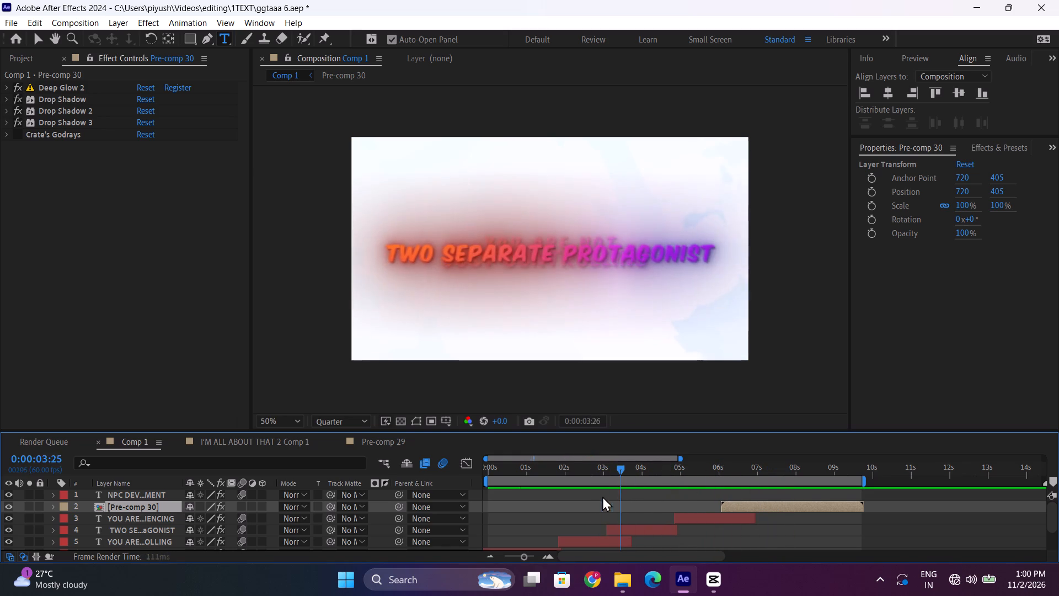
{"action": "left_click_drag", "start_coordinate": [602, 496], "coordinate": [600, 496]}
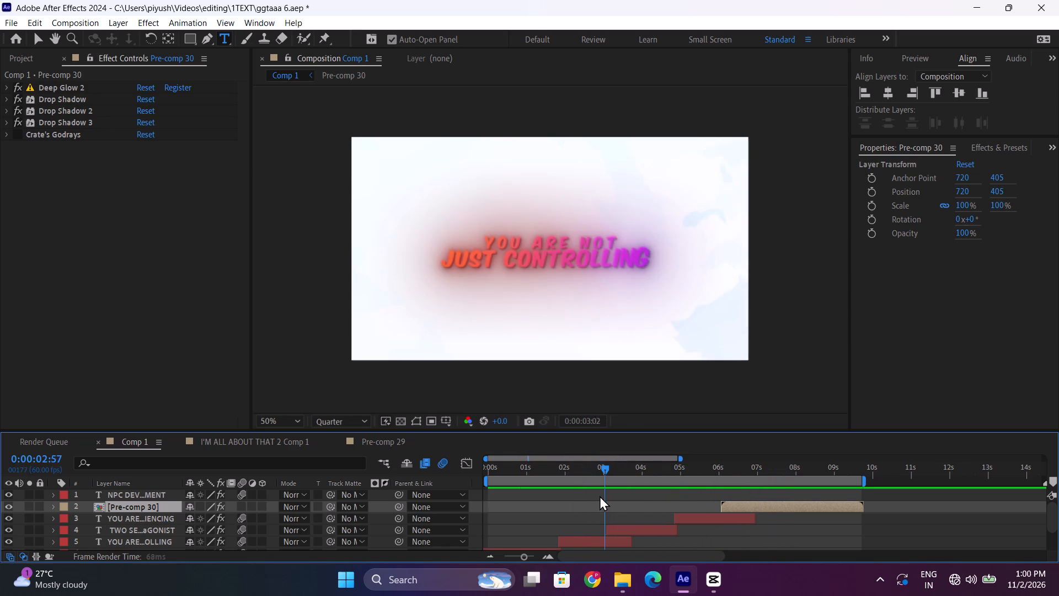
{"action": "left_click_drag", "start_coordinate": [600, 496], "coordinate": [633, 496]}
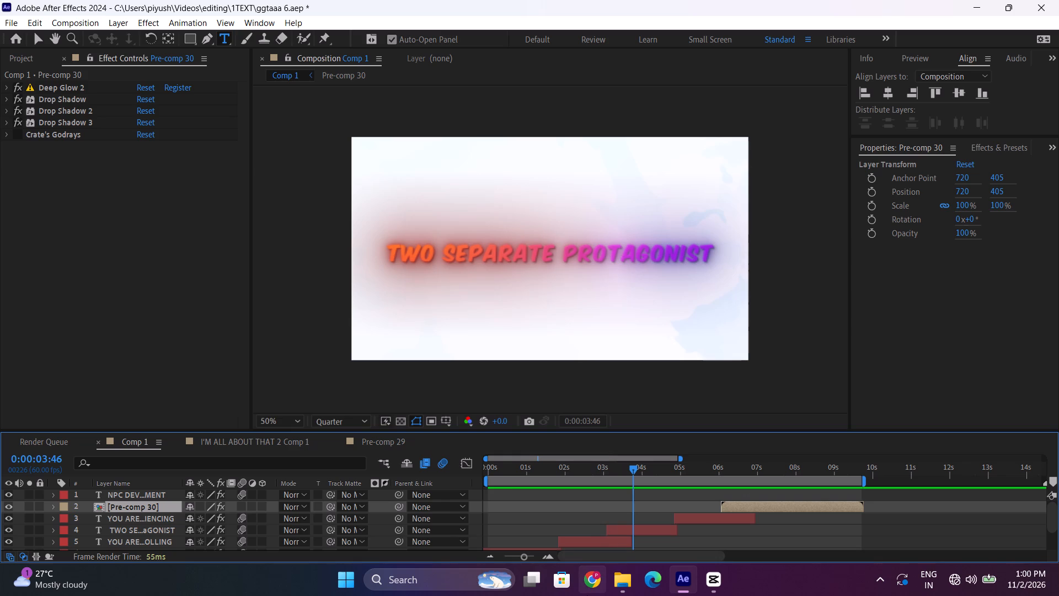
Save the After Effects project ggtaaa 6.aep under its existing name.
{"action": "left_click", "coordinate": [972, 594]}
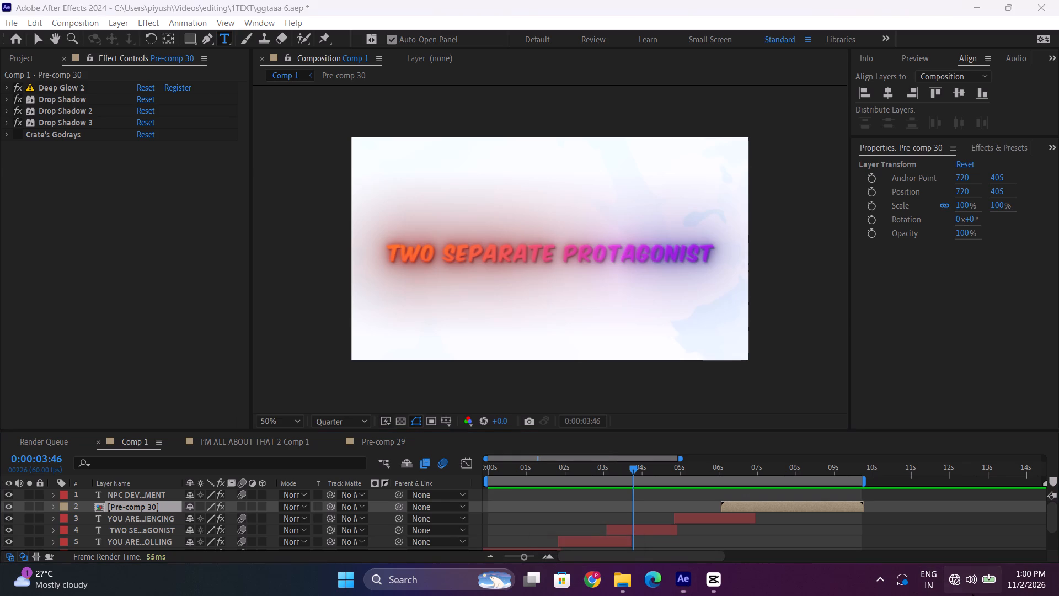
{"action": "left_click", "coordinate": [8, 26]}
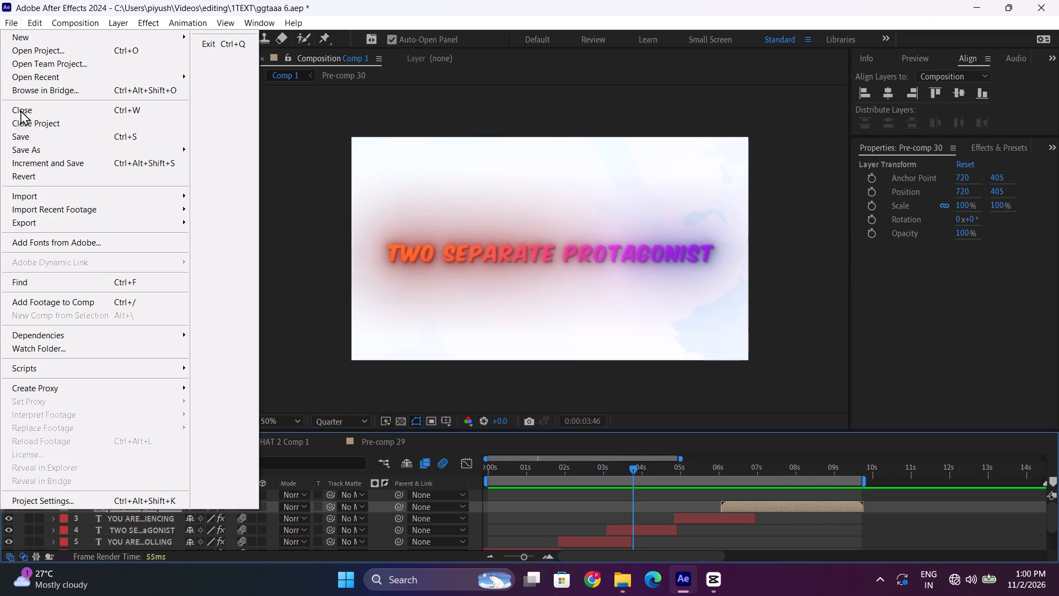
{"action": "left_click", "coordinate": [21, 135]}
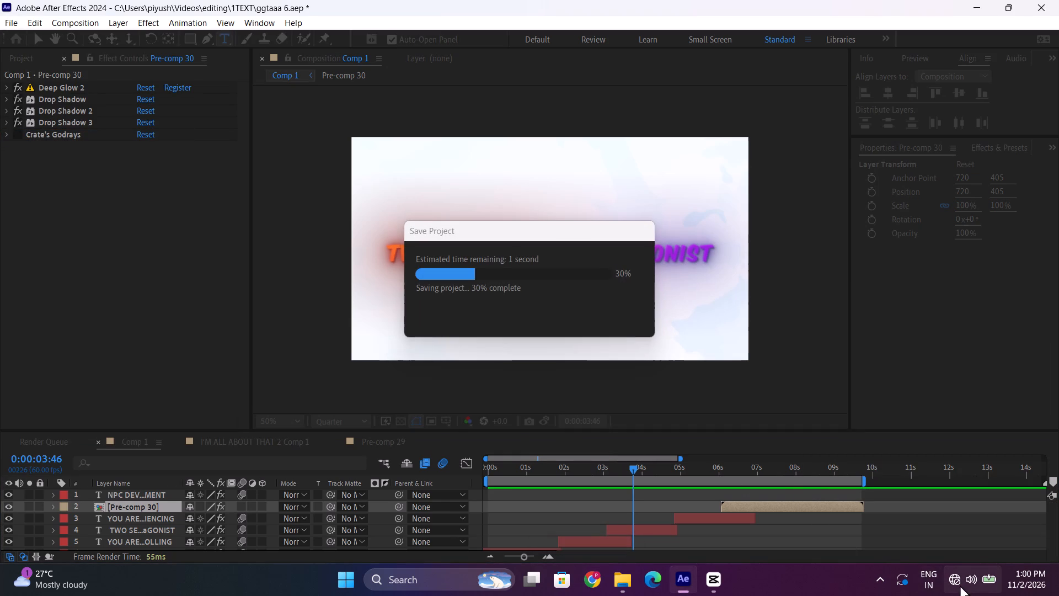
Connect the computer to the available secured Airtel Wi-Fi network.
{"action": "left_click", "coordinate": [960, 583]}
{"action": "left_click", "coordinate": [834, 328]}
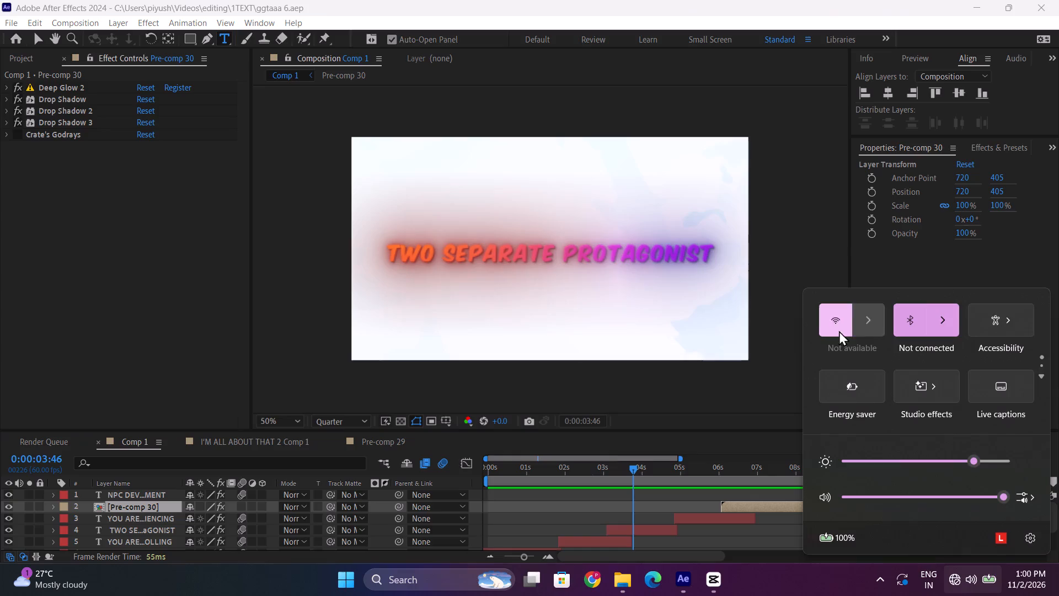
{"action": "left_click", "coordinate": [878, 333]}
{"action": "left_click", "coordinate": [980, 334]}
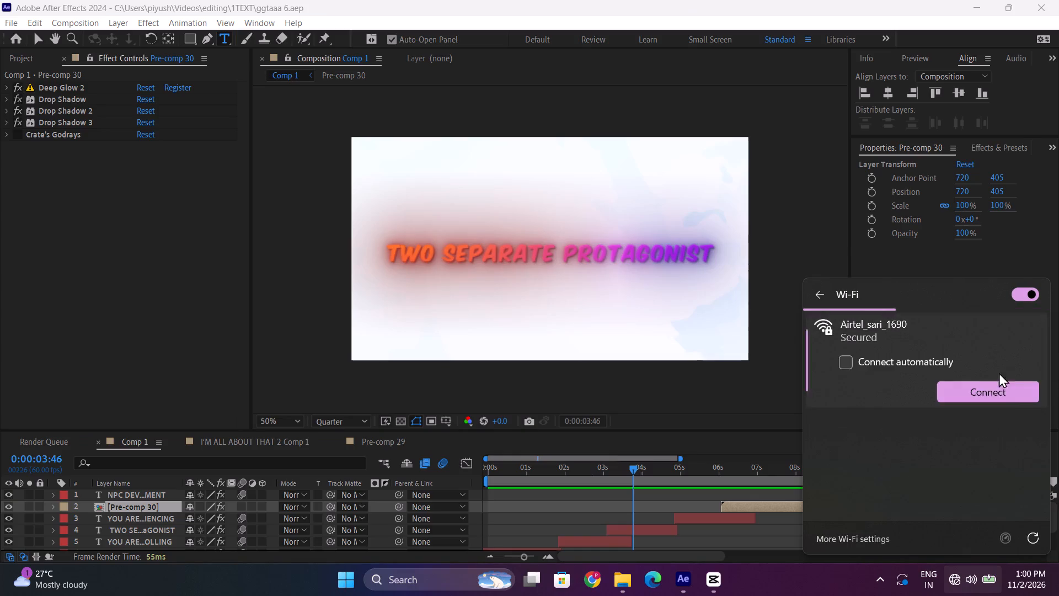
{"action": "left_click", "coordinate": [1004, 398]}
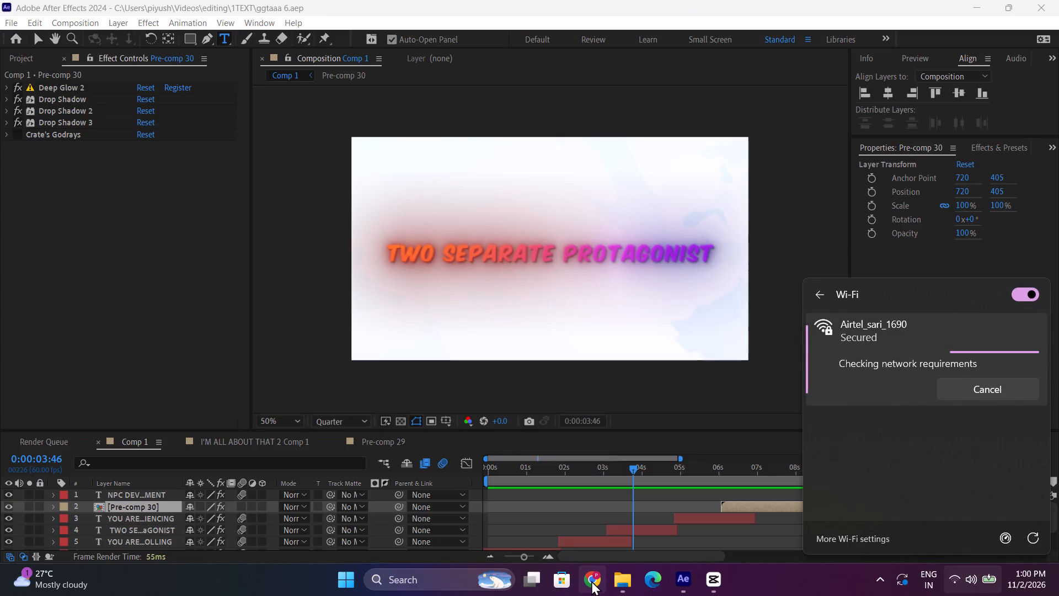
Switch to Google Chrome, search Google for "jason and lucia gta 6 png" and show the image results.
{"action": "left_click", "coordinate": [591, 579]}
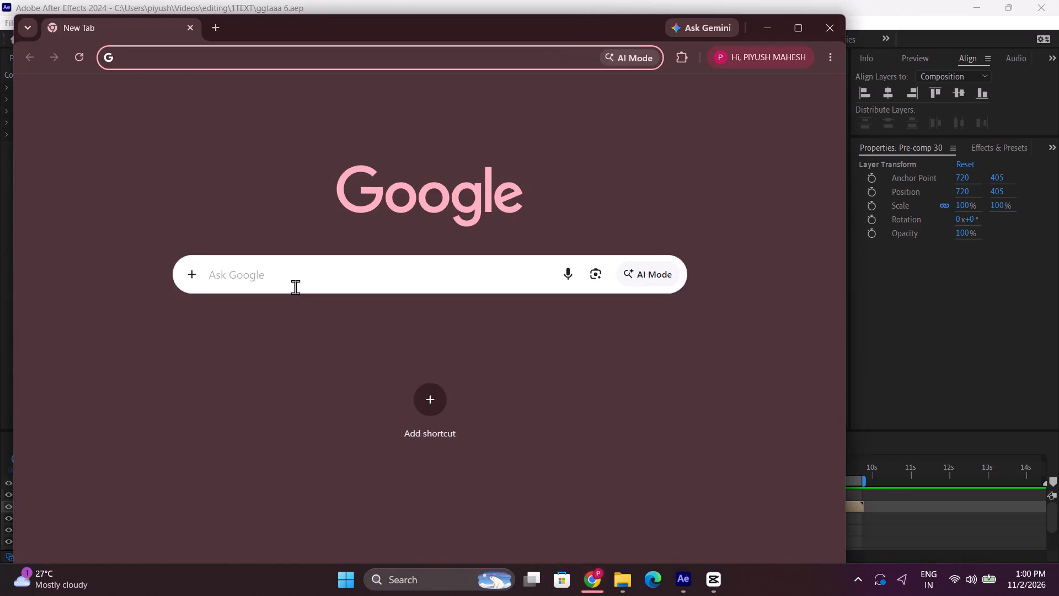
{"action": "left_click", "coordinate": [295, 286]}
{"action": "left_click", "coordinate": [315, 283]}
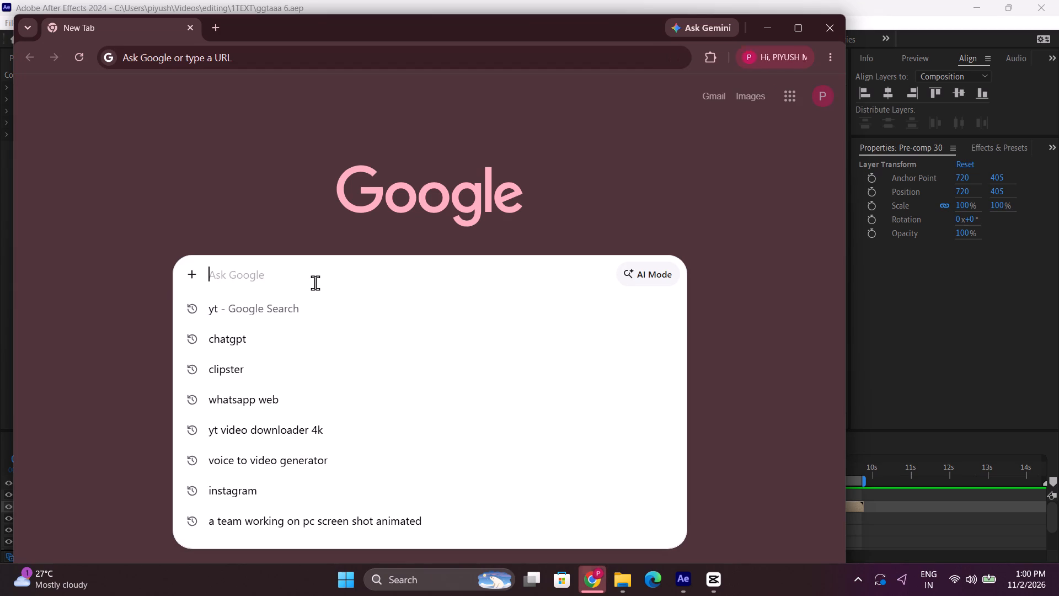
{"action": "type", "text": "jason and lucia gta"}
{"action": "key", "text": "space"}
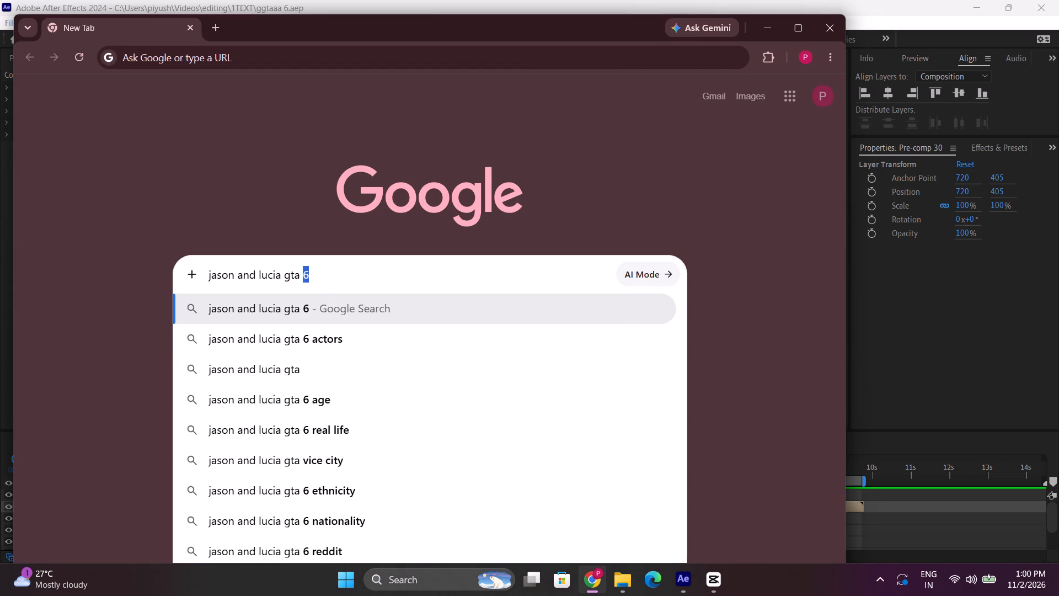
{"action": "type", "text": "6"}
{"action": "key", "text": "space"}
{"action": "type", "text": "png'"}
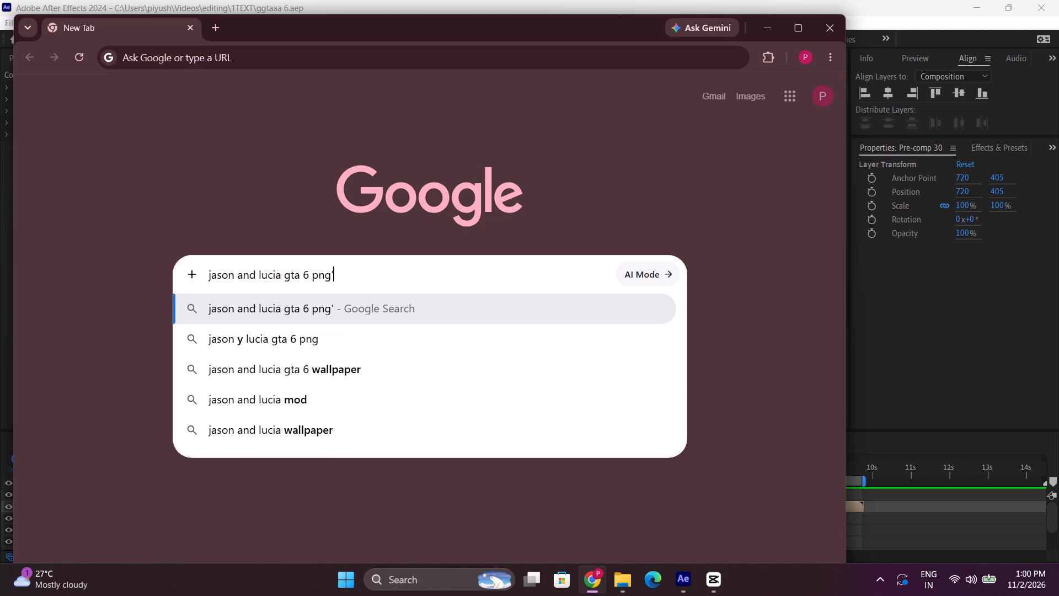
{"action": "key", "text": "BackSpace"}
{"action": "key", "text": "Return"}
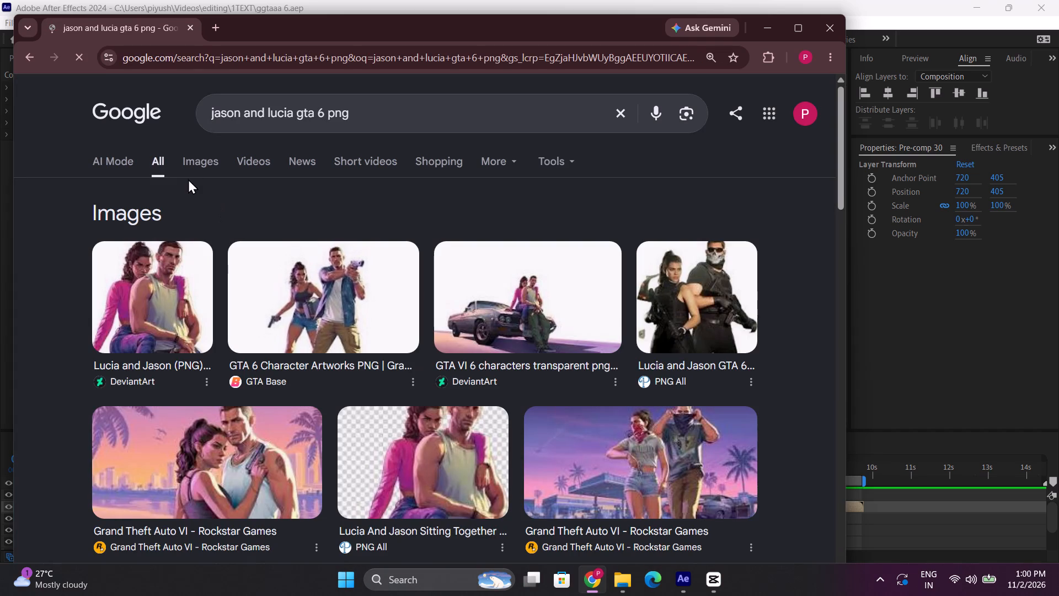
{"action": "left_click", "coordinate": [196, 163]}
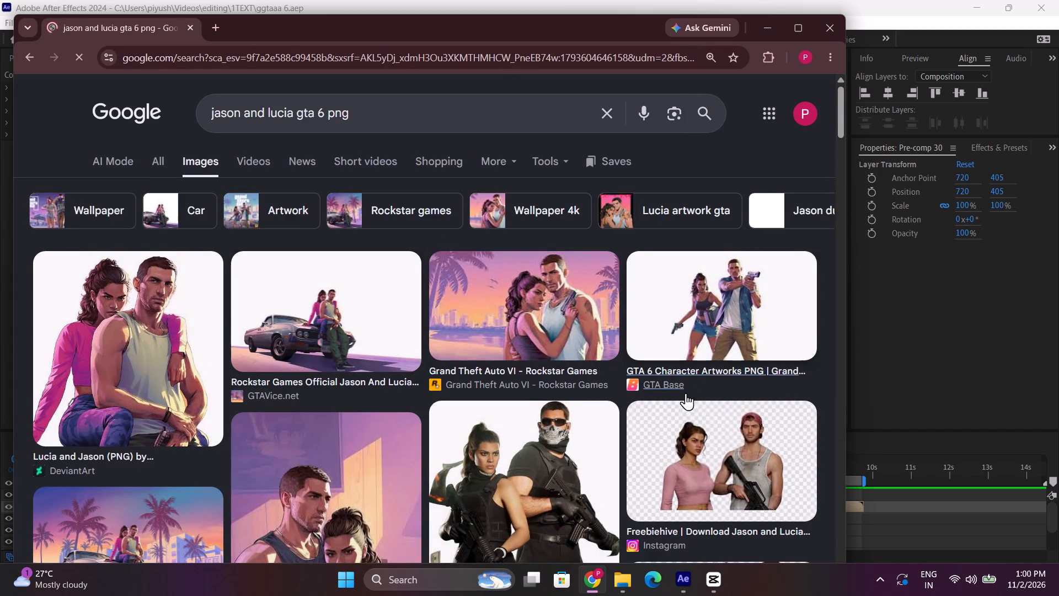
Preview the Freebiehive transparent image of Jason and Lucia from the results and close the preview.
{"action": "scroll", "coordinate": [686, 398], "scroll_direction": "down", "scroll_amount": 1}
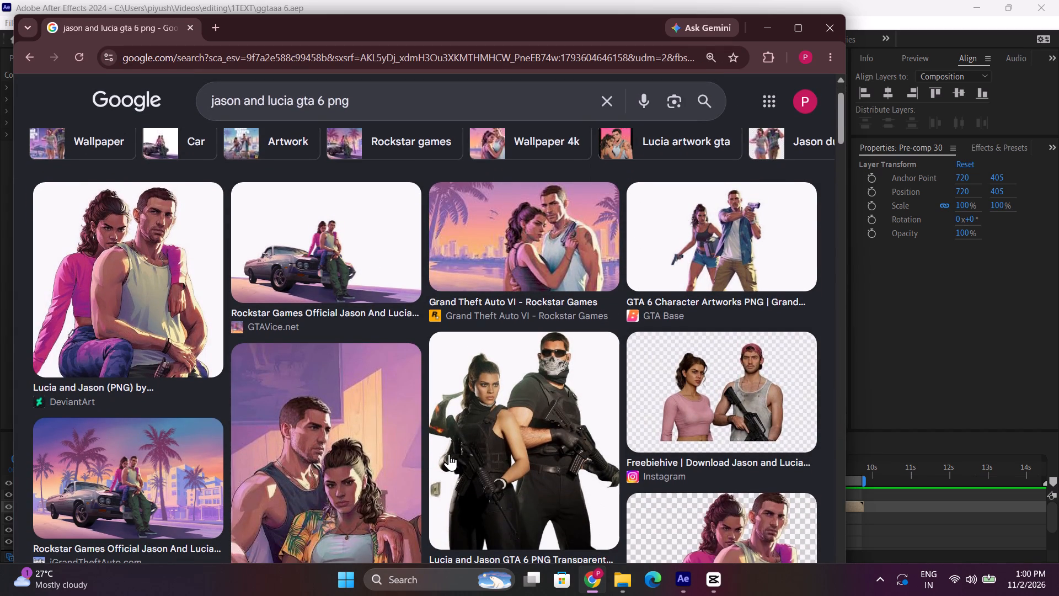
{"action": "left_click", "coordinate": [744, 395]}
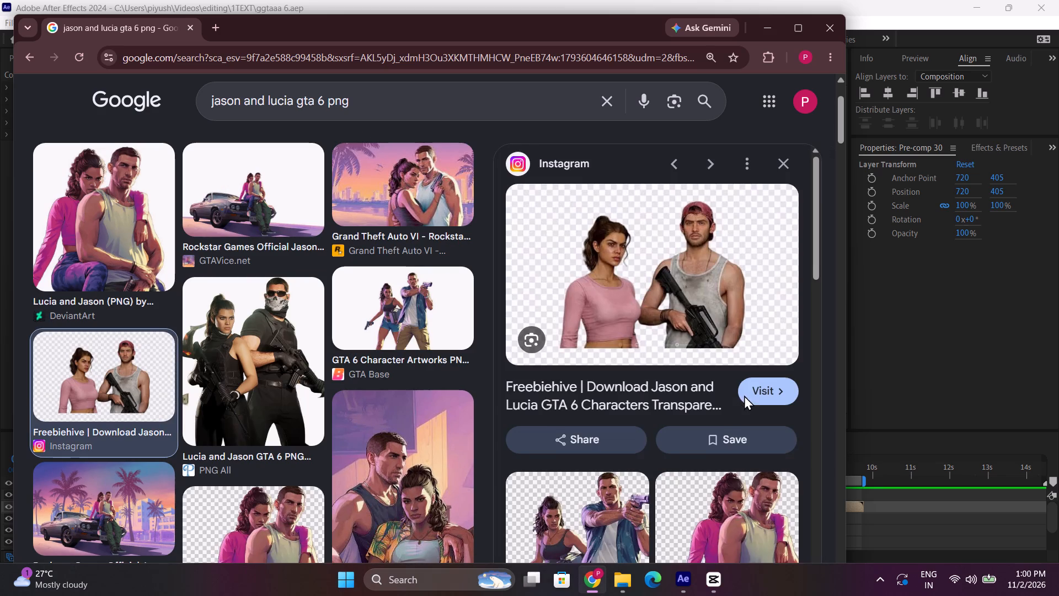
{"action": "left_click", "coordinate": [785, 171]}
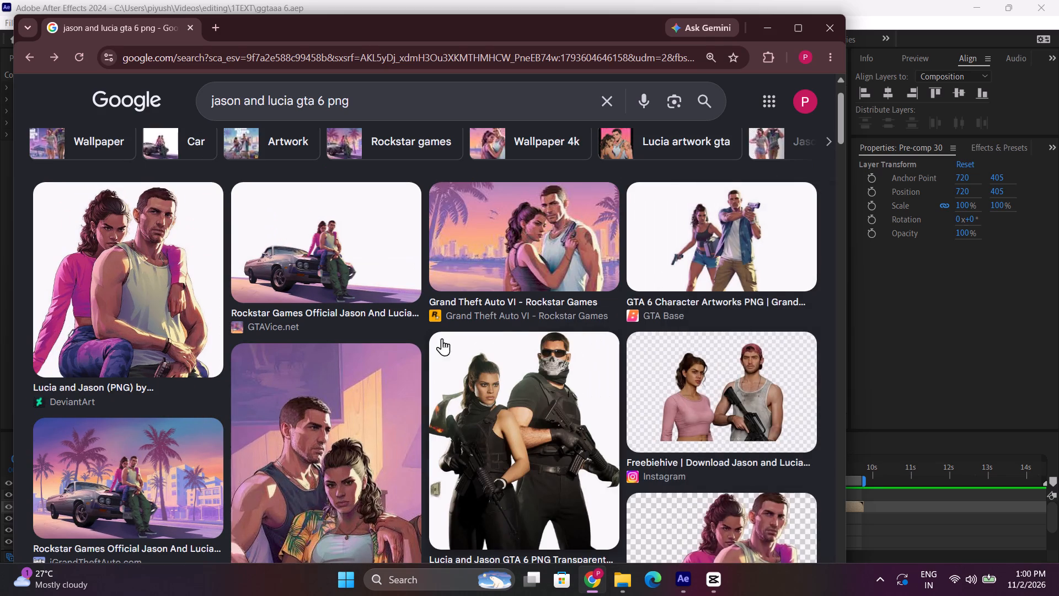
Download the Lucia And Jason Sitting Together Character Art GTA 6 PNG from PNG All, blocking the site's notifications.
{"action": "scroll", "coordinate": [424, 369], "scroll_direction": "down", "scroll_amount": 2}
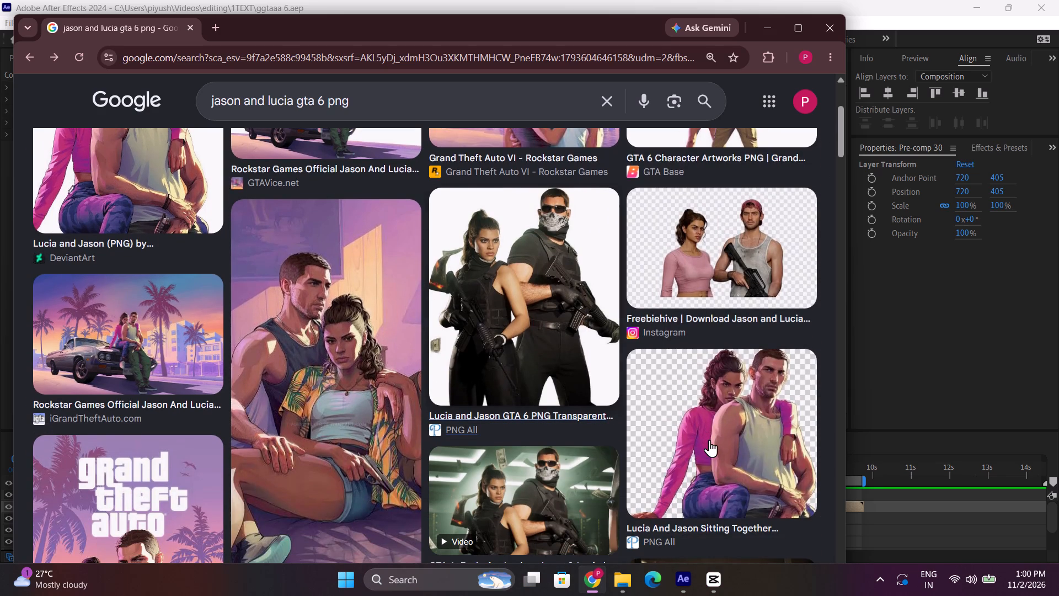
{"action": "left_click", "coordinate": [709, 440]}
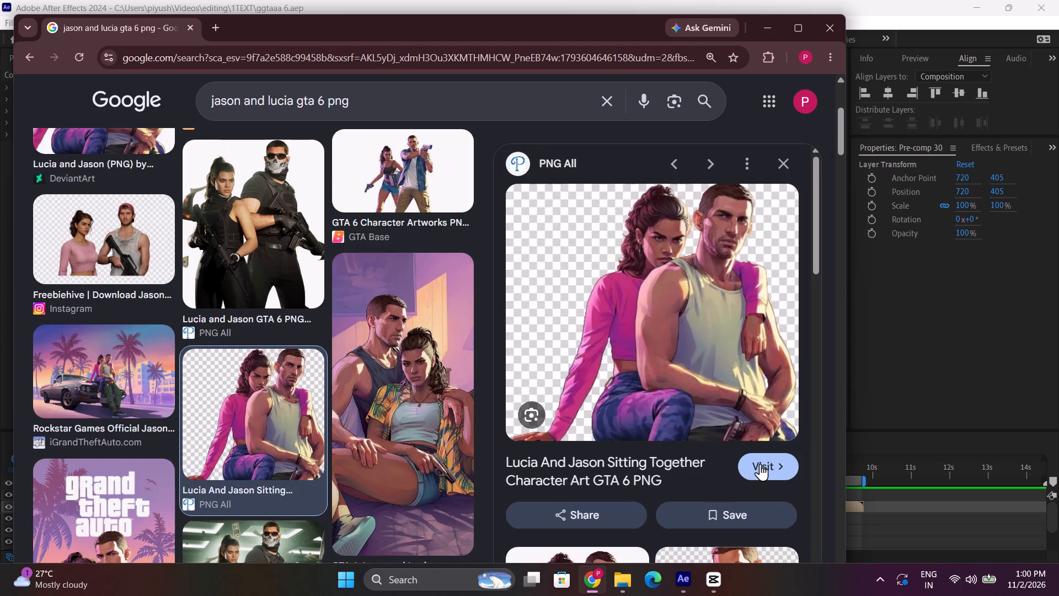
{"action": "left_click", "coordinate": [760, 464]}
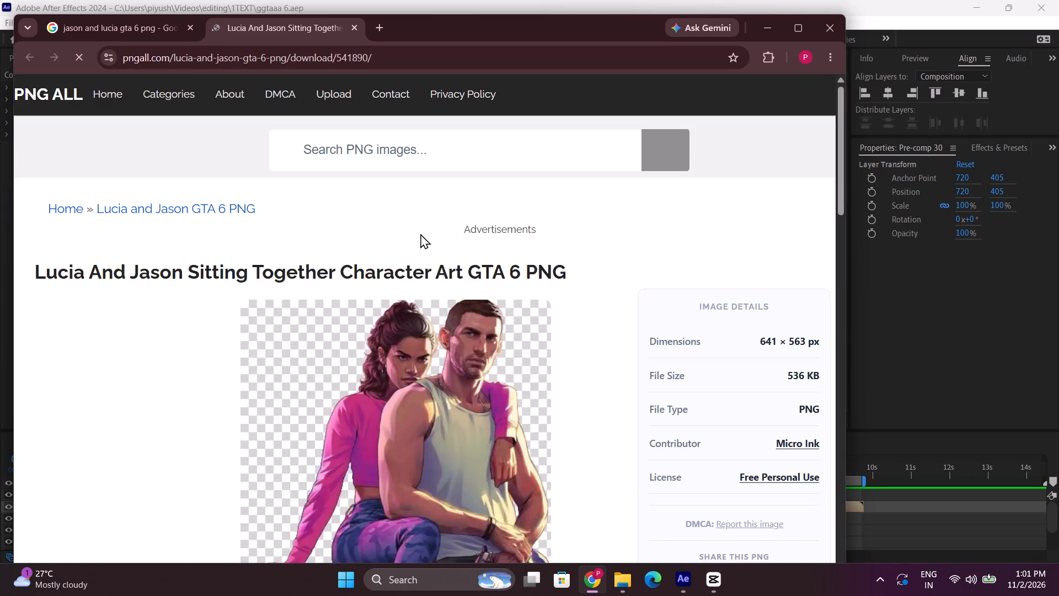
{"action": "scroll", "coordinate": [481, 361], "scroll_direction": "down", "scroll_amount": 5}
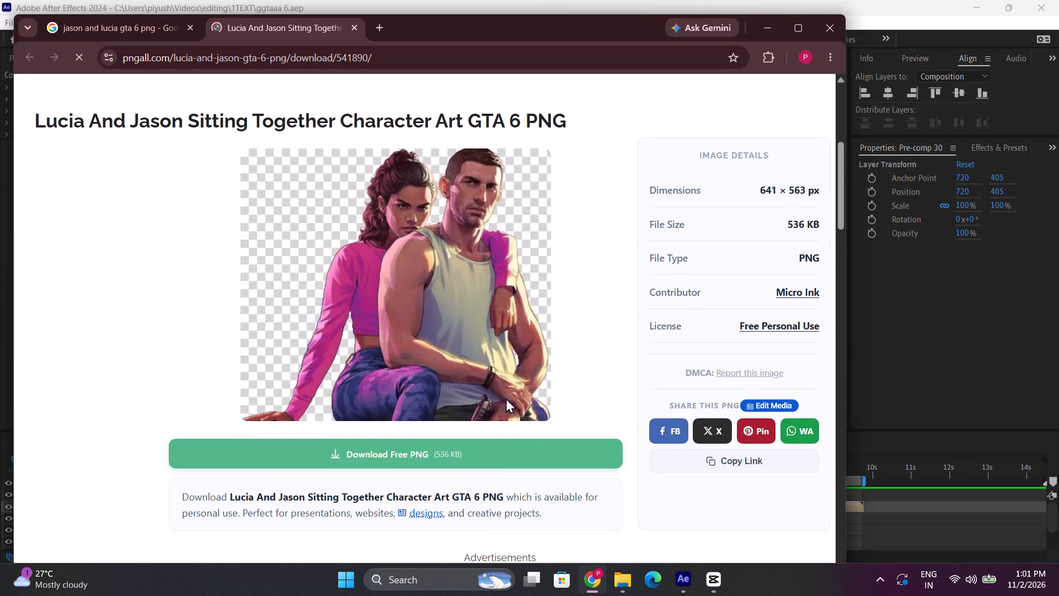
{"action": "left_click", "coordinate": [522, 444]}
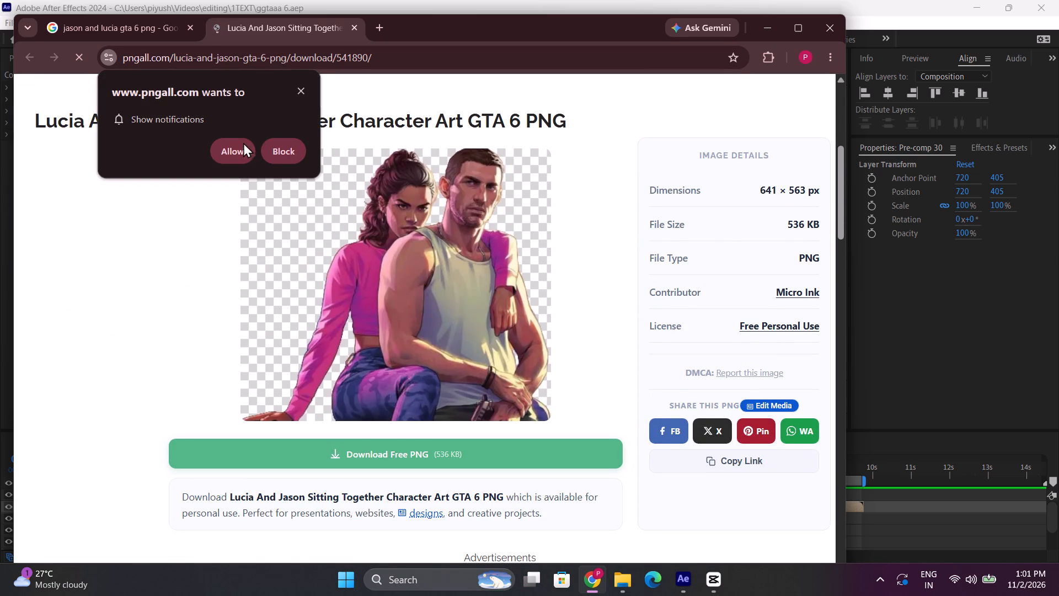
{"action": "left_click", "coordinate": [277, 151]}
{"action": "left_click_drag", "start_coordinate": [296, 146], "coordinate": [311, 92]}
{"action": "left_click", "coordinate": [306, 88]}
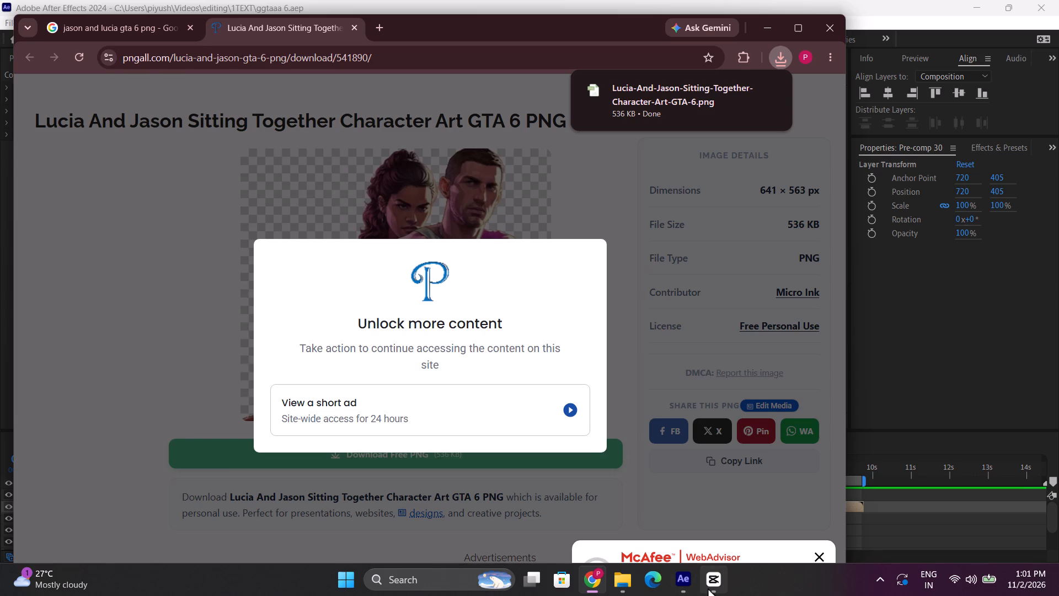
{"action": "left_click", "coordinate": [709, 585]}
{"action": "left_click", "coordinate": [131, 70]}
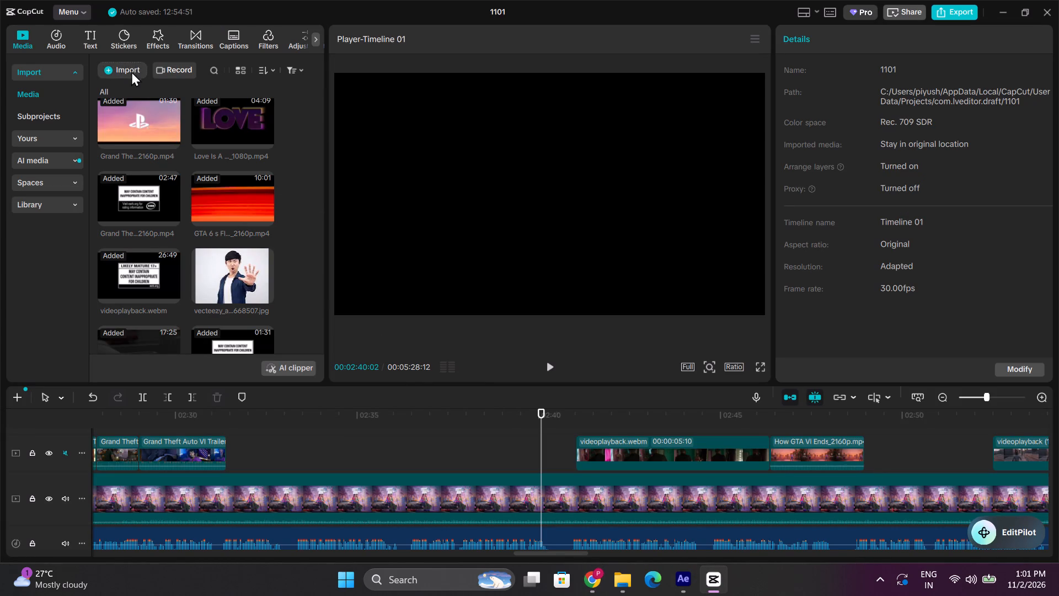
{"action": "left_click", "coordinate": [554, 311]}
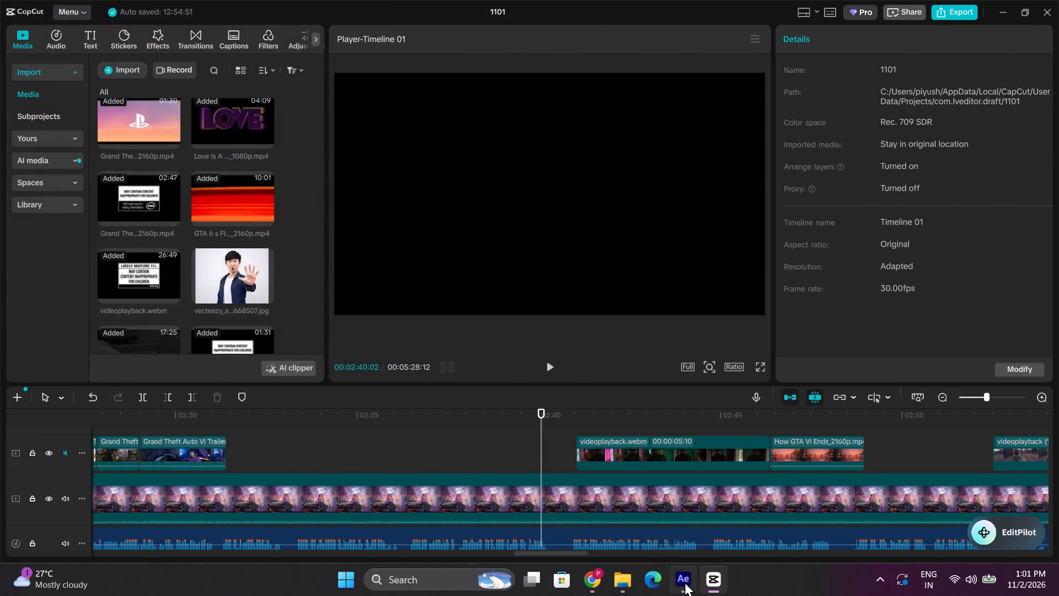
Return to After Effects, close Effect Controls, and import the downloaded Lucia and Jason PNG from Downloads into the project.
{"action": "left_click", "coordinate": [684, 582]}
{"action": "double_click", "coordinate": [63, 296]}
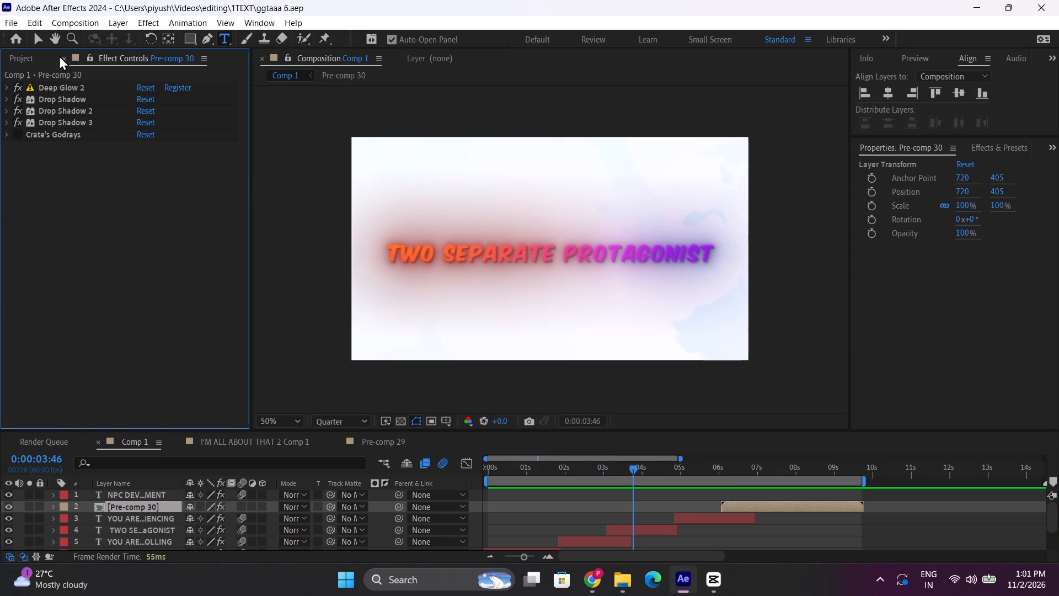
{"action": "left_click", "coordinate": [59, 55]}
{"action": "double_click", "coordinate": [68, 312]}
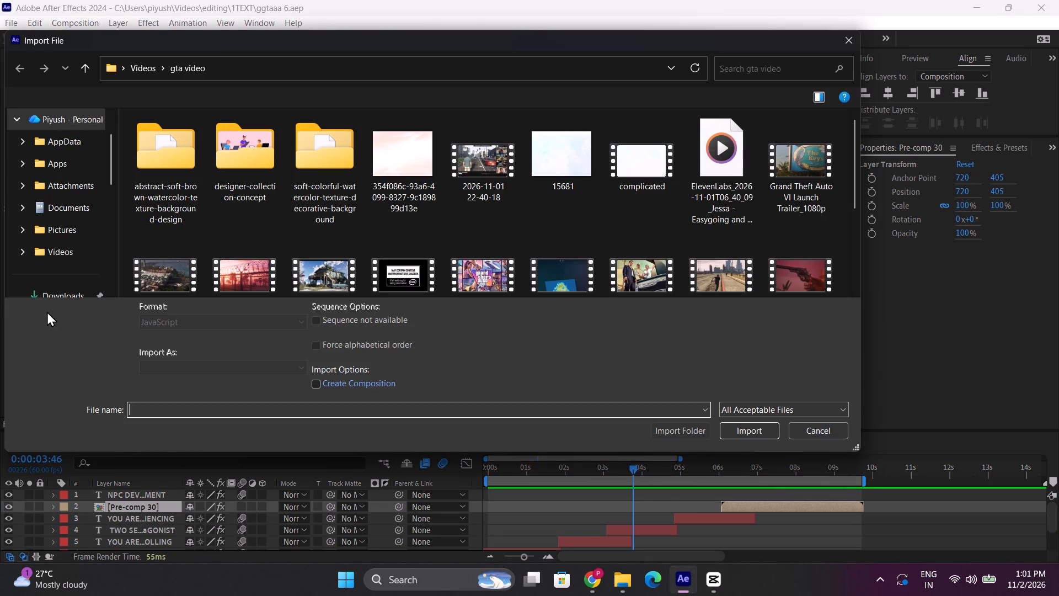
{"action": "left_click", "coordinate": [45, 294]}
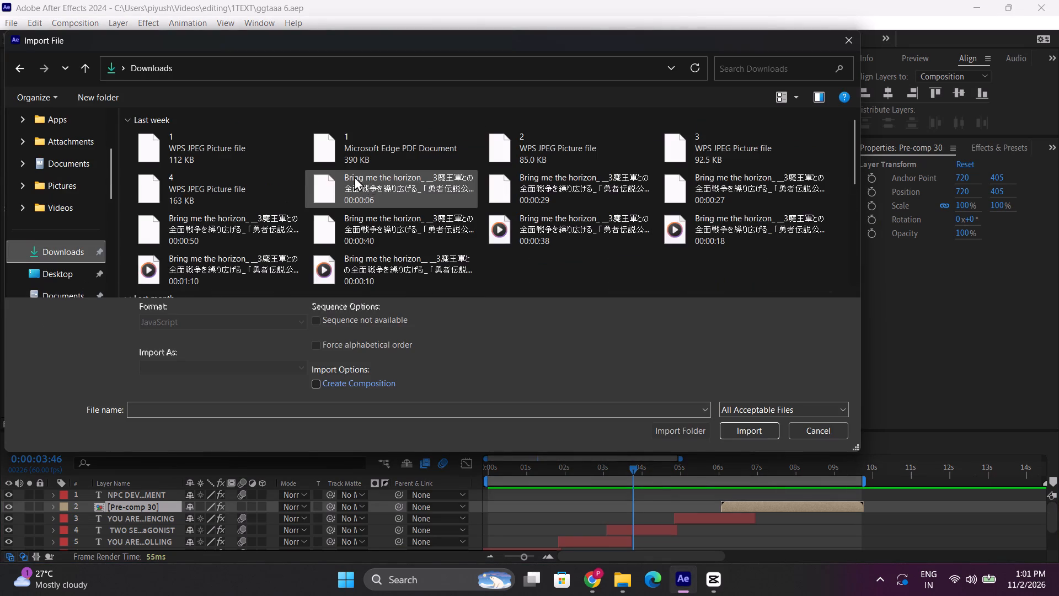
{"action": "double_click", "coordinate": [402, 141]}
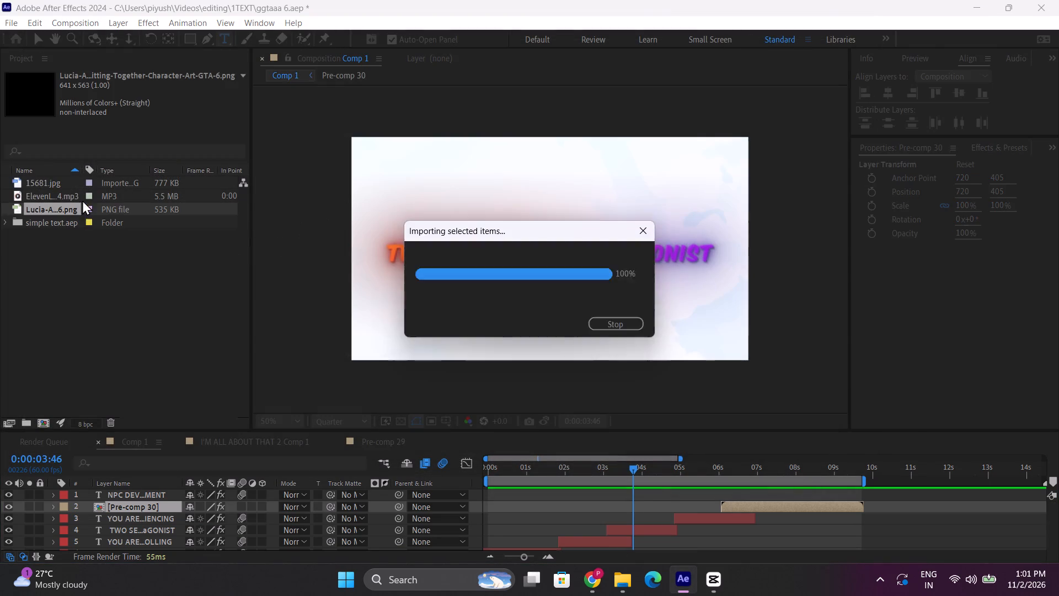
Place the Lucia and Jason PNG in Comp 1 directly below TWO SEPARATE PROTAGONIST, starting at about 0:00:03:24.
{"action": "left_click_drag", "start_coordinate": [44, 208], "coordinate": [619, 526]}
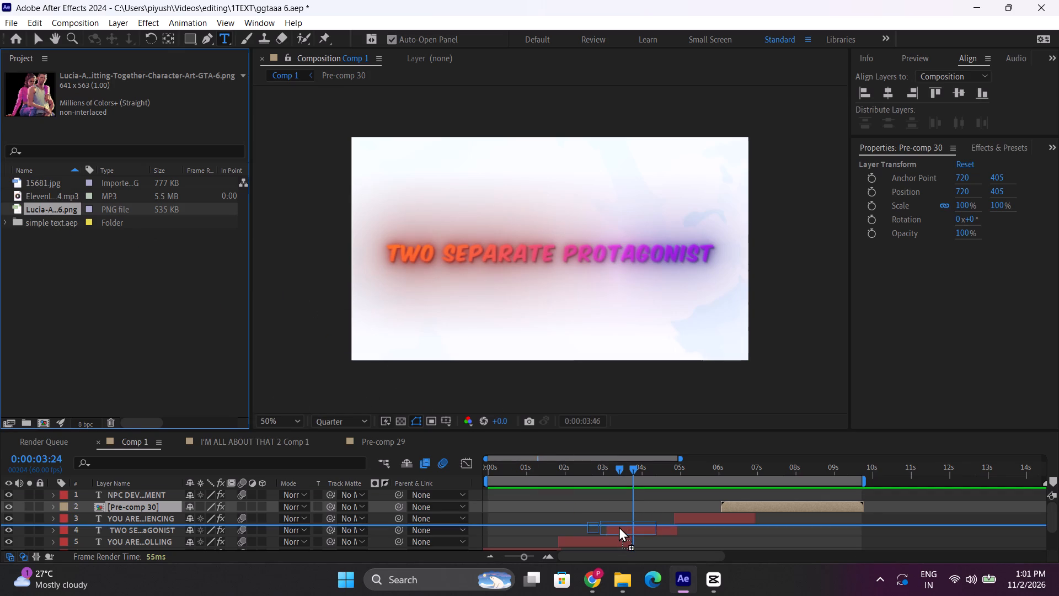
{"action": "left_click_drag", "start_coordinate": [619, 526], "coordinate": [619, 536]}
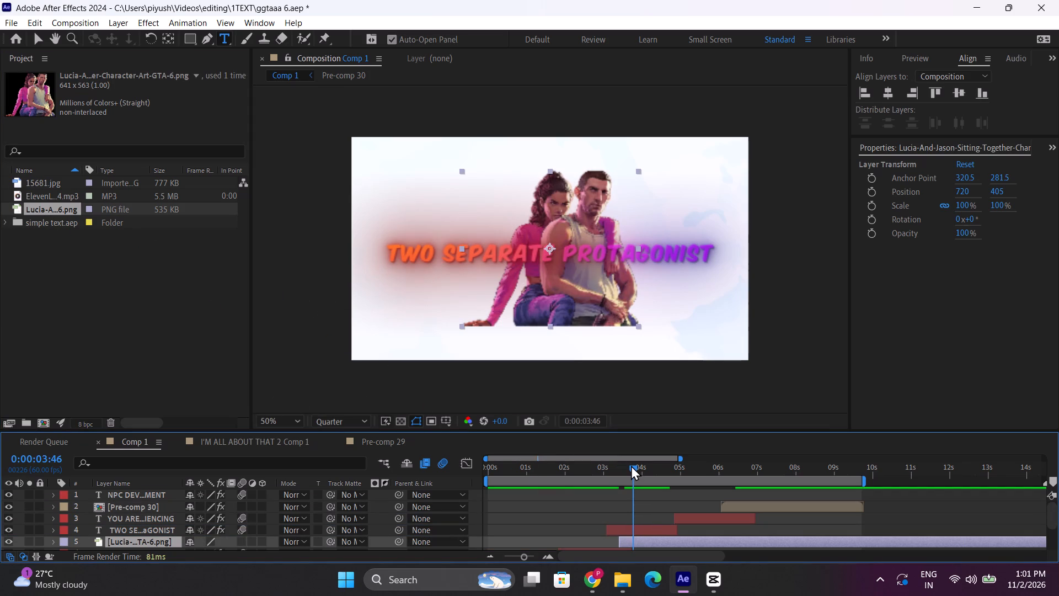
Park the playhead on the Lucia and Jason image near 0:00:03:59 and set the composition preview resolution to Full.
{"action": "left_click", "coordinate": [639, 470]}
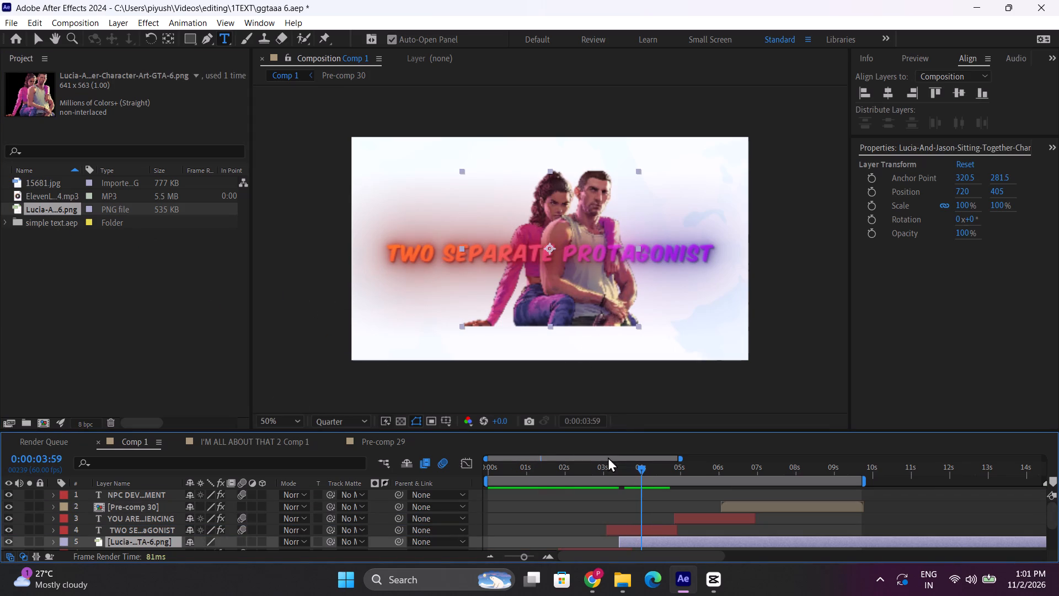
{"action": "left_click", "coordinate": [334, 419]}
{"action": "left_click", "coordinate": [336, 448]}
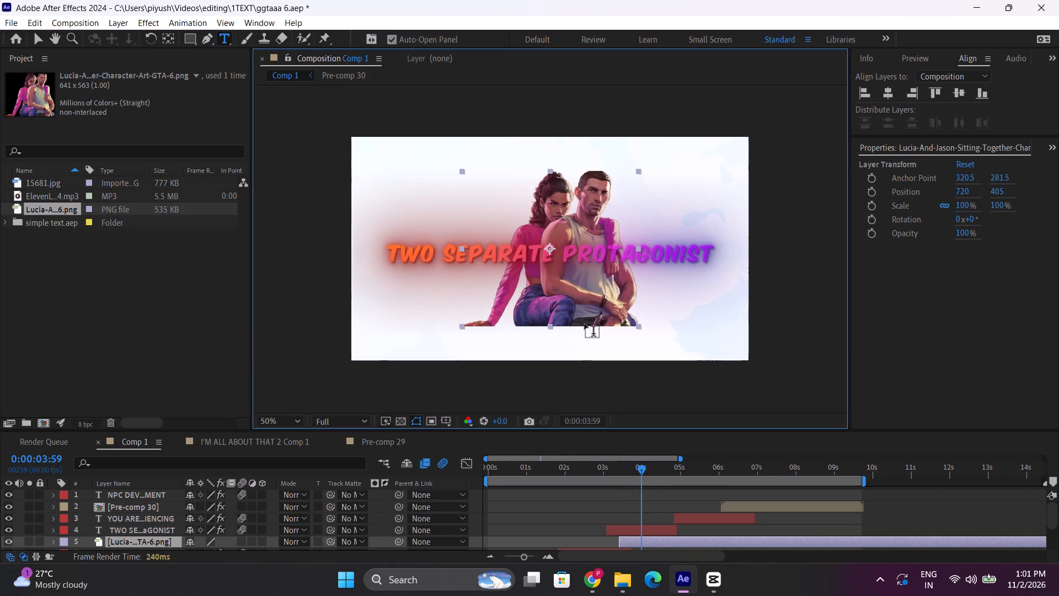
Split the Lucia and Jason layer at 0:00:04:53, delete the part after it, and return the playhead to about 0:00:03:49.
{"action": "scroll", "coordinate": [597, 312], "scroll_direction": "up", "scroll_amount": 1}
{"action": "scroll", "coordinate": [597, 312], "scroll_direction": "down", "scroll_amount": 1}
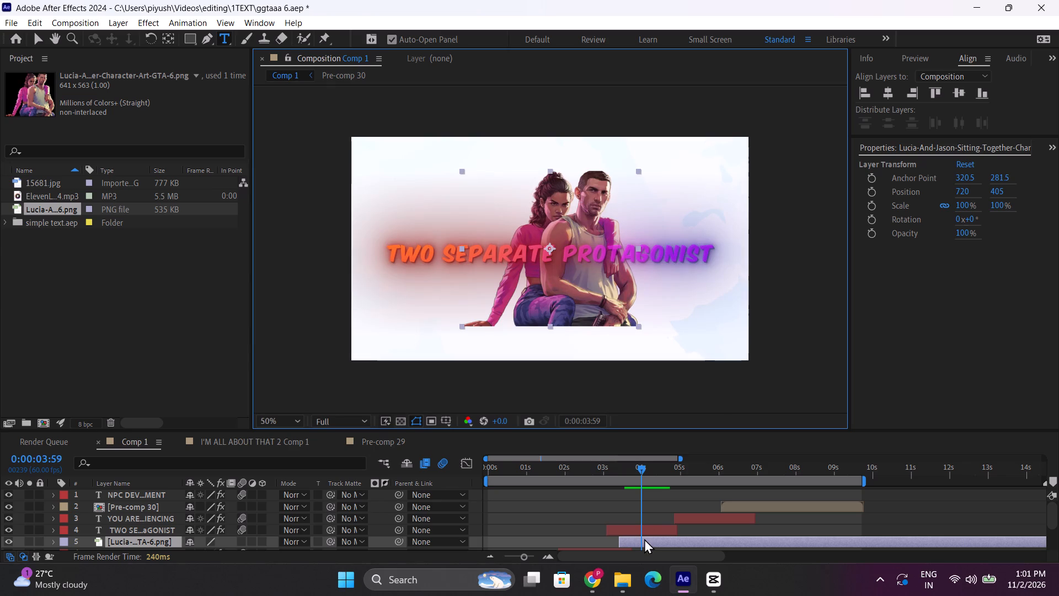
{"action": "left_click_drag", "start_coordinate": [658, 467], "coordinate": [681, 469]}
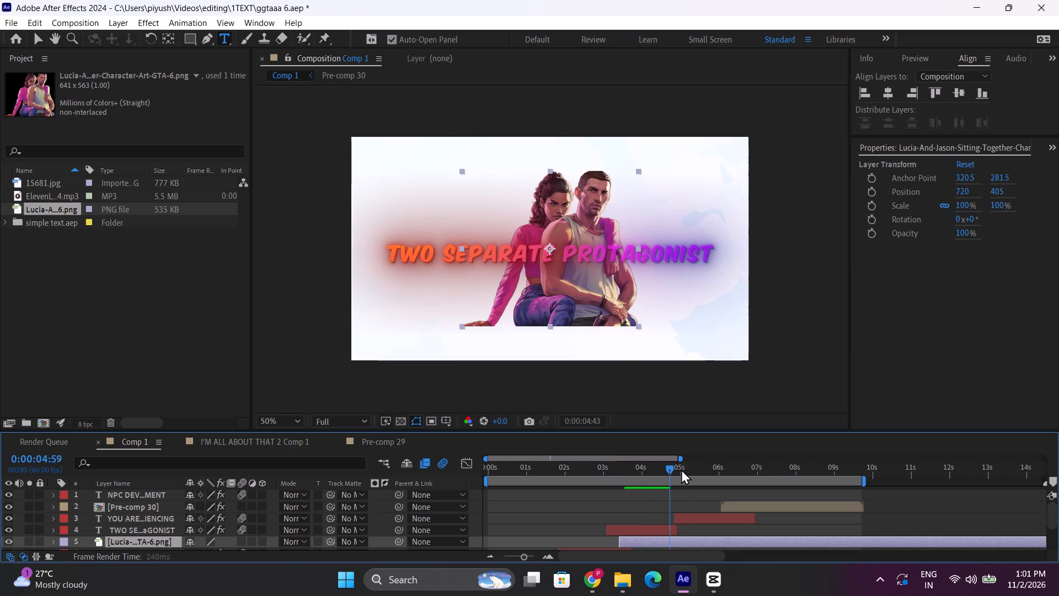
{"action": "left_click_drag", "start_coordinate": [681, 469], "coordinate": [676, 469]}
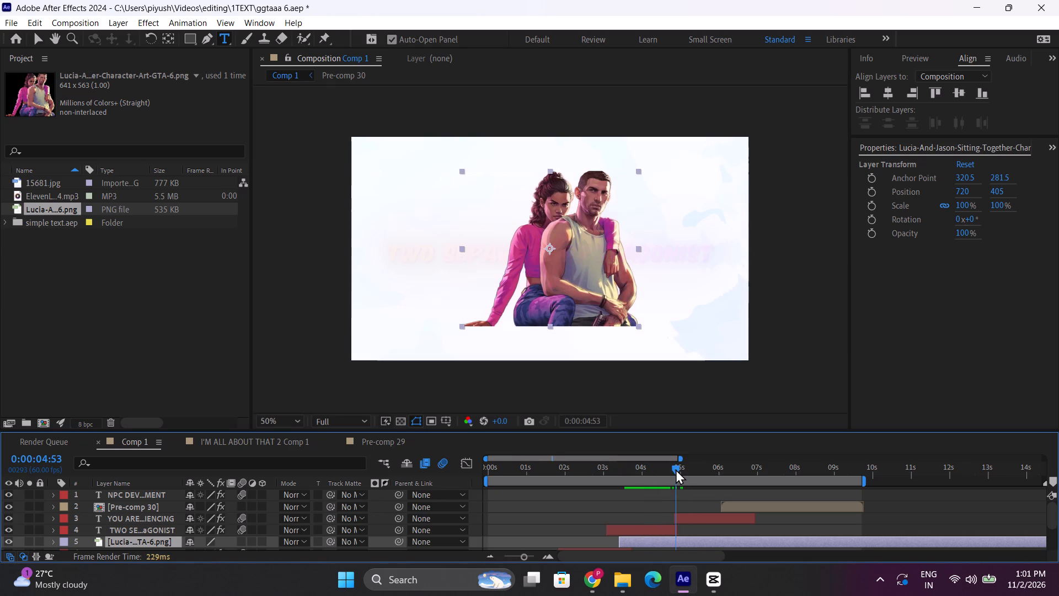
{"action": "key", "text": "ctrl+shift+d"}
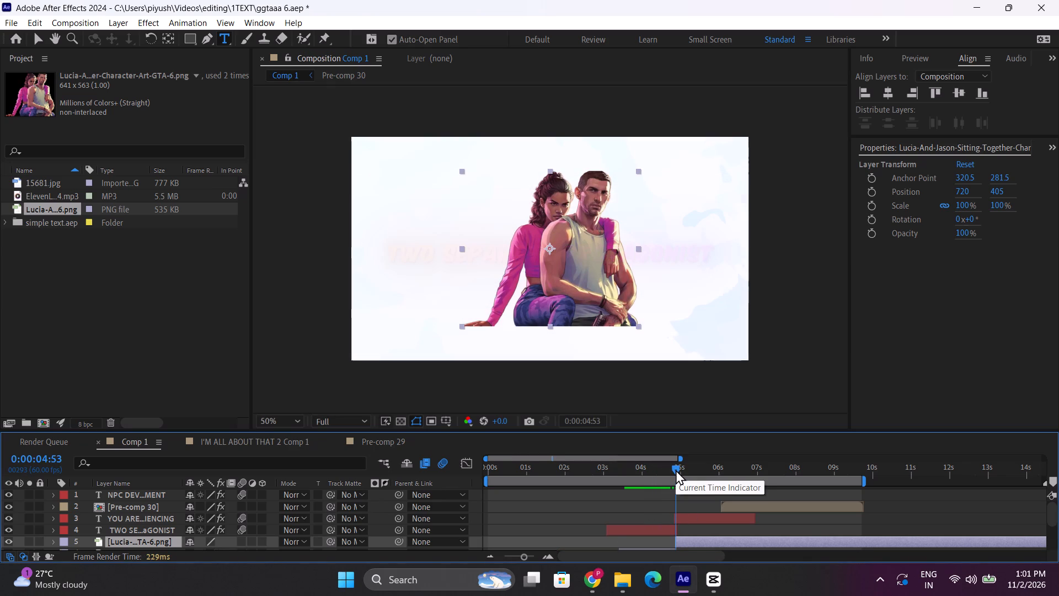
{"action": "key", "text": "Delete"}
{"action": "left_click_drag", "start_coordinate": [651, 463], "coordinate": [632, 466]}
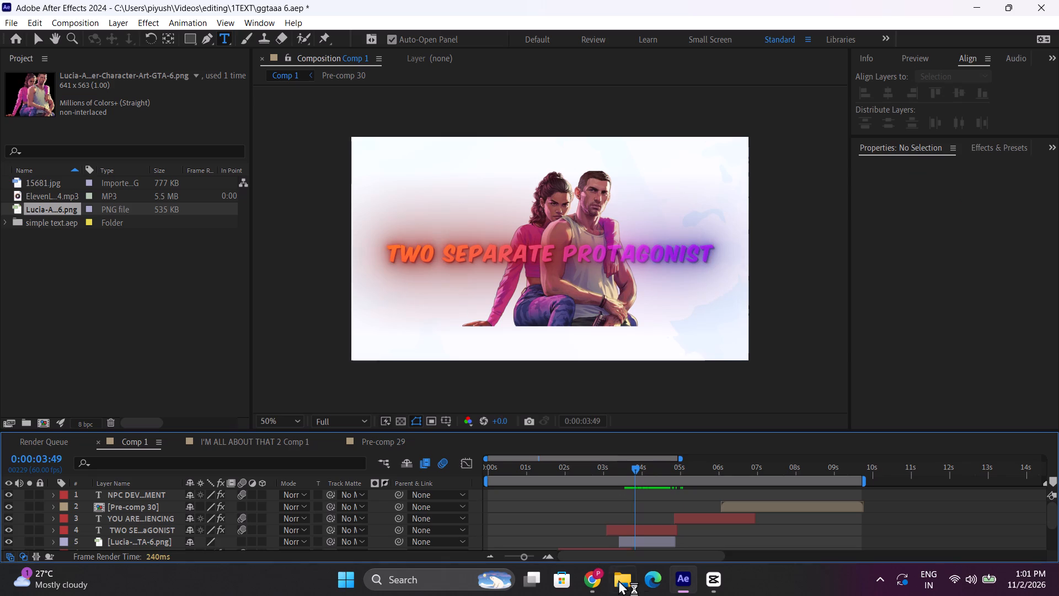
Turn off the computer's Wi-Fi from the system quick settings and close them.
{"action": "left_click", "coordinate": [968, 583]}
{"action": "left_click", "coordinate": [829, 338]}
{"action": "left_click", "coordinate": [836, 326]}
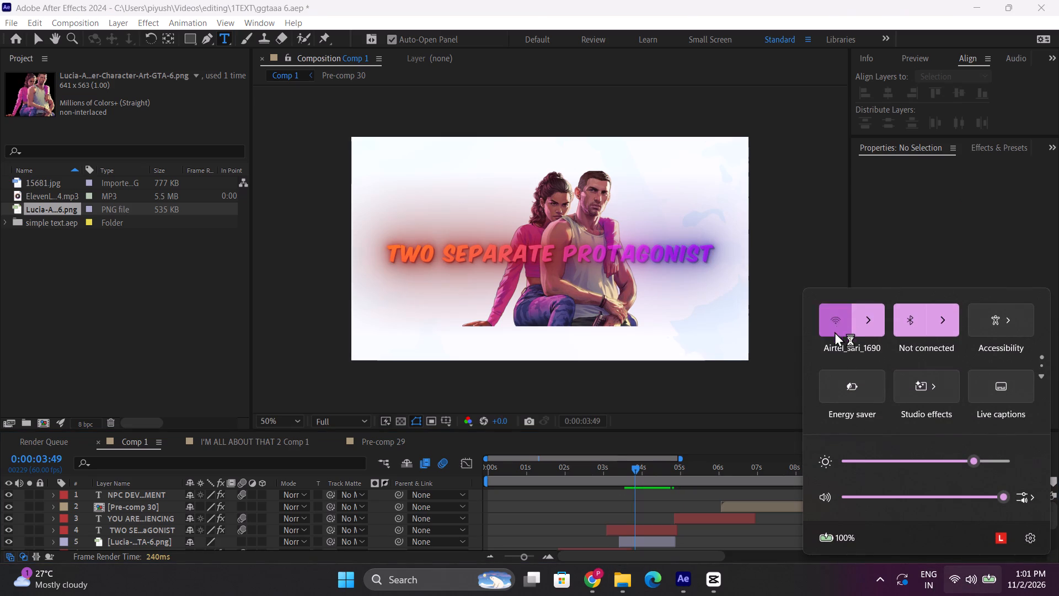
{"action": "left_click", "coordinate": [805, 595]}
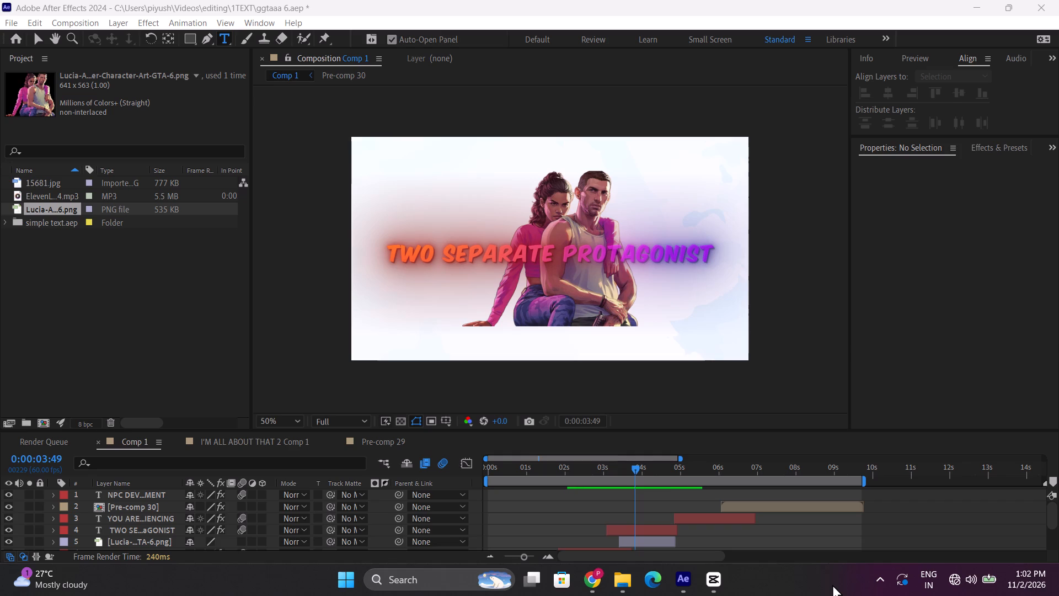
Select the trimmed Lucia and Jason image layer in the Comp 1 timeline.
{"action": "left_click", "coordinate": [642, 547]}
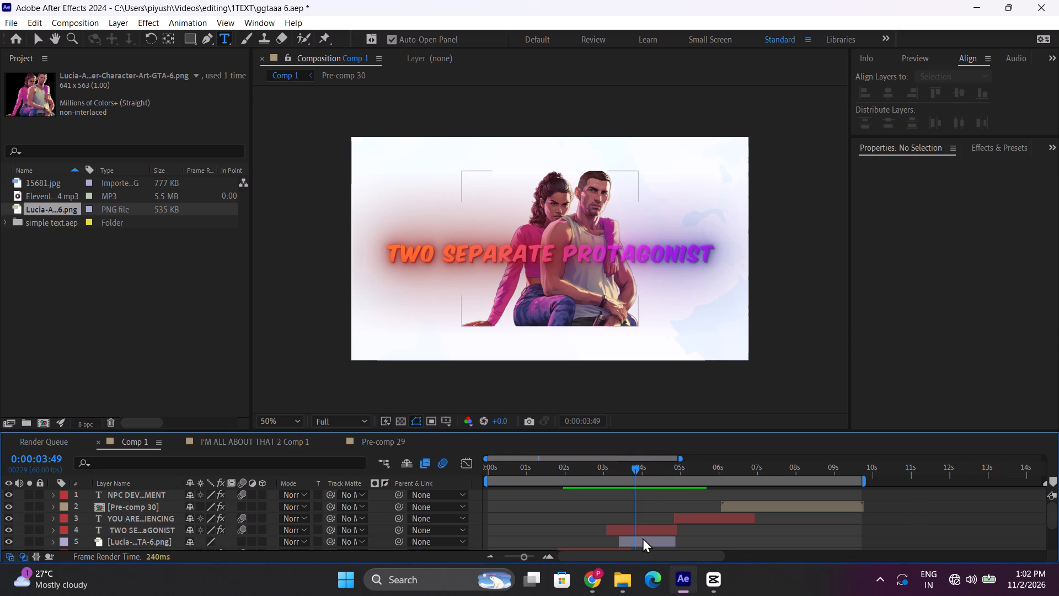
Position the Lucia and Jason image slightly left of the composition's centre, behind the title, at 663, 397.
{"action": "left_click", "coordinate": [643, 538]}
{"action": "key", "text": "v"}
{"action": "left_click_drag", "start_coordinate": [589, 289], "coordinate": [576, 286]}
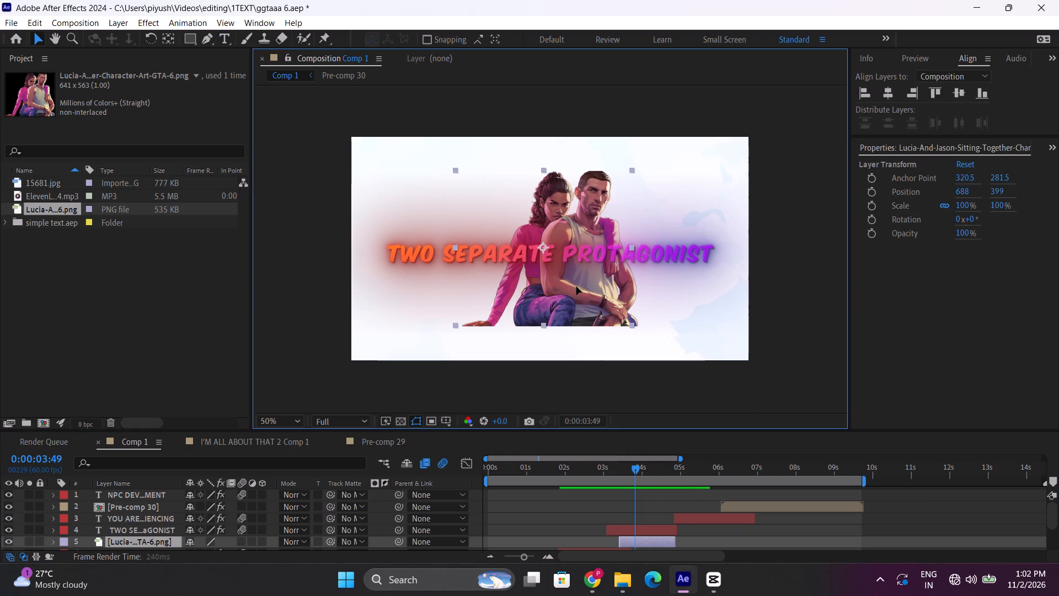
{"action": "left_click_drag", "start_coordinate": [576, 286], "coordinate": [566, 288]}
{"action": "left_click", "coordinate": [893, 94]}
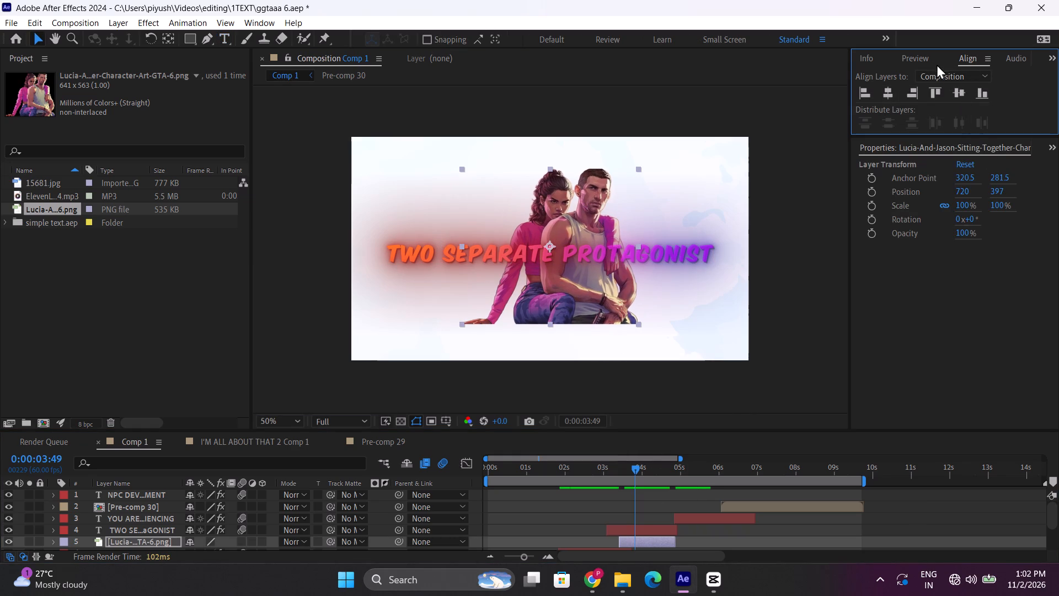
{"action": "left_click_drag", "start_coordinate": [968, 194], "coordinate": [898, 195]}
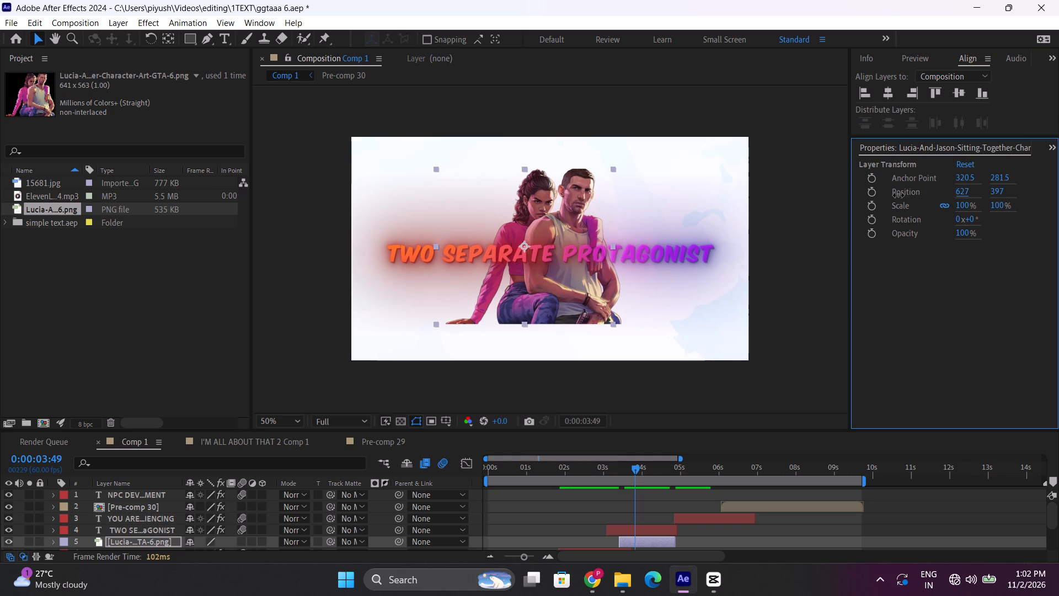
{"action": "left_click_drag", "start_coordinate": [898, 195], "coordinate": [921, 195]}
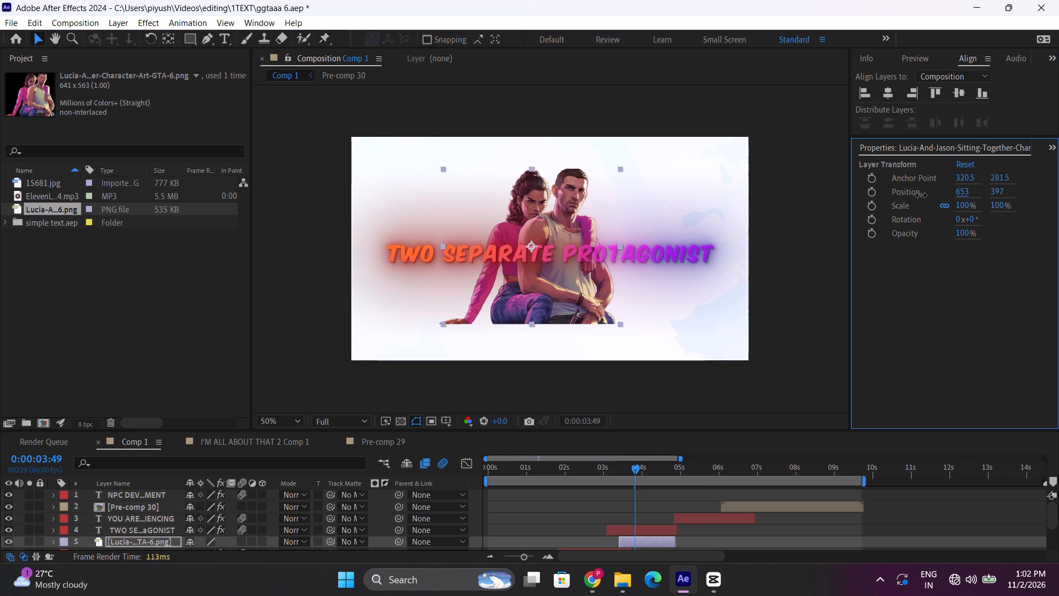
{"action": "left_click_drag", "start_coordinate": [921, 195], "coordinate": [928, 195]}
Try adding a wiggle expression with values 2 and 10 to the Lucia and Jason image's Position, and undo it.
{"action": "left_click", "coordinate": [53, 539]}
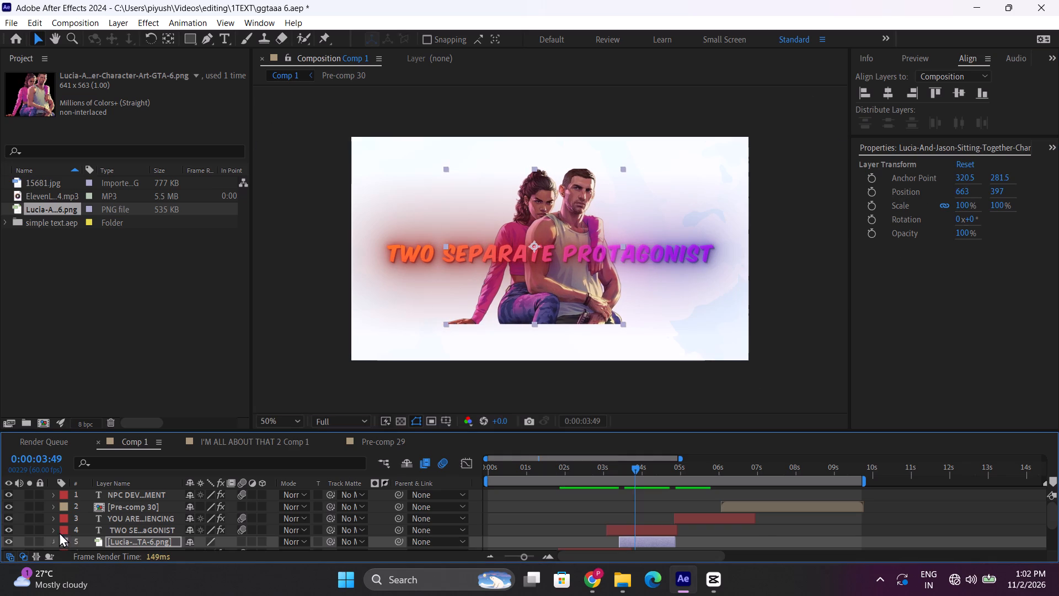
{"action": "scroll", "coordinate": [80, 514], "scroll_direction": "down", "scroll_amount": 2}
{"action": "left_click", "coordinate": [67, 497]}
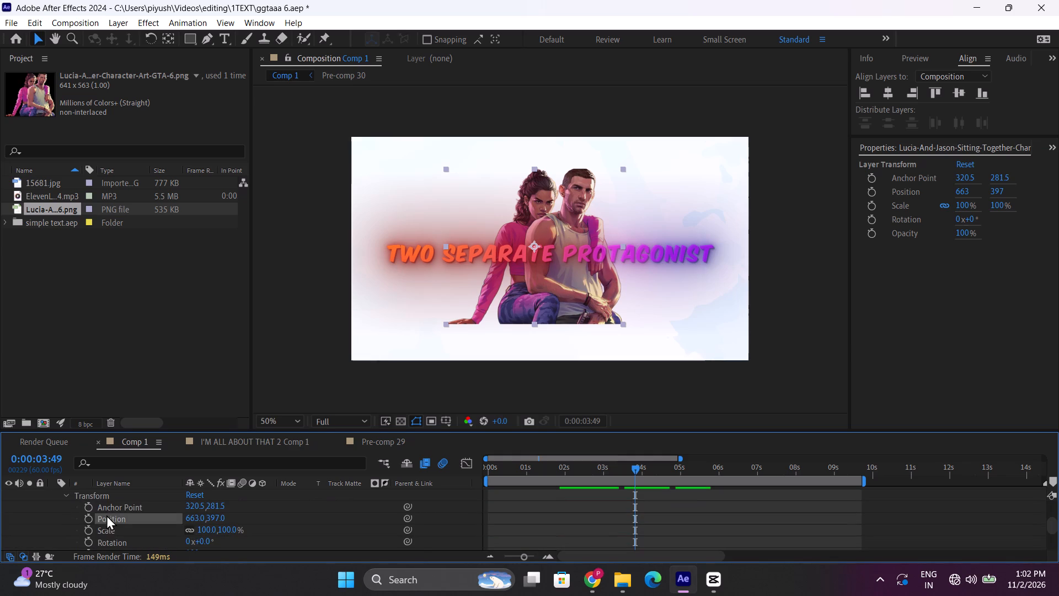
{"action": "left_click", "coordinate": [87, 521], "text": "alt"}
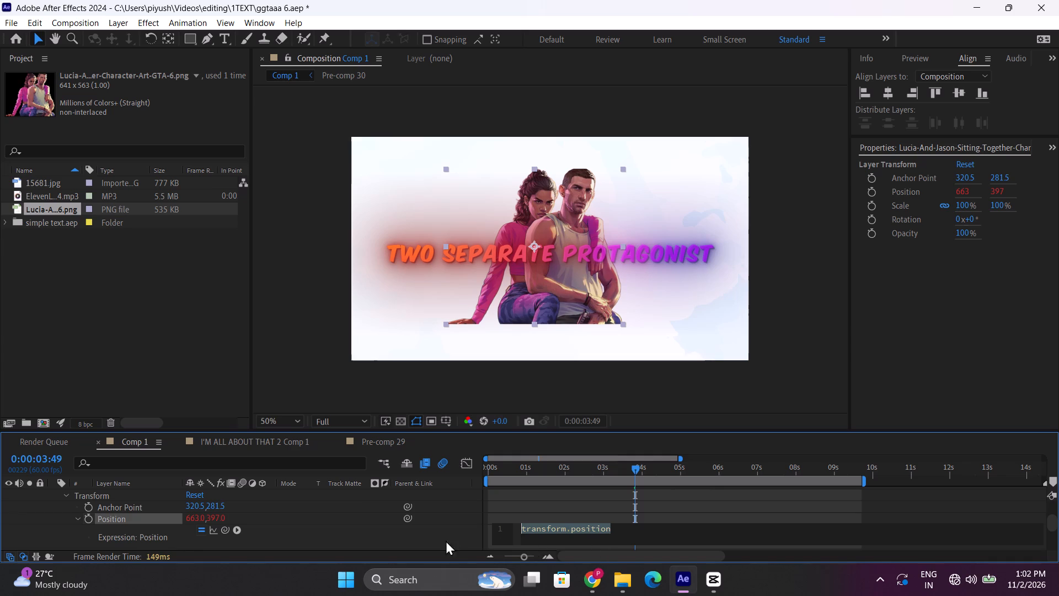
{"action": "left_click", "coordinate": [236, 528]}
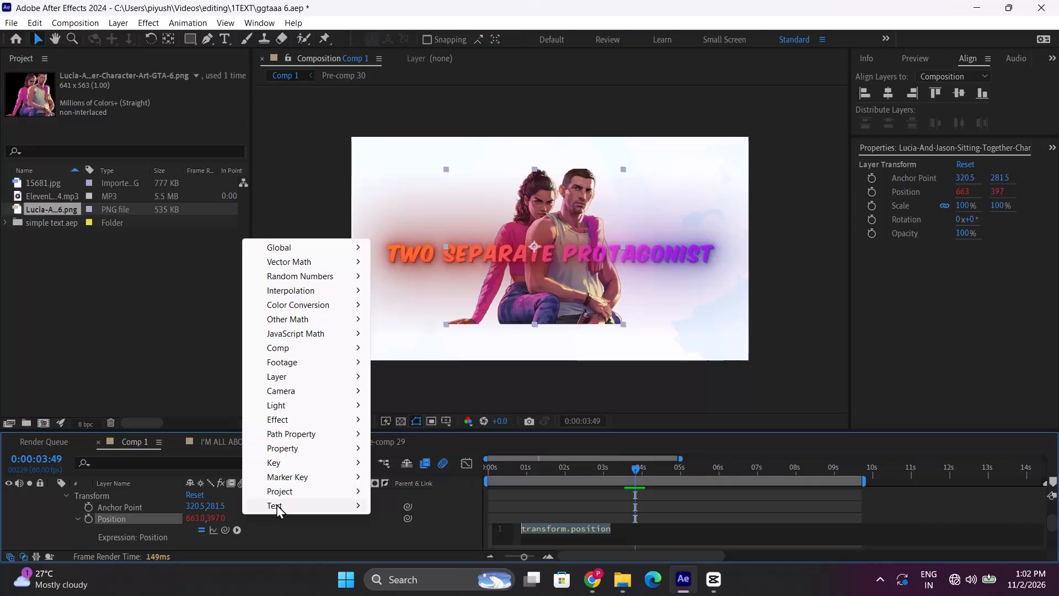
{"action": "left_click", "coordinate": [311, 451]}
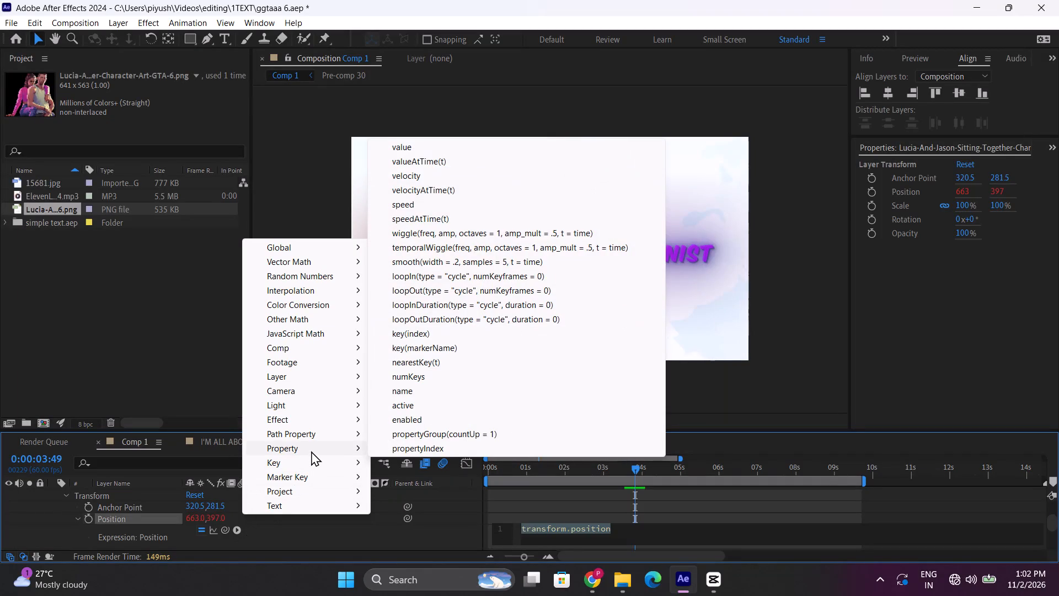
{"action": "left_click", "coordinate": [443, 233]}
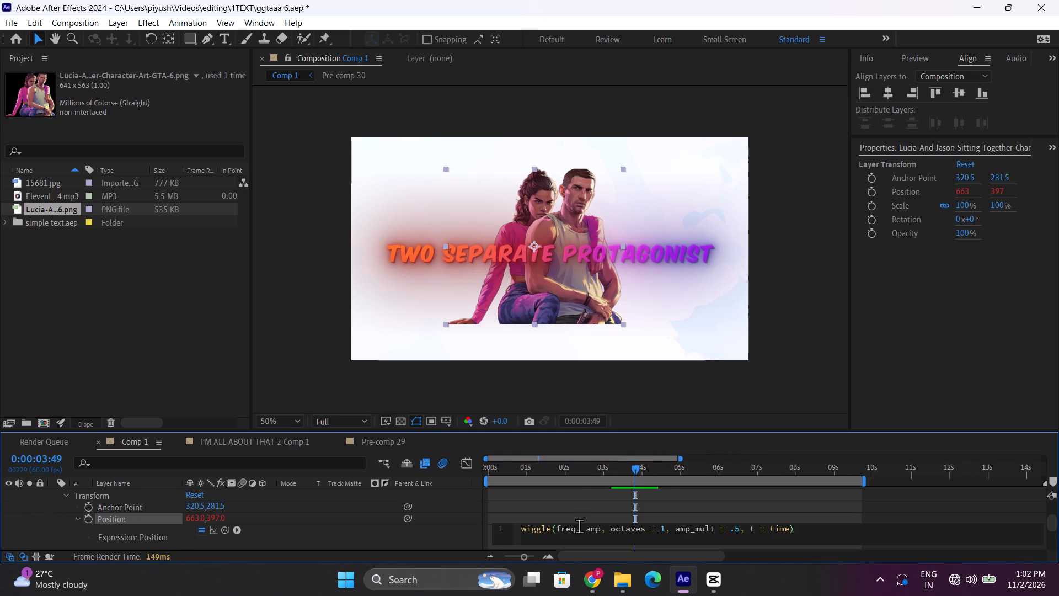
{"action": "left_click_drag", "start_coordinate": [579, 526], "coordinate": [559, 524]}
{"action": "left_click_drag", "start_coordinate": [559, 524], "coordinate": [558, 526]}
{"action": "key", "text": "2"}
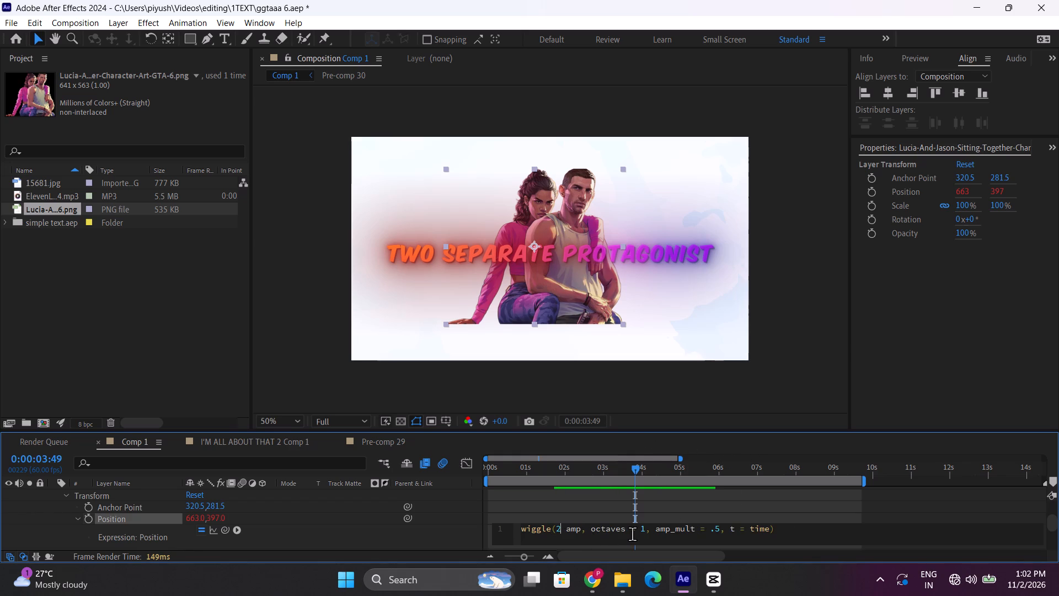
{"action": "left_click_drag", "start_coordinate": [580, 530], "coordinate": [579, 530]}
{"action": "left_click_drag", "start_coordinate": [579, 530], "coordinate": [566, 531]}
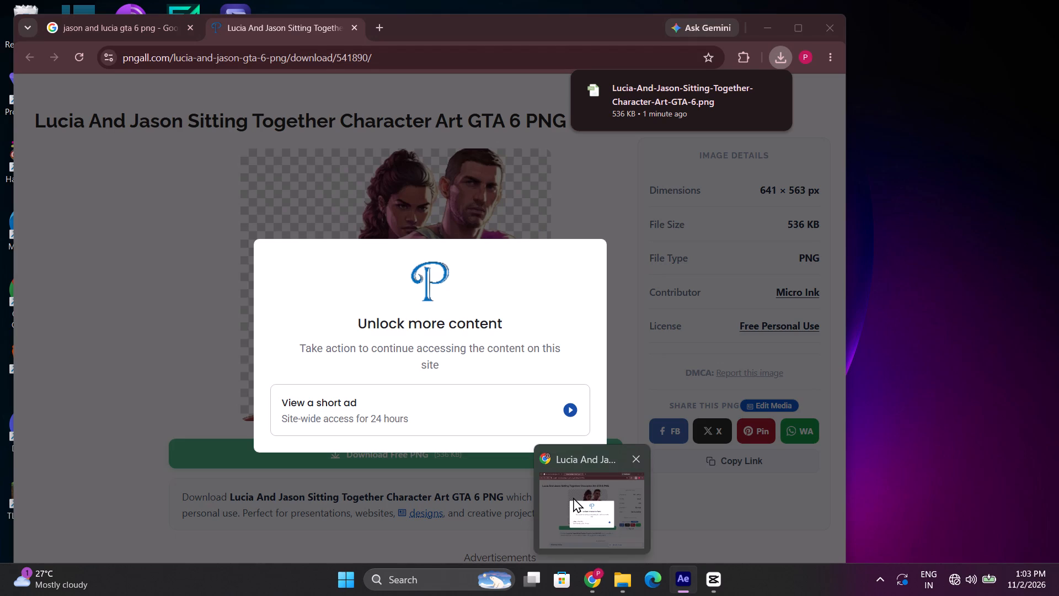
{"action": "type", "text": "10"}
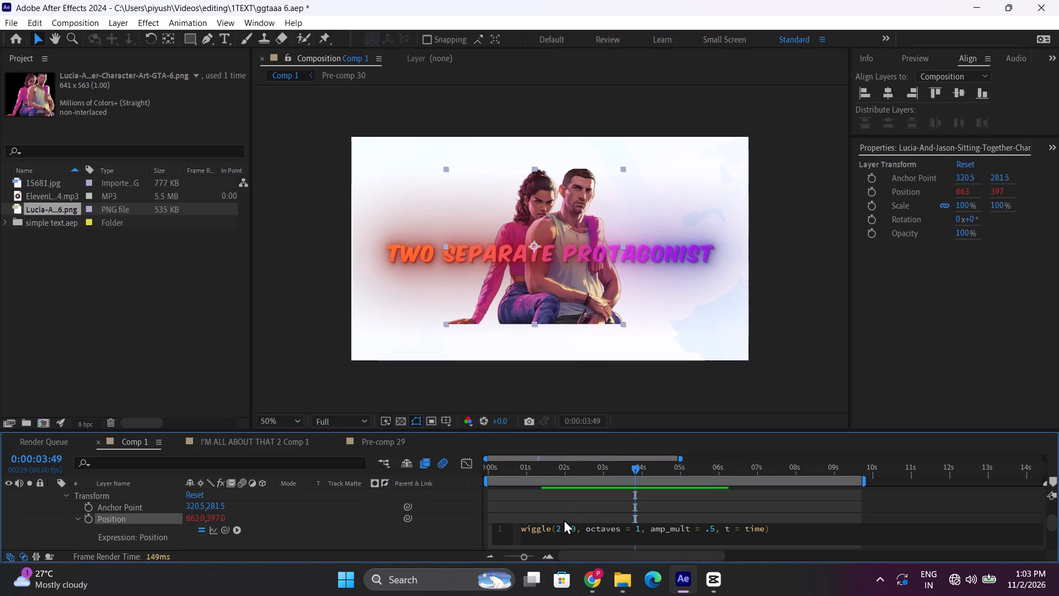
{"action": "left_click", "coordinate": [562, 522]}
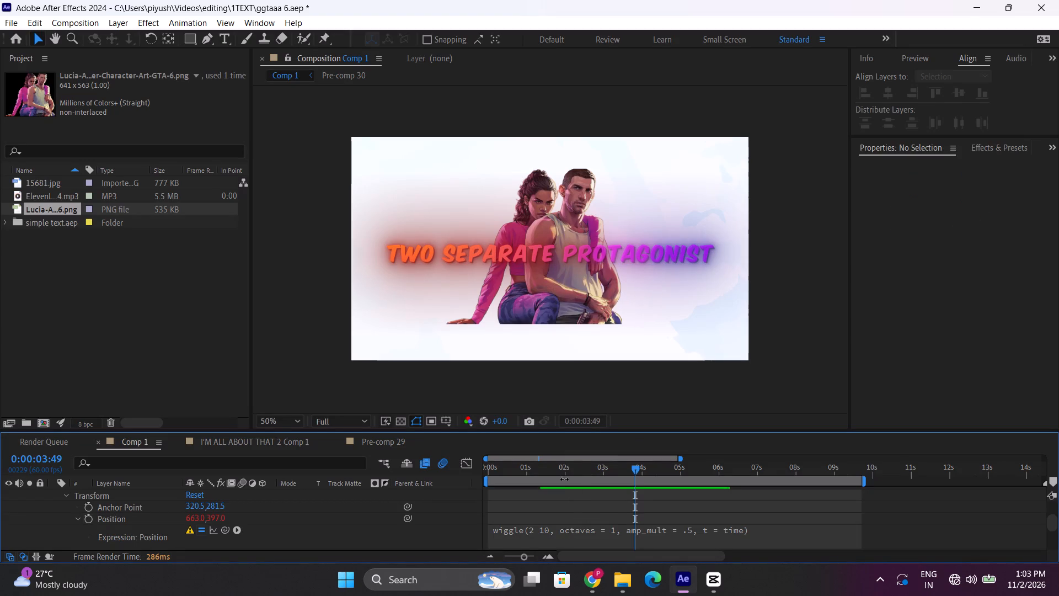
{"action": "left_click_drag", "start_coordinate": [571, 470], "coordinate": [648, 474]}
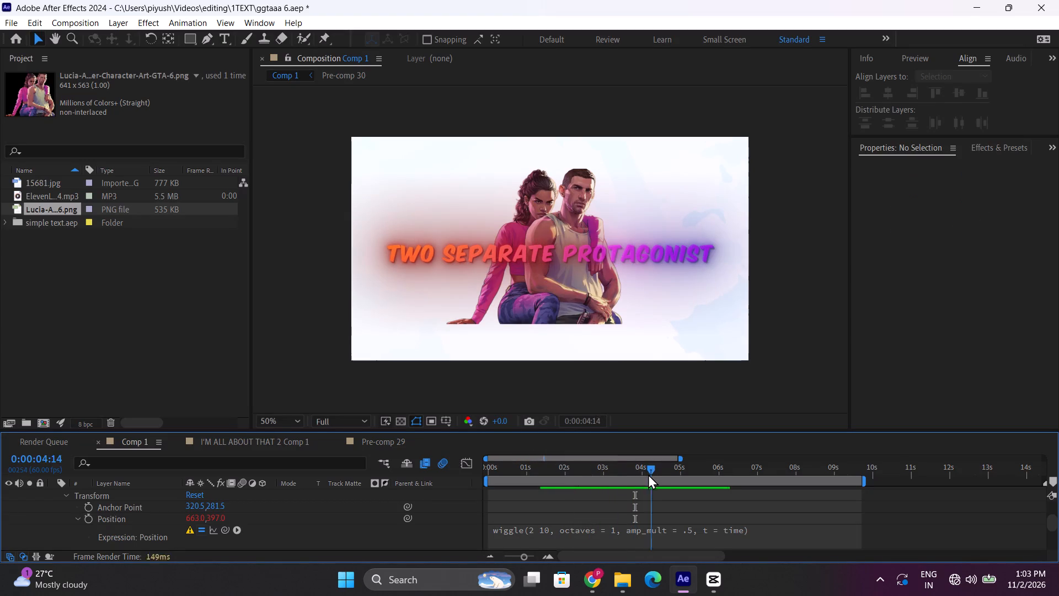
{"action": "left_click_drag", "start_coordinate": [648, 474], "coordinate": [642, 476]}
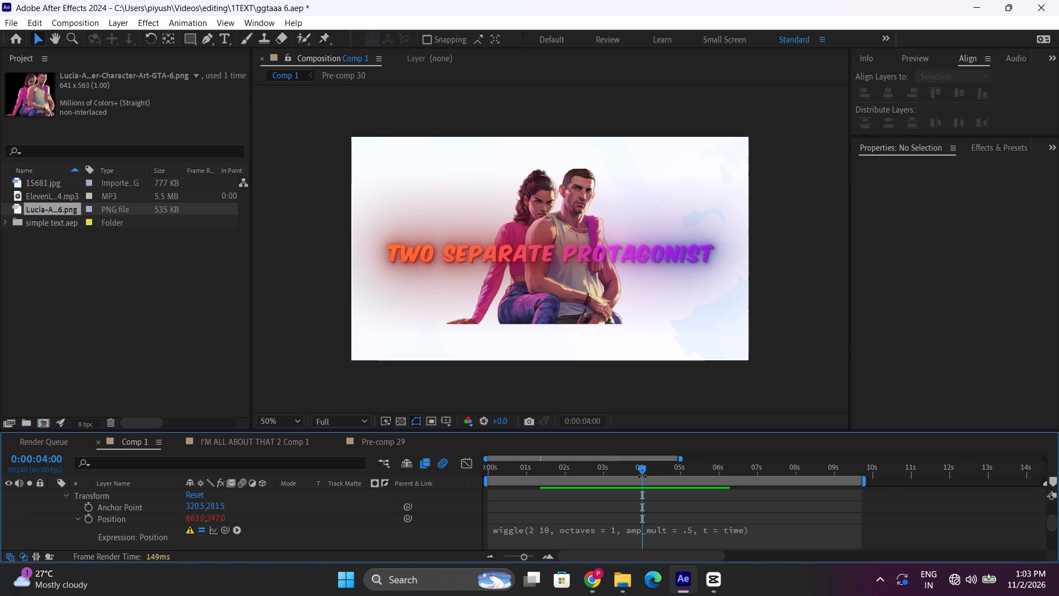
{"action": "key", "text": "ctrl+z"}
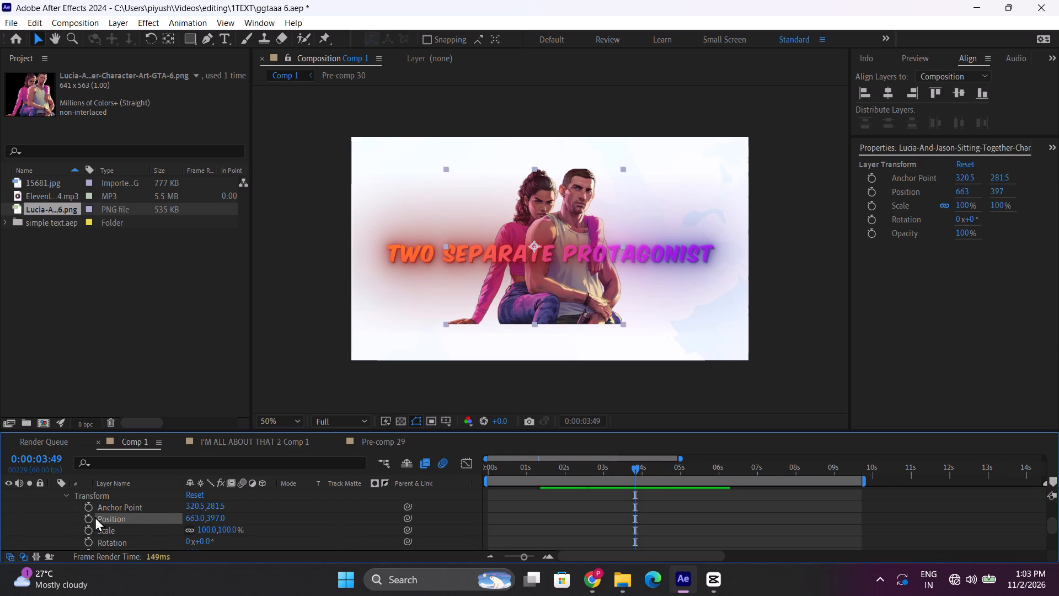
Enable an expression on the Lucia and Jason image's Position and insert the wiggle property expression.
{"action": "left_click", "coordinate": [92, 520], "text": "alt"}
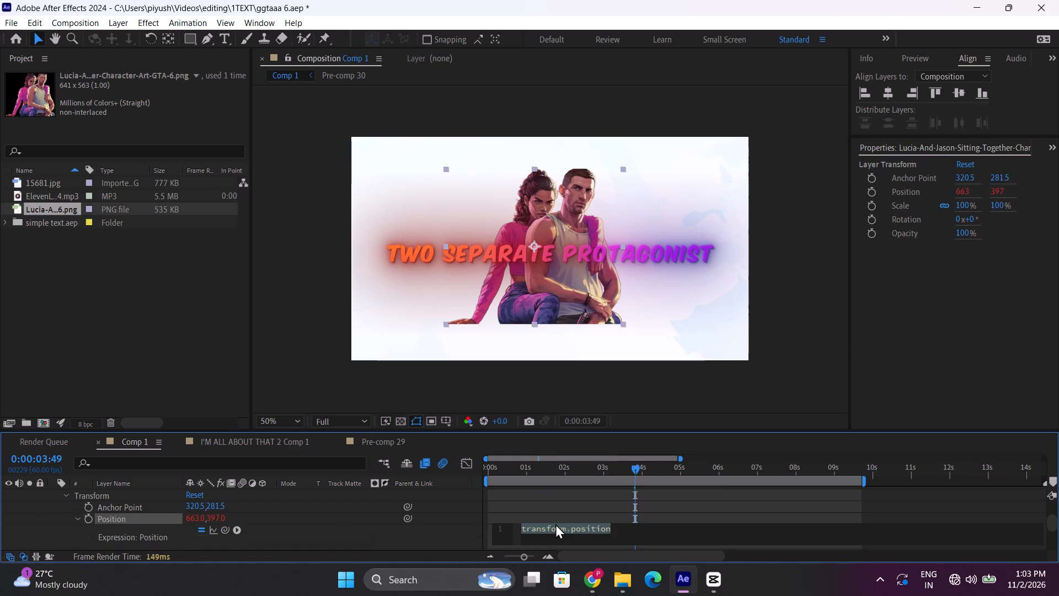
{"action": "left_click", "coordinate": [233, 529]}
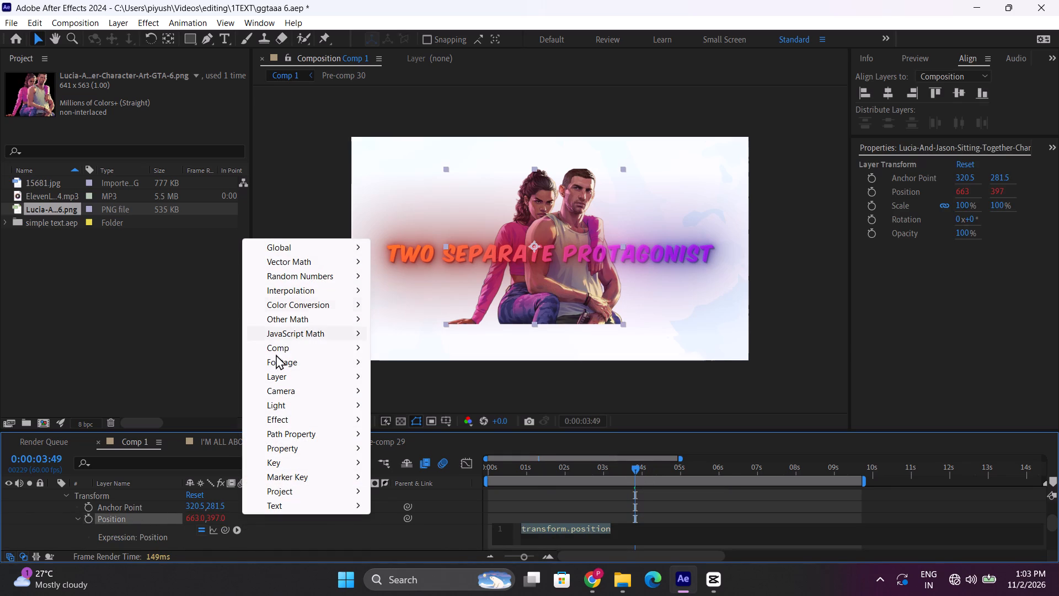
{"action": "left_click", "coordinate": [303, 450]}
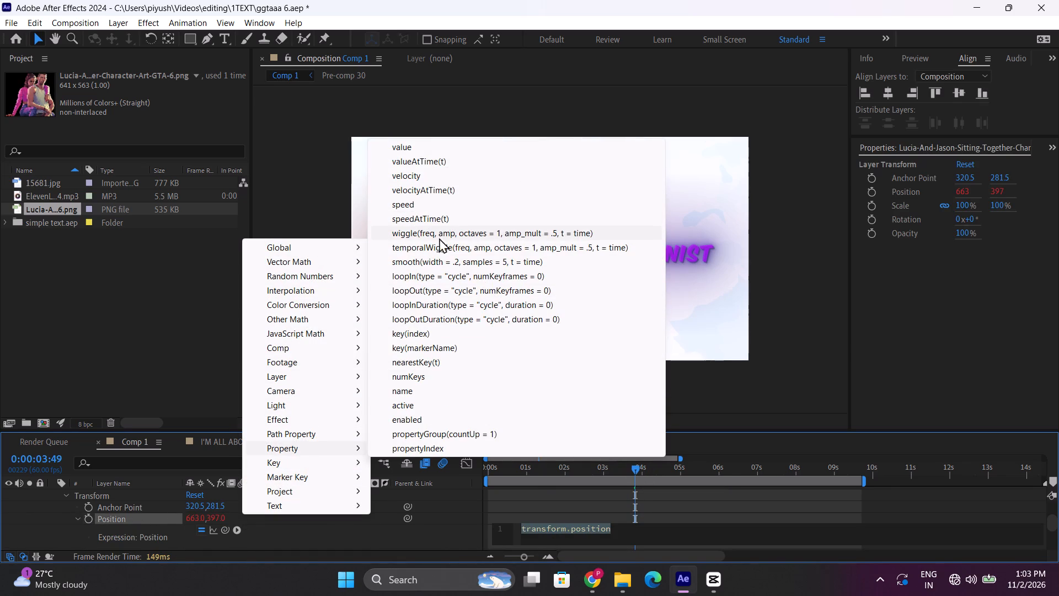
{"action": "left_click", "coordinate": [441, 233]}
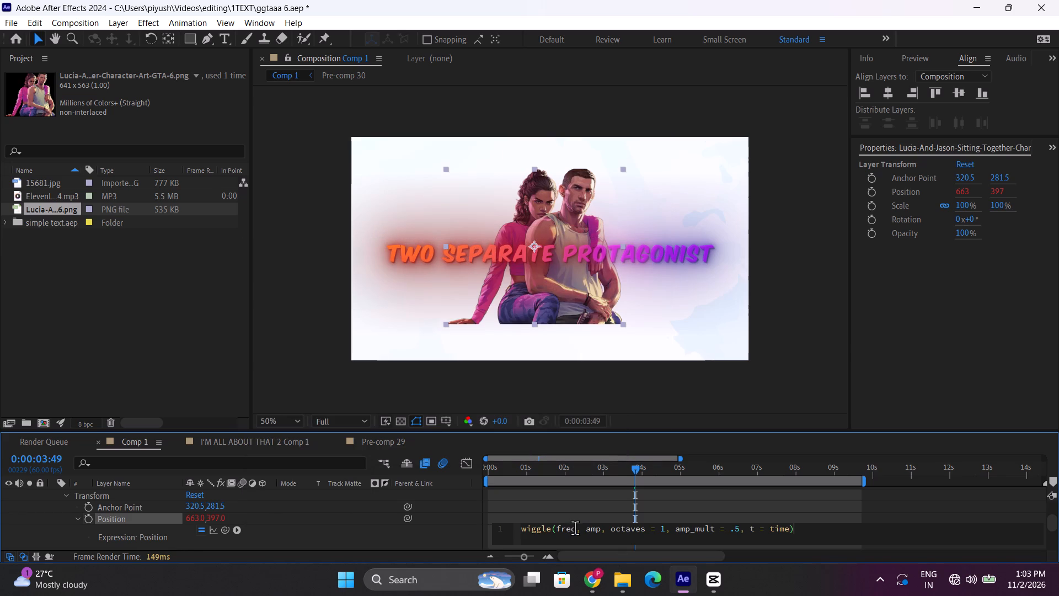
Set the wiggle expression's frequency to 2 and amplitude to 10, keeping the comma between them, and apply it.
{"action": "left_click_drag", "start_coordinate": [573, 528], "coordinate": [564, 530]}
{"action": "left_click", "coordinate": [575, 528]}
{"action": "key", "text": "BackSpace"}
{"action": "key", "text": "BackSpace"}
{"action": "key", "text": "BackSpace"}
{"action": "key", "text": "BackSpace"}
{"action": "key", "text": "1"}
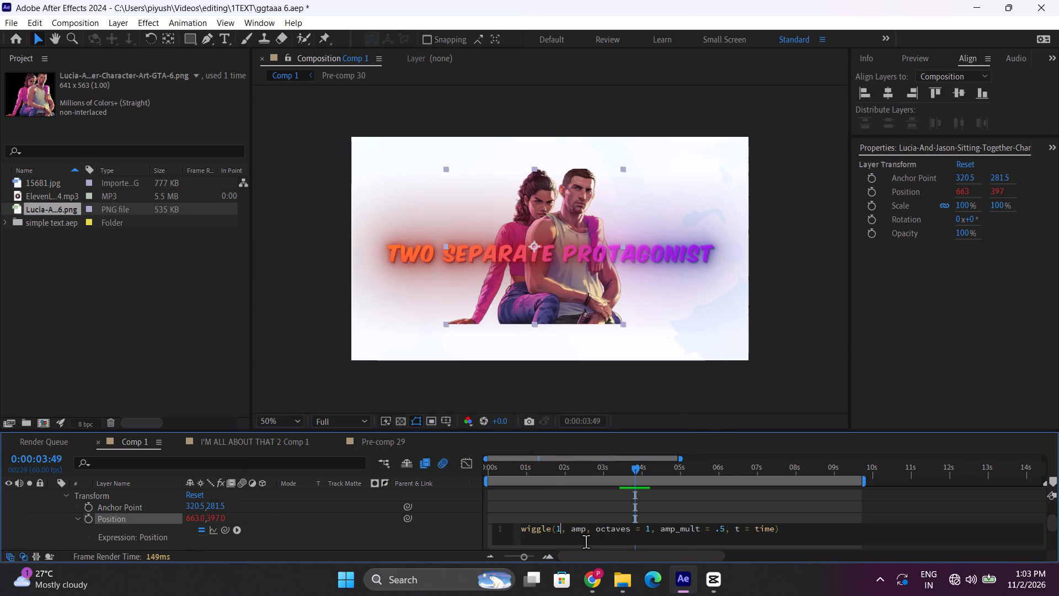
{"action": "left_click", "coordinate": [586, 530]}
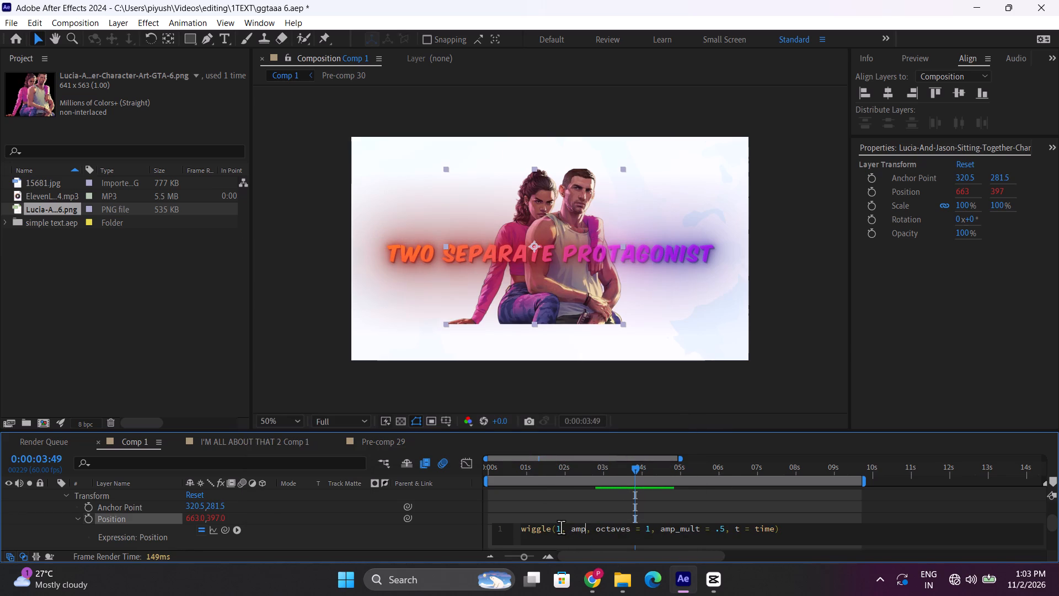
{"action": "left_click", "coordinate": [561, 527]}
{"action": "key", "text": "BackSpace"}
{"action": "key", "text": "2"}
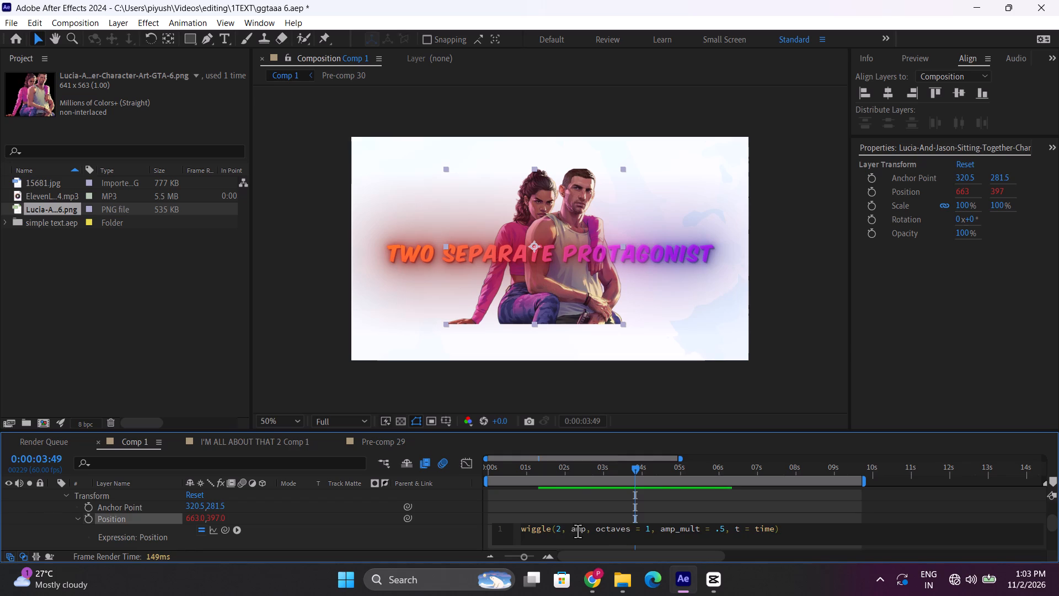
{"action": "left_click", "coordinate": [586, 532]}
{"action": "key", "text": "BackSpace"}
{"action": "key", "text": "BackSpace"}
{"action": "key", "text": "BackSpace"}
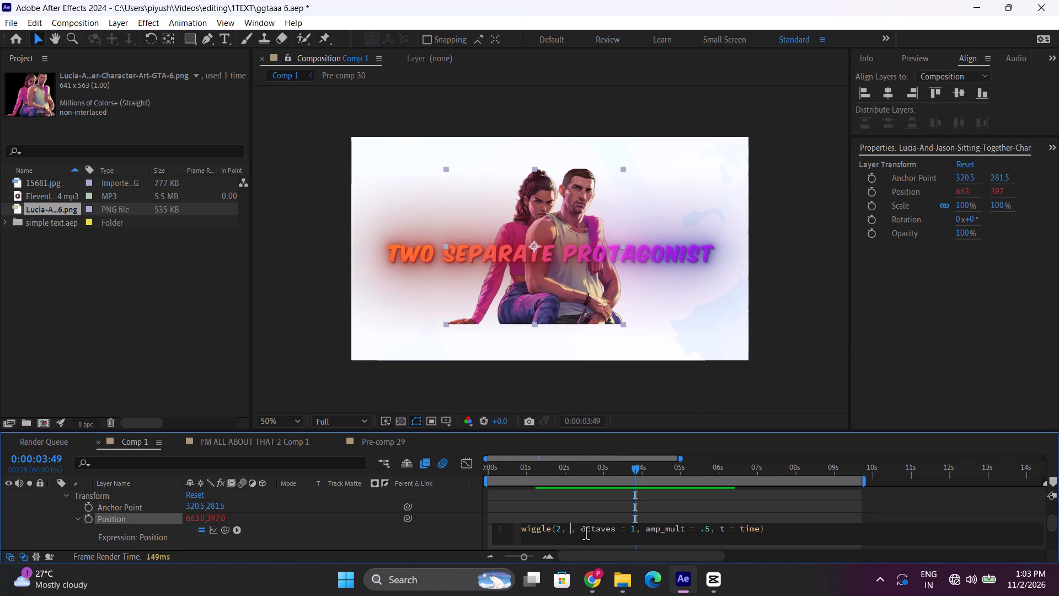
{"action": "type", "text": "10"}
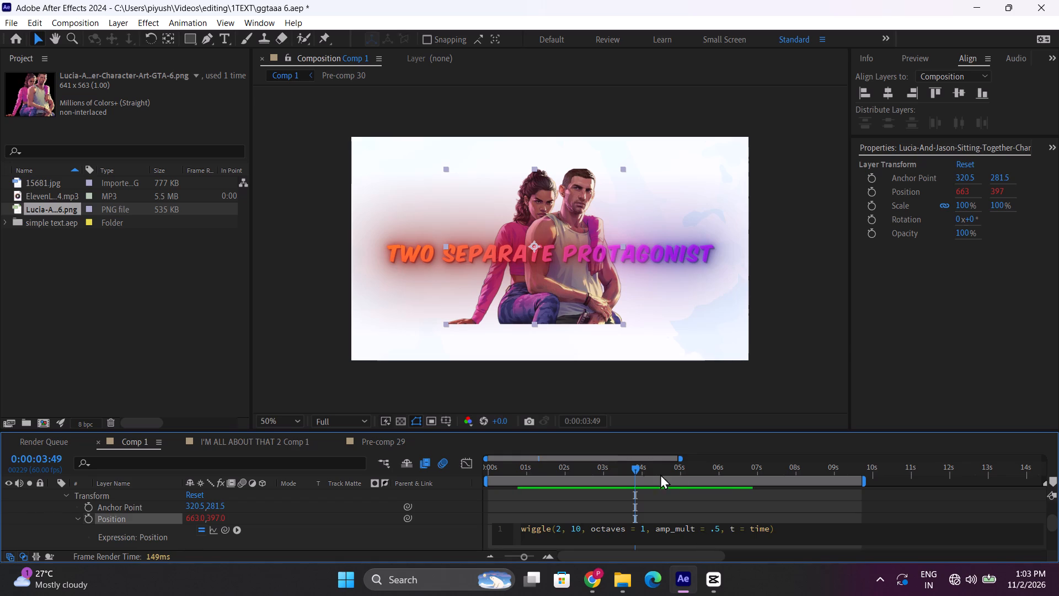
{"action": "left_click", "coordinate": [625, 469]}
Preview the wiggling image and titles from about 0:00:02:23, with the preview resolution set to Quarter.
{"action": "left_click_drag", "start_coordinate": [623, 469], "coordinate": [564, 466]}
{"action": "left_click_drag", "start_coordinate": [564, 465], "coordinate": [583, 462]}
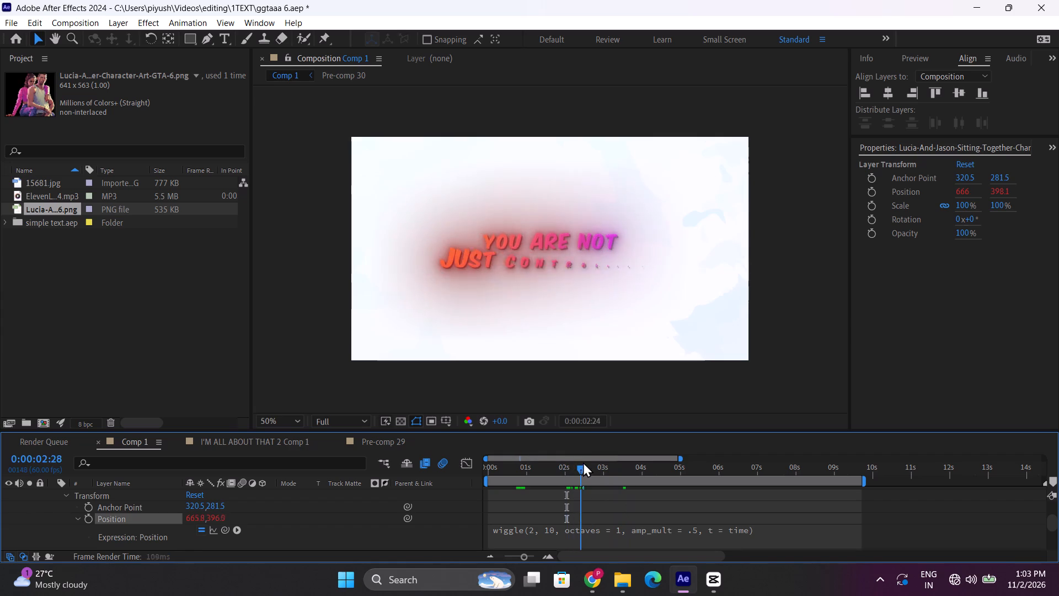
{"action": "left_click_drag", "start_coordinate": [583, 462], "coordinate": [585, 461]}
{"action": "key", "text": "space"}
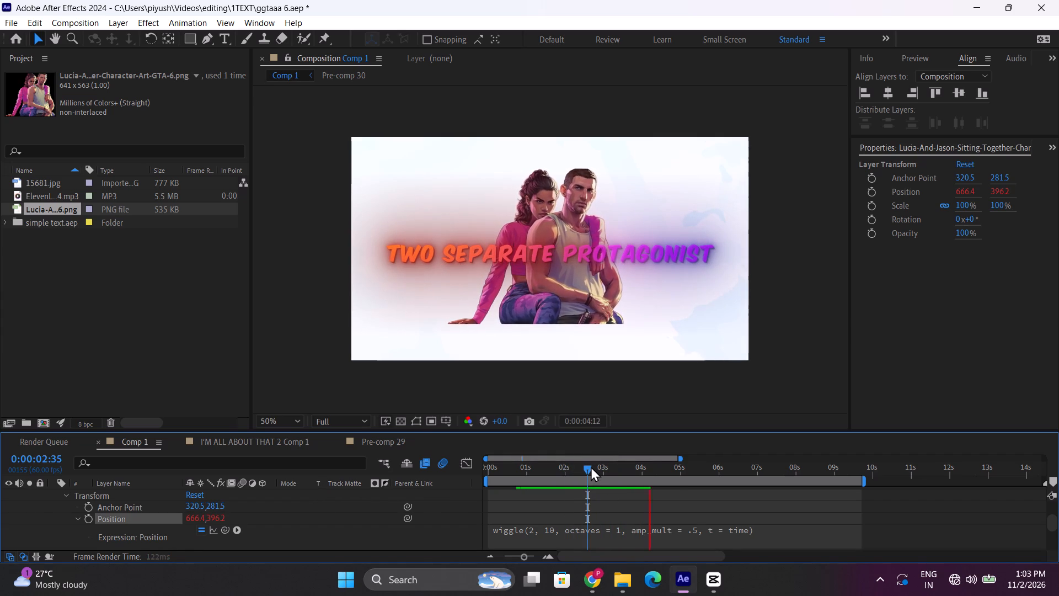
{"action": "left_click_drag", "start_coordinate": [591, 465], "coordinate": [583, 469]}
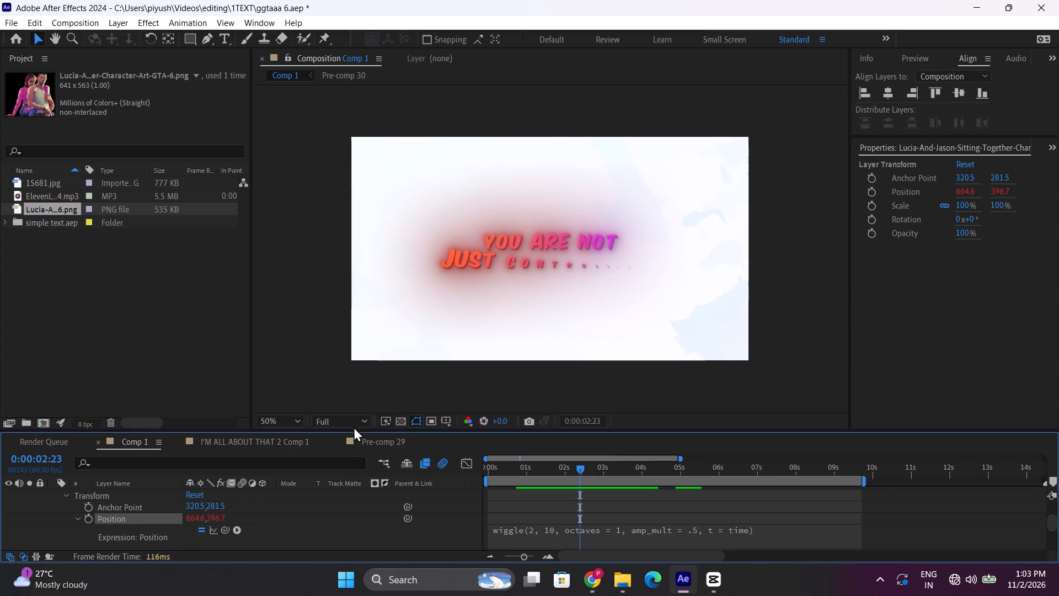
{"action": "left_click", "coordinate": [354, 425]}
{"action": "left_click", "coordinate": [325, 499]}
{"action": "key", "text": "space"}
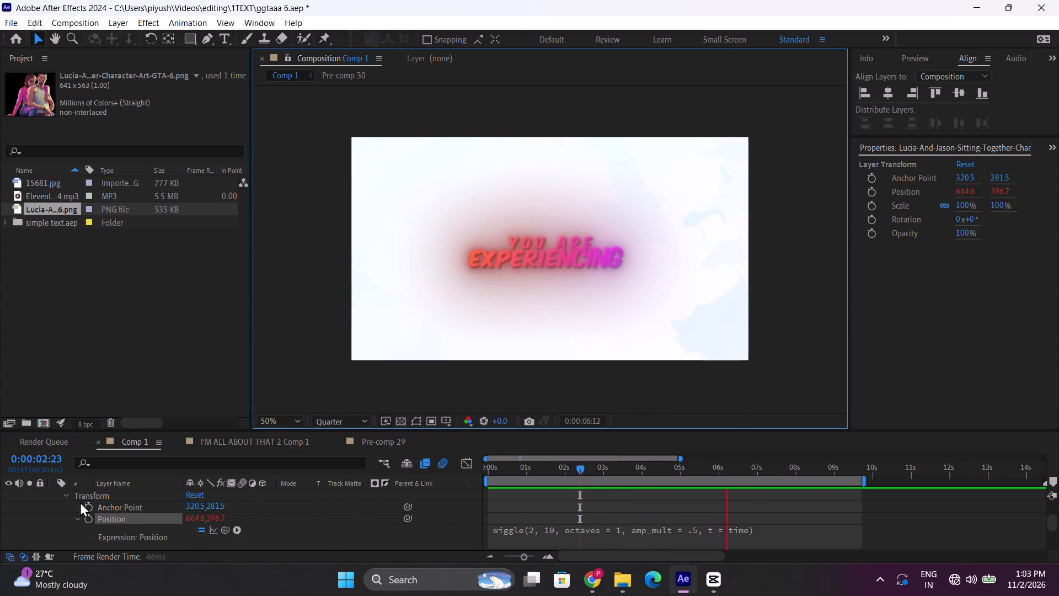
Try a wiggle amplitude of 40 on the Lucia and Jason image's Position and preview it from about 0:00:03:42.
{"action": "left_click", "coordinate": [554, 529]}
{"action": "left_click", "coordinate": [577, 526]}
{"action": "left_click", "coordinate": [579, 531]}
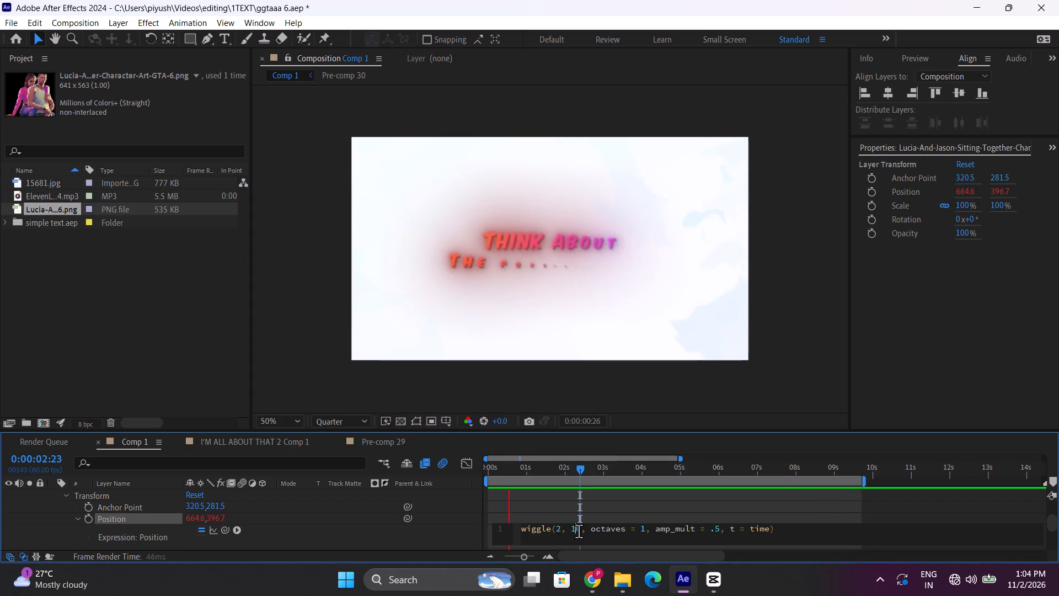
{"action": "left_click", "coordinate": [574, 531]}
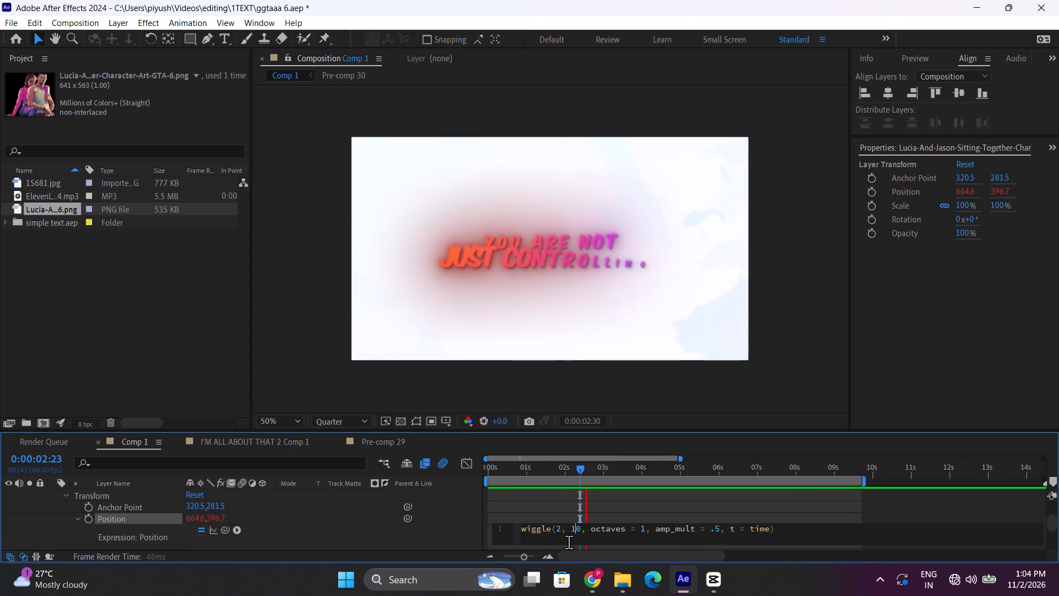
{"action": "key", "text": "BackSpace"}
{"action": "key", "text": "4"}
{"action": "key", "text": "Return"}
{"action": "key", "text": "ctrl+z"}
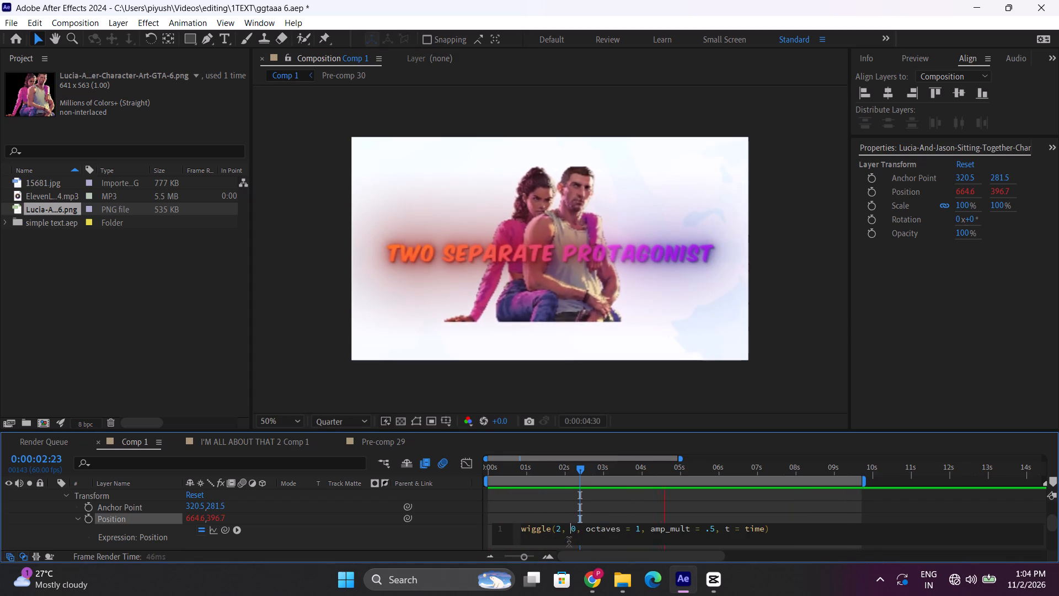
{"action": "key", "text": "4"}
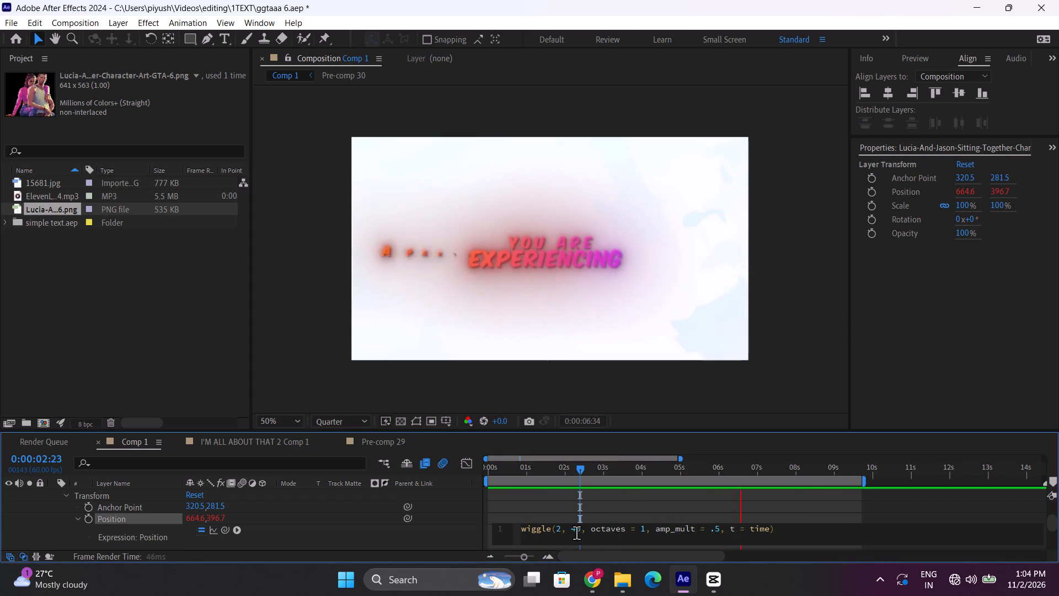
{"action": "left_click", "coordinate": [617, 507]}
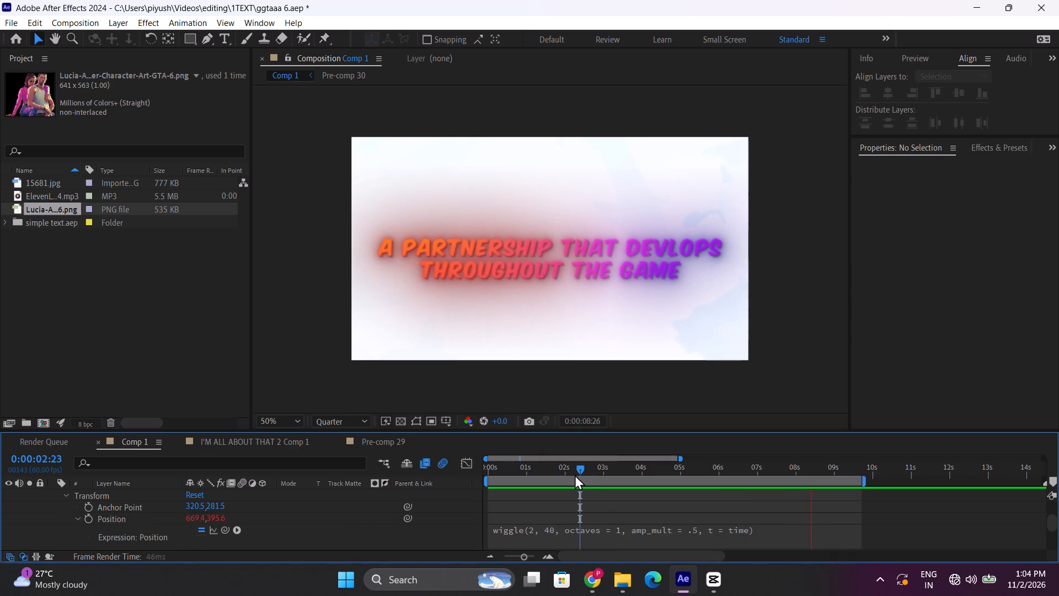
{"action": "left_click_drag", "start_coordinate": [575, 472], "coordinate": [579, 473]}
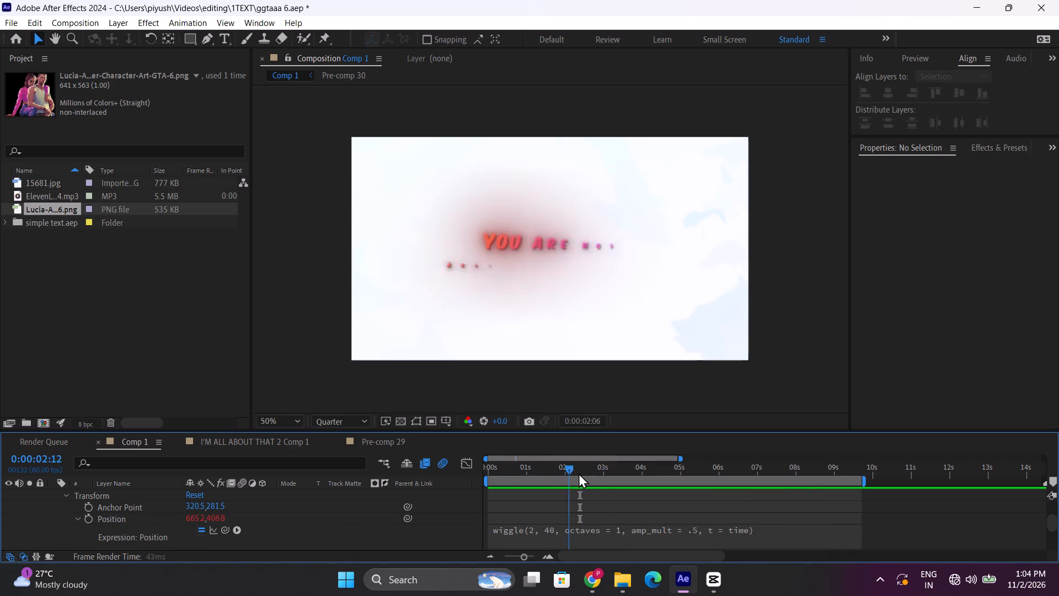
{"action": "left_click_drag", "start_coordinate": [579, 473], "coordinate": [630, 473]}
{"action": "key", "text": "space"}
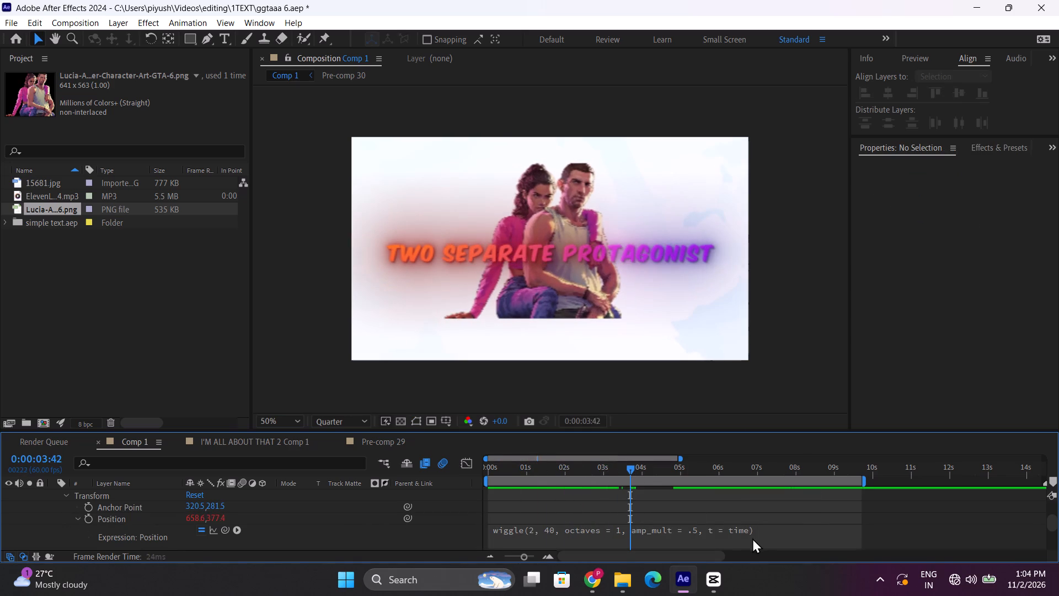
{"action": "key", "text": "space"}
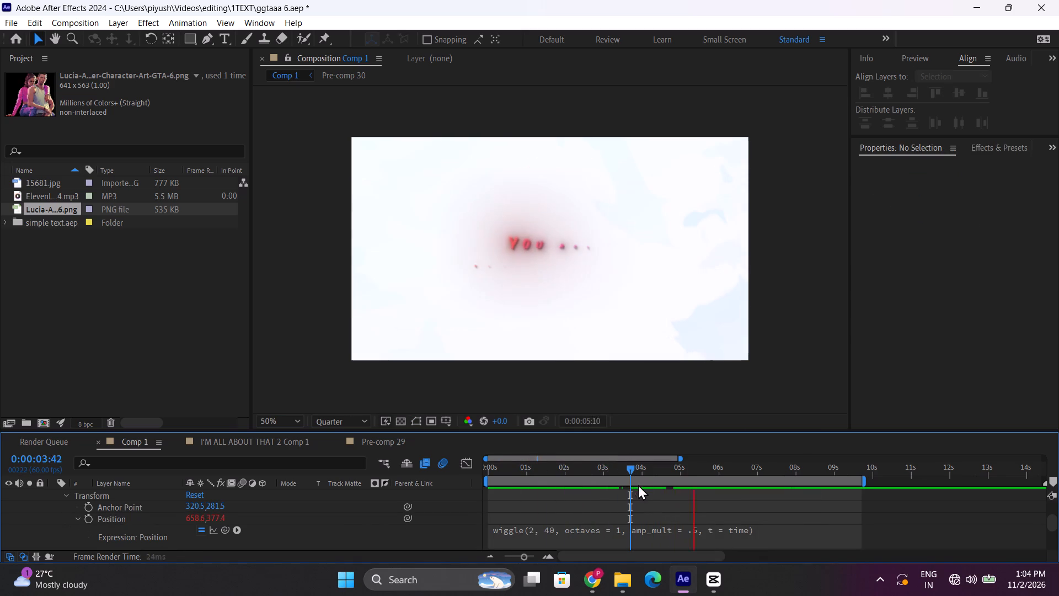
Set the wiggle expression's amplitude to 20 on the Lucia and Jason image's Position and apply it.
{"action": "left_click", "coordinate": [560, 524]}
{"action": "double_click", "coordinate": [550, 530]}
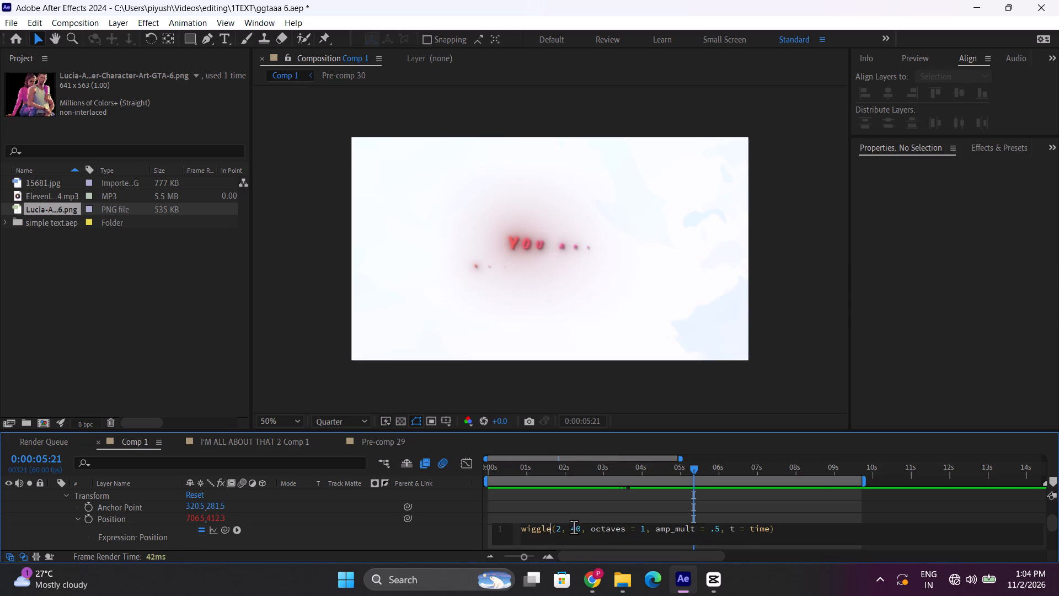
{"action": "left_click", "coordinate": [574, 526]}
{"action": "key", "text": "BackSpace"}
{"action": "type", "text": "10"}
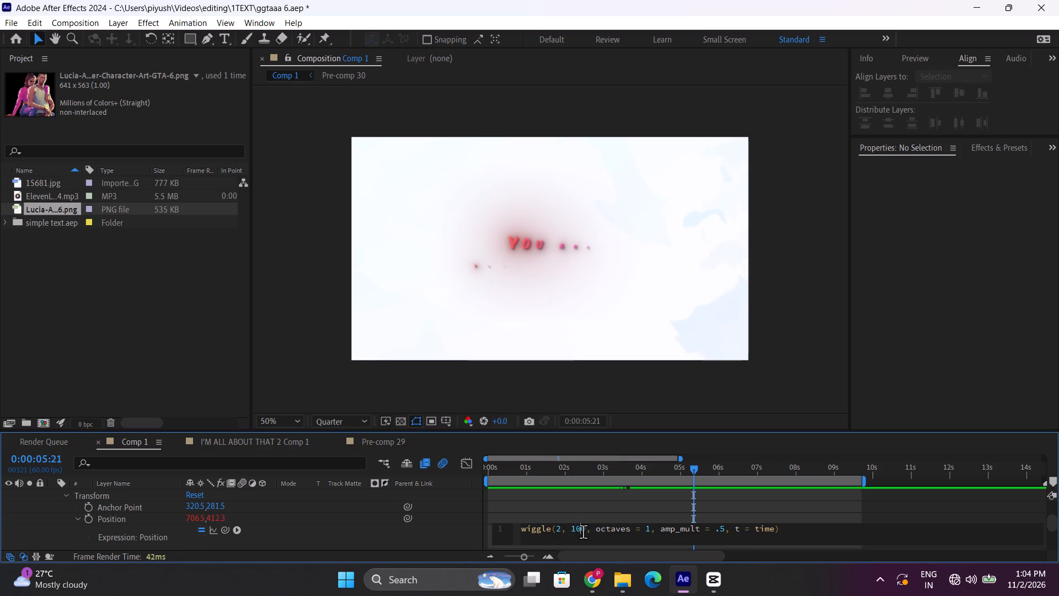
{"action": "key", "text": "BackSpace"}
{"action": "key", "text": "BackSpace"}
{"action": "key", "text": "2"}
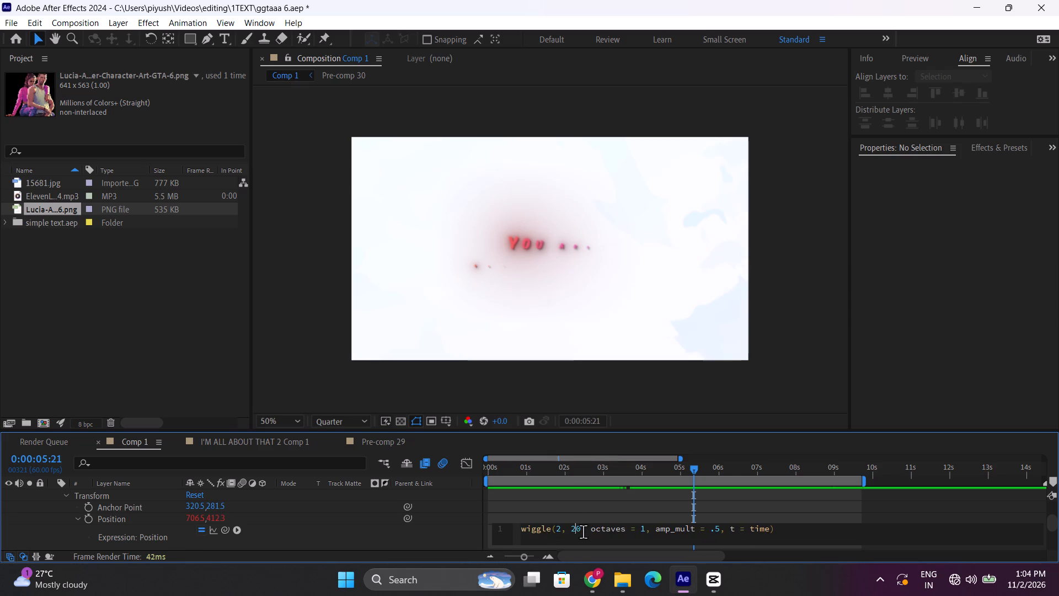
{"action": "left_click", "coordinate": [648, 496]}
Preview the image's wiggle behind the TWO SEPARATE PROTAGONIST title from about 0:00:03:33.
{"action": "scroll", "coordinate": [636, 490], "scroll_direction": "up", "scroll_amount": 2}
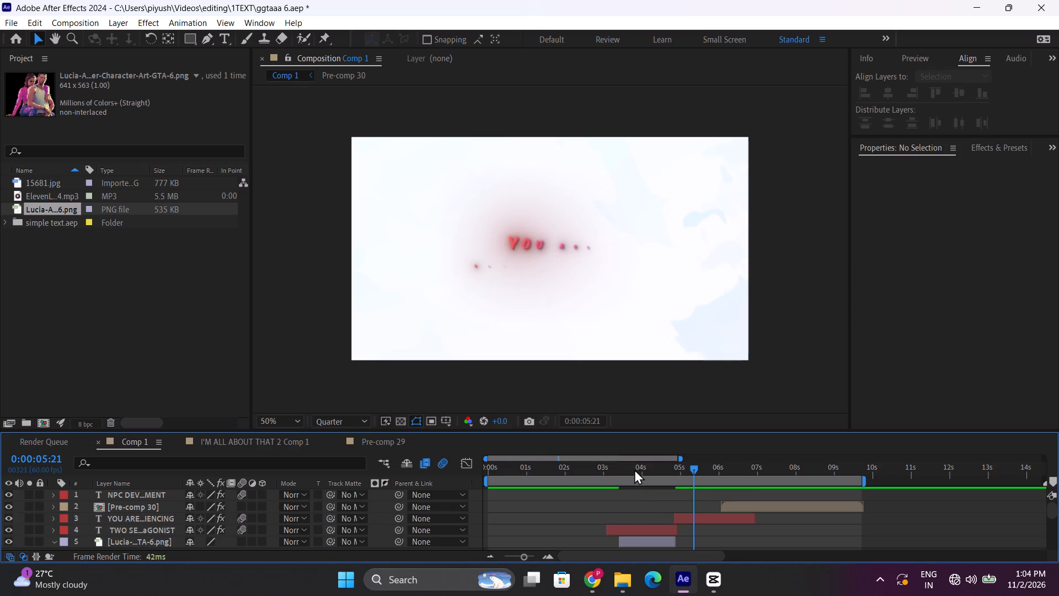
{"action": "left_click_drag", "start_coordinate": [633, 469], "coordinate": [625, 469]}
{"action": "key", "text": "space"}
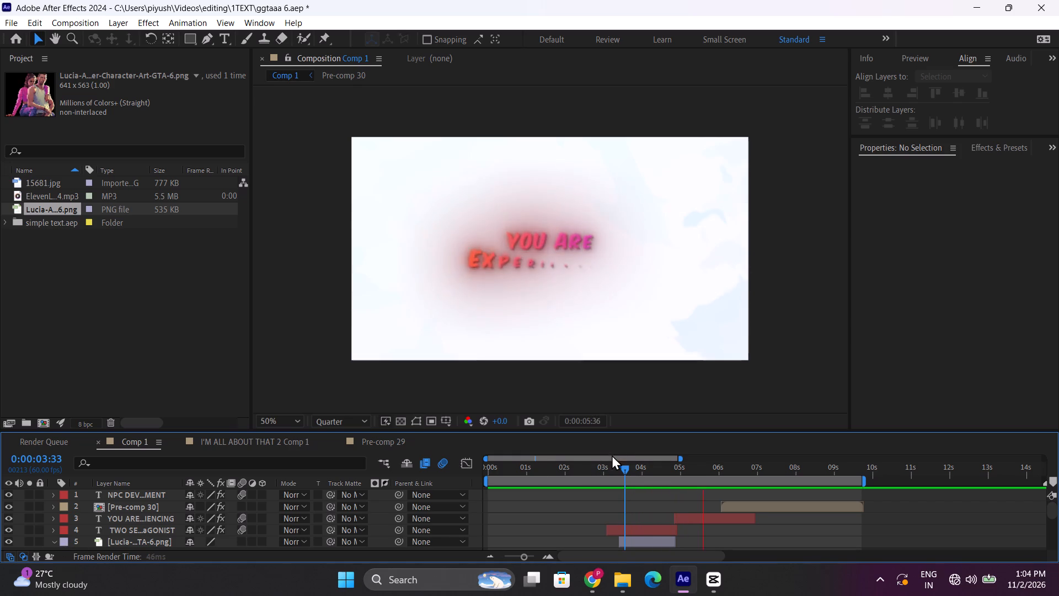
{"action": "left_click_drag", "start_coordinate": [621, 464], "coordinate": [612, 466]}
{"action": "key", "text": "space"}
{"action": "key", "text": "space"}
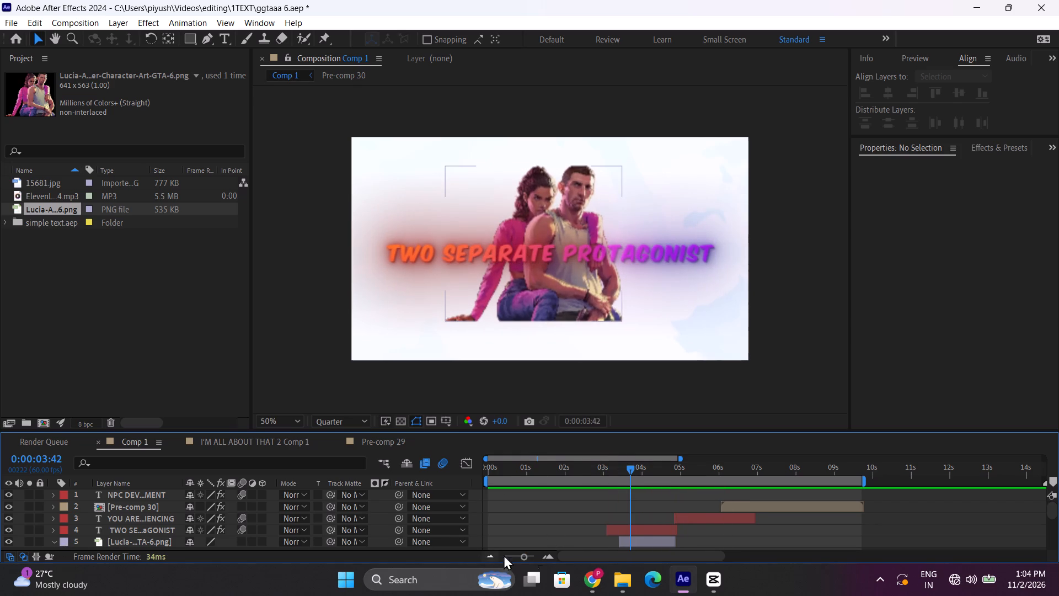
Extend the start of the Lucia and Jason image layer back to the TWO SEPARATE PROTAGONIST title's start.
{"action": "double_click", "coordinate": [551, 554]}
{"action": "scroll", "coordinate": [569, 492], "scroll_direction": "down", "scroll_amount": 1}
{"action": "left_click_drag", "start_coordinate": [534, 470], "coordinate": [539, 468]}
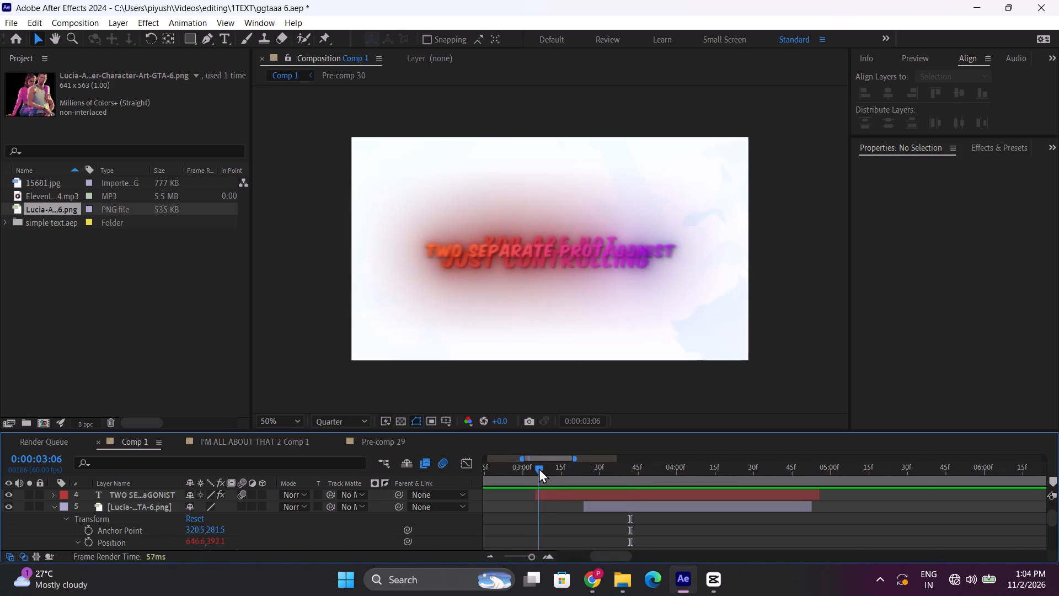
{"action": "left_click_drag", "start_coordinate": [539, 468], "coordinate": [545, 466]}
{"action": "left_click_drag", "start_coordinate": [582, 505], "coordinate": [536, 512]}
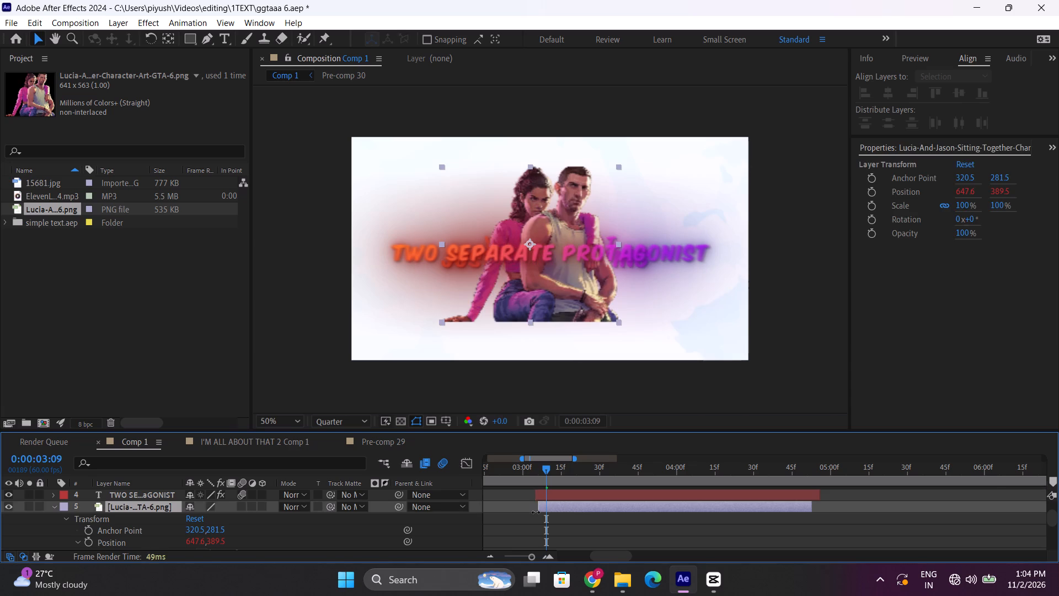
{"action": "left_click_drag", "start_coordinate": [536, 512], "coordinate": [534, 514]}
Keyframe the Lucia and Jason image's Opacity from 0% at 0:00:03:05 to 100% at 0:00:03:14, and preview the fade-in.
{"action": "left_click_drag", "start_coordinate": [543, 466], "coordinate": [533, 465]}
{"action": "key", "text": "t"}
{"action": "left_click", "coordinate": [92, 516]}
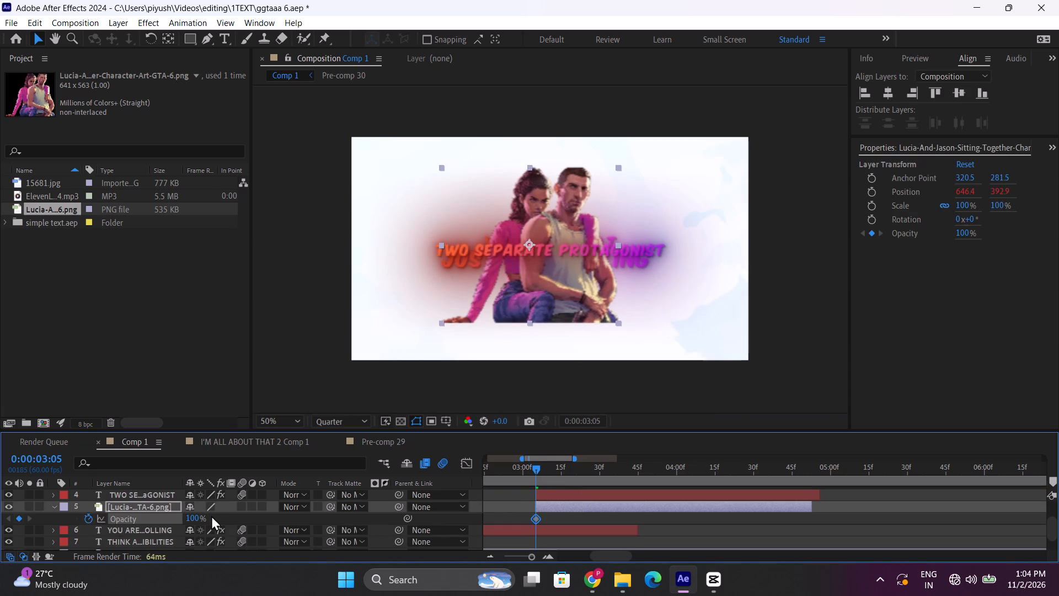
{"action": "left_click_drag", "start_coordinate": [196, 518], "coordinate": [91, 522]}
{"action": "left_click_drag", "start_coordinate": [548, 470], "coordinate": [548, 469]}
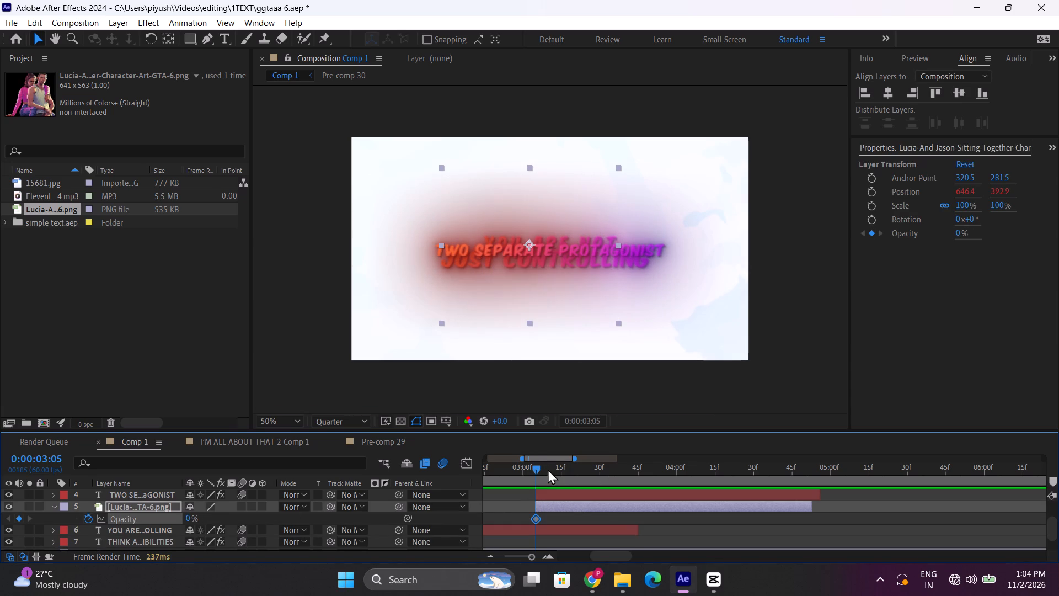
{"action": "left_click_drag", "start_coordinate": [548, 469], "coordinate": [558, 469]}
{"action": "left_click_drag", "start_coordinate": [189, 518], "coordinate": [593, 517]}
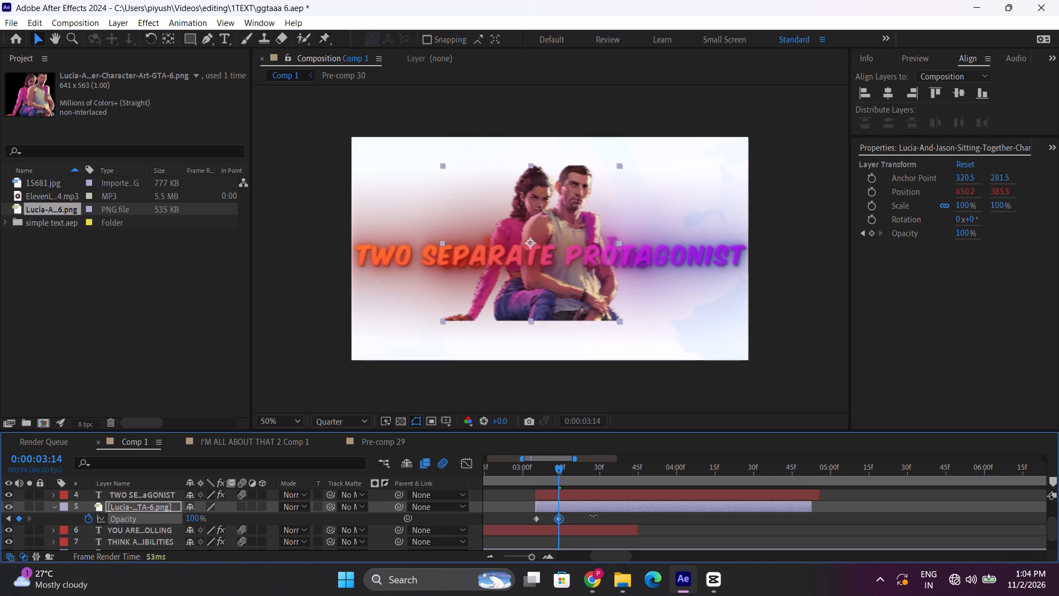
{"action": "left_click_drag", "start_coordinate": [593, 517], "coordinate": [639, 517]}
{"action": "key", "text": "space"}
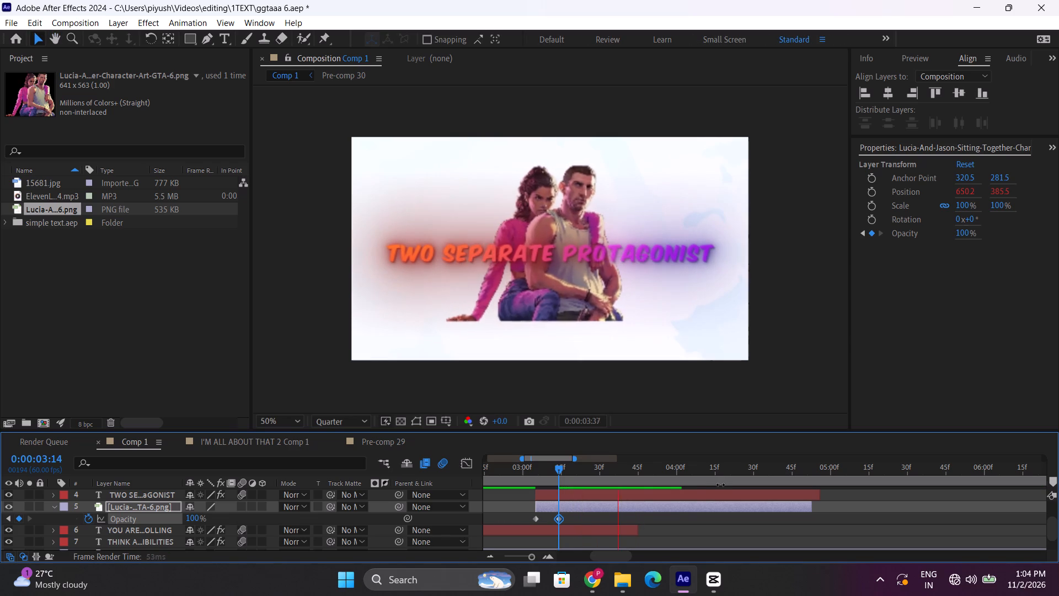
{"action": "key", "text": "space"}
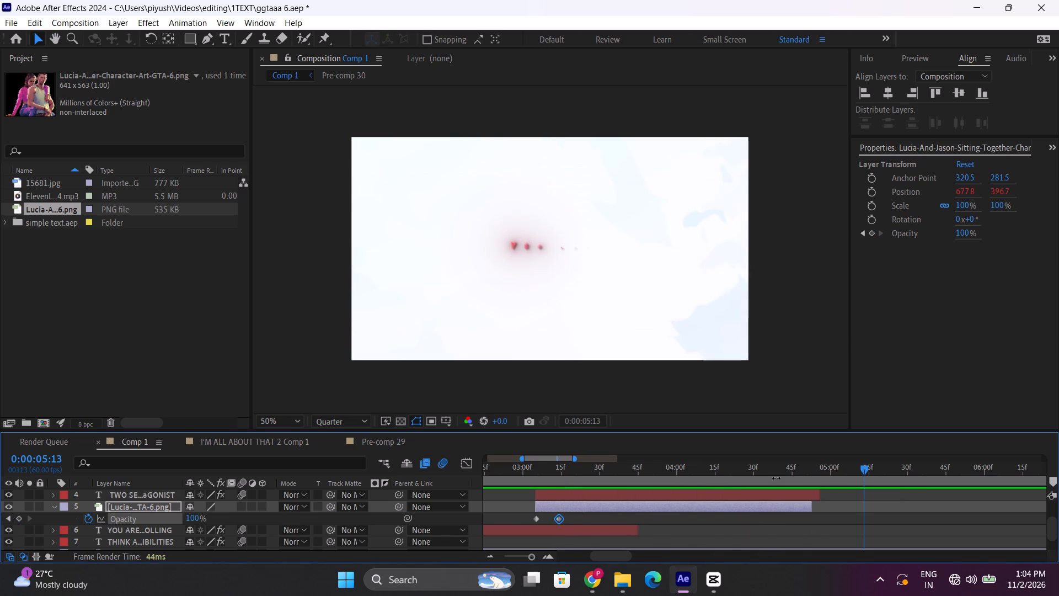
Extend the end of the Lucia and Jason image layer to the TWO SEPARATE PROTAGONIST title's end.
{"action": "scroll", "coordinate": [774, 487], "scroll_direction": "up", "scroll_amount": 1}
{"action": "left_click", "coordinate": [795, 472]}
{"action": "left_click_drag", "start_coordinate": [800, 465], "coordinate": [810, 467]}
{"action": "left_click_drag", "start_coordinate": [814, 540], "coordinate": [822, 539]}
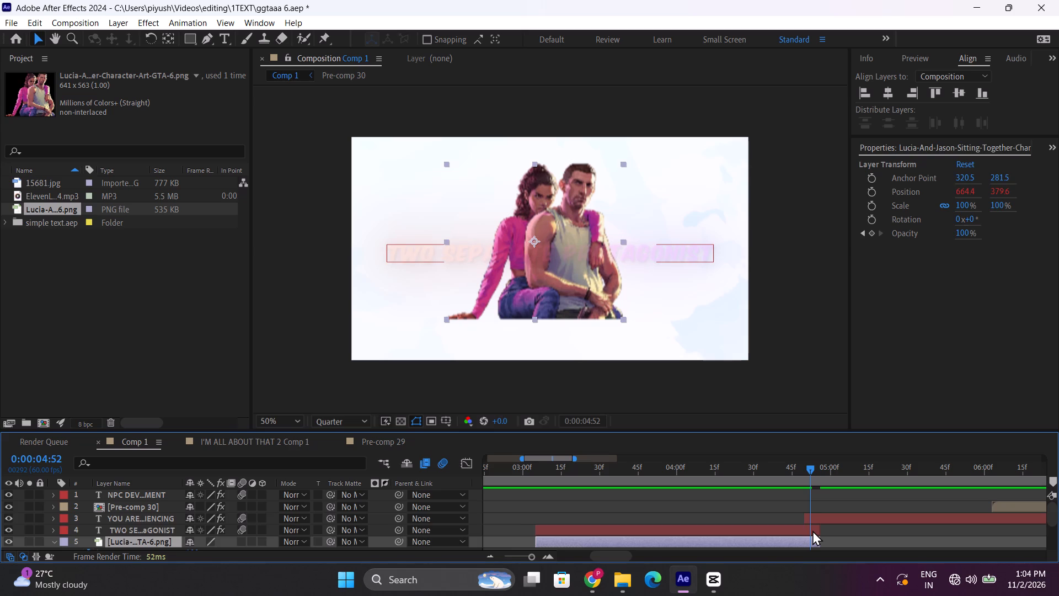
Match the title's fade-out by keyframing the Lucia and Jason image's Opacity at 100% at 0:00:04:43 and 0% at 0:00:04:54.
{"action": "left_click", "coordinate": [812, 530]}
{"action": "key", "text": "u"}
{"action": "scroll", "coordinate": [812, 530], "scroll_direction": "down", "scroll_amount": 1}
{"action": "left_click", "coordinate": [810, 464]}
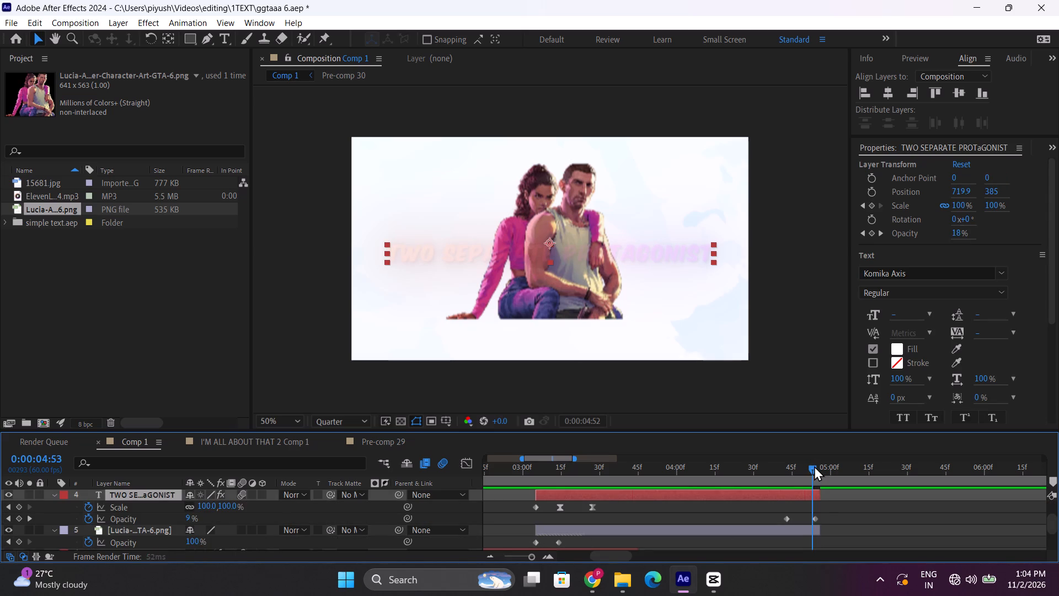
{"action": "left_click", "coordinate": [698, 531]}
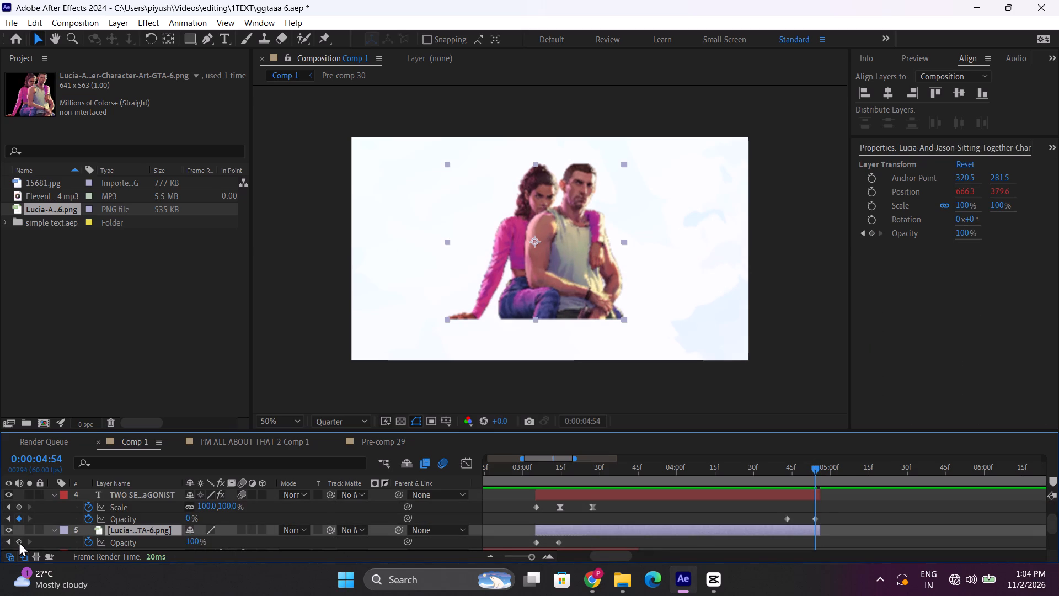
{"action": "left_click", "coordinate": [19, 541]}
{"action": "left_click_drag", "start_coordinate": [188, 542], "coordinate": [0, 541]}
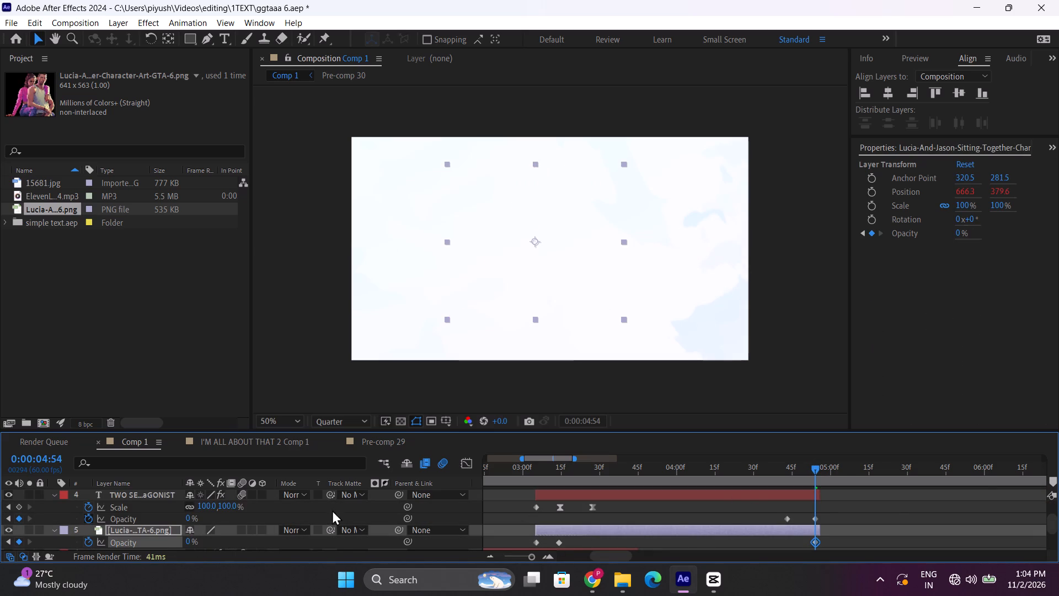
{"action": "left_click", "coordinate": [785, 469]}
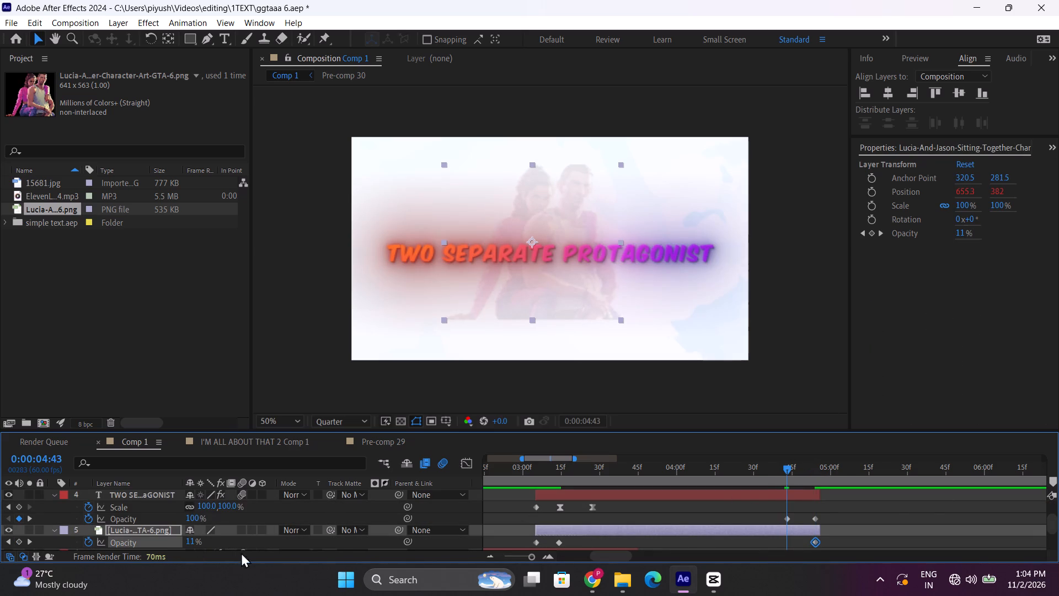
{"action": "left_click_drag", "start_coordinate": [189, 539], "coordinate": [930, 570]}
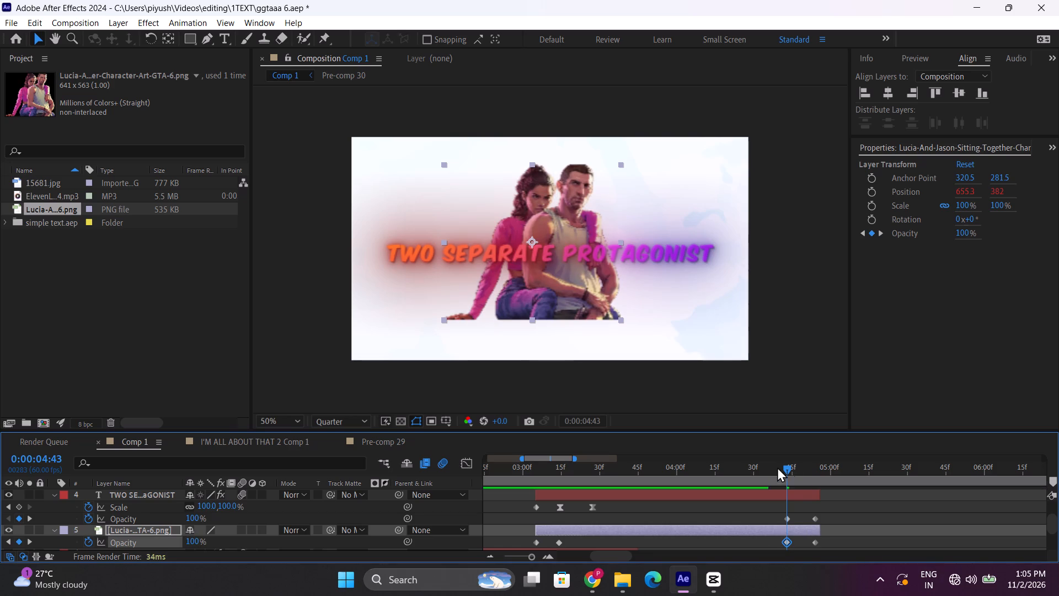
{"action": "left_click_drag", "start_coordinate": [796, 470], "coordinate": [815, 478]}
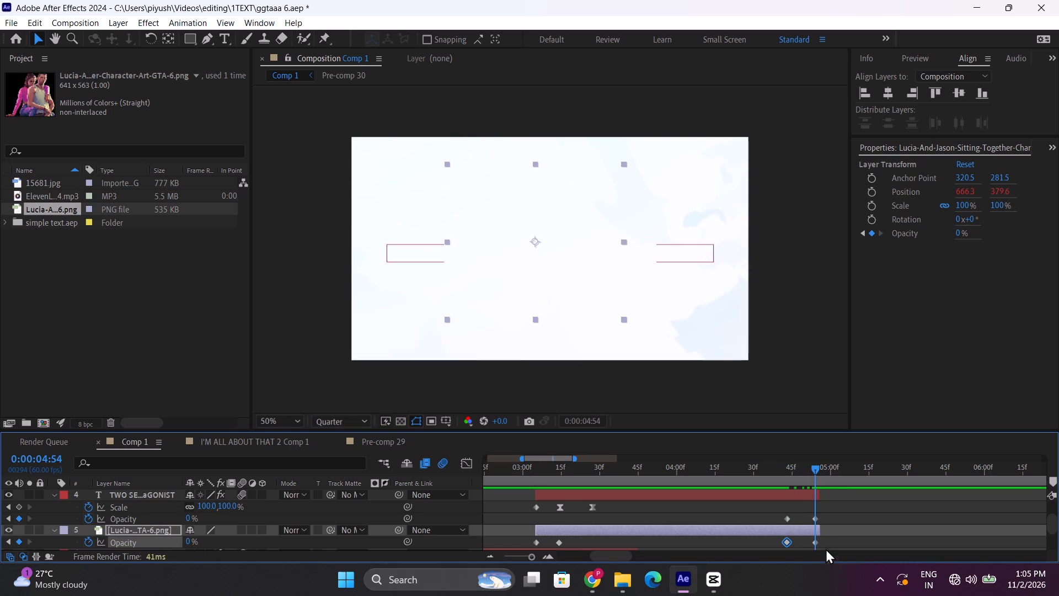
{"action": "left_click", "coordinate": [816, 543]}
Preview the image's fade-out from about 0:00:04:35 and its fade-in from about 0:00:03:07, collapsing the title layer's properties.
{"action": "left_click_drag", "start_coordinate": [783, 471], "coordinate": [780, 471]}
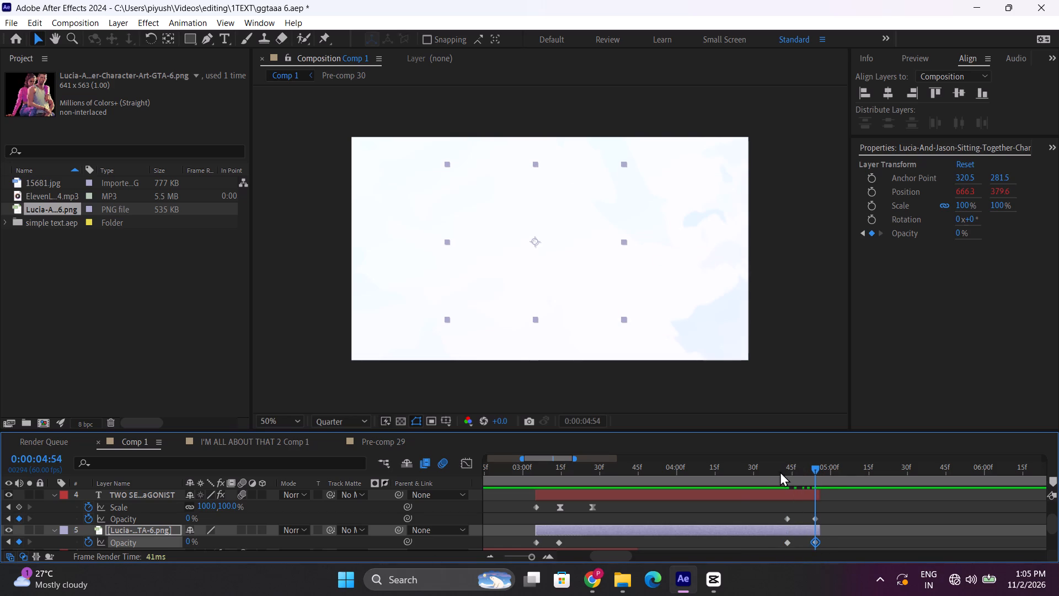
{"action": "left_click_drag", "start_coordinate": [780, 471], "coordinate": [767, 472]}
{"action": "key", "text": "space"}
{"action": "left_click_drag", "start_coordinate": [55, 528], "coordinate": [55, 519]}
{"action": "left_click", "coordinate": [55, 490]}
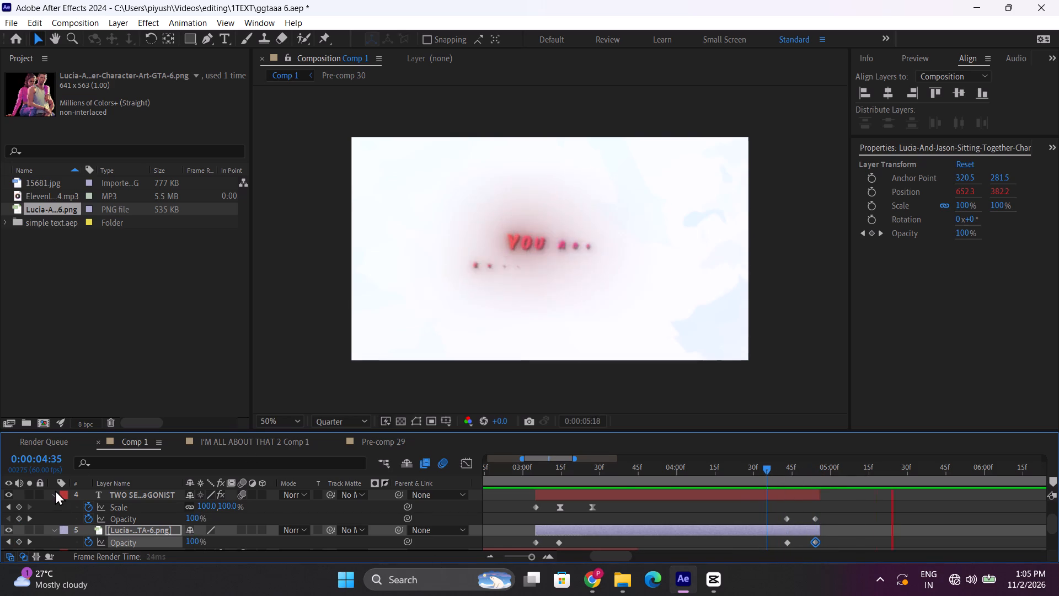
{"action": "left_click_drag", "start_coordinate": [553, 469], "coordinate": [542, 469]}
{"action": "key", "text": "space"}
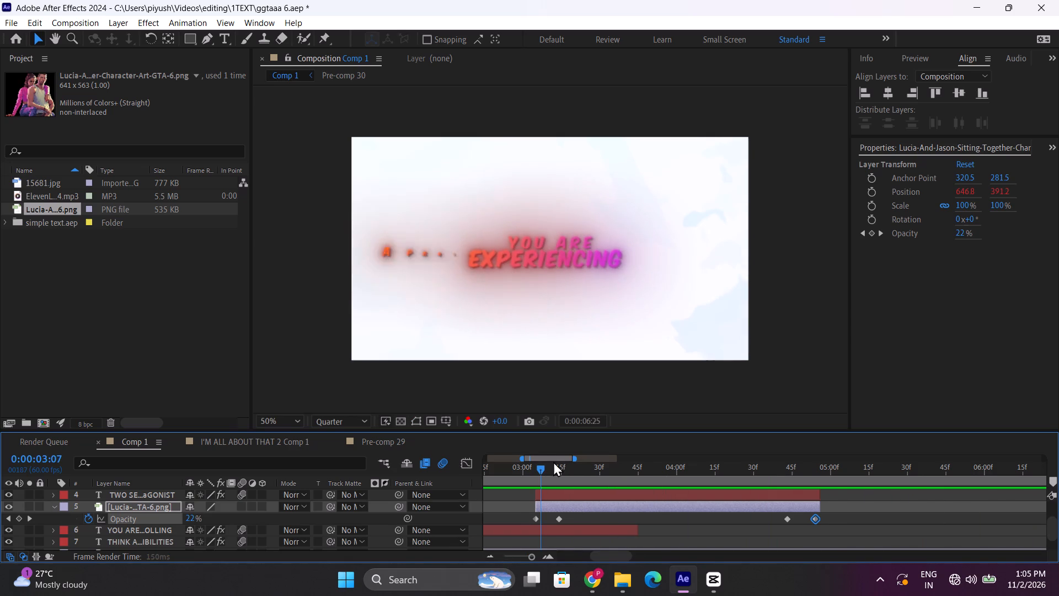
{"action": "left_click_drag", "start_coordinate": [551, 463], "coordinate": [545, 467]}
{"action": "key", "text": "space"}
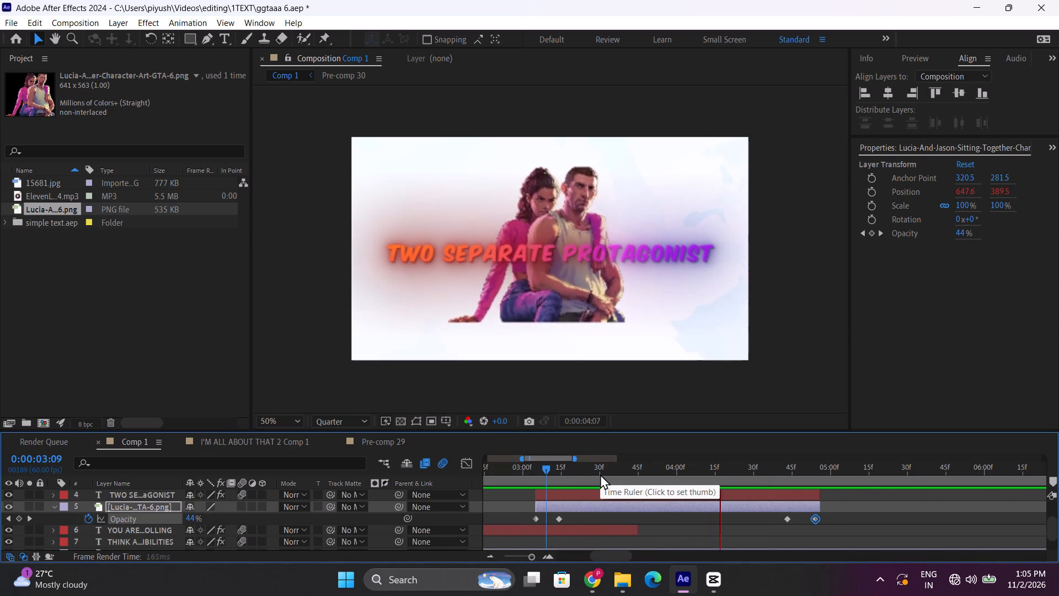
Collapse the Lucia and Jason image layer's properties and preview the opening titles from the start of Comp 1.
{"action": "left_click", "coordinate": [496, 557]}
{"action": "left_click", "coordinate": [492, 556]}
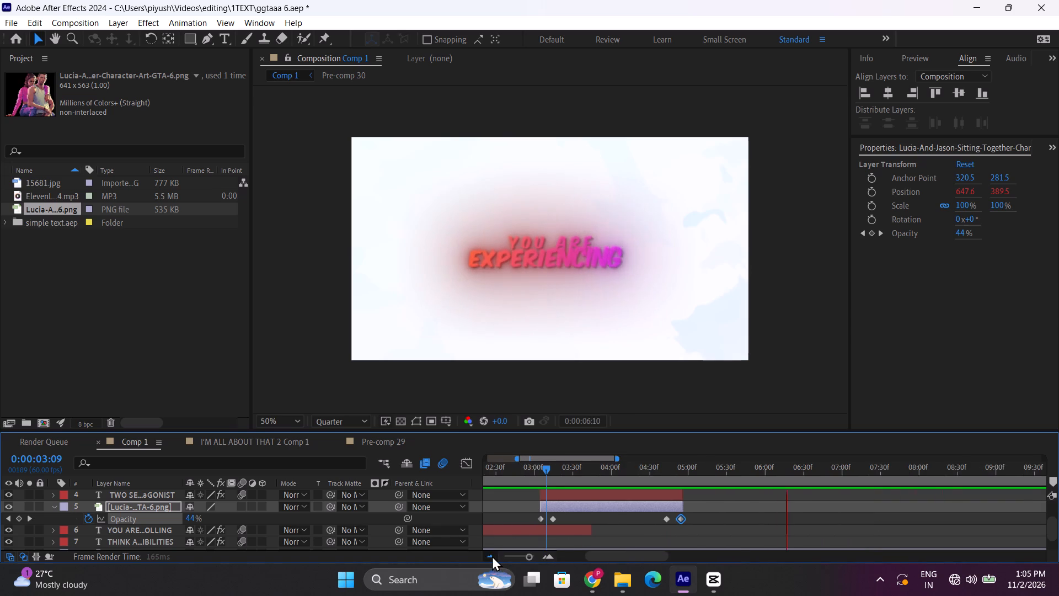
{"action": "left_click", "coordinate": [57, 504]}
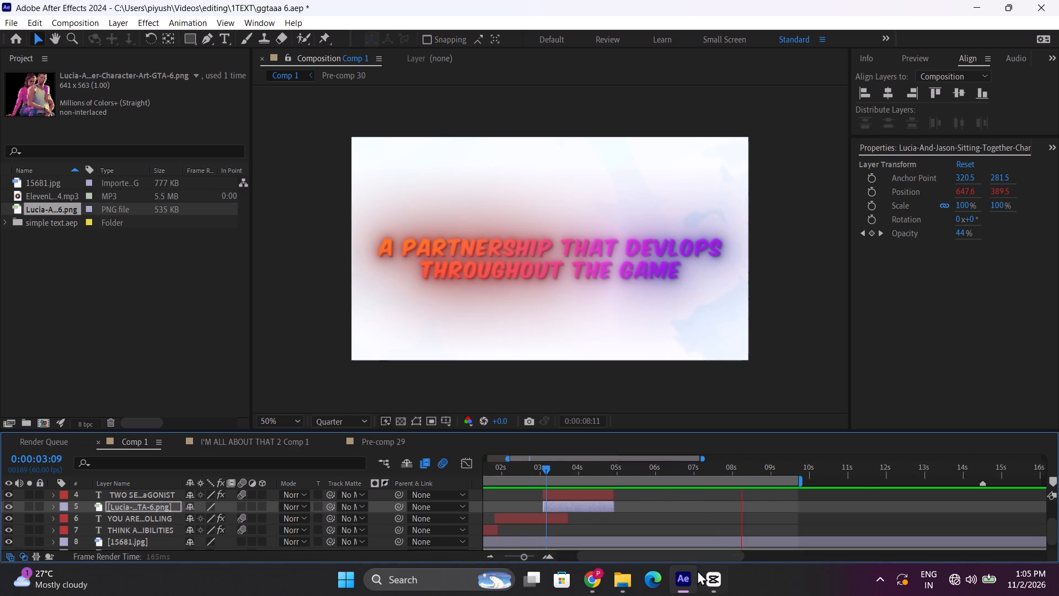
{"action": "left_click_drag", "start_coordinate": [681, 555], "coordinate": [598, 552]}
{"action": "left_click_drag", "start_coordinate": [568, 464], "coordinate": [493, 471]}
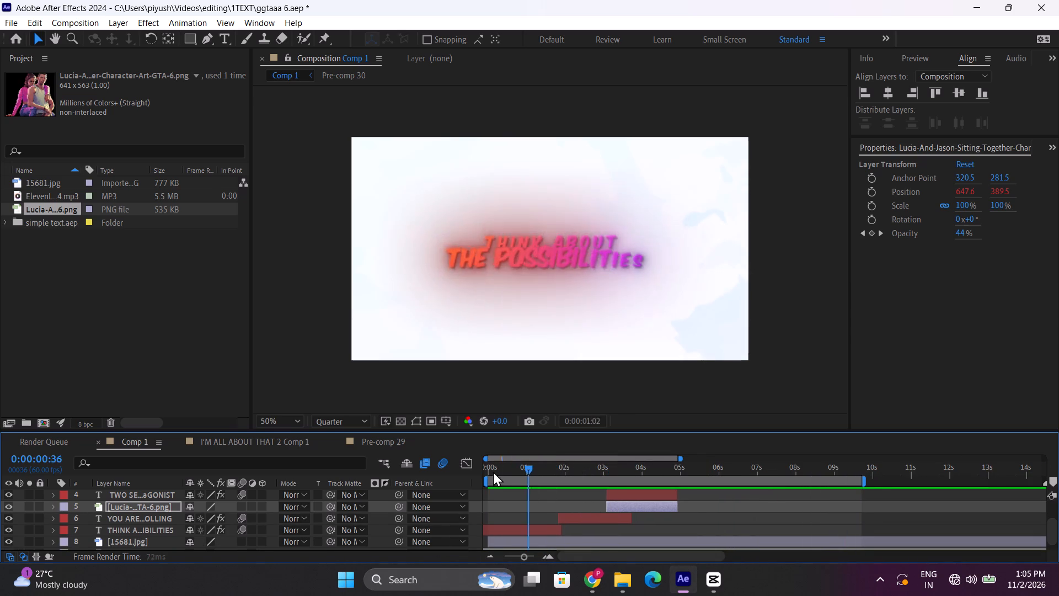
{"action": "left_click_drag", "start_coordinate": [493, 471], "coordinate": [545, 480]}
{"action": "key", "text": "space"}
{"action": "key", "text": "space"}
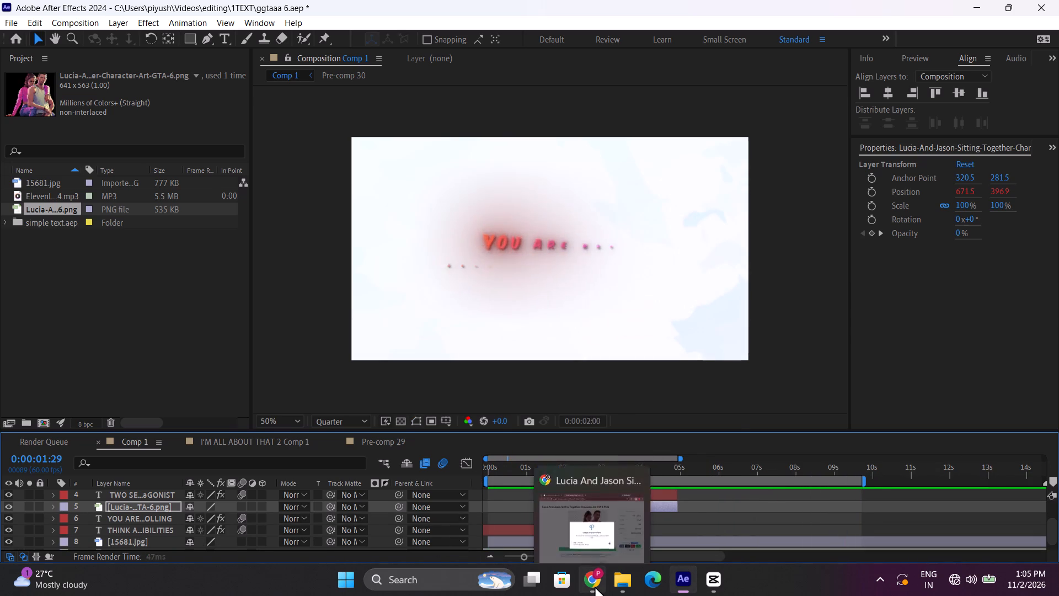
Switch to Chrome, return to the Google Images results grid, and begin a new query by replacing the old text with "a".
{"action": "left_click", "coordinate": [595, 586]}
{"action": "key", "text": "space"}
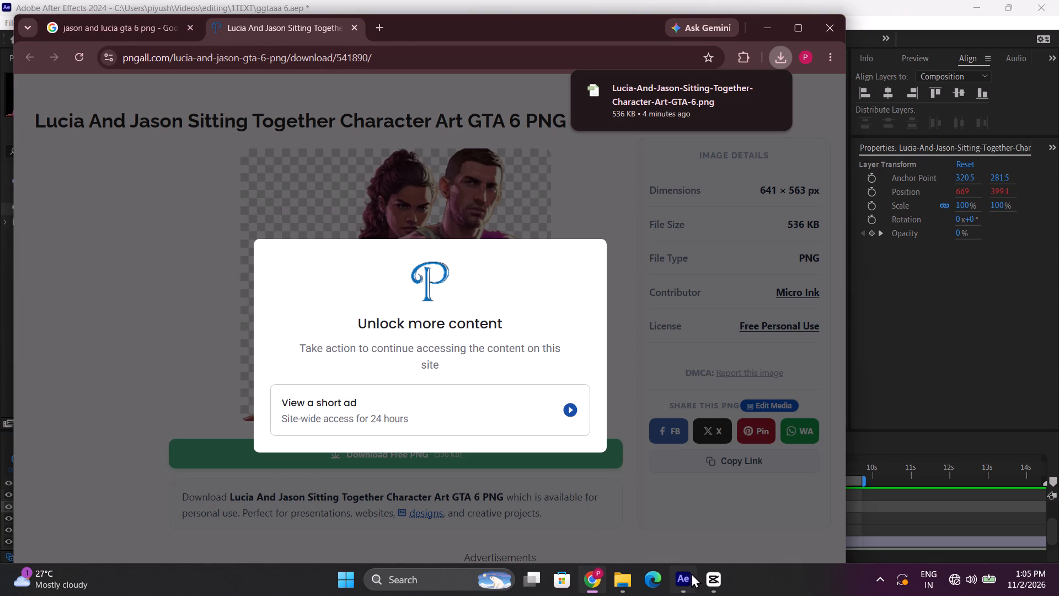
{"action": "left_click", "coordinate": [702, 571]}
{"action": "left_click", "coordinate": [597, 576]}
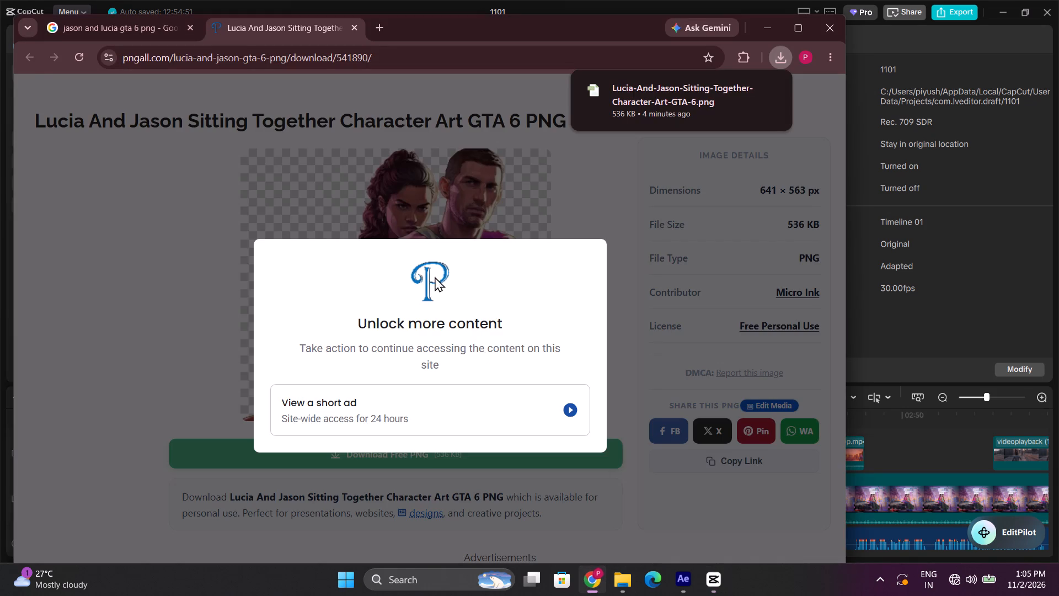
{"action": "left_click", "coordinate": [20, 56]}
{"action": "left_click", "coordinate": [60, 17]}
{"action": "left_click", "coordinate": [90, 31]}
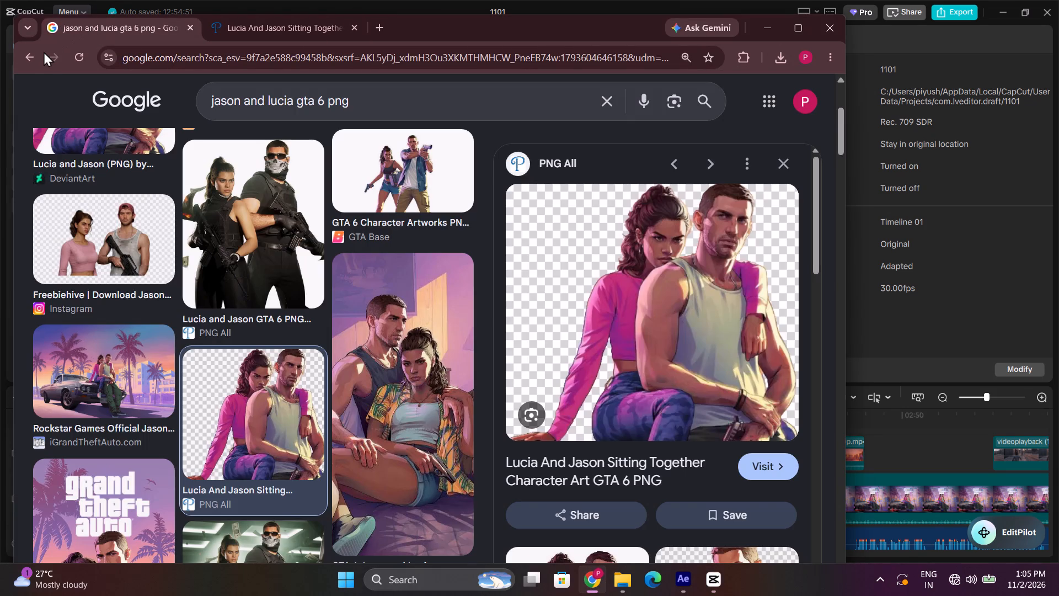
{"action": "left_click", "coordinate": [35, 54]}
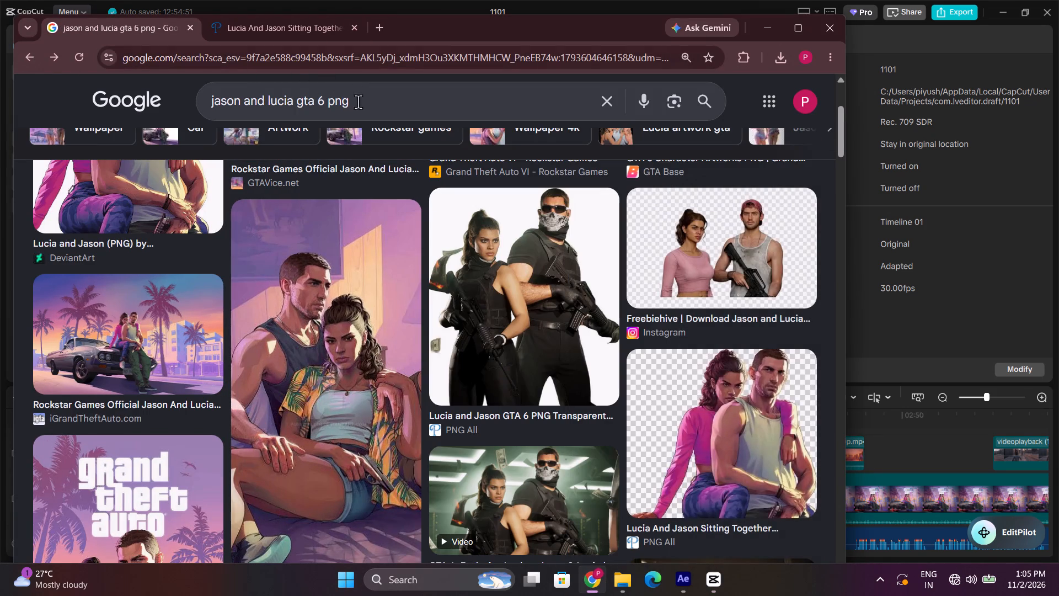
{"action": "left_click_drag", "start_coordinate": [358, 102], "coordinate": [104, 114]}
{"action": "key", "text": "a"}
Connect the computer to the first Airtel Wi-Fi network listed.
{"action": "left_click", "coordinate": [1052, 595]}
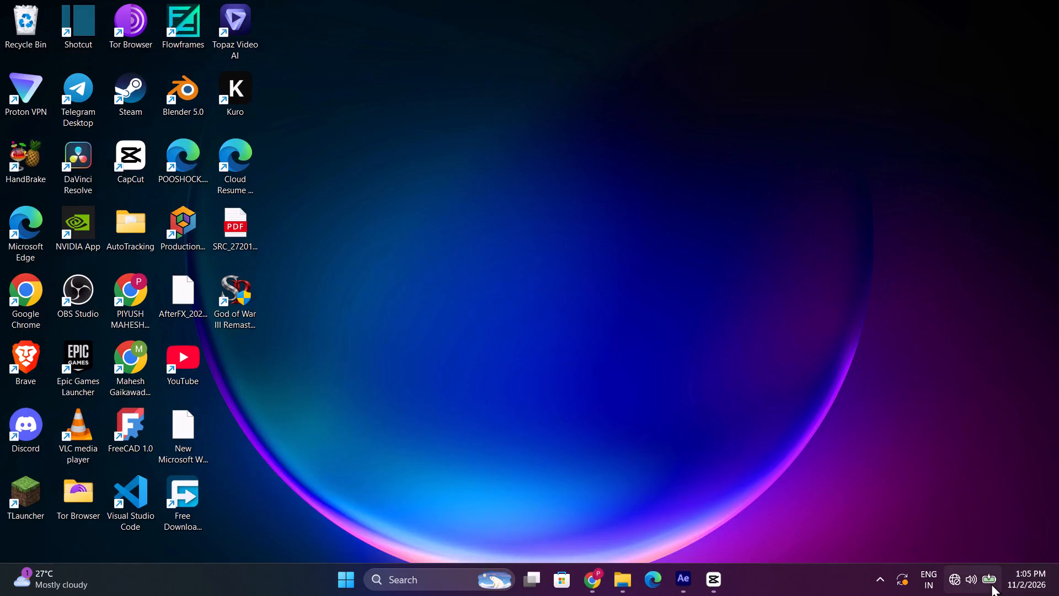
{"action": "left_click", "coordinate": [991, 583]}
{"action": "left_click", "coordinate": [848, 329]}
{"action": "left_click", "coordinate": [868, 333]}
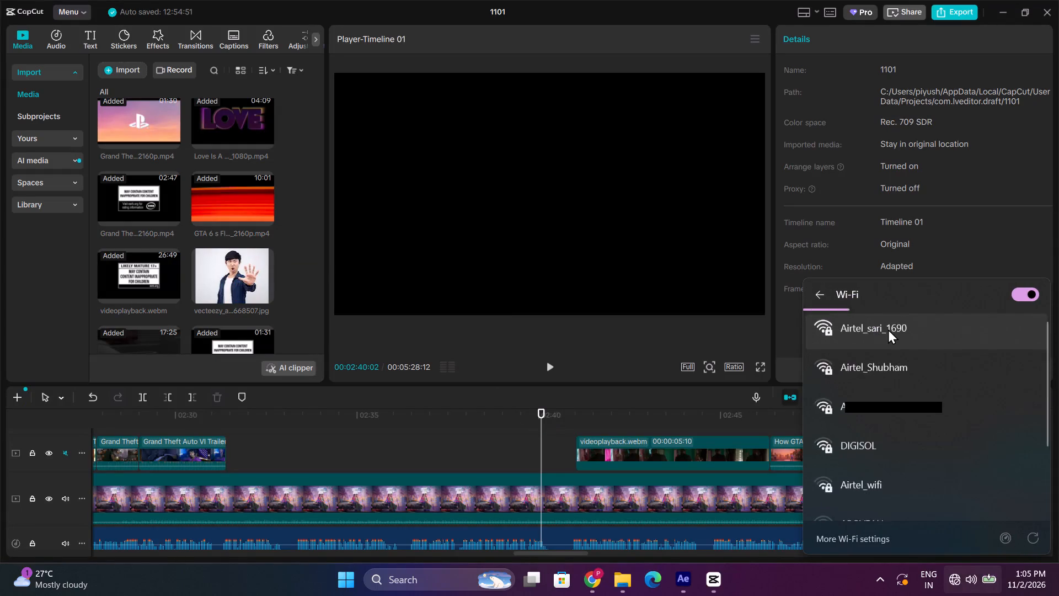
{"action": "left_click", "coordinate": [888, 329]}
{"action": "left_click", "coordinate": [959, 392]}
Switch to After Effects and save the ggtaaa 6 project.
{"action": "left_click", "coordinate": [687, 584]}
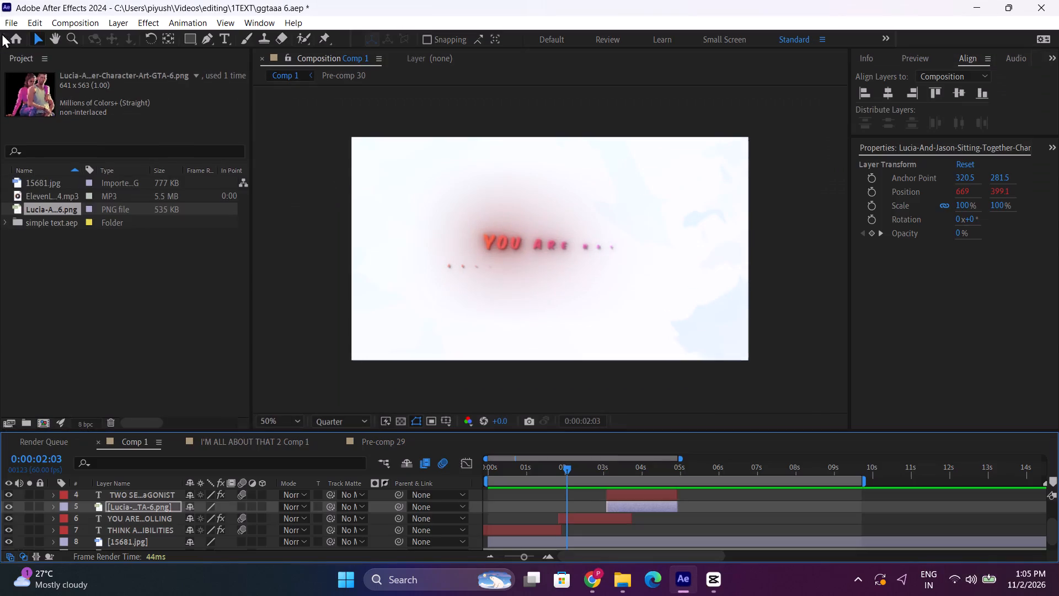
{"action": "left_click", "coordinate": [2, 27]}
{"action": "left_click", "coordinate": [37, 135]}
Switch to Chrome, search Google Images for "a working team png", and browse the results for a suitable team illustration.
{"action": "left_click", "coordinate": [590, 579]}
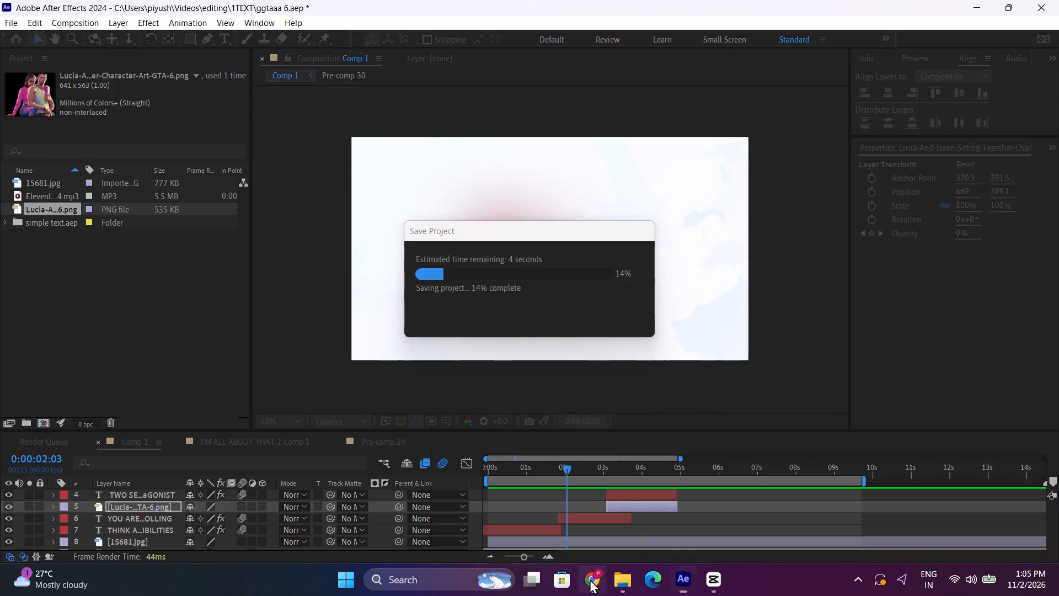
{"action": "key", "text": "space"}
{"action": "type", "text": "wr"}
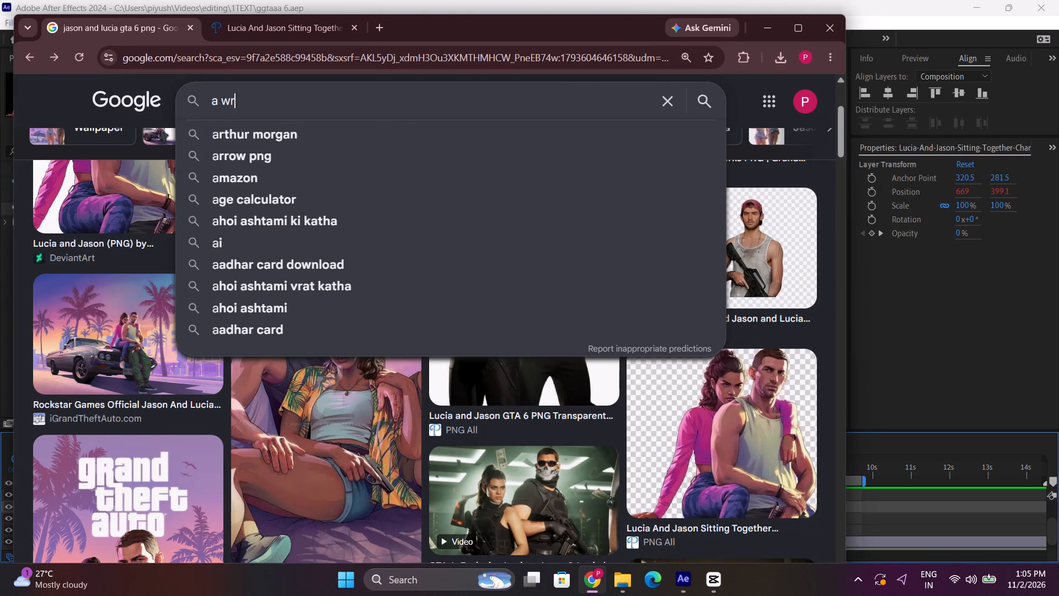
{"action": "key", "text": "BackSpace"}
{"action": "type", "text": "orking team png"}
{"action": "key", "text": "Return"}
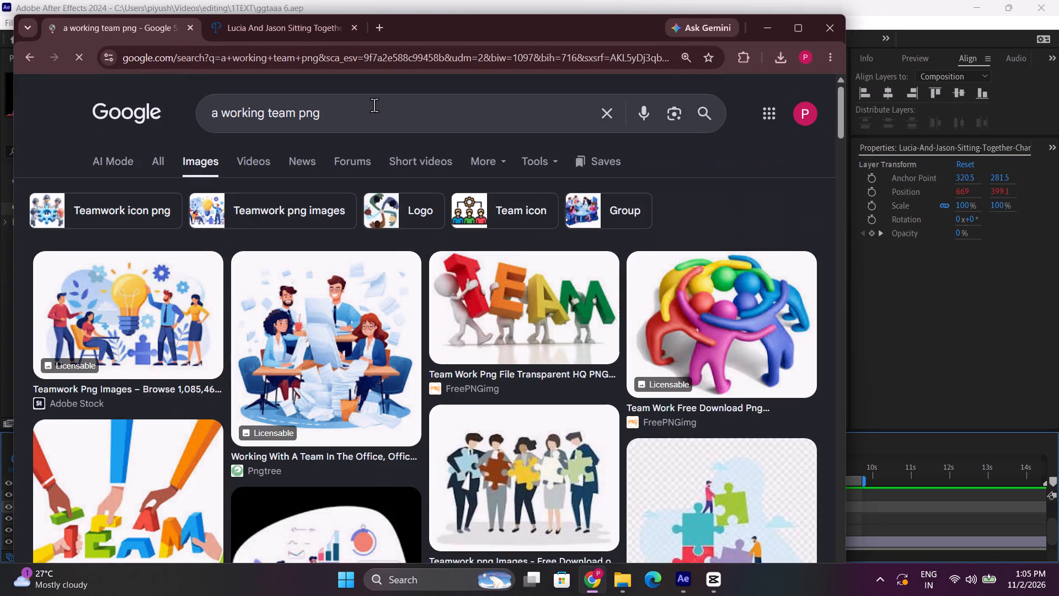
{"action": "scroll", "coordinate": [665, 281], "scroll_direction": "down", "scroll_amount": 2}
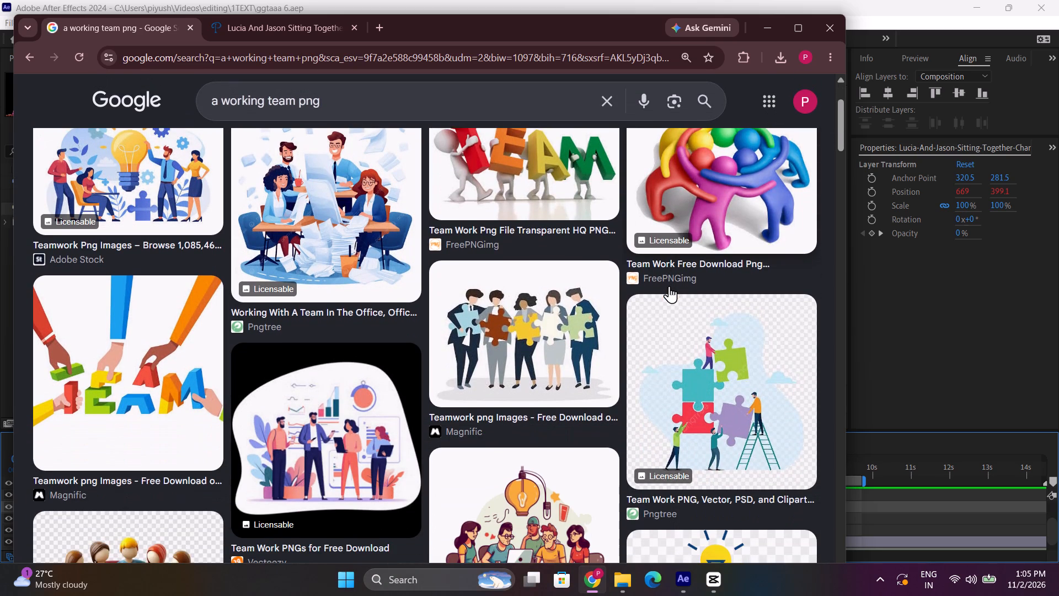
{"action": "scroll", "coordinate": [670, 287], "scroll_direction": "down", "scroll_amount": 7}
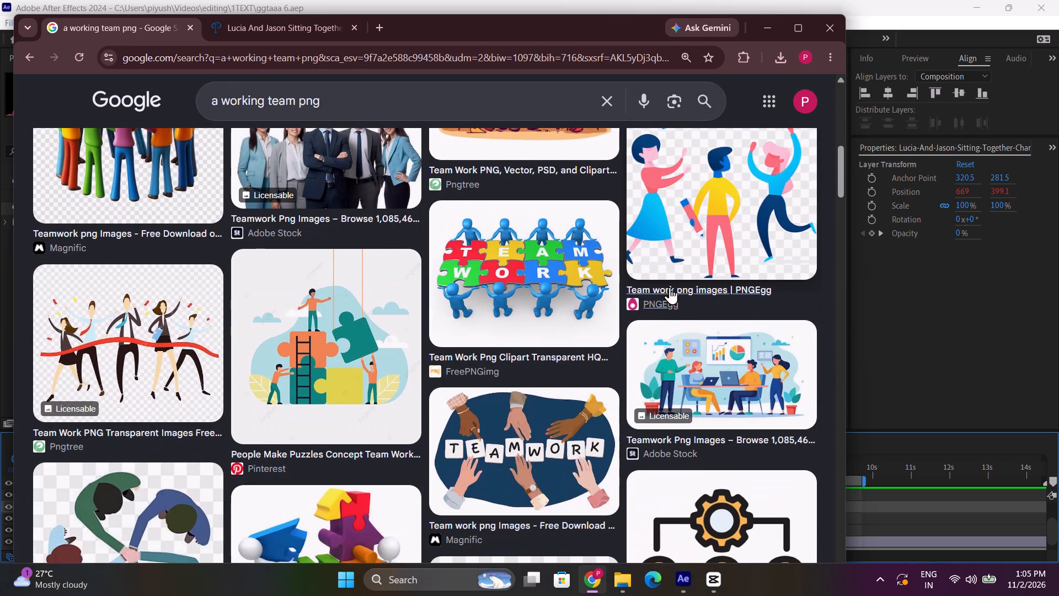
{"action": "scroll", "coordinate": [670, 287], "scroll_direction": "down", "scroll_amount": 8}
{"action": "scroll", "coordinate": [670, 287], "scroll_direction": "up", "scroll_amount": 1}
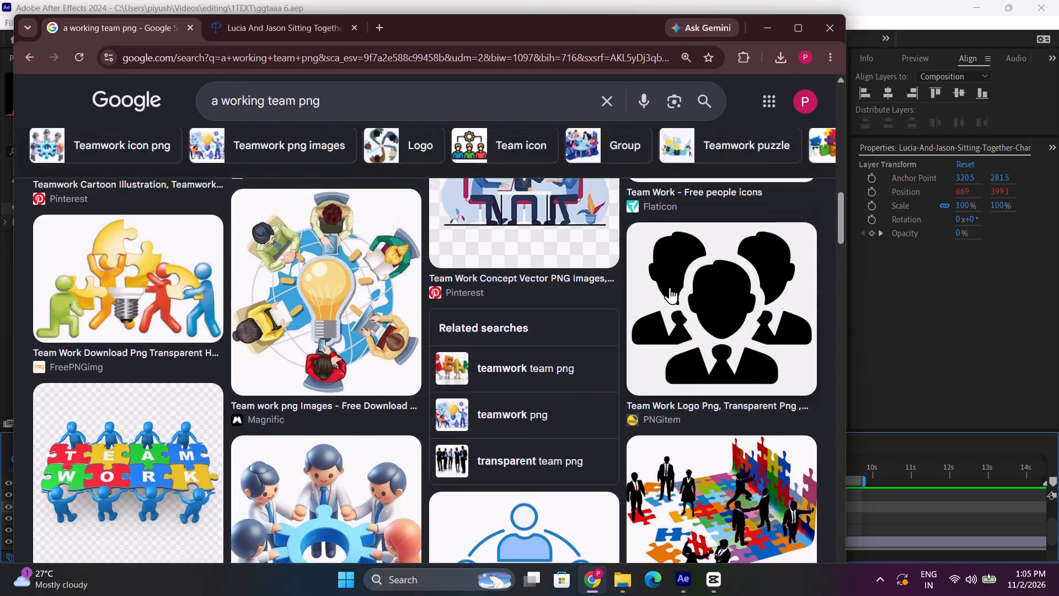
{"action": "scroll", "coordinate": [672, 281], "scroll_direction": "up", "scroll_amount": 2}
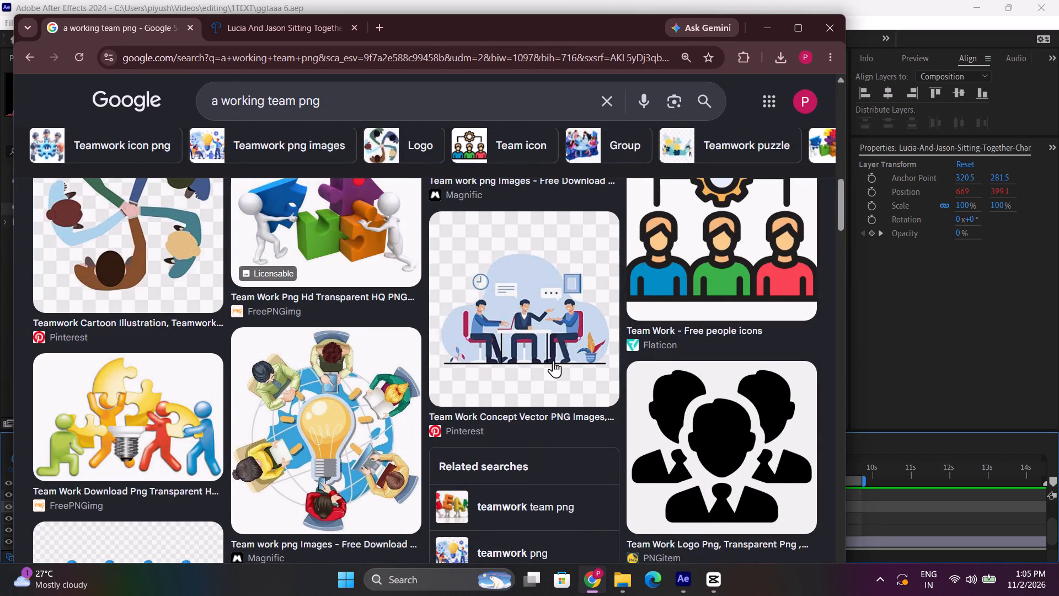
Open the Pinterest page of the Team Work Concept Vector PNG, dismiss its notification request, and examine the image and related pins.
{"action": "left_click", "coordinate": [553, 360]}
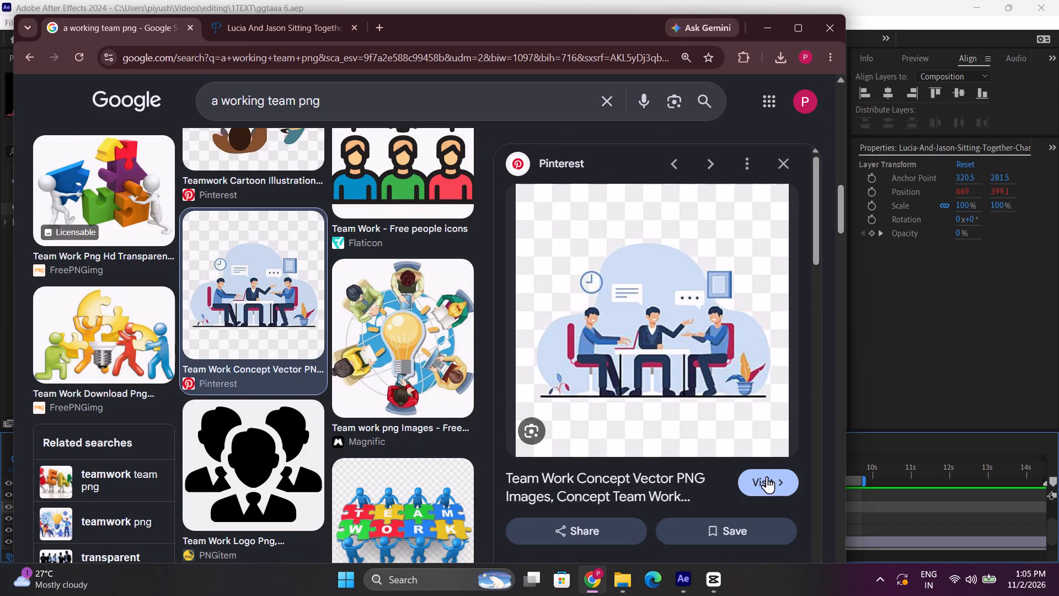
{"action": "left_click", "coordinate": [772, 480]}
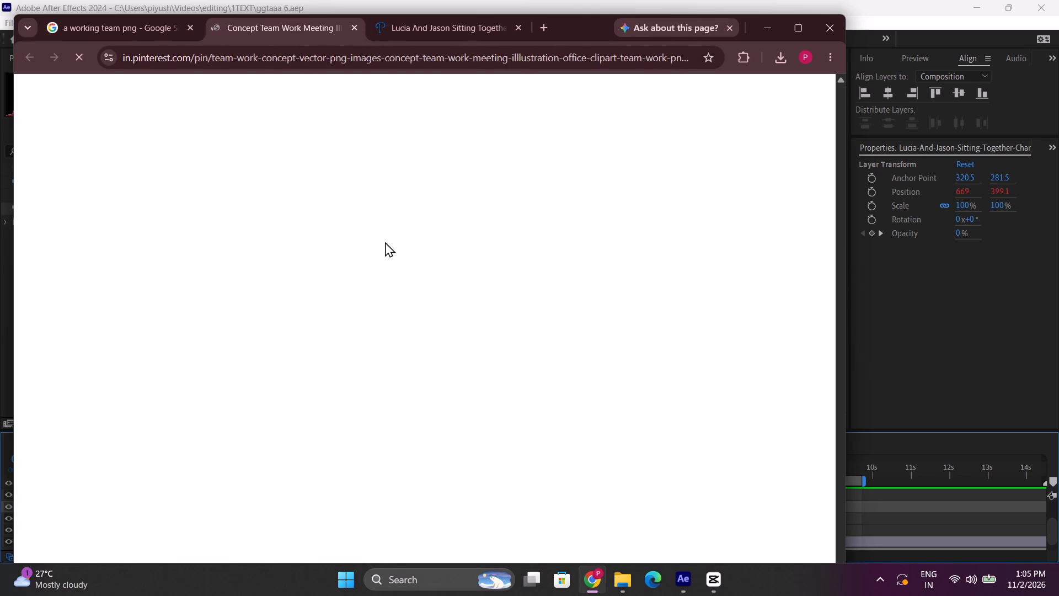
{"action": "scroll", "coordinate": [385, 359], "scroll_direction": "down", "scroll_amount": 2}
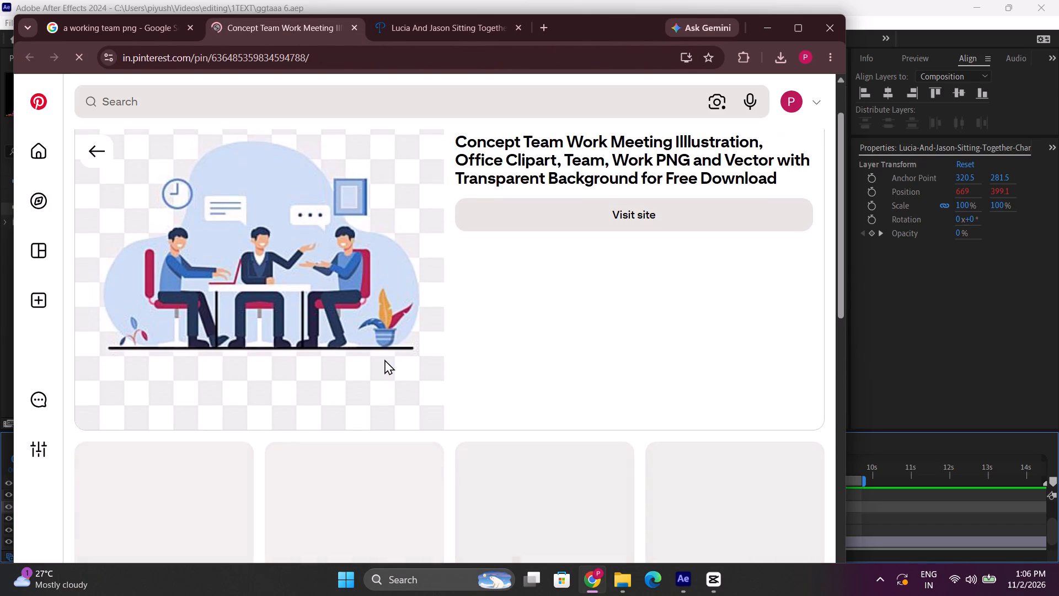
{"action": "scroll", "coordinate": [384, 359], "scroll_direction": "down", "scroll_amount": 1}
{"action": "scroll", "coordinate": [384, 359], "scroll_direction": "up", "scroll_amount": 2}
{"action": "scroll", "coordinate": [384, 358], "scroll_direction": "down", "scroll_amount": 2}
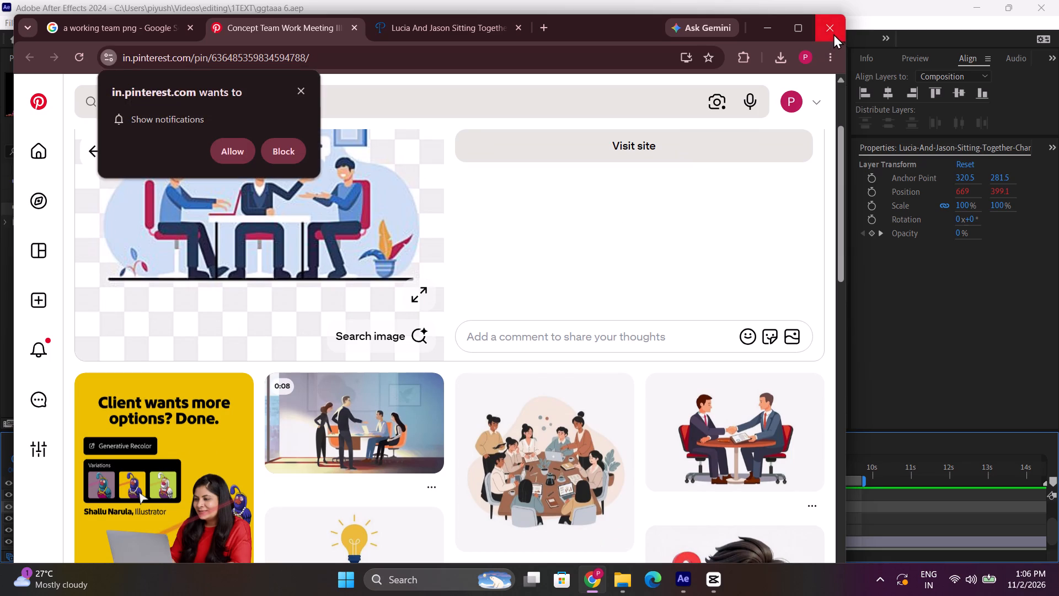
{"action": "left_click", "coordinate": [304, 89]}
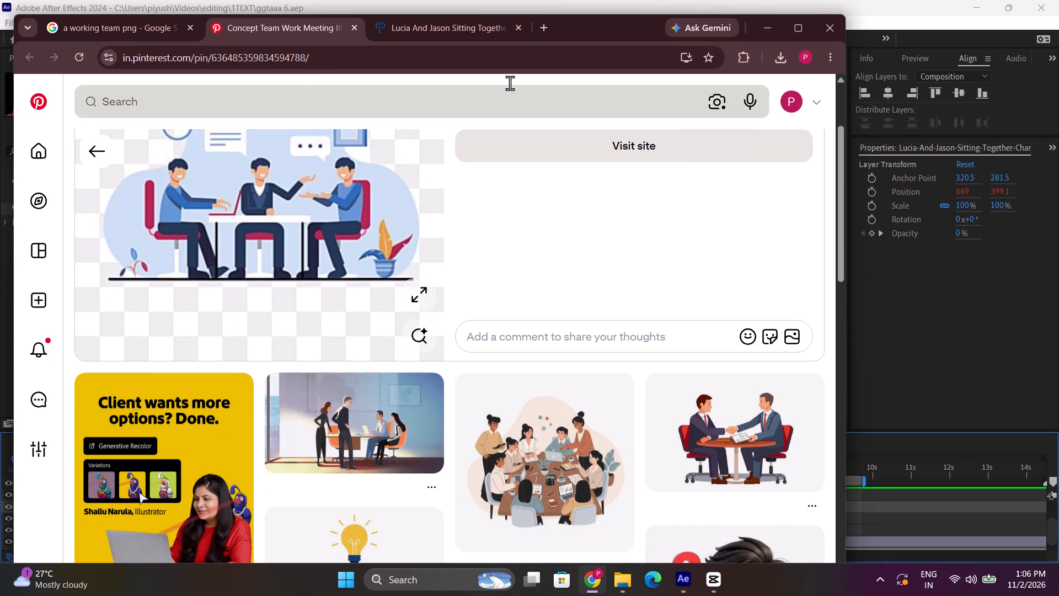
Switch to CapCut and scrub project 1101's timeline back to about 1:30 to review the earlier animated title clips.
{"action": "left_click", "coordinate": [719, 589]}
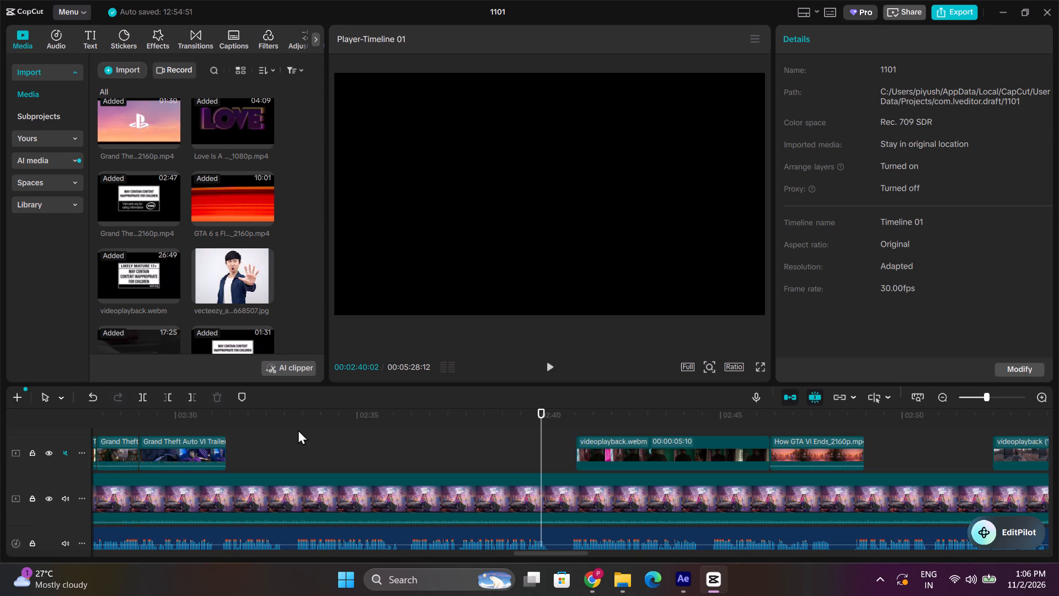
{"action": "double_click", "coordinate": [942, 395]}
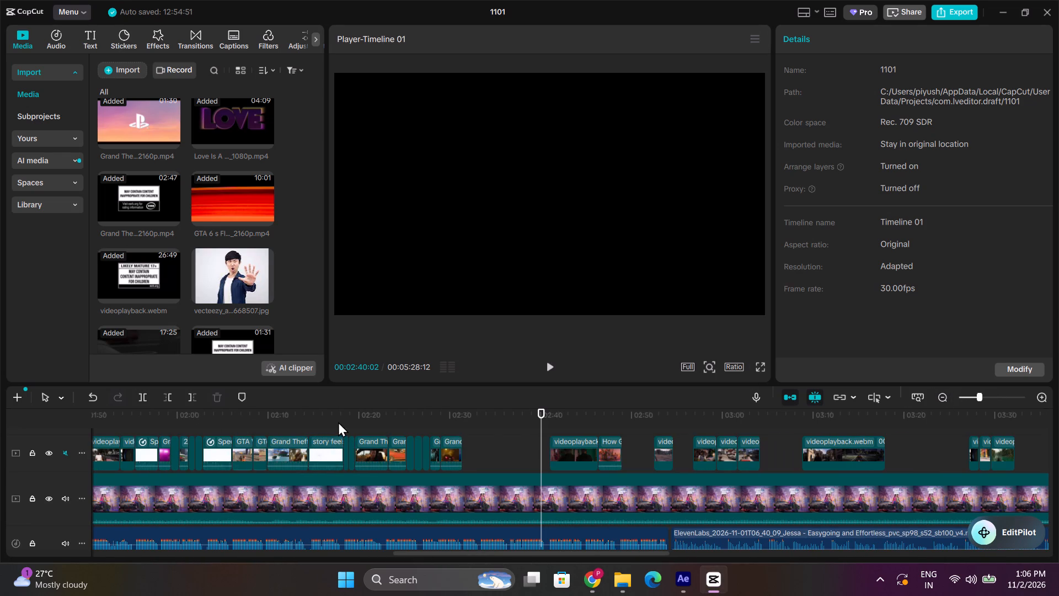
{"action": "left_click", "coordinate": [322, 424]}
{"action": "left_click_drag", "start_coordinate": [322, 425], "coordinate": [215, 427]}
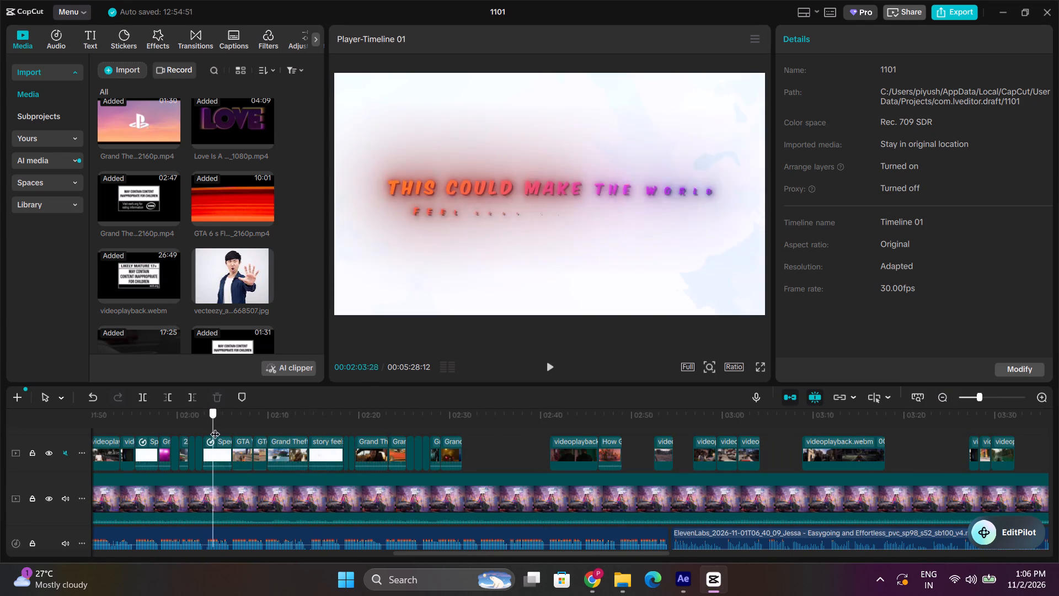
{"action": "left_click_drag", "start_coordinate": [215, 427], "coordinate": [154, 429]}
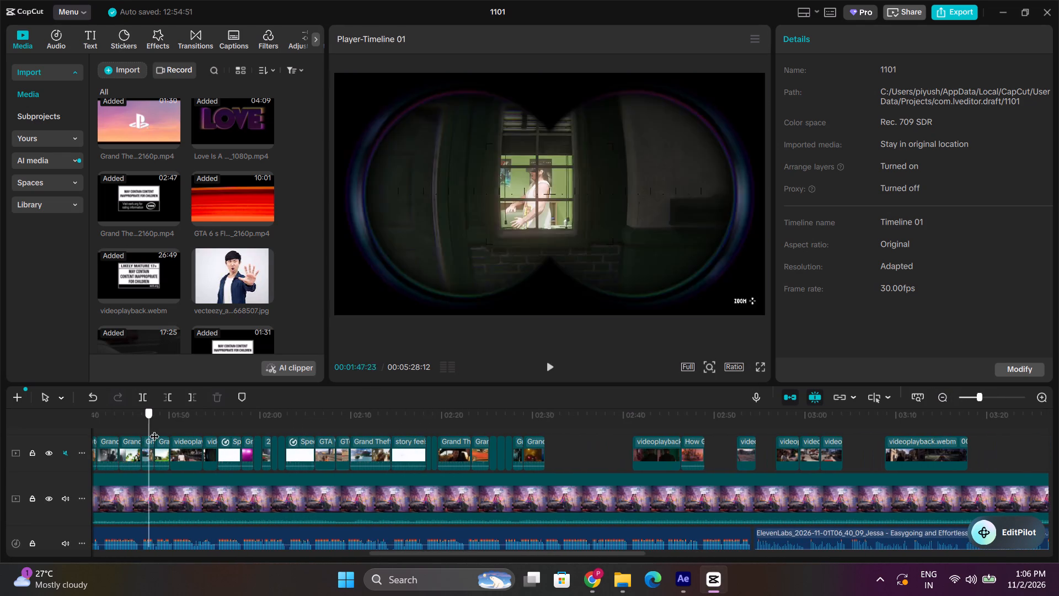
{"action": "left_click_drag", "start_coordinate": [154, 429], "coordinate": [252, 440]}
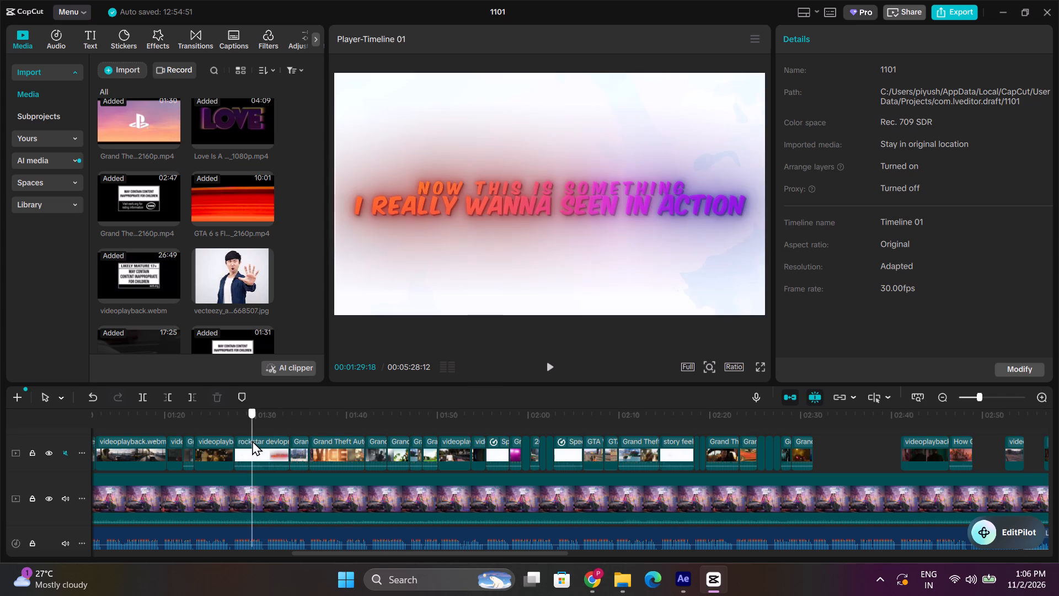
{"action": "left_click_drag", "start_coordinate": [252, 440], "coordinate": [291, 437]}
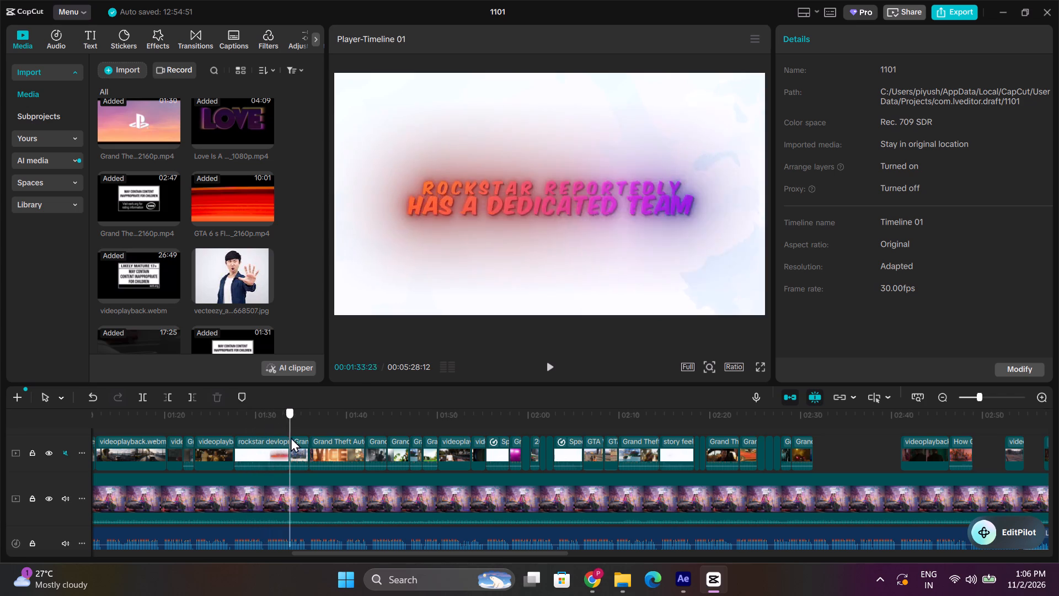
{"action": "left_click_drag", "start_coordinate": [291, 437], "coordinate": [641, 482]}
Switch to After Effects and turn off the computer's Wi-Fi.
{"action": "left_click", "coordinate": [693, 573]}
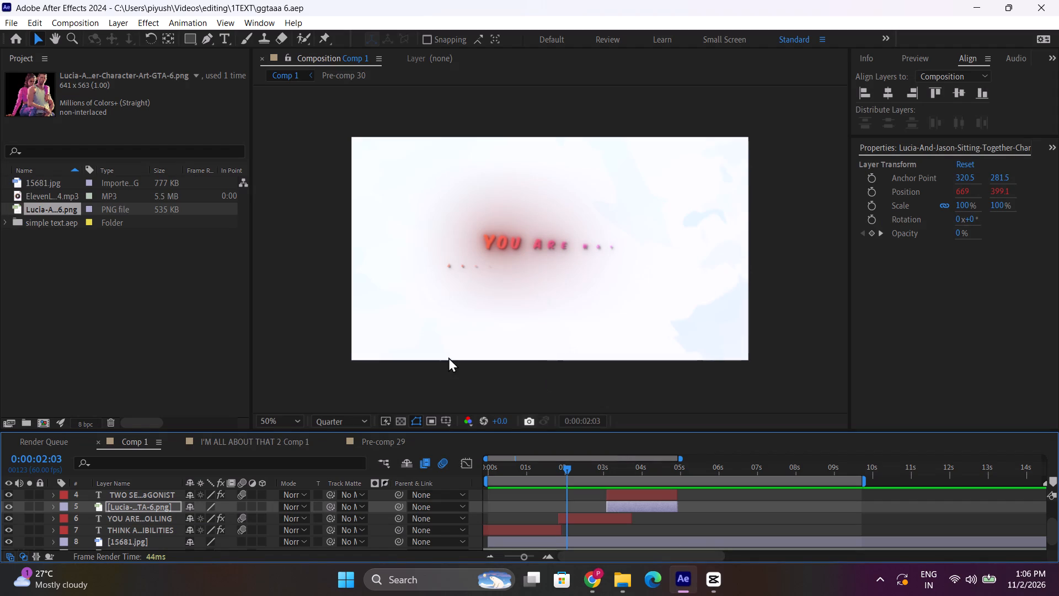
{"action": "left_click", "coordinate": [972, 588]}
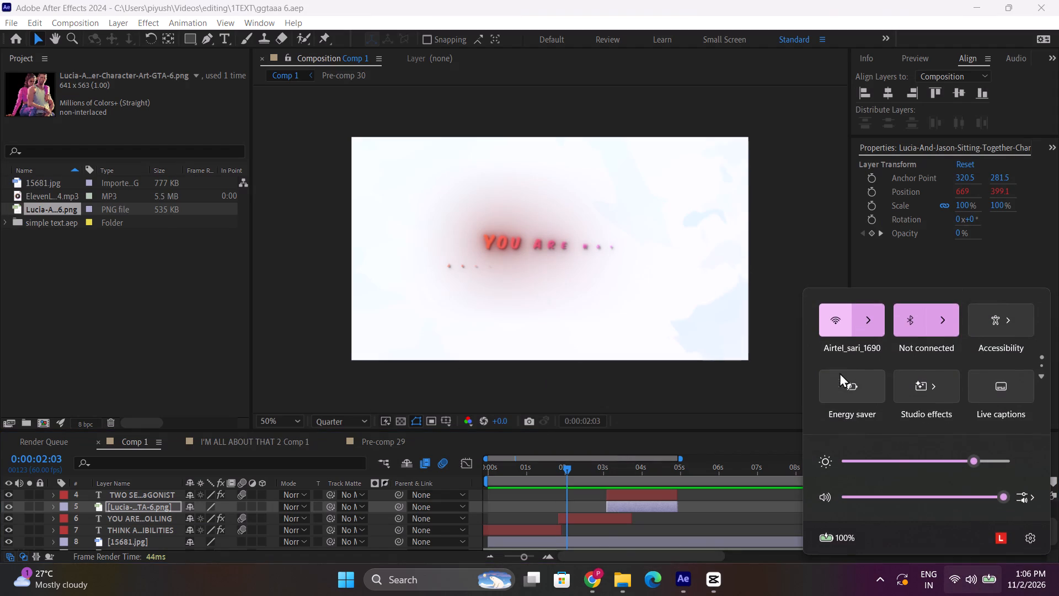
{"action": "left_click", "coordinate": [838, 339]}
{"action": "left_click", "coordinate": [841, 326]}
Play Comp 1 from its start and review the title sequence through the A PARTNERSHIP THAT DEVLOPS THROUGHOUT THE GAME title.
{"action": "left_click_drag", "start_coordinate": [568, 473], "coordinate": [452, 465]}
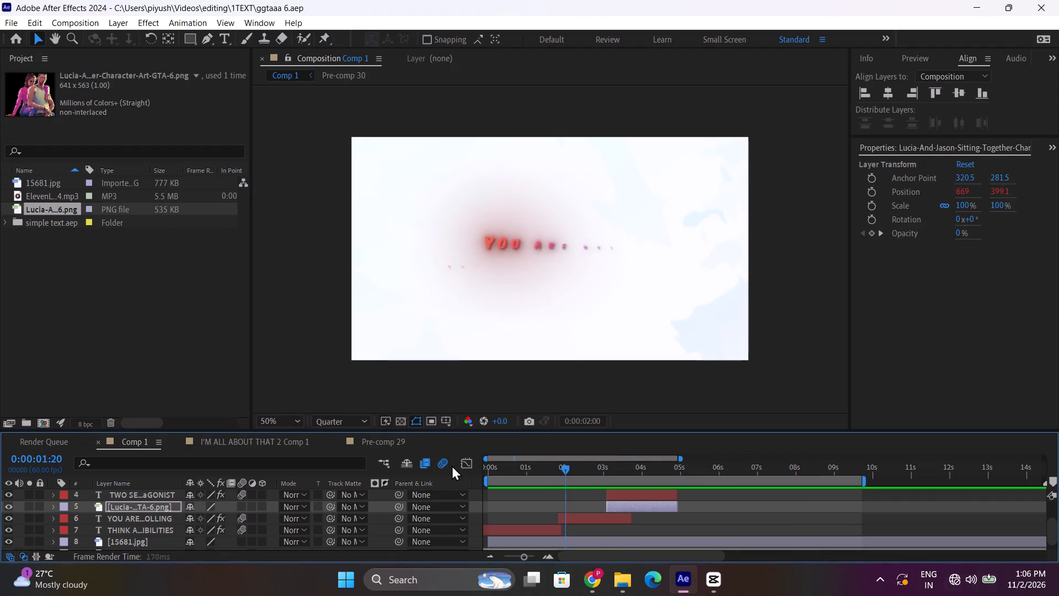
{"action": "left_click_drag", "start_coordinate": [452, 465], "coordinate": [443, 465]}
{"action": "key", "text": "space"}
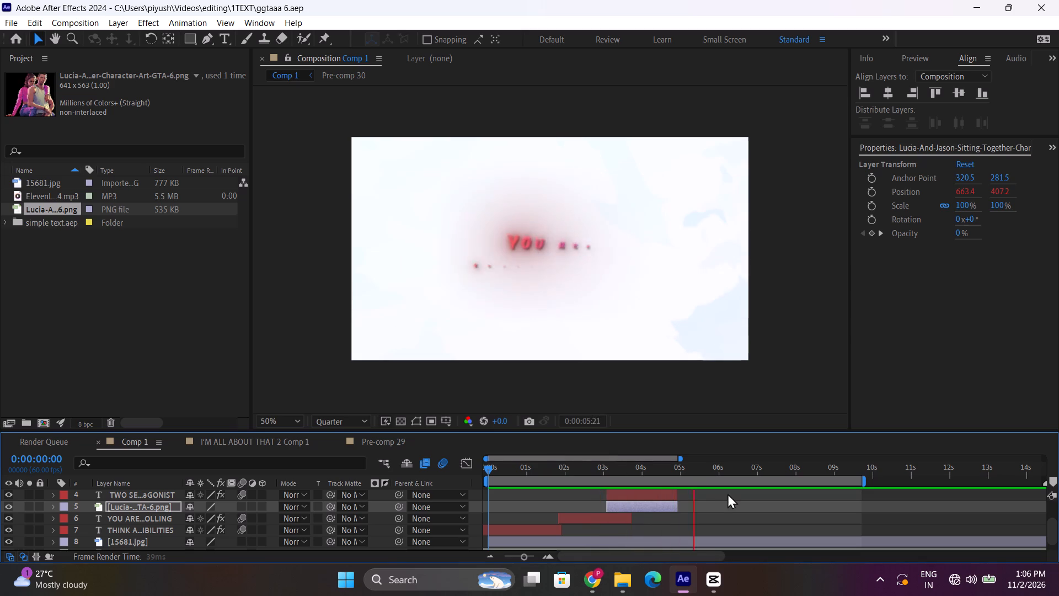
{"action": "scroll", "coordinate": [731, 503], "scroll_direction": "up", "scroll_amount": 1}
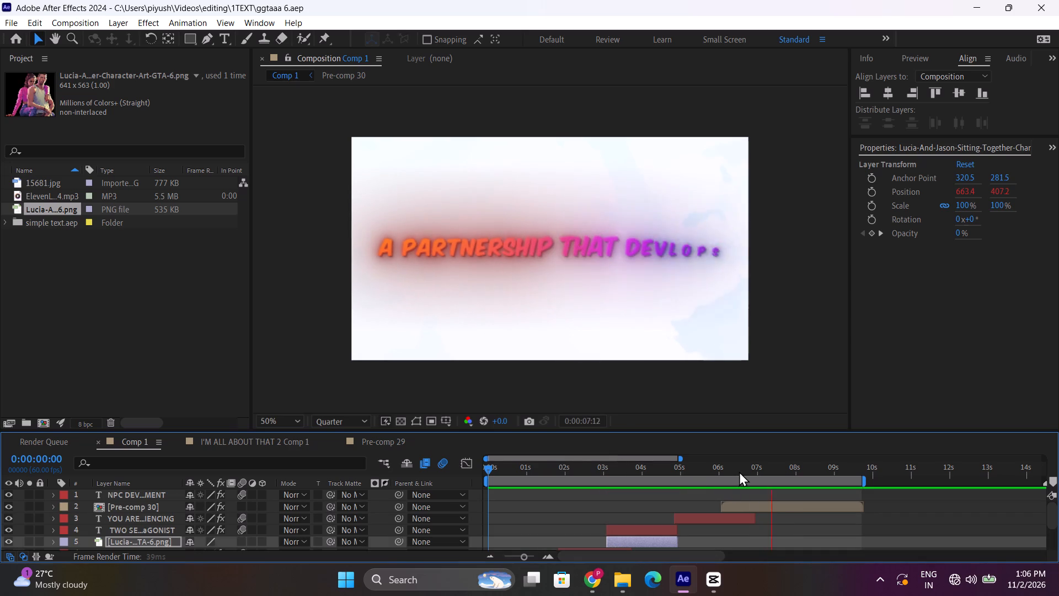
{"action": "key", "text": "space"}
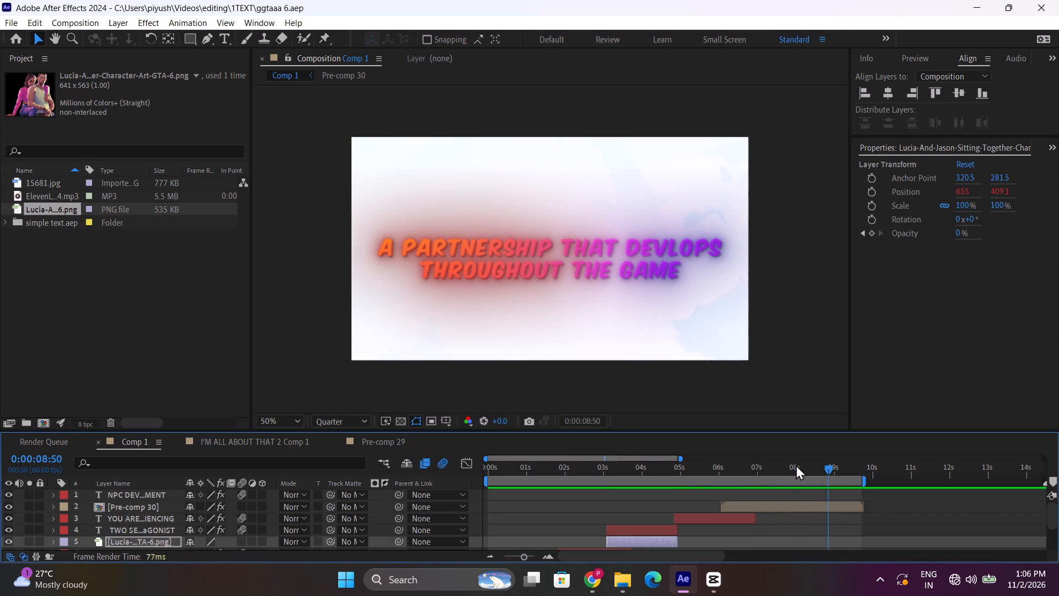
{"action": "left_click_drag", "start_coordinate": [796, 466], "coordinate": [805, 472]}
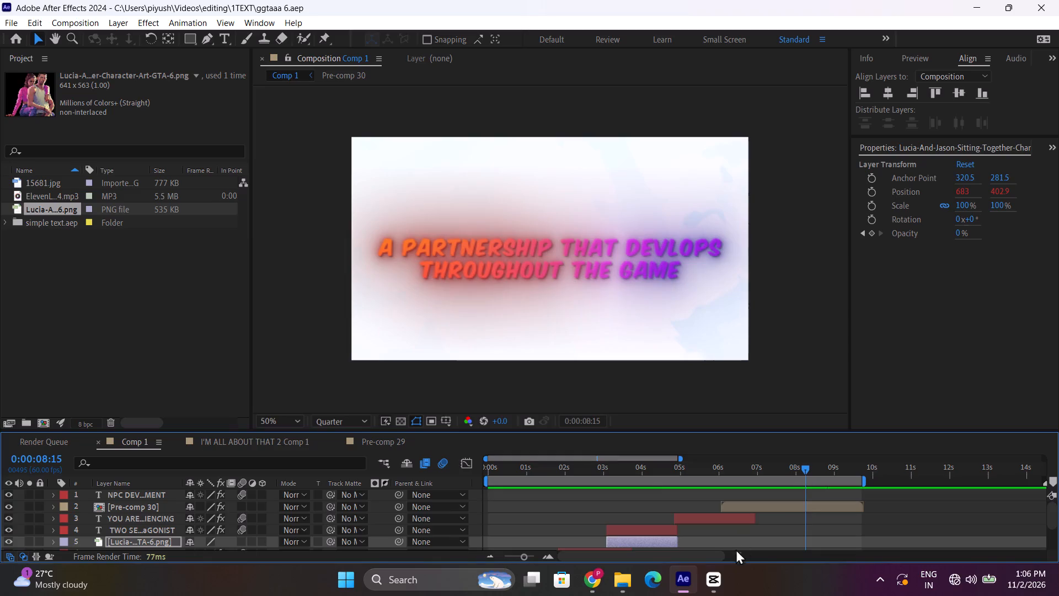
Turn the computer's Wi-Fi back on and connect to the first Airtel network listed.
{"action": "left_click", "coordinate": [983, 588]}
{"action": "left_click", "coordinate": [830, 322]}
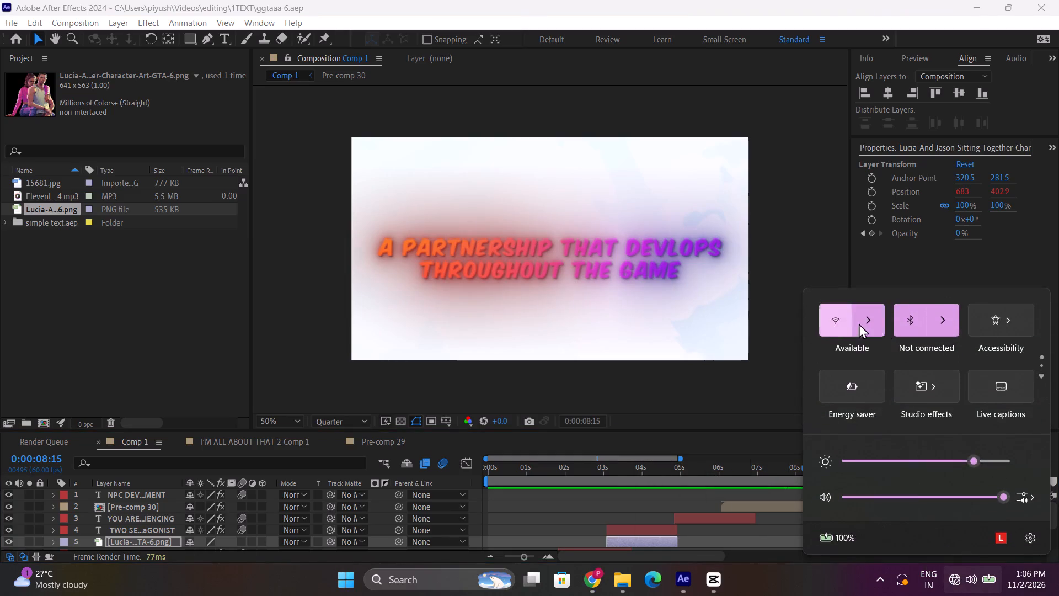
{"action": "left_click", "coordinate": [884, 324]}
{"action": "left_click", "coordinate": [924, 331]}
{"action": "left_click", "coordinate": [960, 387]}
{"action": "left_click", "coordinate": [608, 587]}
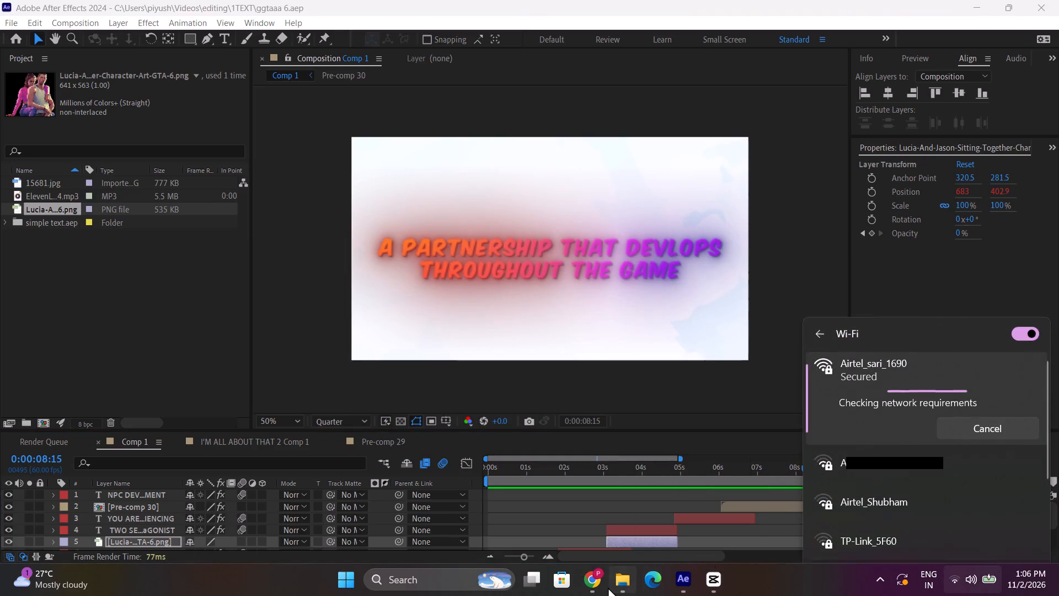
Return to the Google Images tab in Chrome, maximize the window, and search for "gta 6 logo png".
{"action": "left_click", "coordinate": [597, 587]}
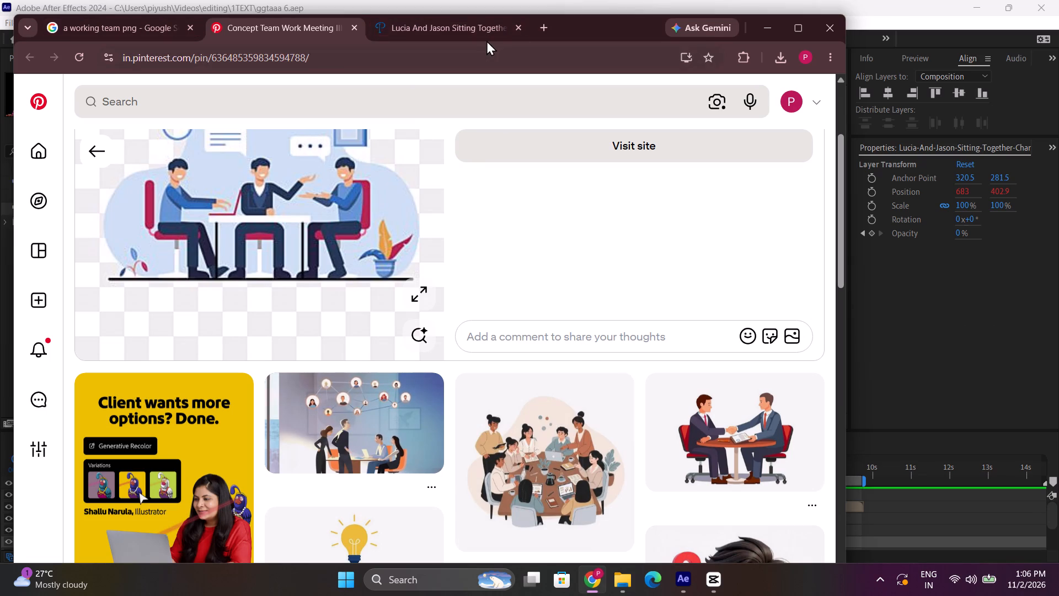
{"action": "left_click", "coordinate": [480, 30]}
{"action": "left_click", "coordinate": [143, 10]}
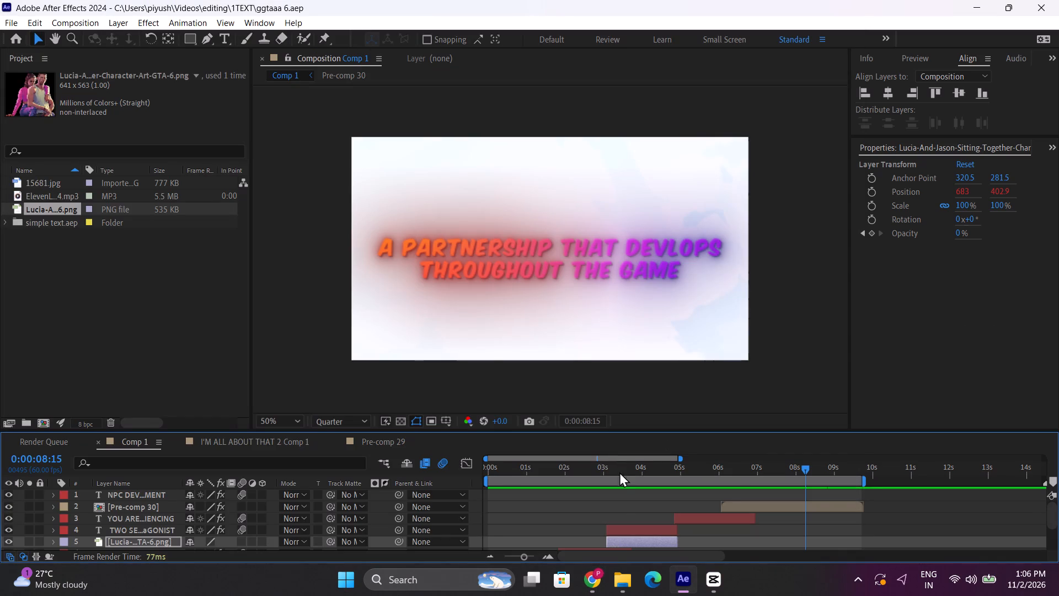
{"action": "left_click", "coordinate": [593, 586]}
{"action": "left_click", "coordinate": [107, 33]}
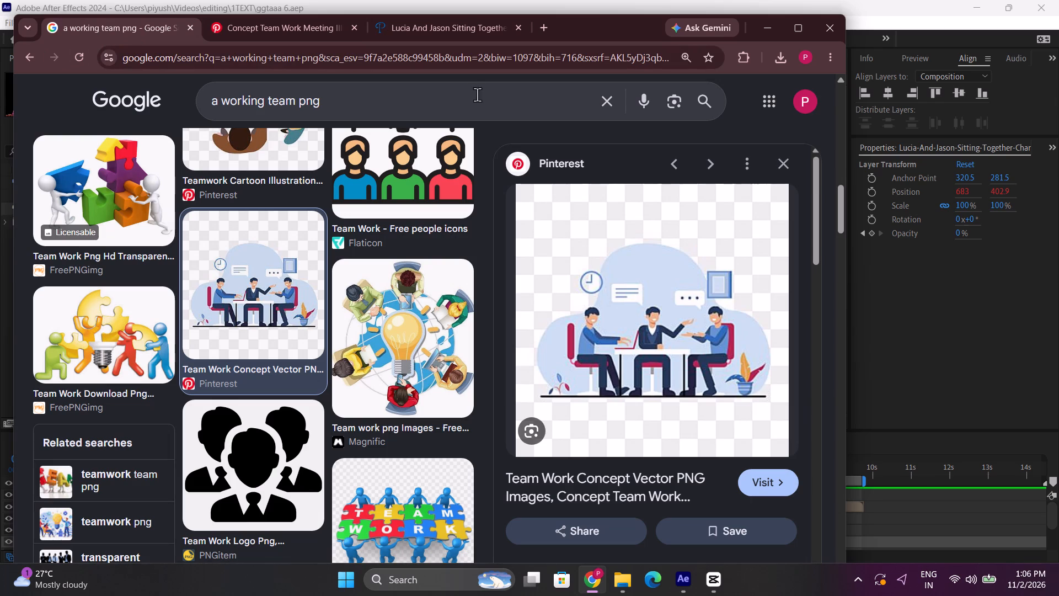
{"action": "left_click_drag", "start_coordinate": [425, 99], "coordinate": [96, 94]}
{"action": "left_click", "coordinate": [787, 22]}
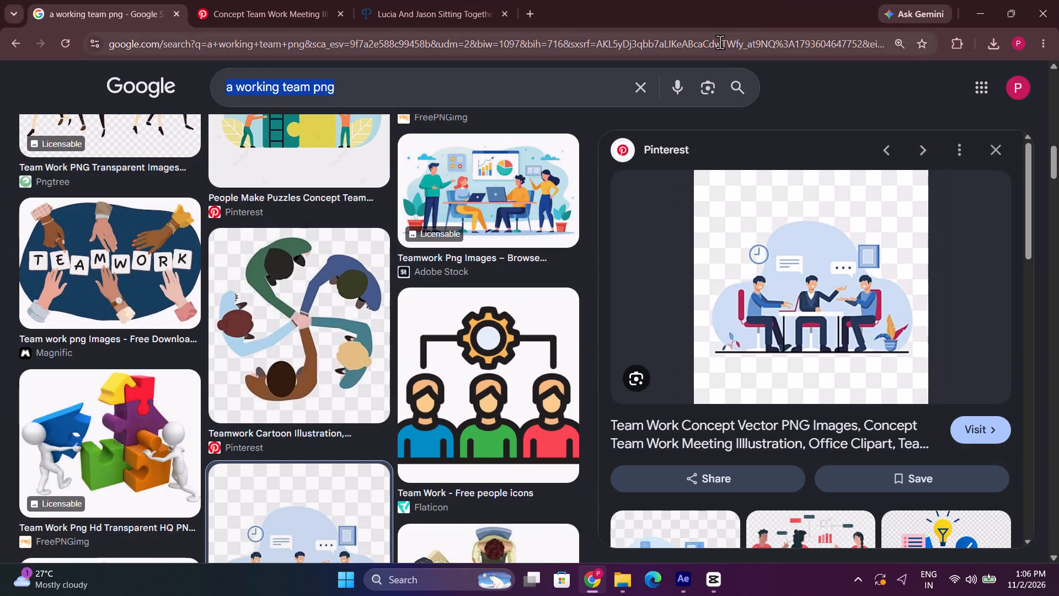
{"action": "type", "text": "a"}
{"action": "key", "text": "space"}
{"action": "key", "text": "BackSpace"}
{"action": "key", "text": "BackSpace"}
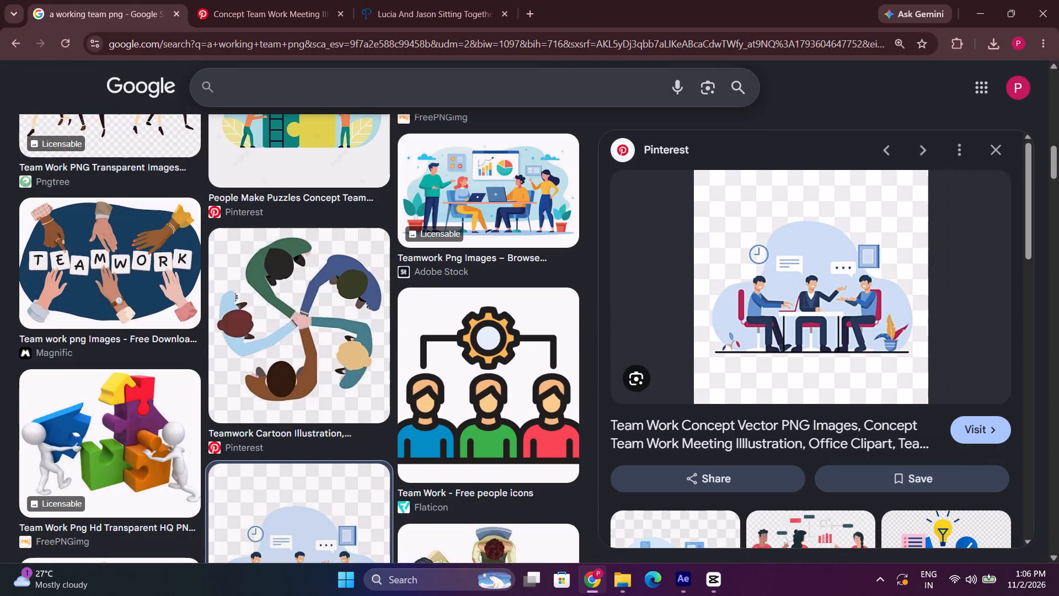
{"action": "type", "text": "gta"}
{"action": "key", "text": "space"}
{"action": "type", "text": "6 logo png"}
{"action": "key", "text": "Return"}
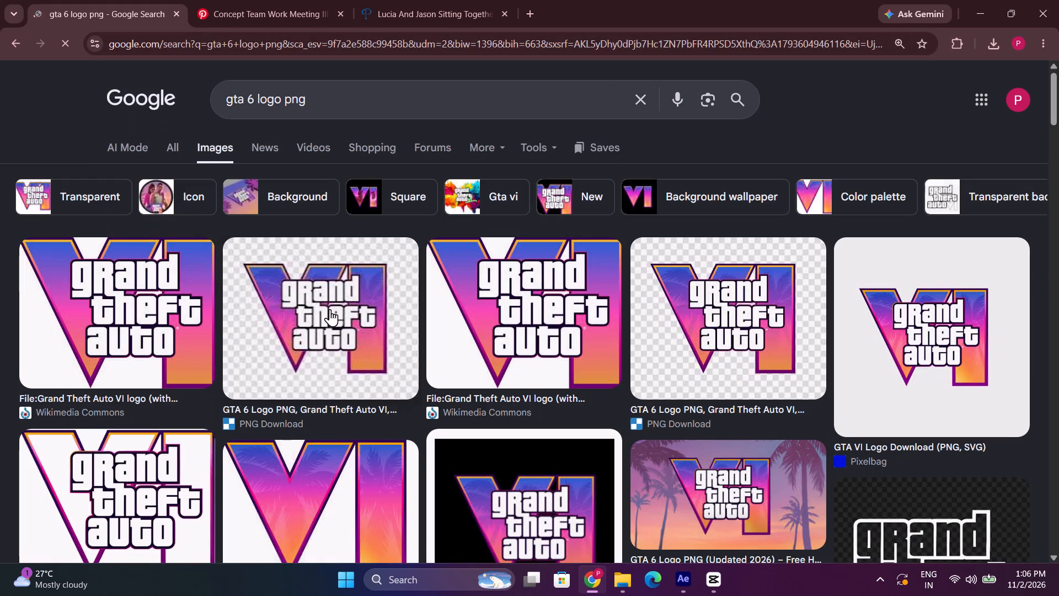
Open the transparent GTA 6 Logo PNG from PNG Download on its source page and start its free download.
{"action": "left_click", "coordinate": [330, 309]}
{"action": "left_click", "coordinate": [976, 437]}
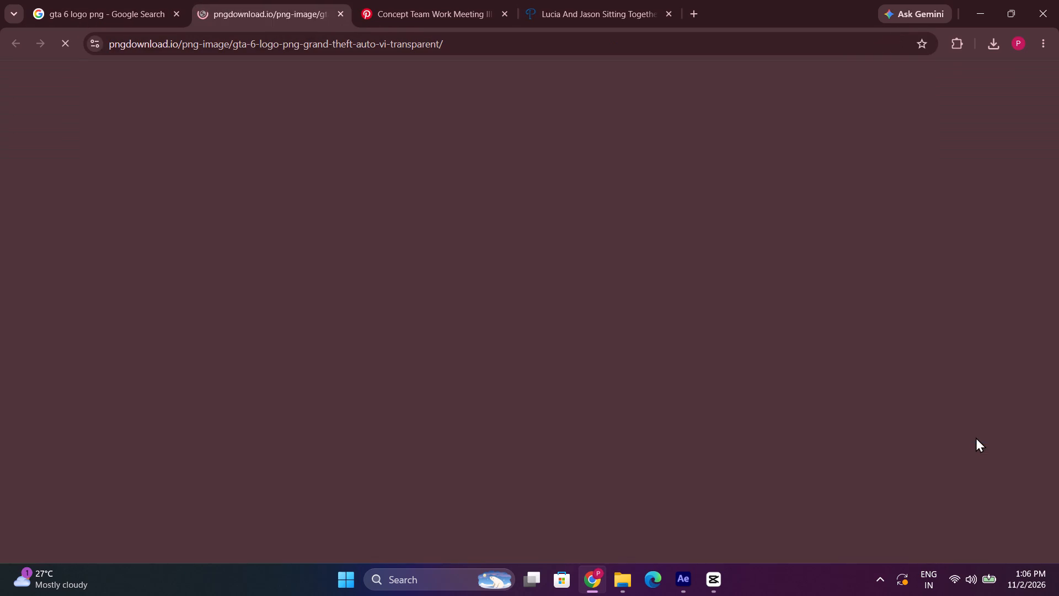
{"action": "scroll", "coordinate": [411, 416], "scroll_direction": "down", "scroll_amount": 4}
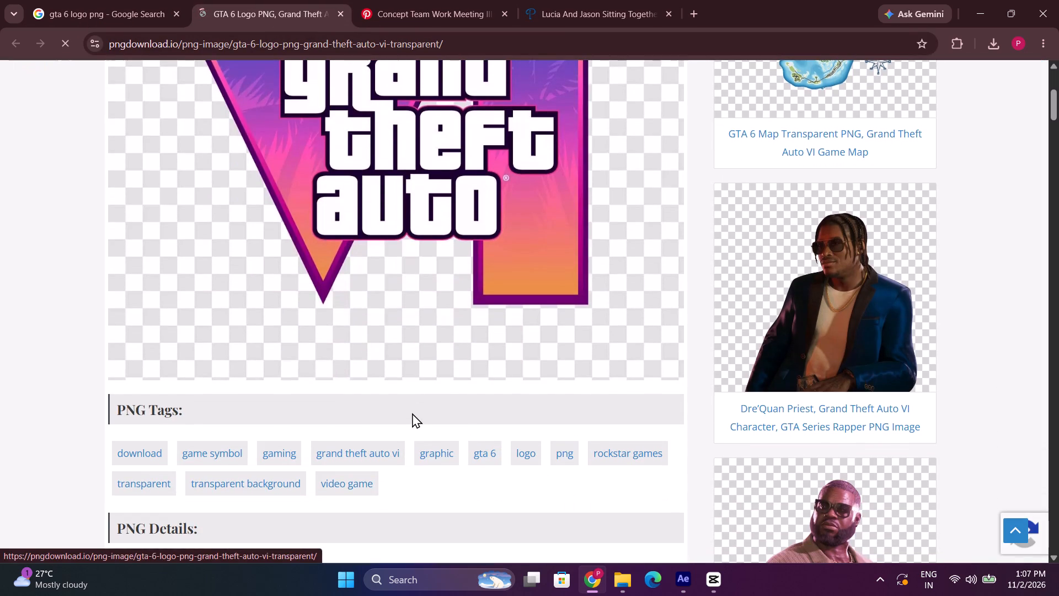
{"action": "scroll", "coordinate": [423, 286], "scroll_direction": "down", "scroll_amount": 7}
{"action": "left_click", "coordinate": [401, 336]}
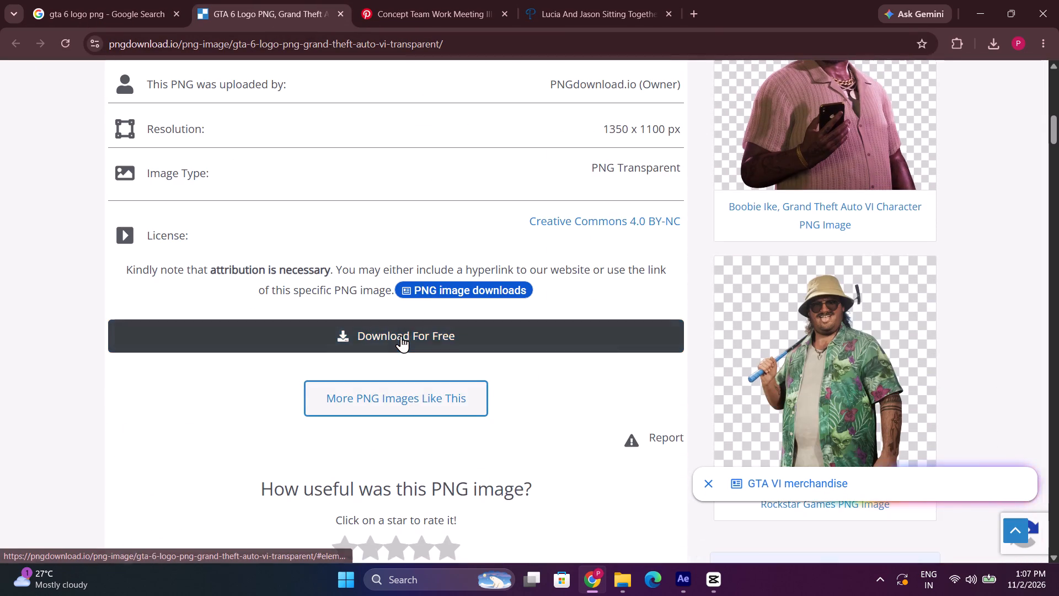
{"action": "left_click", "coordinate": [613, 213]}
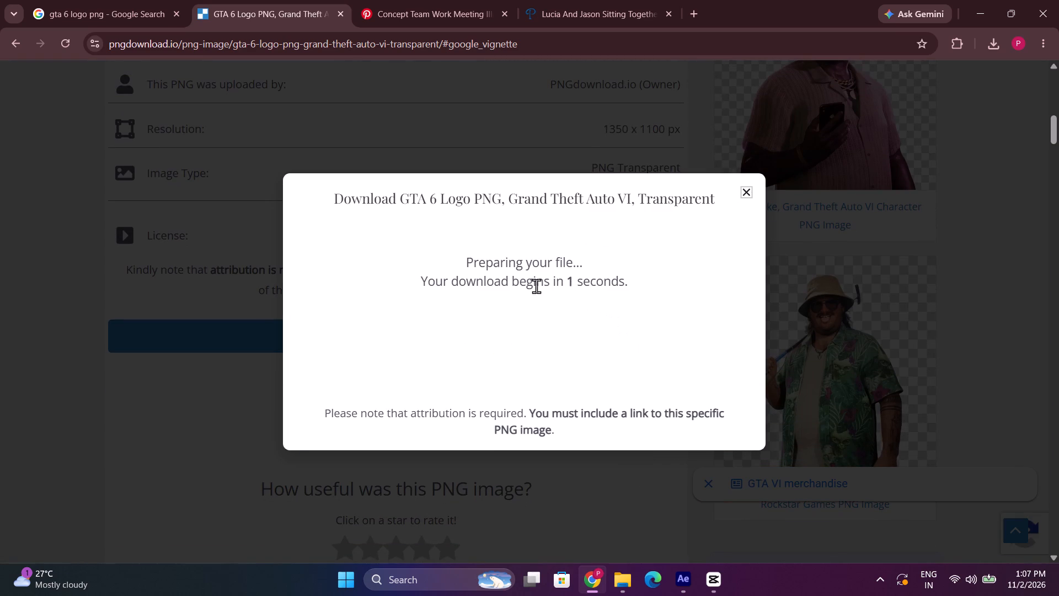
Download the prepared transparent GTA 6 Logo PNG file and close the download window.
{"action": "left_click", "coordinate": [529, 338]}
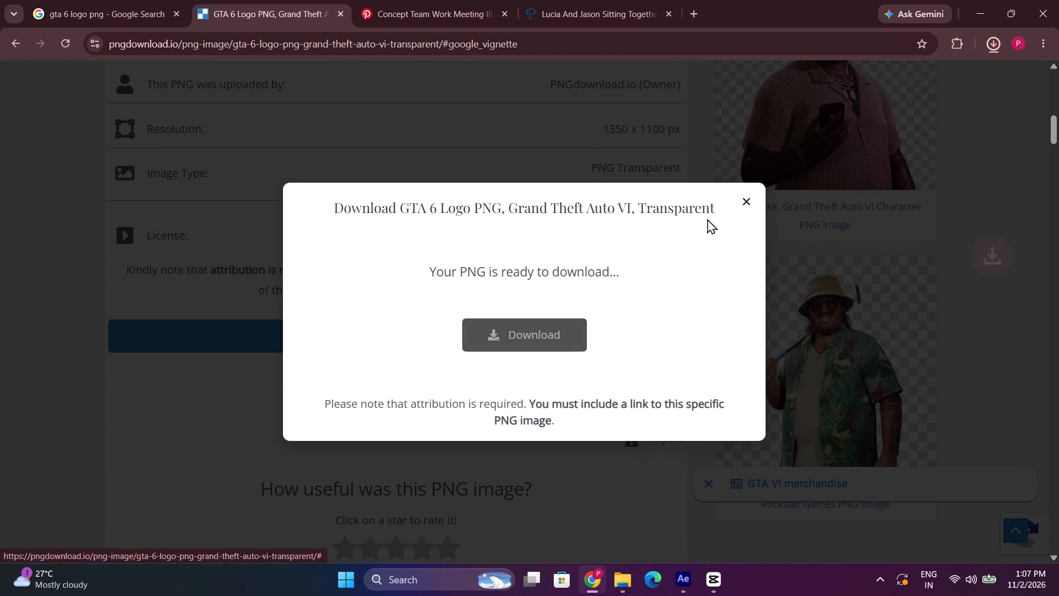
{"action": "left_click", "coordinate": [738, 201]}
{"action": "left_click", "coordinate": [748, 199]}
Examine the GTA 6 logo page's preview, PNG details and related character images.
{"action": "scroll", "coordinate": [779, 243], "scroll_direction": "up", "scroll_amount": 2}
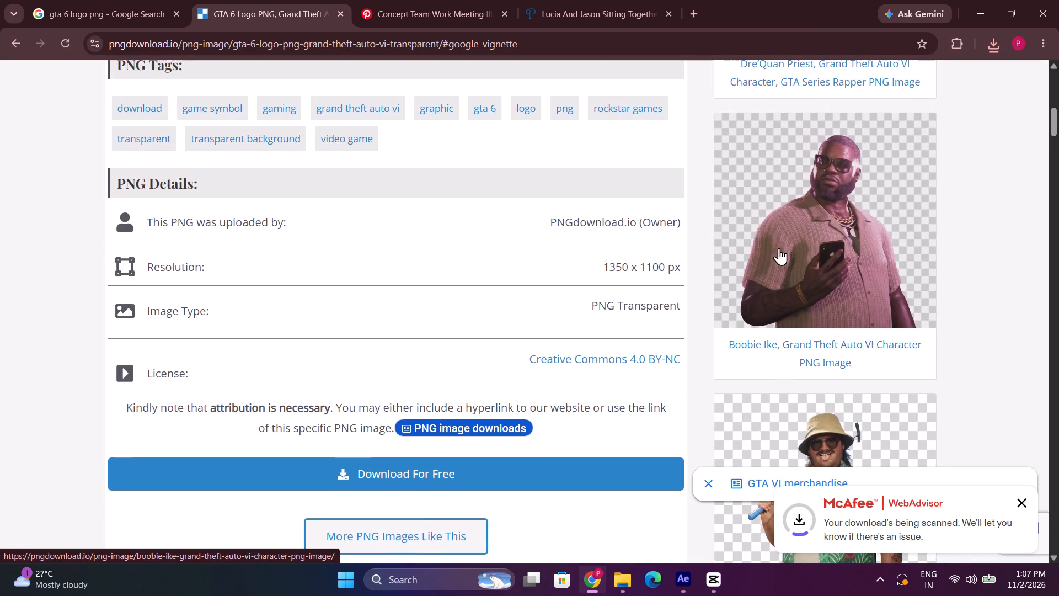
{"action": "scroll", "coordinate": [778, 262], "scroll_direction": "down", "scroll_amount": 6}
{"action": "scroll", "coordinate": [779, 272], "scroll_direction": "up", "scroll_amount": 8}
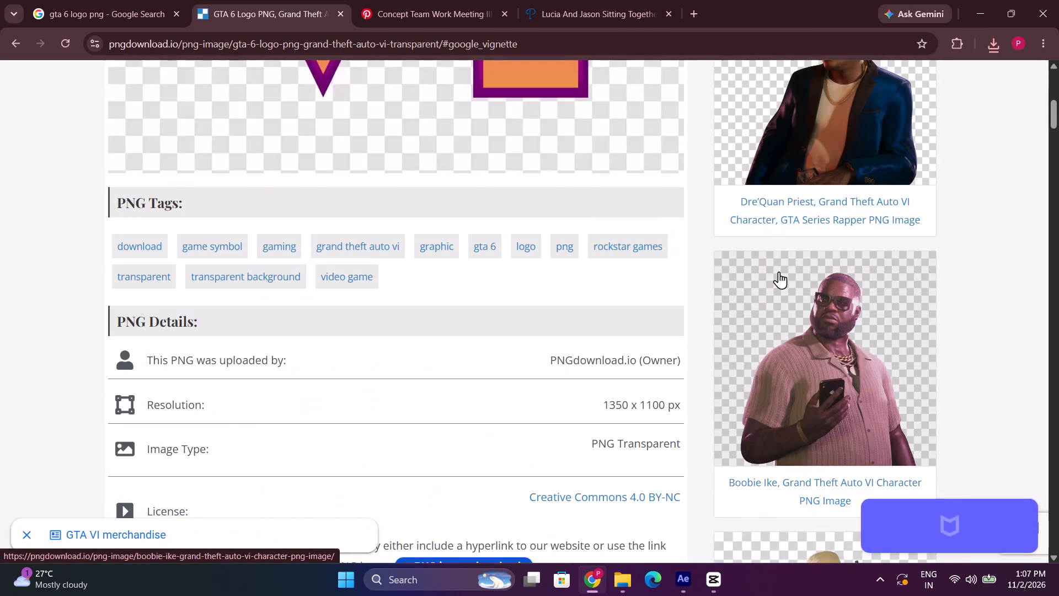
{"action": "scroll", "coordinate": [779, 272], "scroll_direction": "up", "scroll_amount": 9}
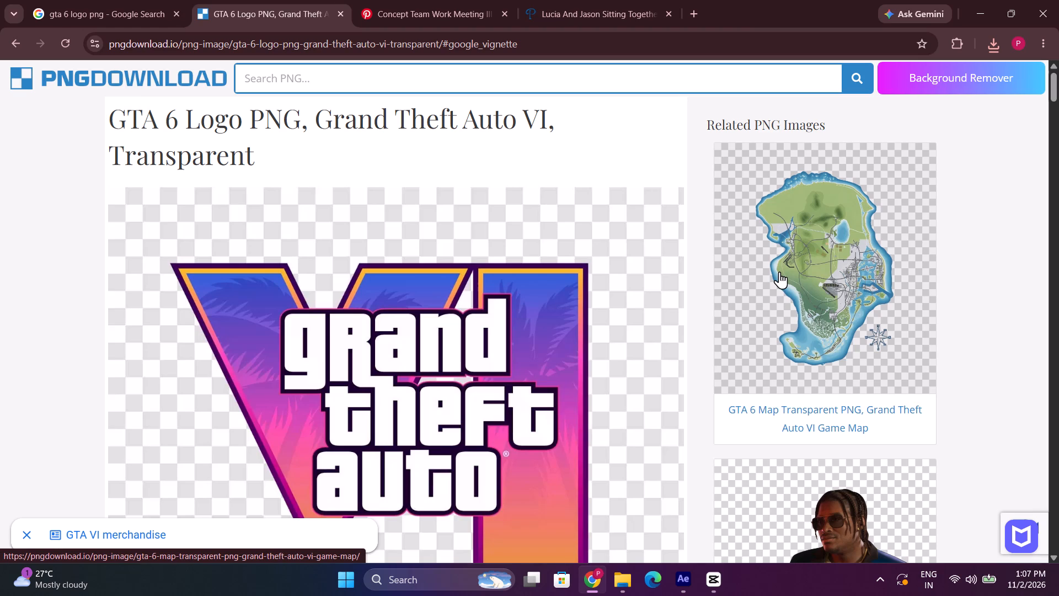
{"action": "scroll", "coordinate": [779, 272], "scroll_direction": "down", "scroll_amount": 10}
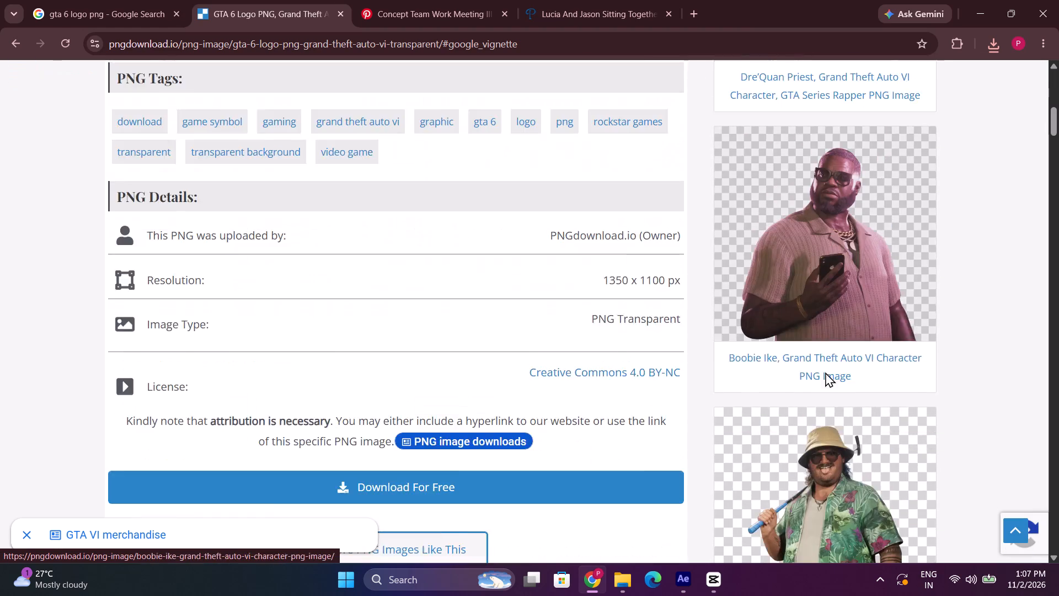
{"action": "scroll", "coordinate": [825, 372], "scroll_direction": "down", "scroll_amount": 10}
{"action": "scroll", "coordinate": [825, 372], "scroll_direction": "up", "scroll_amount": 4}
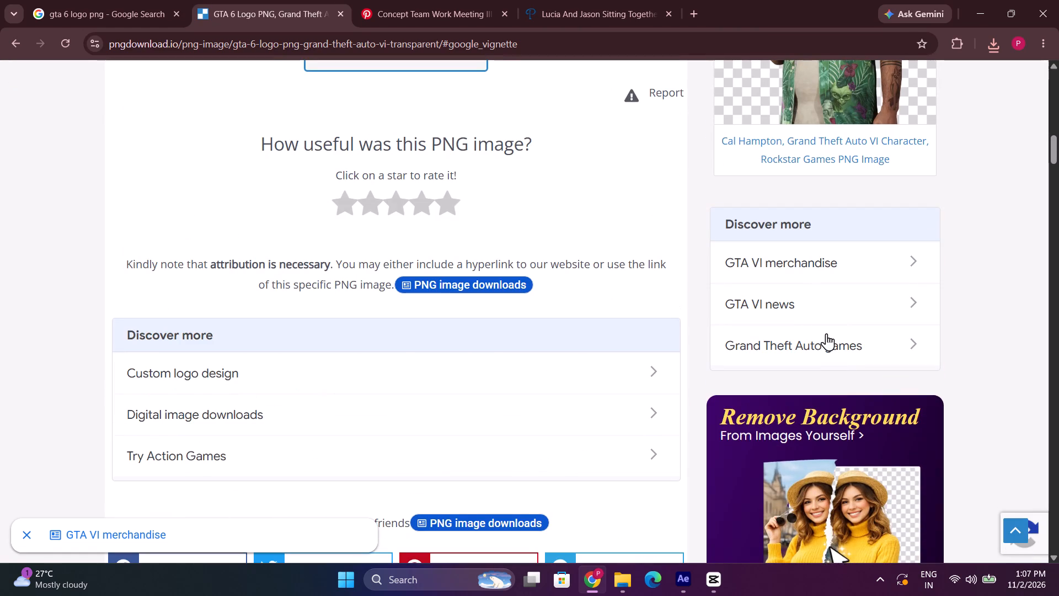
Open the GTA VI merchandise suggestion, skim its text and close it.
{"action": "left_click", "coordinate": [762, 270]}
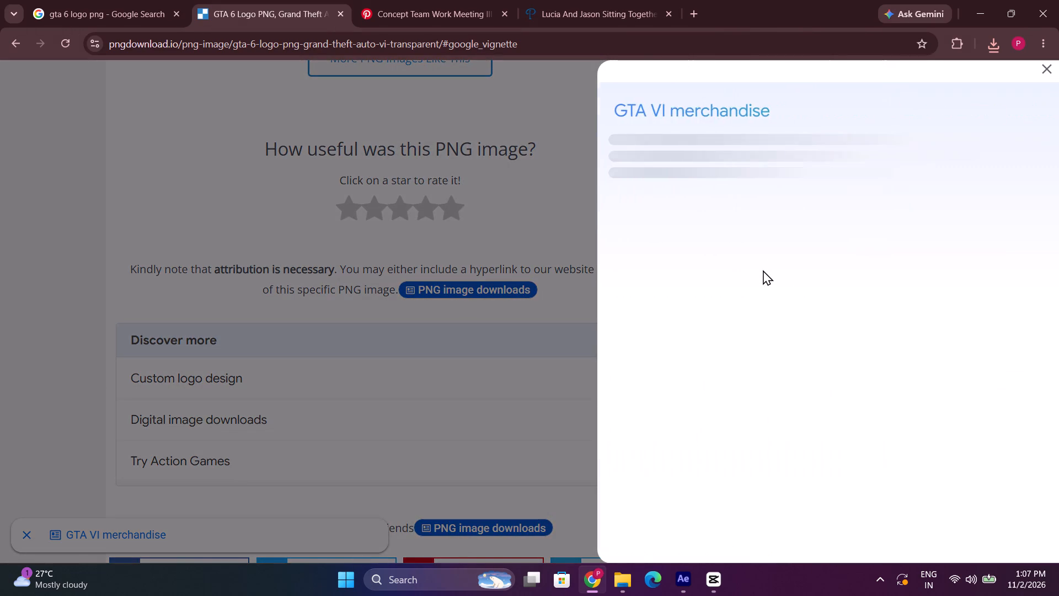
{"action": "scroll", "coordinate": [783, 275], "scroll_direction": "down", "scroll_amount": 5}
{"action": "scroll", "coordinate": [1002, 124], "scroll_direction": "down", "scroll_amount": 12}
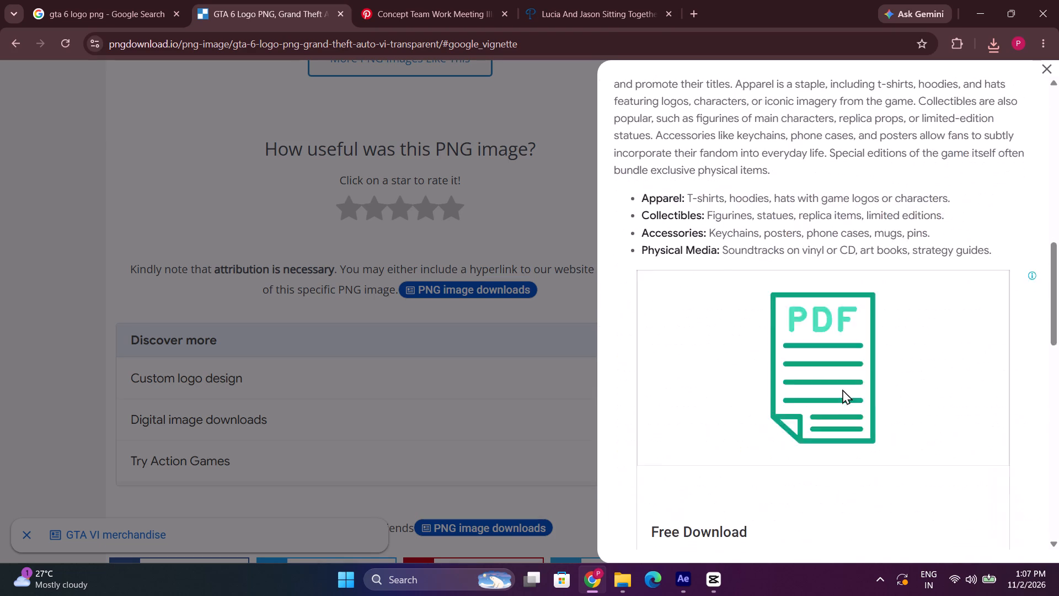
{"action": "left_click", "coordinate": [471, 204]}
Turn off the computer's Wi-Fi.
{"action": "left_click", "coordinate": [972, 572]}
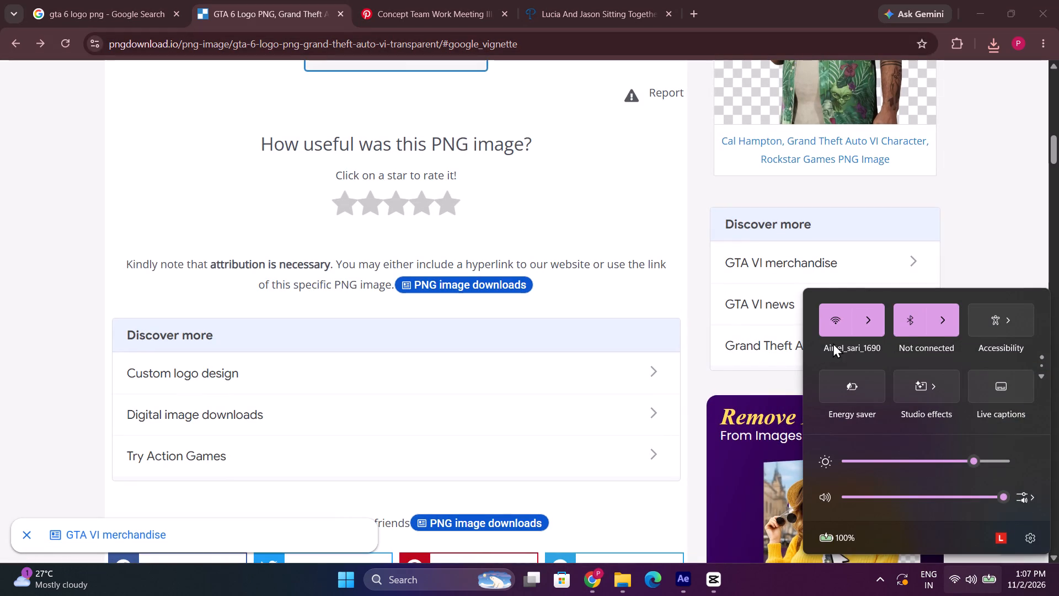
{"action": "left_click", "coordinate": [833, 342]}
{"action": "left_click", "coordinate": [835, 333]}
Switch to CapCut and review the timeline from the "How the story feels" title to 00:02:27:01.
{"action": "left_click", "coordinate": [704, 585]}
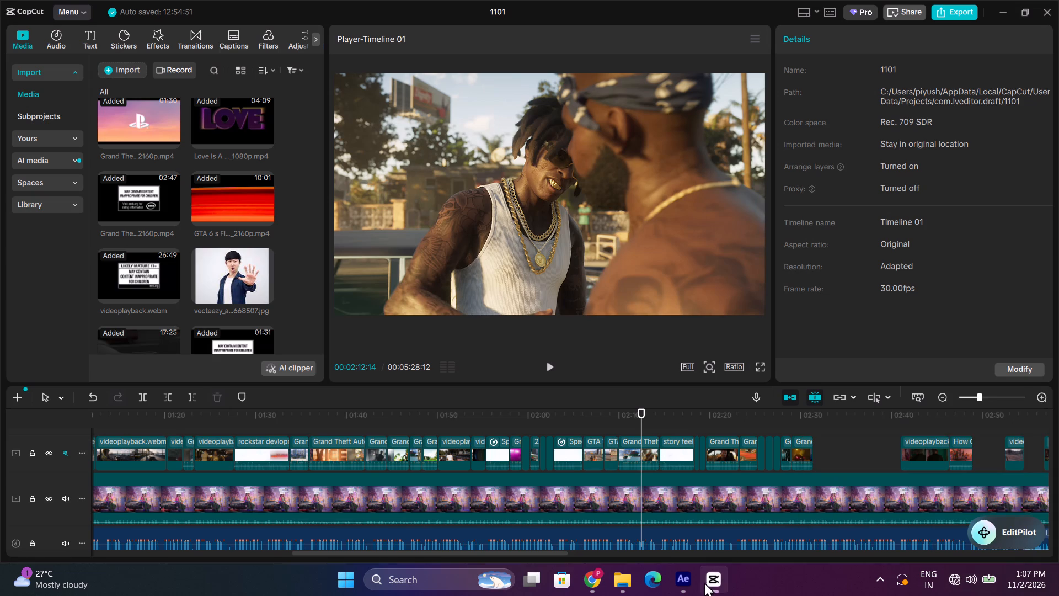
{"action": "left_click", "coordinate": [605, 419]}
{"action": "left_click_drag", "start_coordinate": [605, 419], "coordinate": [712, 428]}
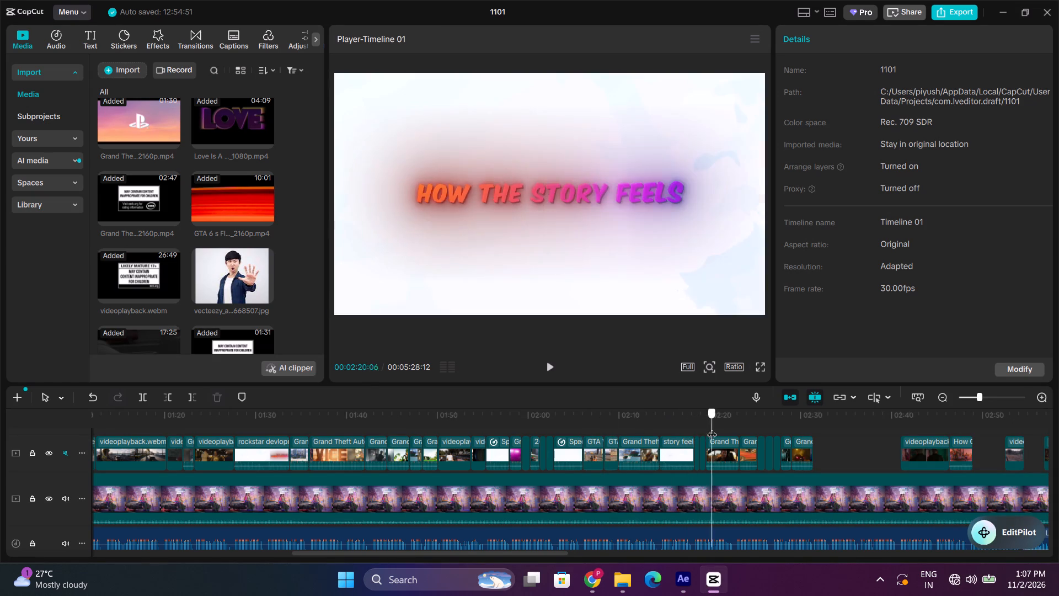
{"action": "left_click_drag", "start_coordinate": [712, 428], "coordinate": [775, 430]}
Switch to After Effects and import the downloaded GTA-6-Logo-PNG-from-Grand-Theft-Auto-VI-Transparent (1) image from Downloads.
{"action": "left_click_drag", "start_coordinate": [662, 595], "coordinate": [666, 588]}
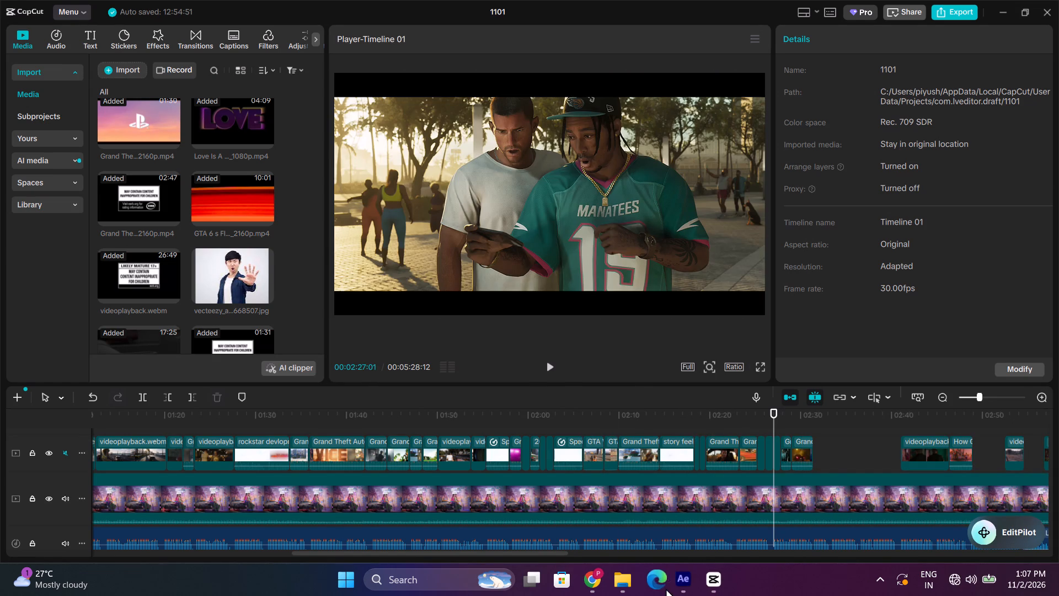
{"action": "left_click_drag", "start_coordinate": [666, 588], "coordinate": [666, 588]}
{"action": "left_click", "coordinate": [670, 582]}
{"action": "double_click", "coordinate": [158, 294]}
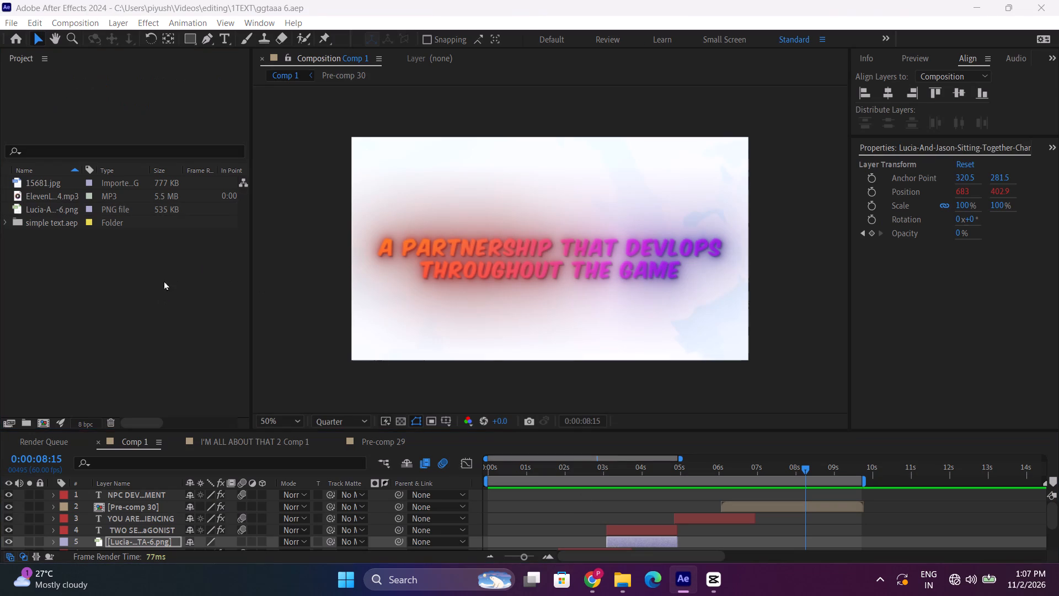
{"action": "scroll", "coordinate": [94, 274], "scroll_direction": "down", "scroll_amount": 1}
{"action": "double_click", "coordinate": [400, 164]}
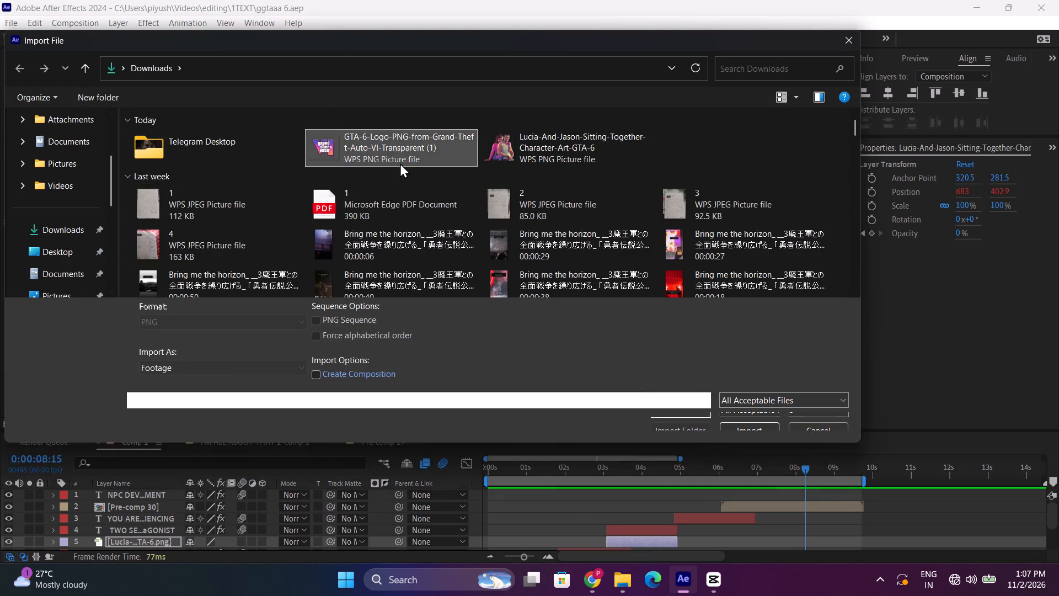
Add the GTA 6 logo to Comp 1 below Pre-comp 30, starting at about 7.4 s, and centre it horizontally.
{"action": "left_click_drag", "start_coordinate": [61, 211], "coordinate": [543, 386]}
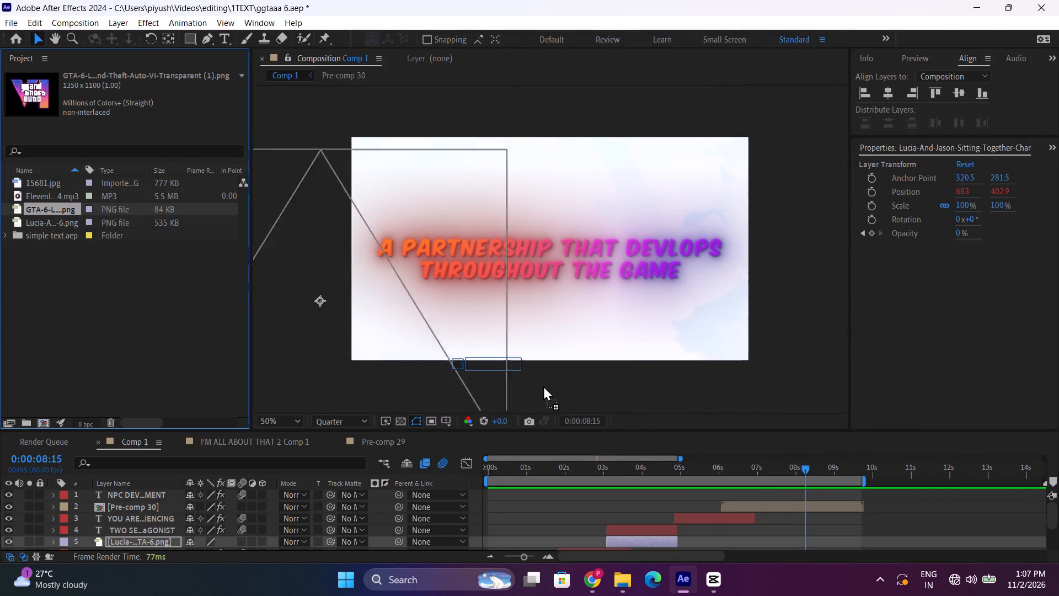
{"action": "left_click_drag", "start_coordinate": [543, 386], "coordinate": [772, 510]}
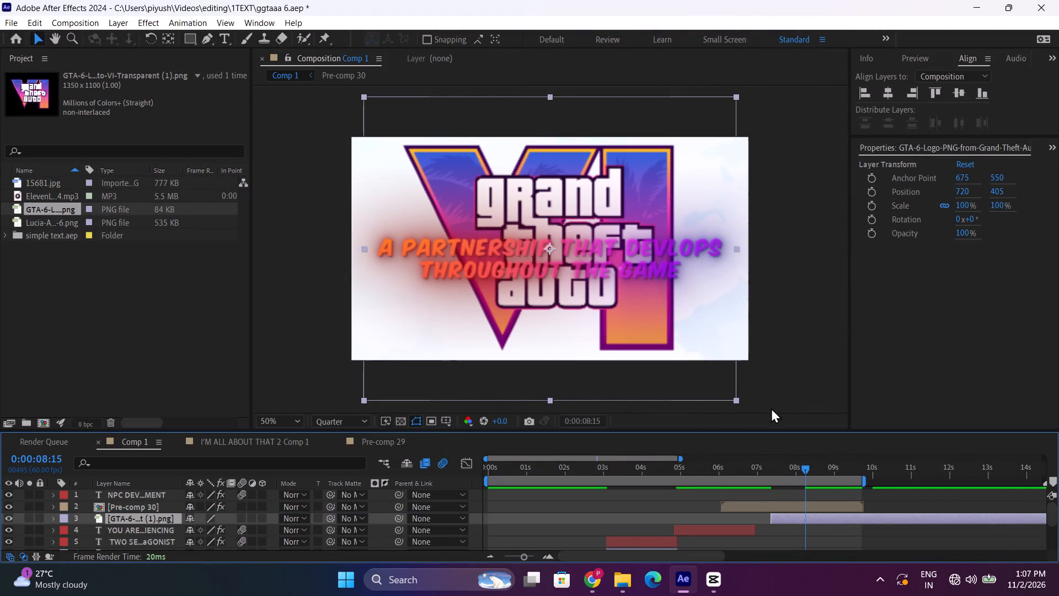
{"action": "left_click_drag", "start_coordinate": [735, 396], "coordinate": [729, 394]}
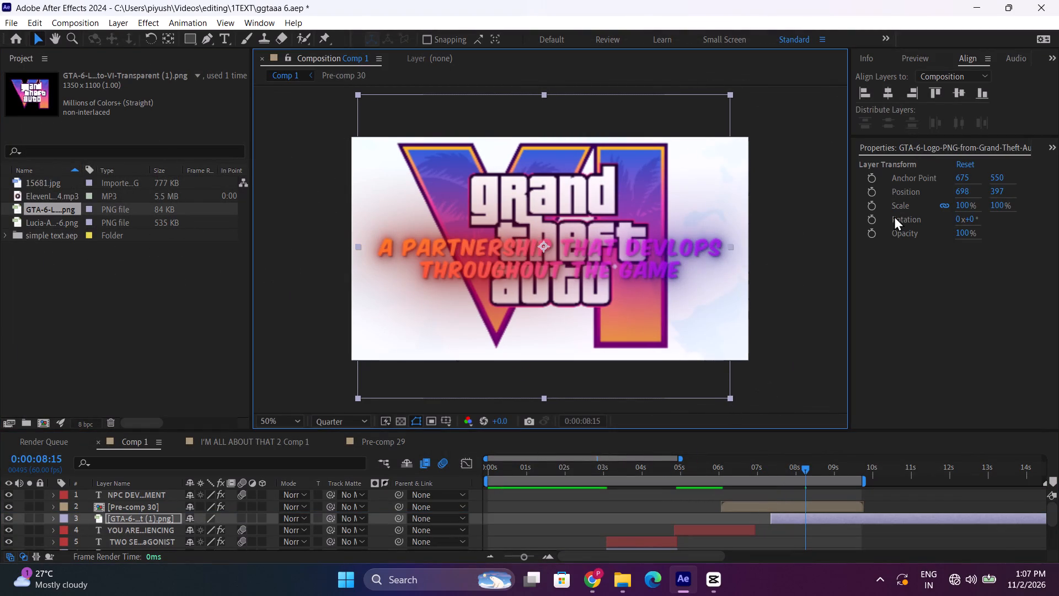
{"action": "key", "text": "ctrl+z"}
{"action": "left_click", "coordinate": [890, 94]}
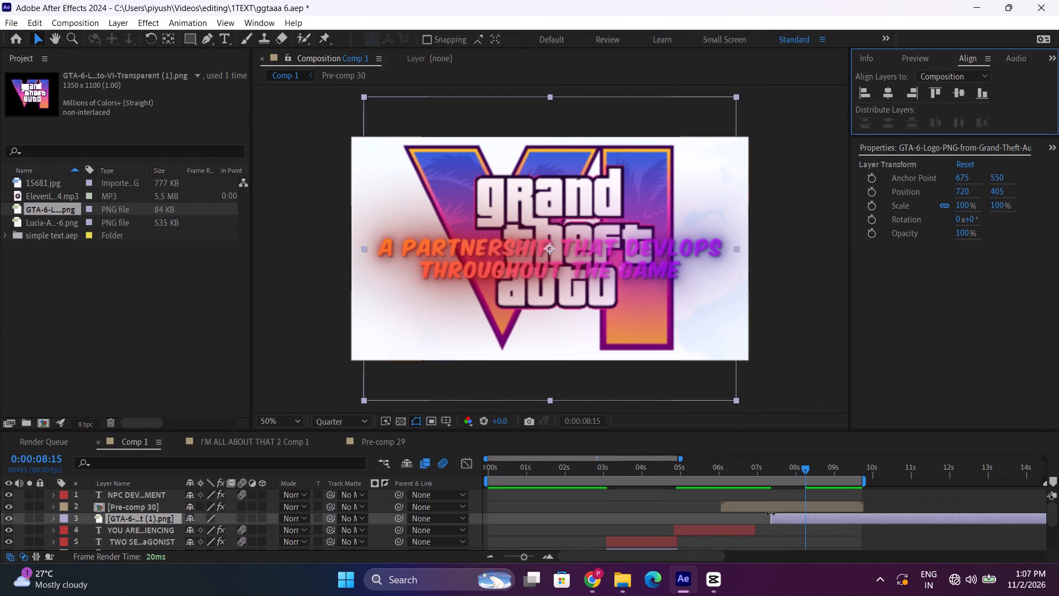
Scale the GTA 6 logo to 28%, set a Scale keyframe, and move that keyframe to about 8 s.
{"action": "key", "text": "s"}
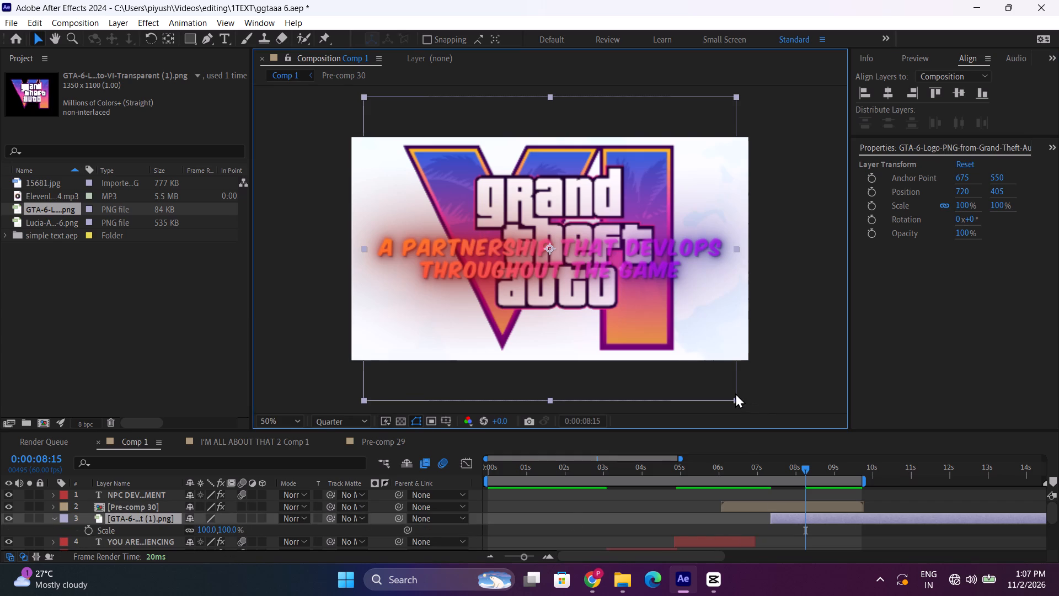
{"action": "left_click_drag", "start_coordinate": [231, 530], "coordinate": [216, 530]}
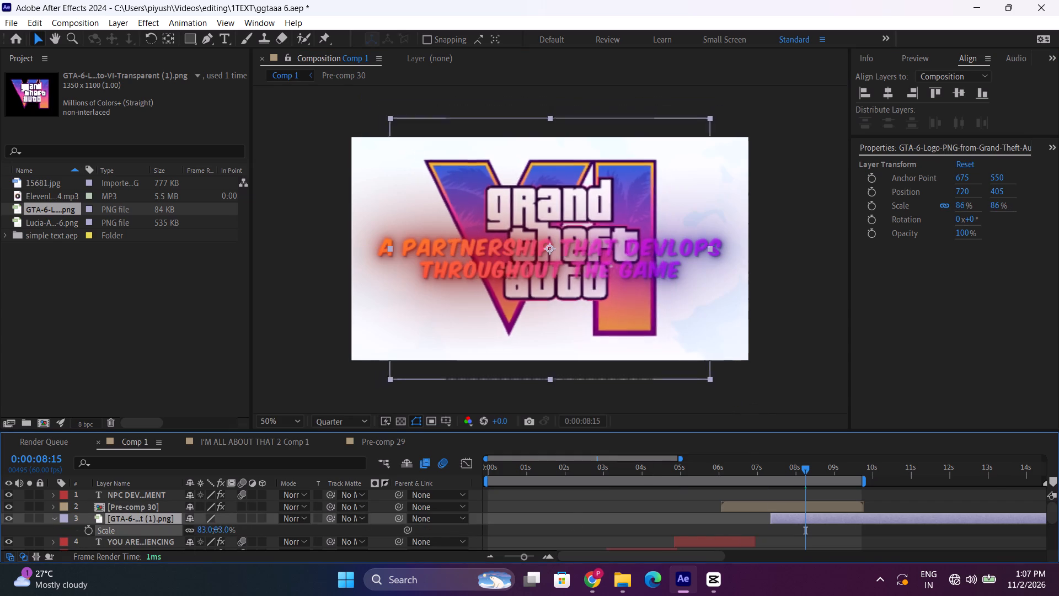
{"action": "left_click_drag", "start_coordinate": [216, 530], "coordinate": [181, 530]}
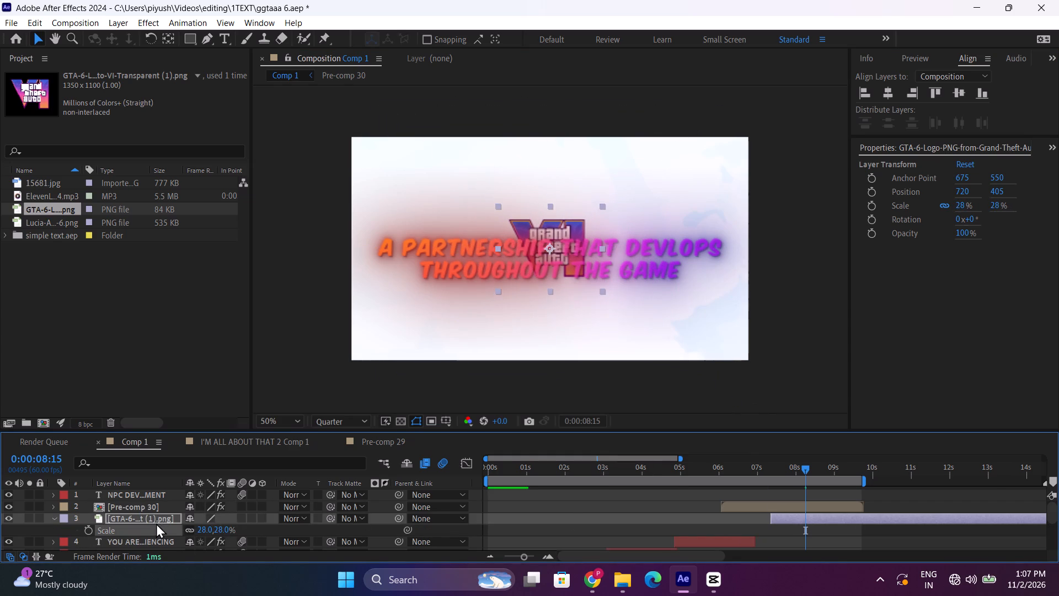
{"action": "left_click", "coordinate": [88, 526]}
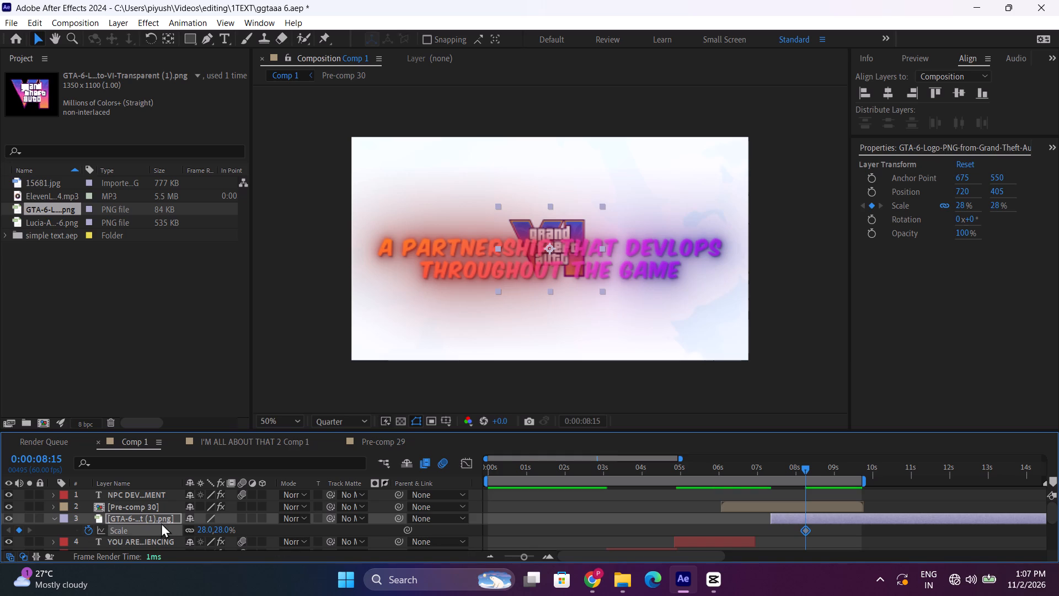
{"action": "left_click_drag", "start_coordinate": [801, 528], "coordinate": [797, 531]}
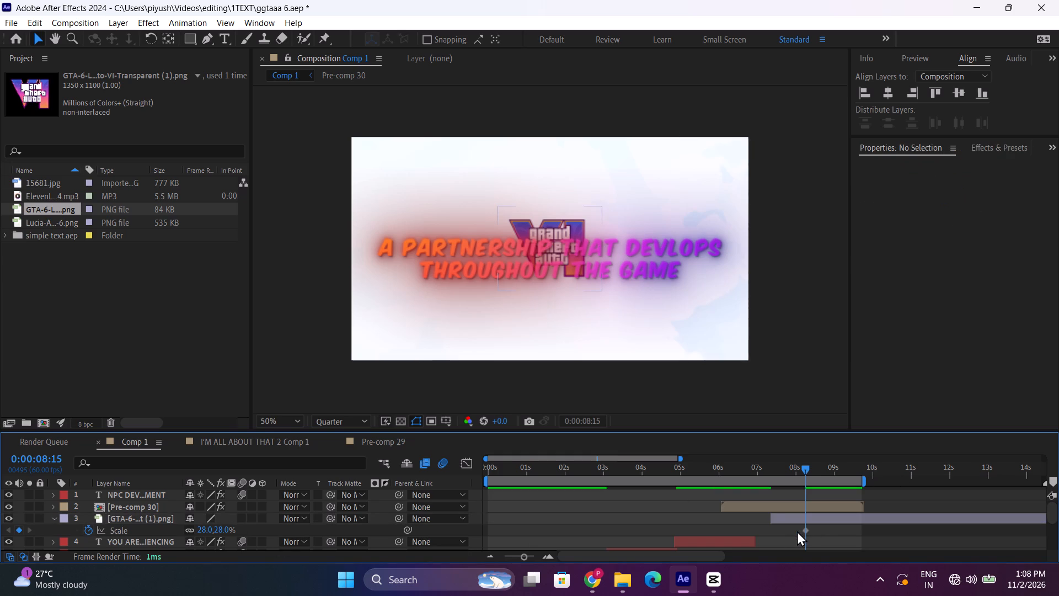
{"action": "left_click_drag", "start_coordinate": [797, 531], "coordinate": [789, 531]}
{"action": "left_click_drag", "start_coordinate": [803, 531], "coordinate": [790, 535]}
Add a 52% Scale keyframe for the logo at 0:00:09:00 and shift the 28% keyframe earlier to about 0:00:07:46.
{"action": "left_click_drag", "start_coordinate": [808, 471], "coordinate": [832, 470]}
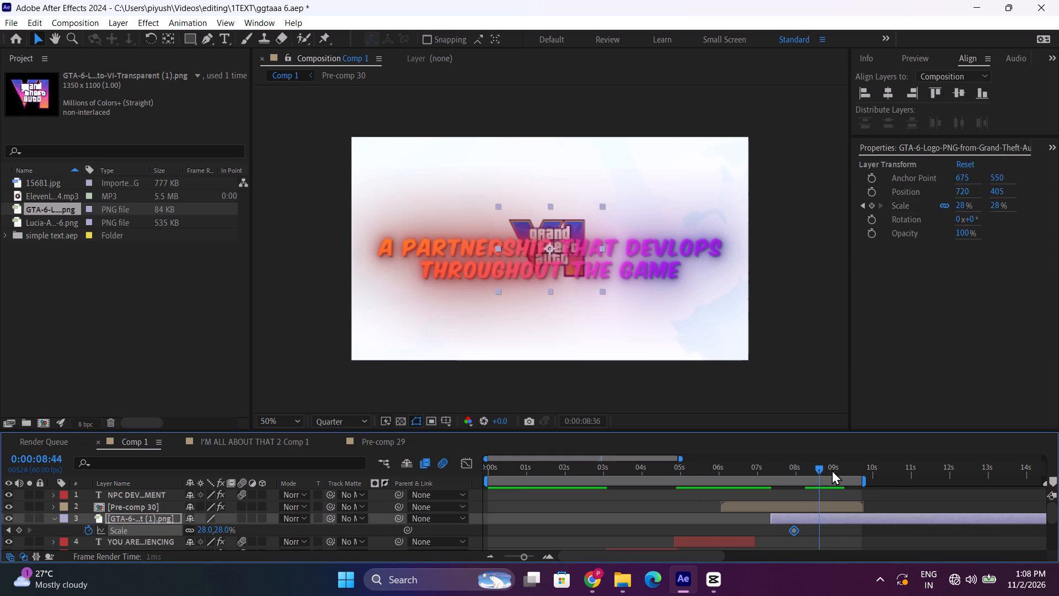
{"action": "left_click_drag", "start_coordinate": [832, 470], "coordinate": [835, 473]}
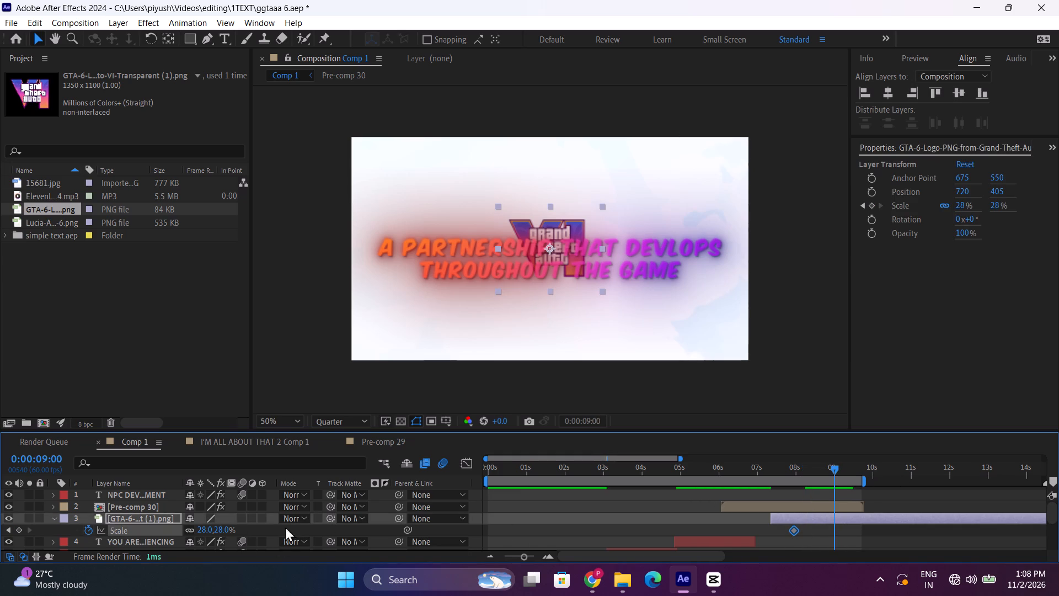
{"action": "left_click", "coordinate": [222, 528]}
{"action": "left_click", "coordinate": [264, 534]}
{"action": "left_click_drag", "start_coordinate": [223, 530], "coordinate": [239, 529]}
{"action": "left_click_drag", "start_coordinate": [790, 528], "coordinate": [784, 526]}
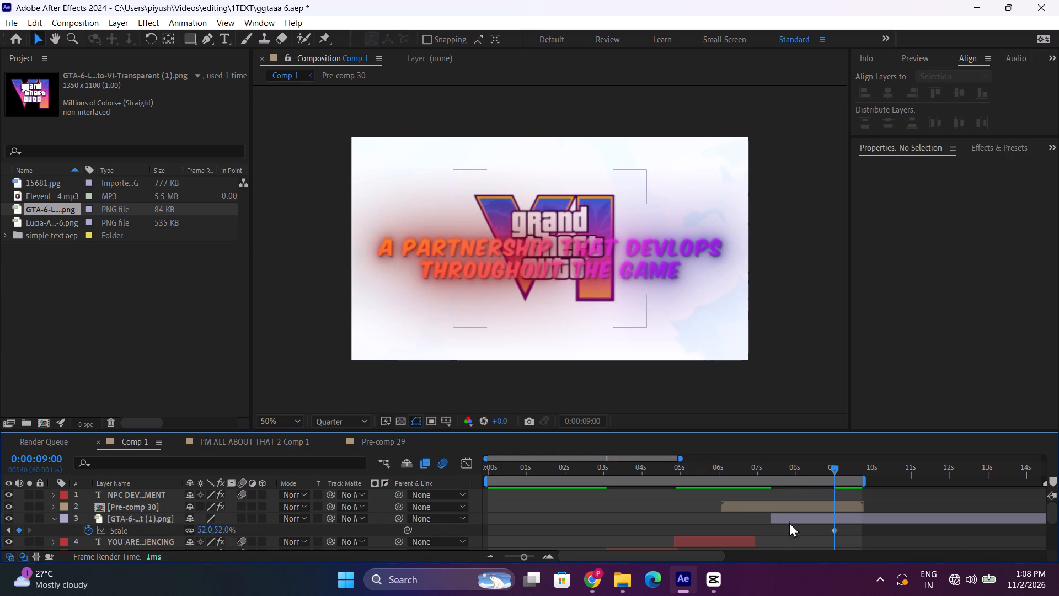
{"action": "left_click_drag", "start_coordinate": [795, 531], "coordinate": [788, 533]}
Preview the logo's scale animation and trim the logo layer's start to about 7.5 s.
{"action": "left_click", "coordinate": [769, 465]}
{"action": "key", "text": "space"}
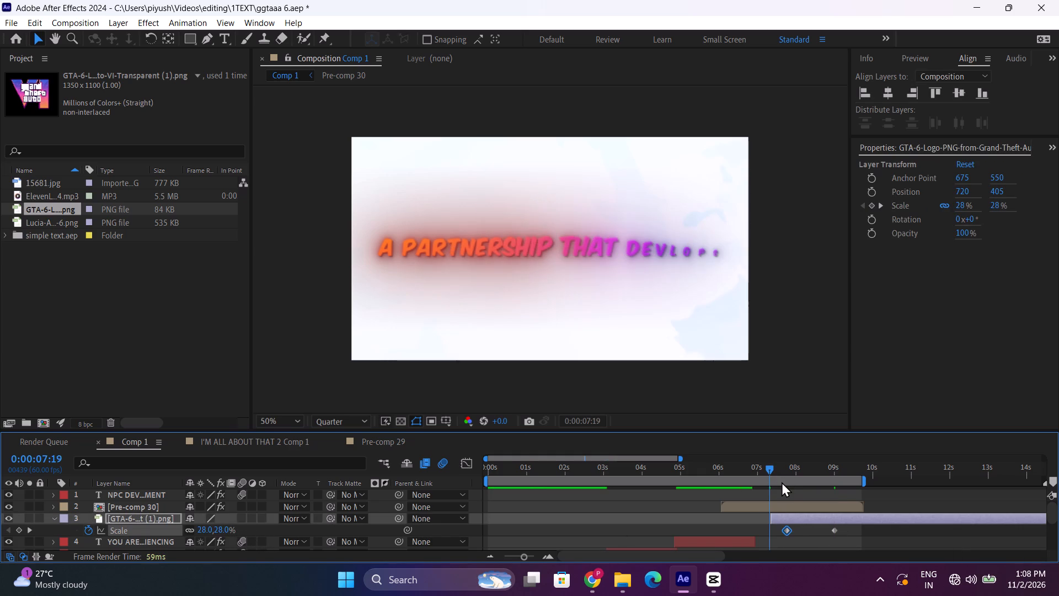
{"action": "key", "text": "space"}
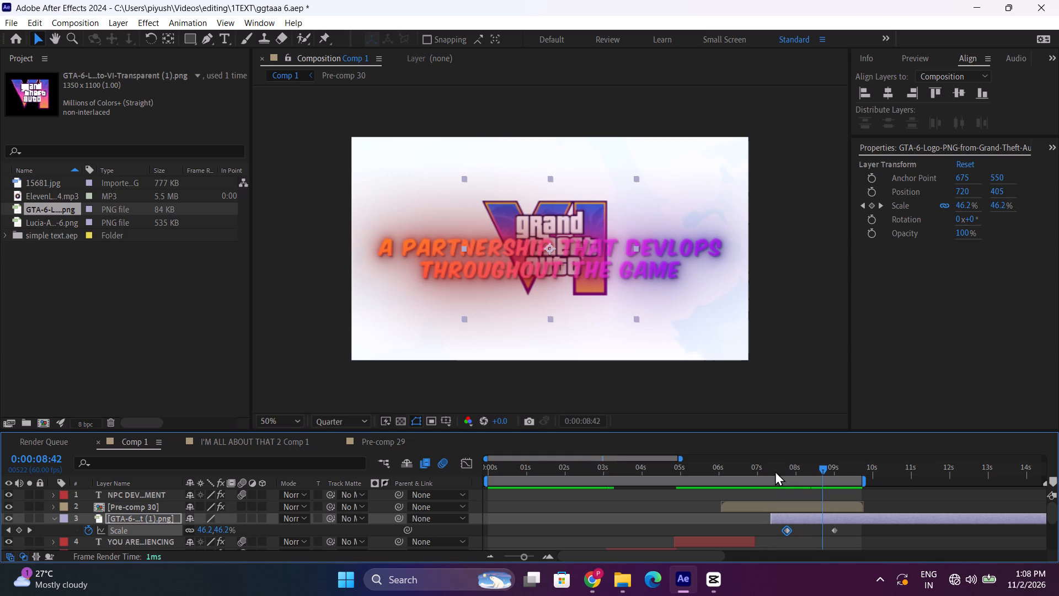
{"action": "left_click", "coordinate": [778, 471]}
{"action": "left_click_drag", "start_coordinate": [772, 524], "coordinate": [786, 522]}
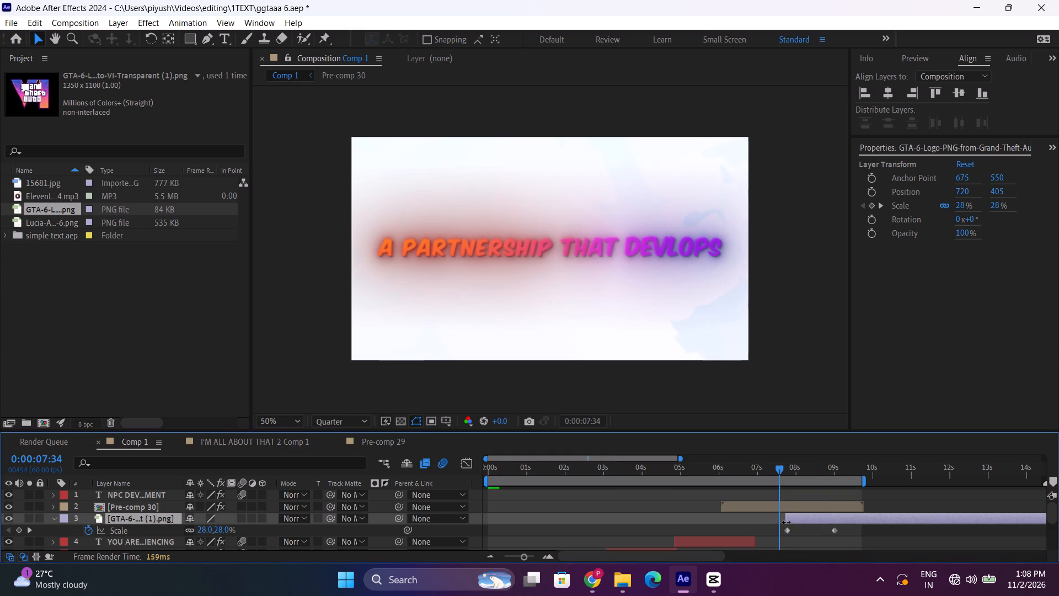
{"action": "left_click_drag", "start_coordinate": [786, 522], "coordinate": [777, 524]}
{"action": "key", "text": "space"}
{"action": "key", "text": "space"}
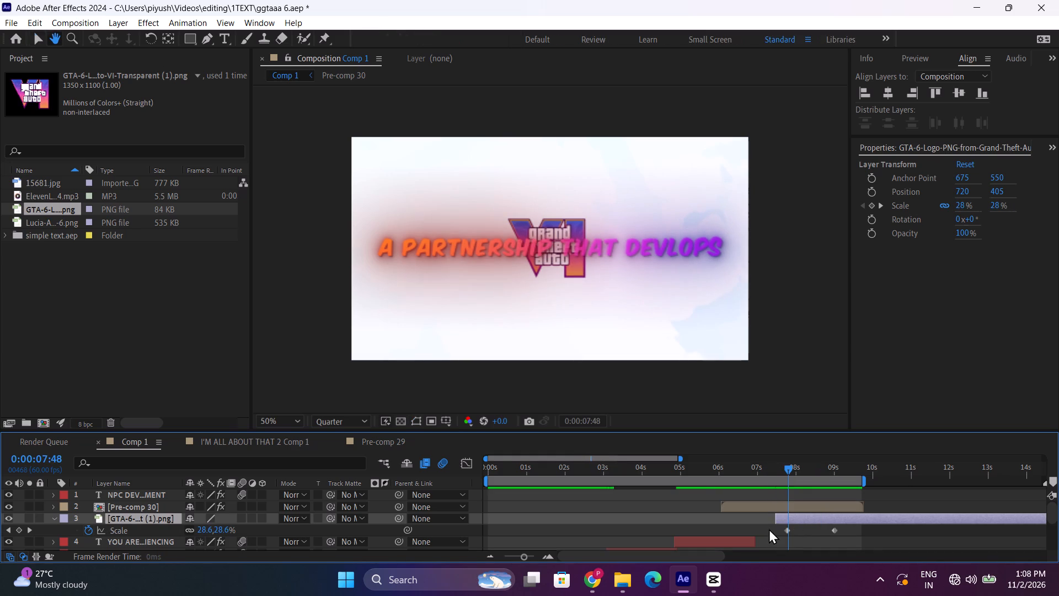
{"action": "key", "text": "space"}
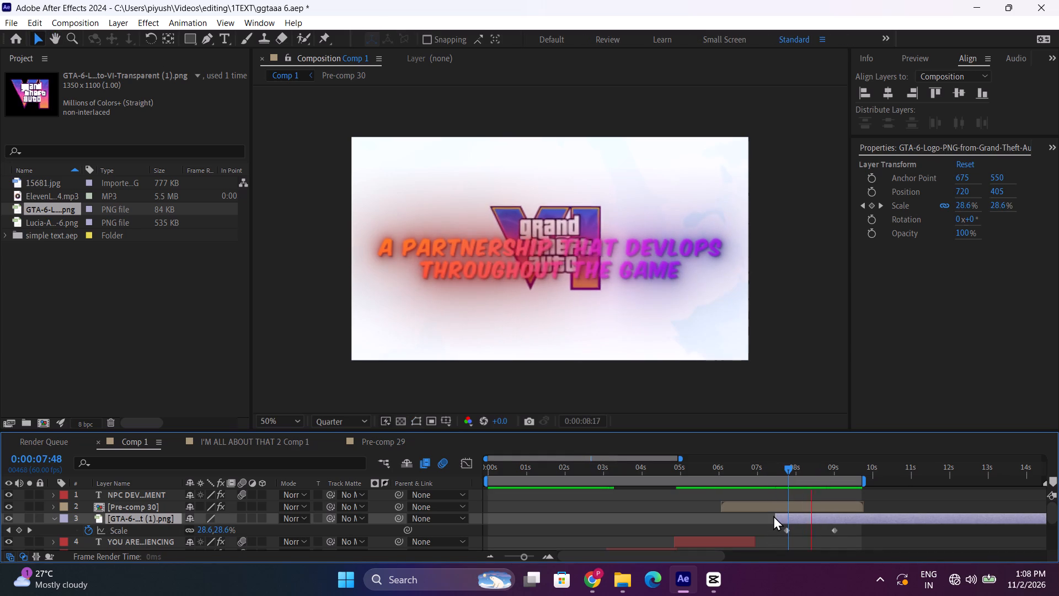
{"action": "key", "text": "space"}
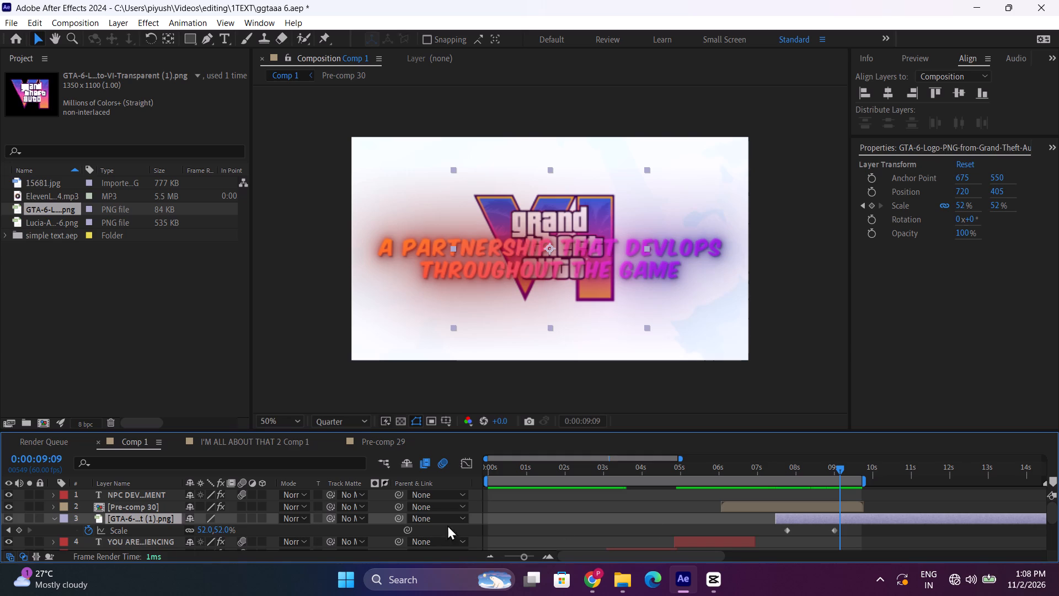
Fade in the GTA 6 logo with Opacity keyframes of 0% at 0:00:07:46 and 100% at 0:00:08:12.
{"action": "left_click", "coordinate": [56, 519]}
{"action": "key", "text": "y"}
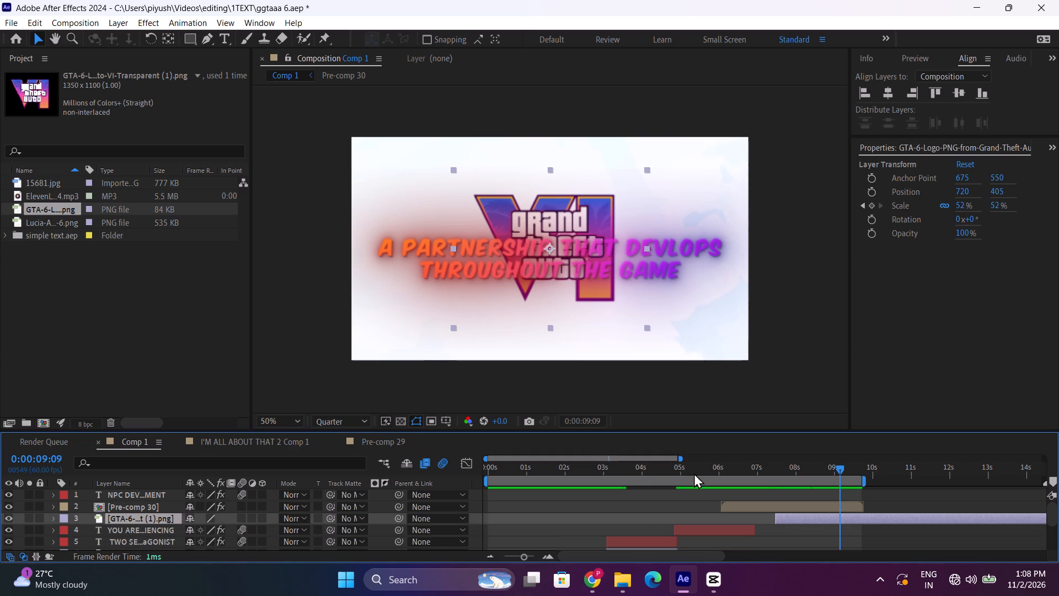
{"action": "key", "text": "t"}
{"action": "scroll", "coordinate": [774, 469], "scroll_direction": "down", "scroll_amount": 1}
{"action": "scroll", "coordinate": [787, 478], "scroll_direction": "up", "scroll_amount": 1}
{"action": "left_click_drag", "start_coordinate": [794, 470], "coordinate": [790, 473]}
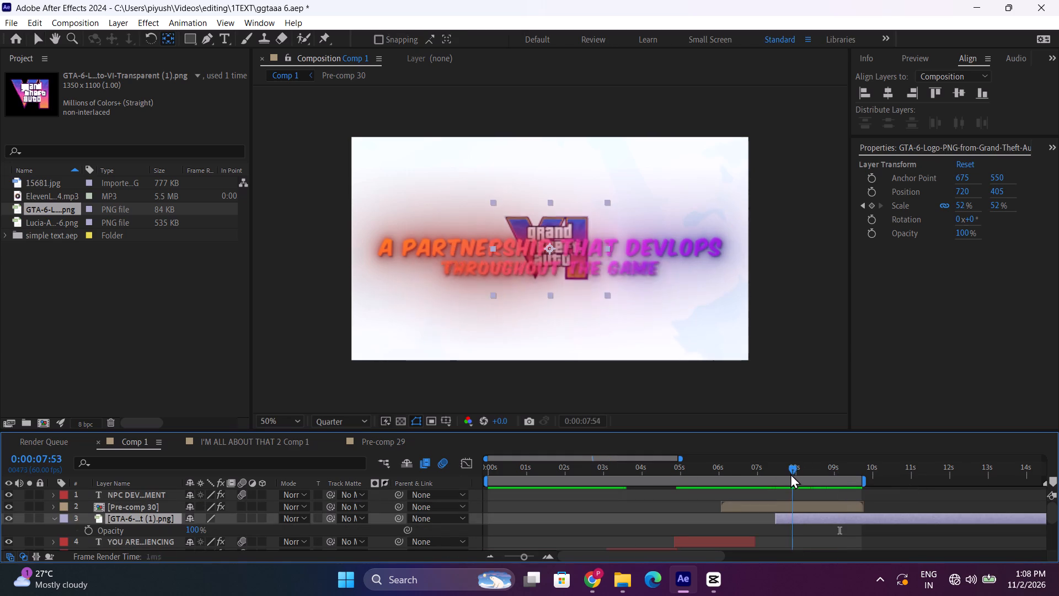
{"action": "left_click_drag", "start_coordinate": [790, 473], "coordinate": [787, 477]}
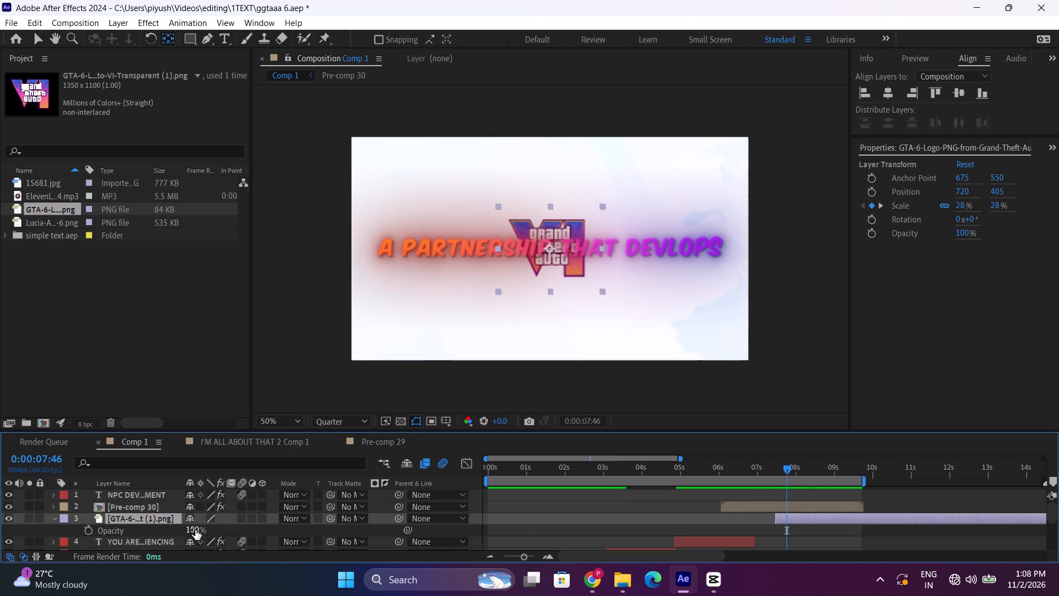
{"action": "left_click_drag", "start_coordinate": [195, 530], "coordinate": [44, 534]}
{"action": "left_click", "coordinate": [89, 530]}
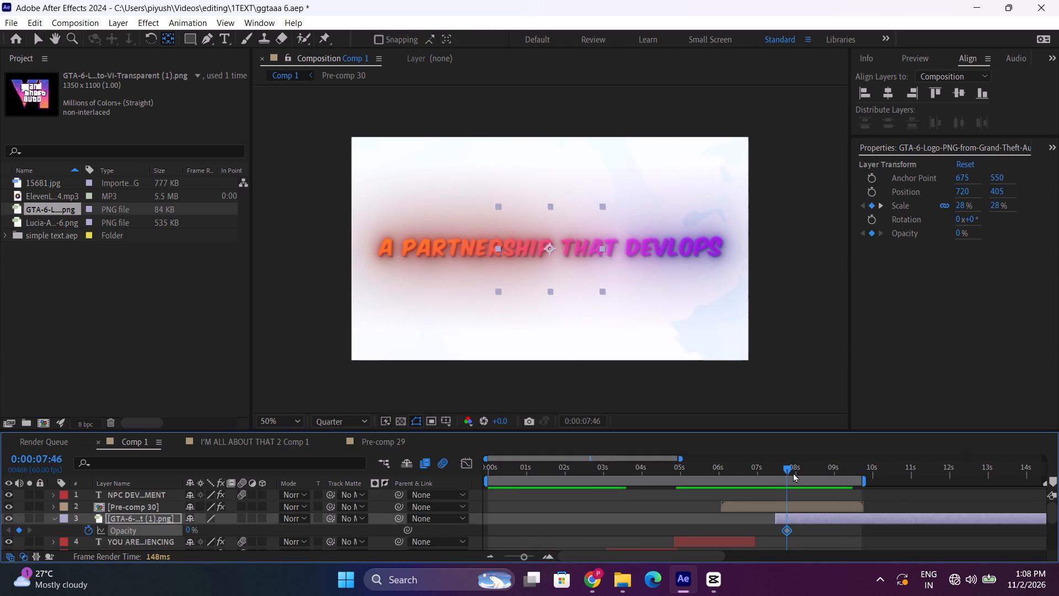
{"action": "left_click_drag", "start_coordinate": [793, 471], "coordinate": [803, 469]}
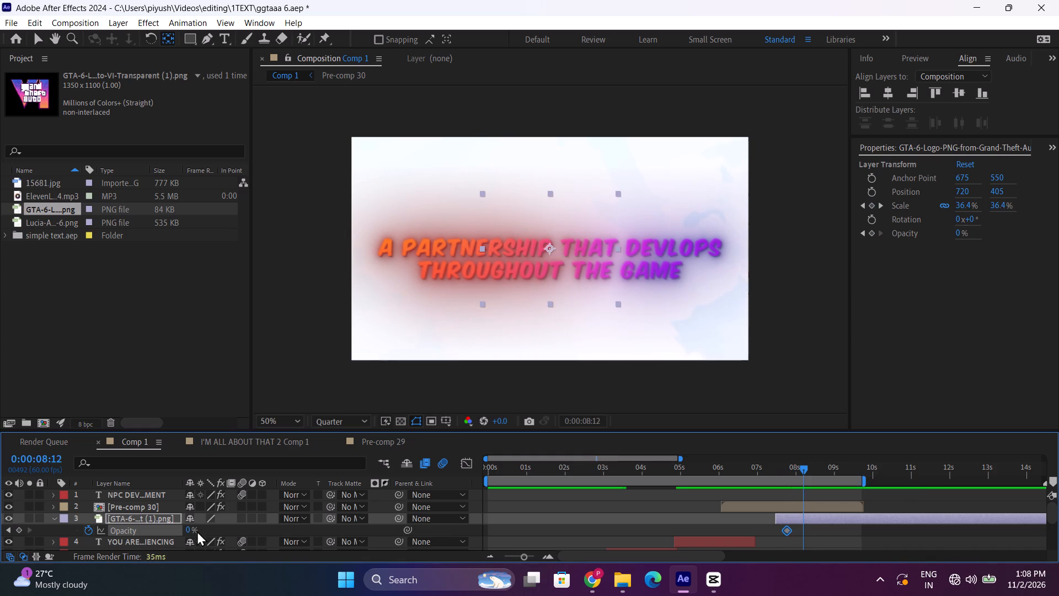
{"action": "left_click_drag", "start_coordinate": [189, 531], "coordinate": [742, 518]}
Preview the GTA 6 logo's fade-in and scale animation in Comp 1.
{"action": "left_click_drag", "start_coordinate": [791, 470], "coordinate": [784, 471]}
{"action": "key", "text": "space"}
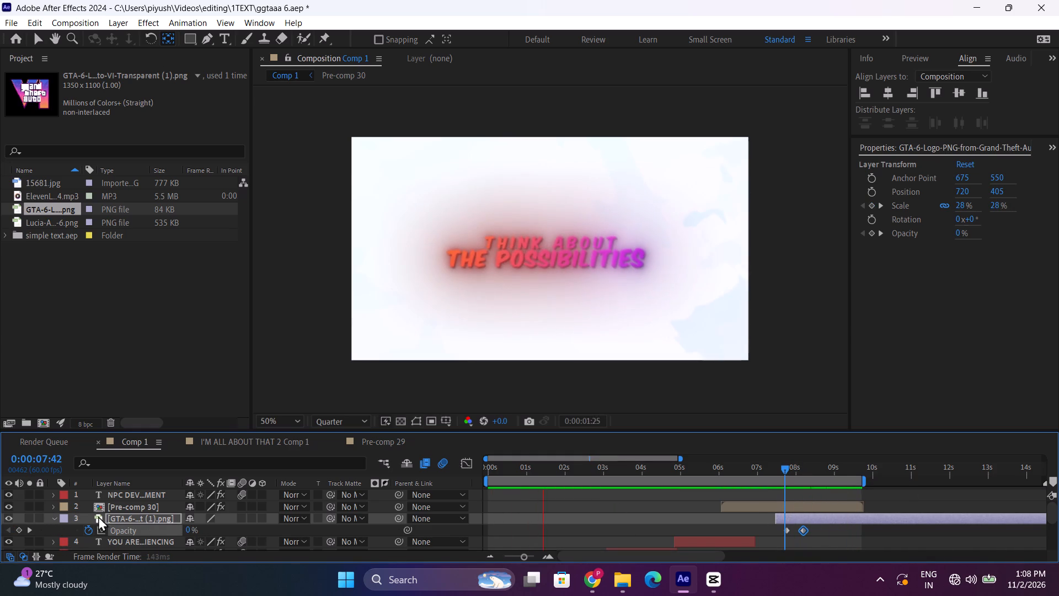
{"action": "left_click", "coordinate": [52, 519]}
{"action": "left_click_drag", "start_coordinate": [790, 474], "coordinate": [784, 473]}
{"action": "key", "text": "space"}
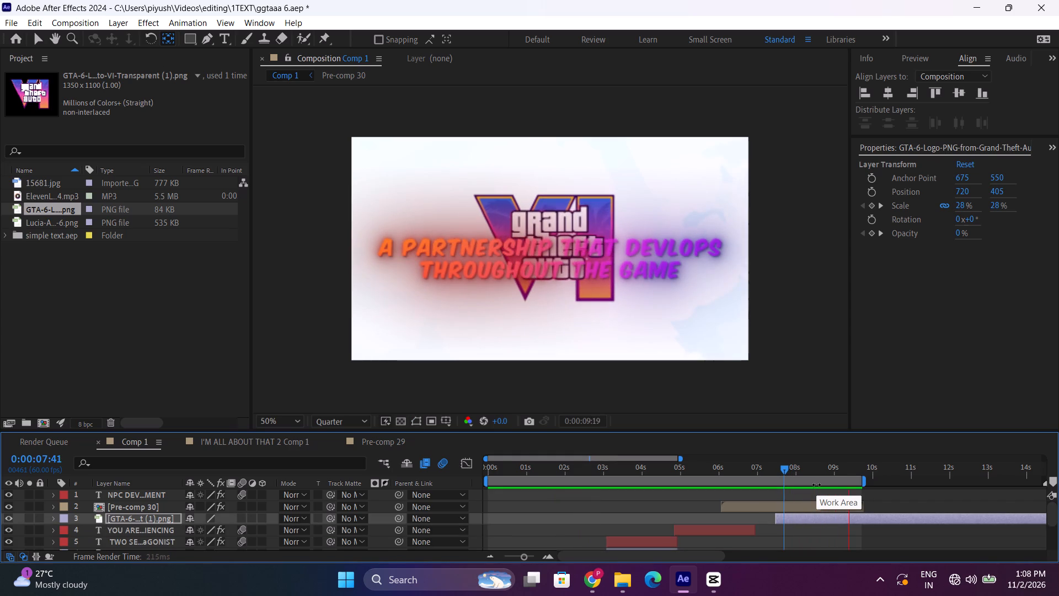
{"action": "left_click_drag", "start_coordinate": [784, 463], "coordinate": [814, 471]}
{"action": "key", "text": "space"}
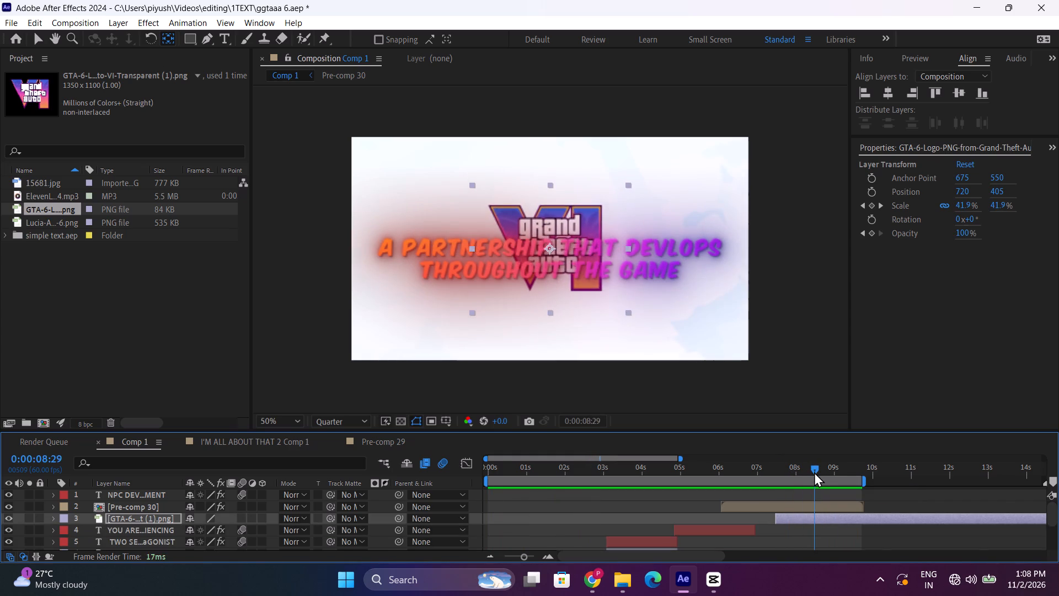
{"action": "key", "text": "space"}
{"action": "key", "text": "space"}
{"action": "key", "text": "space"}
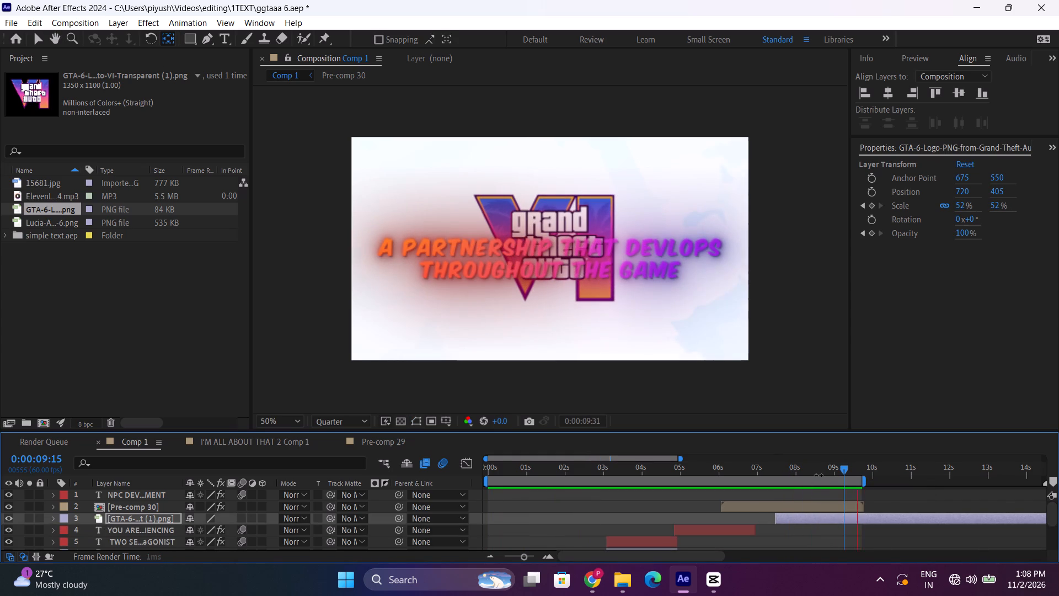
In Pre-comp 30, extend the THROUGHOUT THE GAME text layer to the comp's end and check the result in Comp 1.
{"action": "left_click_drag", "start_coordinate": [830, 466], "coordinate": [862, 471]}
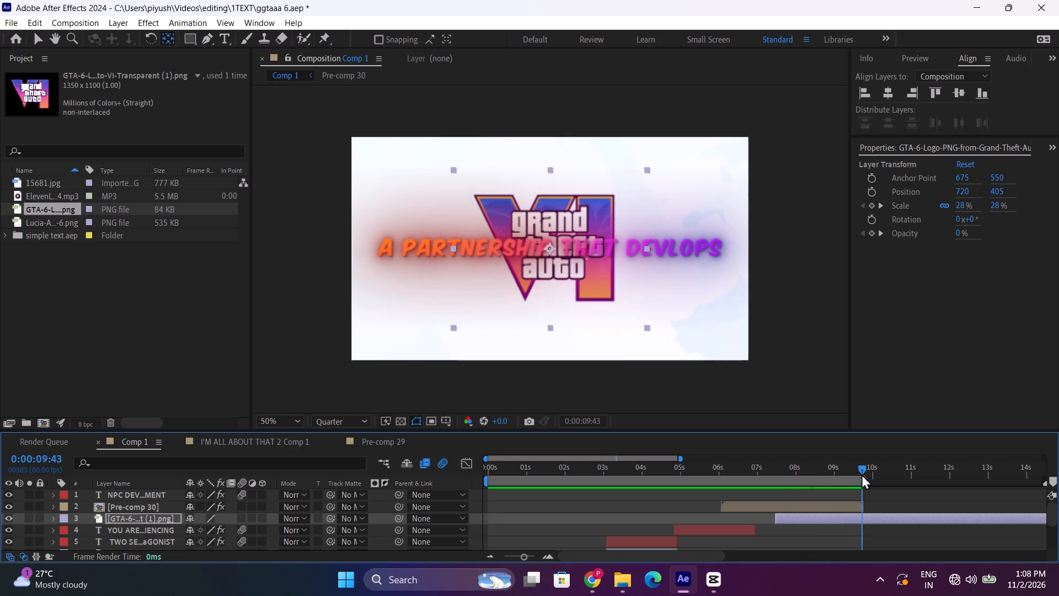
{"action": "double_click", "coordinate": [853, 507]}
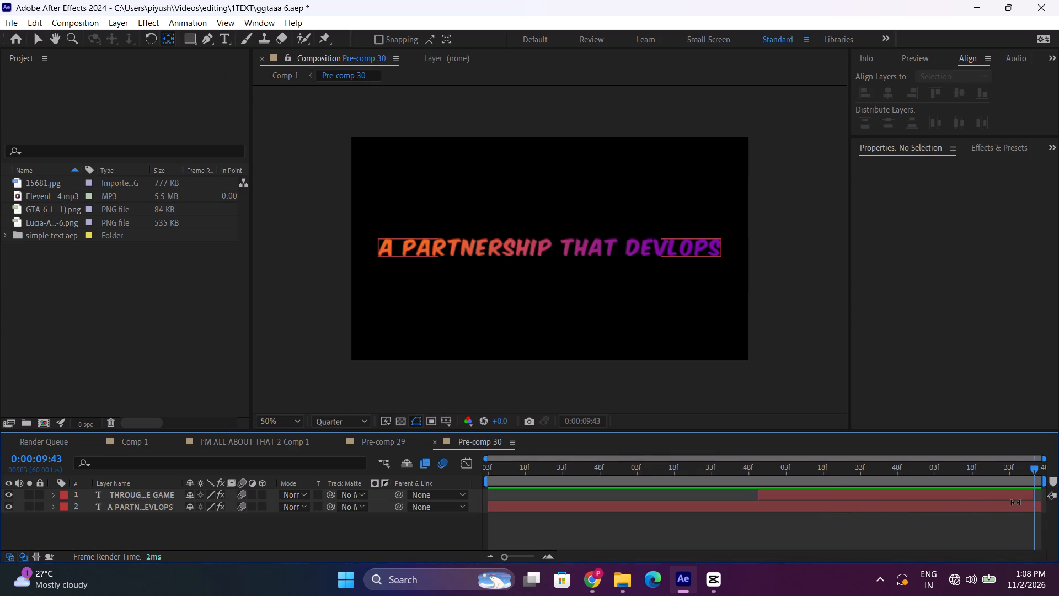
{"action": "left_click_drag", "start_coordinate": [1036, 498], "coordinate": [1044, 498]}
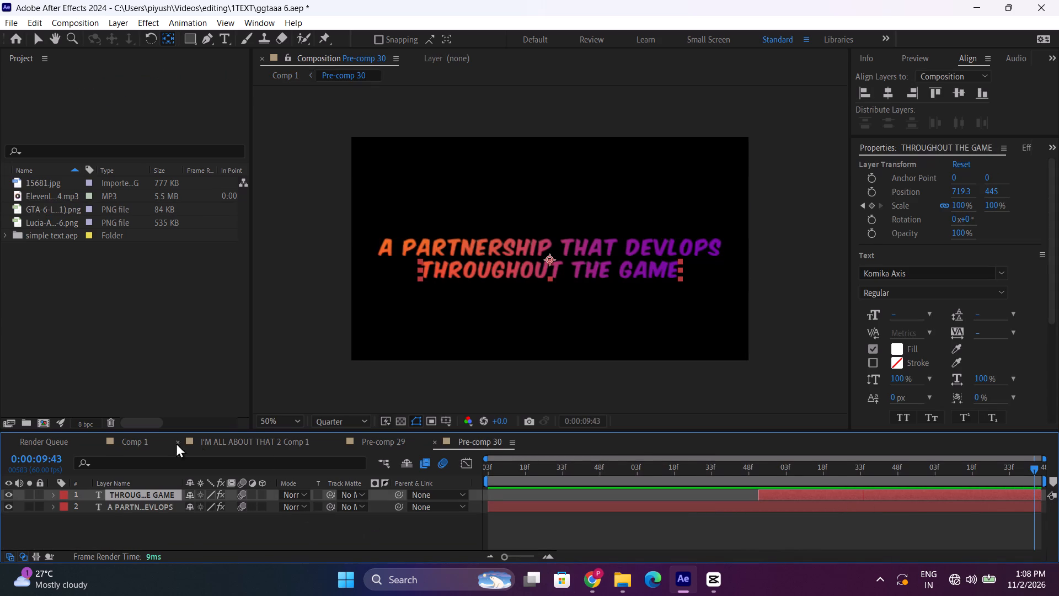
{"action": "left_click", "coordinate": [139, 444]}
{"action": "key", "text": "space"}
{"action": "left_click", "coordinate": [841, 473]}
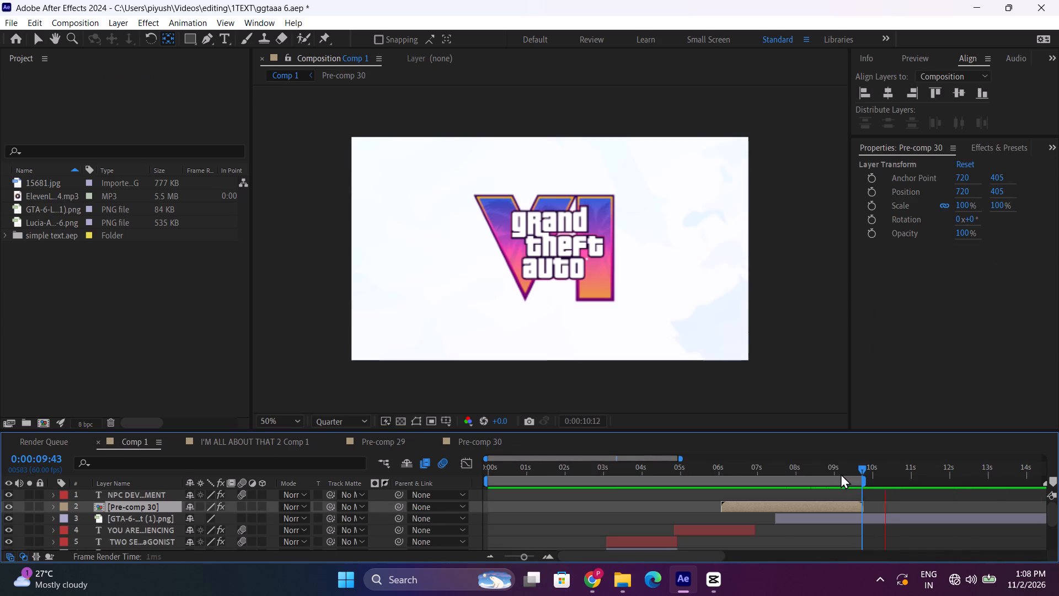
{"action": "key", "text": "space"}
{"action": "key", "text": "space"}
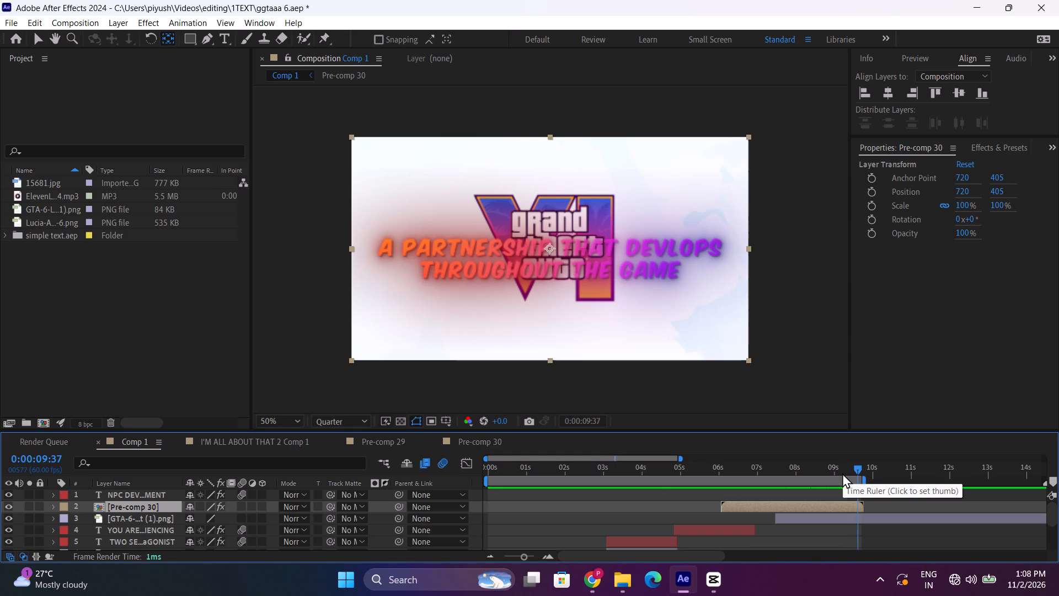
Set the composition preview resolution to Full.
{"action": "left_click", "coordinate": [342, 423]}
{"action": "left_click", "coordinate": [339, 454]}
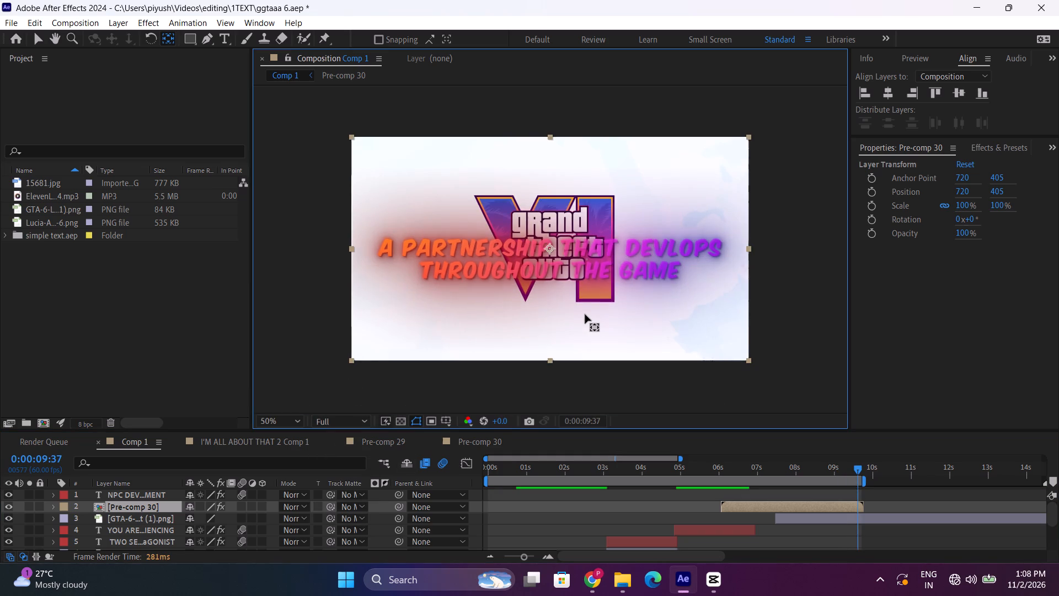
Review Comp 1 at full resolution, examining the logo's fade-in, its growth and the end of the title text.
{"action": "scroll", "coordinate": [585, 315], "scroll_direction": "up", "scroll_amount": 1}
{"action": "scroll", "coordinate": [585, 320], "scroll_direction": "down", "scroll_amount": 1}
{"action": "left_click_drag", "start_coordinate": [844, 465], "coordinate": [859, 465]}
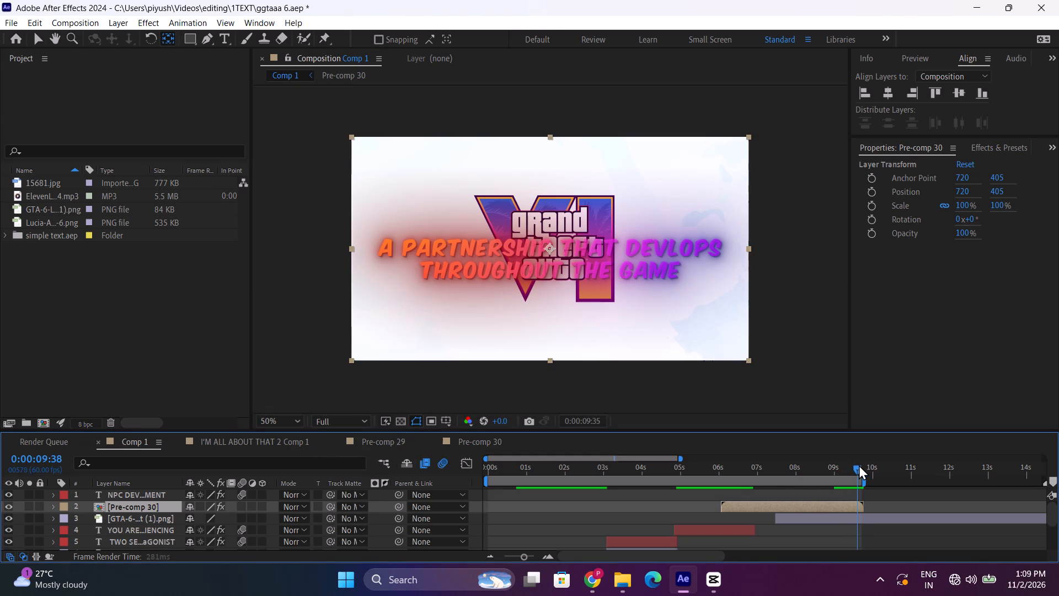
{"action": "left_click_drag", "start_coordinate": [859, 465], "coordinate": [860, 467]}
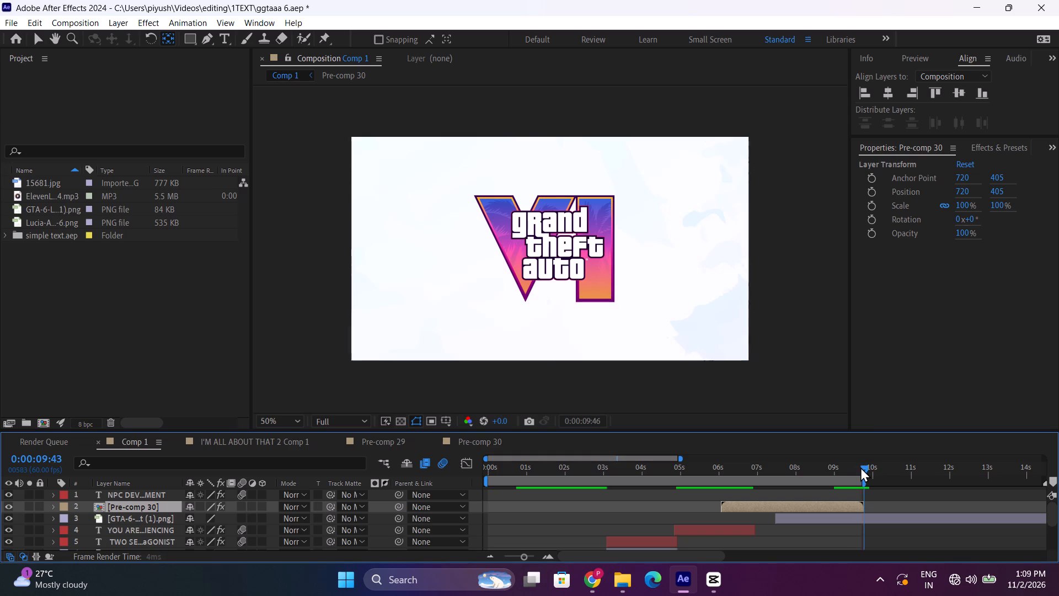
{"action": "left_click_drag", "start_coordinate": [860, 467], "coordinate": [256, 465]}
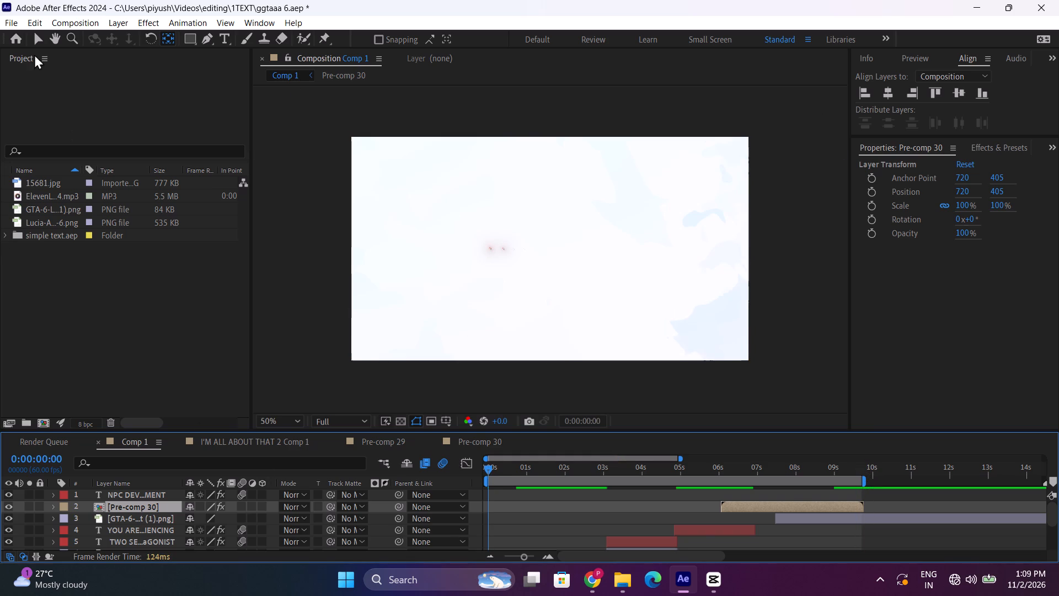
{"action": "key", "text": "space"}
{"action": "left_click_drag", "start_coordinate": [794, 473], "coordinate": [789, 469]}
{"action": "left_click", "coordinate": [789, 467]}
{"action": "left_click_drag", "start_coordinate": [789, 467], "coordinate": [795, 467]}
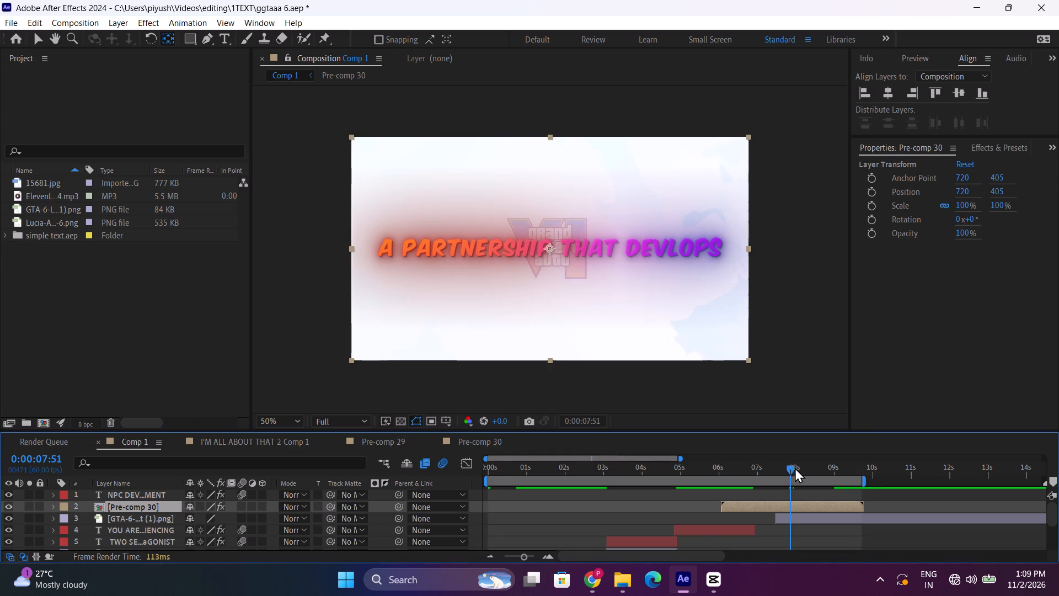
{"action": "left_click_drag", "start_coordinate": [795, 467], "coordinate": [831, 471]}
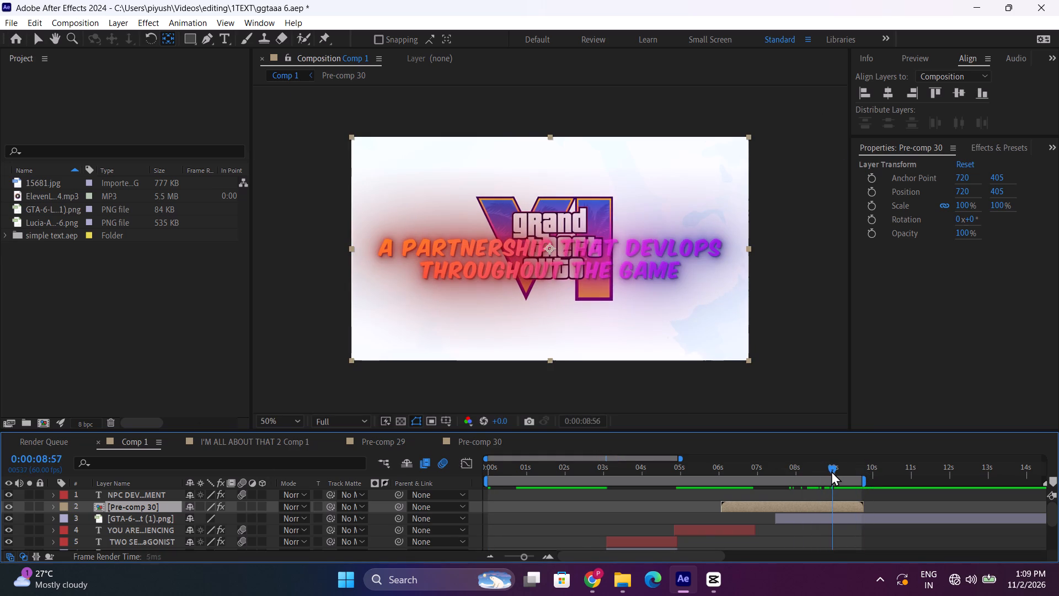
{"action": "left_click_drag", "start_coordinate": [831, 471], "coordinate": [860, 473]}
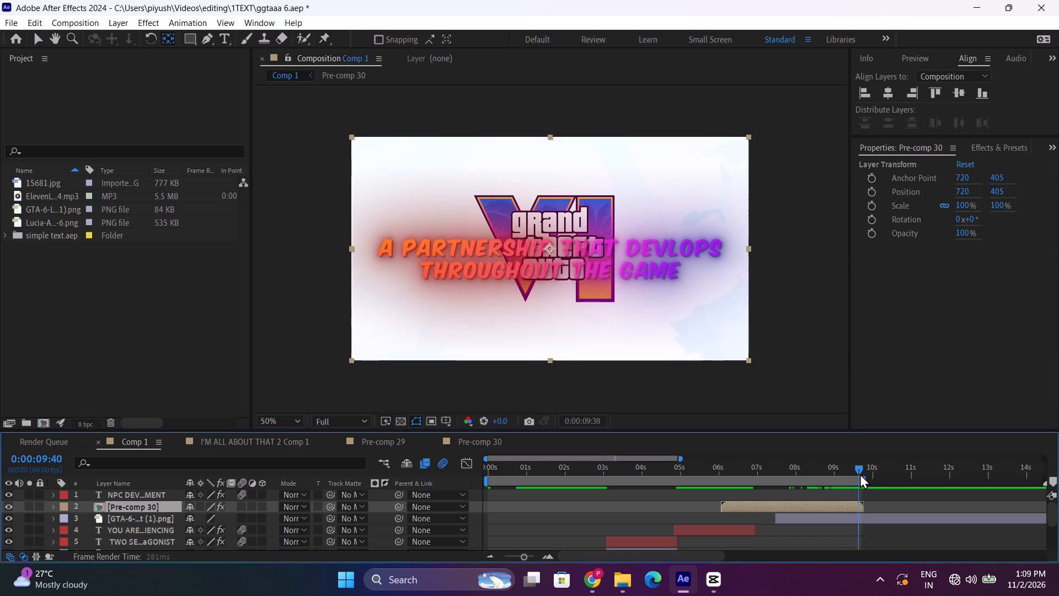
{"action": "left_click_drag", "start_coordinate": [860, 473], "coordinate": [867, 475]}
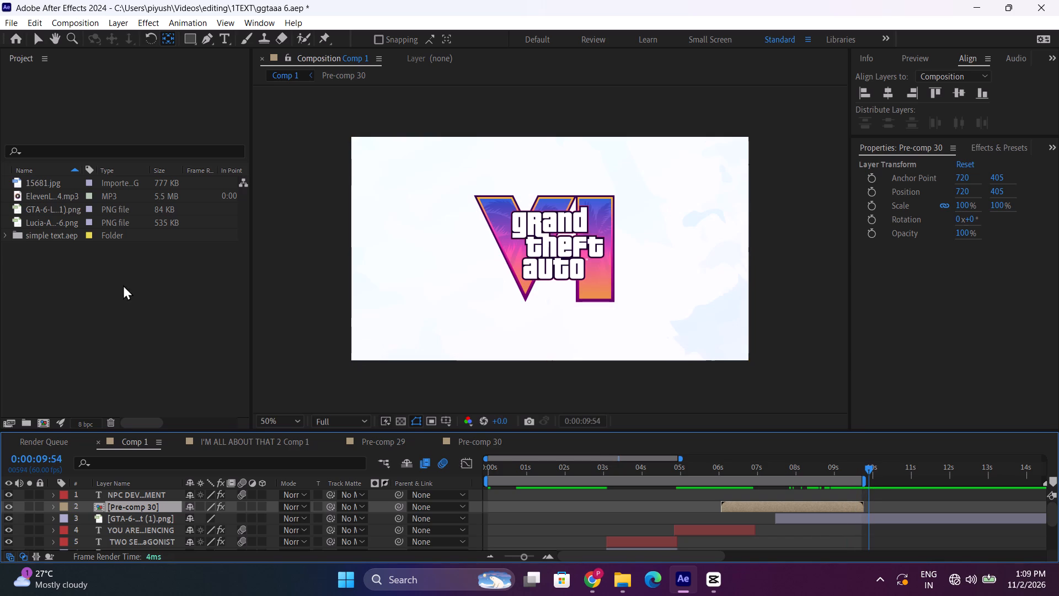
Open the export options for Comp 1.
{"action": "left_click", "coordinate": [9, 26]}
{"action": "left_click", "coordinate": [73, 225]}
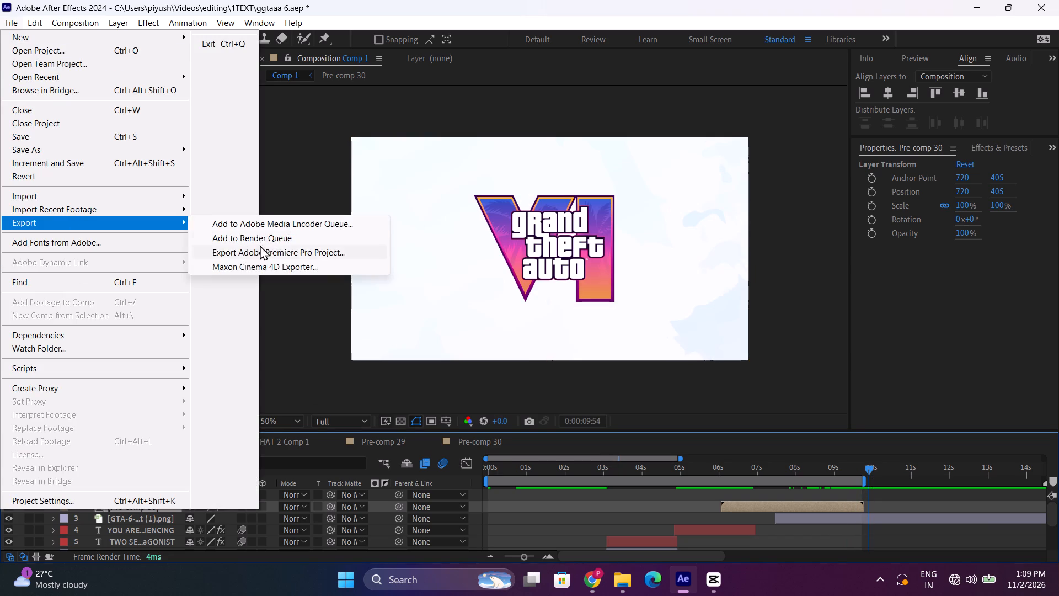
Add Comp 1 to the render queue and raise its H.264 output target bitrate to the maximum.
{"action": "left_click", "coordinate": [265, 241]}
{"action": "scroll", "coordinate": [291, 532], "scroll_direction": "down", "scroll_amount": 3}
{"action": "double_click", "coordinate": [165, 541]}
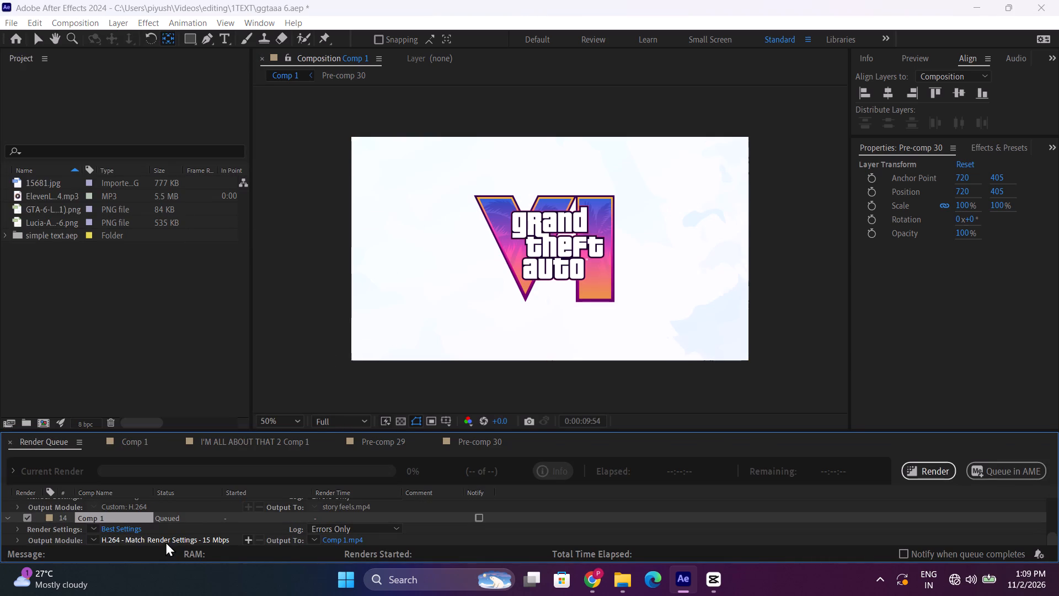
{"action": "left_click", "coordinate": [645, 179]}
{"action": "left_click_drag", "start_coordinate": [324, 324], "coordinate": [335, 324]}
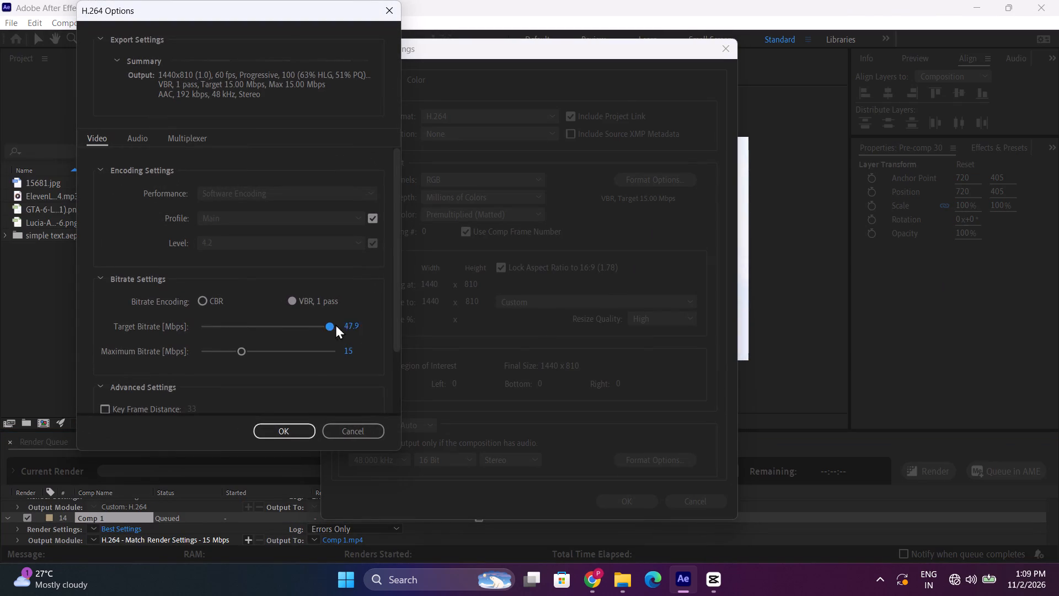
{"action": "left_click_drag", "start_coordinate": [335, 324], "coordinate": [408, 334]}
{"action": "left_click", "coordinate": [282, 434]}
{"action": "left_click", "coordinate": [619, 496]}
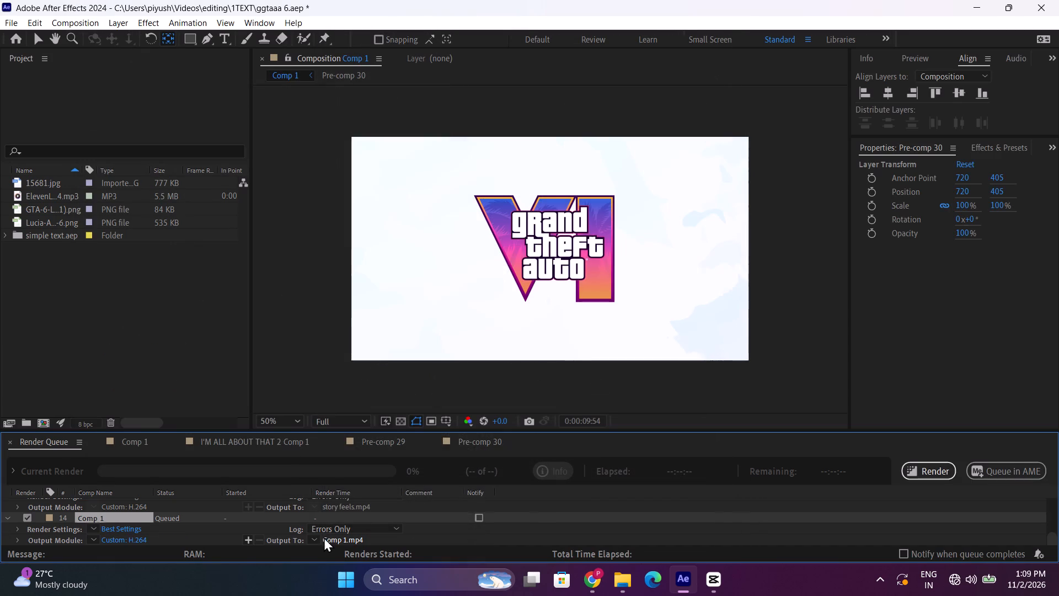
Name the Comp 1 output file gane, save it to the gta video folder, and render it.
{"action": "left_click", "coordinate": [325, 537]}
{"action": "type", "text": "gane"}
{"action": "key", "text": "Return"}
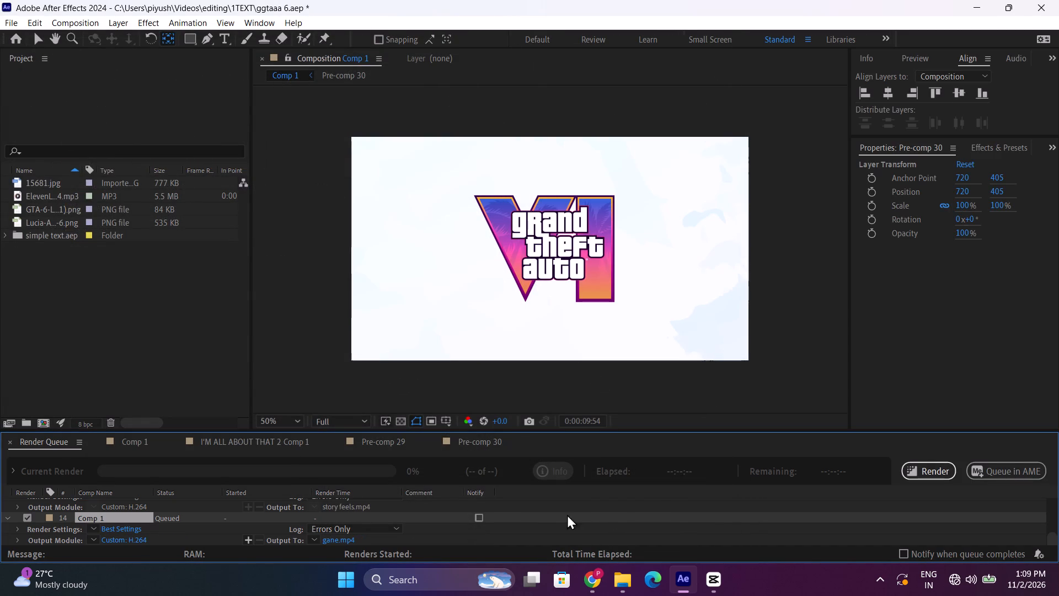
{"action": "left_click", "coordinate": [340, 543]}
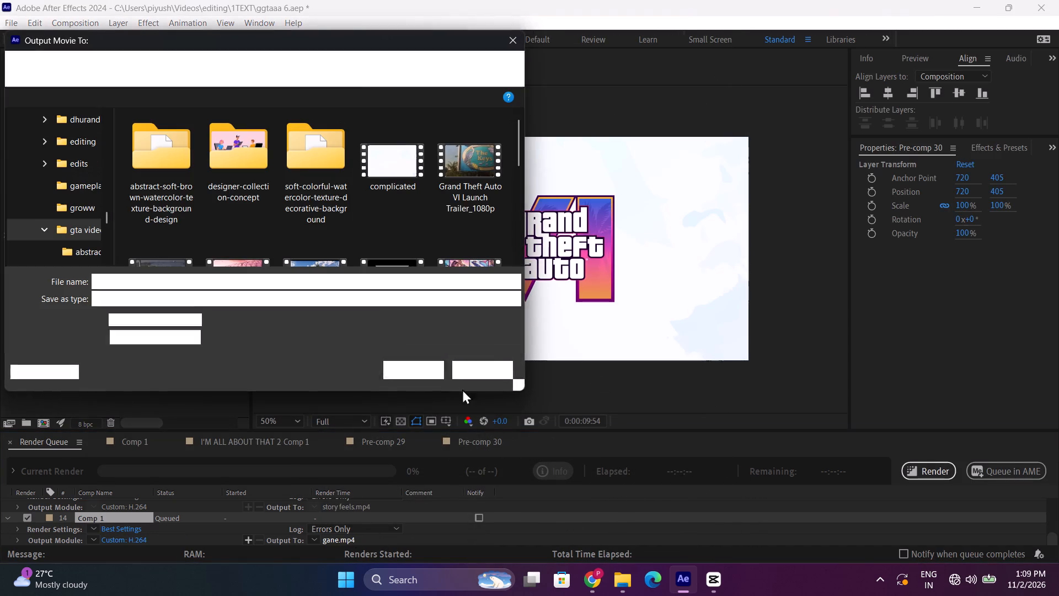
{"action": "left_click", "coordinate": [410, 361]}
{"action": "left_click", "coordinate": [934, 475]}
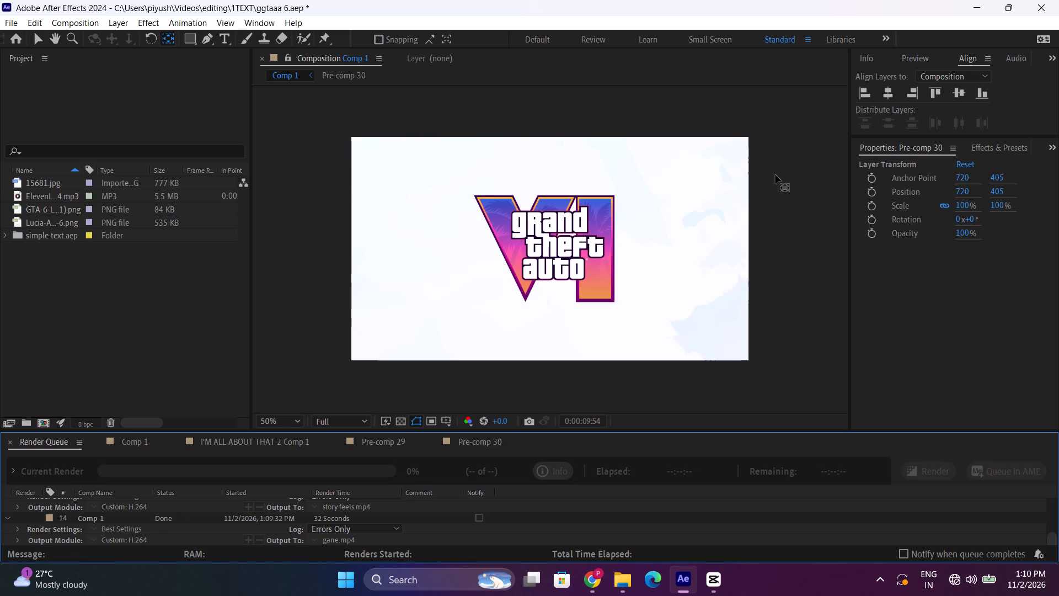
Switch to CapCut, park the playhead at 02:31:12, and import gane from the gta video folder.
{"action": "left_click", "coordinate": [731, 586]}
{"action": "left_click", "coordinate": [710, 587]}
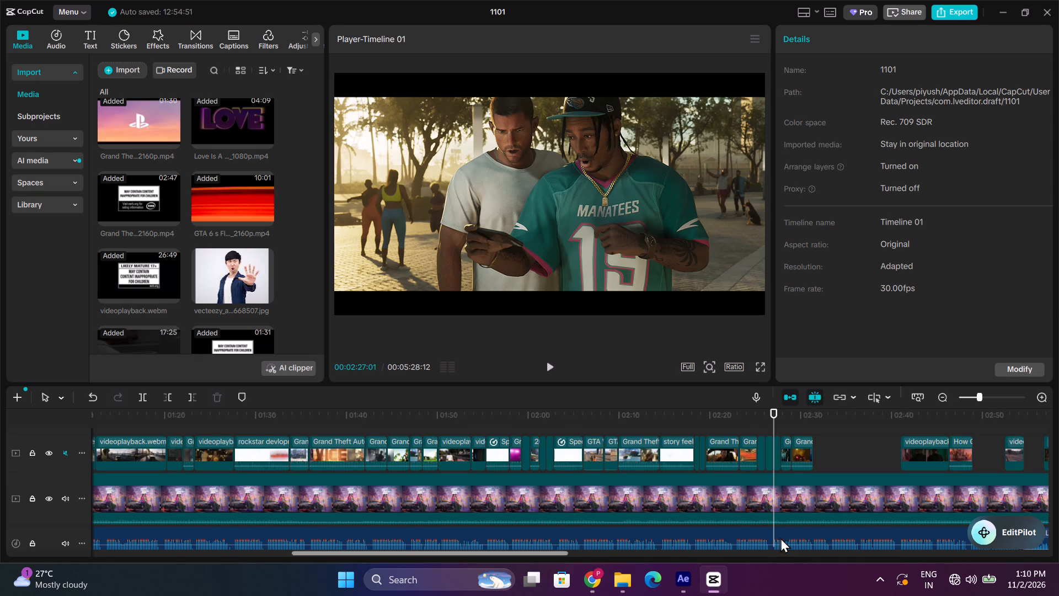
{"action": "key", "text": "space"}
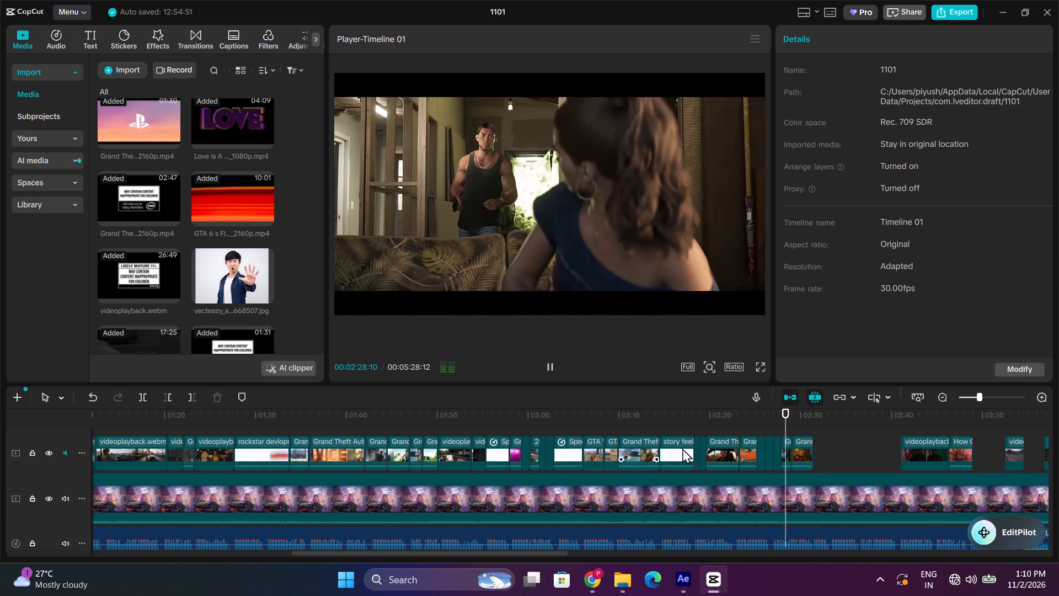
{"action": "left_click", "coordinate": [811, 421]}
{"action": "key", "text": "space"}
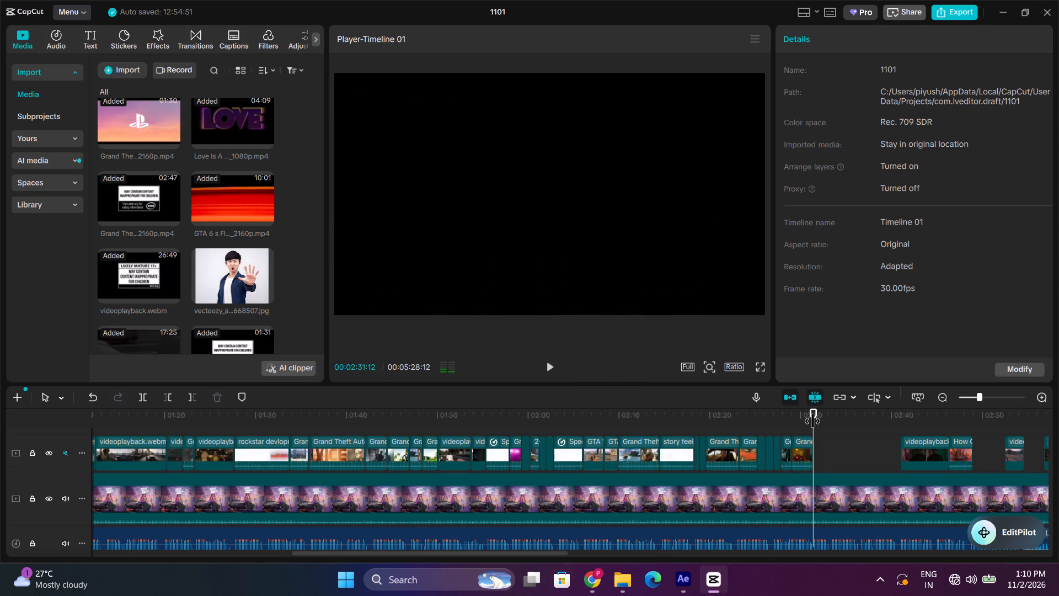
{"action": "left_click", "coordinate": [138, 66]}
{"action": "scroll", "coordinate": [221, 232], "scroll_direction": "down", "scroll_amount": 4}
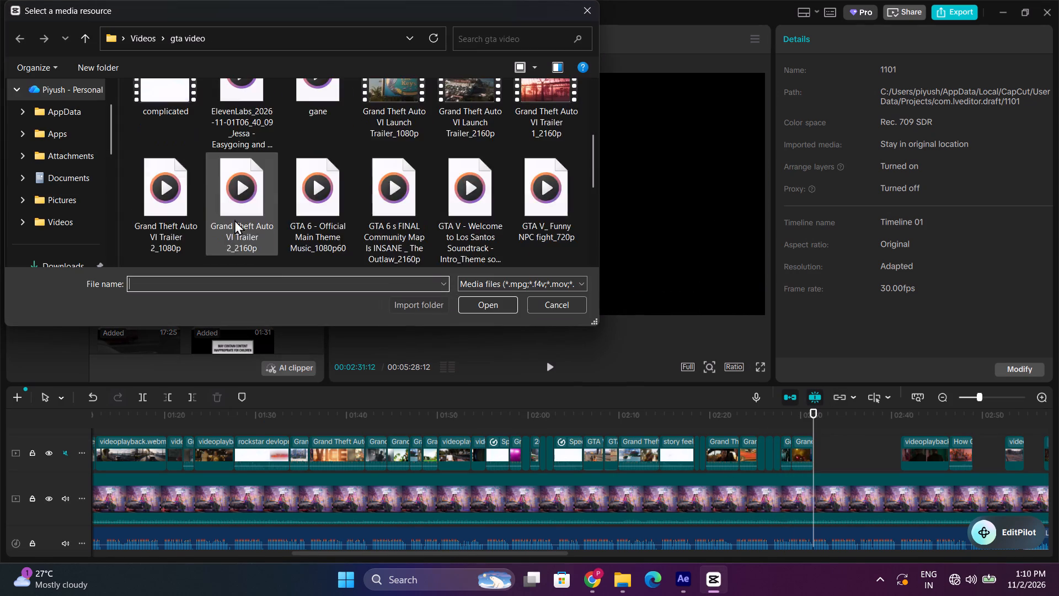
{"action": "scroll", "coordinate": [301, 168], "scroll_direction": "down", "scroll_amount": 8}
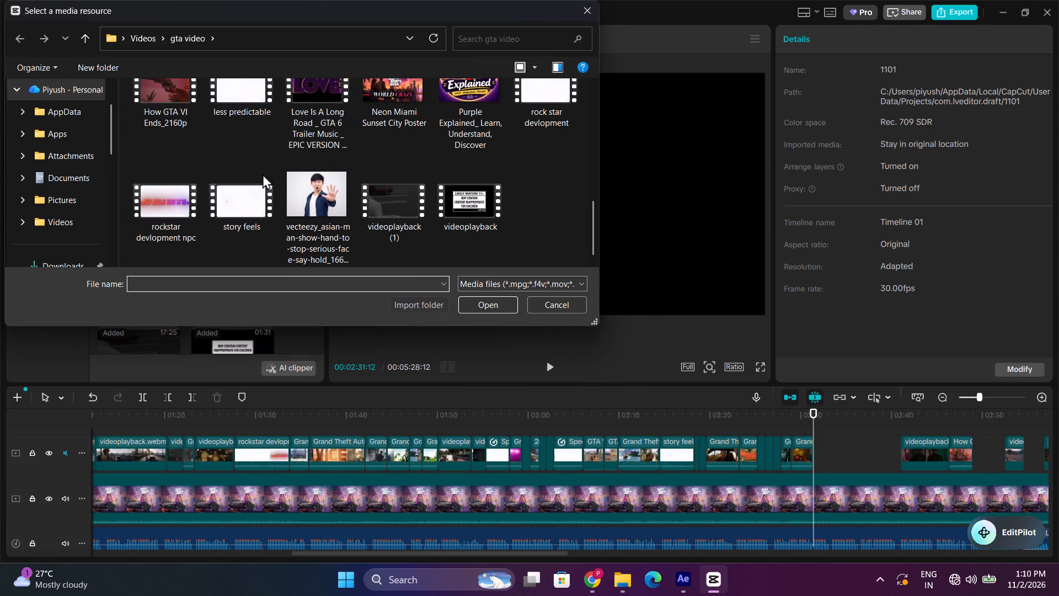
{"action": "scroll", "coordinate": [212, 225], "scroll_direction": "up", "scroll_amount": 2}
{"action": "scroll", "coordinate": [259, 225], "scroll_direction": "up", "scroll_amount": 1}
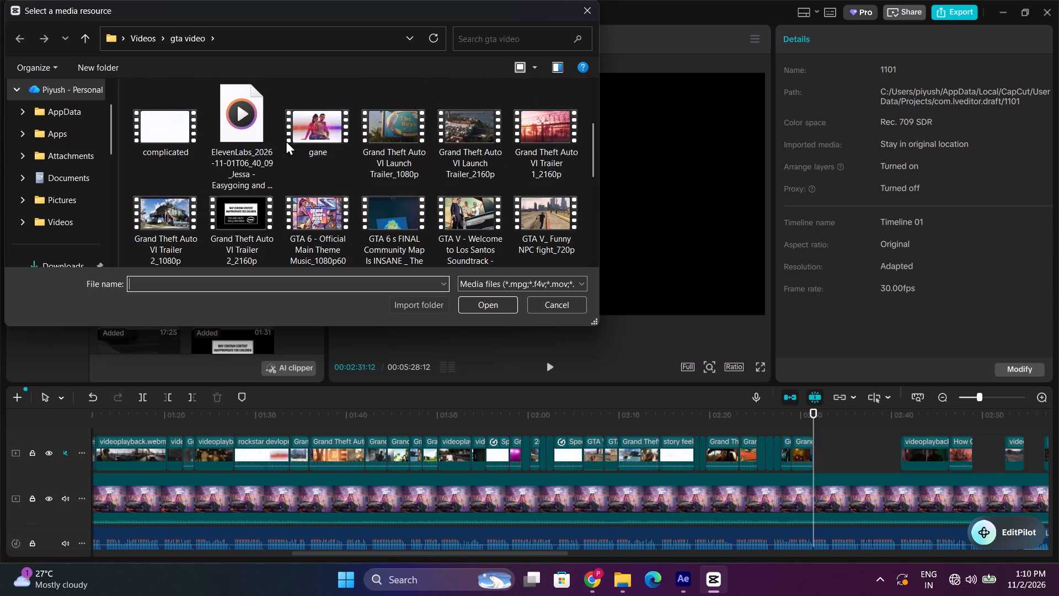
{"action": "double_click", "coordinate": [307, 136]}
Place gane.mp4 on the timeline at 02:31:12, over the gap before the videoplayback.webm clip, and play it through.
{"action": "left_click_drag", "start_coordinate": [140, 300], "coordinate": [404, 369]}
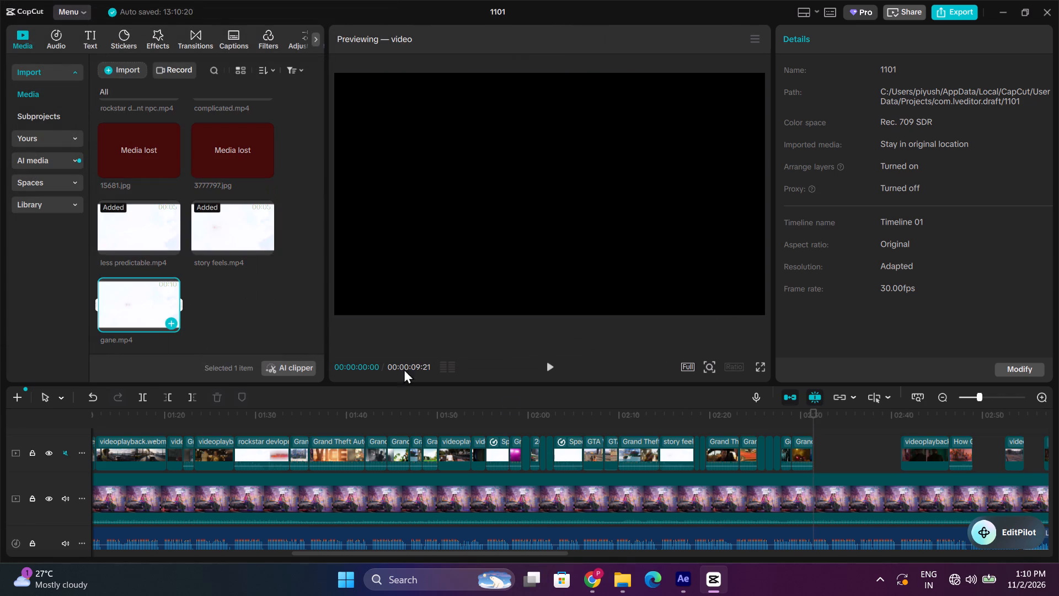
{"action": "left_click_drag", "start_coordinate": [404, 369], "coordinate": [811, 458]}
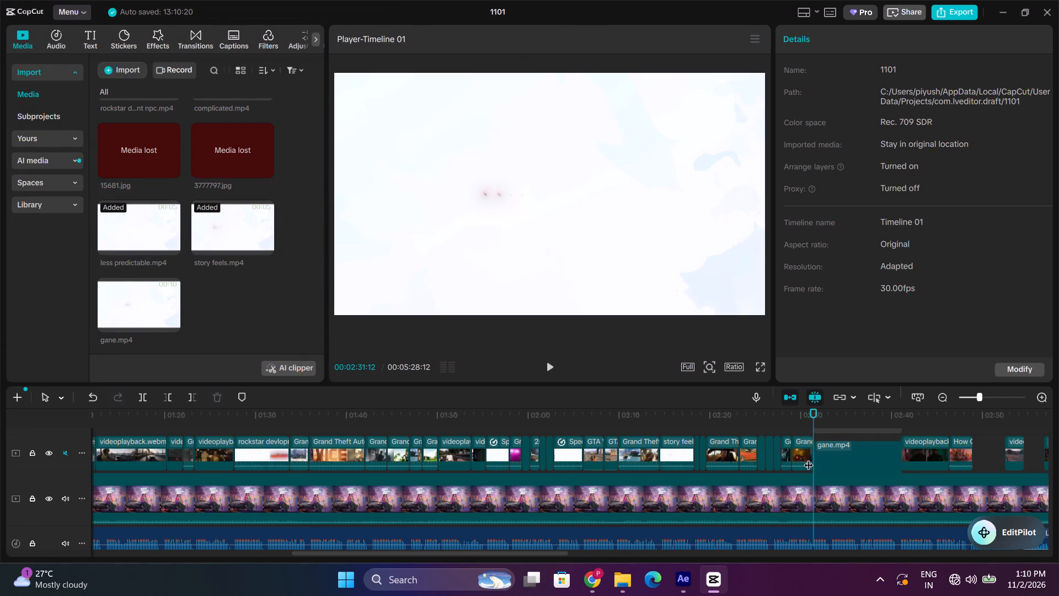
{"action": "triple_click", "coordinate": [1039, 393]}
{"action": "key", "text": "space"}
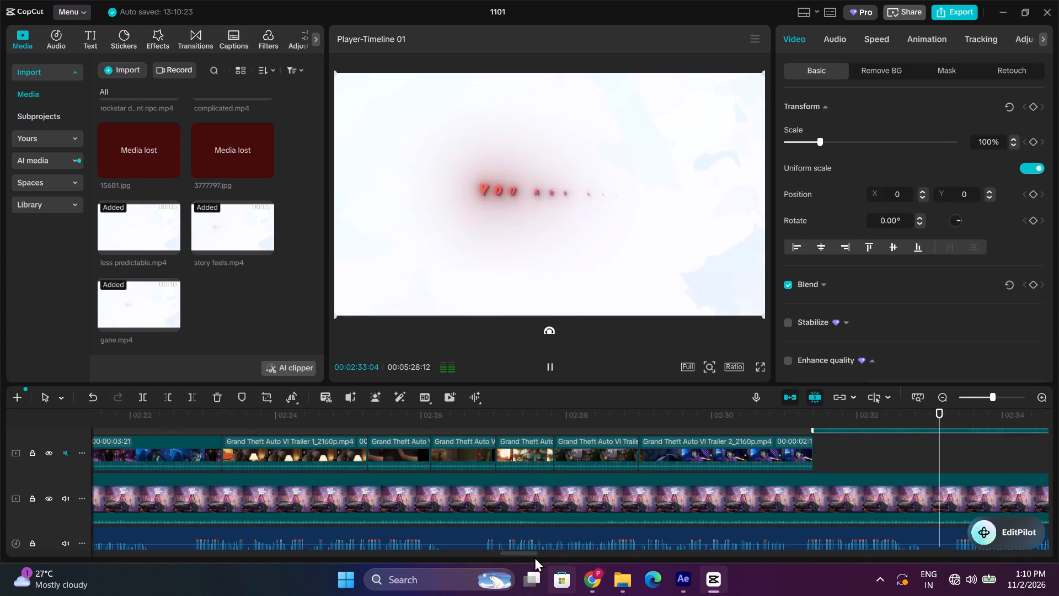
{"action": "left_click_drag", "start_coordinate": [527, 555], "coordinate": [538, 552]}
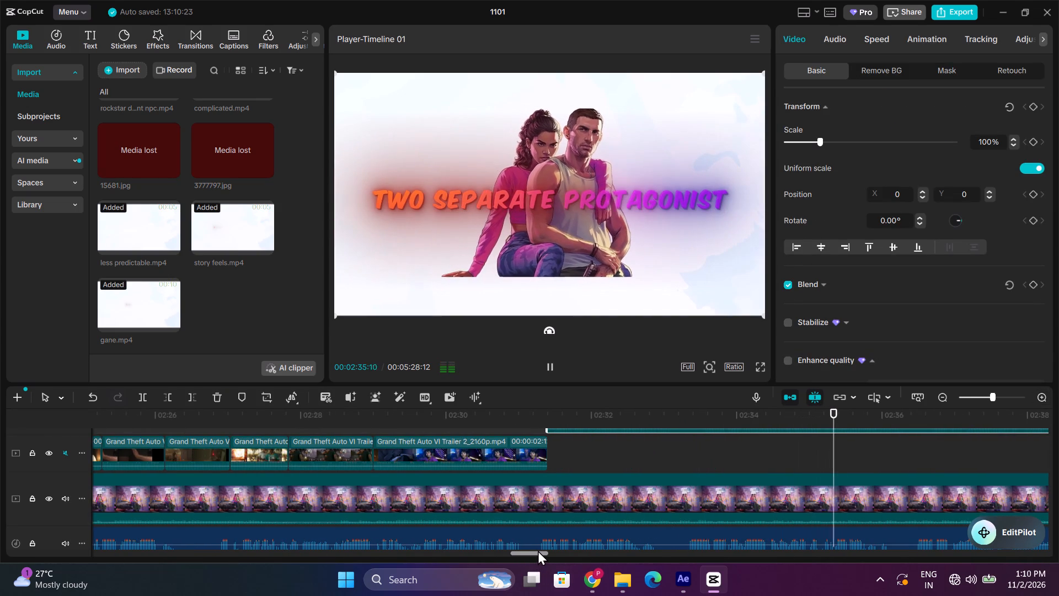
{"action": "left_click_drag", "start_coordinate": [538, 550], "coordinate": [550, 545]}
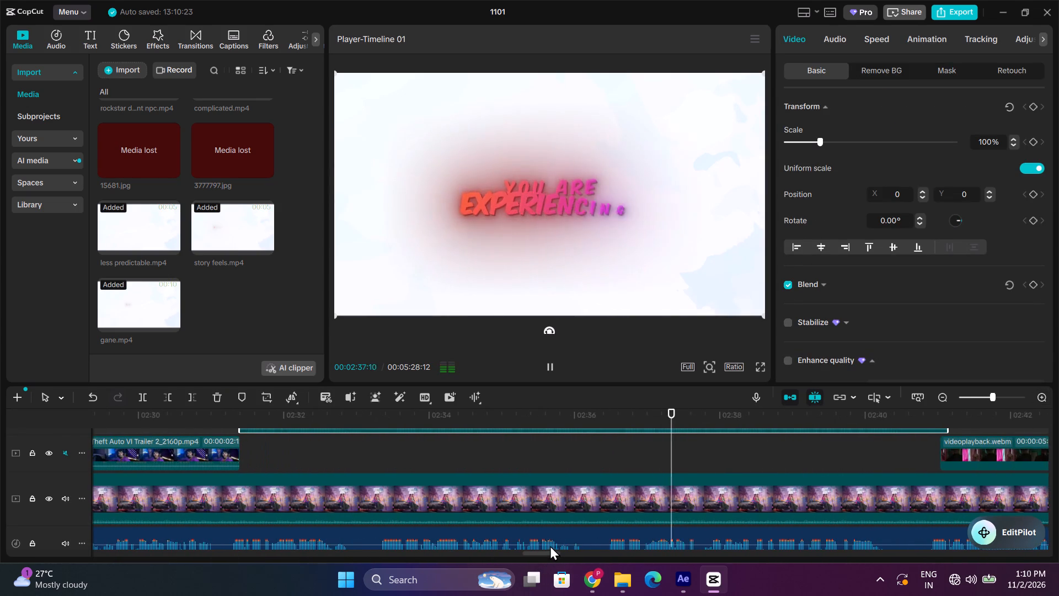
{"action": "left_click_drag", "start_coordinate": [550, 545], "coordinate": [557, 544]}
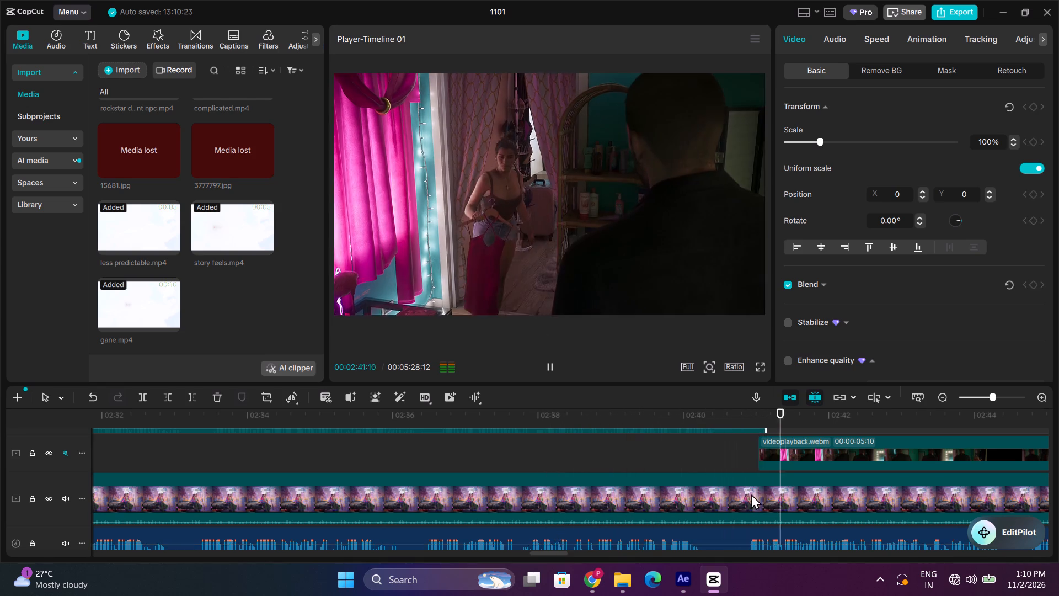
Trim the end of gane.mp4 to the start of videoplayback.webm and try moving it onto the trailer clips' track.
{"action": "scroll", "coordinate": [751, 493], "scroll_direction": "up", "scroll_amount": 1}
{"action": "scroll", "coordinate": [741, 439], "scroll_direction": "up", "scroll_amount": 1}
{"action": "left_click_drag", "start_coordinate": [767, 435], "coordinate": [759, 444]}
{"action": "left_click_drag", "start_coordinate": [700, 454], "coordinate": [700, 469]}
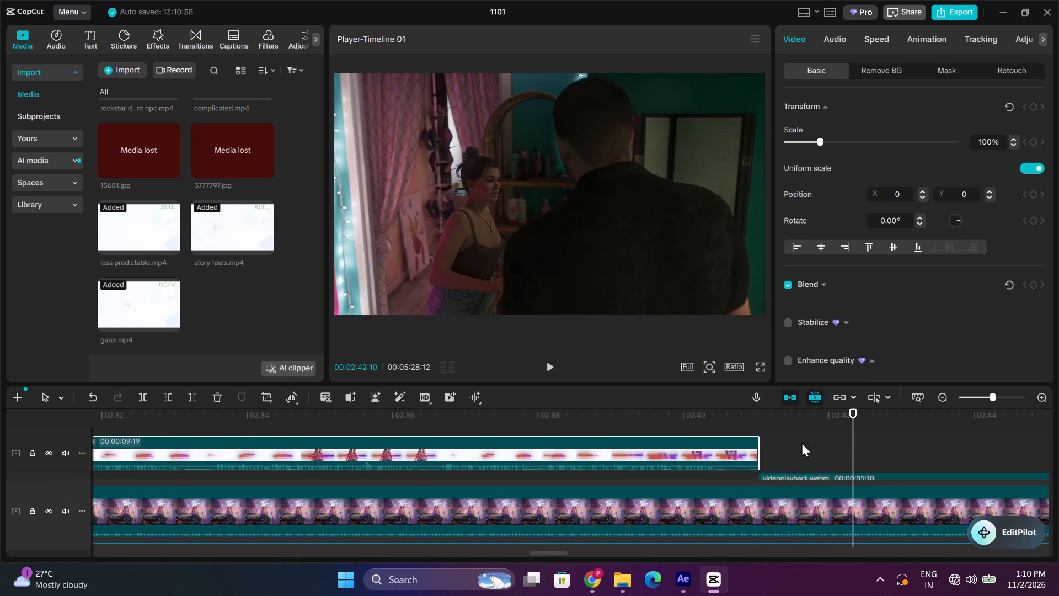
Replay the opening of the gane.mp4 clip to check its text timing against the voiceover.
{"action": "left_click", "coordinate": [628, 428]}
{"action": "left_click_drag", "start_coordinate": [628, 425], "coordinate": [60, 430]}
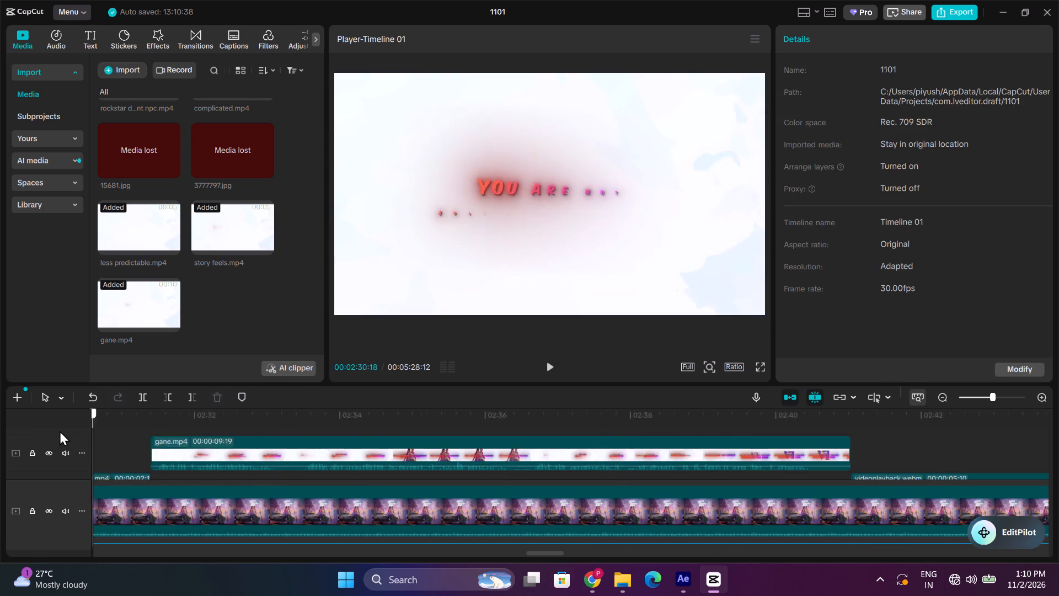
{"action": "left_click_drag", "start_coordinate": [60, 430], "coordinate": [390, 438]}
{"action": "key", "text": "space"}
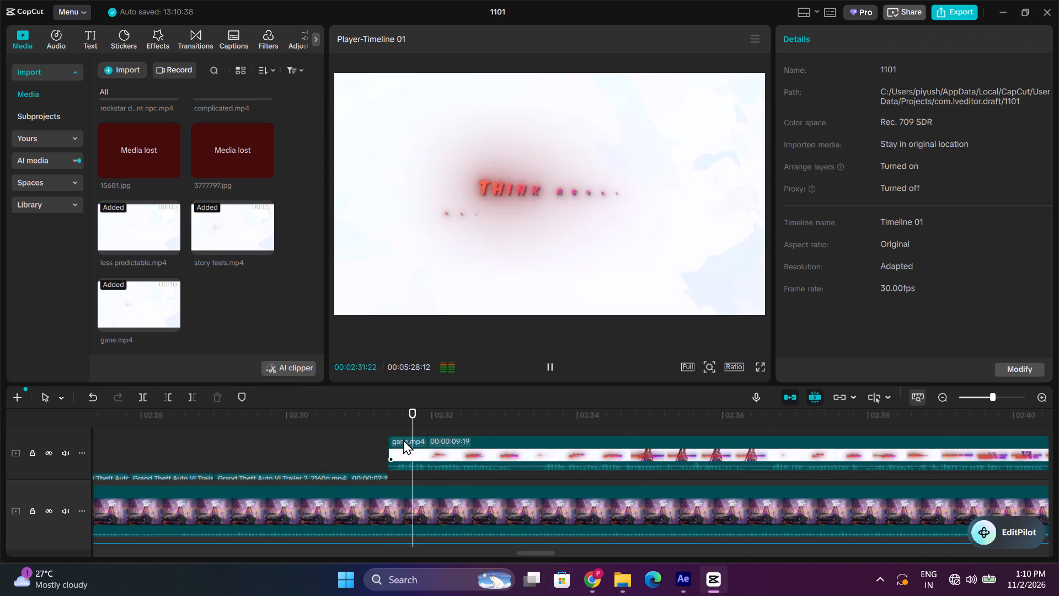
{"action": "key", "text": "space"}
{"action": "key", "text": "space"}
{"action": "key", "text": "space"}
{"action": "scroll", "coordinate": [416, 437], "scroll_direction": "down", "scroll_amount": 2}
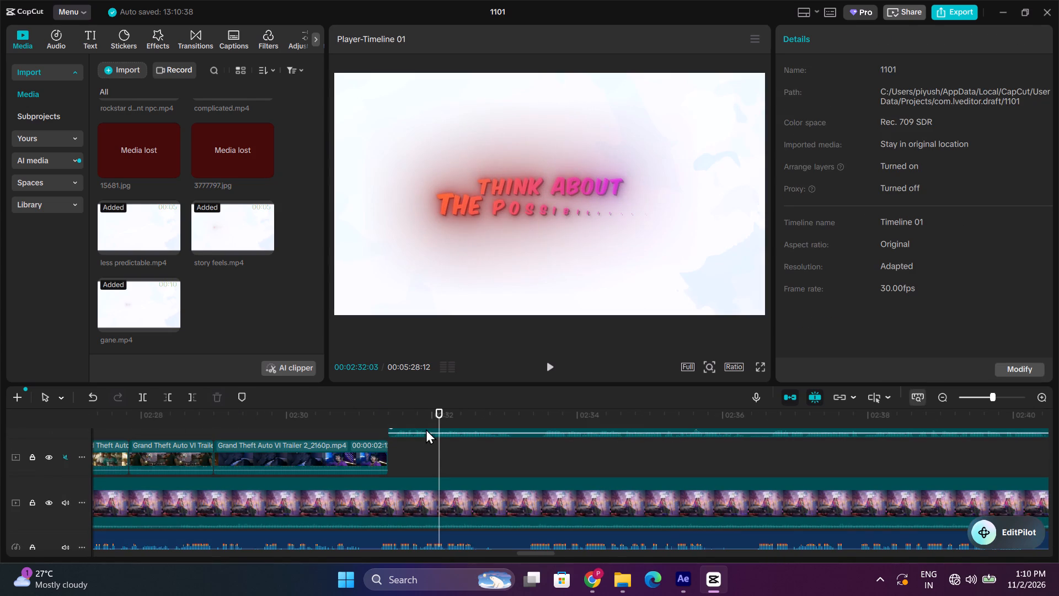
{"action": "scroll", "coordinate": [426, 429], "scroll_direction": "up", "scroll_amount": 1}
{"action": "left_click", "coordinate": [392, 415]}
{"action": "key", "text": "space"}
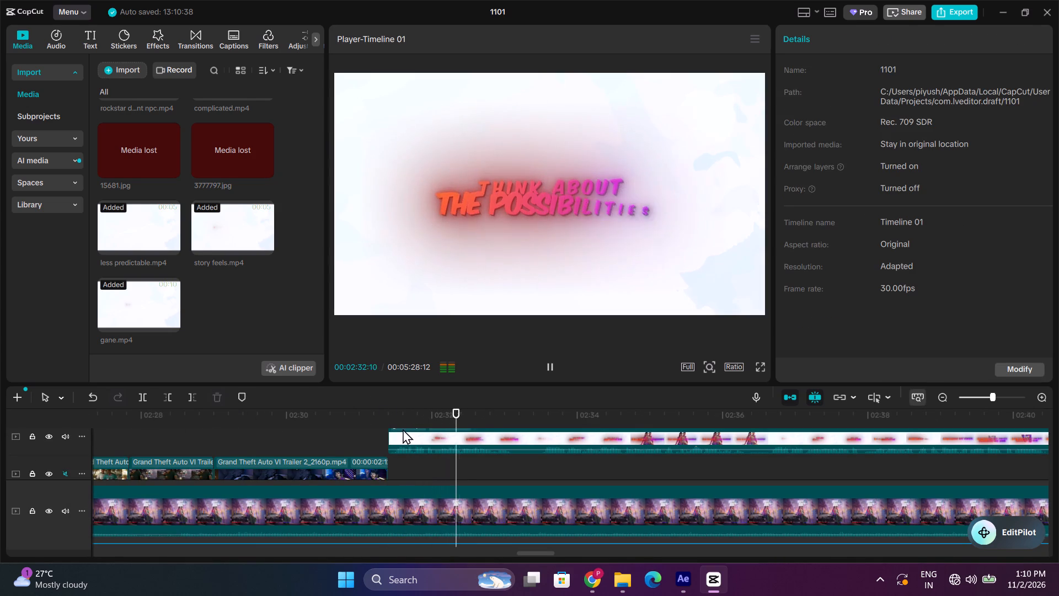
{"action": "key", "text": "space"}
Nudge the gane.mp4 clip slightly earlier to sync its text with the voiceover, checking the timing by playback.
{"action": "left_click_drag", "start_coordinate": [430, 436], "coordinate": [422, 440]}
{"action": "left_click", "coordinate": [390, 422]}
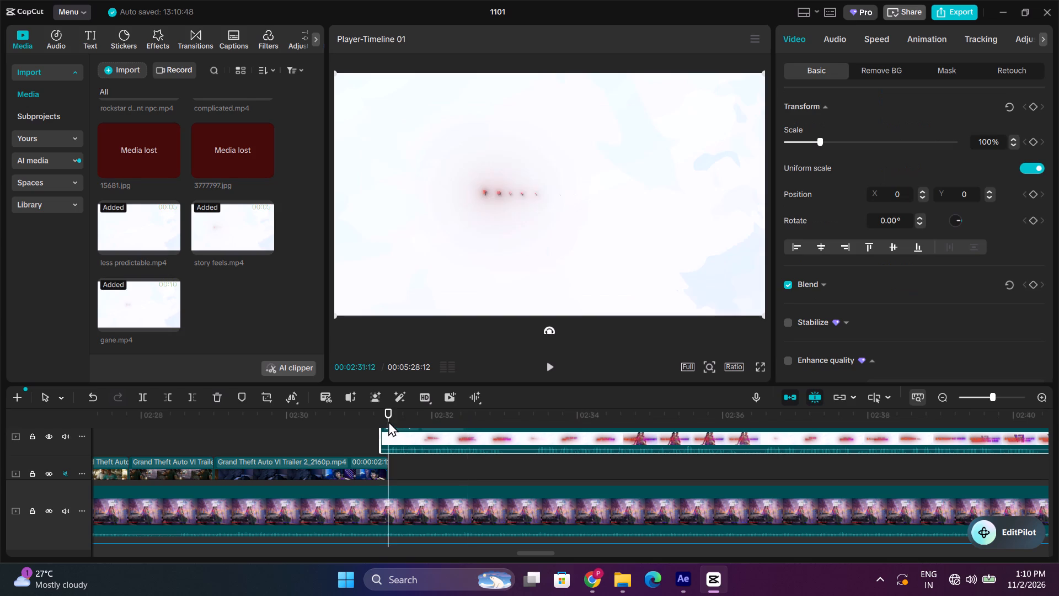
{"action": "key", "text": "space"}
{"action": "scroll", "coordinate": [404, 437], "scroll_direction": "down", "scroll_amount": 1}
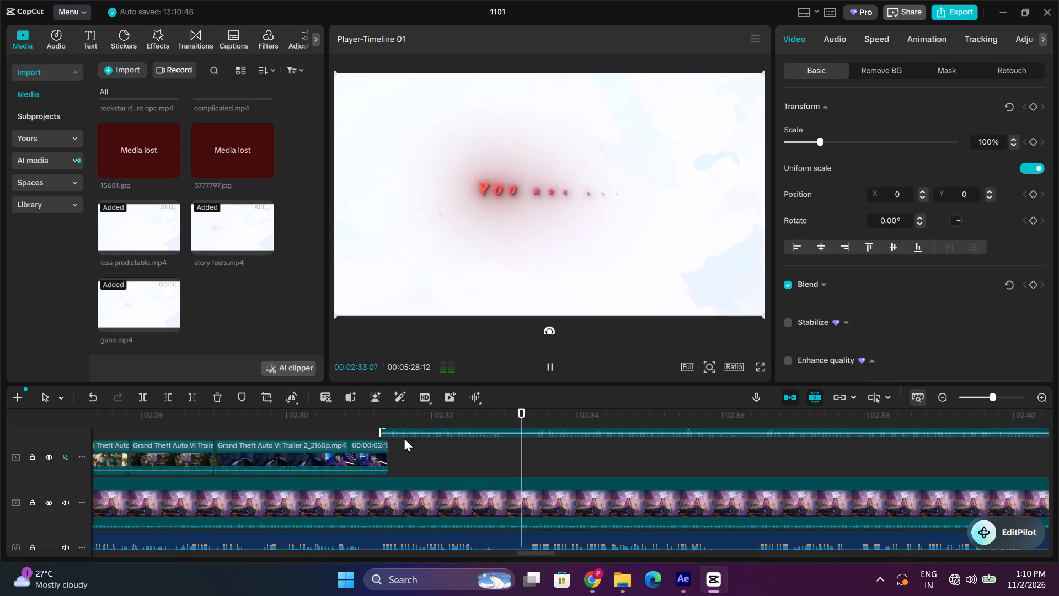
{"action": "scroll", "coordinate": [404, 437], "scroll_direction": "down", "scroll_amount": 1}
{"action": "scroll", "coordinate": [403, 437], "scroll_direction": "up", "scroll_amount": 2}
{"action": "left_click", "coordinate": [402, 435]}
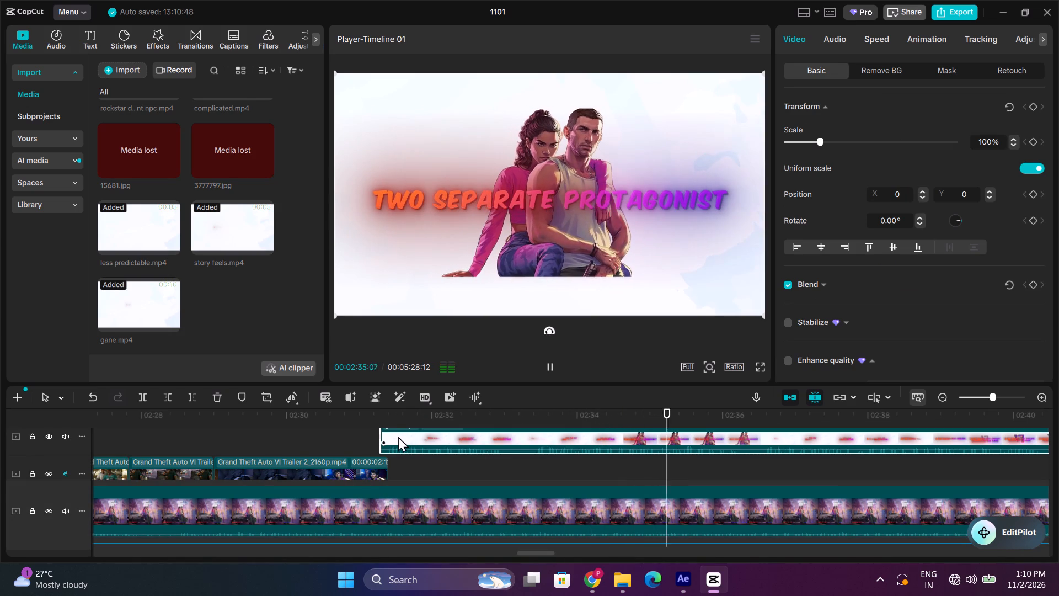
{"action": "left_click", "coordinate": [381, 422]}
{"action": "key", "text": "space"}
{"action": "key", "text": "space"}
{"action": "key", "text": "space"}
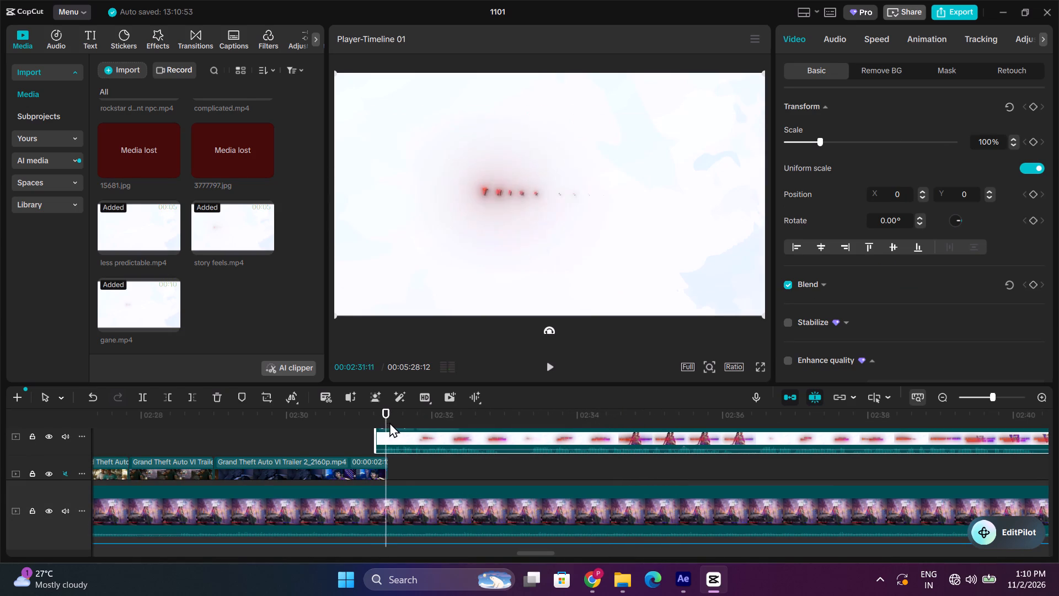
{"action": "key", "text": "space"}
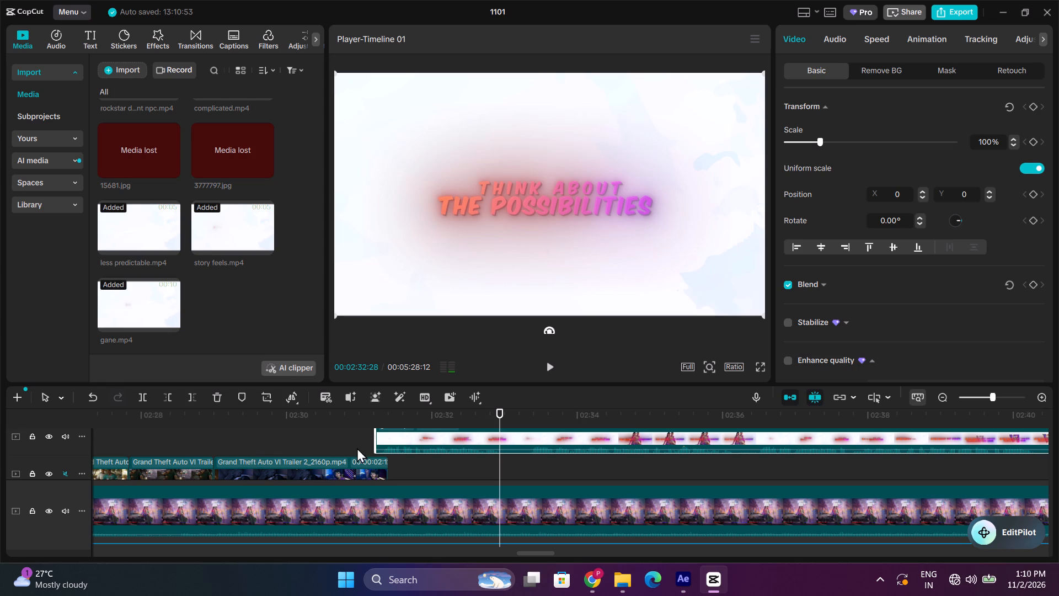
Trim the start of gane.mp4 to the preceding trailer clip's end, move it onto that clip's track, and play it back.
{"action": "left_click_drag", "start_coordinate": [375, 443], "coordinate": [390, 443]}
{"action": "left_click_drag", "start_coordinate": [489, 443], "coordinate": [493, 472]}
{"action": "left_click_drag", "start_coordinate": [393, 416], "coordinate": [383, 417]}
{"action": "key", "text": "space"}
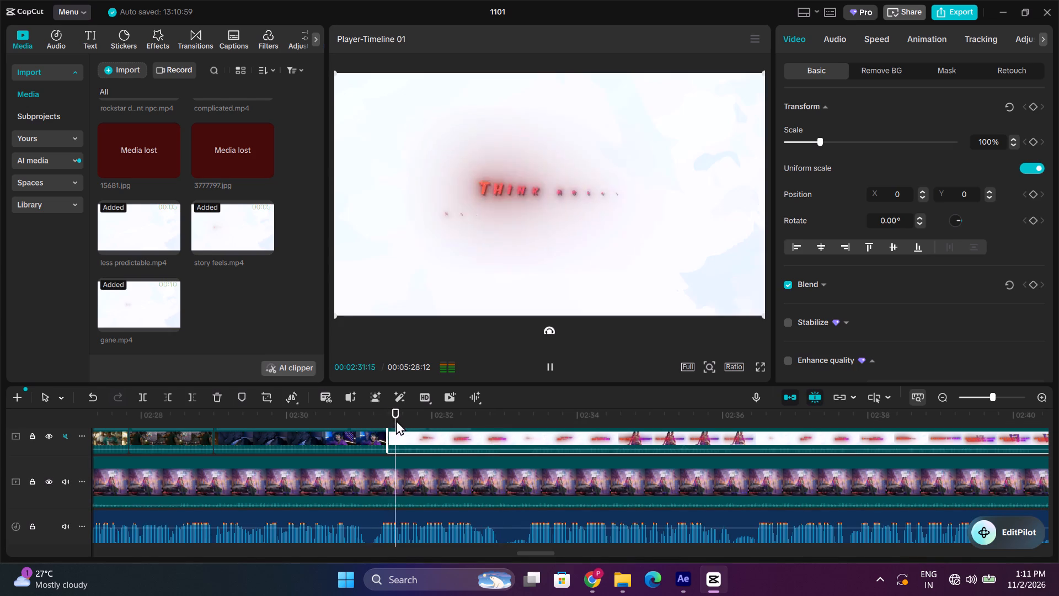
{"action": "left_click", "coordinate": [392, 419]}
{"action": "key", "text": "space"}
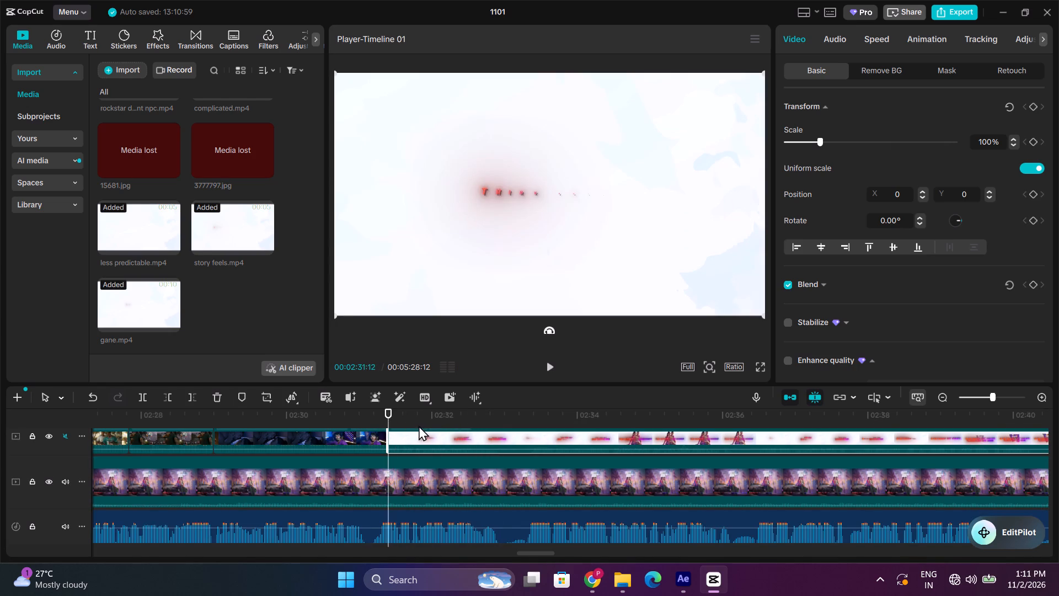
{"action": "key", "text": "space"}
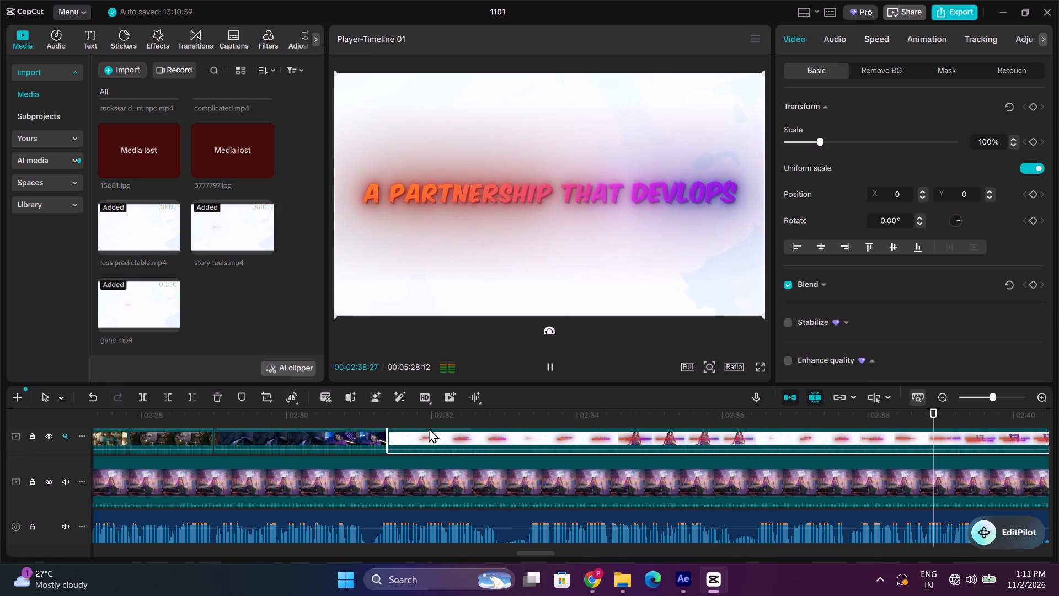
{"action": "key", "text": "space"}
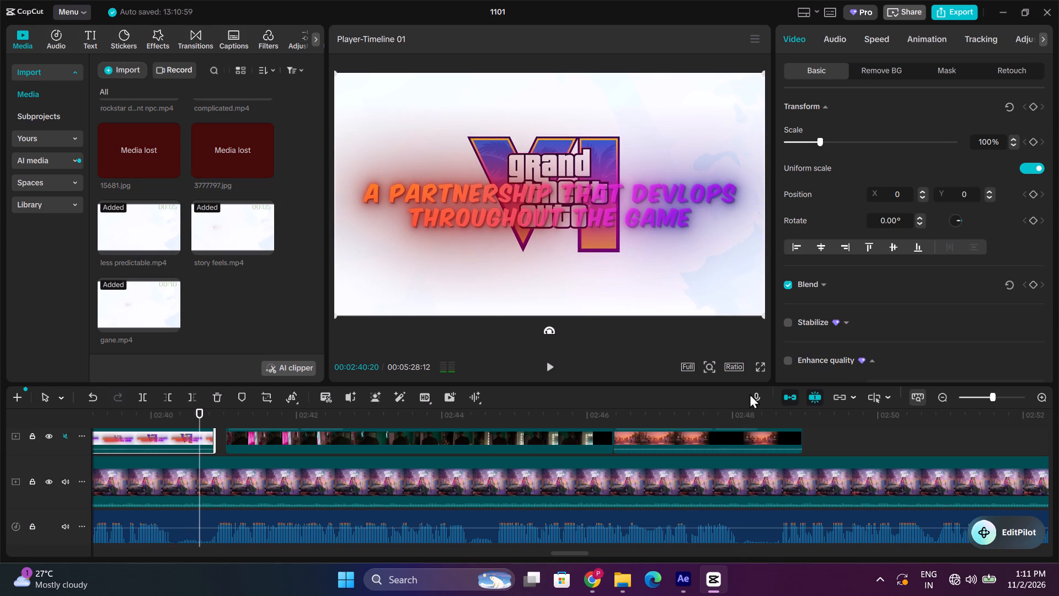
Extend the end of gane.mp4 slightly, to about 00:02:40:28, and play across the cut to check it.
{"action": "left_click", "coordinate": [217, 432]}
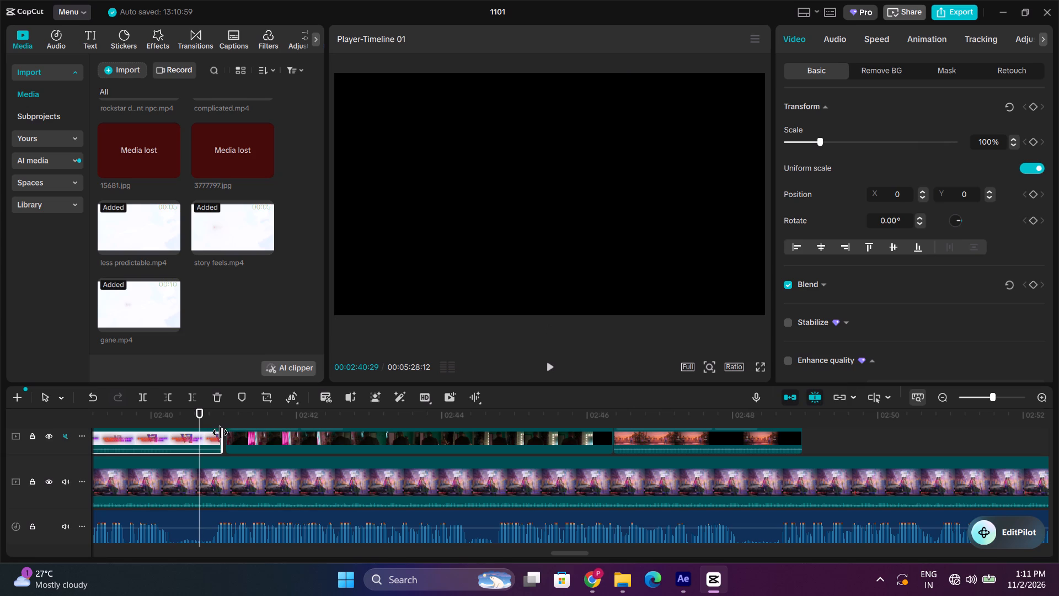
{"action": "key", "text": "space"}
{"action": "key", "text": "space"}
{"action": "key", "text": "space"}
{"action": "key", "text": "space"}
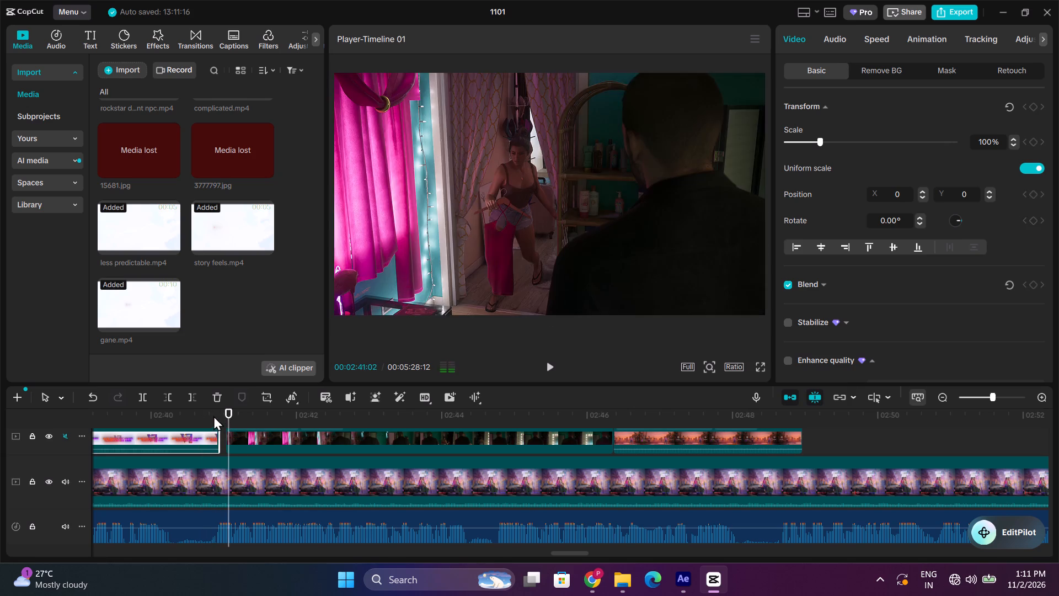
Extend the start of the following videoplayback.webm clip back to the end of gane.mp4, closing the gap, and play it.
{"action": "left_click_drag", "start_coordinate": [205, 413], "coordinate": [215, 413]}
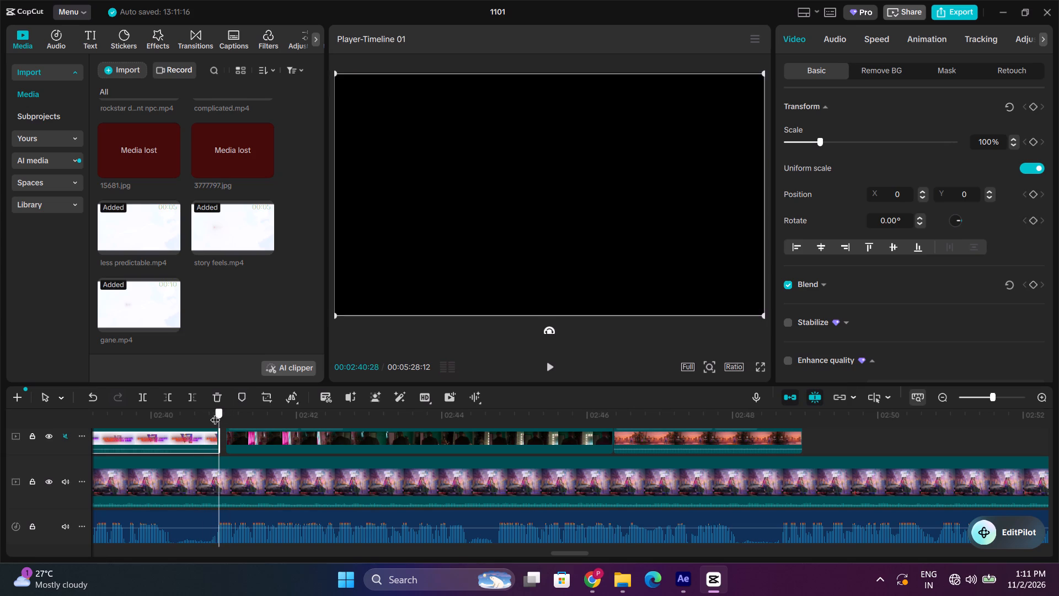
{"action": "left_click_drag", "start_coordinate": [215, 413], "coordinate": [216, 413]}
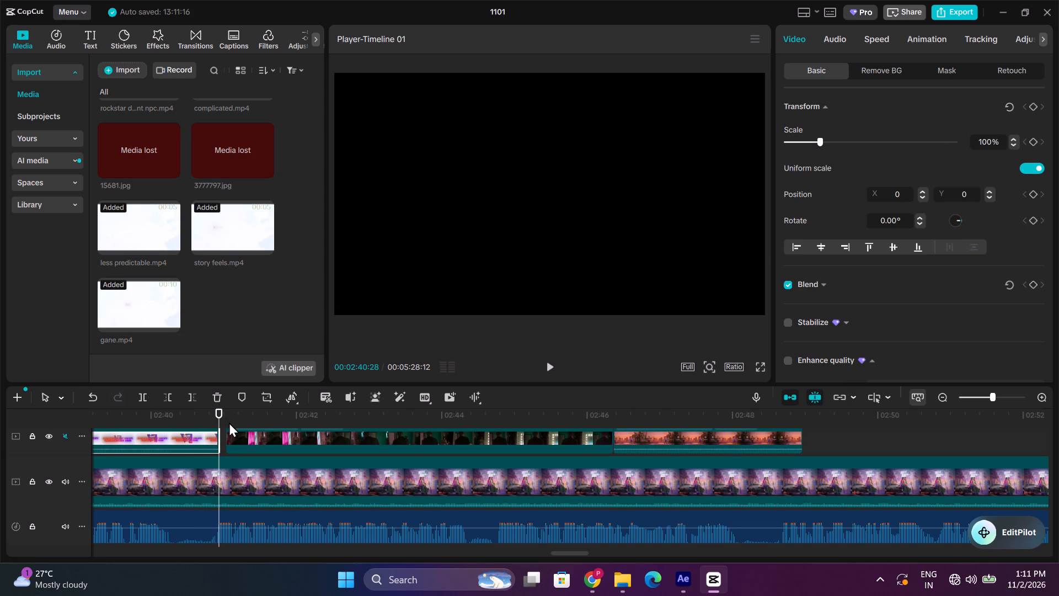
{"action": "left_click", "coordinate": [234, 432]}
{"action": "left_click_drag", "start_coordinate": [224, 432], "coordinate": [208, 429]}
{"action": "key", "text": "space"}
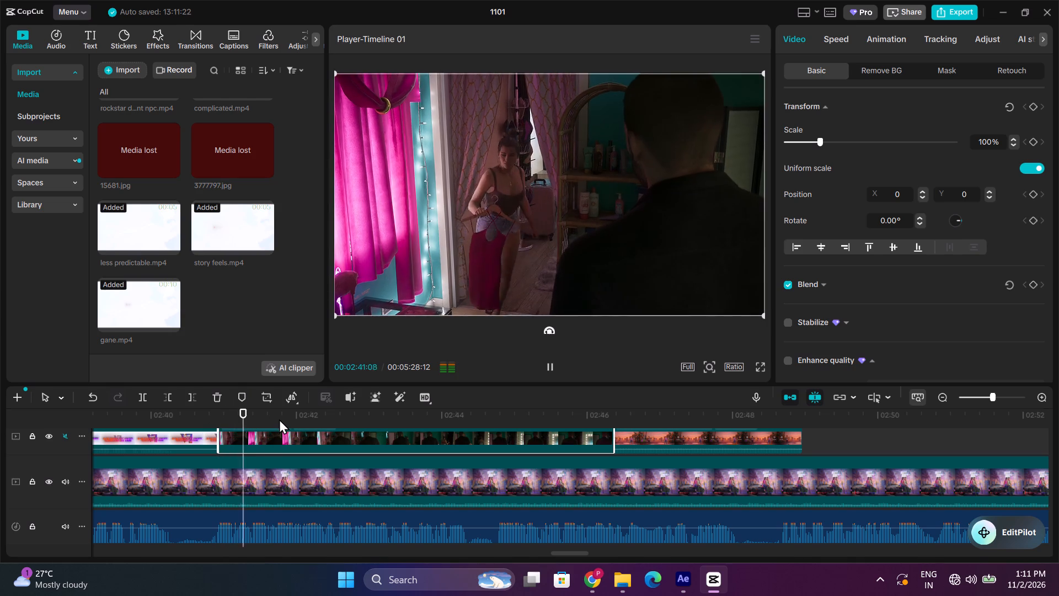
Play through the clips following gane.mp4, and replay its opening to check the text timing against the voiceover.
{"action": "left_click", "coordinate": [941, 395]}
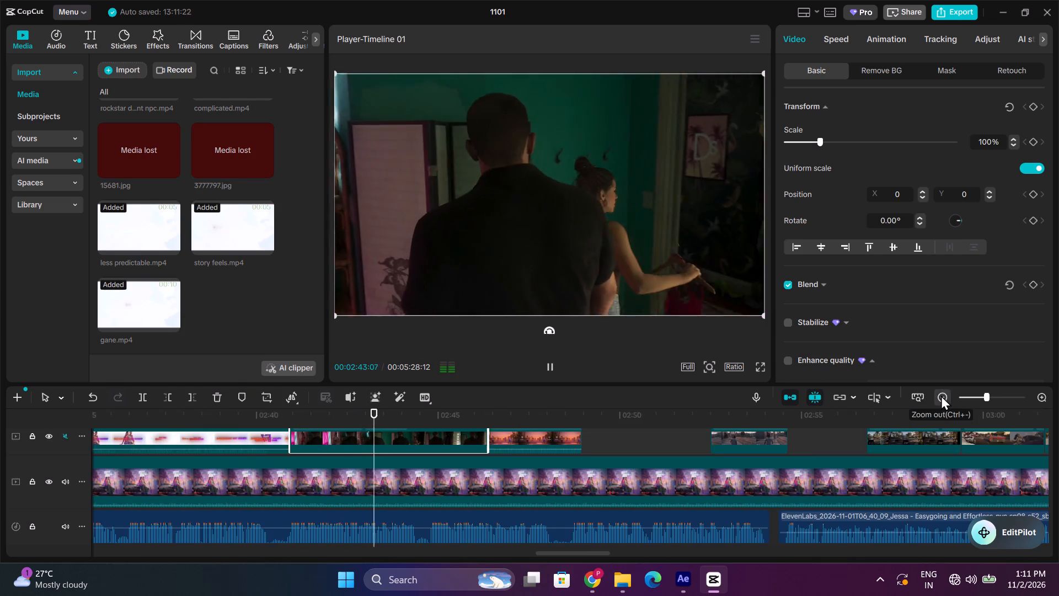
{"action": "left_click", "coordinate": [941, 395]}
{"action": "left_click", "coordinate": [941, 395]}
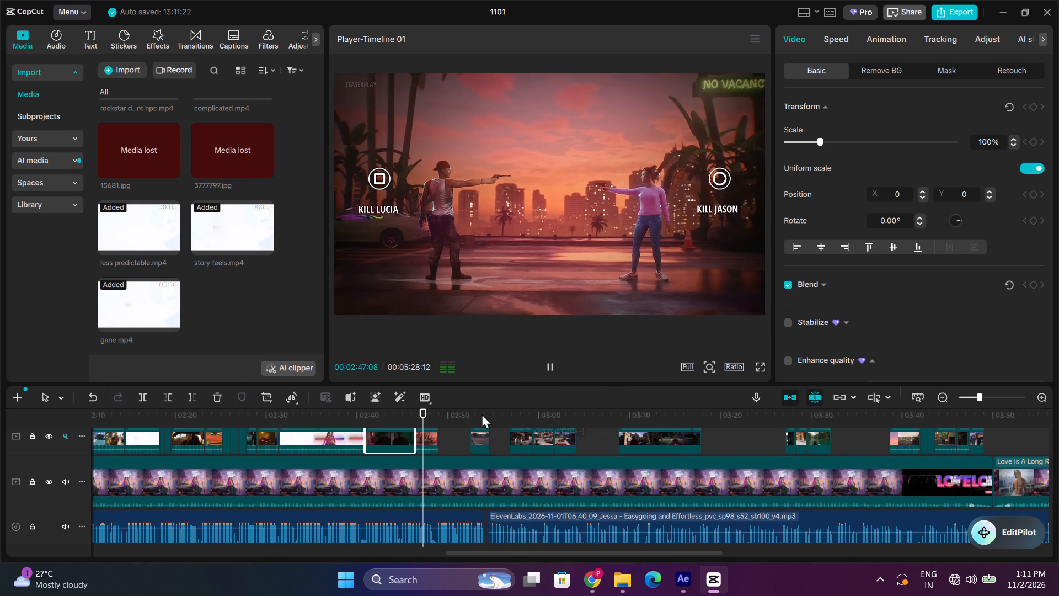
{"action": "left_click", "coordinate": [280, 409]}
{"action": "key", "text": "space"}
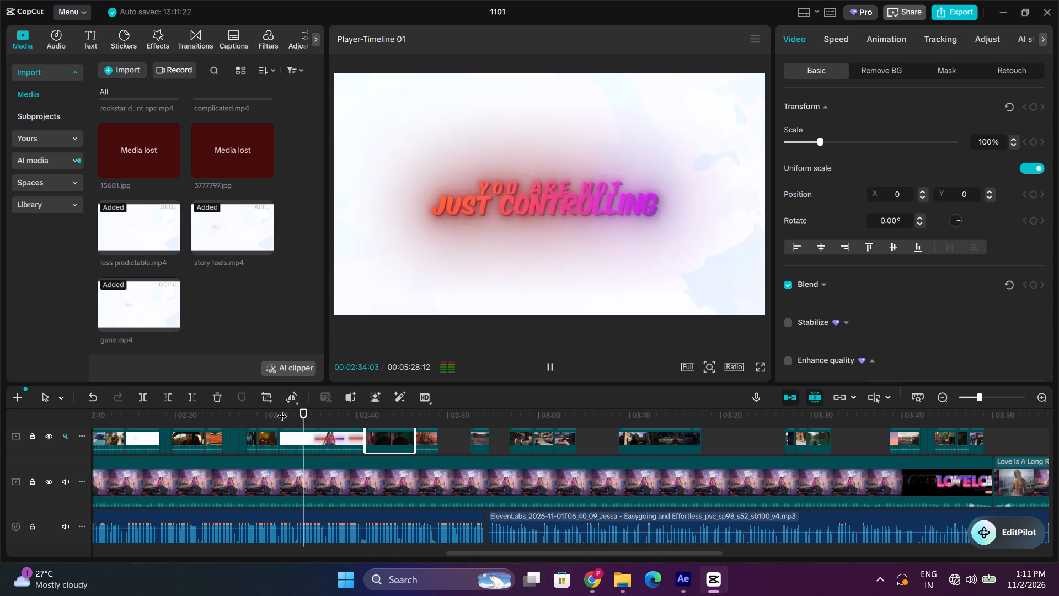
{"action": "left_click", "coordinate": [282, 409]}
{"action": "key", "text": "space"}
{"action": "key", "text": "space"}
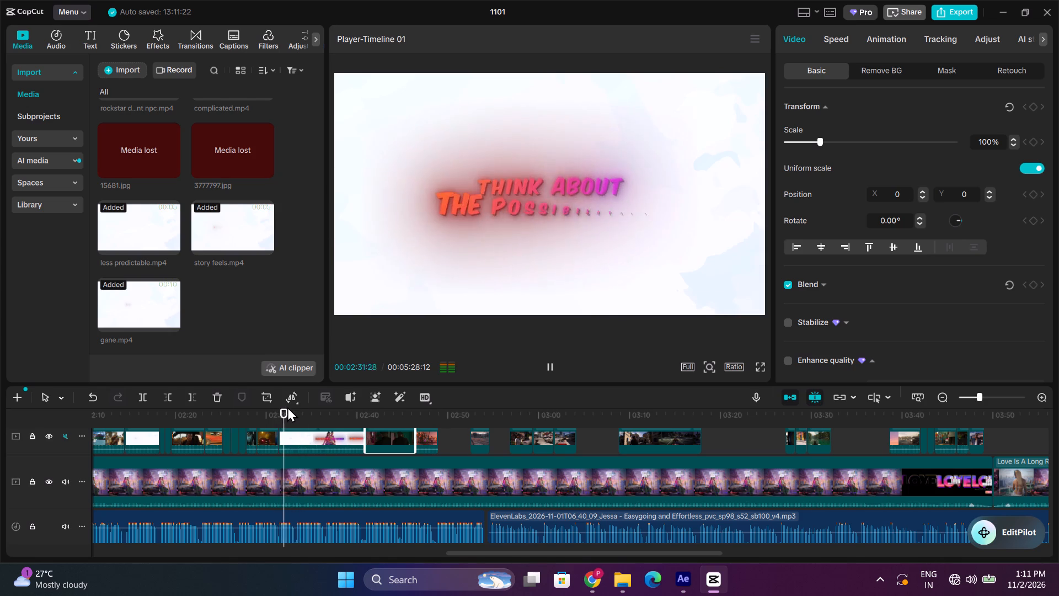
{"action": "key", "text": "space"}
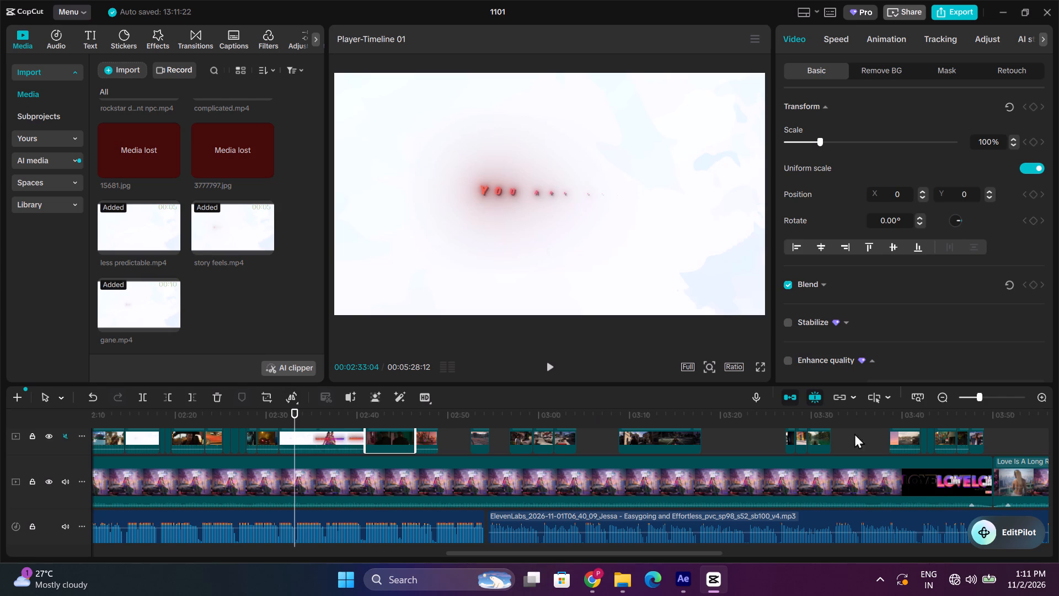
Trim a few frames off the end of gane.mp4, shift the clip later to meet videoplayback.webm, and play it back.
{"action": "triple_click", "coordinate": [1043, 390]}
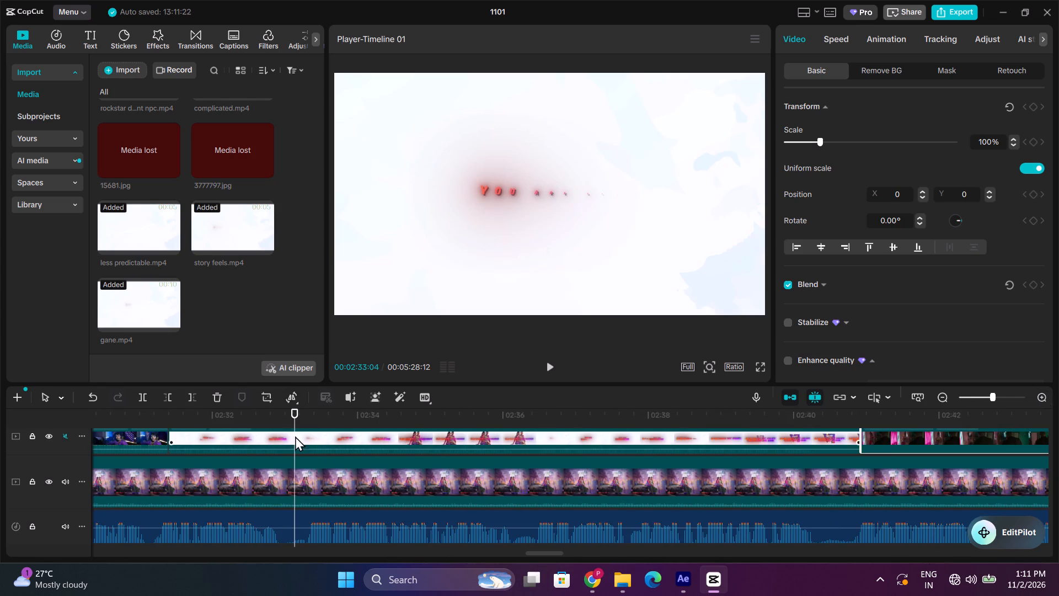
{"action": "left_click", "coordinate": [296, 440]}
{"action": "left_click_drag", "start_coordinate": [863, 441], "coordinate": [850, 445]}
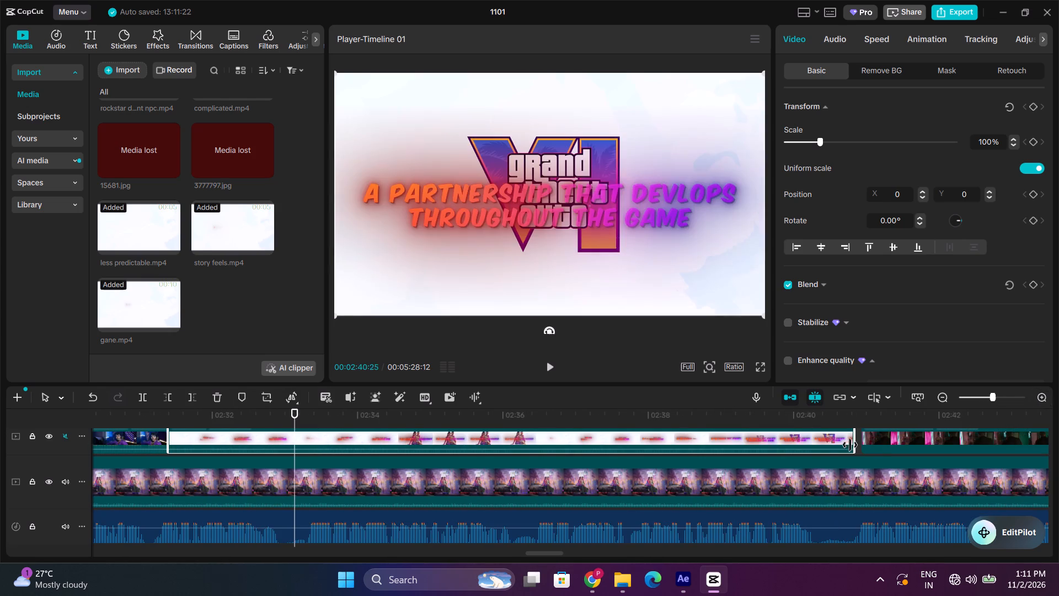
{"action": "left_click_drag", "start_coordinate": [850, 445], "coordinate": [848, 446]}
{"action": "left_click_drag", "start_coordinate": [349, 434], "coordinate": [357, 436]}
{"action": "key", "text": "space"}
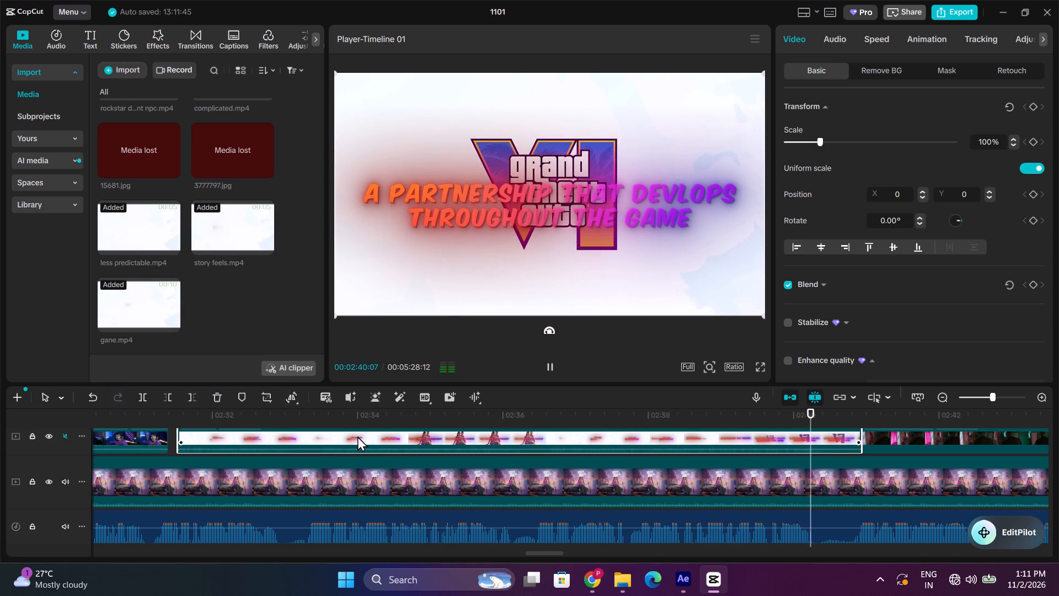
Extend the start of gane.mp4 back to the end of the preceding trailer clip and replay it from there.
{"action": "left_click_drag", "start_coordinate": [176, 435], "coordinate": [151, 435]}
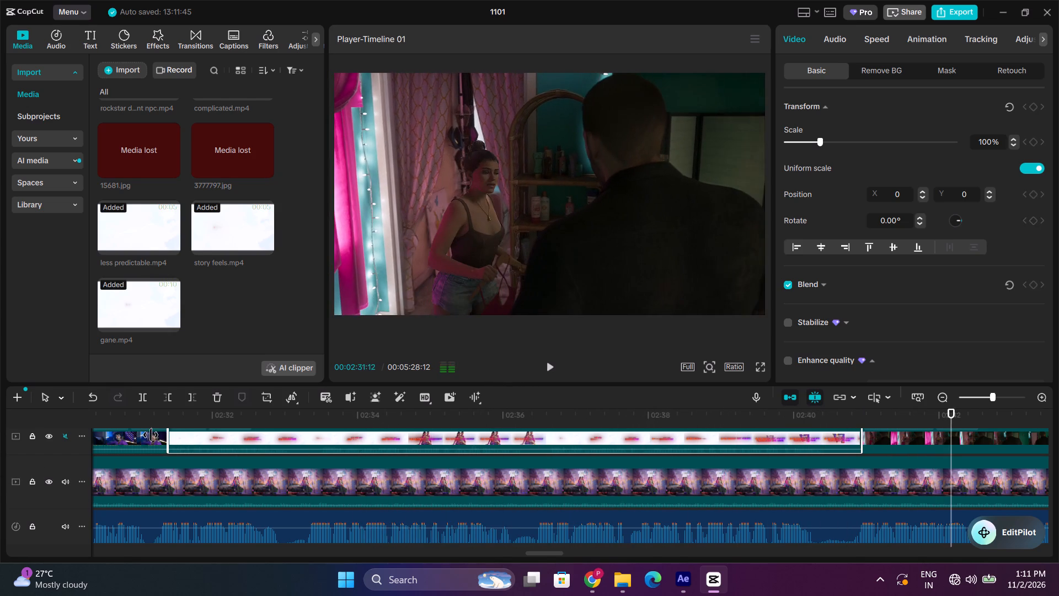
{"action": "left_click_drag", "start_coordinate": [151, 435], "coordinate": [149, 431]}
{"action": "left_click", "coordinate": [165, 414]}
{"action": "key", "text": "space"}
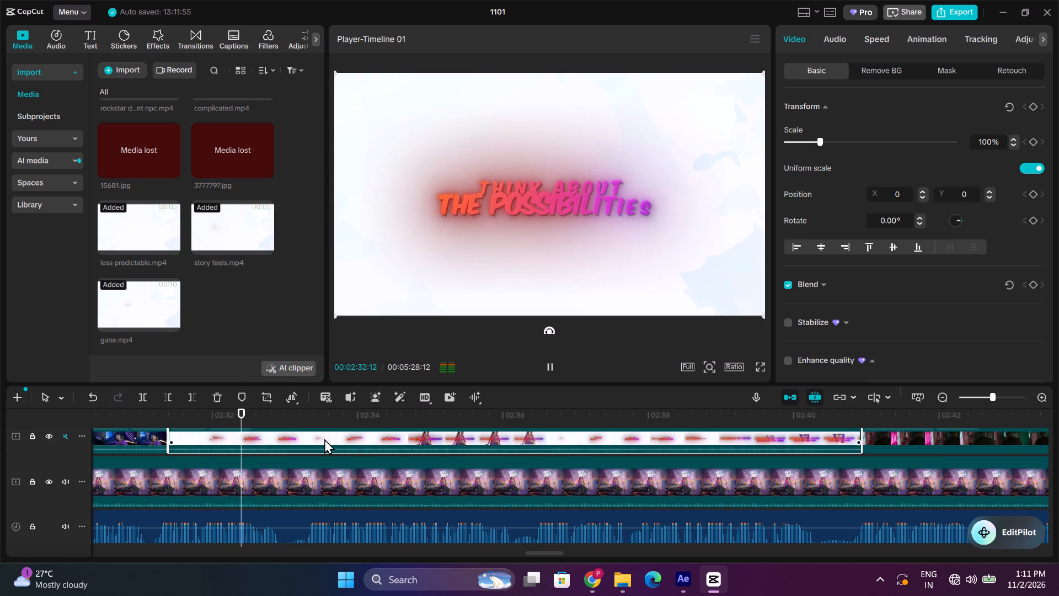
Review the timeline from gane.mp4 through the How GTA VI clip, checking the visuals against the voiceover.
{"action": "left_click", "coordinate": [942, 392]}
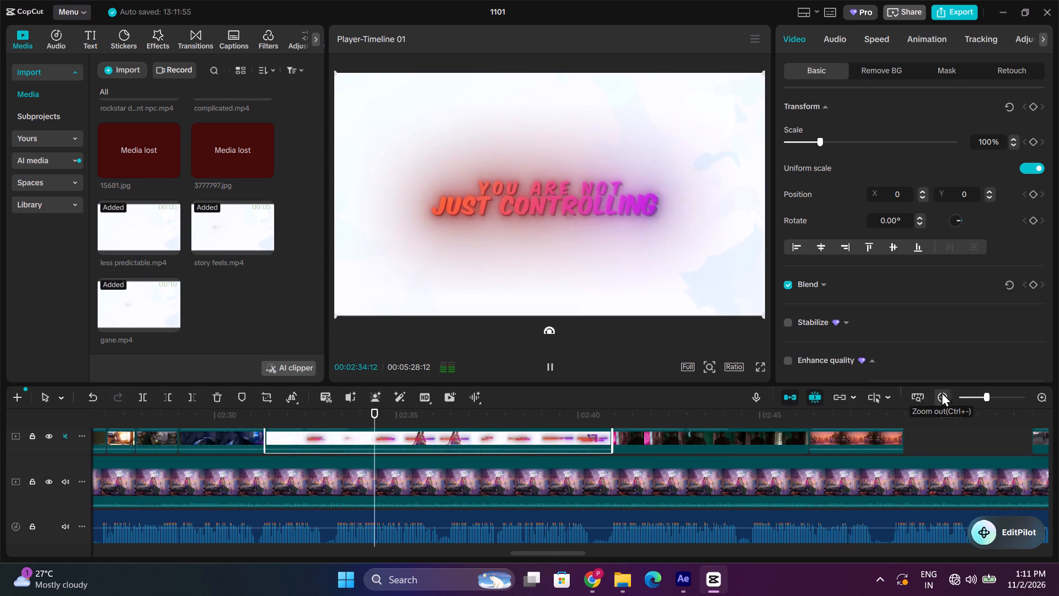
{"action": "left_click", "coordinate": [942, 392]}
{"action": "scroll", "coordinate": [586, 460], "scroll_direction": "up", "scroll_amount": 1}
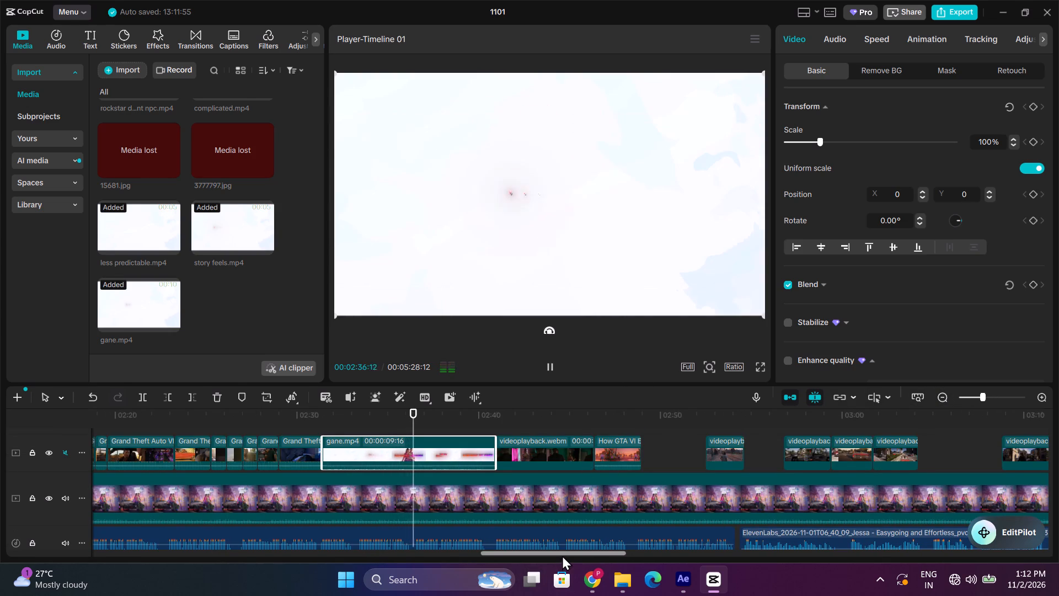
{"action": "left_click_drag", "start_coordinate": [562, 555], "coordinate": [574, 555]}
{"action": "key", "text": "space"}
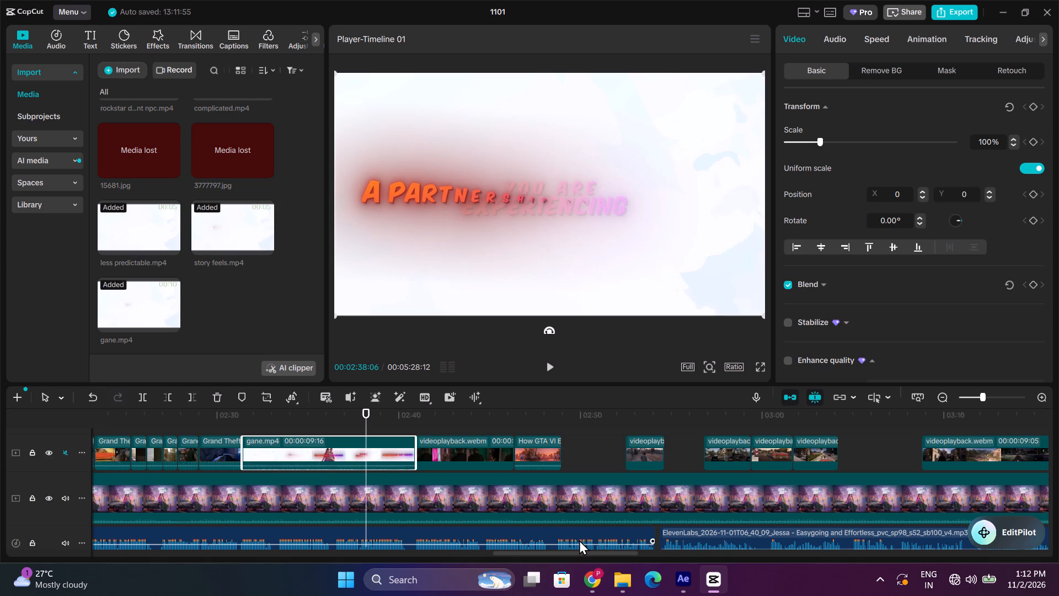
{"action": "key", "text": "space"}
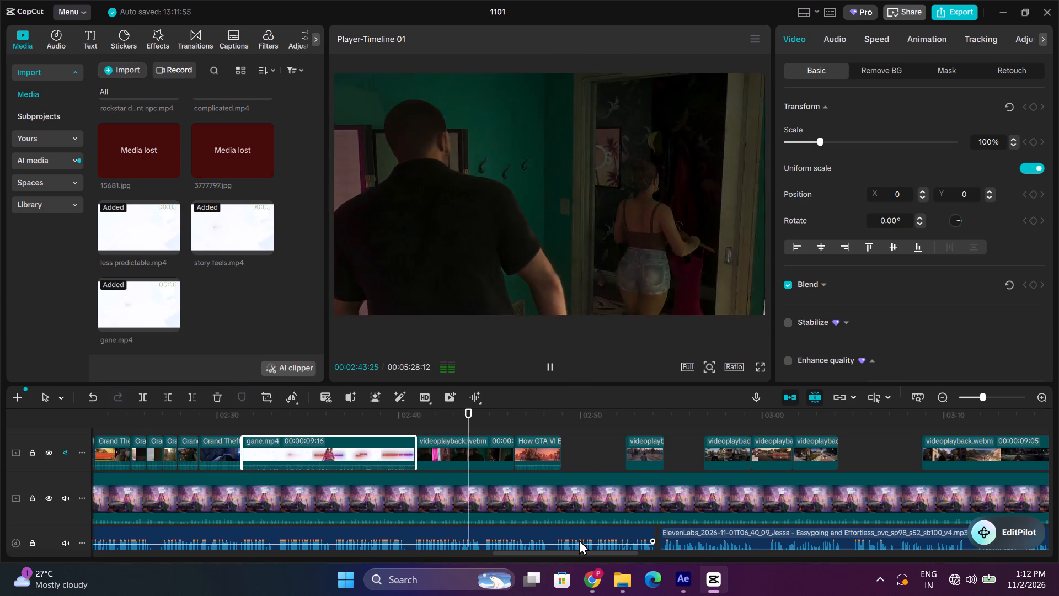
{"action": "key", "text": "space"}
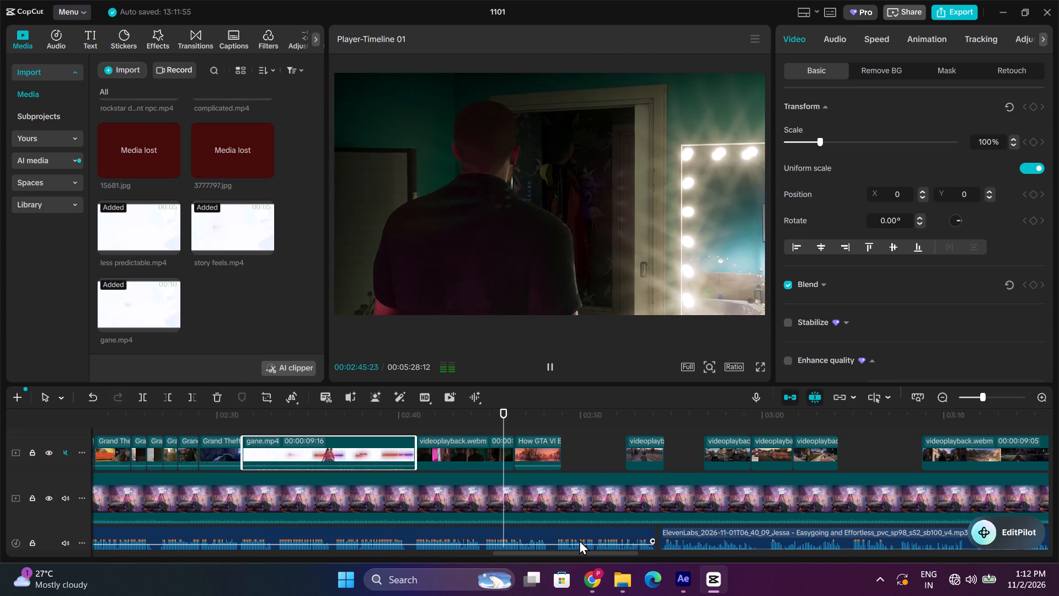
{"action": "key", "text": "space"}
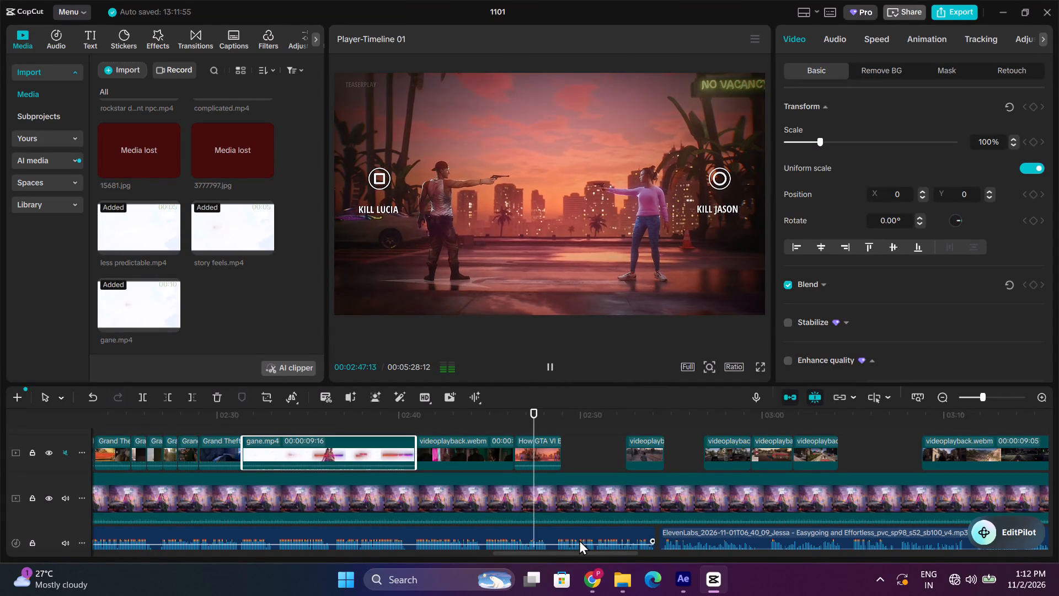
{"action": "key", "text": "space"}
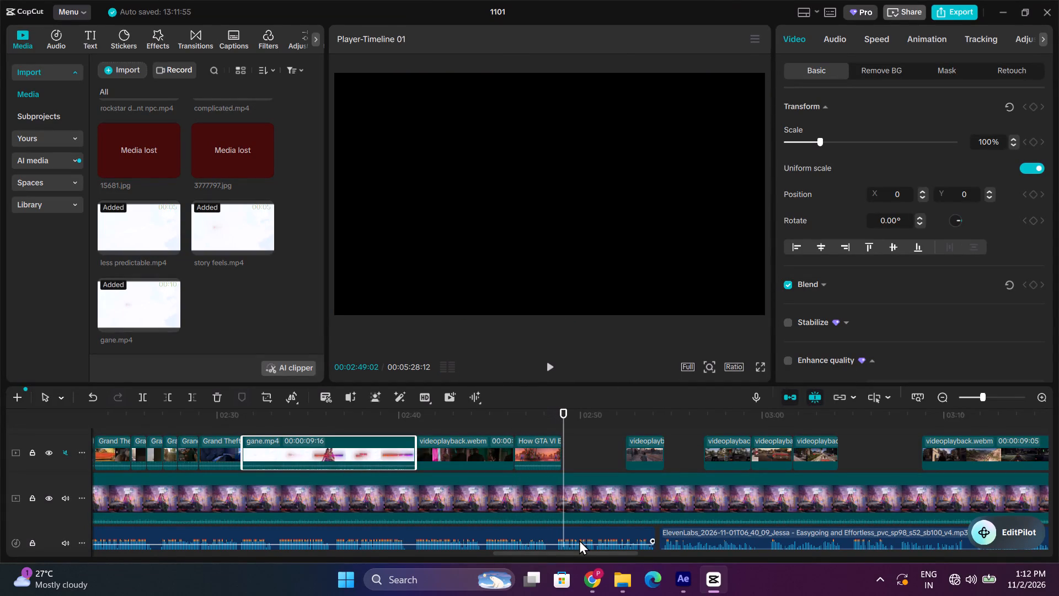
Listen to the voiceover over the empty gap after the How GTA VI clip and over the short gameplay clip following it.
{"action": "key", "text": "space"}
{"action": "scroll", "coordinate": [602, 433], "scroll_direction": "down", "scroll_amount": 1}
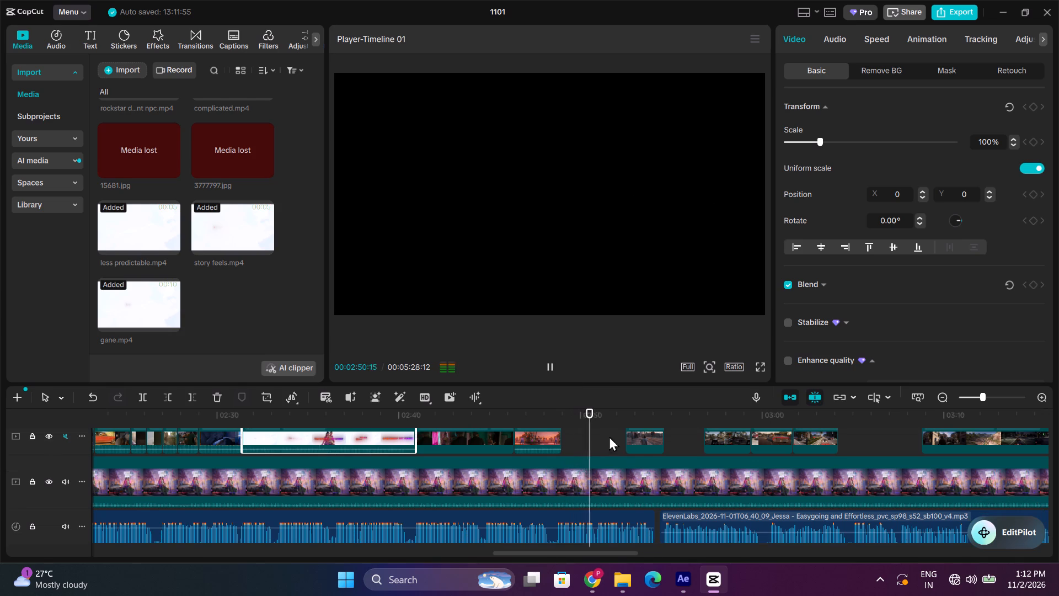
{"action": "left_click", "coordinate": [562, 414]}
{"action": "key", "text": "space"}
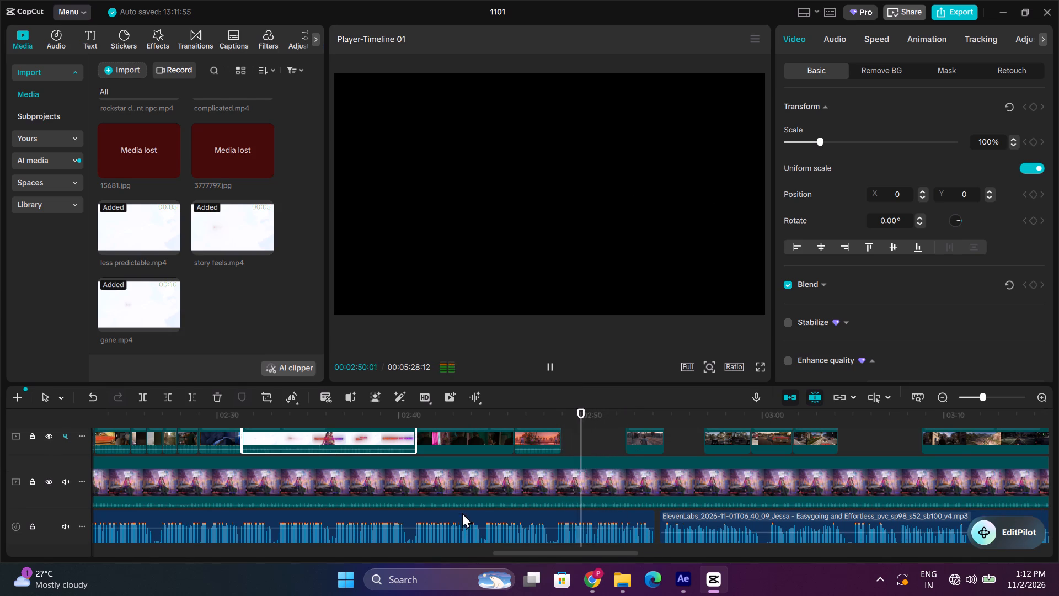
{"action": "left_click", "coordinate": [459, 523]}
{"action": "left_click", "coordinate": [391, 440]}
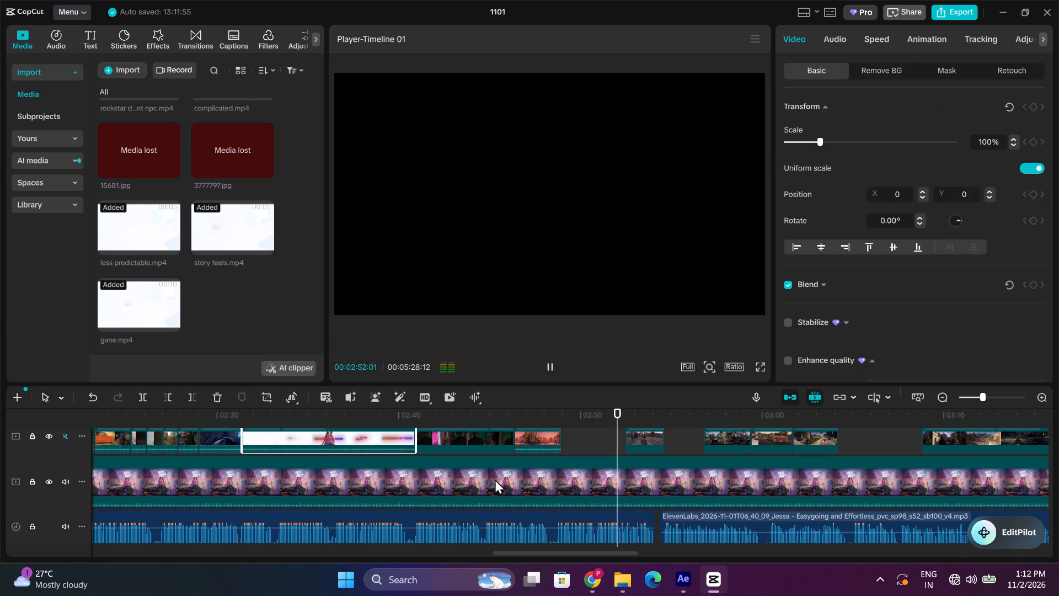
{"action": "key", "text": "space"}
{"action": "left_click", "coordinate": [629, 416]}
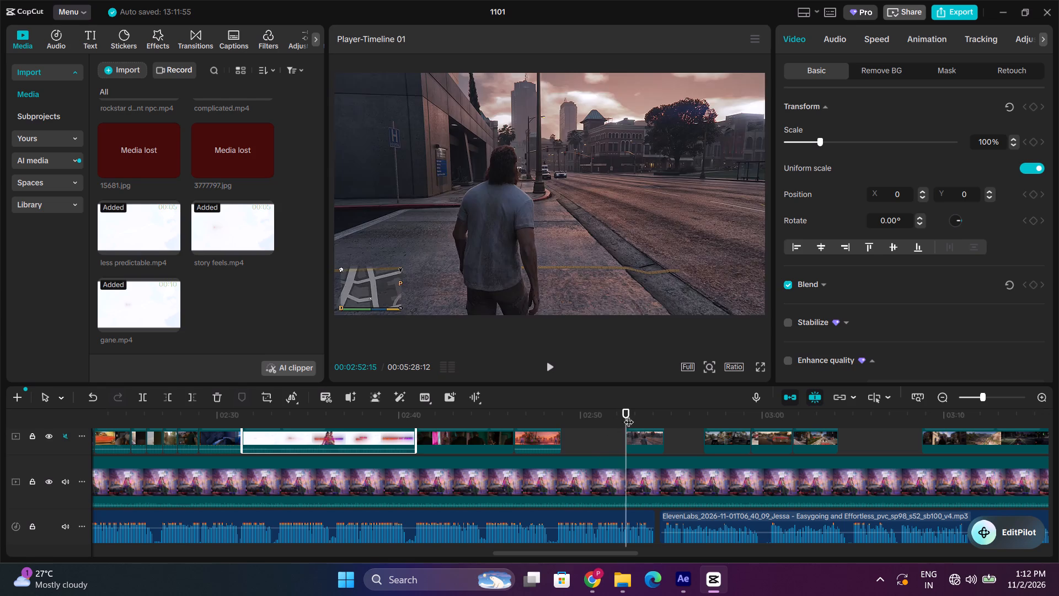
{"action": "key", "text": "space"}
{"action": "key", "text": "space"}
{"action": "key", "text": "space"}
{"action": "key", "text": "space"}
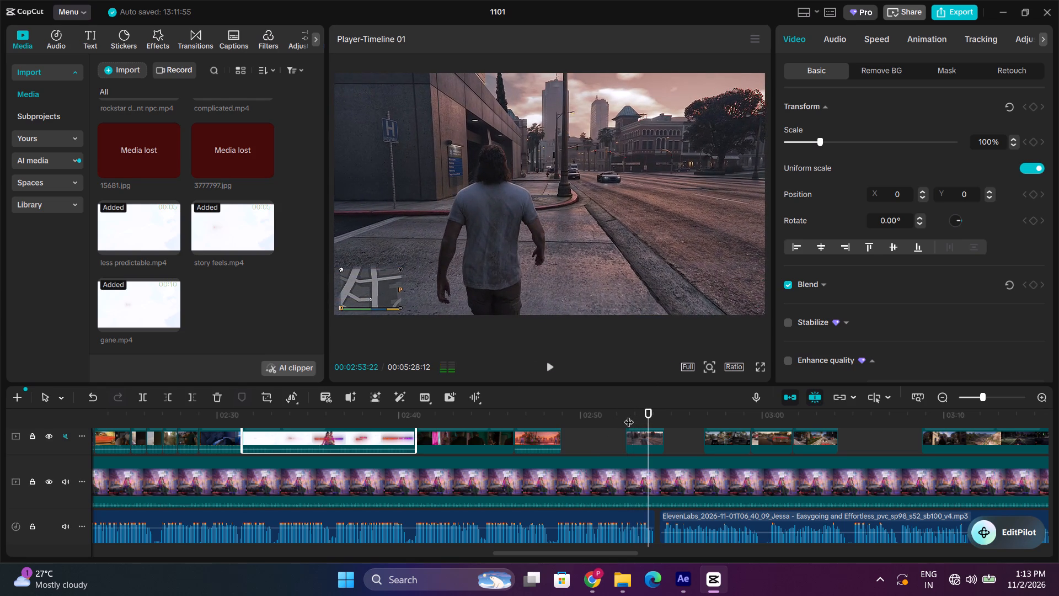
Replay the gap between the short gameplay clip and the next trailer clip, listening to the voiceover there.
{"action": "key", "text": "space"}
{"action": "key", "text": "space"}
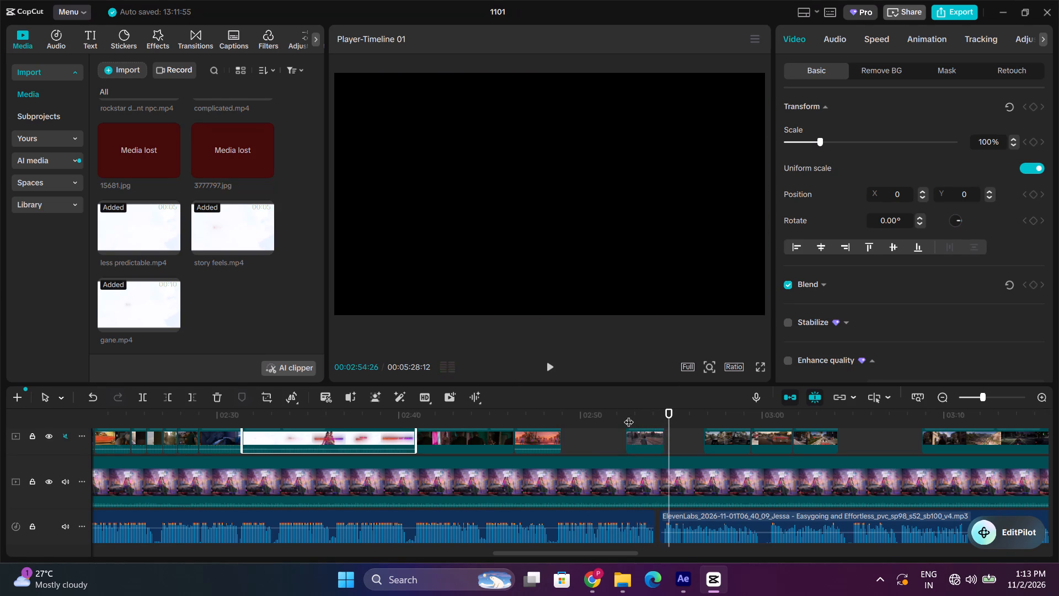
{"action": "key", "text": "space"}
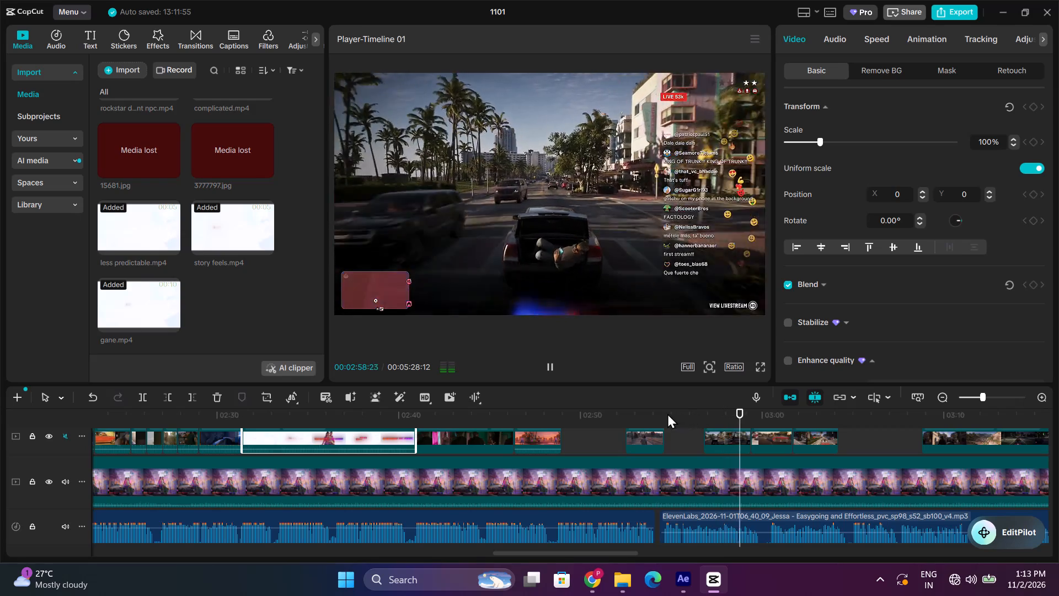
{"action": "left_click", "coordinate": [667, 413]}
{"action": "key", "text": "space"}
{"action": "key", "text": "space"}
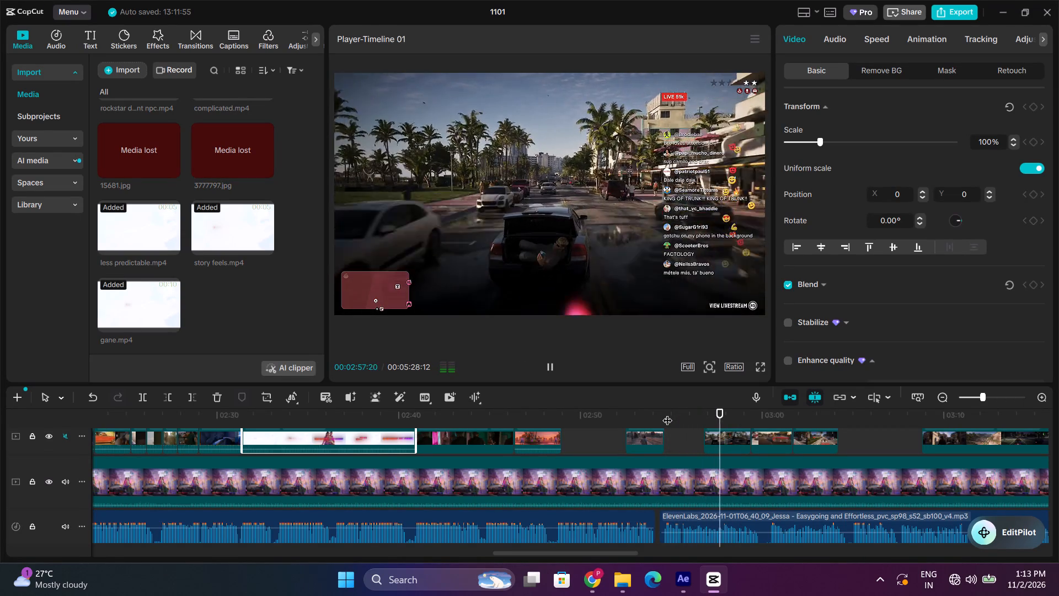
{"action": "left_click", "coordinate": [666, 414]}
{"action": "key", "text": "space"}
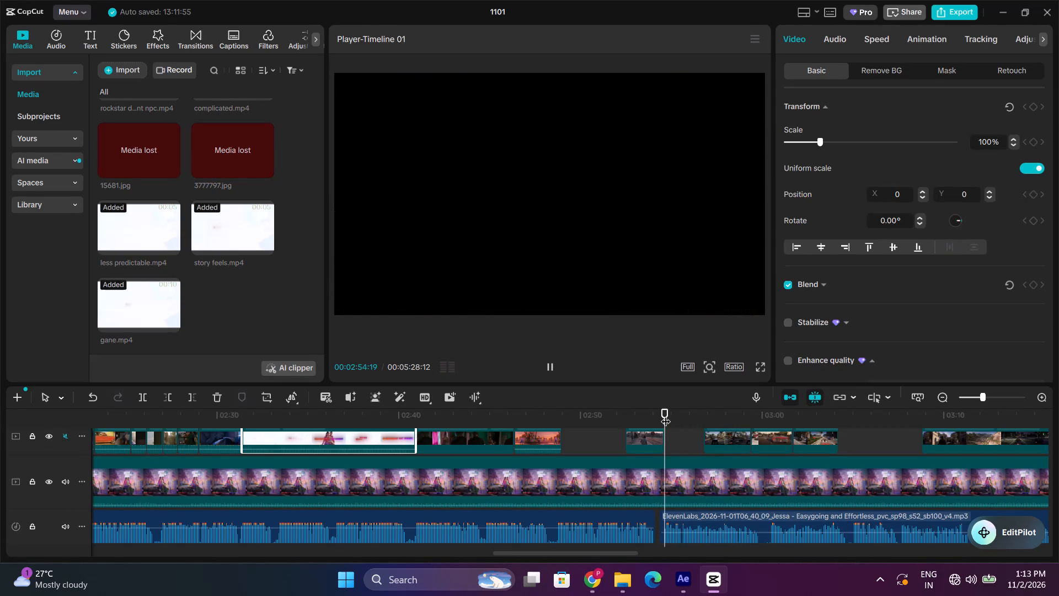
{"action": "key", "text": "space"}
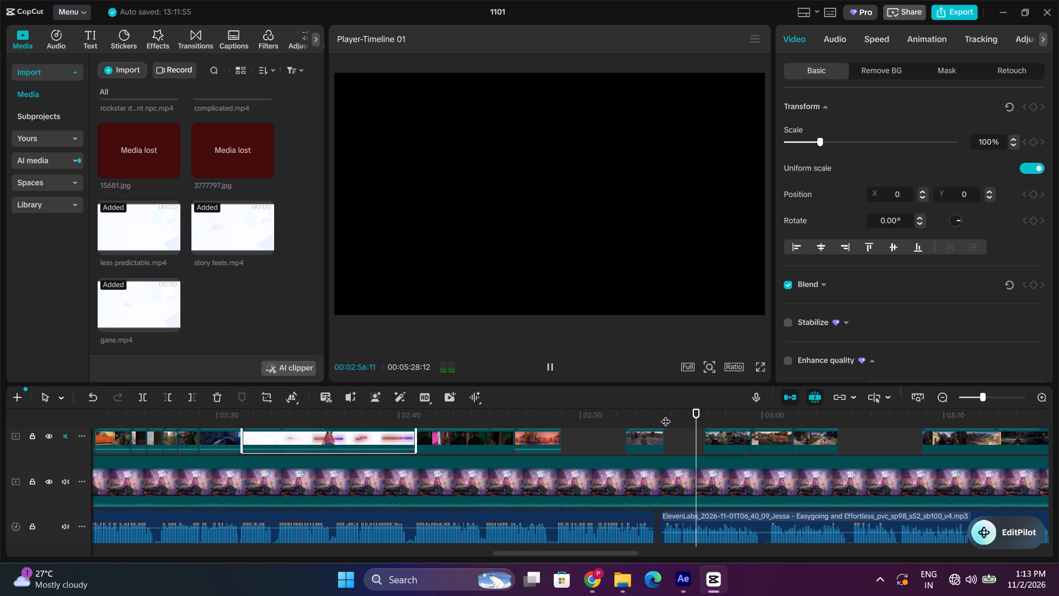
{"action": "key", "text": "space"}
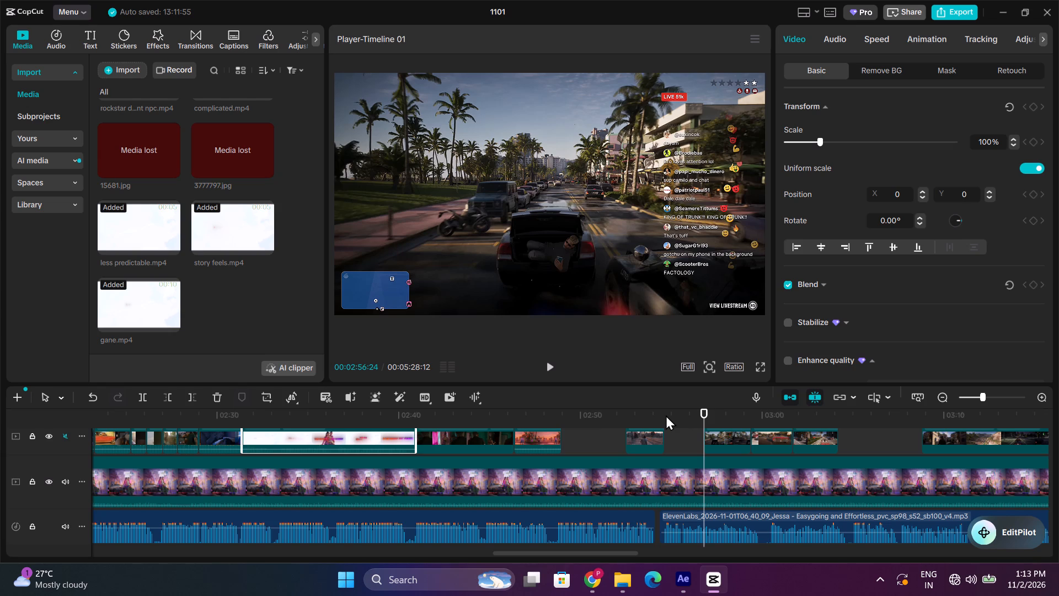
Extend the start of the trailer clip after the second gap back to 00:02:54:19, meeting the short gameplay clip, and play it.
{"action": "left_click", "coordinate": [666, 416]}
{"action": "left_click", "coordinate": [729, 439]}
{"action": "left_click", "coordinate": [705, 441]}
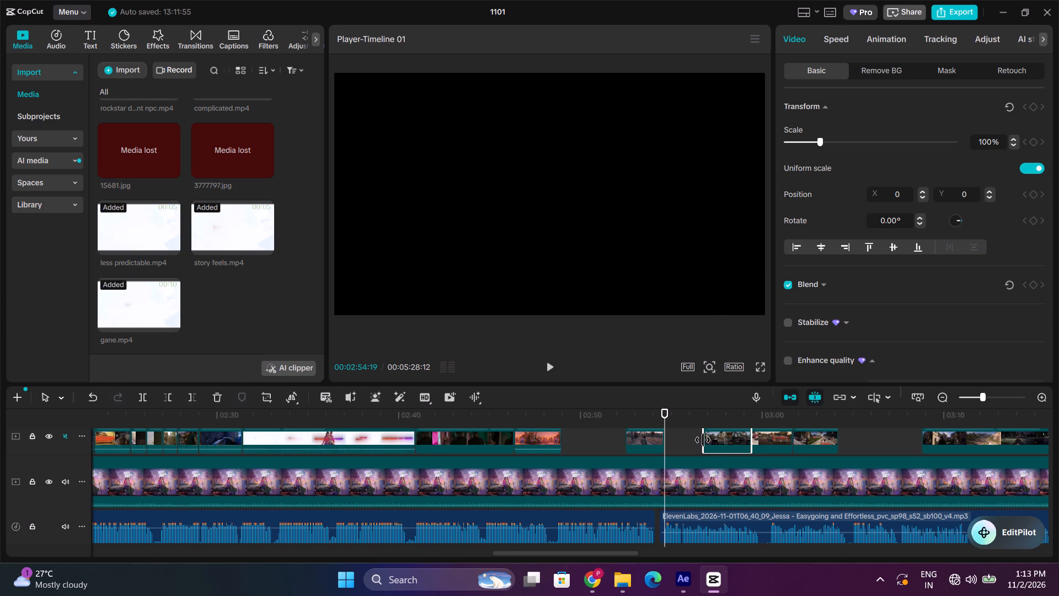
{"action": "left_click_drag", "start_coordinate": [703, 440], "coordinate": [664, 442]}
{"action": "key", "text": "space"}
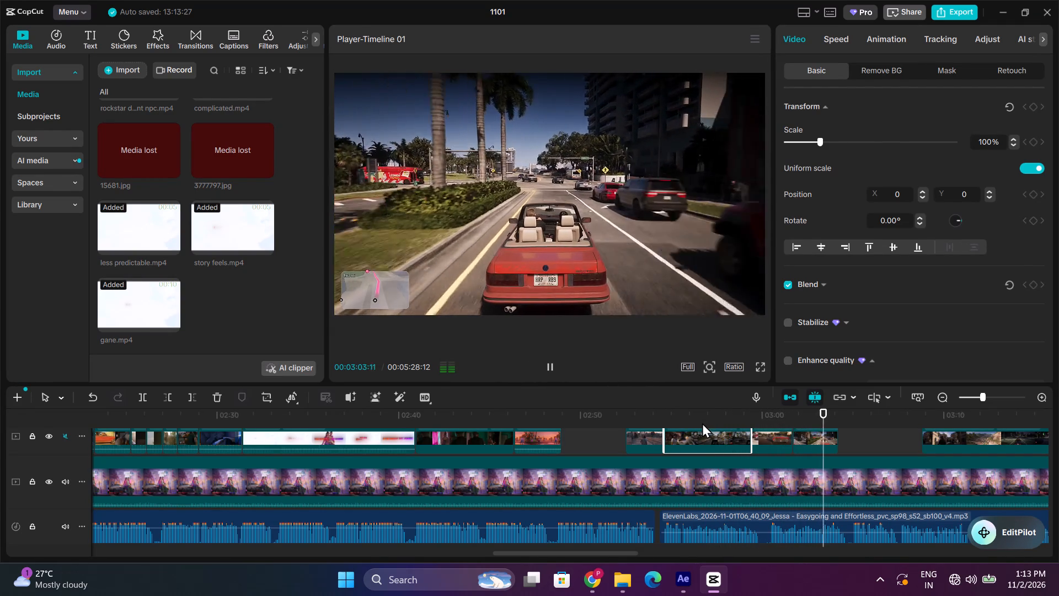
Trim the end of the red convertible driving clip before the next gap to 00:03:03:17, matching the voiceover.
{"action": "left_click", "coordinate": [829, 422]}
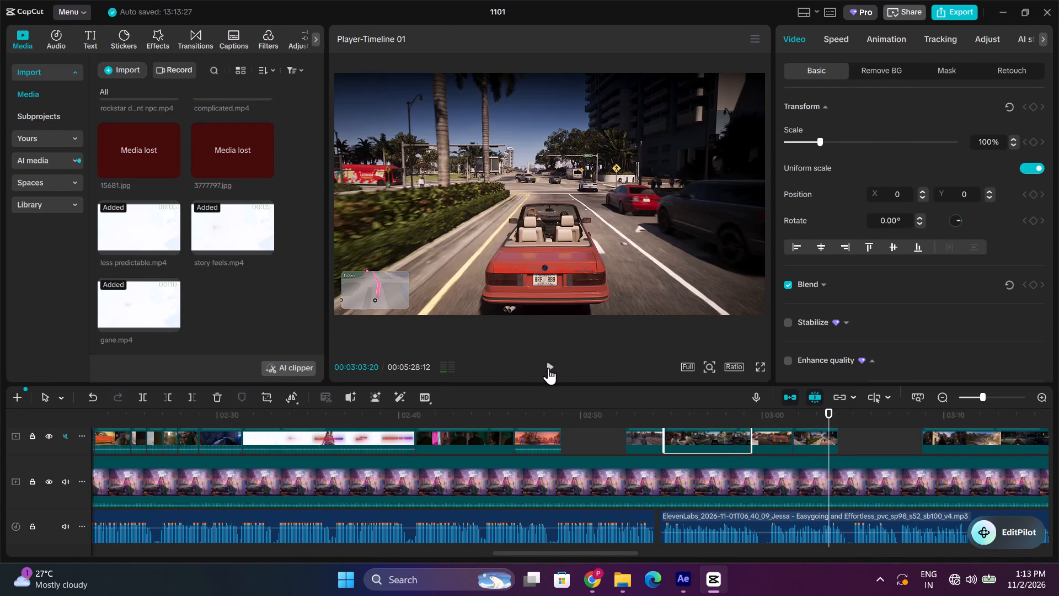
{"action": "double_click", "coordinate": [552, 366]}
{"action": "left_click", "coordinate": [817, 422]}
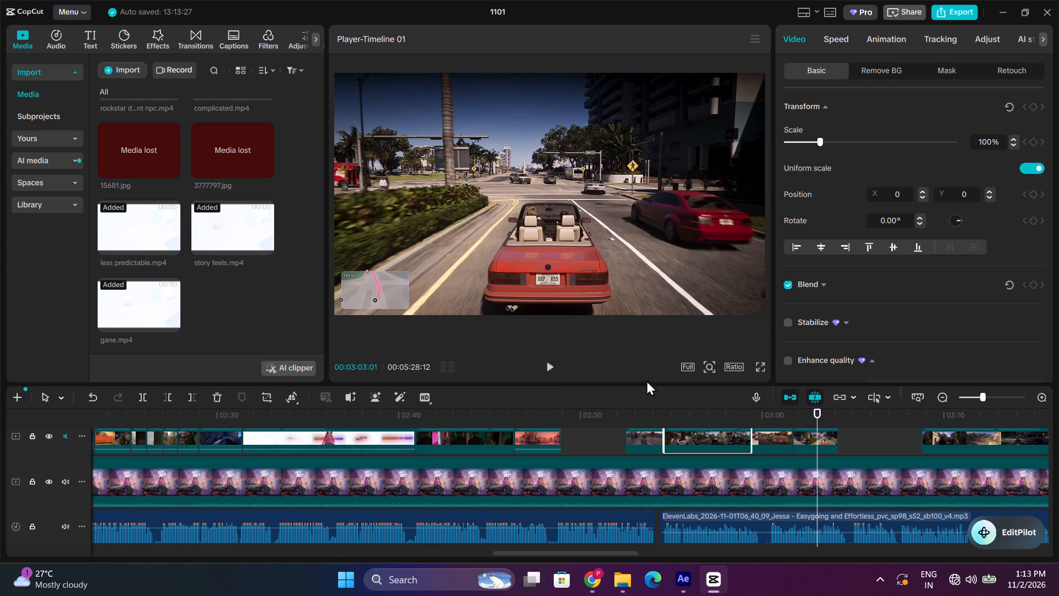
{"action": "left_click", "coordinate": [558, 369]}
{"action": "left_click", "coordinate": [558, 369]}
{"action": "double_click", "coordinate": [558, 369]}
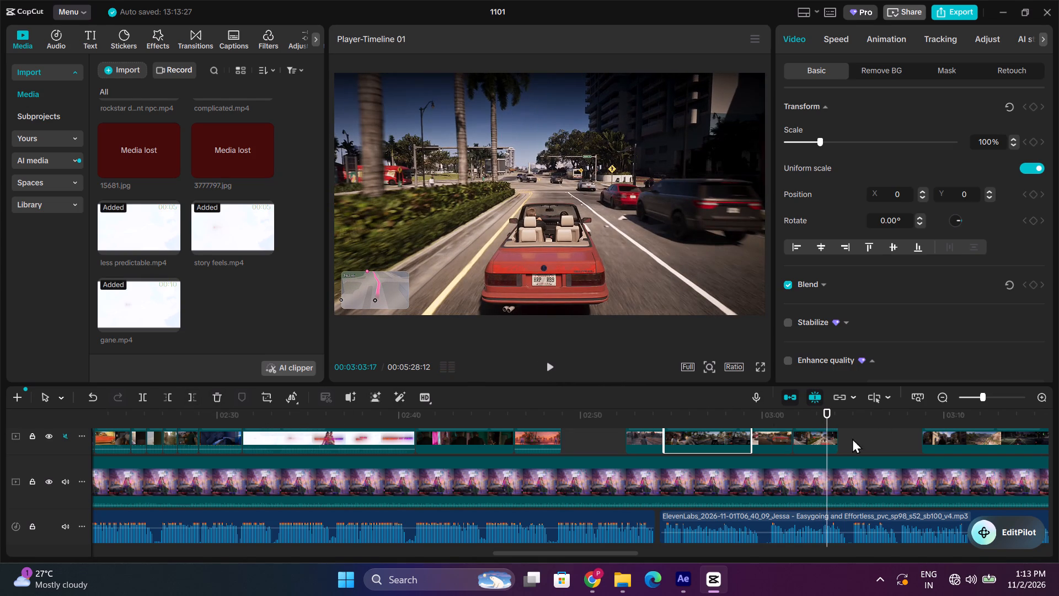
{"action": "left_click", "coordinate": [820, 443]}
{"action": "left_click", "coordinate": [190, 397]}
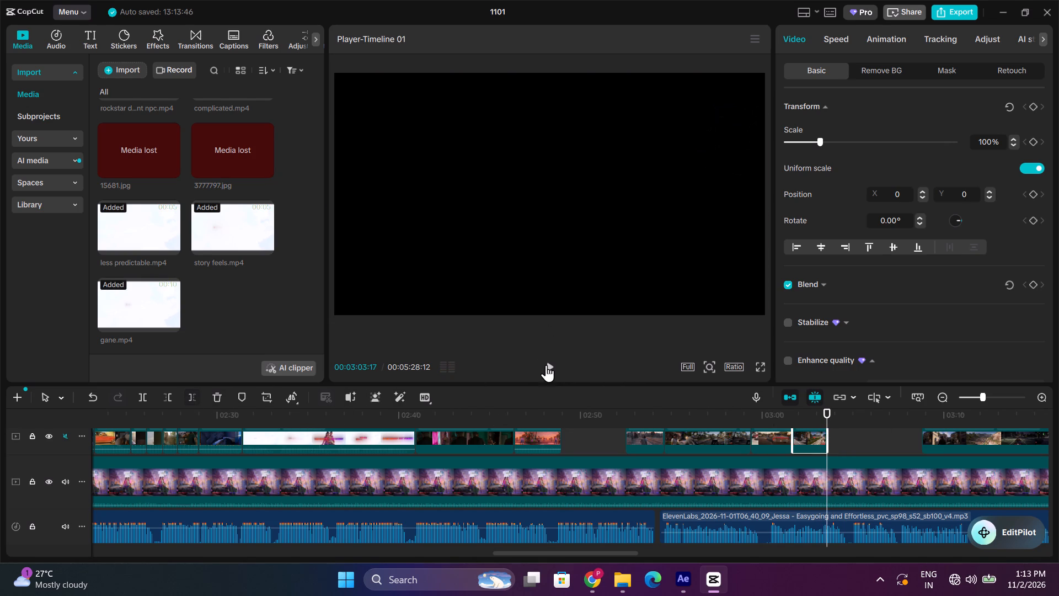
Listen to the voiceover across the gap after the driving clip and into the start of the dirt-bike race clip.
{"action": "left_click", "coordinate": [546, 364]}
{"action": "left_click_drag", "start_coordinate": [557, 554], "coordinate": [587, 554]}
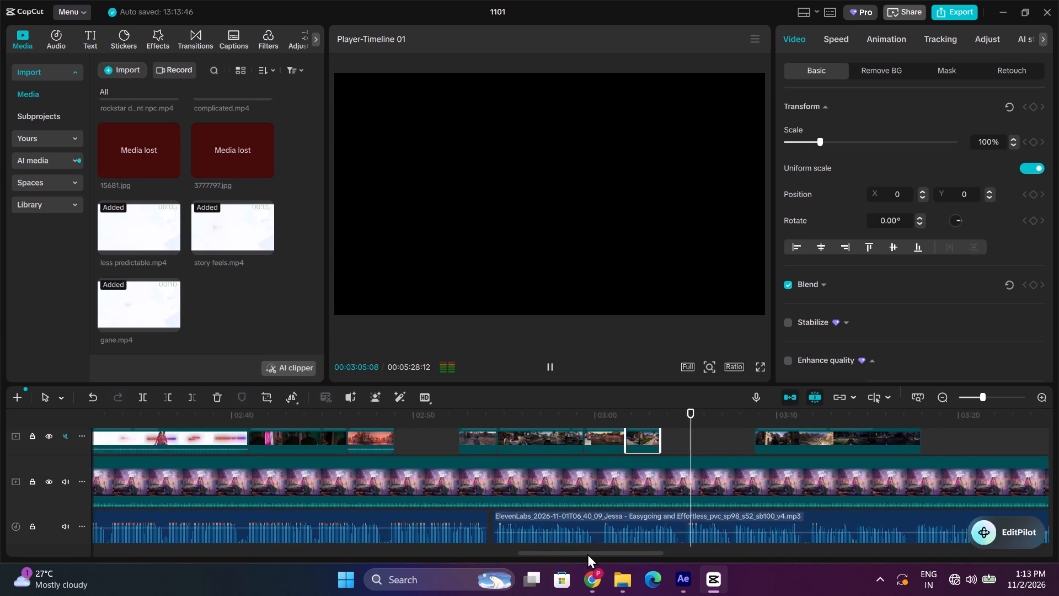
{"action": "left_click_drag", "start_coordinate": [587, 554], "coordinate": [607, 554]}
{"action": "scroll", "coordinate": [561, 512], "scroll_direction": "up", "scroll_amount": 1}
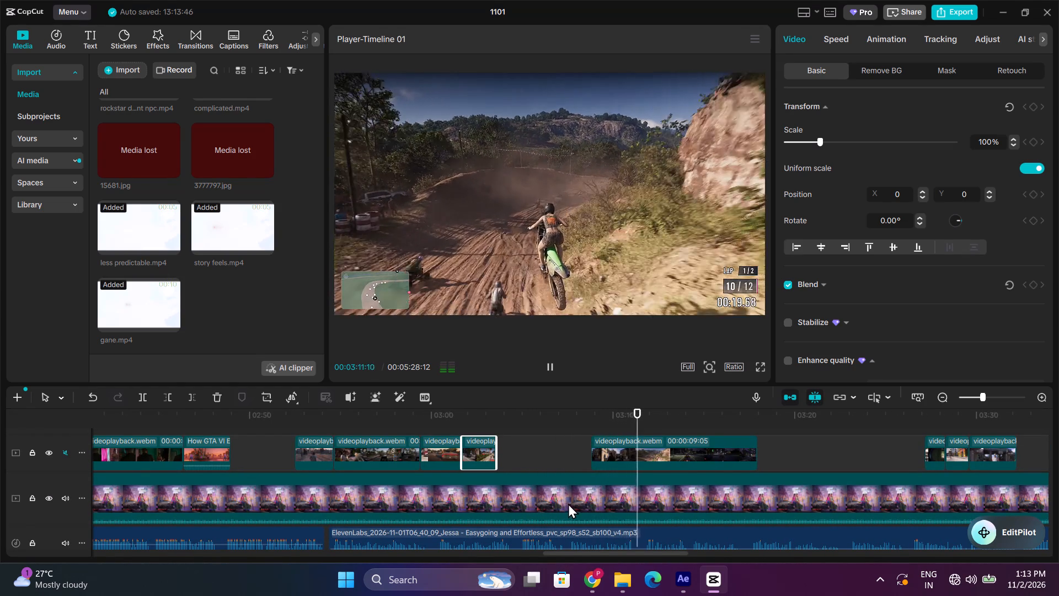
{"action": "left_click", "coordinate": [553, 408]}
{"action": "left_click", "coordinate": [553, 366]}
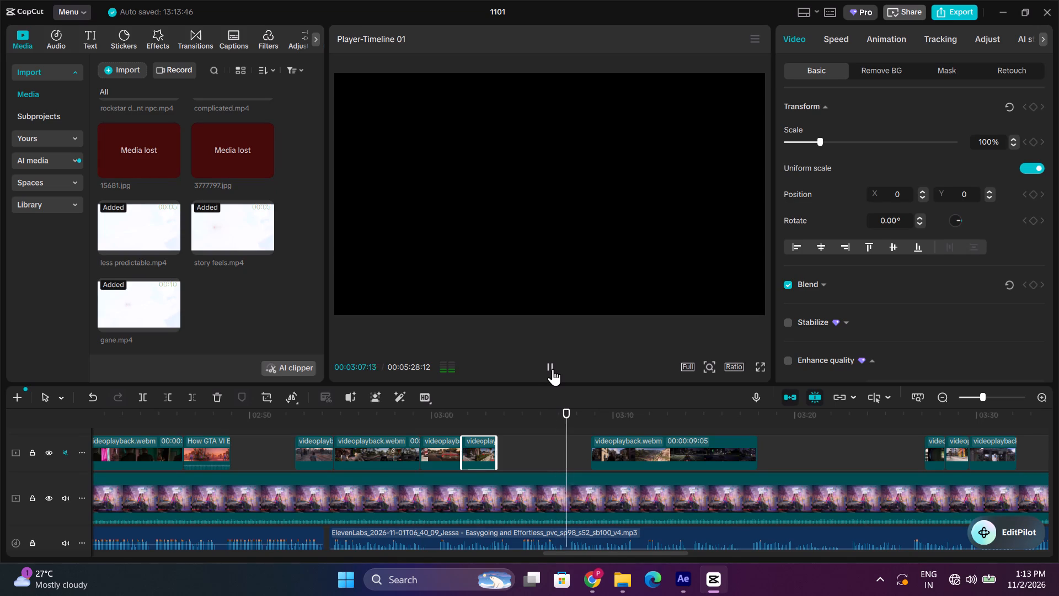
{"action": "left_click", "coordinate": [553, 369]}
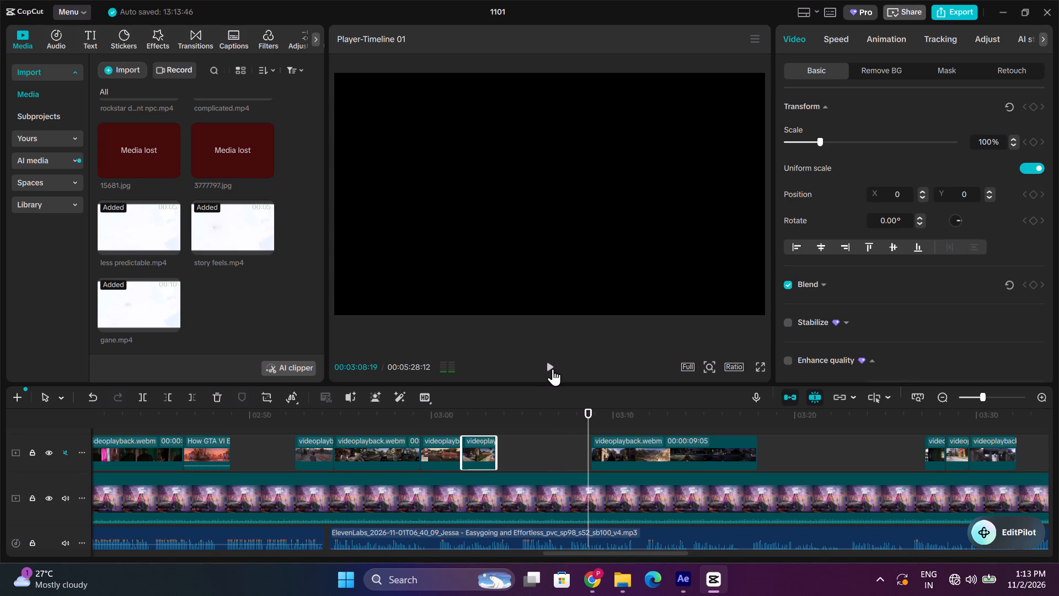
{"action": "left_click", "coordinate": [553, 369]}
{"action": "left_click", "coordinate": [553, 369]}
{"action": "left_click", "coordinate": [553, 369]}
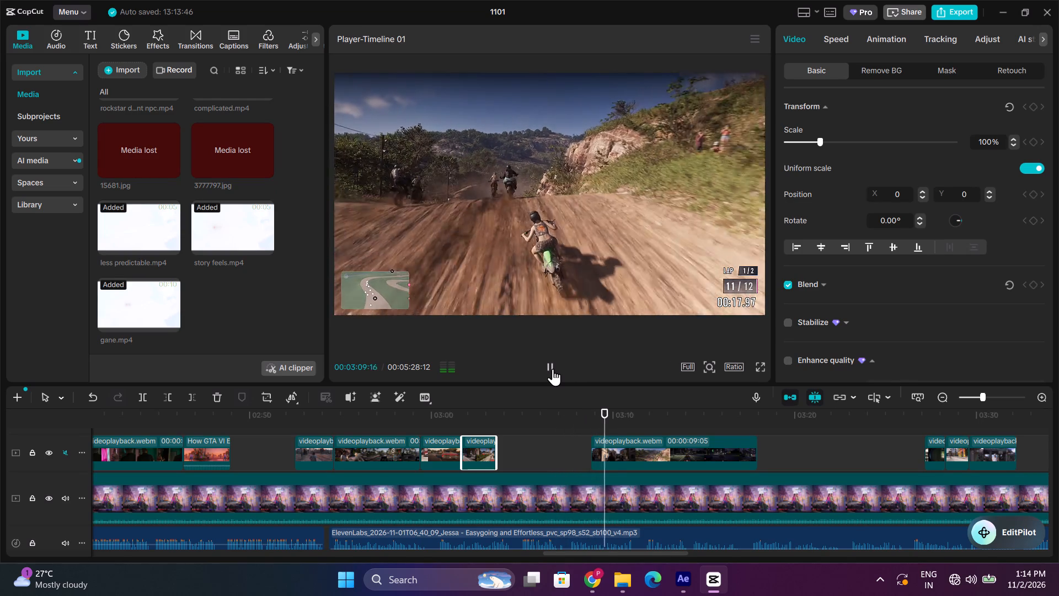
{"action": "left_click", "coordinate": [553, 369]}
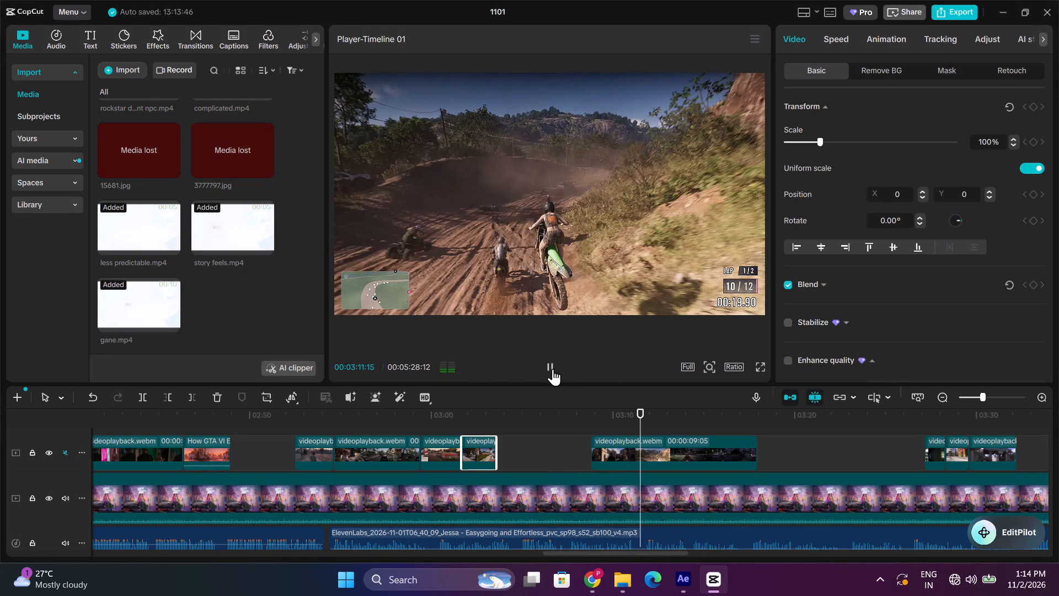
{"action": "double_click", "coordinate": [556, 364]}
Trim the start of the dirt-bike race clip to 00:03:11:17.
{"action": "scroll", "coordinate": [635, 428], "scroll_direction": "down", "scroll_amount": 1}
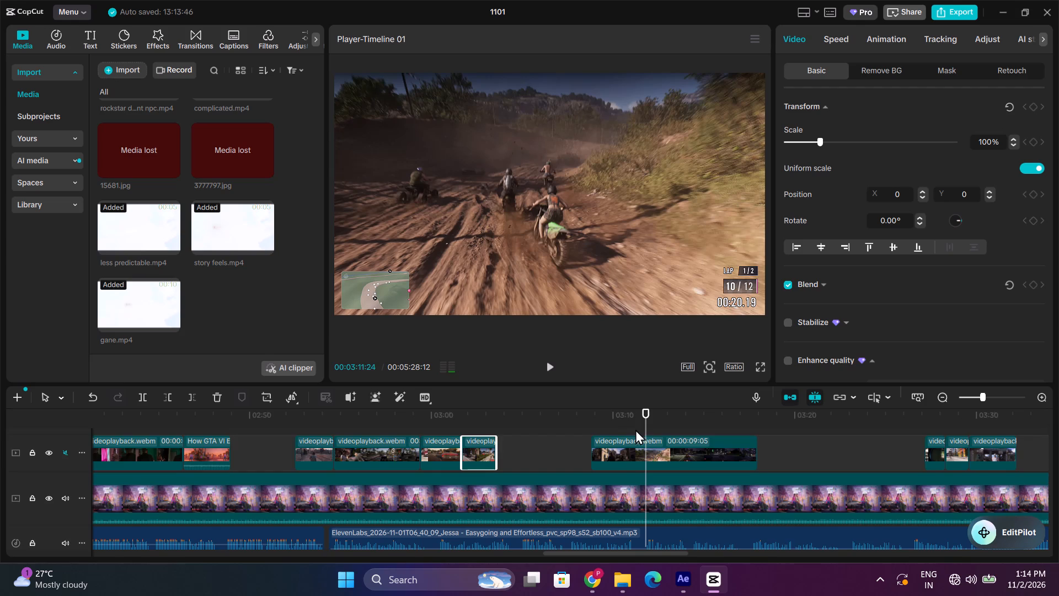
{"action": "scroll", "coordinate": [639, 439], "scroll_direction": "down", "scroll_amount": 2}
{"action": "scroll", "coordinate": [641, 427], "scroll_direction": "up", "scroll_amount": 1}
{"action": "left_click", "coordinate": [638, 408]}
{"action": "left_click", "coordinate": [638, 408]}
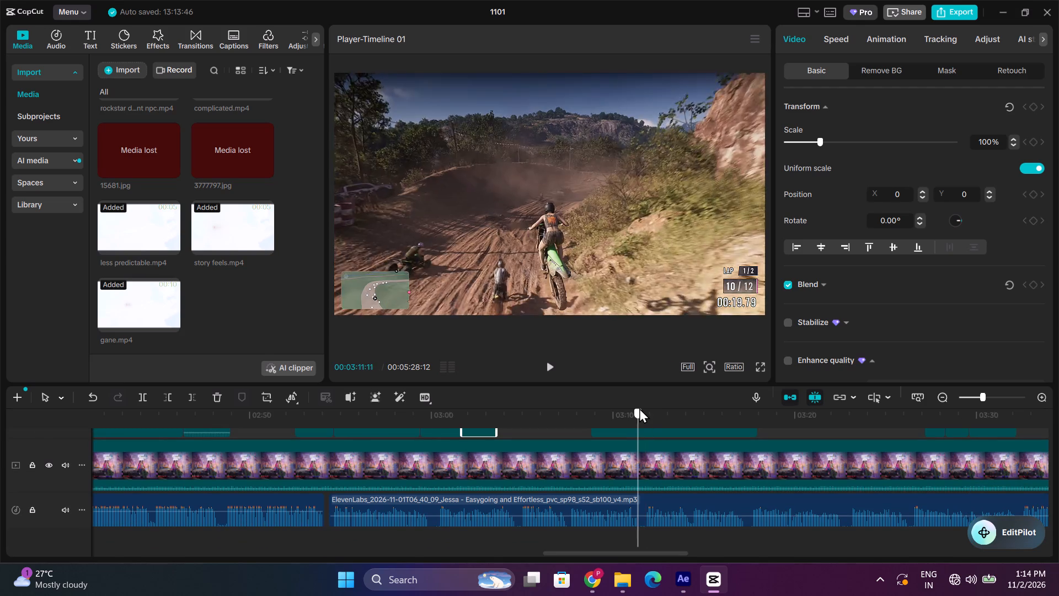
{"action": "double_click", "coordinate": [548, 365]}
{"action": "left_click", "coordinate": [637, 409]}
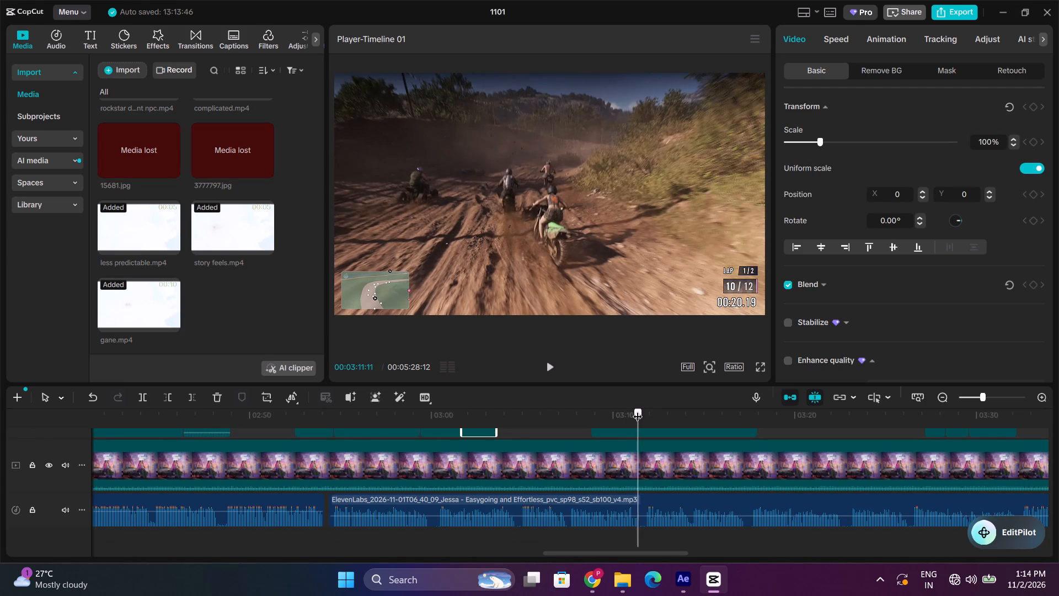
{"action": "left_click", "coordinate": [640, 411]}
{"action": "left_click", "coordinate": [659, 432]}
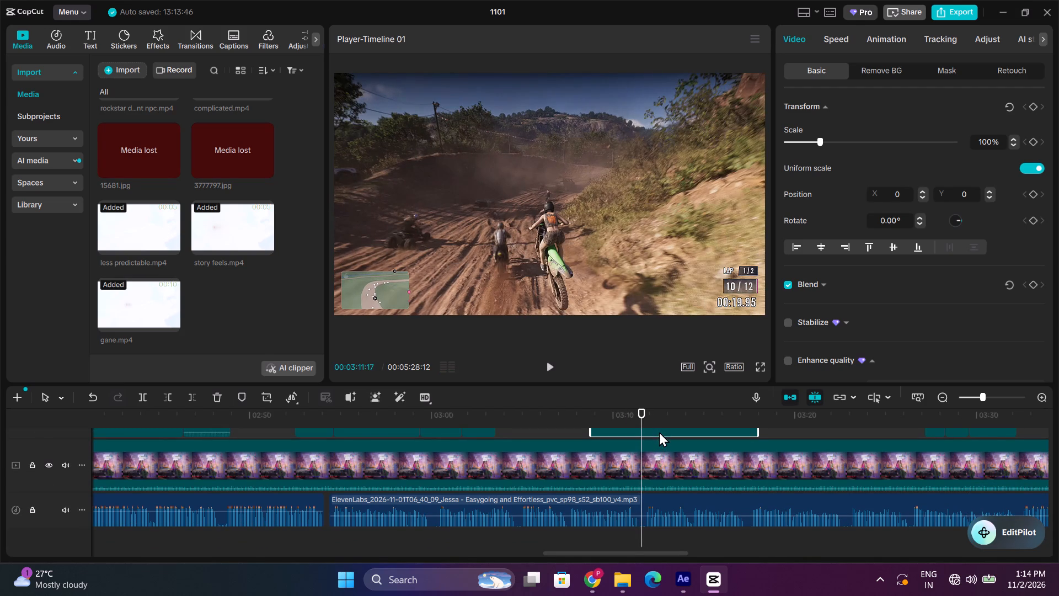
{"action": "left_click", "coordinate": [170, 398]}
Trim the start of the dirt-bike race clip further to 00:03:11:26 and play on from there.
{"action": "left_click", "coordinate": [544, 363]}
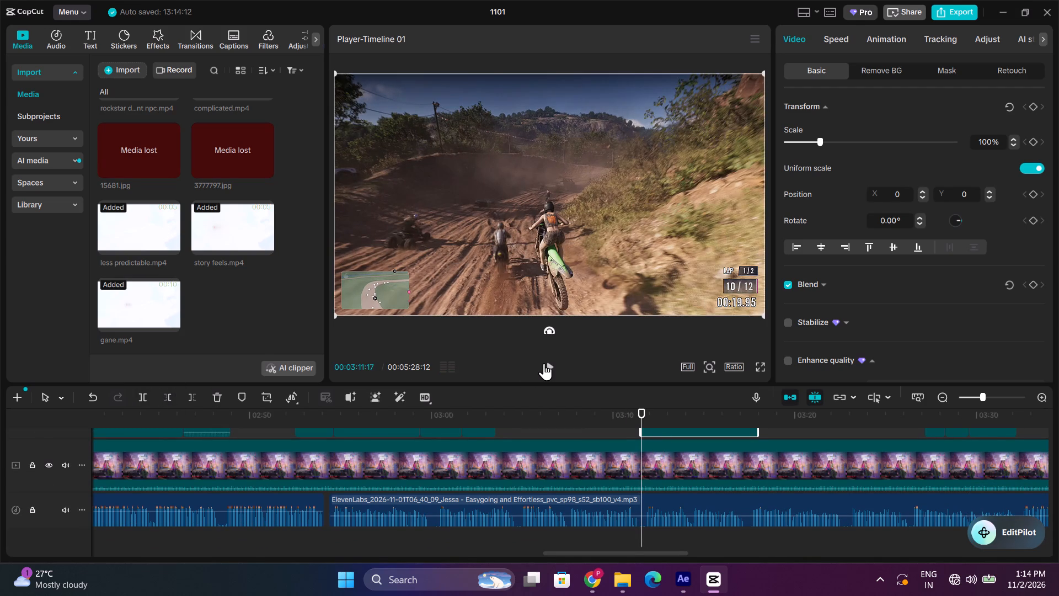
{"action": "scroll", "coordinate": [731, 437], "scroll_direction": "up", "scroll_amount": 1}
{"action": "left_click_drag", "start_coordinate": [653, 412], "coordinate": [648, 414]}
{"action": "double_click", "coordinate": [552, 372]}
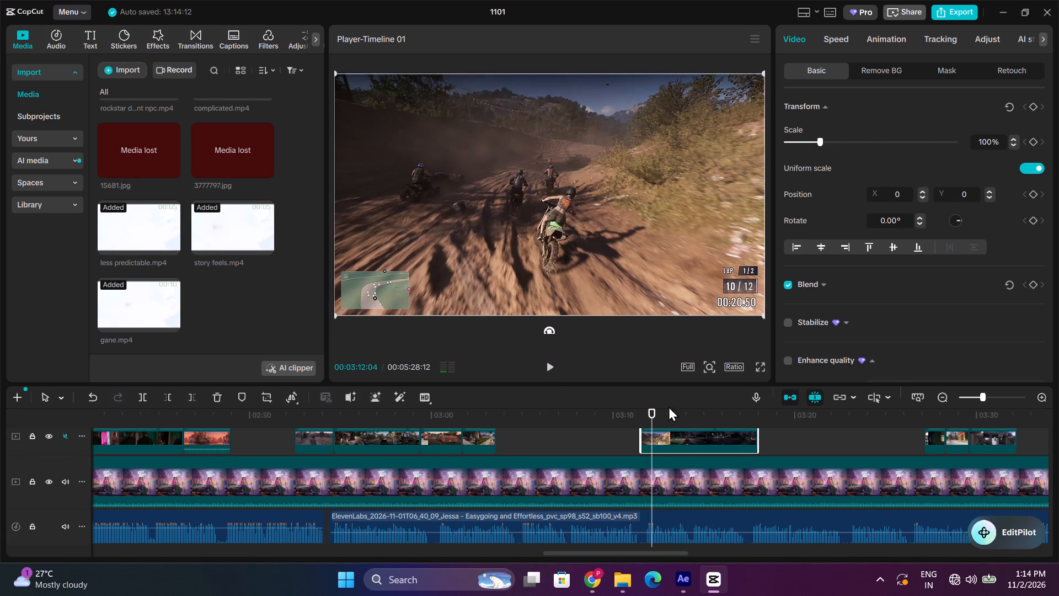
{"action": "left_click_drag", "start_coordinate": [651, 416], "coordinate": [647, 421]}
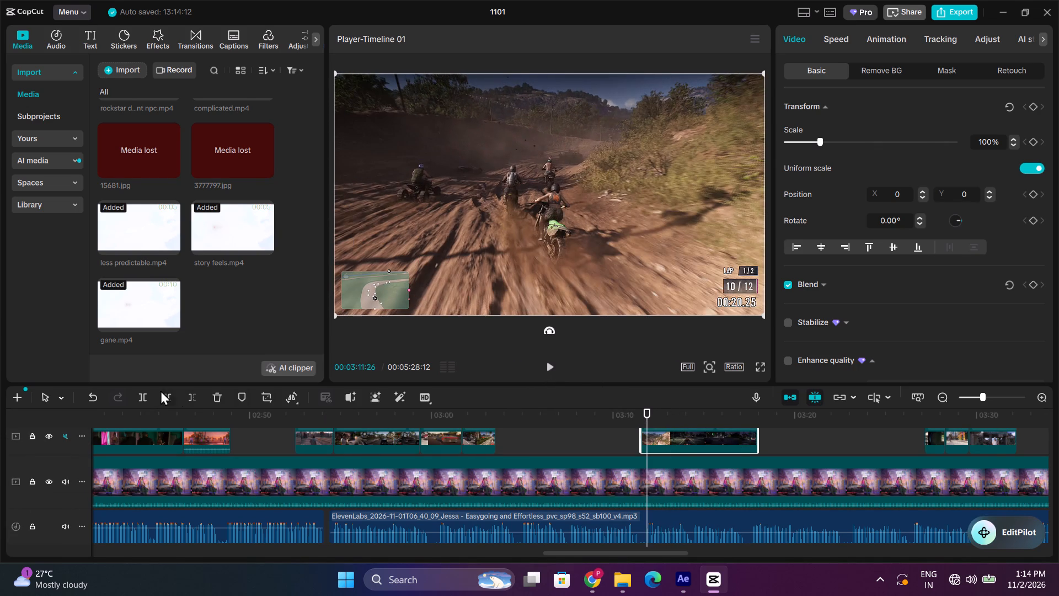
{"action": "left_click", "coordinate": [170, 398]}
{"action": "left_click", "coordinate": [559, 365]}
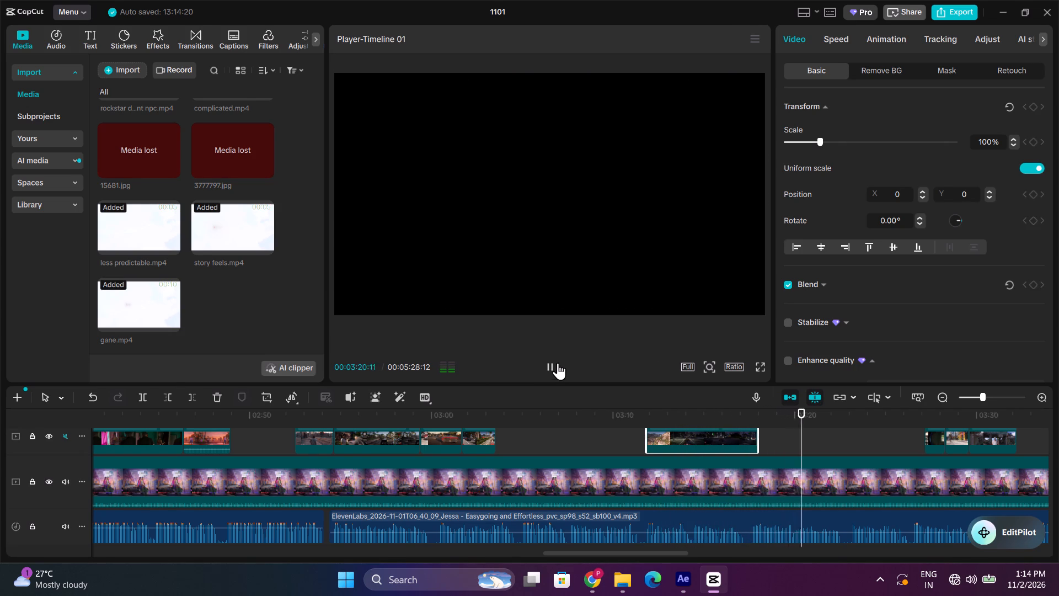
Trim the end of that clip, in the night driving shot, to 00:03:17:21 and play on across the following gap.
{"action": "left_click", "coordinate": [740, 416]}
{"action": "left_click", "coordinate": [546, 368]}
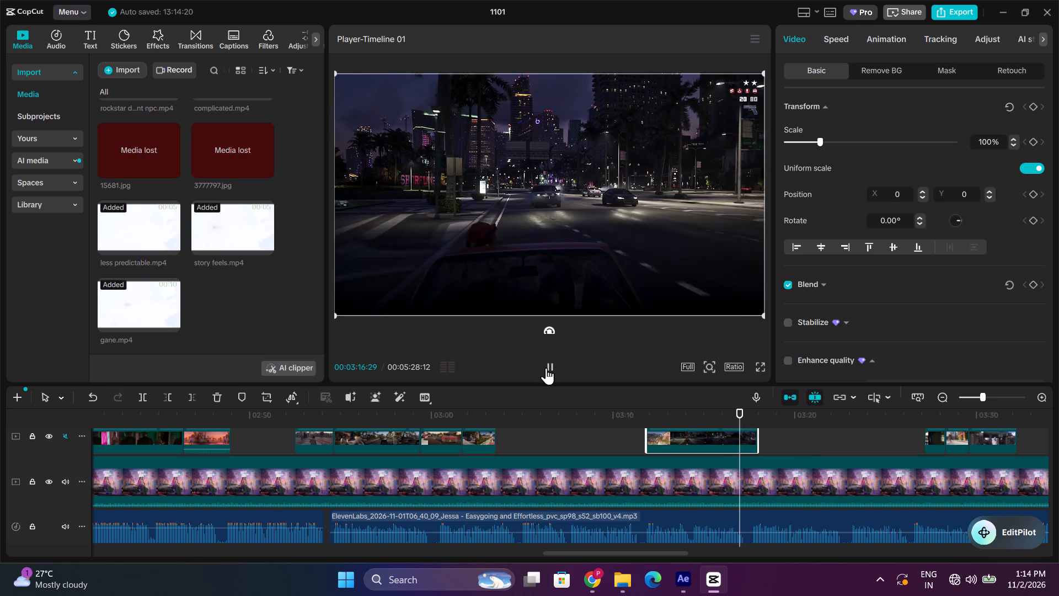
{"action": "left_click", "coordinate": [546, 368]}
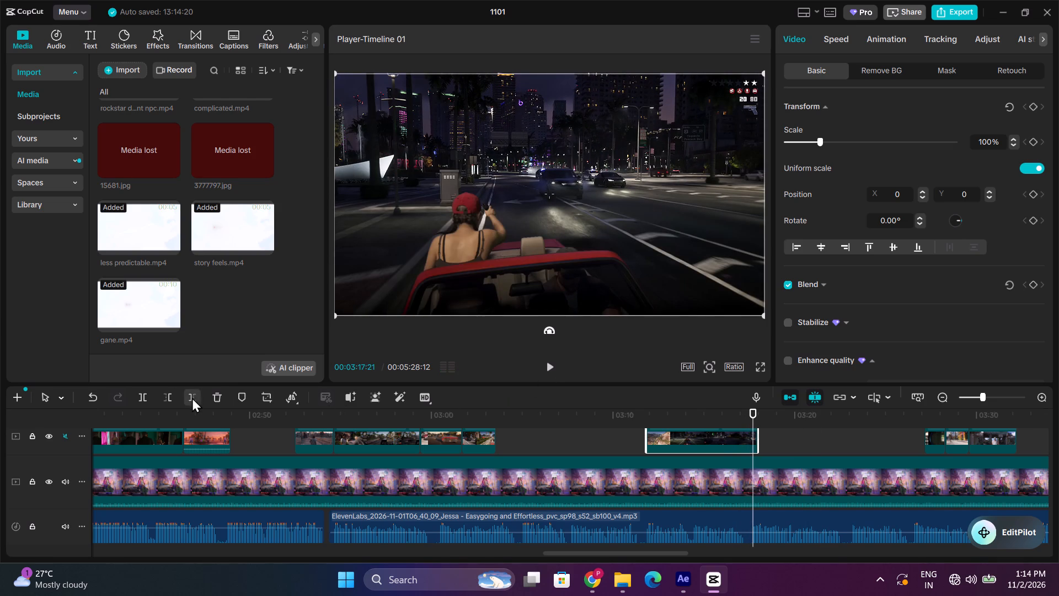
{"action": "left_click", "coordinate": [192, 397]}
{"action": "left_click", "coordinate": [547, 364]}
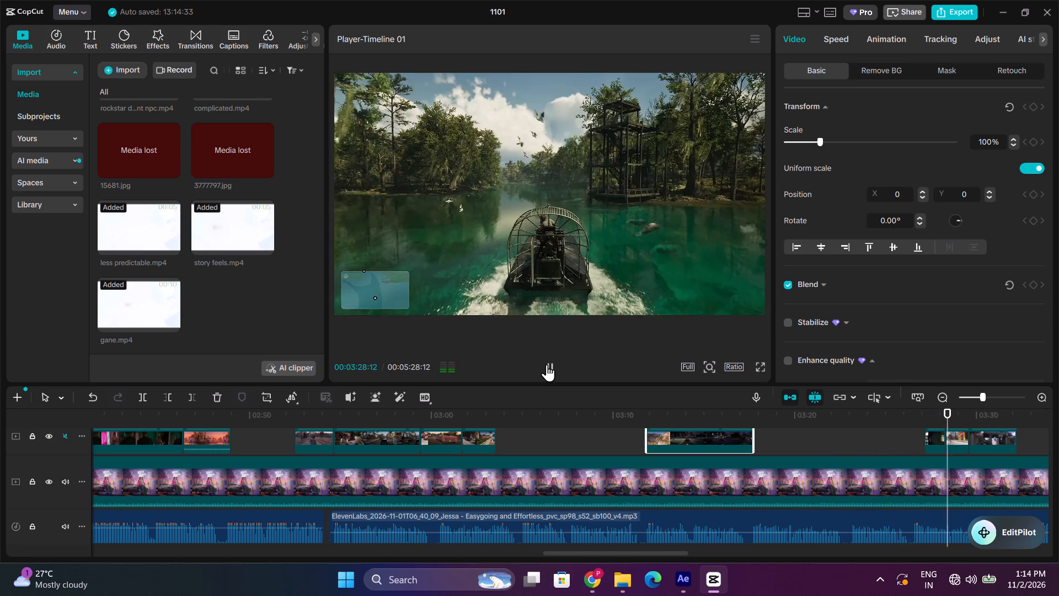
Extend the start of the first clip after that gap back to about 00:03:26:13, revealing the jet-ski shot.
{"action": "left_click", "coordinate": [917, 422]}
{"action": "left_click", "coordinate": [916, 423]}
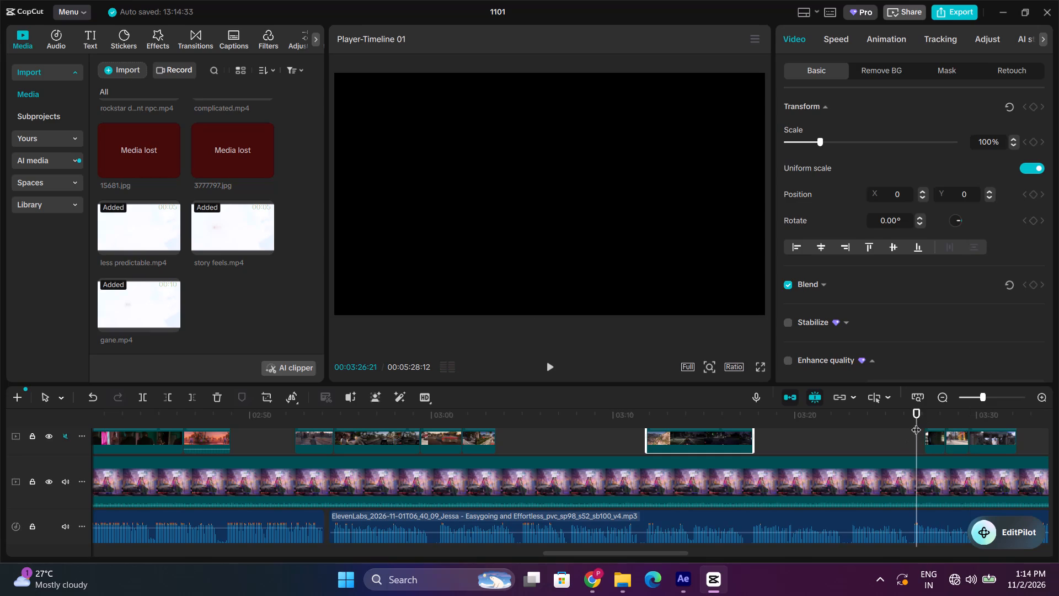
{"action": "left_click", "coordinate": [552, 369]}
{"action": "left_click", "coordinate": [552, 369]}
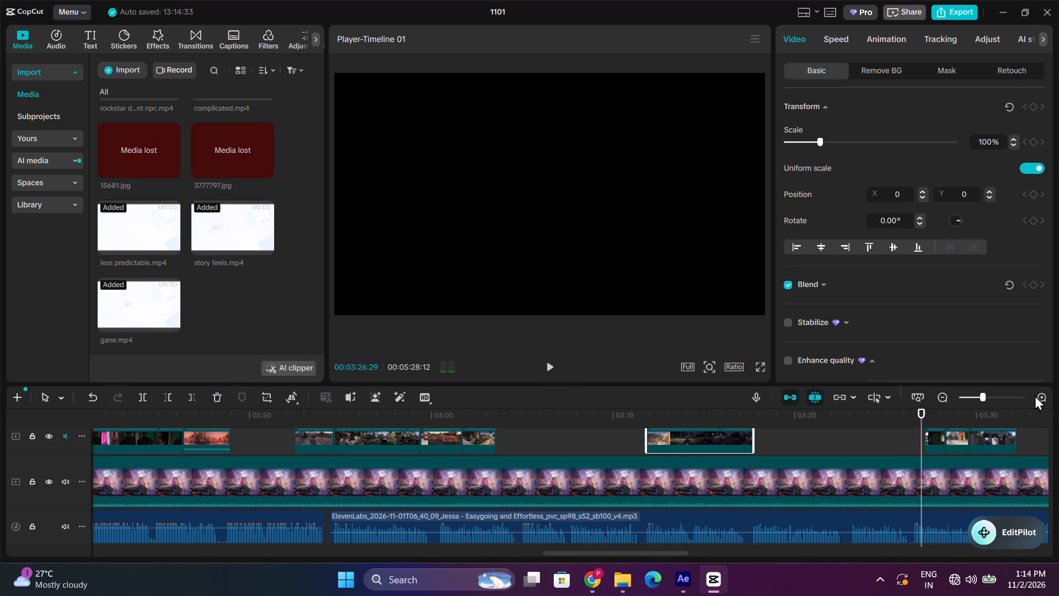
{"action": "left_click", "coordinate": [1051, 396]}
{"action": "left_click", "coordinate": [1046, 396]}
{"action": "left_click", "coordinate": [1046, 396]}
{"action": "left_click", "coordinate": [946, 441]}
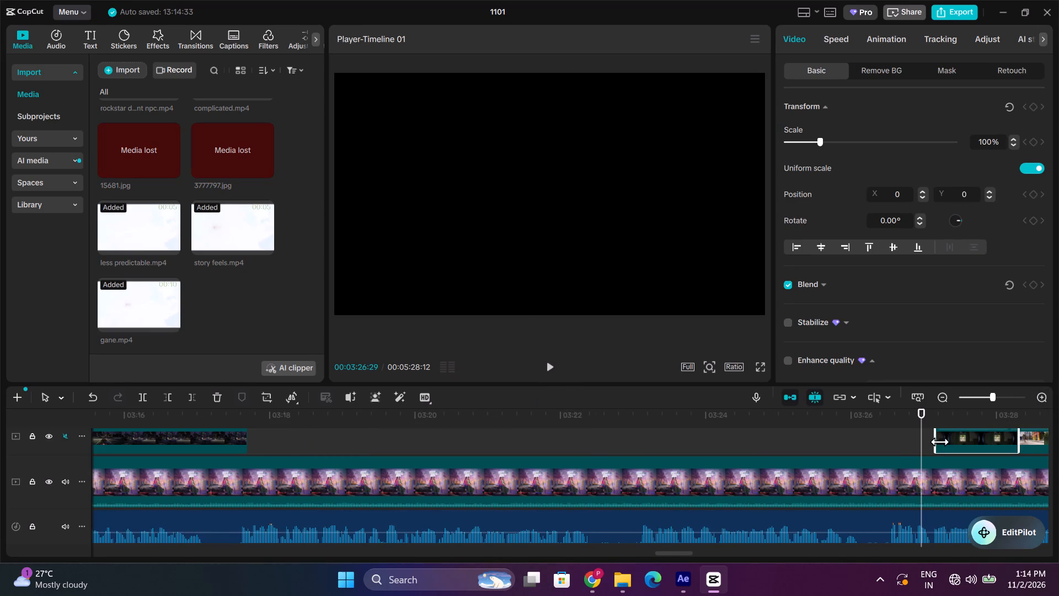
{"action": "left_click", "coordinate": [935, 436]}
{"action": "left_click_drag", "start_coordinate": [935, 433], "coordinate": [896, 442]}
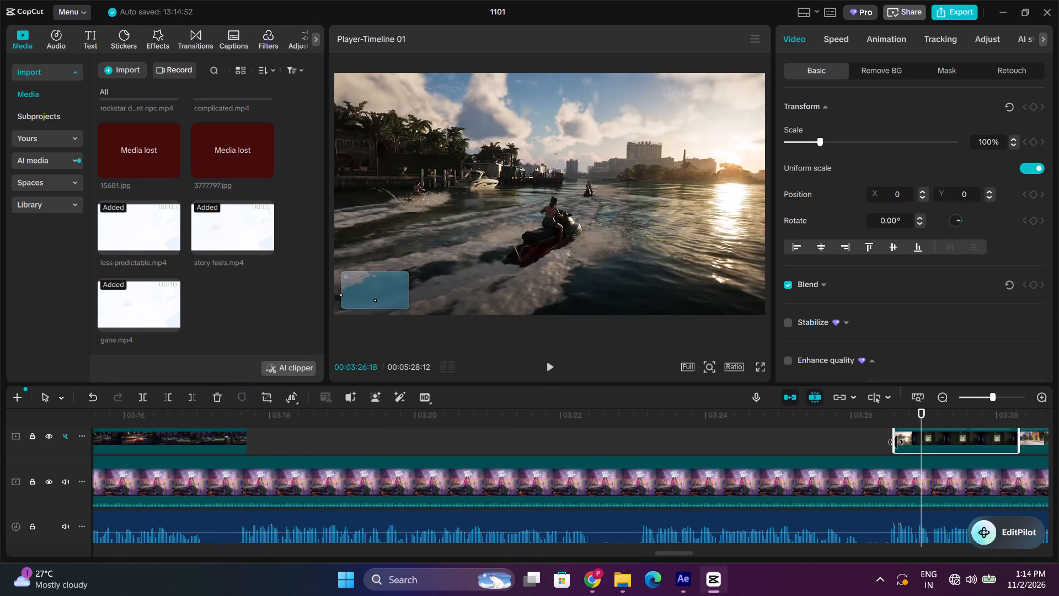
{"action": "left_click_drag", "start_coordinate": [896, 442], "coordinate": [884, 445]}
{"action": "left_click", "coordinate": [882, 418]}
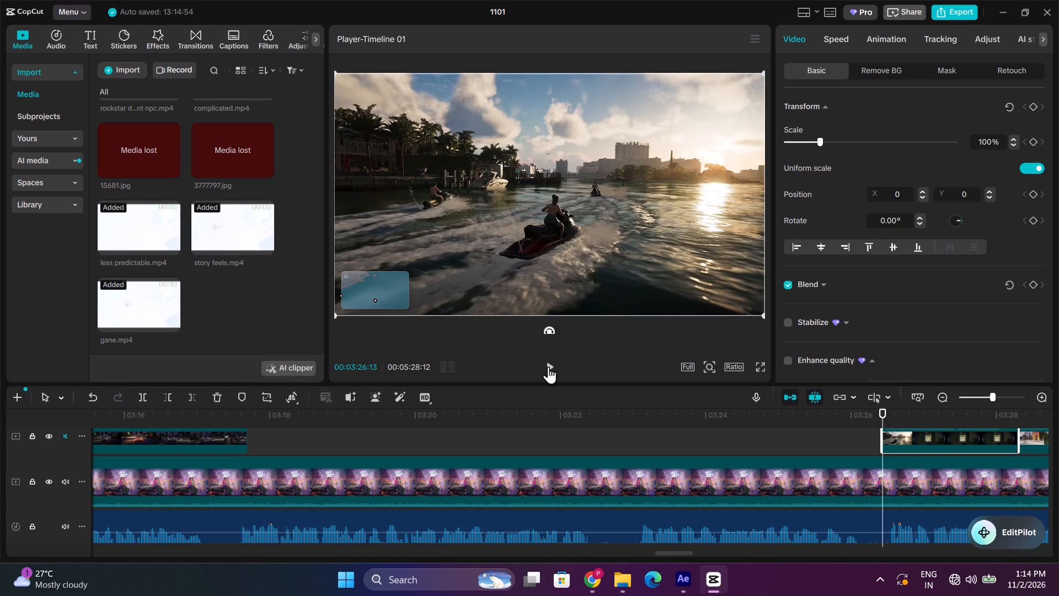
Play from the extended clip through the 00:03:50 gap up to the night helicopter clip, checking the visuals against the voiceover.
{"action": "left_click", "coordinate": [548, 366]}
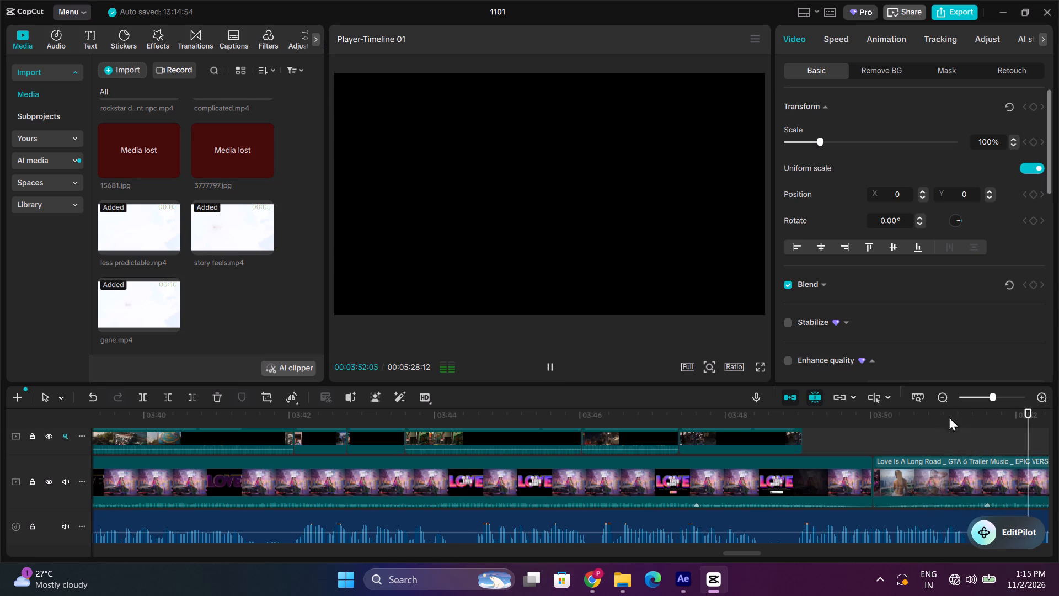
{"action": "left_click", "coordinate": [943, 401]}
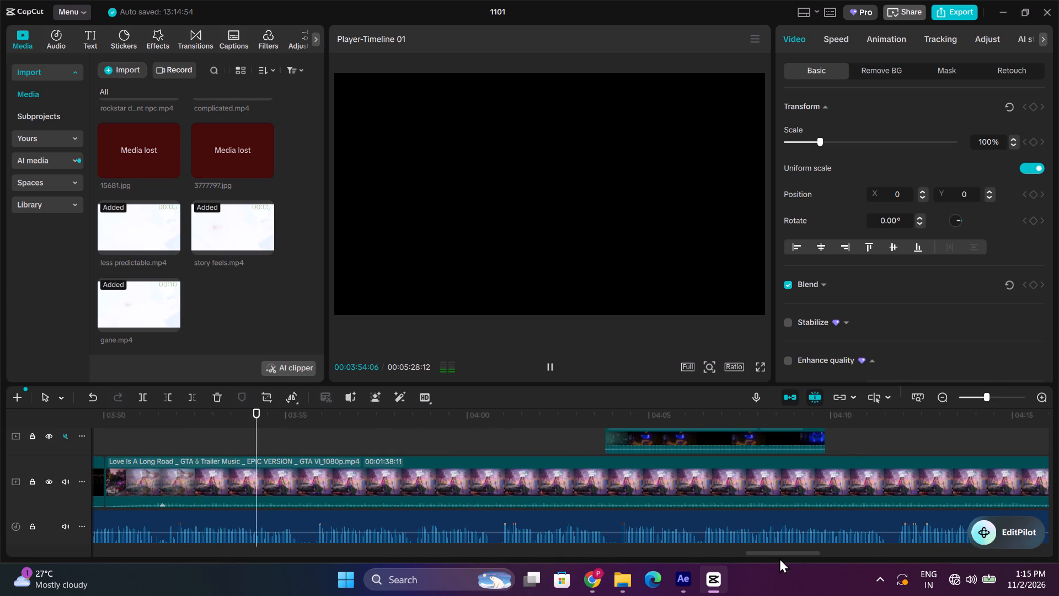
{"action": "left_click", "coordinate": [779, 557]}
{"action": "left_click", "coordinate": [775, 554]}
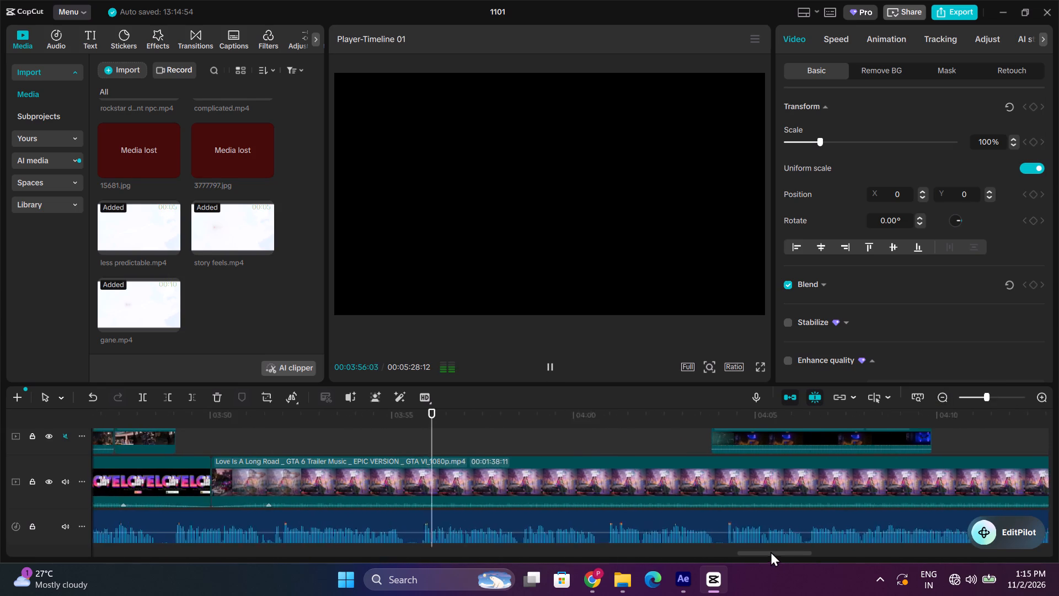
{"action": "left_click", "coordinate": [948, 392]}
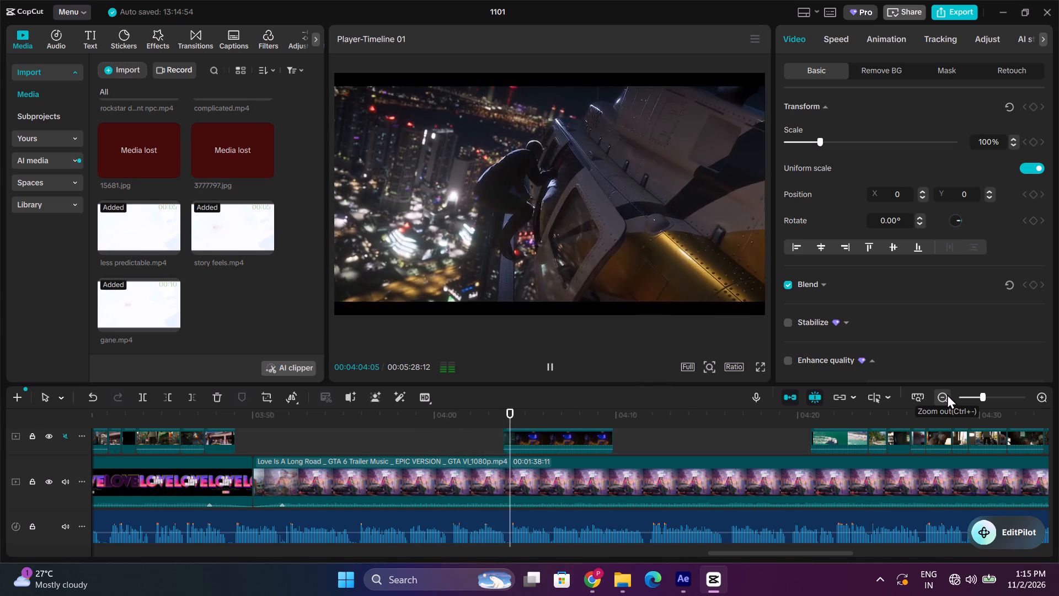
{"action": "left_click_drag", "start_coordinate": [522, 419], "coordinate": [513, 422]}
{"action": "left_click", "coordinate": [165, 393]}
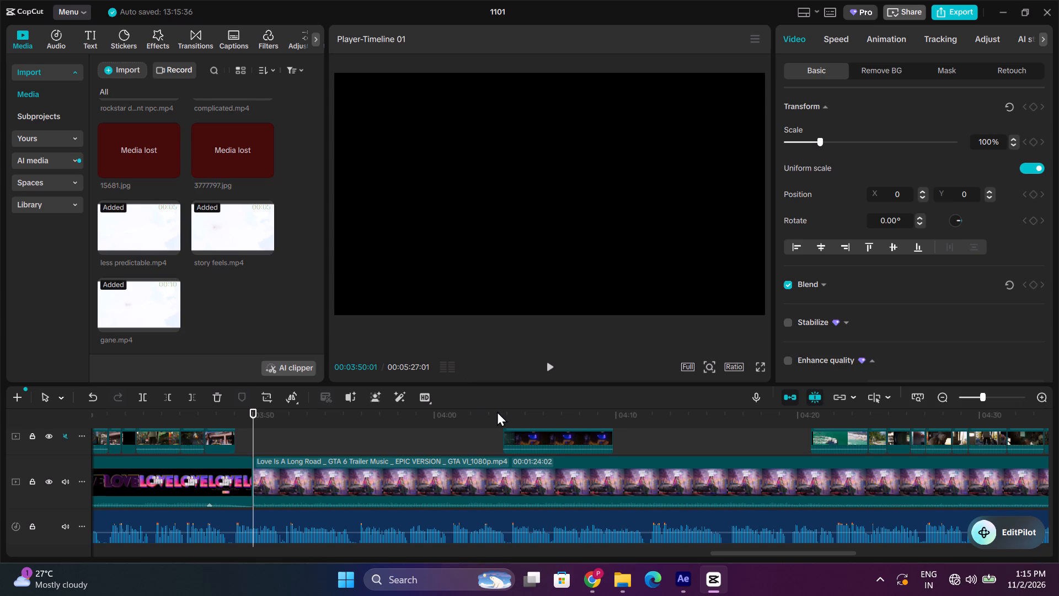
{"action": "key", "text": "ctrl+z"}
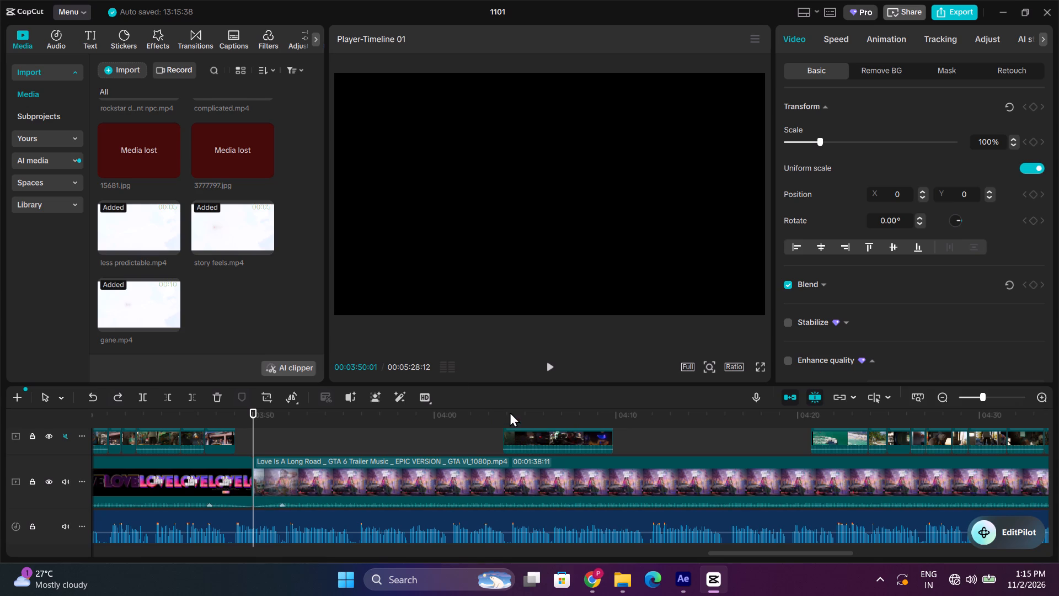
Trim the start of the night helicopter clip on the upper video track to 00:04:04:05 and play it.
{"action": "left_click", "coordinate": [510, 412]}
{"action": "left_click", "coordinate": [522, 435]}
{"action": "left_click", "coordinate": [191, 398]}
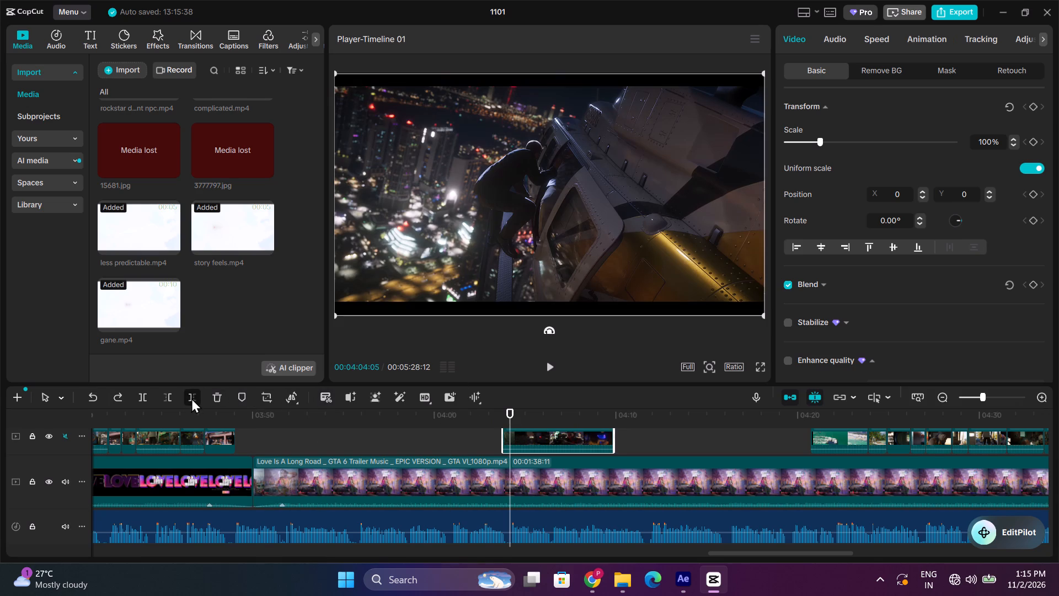
{"action": "key", "text": "ctrl+z"}
{"action": "left_click", "coordinate": [172, 395]}
{"action": "key", "text": "space"}
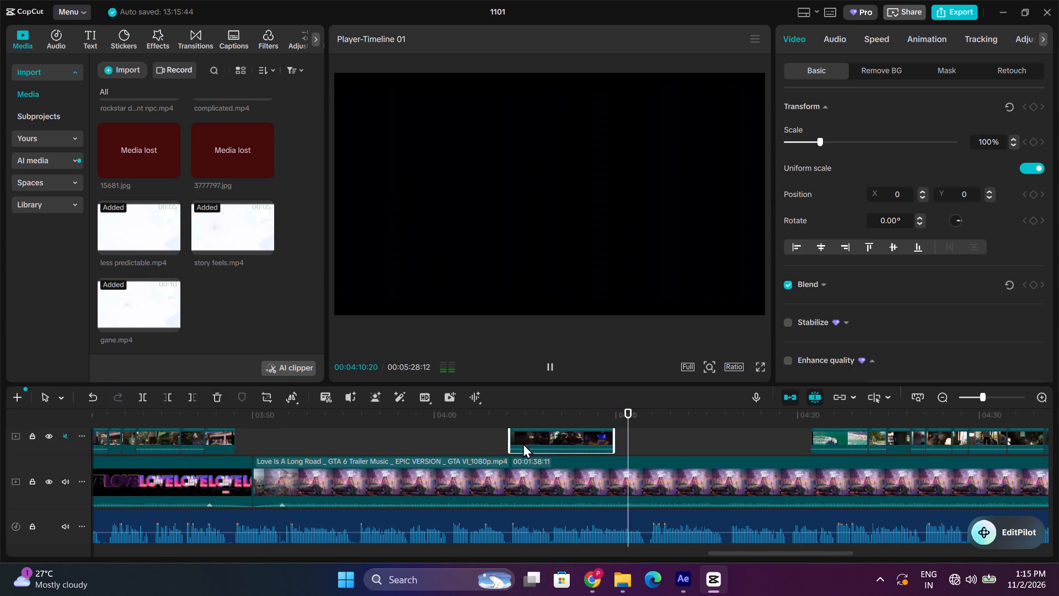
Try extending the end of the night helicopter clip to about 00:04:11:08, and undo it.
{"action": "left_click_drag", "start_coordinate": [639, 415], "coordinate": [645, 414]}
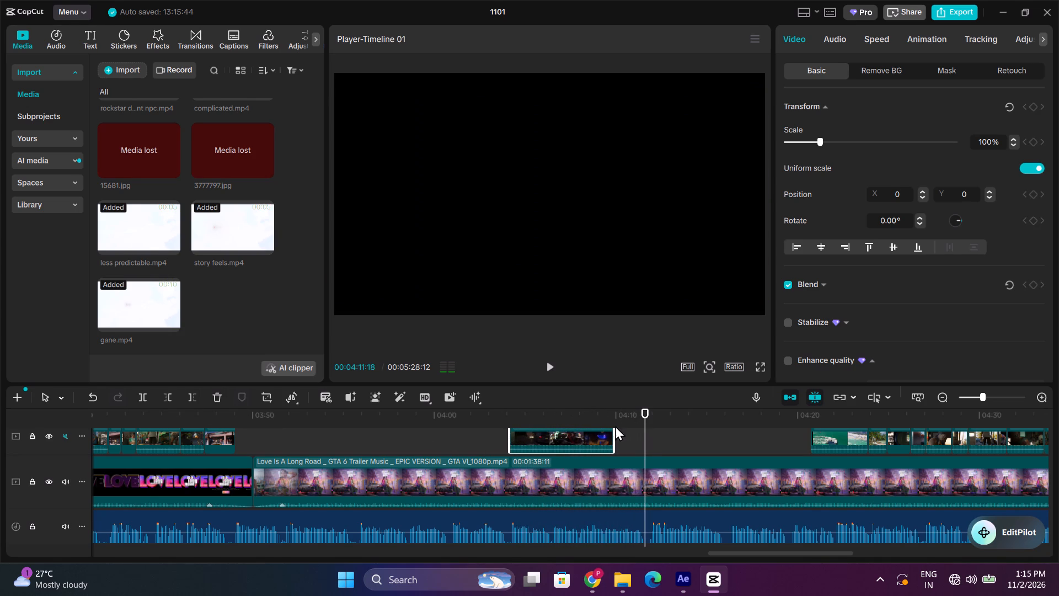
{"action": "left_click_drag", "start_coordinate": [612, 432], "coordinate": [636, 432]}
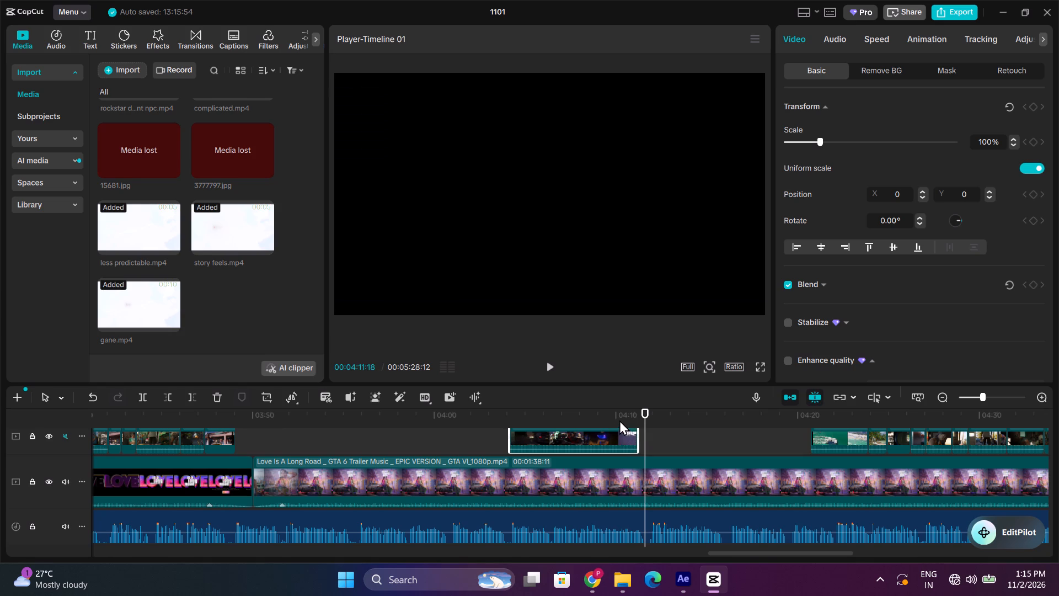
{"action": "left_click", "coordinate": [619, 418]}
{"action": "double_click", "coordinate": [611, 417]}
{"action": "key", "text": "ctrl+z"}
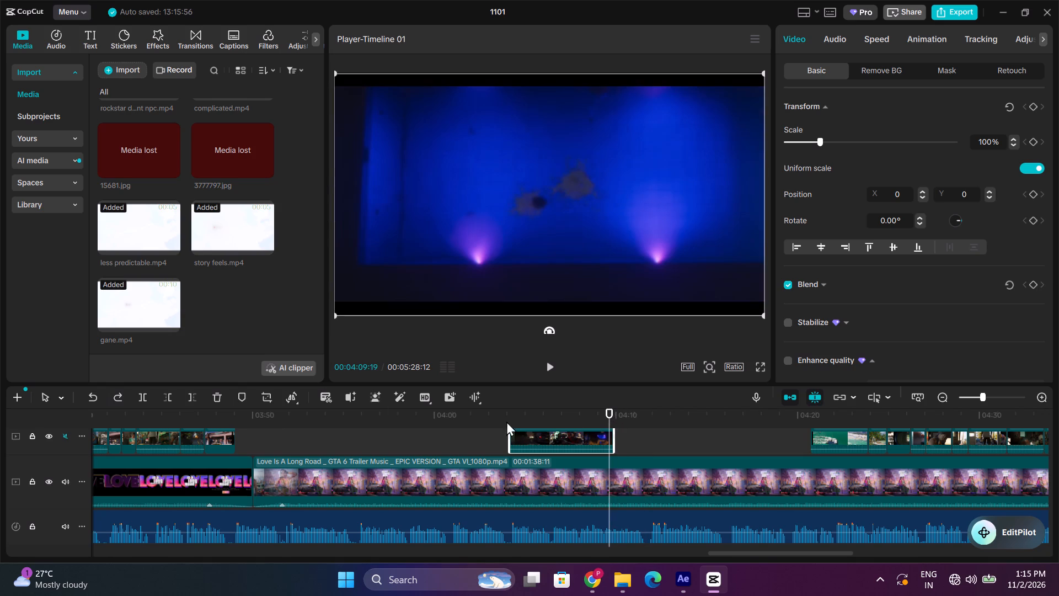
Add Grand Theft Auto VI Trailer 1_2160p.mp4 from the imported media onto a new upper track, starting at about 00:03:50.
{"action": "scroll", "coordinate": [159, 255], "scroll_direction": "up", "scroll_amount": 3}
{"action": "scroll", "coordinate": [122, 167], "scroll_direction": "up", "scroll_amount": 1}
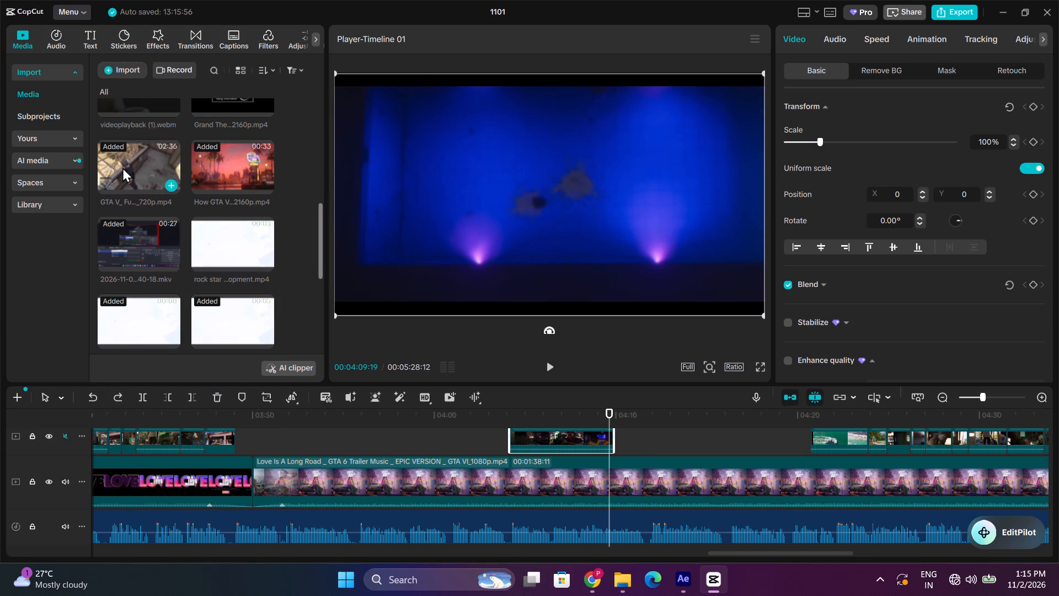
{"action": "scroll", "coordinate": [218, 177], "scroll_direction": "up", "scroll_amount": 2}
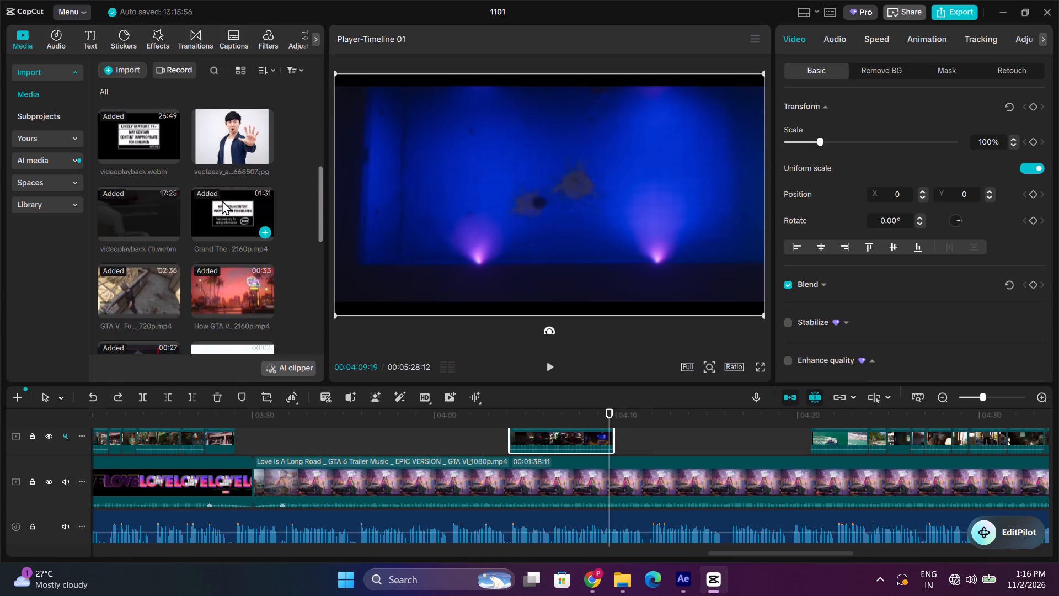
{"action": "left_click_drag", "start_coordinate": [222, 200], "coordinate": [261, 416]}
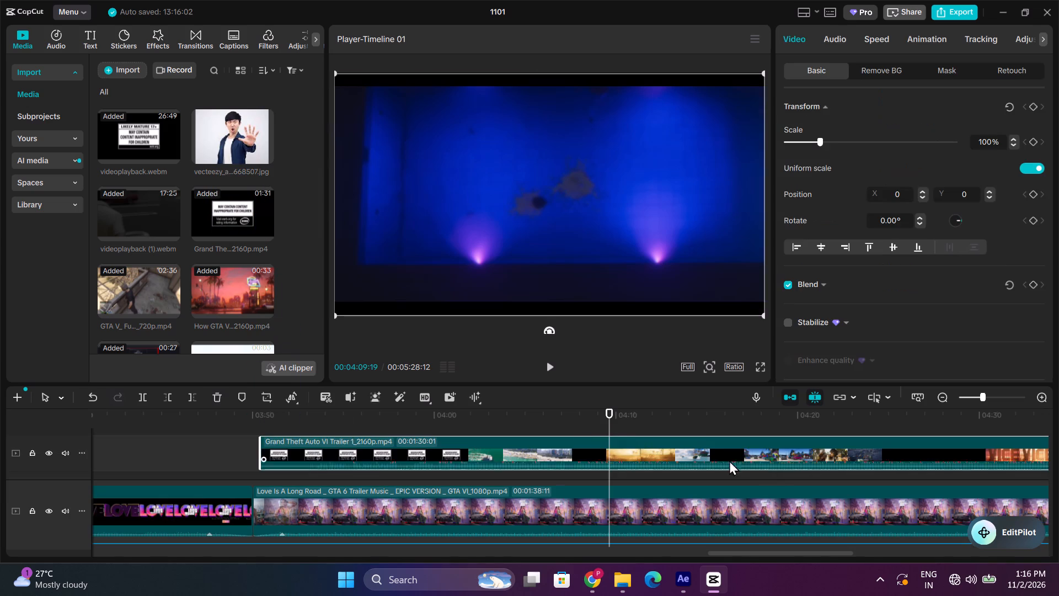
{"action": "left_click_drag", "start_coordinate": [775, 471], "coordinate": [748, 476]}
Trim the added trailer clip to the golden airboat swamp shot, from 00:04:09:19 to 00:04:11:24.
{"action": "left_click", "coordinate": [515, 454]}
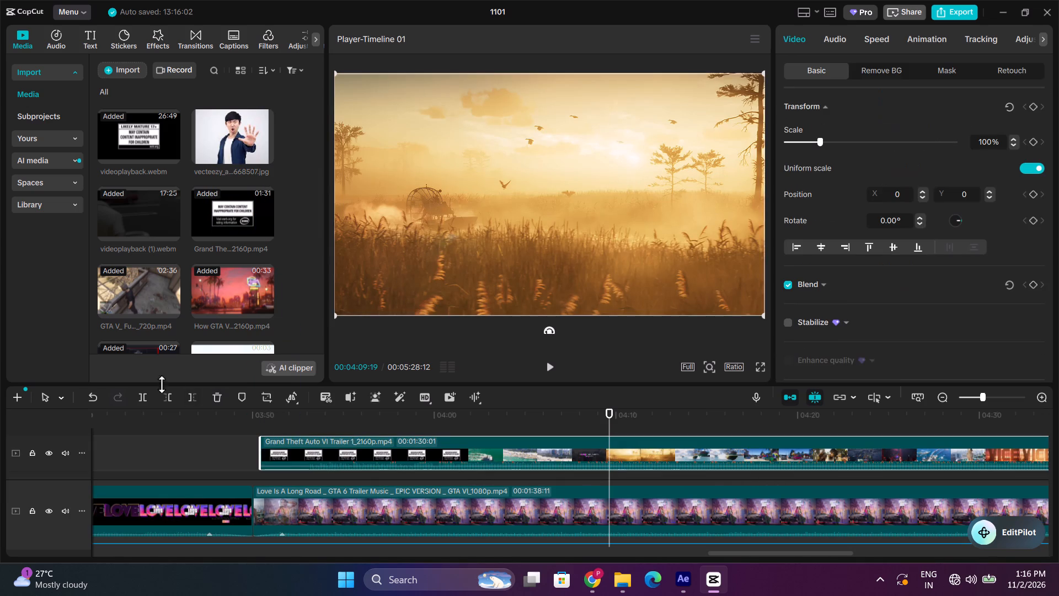
{"action": "left_click", "coordinate": [167, 396]}
{"action": "scroll", "coordinate": [708, 462], "scroll_direction": "down", "scroll_amount": 3}
{"action": "scroll", "coordinate": [693, 449], "scroll_direction": "up", "scroll_amount": 1}
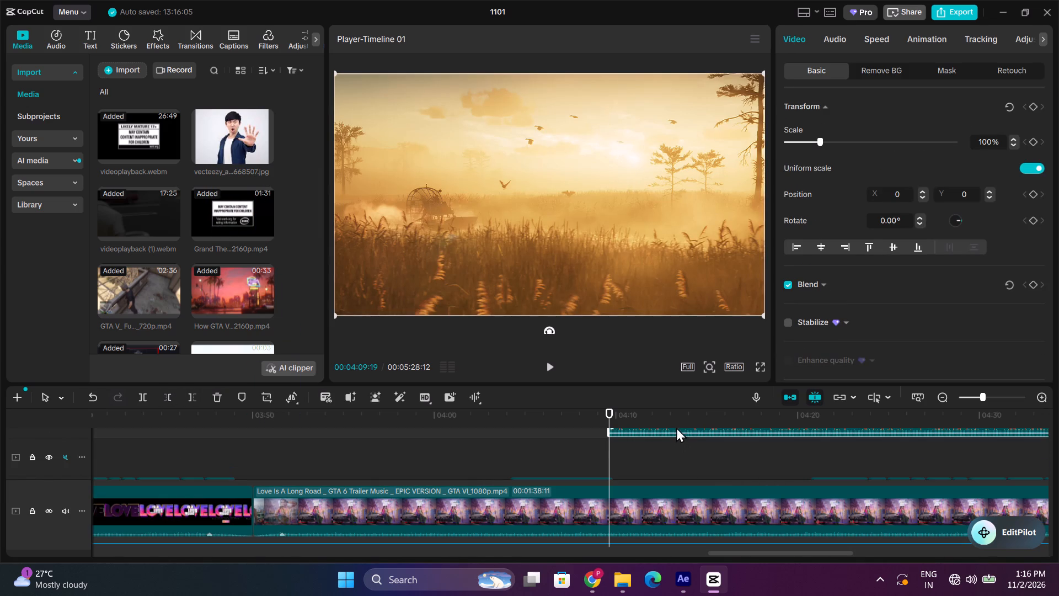
{"action": "scroll", "coordinate": [681, 441], "scroll_direction": "up", "scroll_amount": 1}
{"action": "left_click_drag", "start_coordinate": [676, 436], "coordinate": [672, 454]}
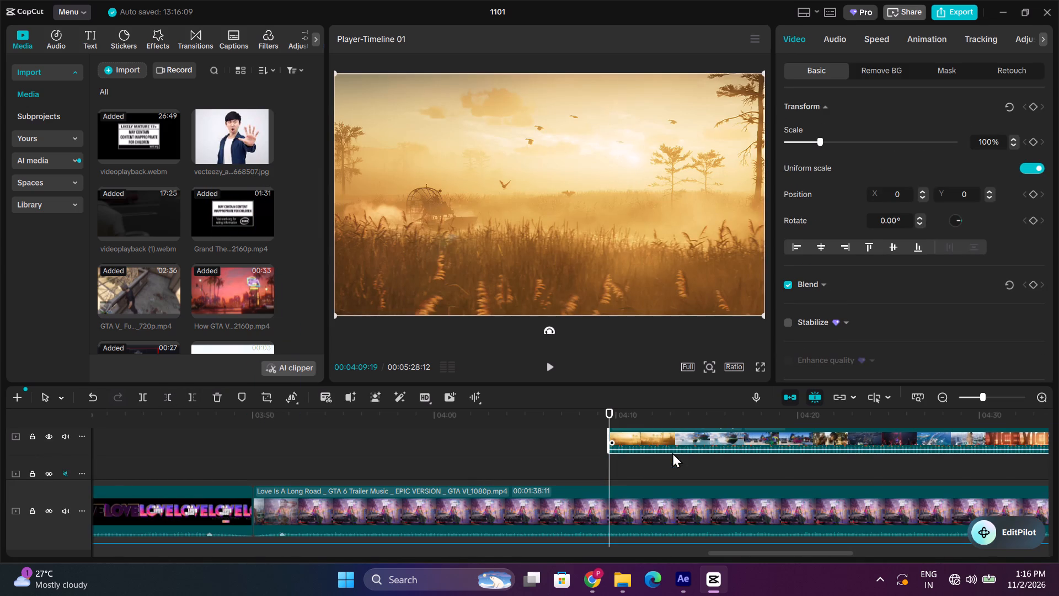
{"action": "key", "text": "space"}
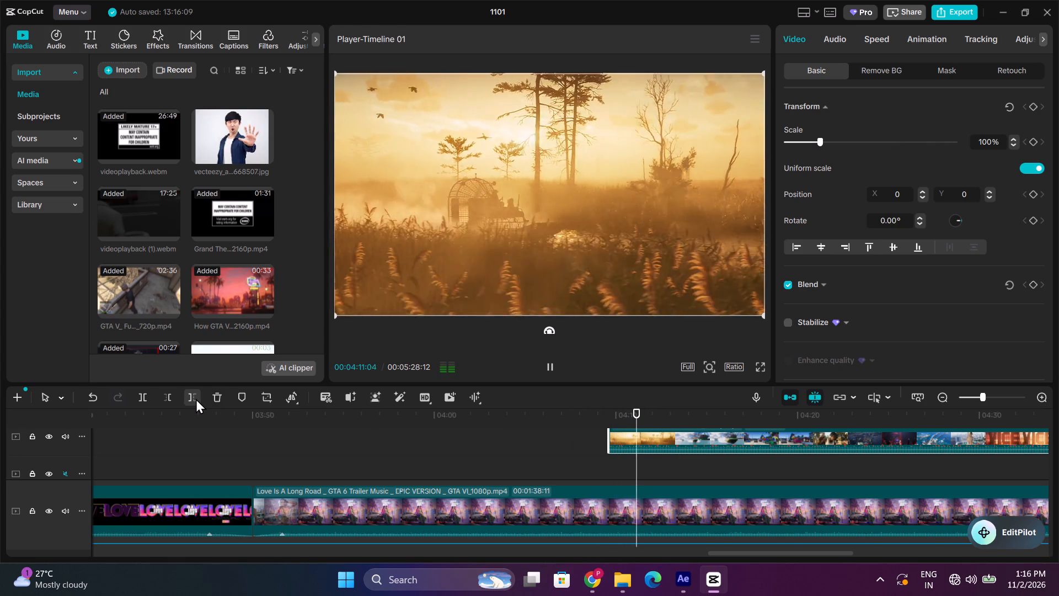
{"action": "key", "text": "space"}
{"action": "left_click", "coordinate": [196, 398]}
Move the trimmed airboat clip down to the helicopter clip's track, directly against that clip's end.
{"action": "scroll", "coordinate": [767, 450], "scroll_direction": "down", "scroll_amount": 1}
{"action": "left_click_drag", "start_coordinate": [629, 429], "coordinate": [628, 454]}
{"action": "scroll", "coordinate": [656, 458], "scroll_direction": "down", "scroll_amount": 3}
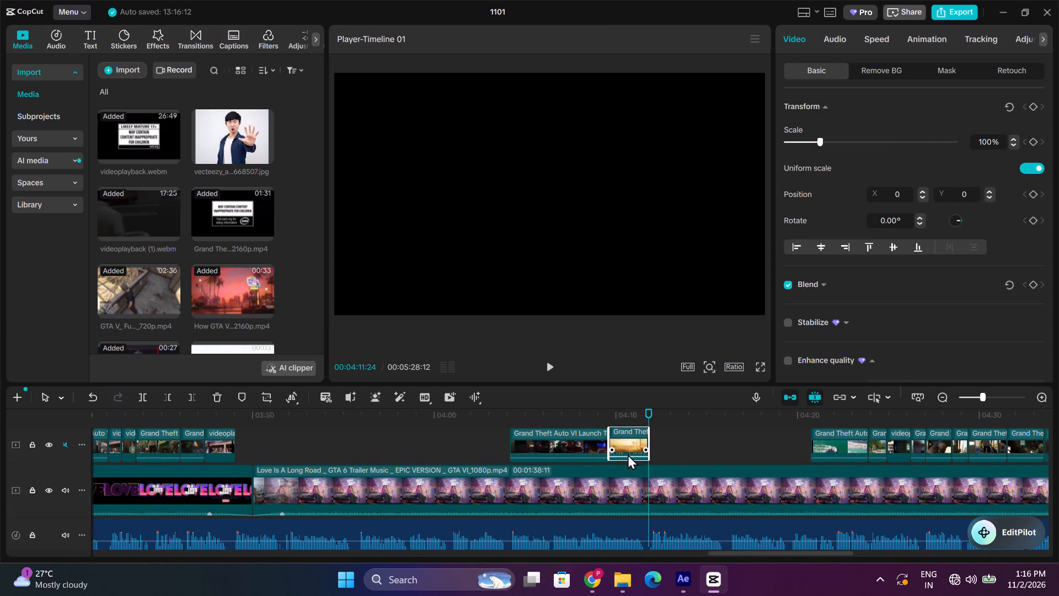
{"action": "left_click_drag", "start_coordinate": [628, 454], "coordinate": [628, 454]}
{"action": "scroll", "coordinate": [632, 441], "scroll_direction": "up", "scroll_amount": 1}
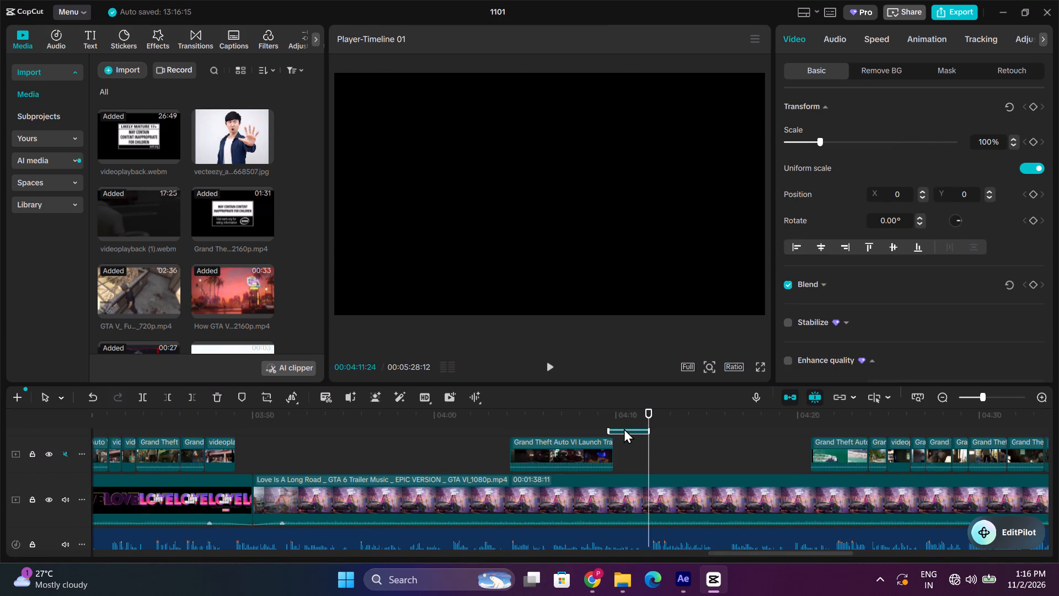
{"action": "scroll", "coordinate": [627, 433], "scroll_direction": "up", "scroll_amount": 1}
{"action": "left_click_drag", "start_coordinate": [627, 434], "coordinate": [634, 468]}
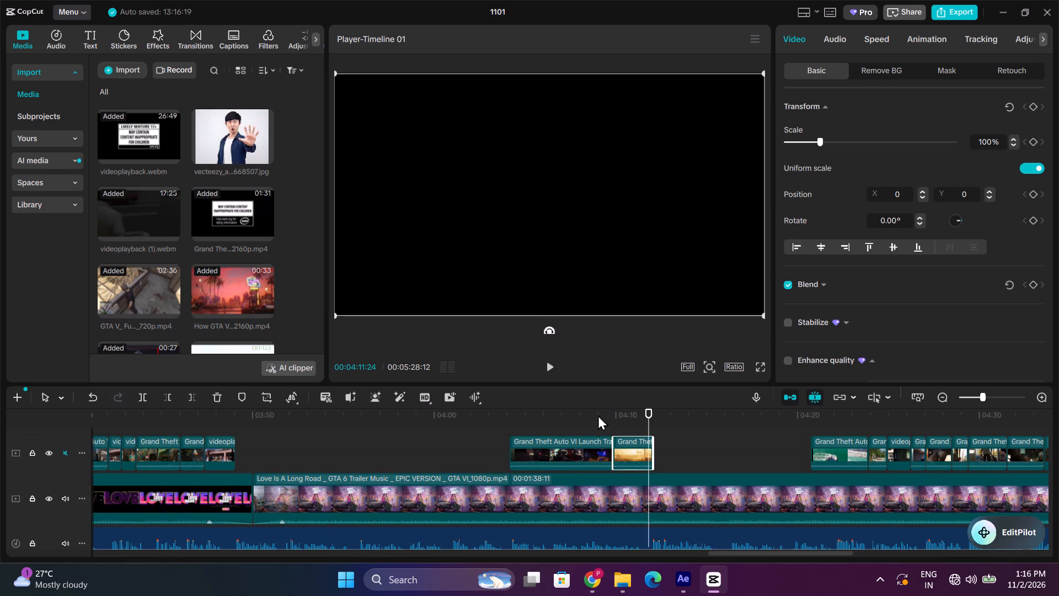
Play from the helicopter clip's end through the airboat clip into the gap, checking its shot change against the voiceover.
{"action": "left_click", "coordinate": [601, 409]}
{"action": "key", "text": "space"}
{"action": "key", "text": "space"}
{"action": "key", "text": "space"}
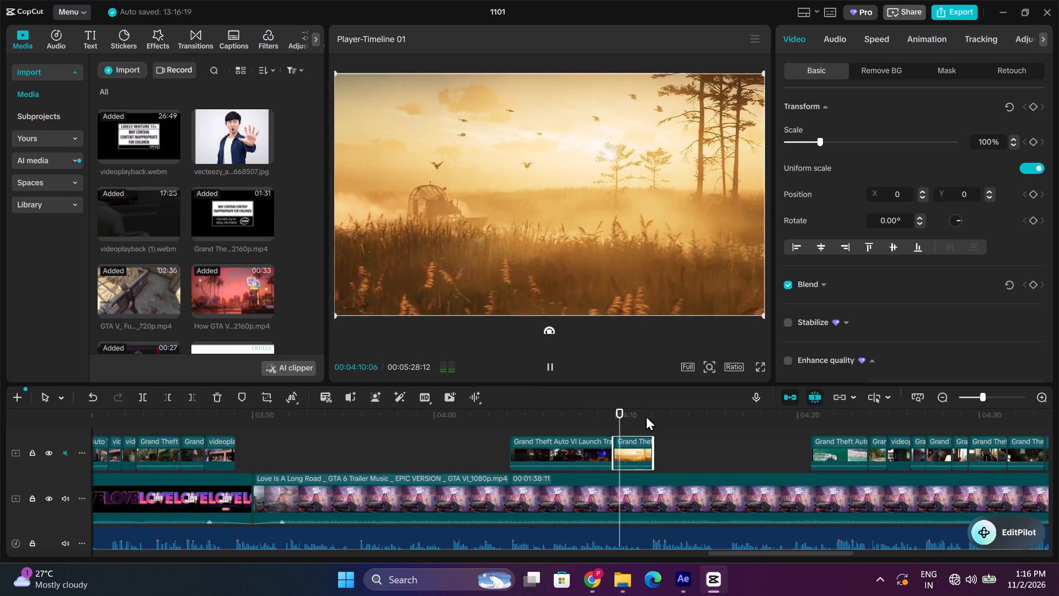
{"action": "key", "text": "space"}
{"action": "scroll", "coordinate": [734, 429], "scroll_direction": "down", "scroll_amount": 2}
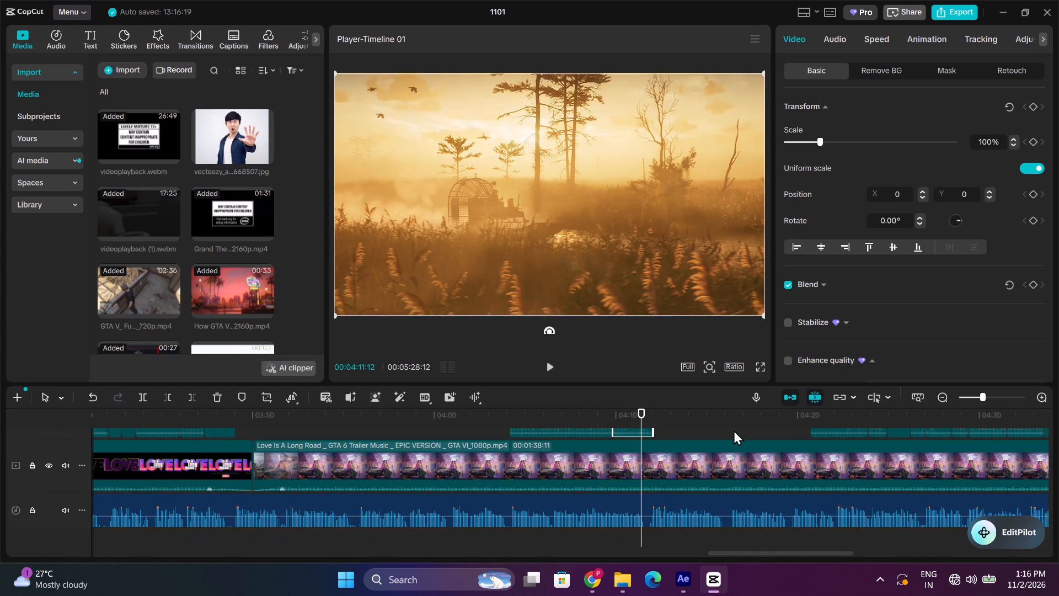
{"action": "key", "text": "space"}
{"action": "key", "text": "space"}
{"action": "key", "text": "space"}
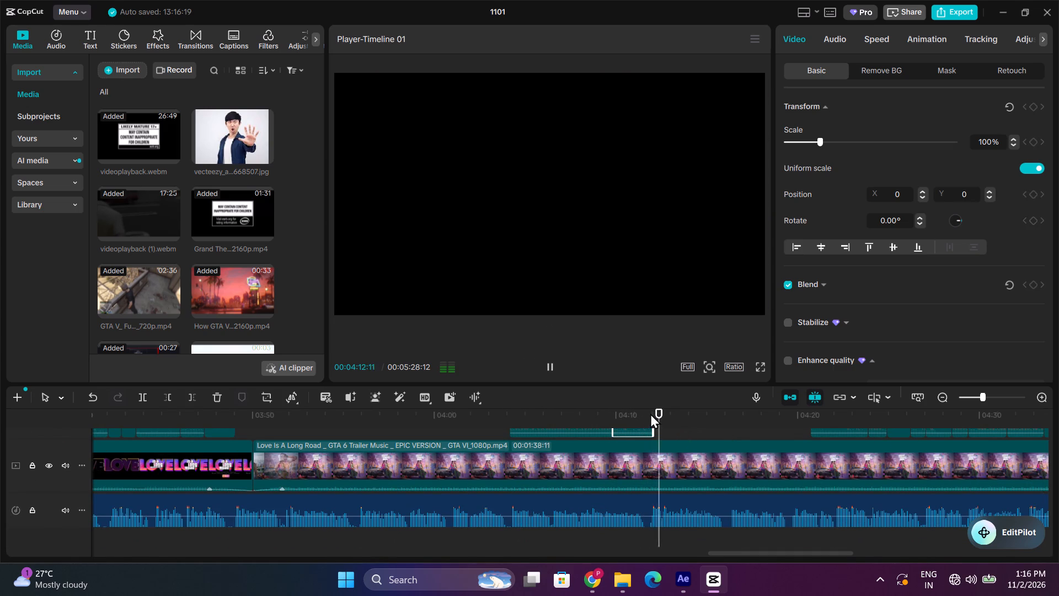
{"action": "left_click", "coordinate": [649, 404]}
{"action": "left_click", "coordinate": [635, 407]}
{"action": "left_click", "coordinate": [641, 421]}
{"action": "key", "text": "space"}
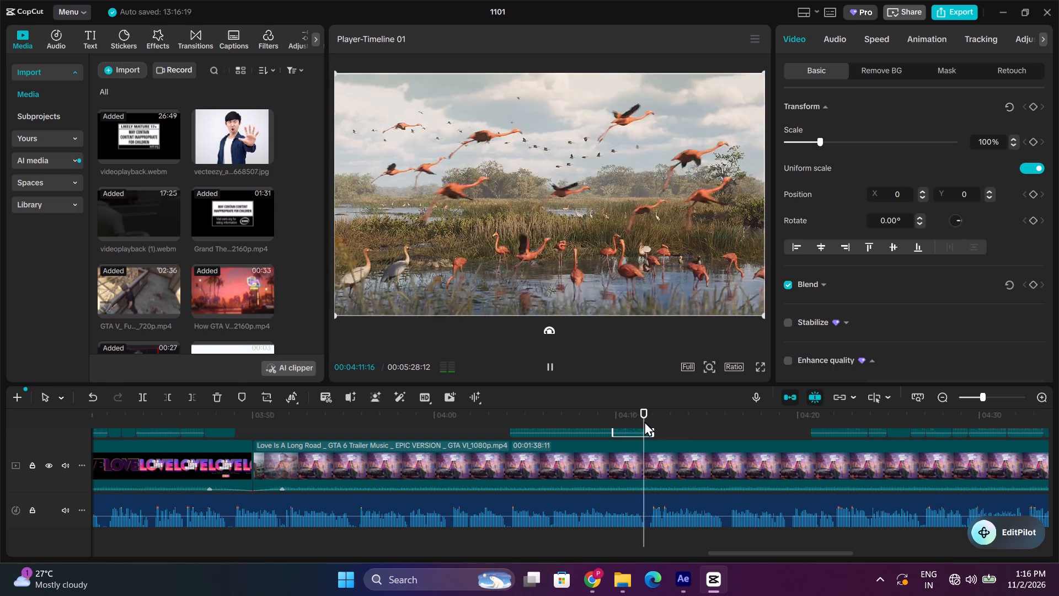
{"action": "left_click", "coordinate": [643, 411]}
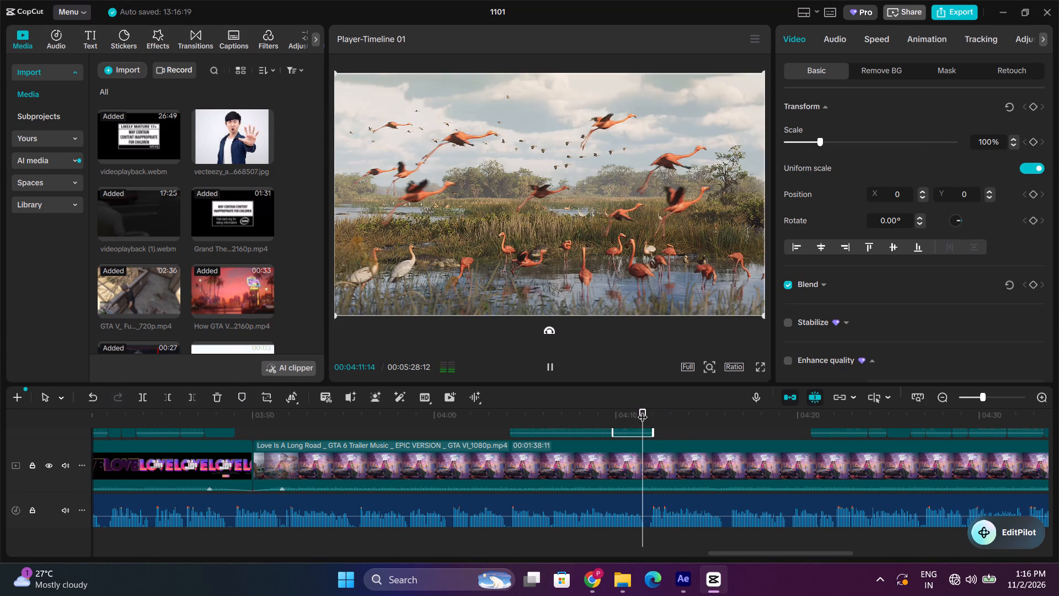
{"action": "key", "text": "space"}
{"action": "key", "text": "space"}
{"action": "key", "text": "space"}
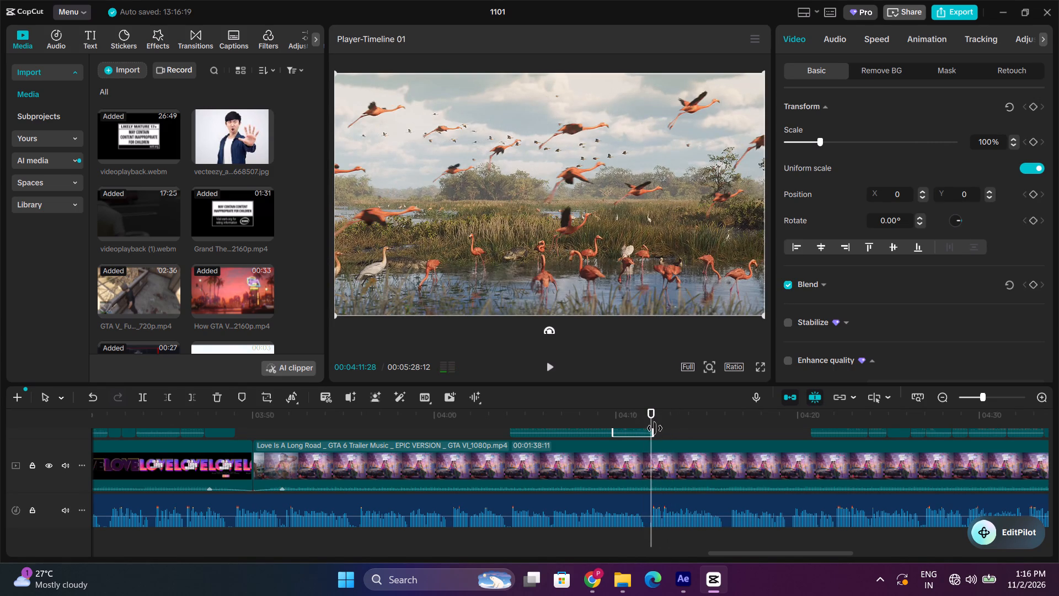
Shift the airboat clip slightly later and extend its start back to the helicopter clip's end, at 00:04:09:26.
{"action": "scroll", "coordinate": [659, 440], "scroll_direction": "up", "scroll_amount": 1}
{"action": "left_click_drag", "start_coordinate": [638, 442], "coordinate": [645, 445]}
{"action": "left_click_drag", "start_coordinate": [623, 438], "coordinate": [607, 440]}
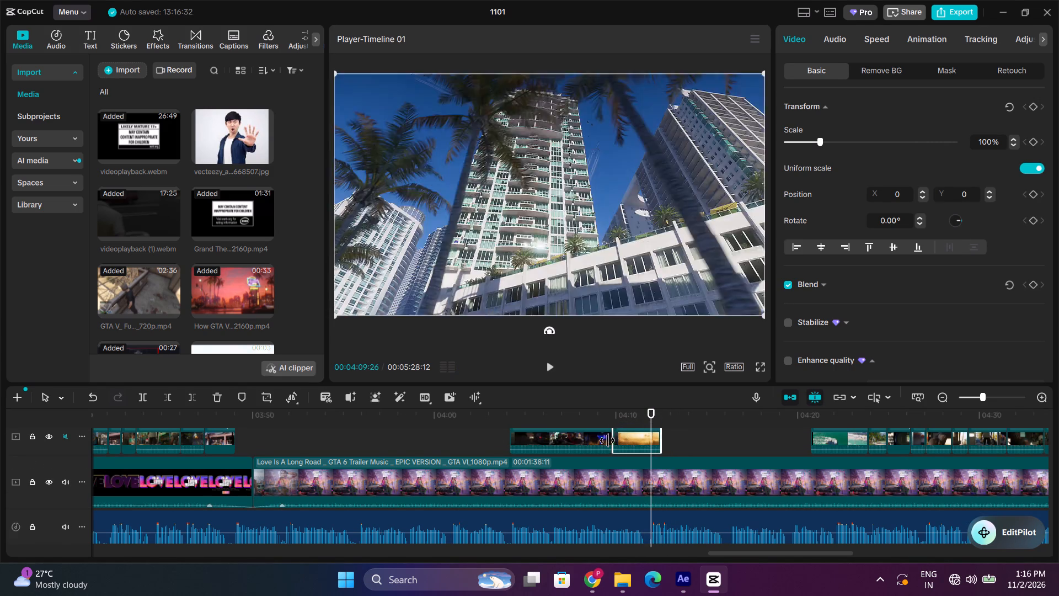
{"action": "left_click_drag", "start_coordinate": [607, 440], "coordinate": [607, 440]}
Play the adjusted cut, shift the airboat clip slightly later again, and extend its start back to 00:04:09:26.
{"action": "left_click_drag", "start_coordinate": [617, 418], "coordinate": [606, 420]}
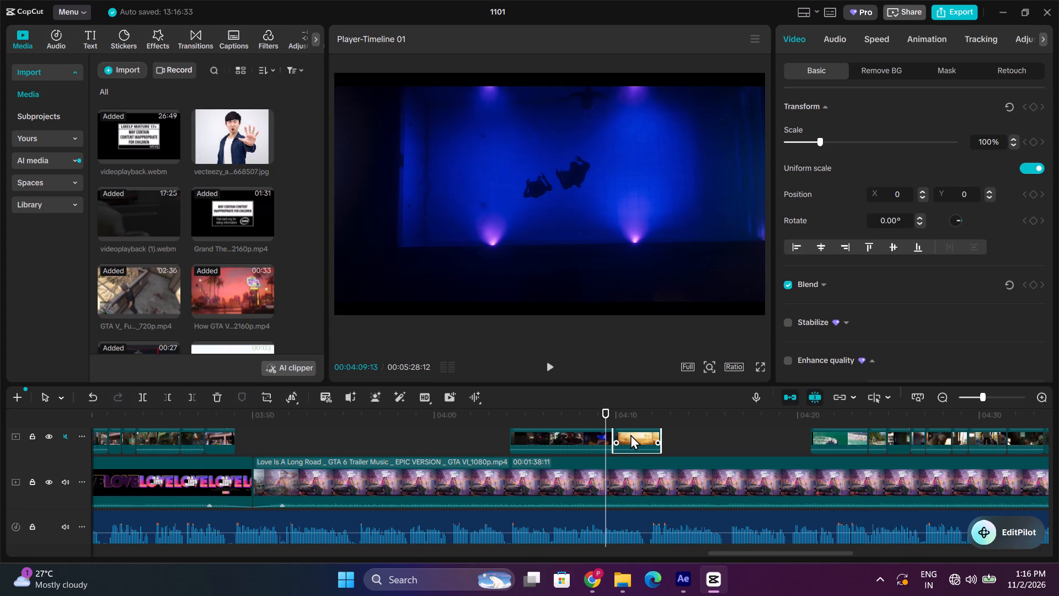
{"action": "key", "text": "space"}
{"action": "key", "text": "space"}
{"action": "key", "text": "space"}
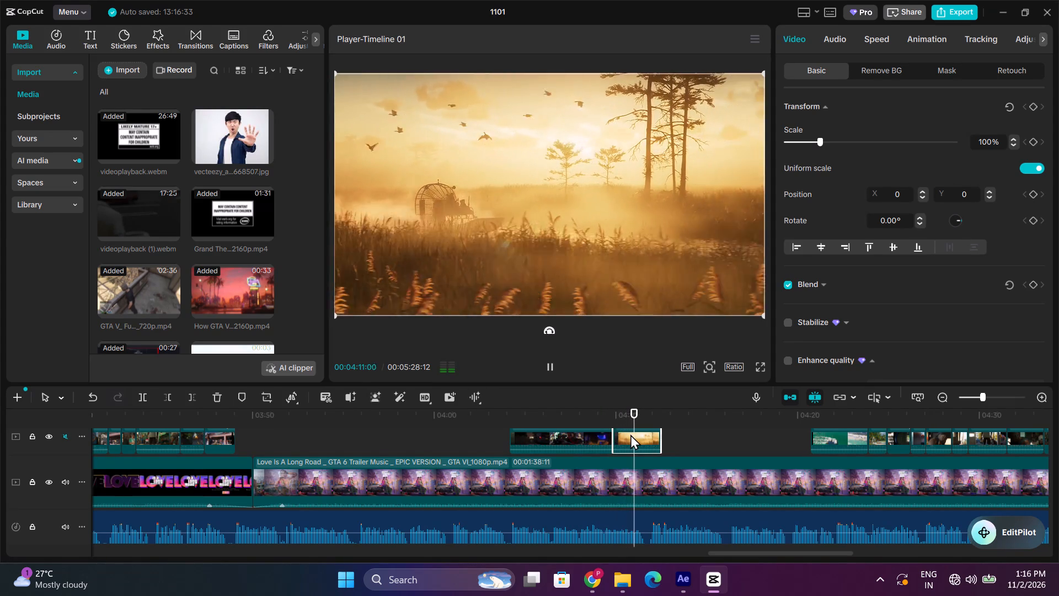
{"action": "key", "text": "space"}
{"action": "key", "text": "space"}
{"action": "key", "text": "space"}
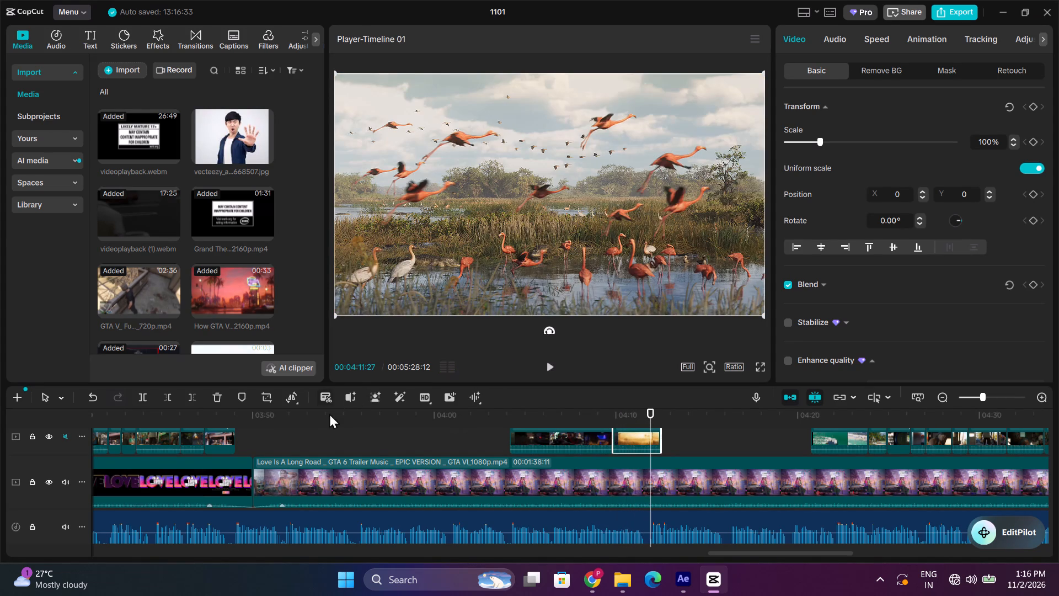
{"action": "triple_click", "coordinate": [1045, 398]}
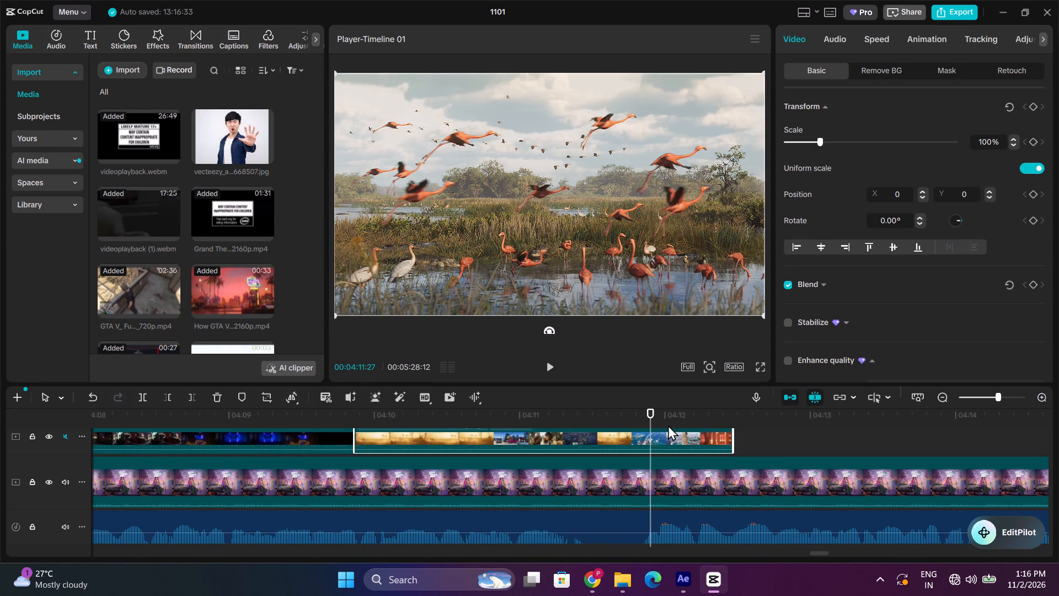
{"action": "left_click_drag", "start_coordinate": [645, 422], "coordinate": [635, 423]}
{"action": "left_click_drag", "start_coordinate": [640, 438], "coordinate": [660, 439]}
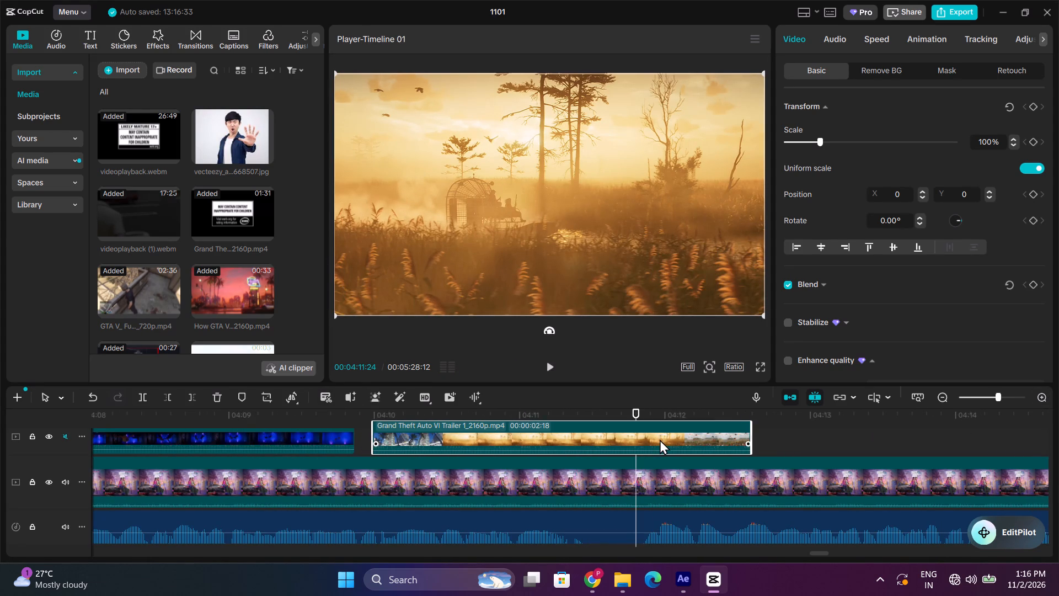
{"action": "left_click_drag", "start_coordinate": [660, 439], "coordinate": [672, 438]}
{"action": "left_click_drag", "start_coordinate": [385, 434], "coordinate": [300, 426]}
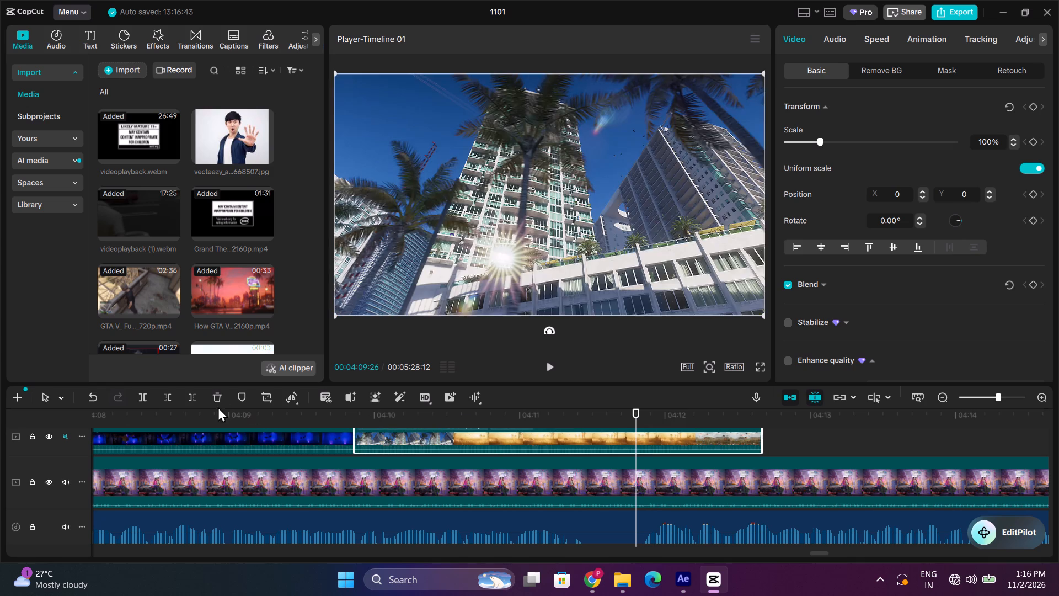
Trim the end of the airboat clip to 00:04:11:24 and play its join with the helicopter clip.
{"action": "left_click", "coordinate": [200, 394]}
{"action": "left_click", "coordinate": [339, 413]}
{"action": "key", "text": "space"}
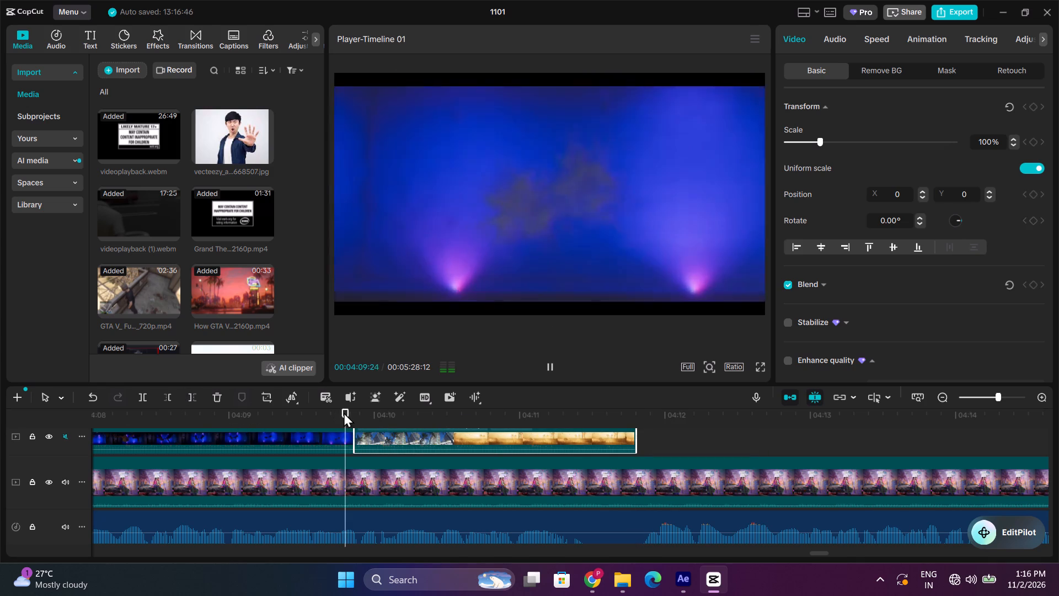
{"action": "left_click", "coordinate": [318, 418]}
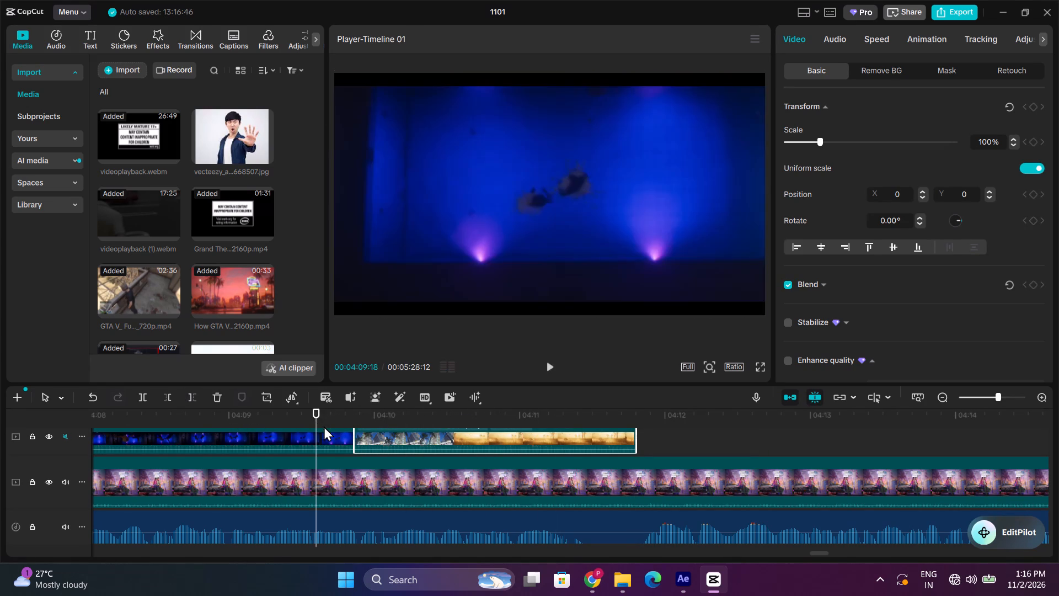
{"action": "key", "text": "space"}
{"action": "key", "text": "space"}
Trim the helicopter clip's end, in the blue-lit shot, to 00:04:09:18 and extend the airboat clip's start back to meet it.
{"action": "left_click", "coordinate": [335, 434]}
{"action": "left_click_drag", "start_coordinate": [333, 418], "coordinate": [318, 418]}
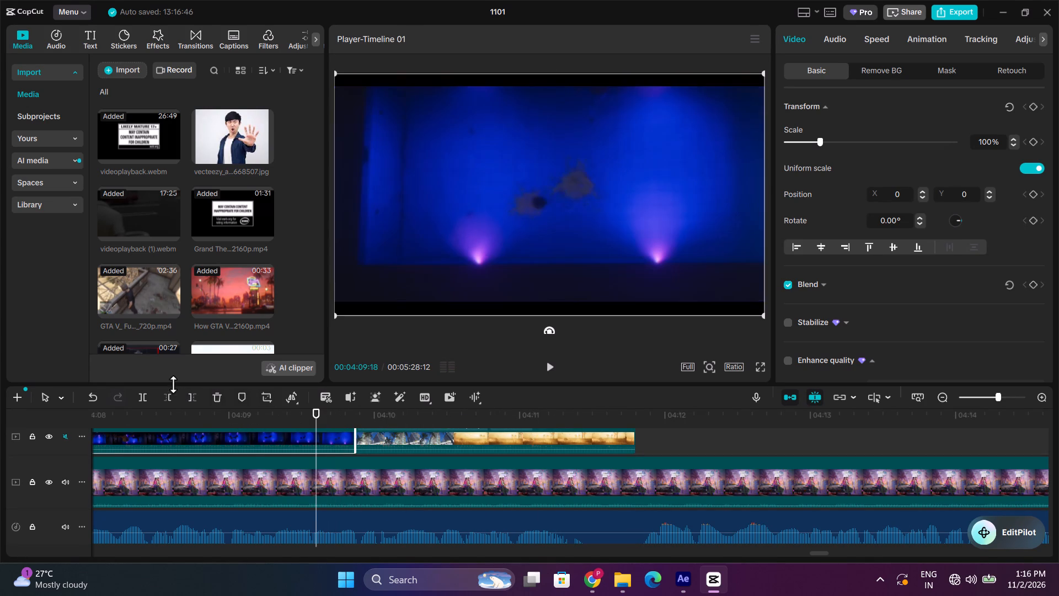
{"action": "left_click", "coordinate": [190, 394]}
{"action": "left_click", "coordinate": [370, 439]}
{"action": "left_click_drag", "start_coordinate": [352, 437], "coordinate": [279, 437]}
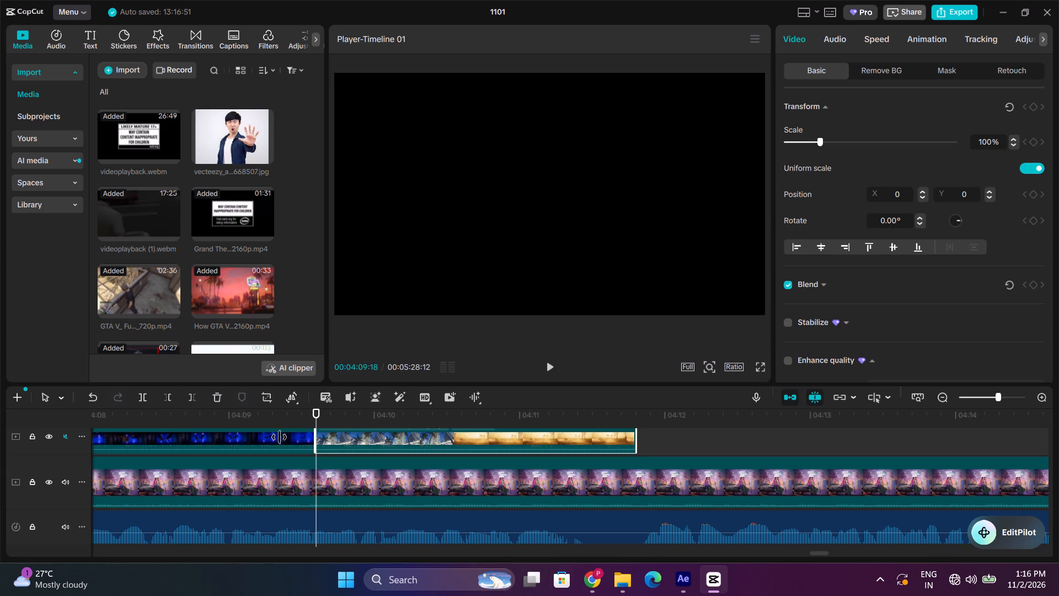
{"action": "left_click_drag", "start_coordinate": [279, 437], "coordinate": [274, 437]}
Trim the airboat clip's start to 00:04:09:21, extend the helicopter clip's end to meet it, and play the join.
{"action": "key", "text": "space"}
{"action": "left_click_drag", "start_coordinate": [320, 417], "coordinate": [311, 419]}
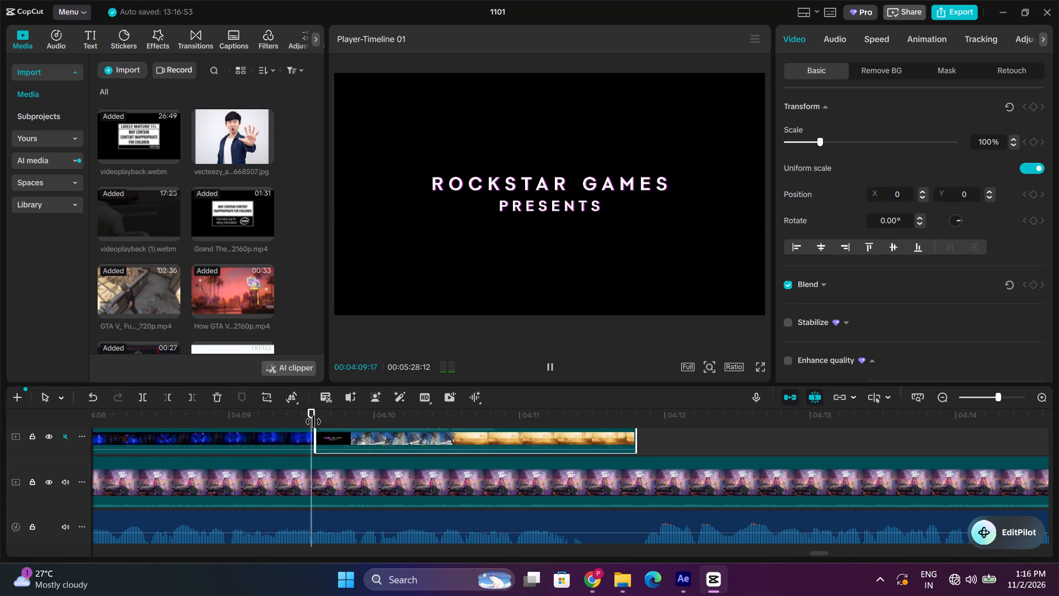
{"action": "left_click_drag", "start_coordinate": [315, 408], "coordinate": [333, 411]}
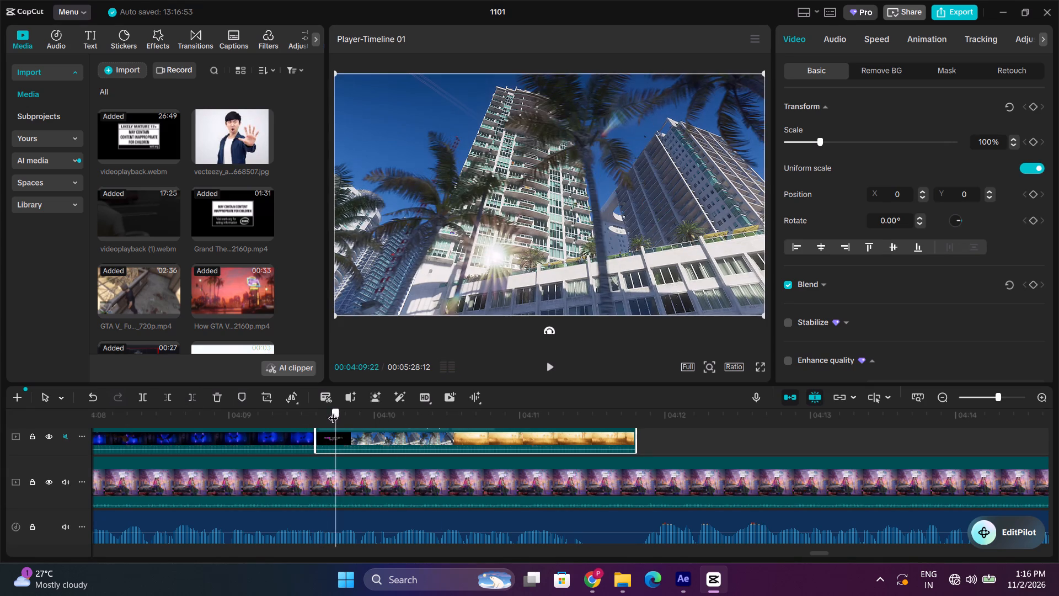
{"action": "left_click_drag", "start_coordinate": [333, 411], "coordinate": [329, 413]}
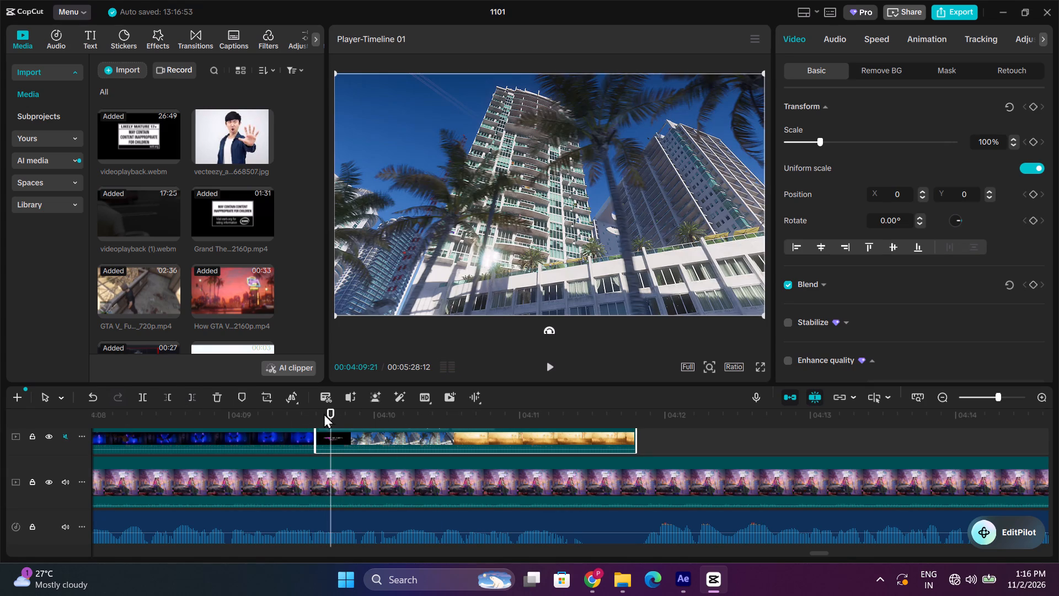
{"action": "left_click", "coordinate": [171, 398]}
{"action": "left_click", "coordinate": [304, 440]}
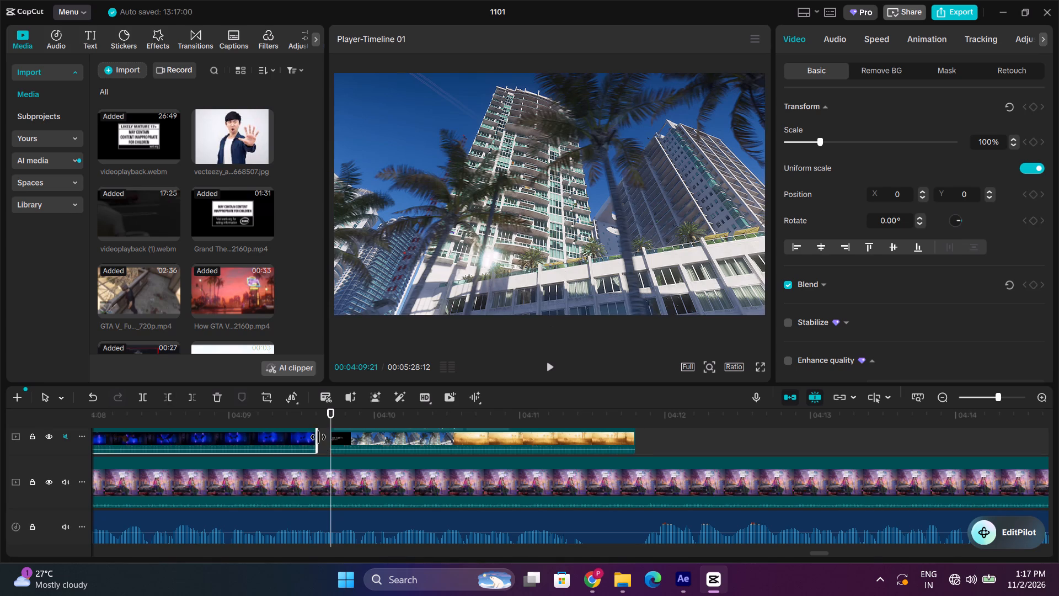
{"action": "left_click_drag", "start_coordinate": [318, 437], "coordinate": [331, 437]}
{"action": "left_click", "coordinate": [271, 420]}
{"action": "key", "text": "space"}
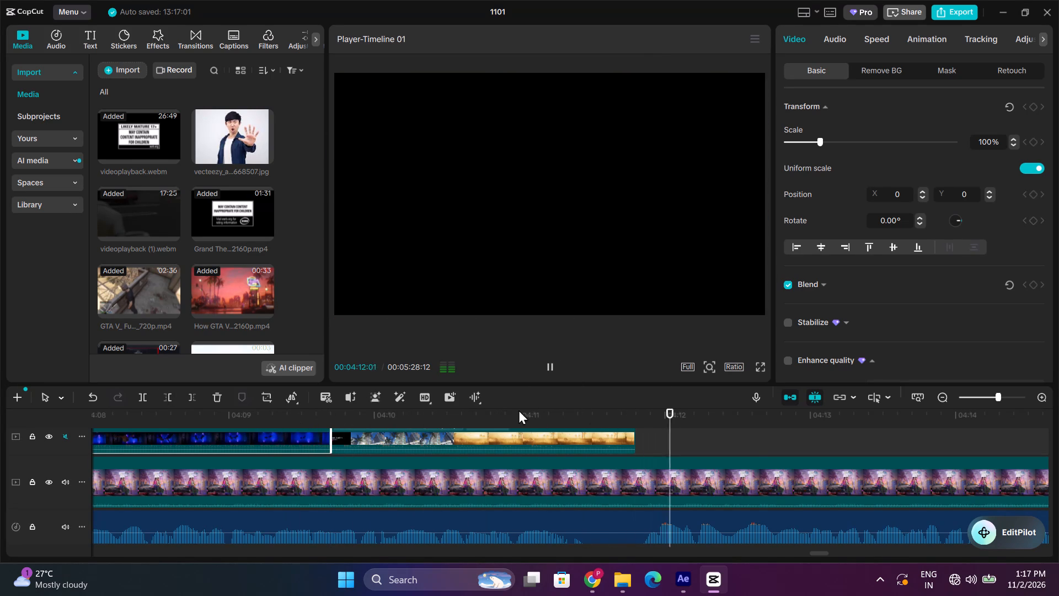
Play and scrub through the airboat clip and its end to check its timing against the voiceover.
{"action": "left_click", "coordinate": [475, 406]}
{"action": "left_click", "coordinate": [474, 413]}
{"action": "key", "text": "space"}
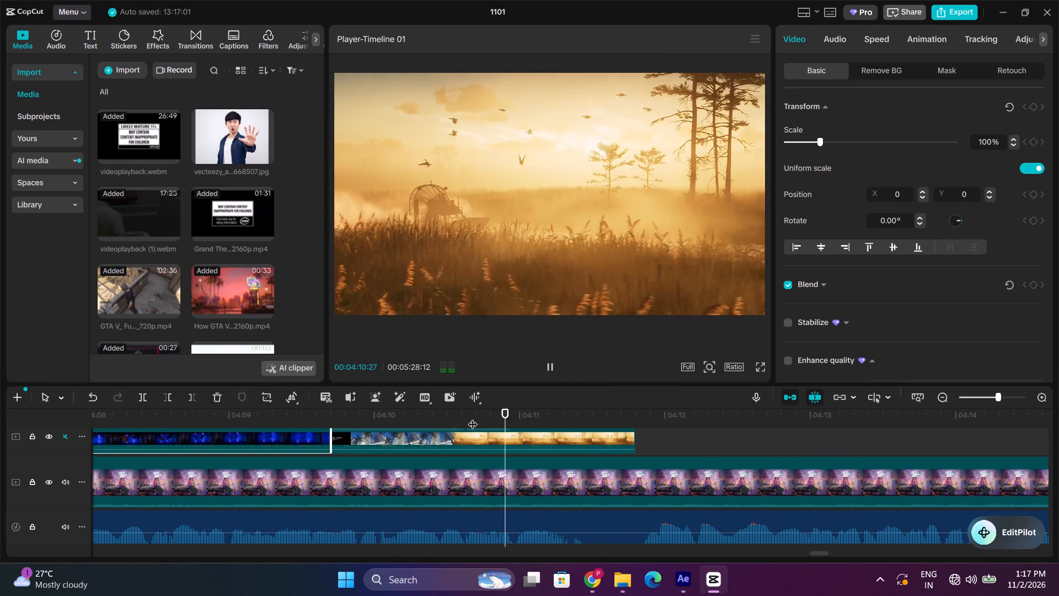
{"action": "key", "text": "space"}
{"action": "left_click", "coordinate": [473, 417]}
{"action": "left_click_drag", "start_coordinate": [473, 417], "coordinate": [508, 413]}
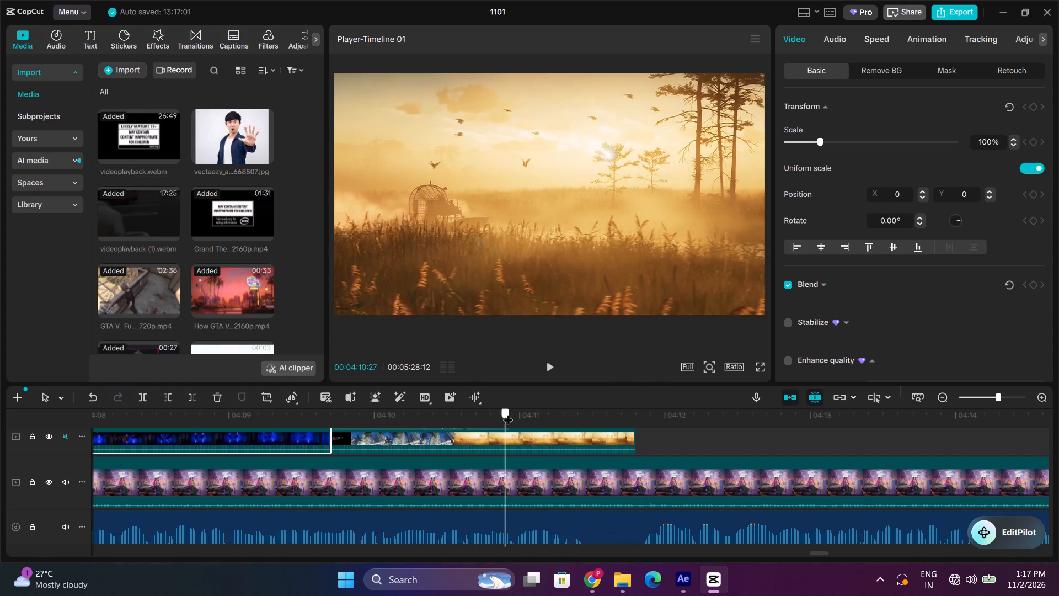
{"action": "left_click_drag", "start_coordinate": [508, 413], "coordinate": [552, 415]}
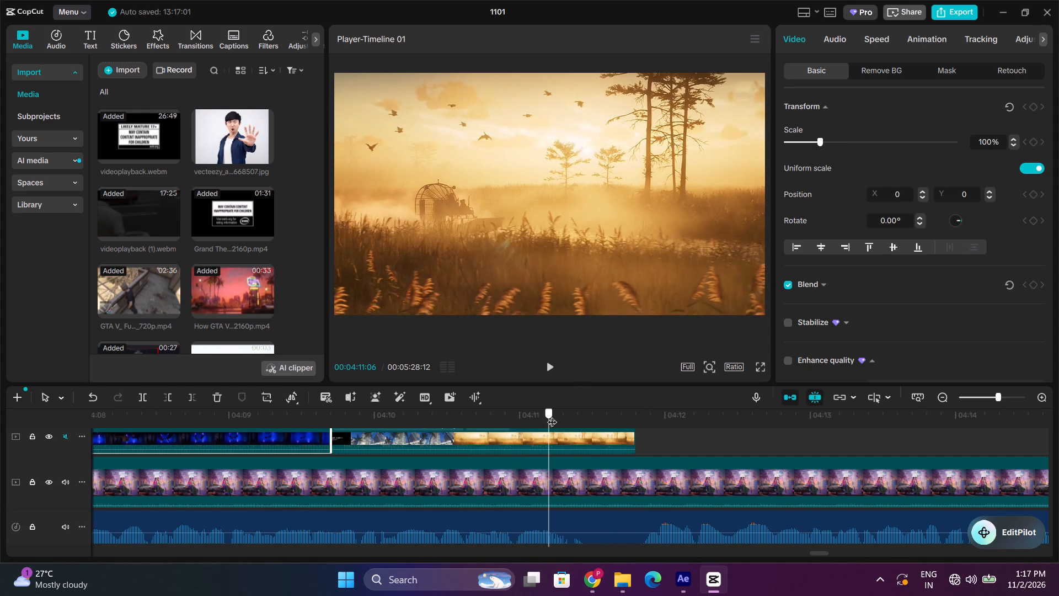
{"action": "left_click_drag", "start_coordinate": [552, 415], "coordinate": [595, 418]}
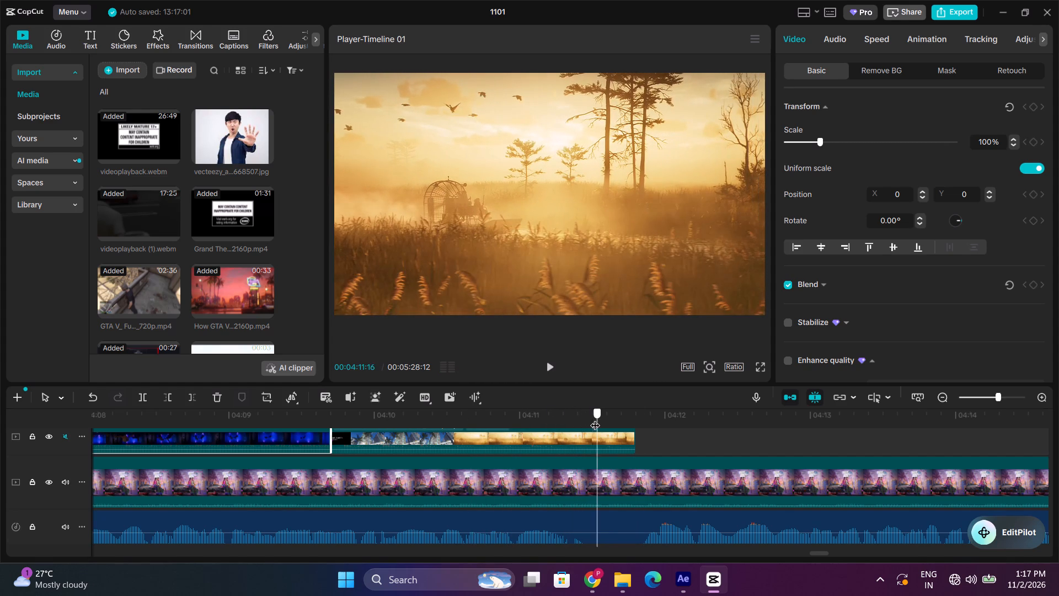
{"action": "left_click_drag", "start_coordinate": [595, 418], "coordinate": [561, 418]}
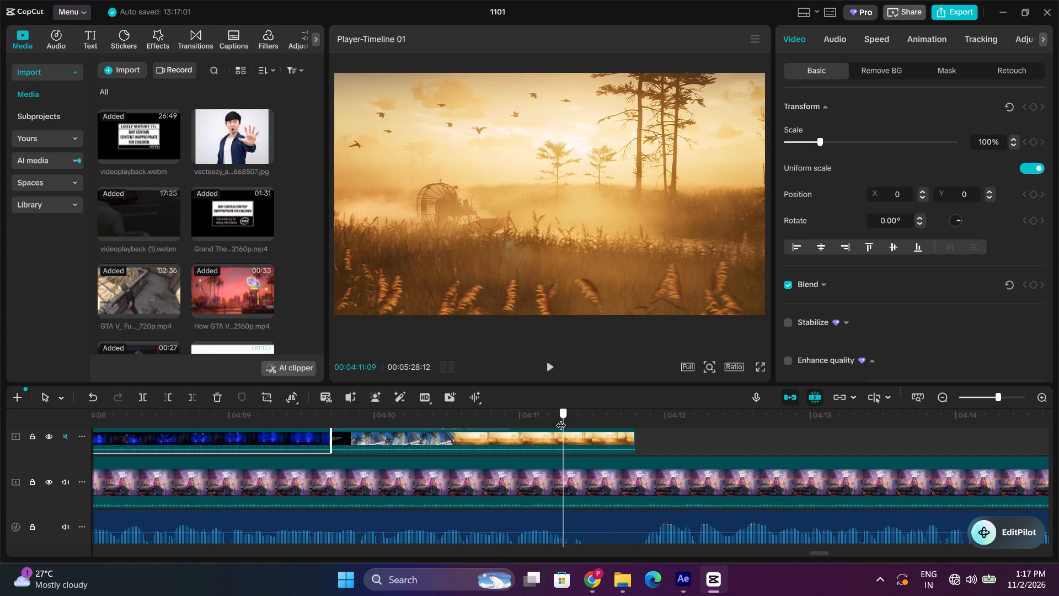
{"action": "left_click_drag", "start_coordinate": [561, 418], "coordinate": [499, 414]}
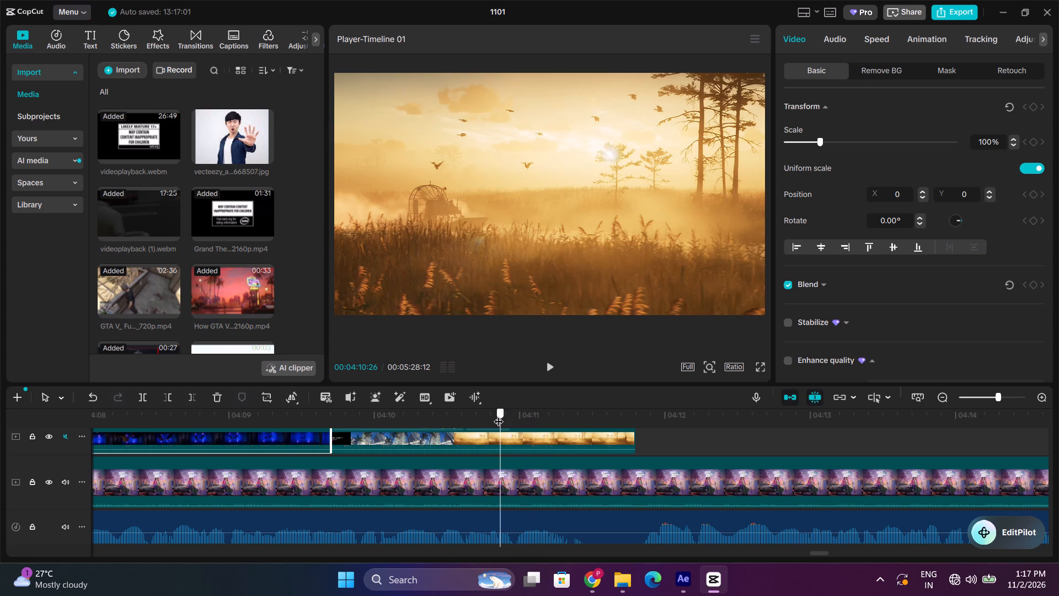
{"action": "left_click_drag", "start_coordinate": [499, 414], "coordinate": [534, 409]}
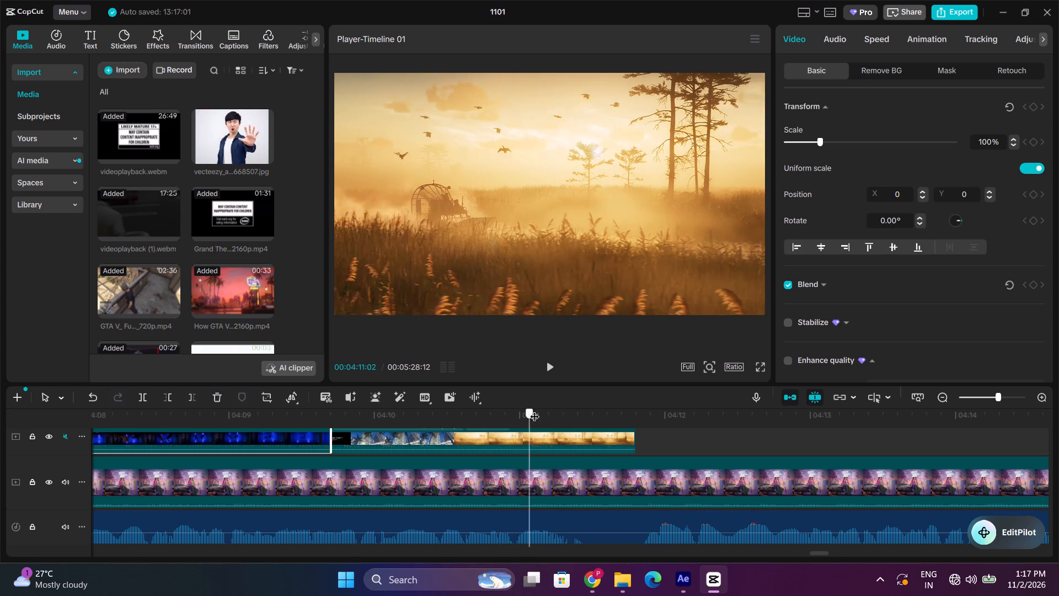
{"action": "left_click_drag", "start_coordinate": [534, 409], "coordinate": [582, 412]}
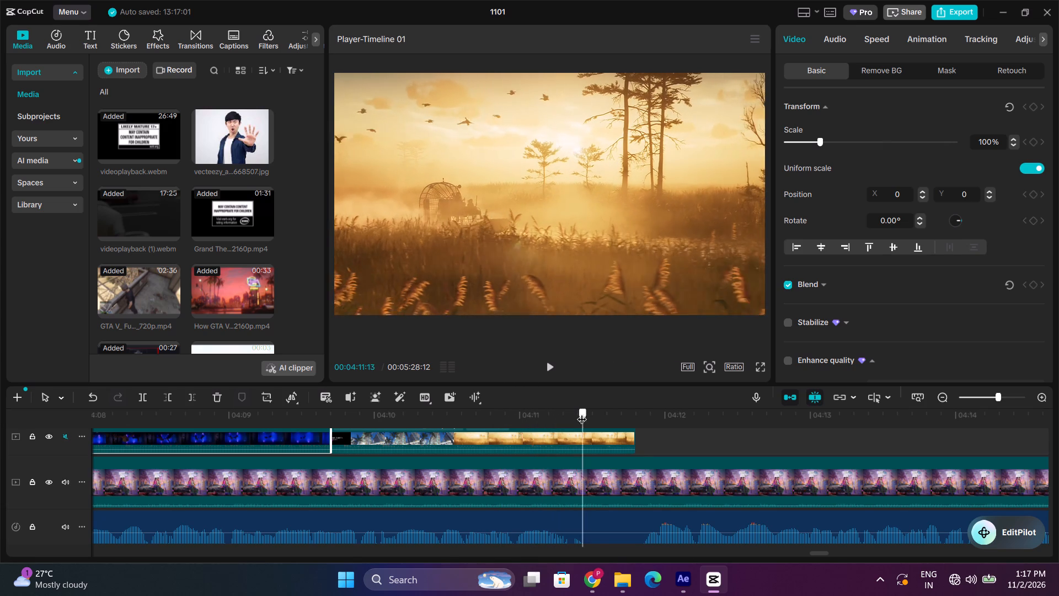
{"action": "left_click_drag", "start_coordinate": [582, 412], "coordinate": [547, 414]}
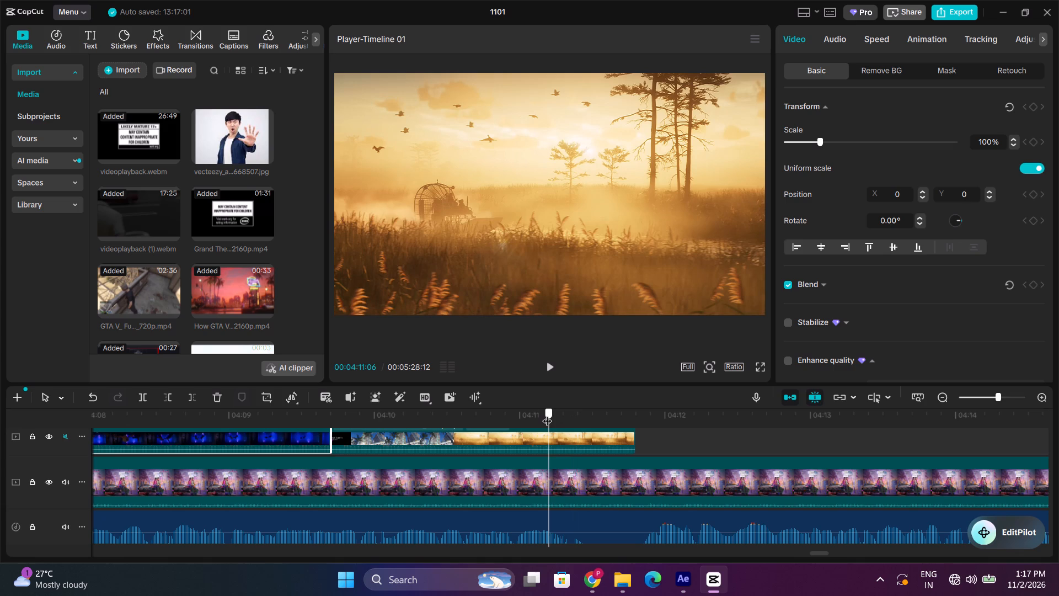
{"action": "left_click_drag", "start_coordinate": [547, 414], "coordinate": [565, 418]}
{"action": "left_click", "coordinate": [549, 369]}
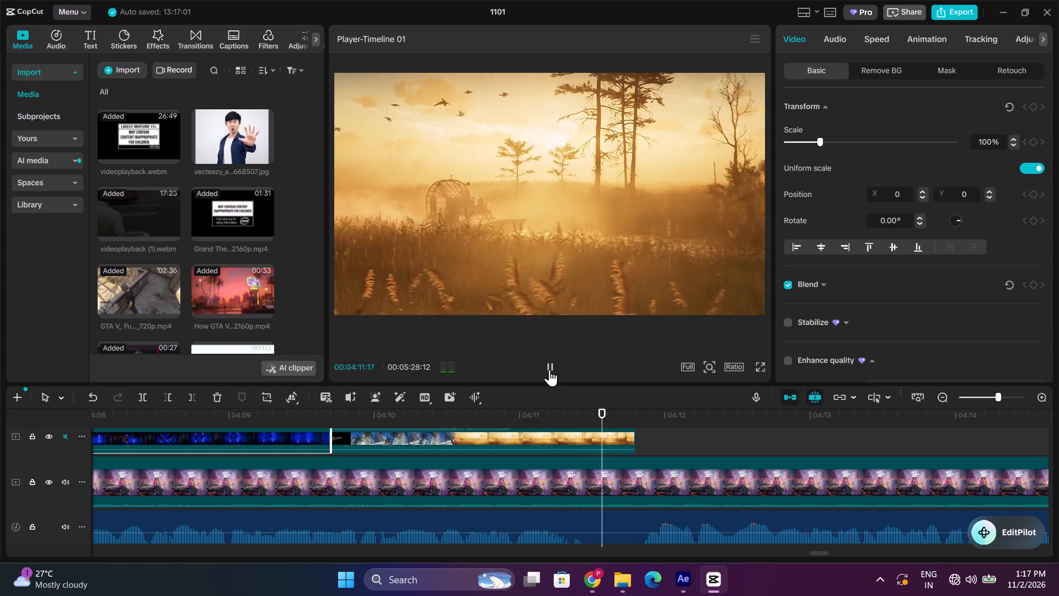
Play the voiceover through the empty stretch that follows the airboat clip.
{"action": "left_click", "coordinate": [438, 401]}
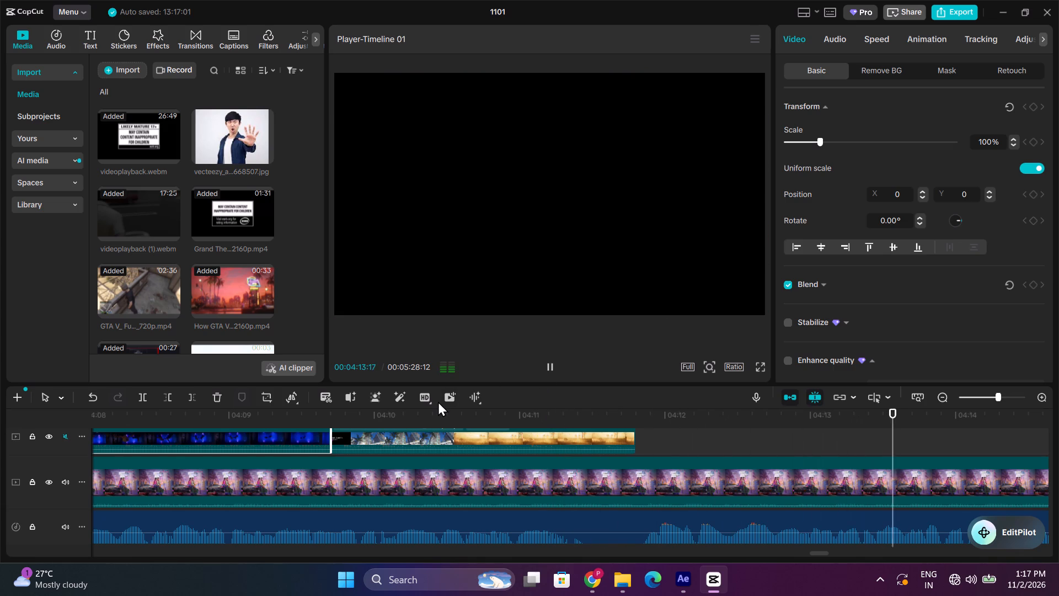
{"action": "key", "text": "space"}
{"action": "key", "text": "space"}
{"action": "key", "text": "space"}
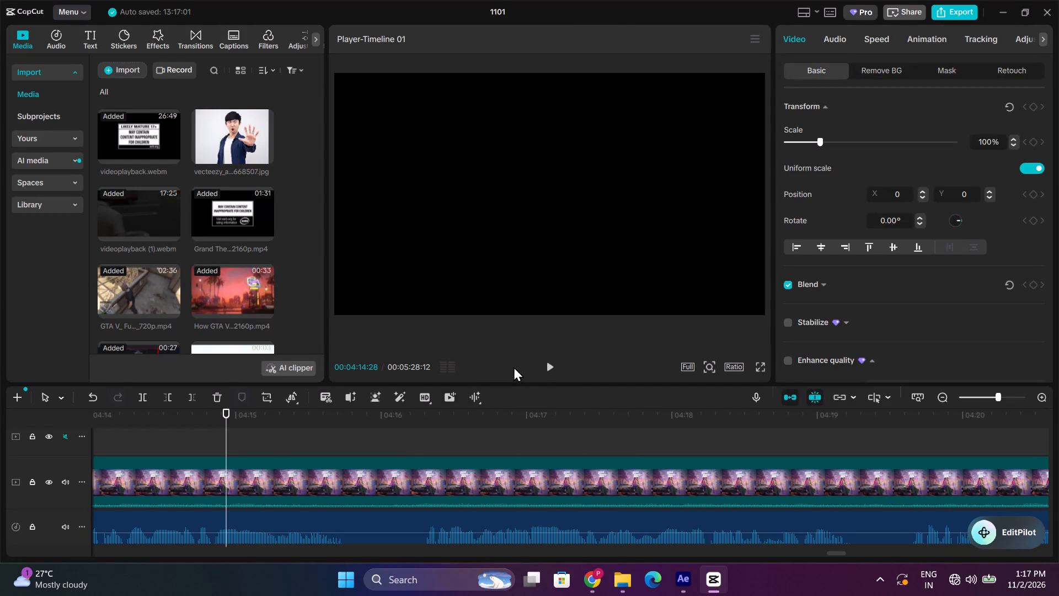
{"action": "left_click", "coordinate": [541, 375]}
{"action": "double_click", "coordinate": [549, 370]}
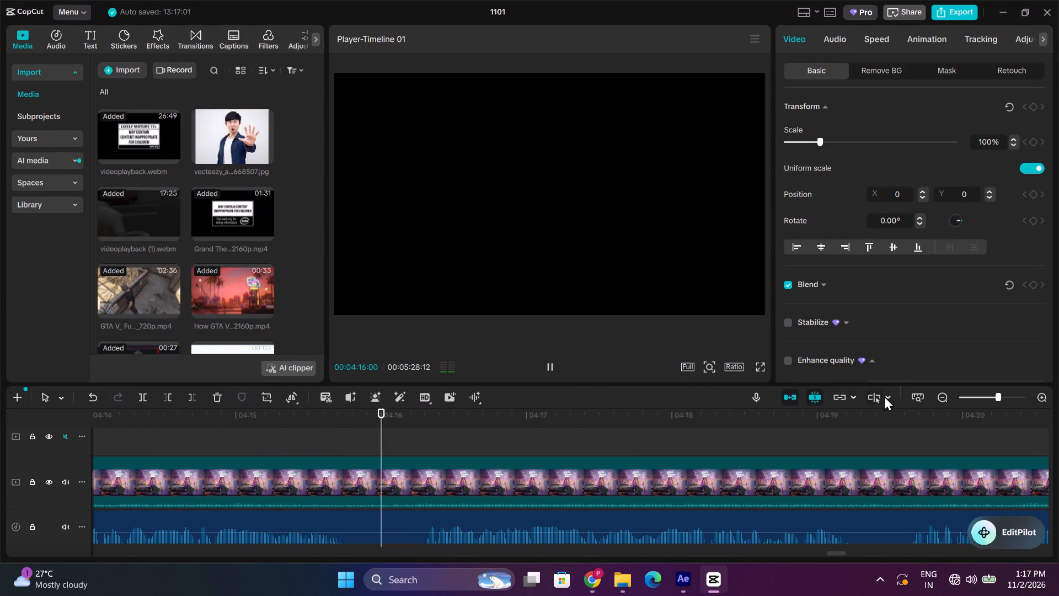
Find the voiceover cue near the start of the beach aerial clip and trim the clip's start to 00:04:21:29.
{"action": "double_click", "coordinate": [938, 392]}
{"action": "scroll", "coordinate": [585, 513], "scroll_direction": "up", "scroll_amount": 3}
{"action": "scroll", "coordinate": [605, 495], "scroll_direction": "down", "scroll_amount": 3}
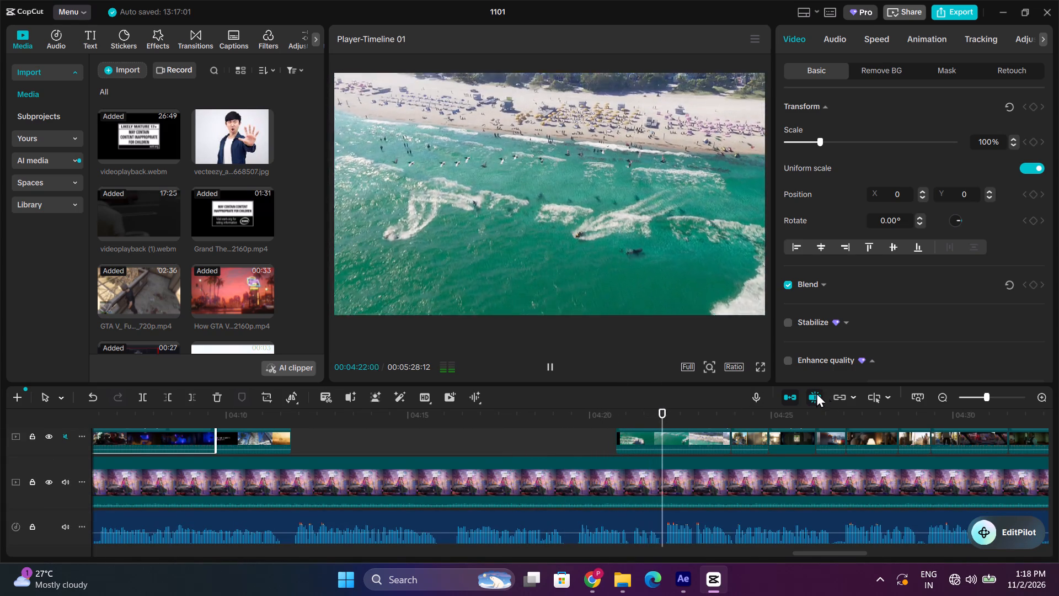
{"action": "left_click", "coordinate": [595, 418]}
{"action": "key", "text": "space"}
{"action": "key", "text": "space"}
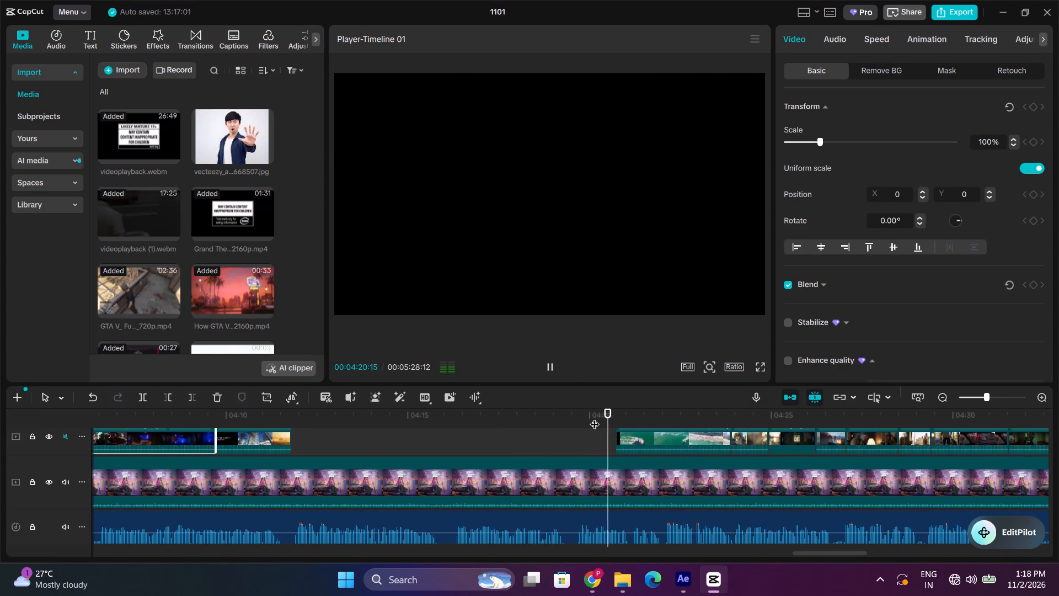
{"action": "key", "text": "space"}
{"action": "key", "text": "space"}
{"action": "key", "text": "space"}
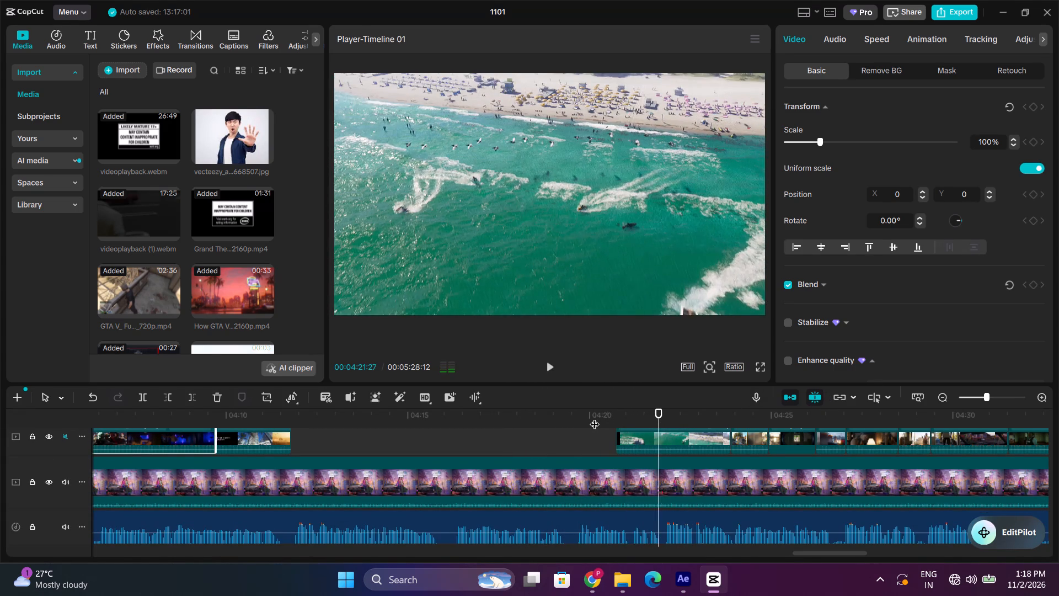
{"action": "key", "text": "space"}
{"action": "key", "text": "space"}
{"action": "left_click", "coordinate": [661, 409]}
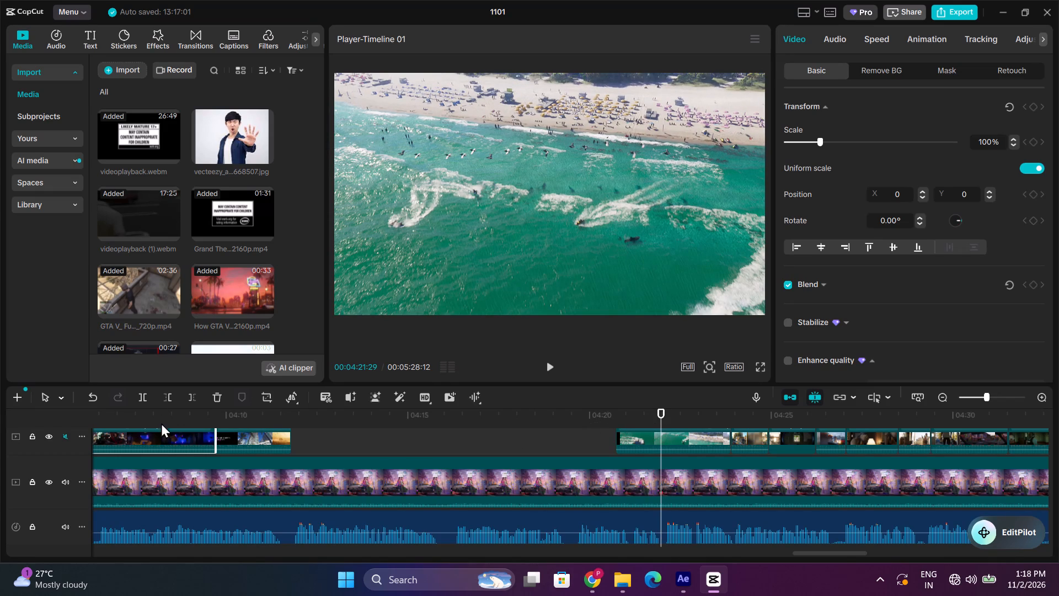
{"action": "left_click", "coordinate": [627, 434]}
{"action": "left_click", "coordinate": [164, 395]}
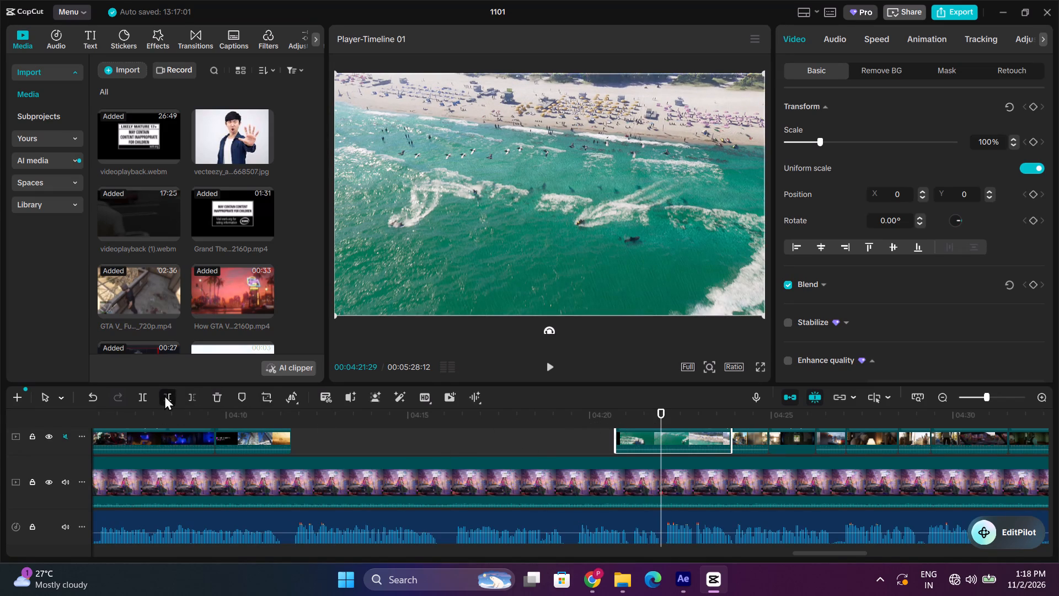
Play the cut from the beach aerial clip through the following clips and past the isolated Grand Theft Auto VI Launch Trailer clip.
{"action": "key", "text": "space"}
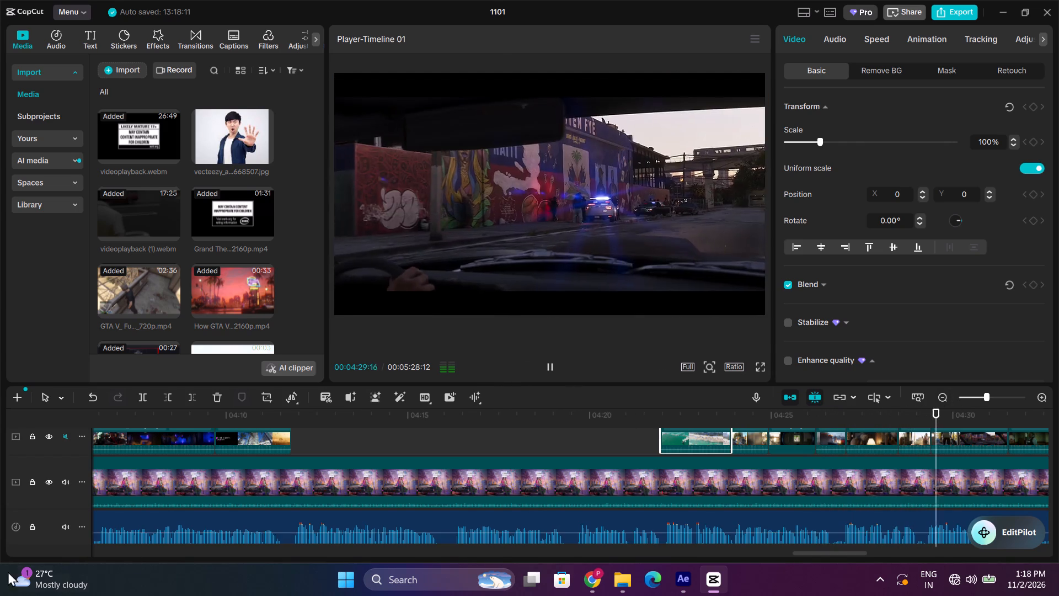
{"action": "left_click_drag", "start_coordinate": [833, 552], "coordinate": [859, 551]}
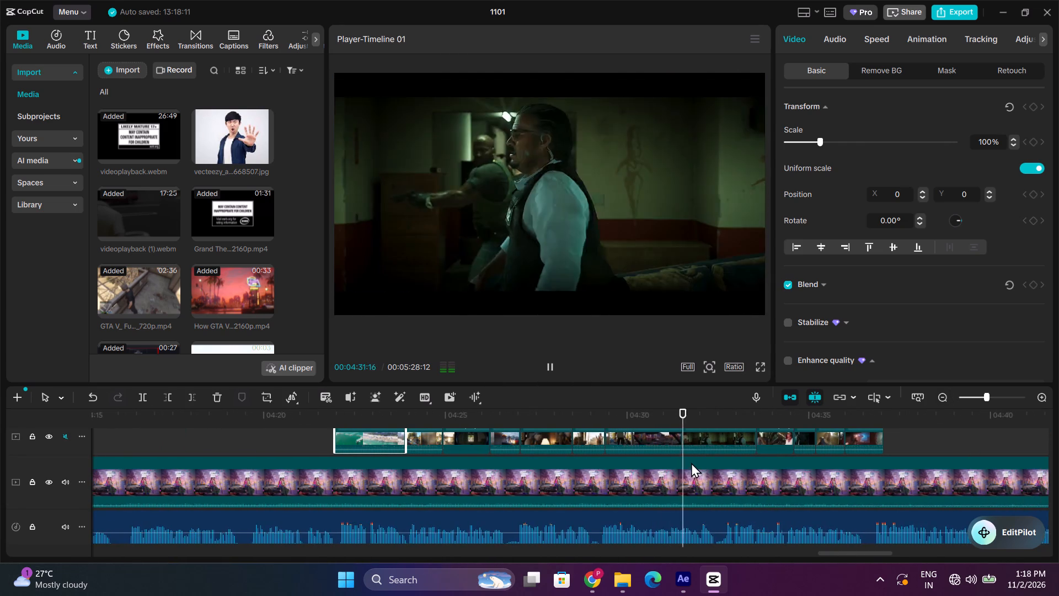
{"action": "scroll", "coordinate": [691, 462], "scroll_direction": "up", "scroll_amount": 1}
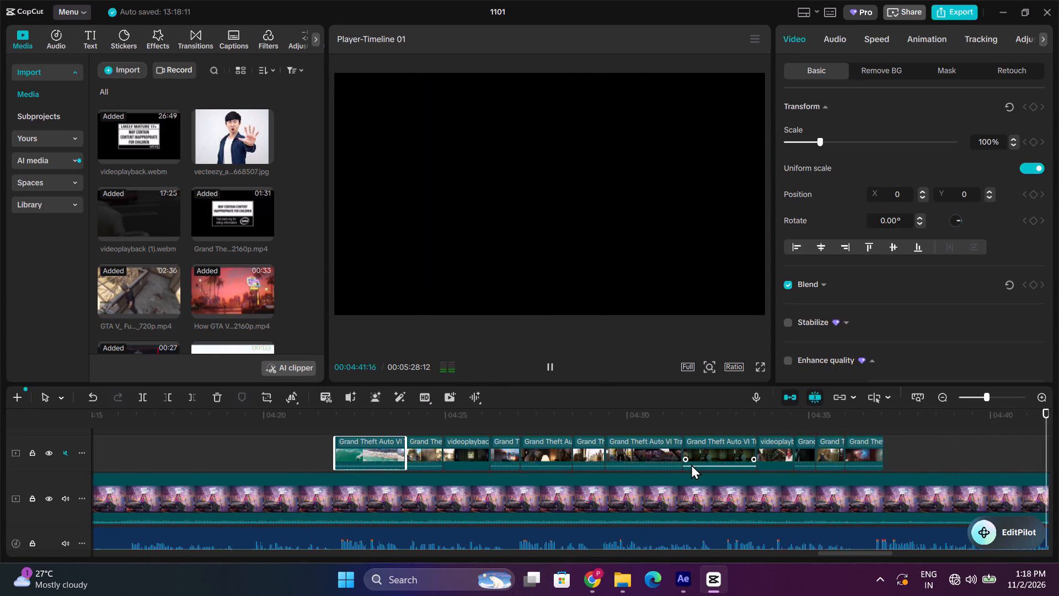
{"action": "key", "text": "space"}
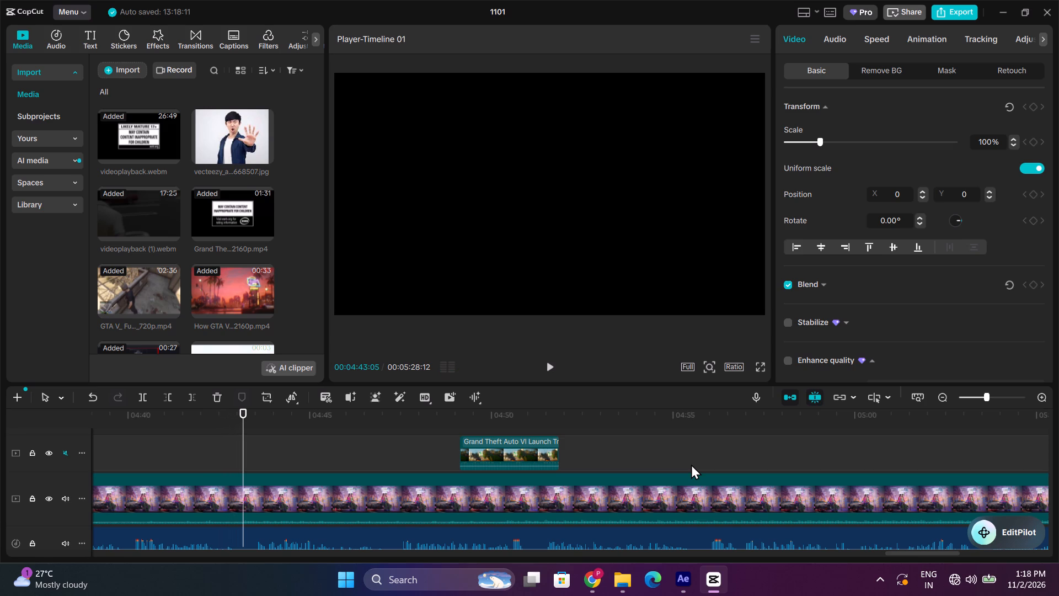
{"action": "key", "text": "space"}
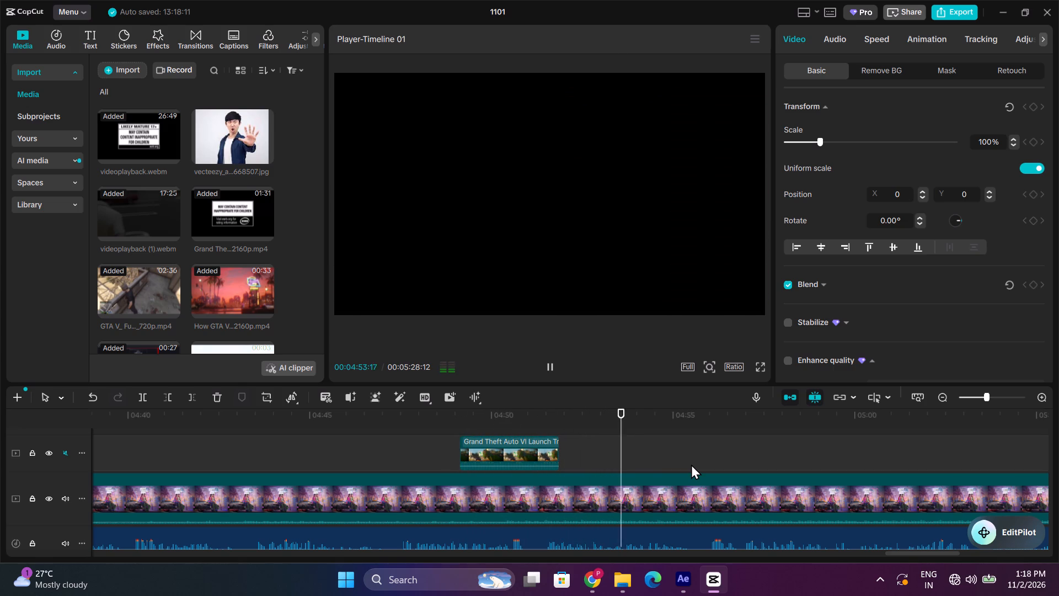
{"action": "key", "text": "space"}
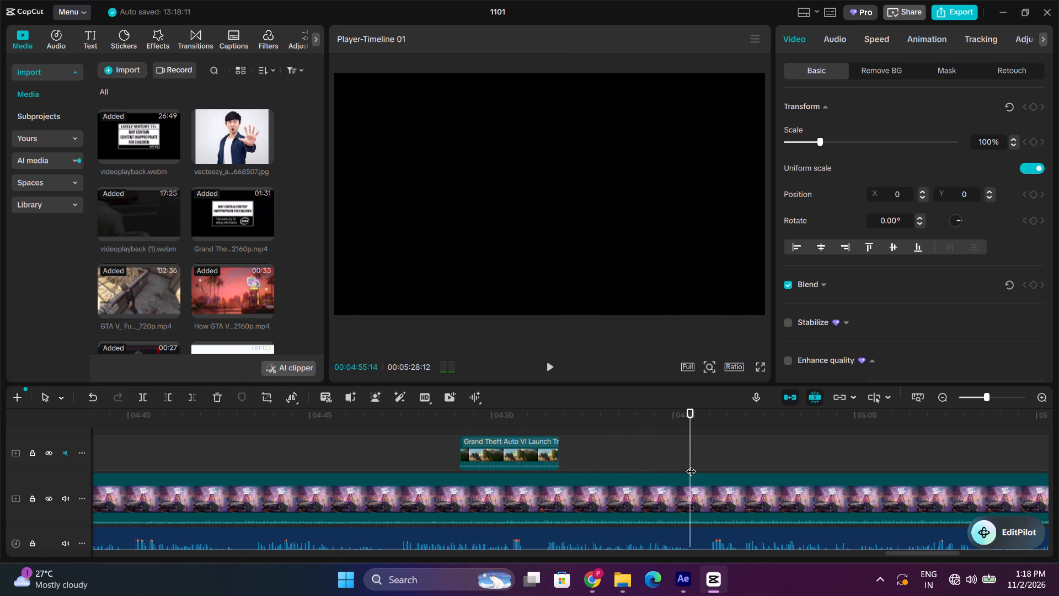
{"action": "key", "text": "space"}
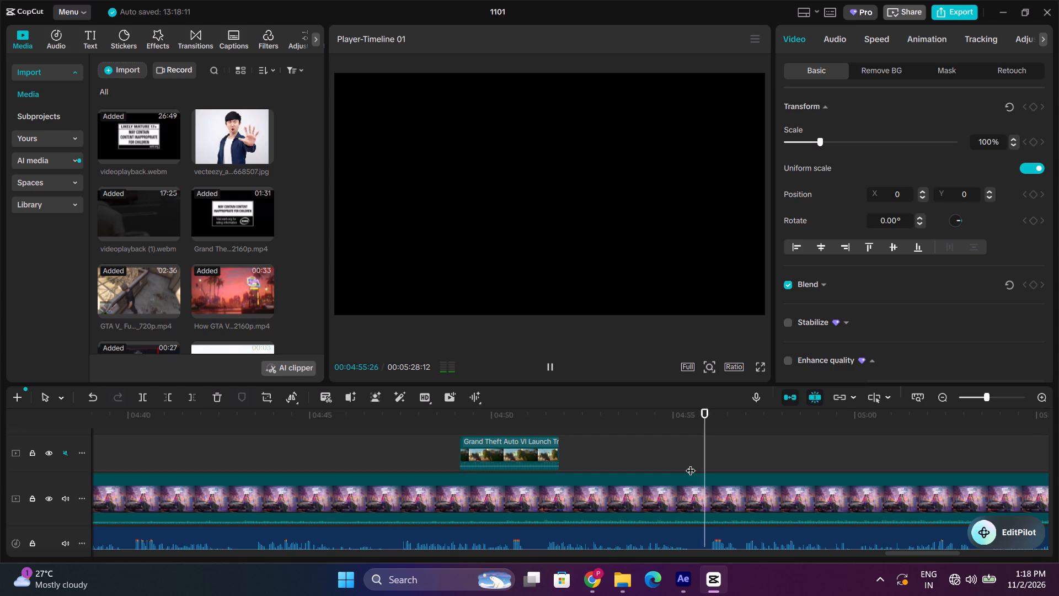
Extend the end of the isolated Grand Theft Auto VI Launch Trailer clip to just past 00:04:55.
{"action": "scroll", "coordinate": [696, 441], "scroll_direction": "down", "scroll_amount": 2}
{"action": "key", "text": "space"}
{"action": "scroll", "coordinate": [648, 466], "scroll_direction": "up", "scroll_amount": 1}
{"action": "left_click", "coordinate": [525, 435]}
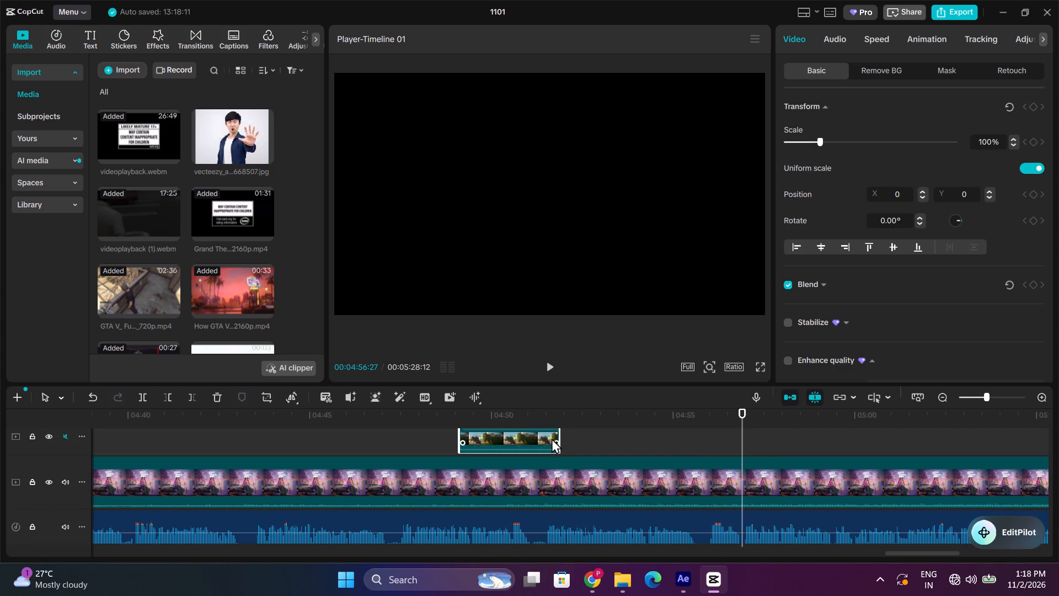
{"action": "left_click_drag", "start_coordinate": [558, 434], "coordinate": [698, 454]}
Play from within the extended launch trailer clip on toward the end of the timeline, listening to the voiceover.
{"action": "left_click", "coordinate": [491, 423]}
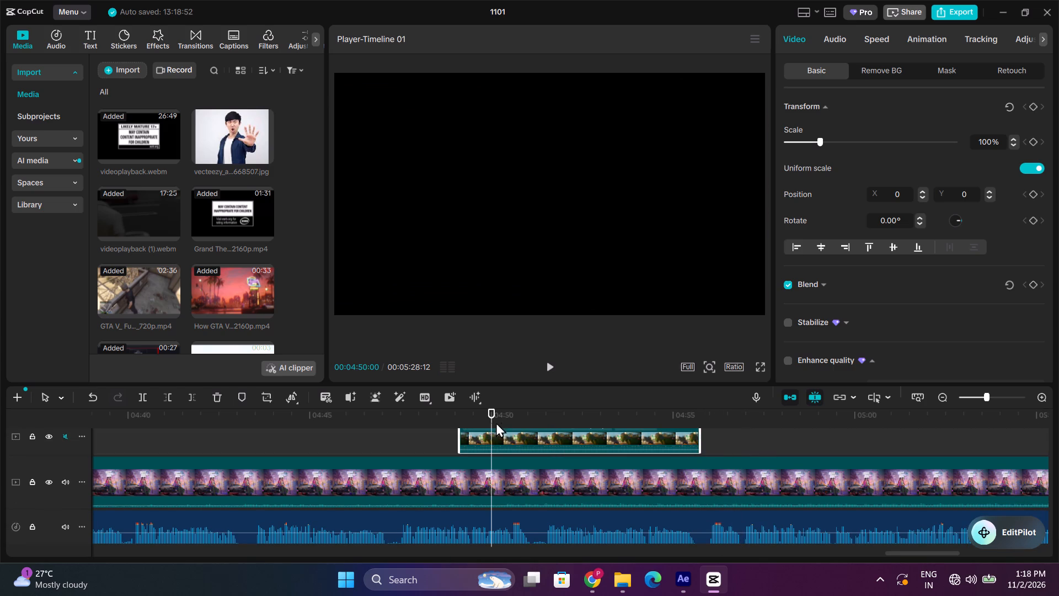
{"action": "left_click", "coordinate": [510, 421]}
{"action": "key", "text": "space"}
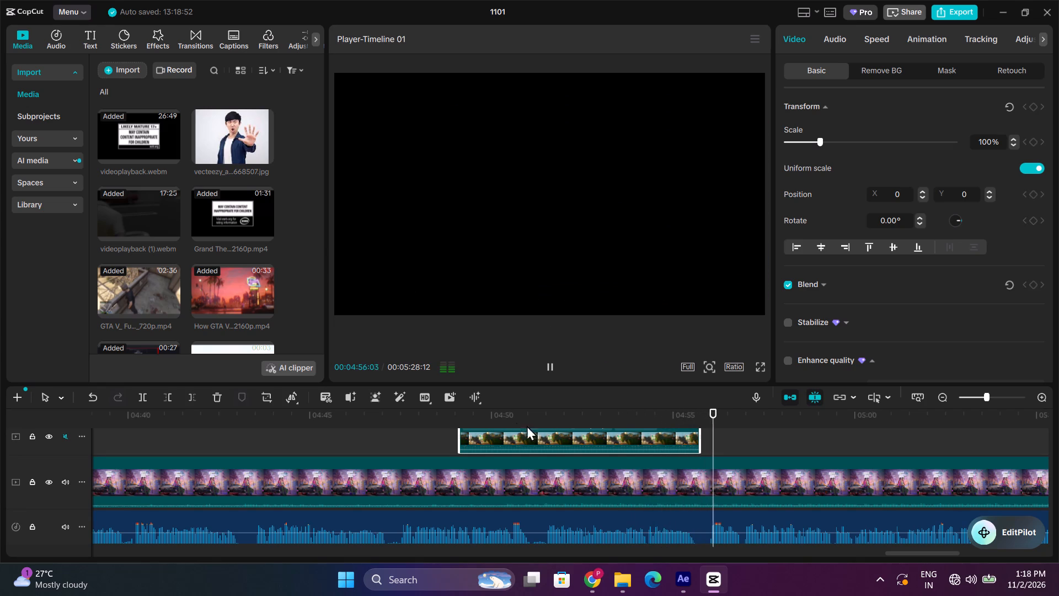
{"action": "key", "text": "space"}
{"action": "key", "text": "space"}
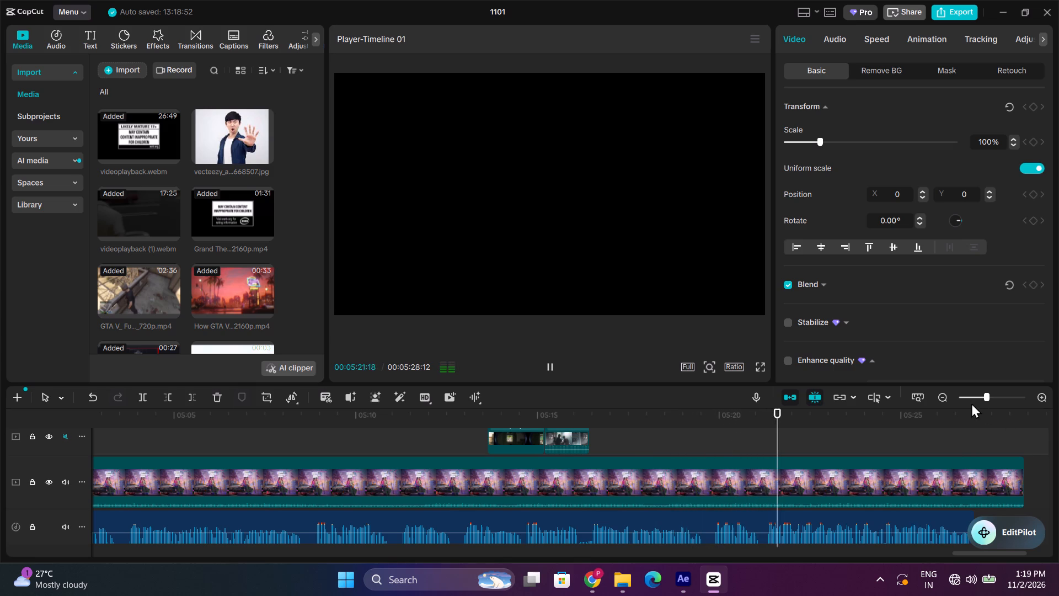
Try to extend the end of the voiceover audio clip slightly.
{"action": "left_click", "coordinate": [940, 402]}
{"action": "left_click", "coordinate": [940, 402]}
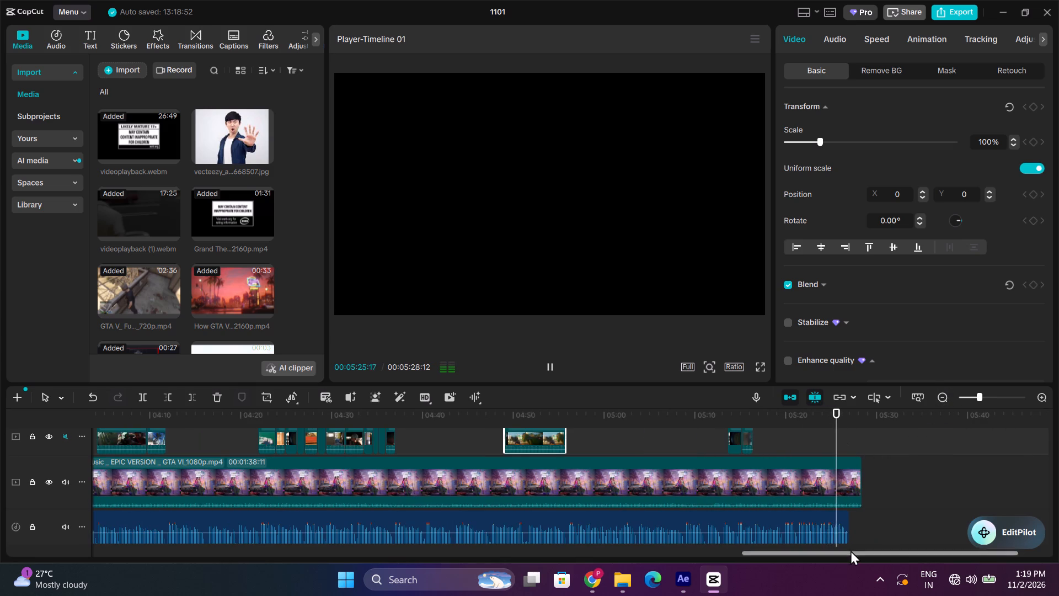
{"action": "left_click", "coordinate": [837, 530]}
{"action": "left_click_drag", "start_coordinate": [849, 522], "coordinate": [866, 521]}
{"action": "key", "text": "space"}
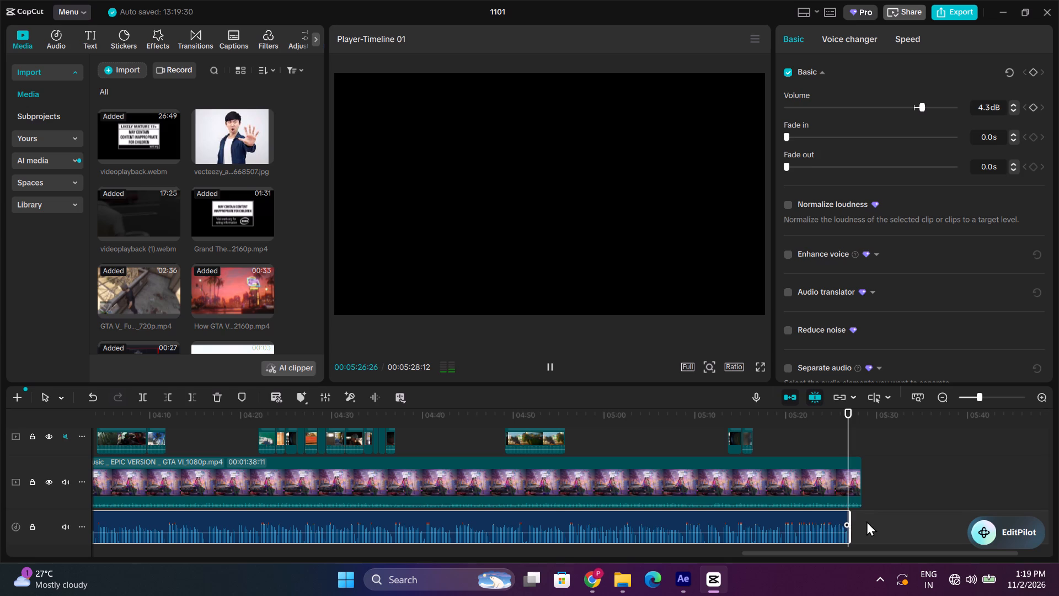
Go back to about 00:02:41 in the cut and play from the videoplayback clip after gane.mp4, listening to the voiceover.
{"action": "left_click", "coordinate": [238, 419]}
{"action": "left_click_drag", "start_coordinate": [239, 419], "coordinate": [152, 425]}
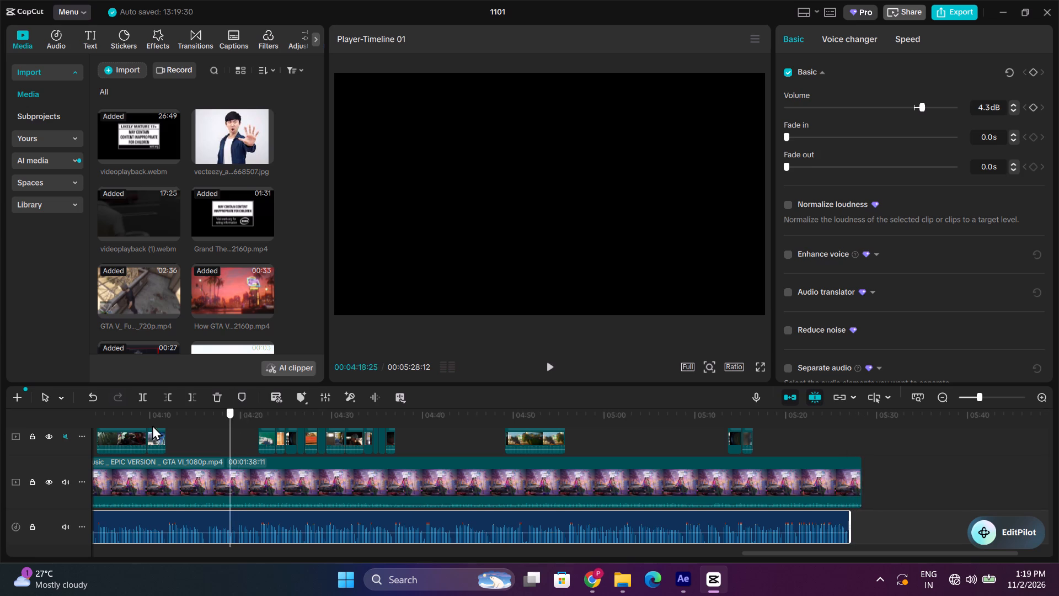
{"action": "left_click_drag", "start_coordinate": [152, 425], "coordinate": [805, 418]}
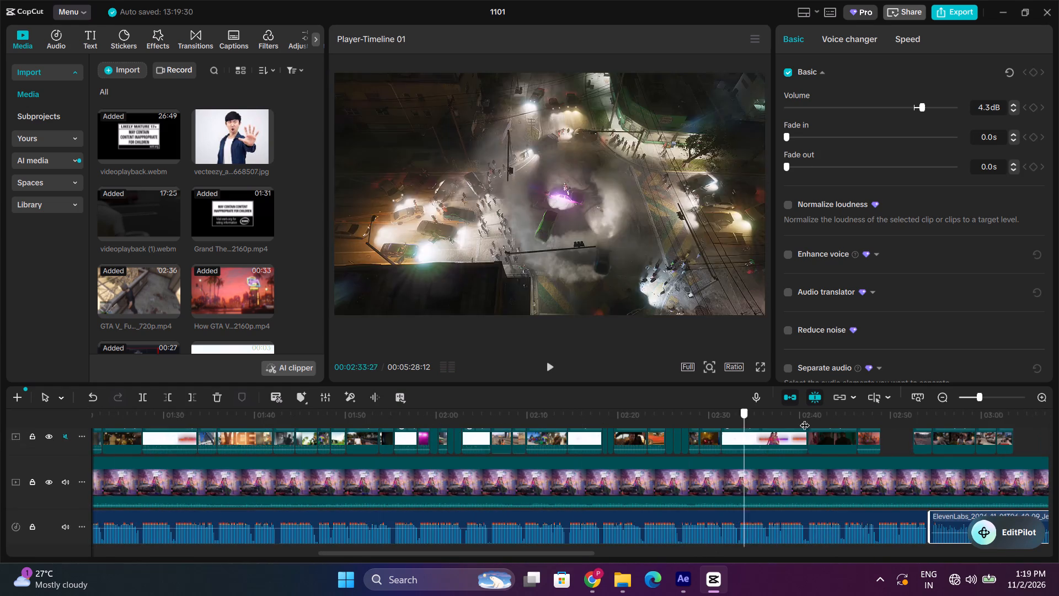
{"action": "left_click_drag", "start_coordinate": [805, 418], "coordinate": [807, 418]}
{"action": "key", "text": "space"}
{"action": "scroll", "coordinate": [824, 438], "scroll_direction": "up", "scroll_amount": 1}
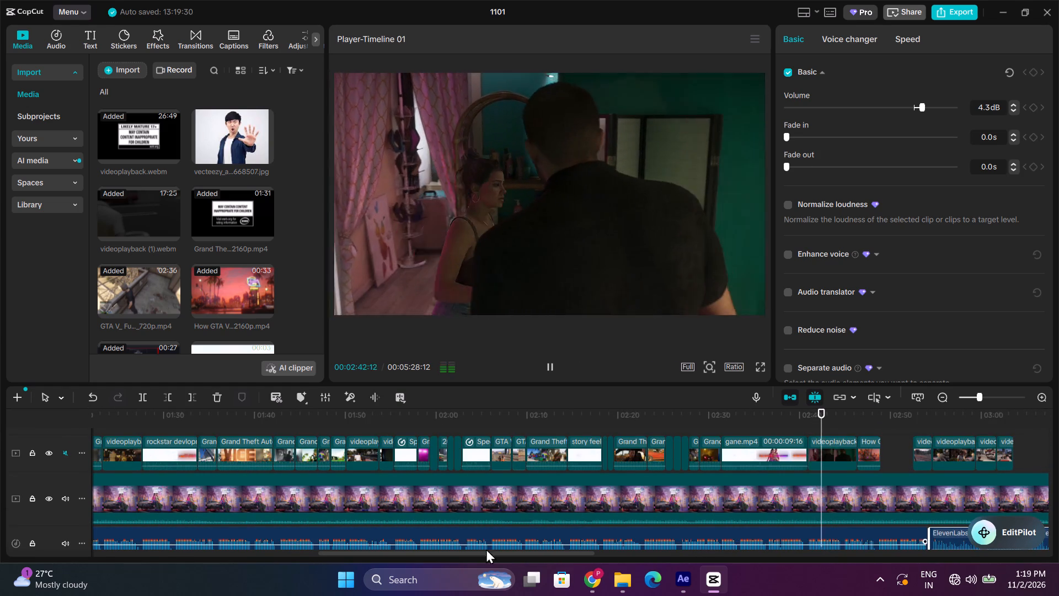
{"action": "left_click_drag", "start_coordinate": [474, 552], "coordinate": [575, 545]}
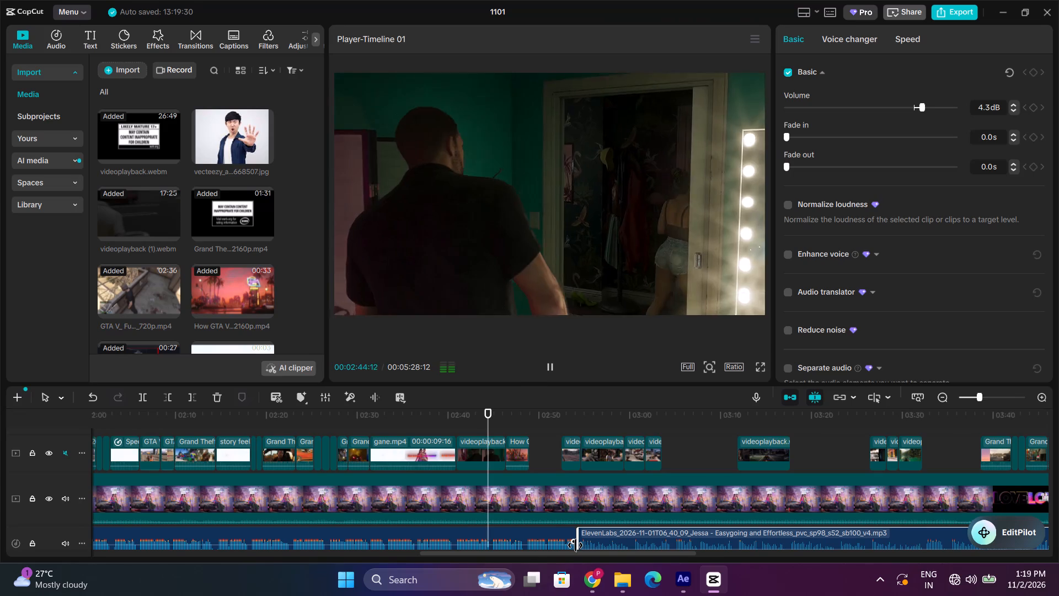
Replay the voiceover from 00:02:48:29, where the gap after the How GTA VI clip begins.
{"action": "left_click", "coordinate": [526, 411]}
{"action": "key", "text": "space"}
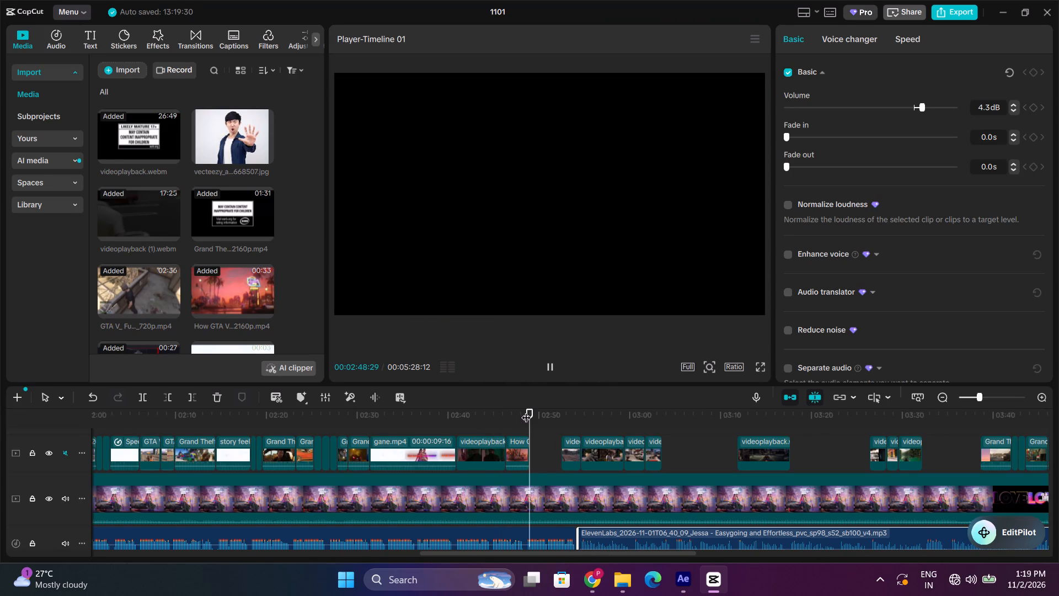
{"action": "key", "text": "space"}
{"action": "left_click", "coordinate": [532, 424]}
{"action": "key", "text": "space"}
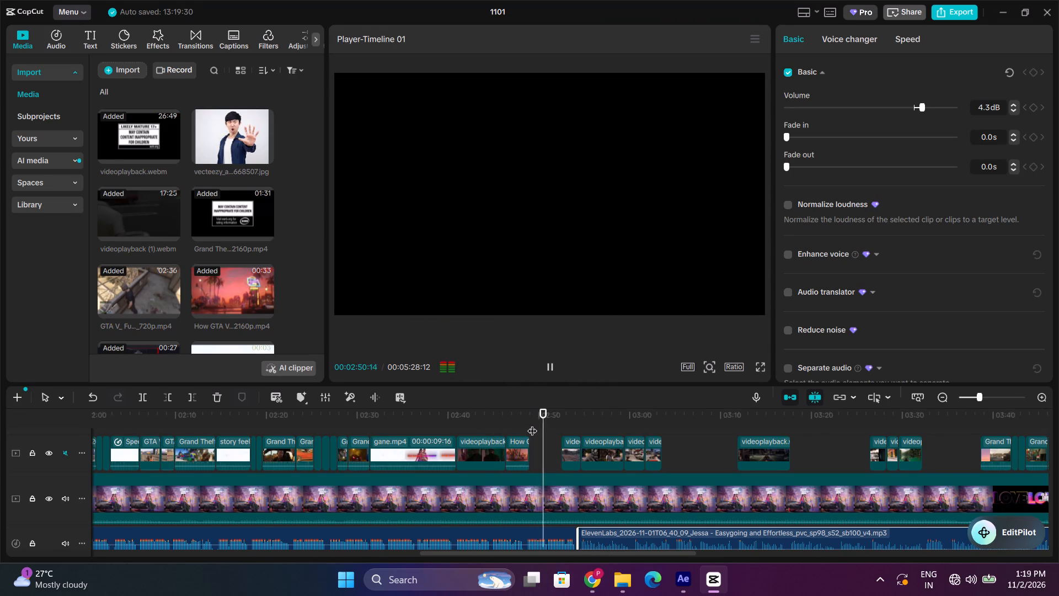
{"action": "left_click", "coordinate": [532, 424]}
{"action": "key", "text": "space"}
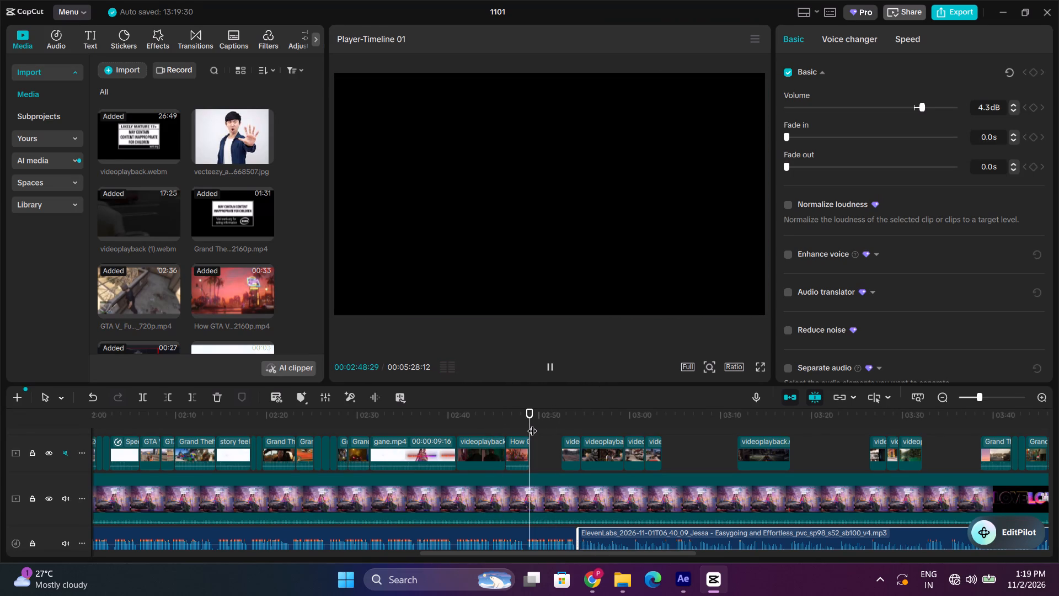
{"action": "key", "text": "space"}
{"action": "key", "text": "space"}
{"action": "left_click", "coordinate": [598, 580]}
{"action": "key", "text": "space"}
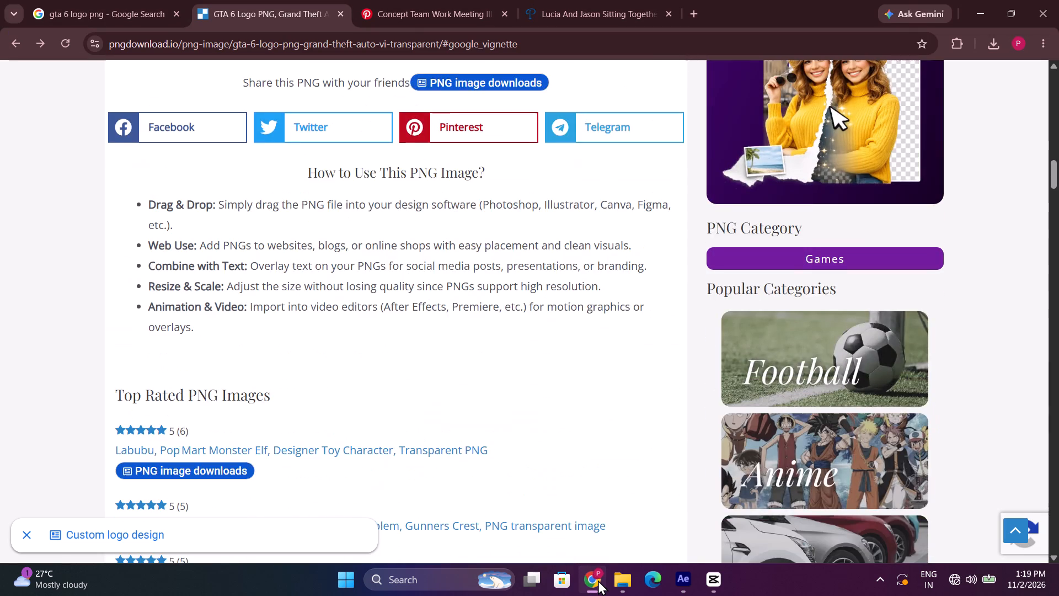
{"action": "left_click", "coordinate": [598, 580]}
Play the voiceover at the start of the gap near 00:03:03.
{"action": "left_click_drag", "start_coordinate": [666, 417], "coordinate": [660, 417]}
{"action": "key", "text": "space"}
{"action": "left_click", "coordinate": [659, 415]}
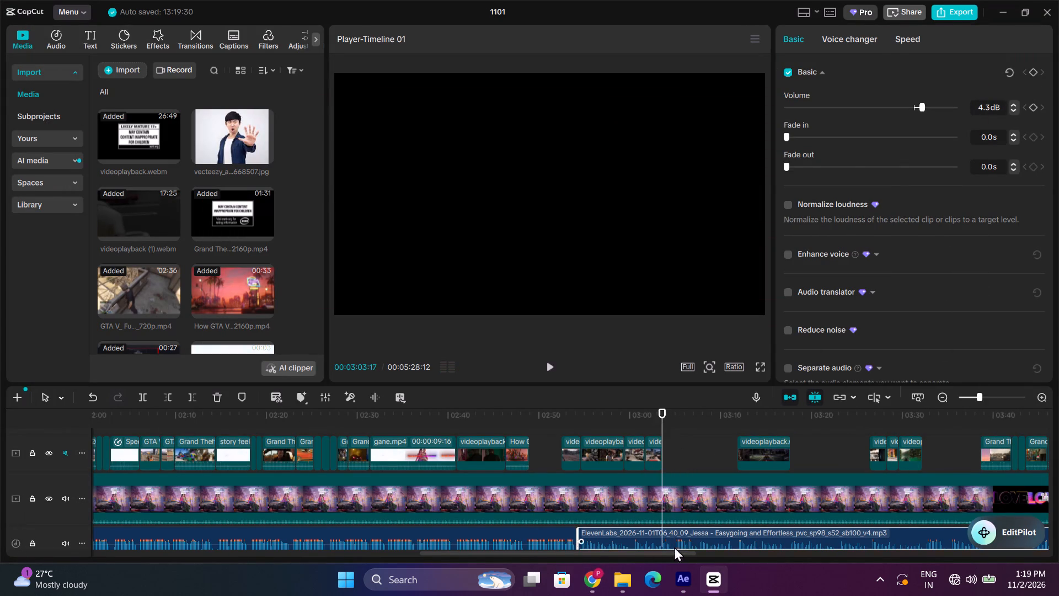
Switch to After Effects, open Comp 1 from the simple text.aep folder and preview it from the start.
{"action": "left_click", "coordinate": [678, 593]}
{"action": "left_click", "coordinate": [99, 437]}
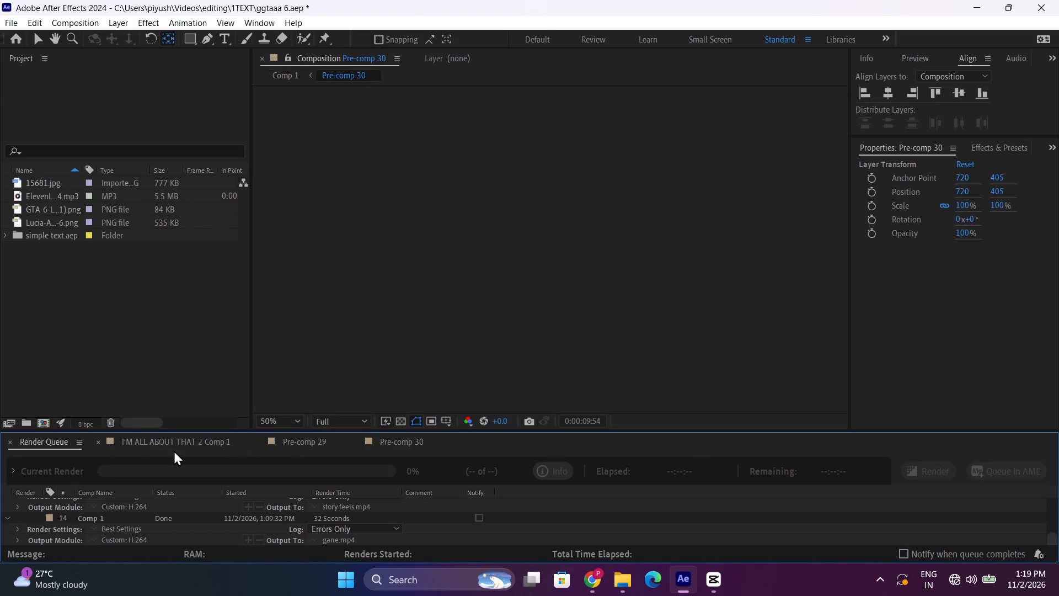
{"action": "key", "text": "ctrl+z"}
{"action": "left_click", "coordinate": [131, 438]}
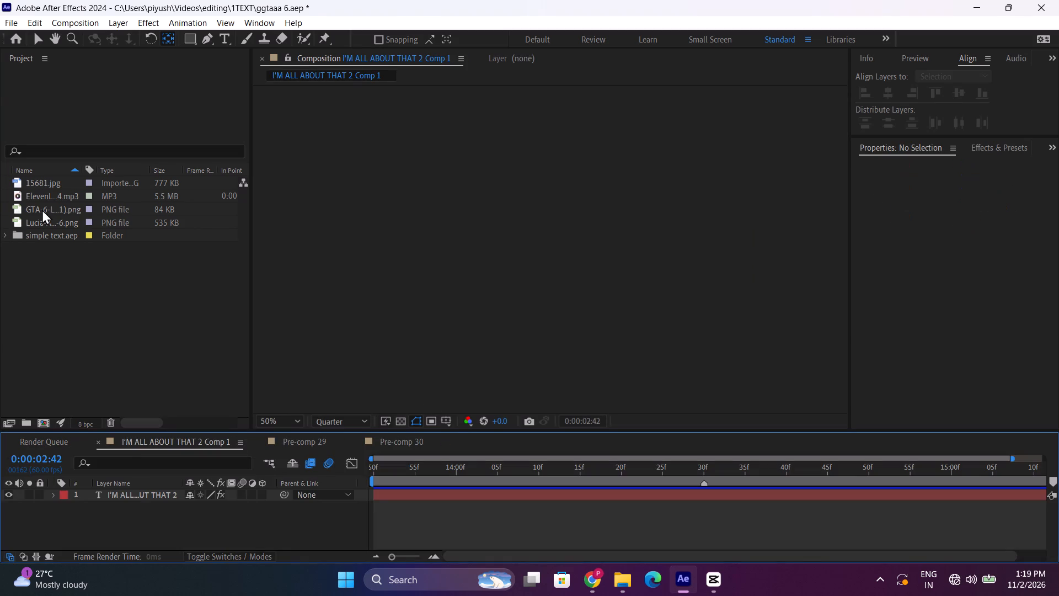
{"action": "left_click", "coordinate": [8, 232]}
{"action": "double_click", "coordinate": [60, 226]}
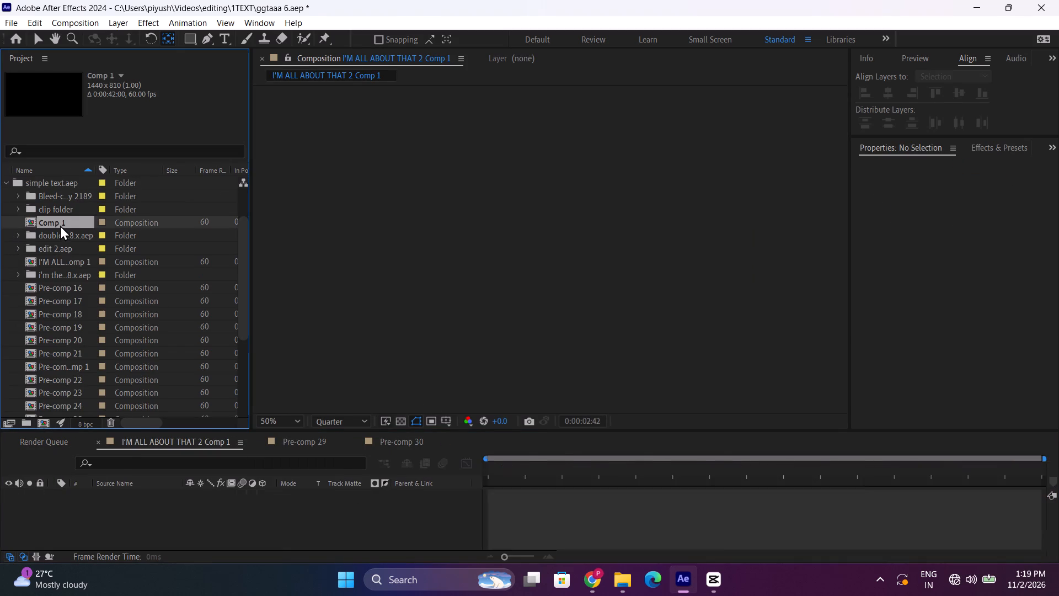
{"action": "scroll", "coordinate": [534, 466], "scroll_direction": "down", "scroll_amount": 3}
{"action": "left_click_drag", "start_coordinate": [528, 466], "coordinate": [459, 471]}
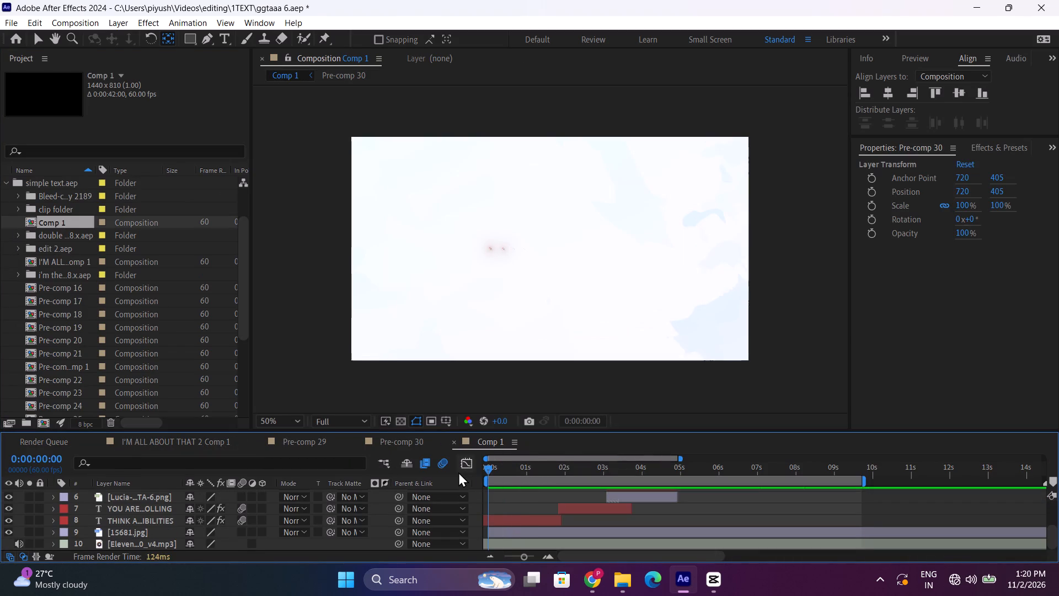
{"action": "key", "text": "space"}
{"action": "key", "text": "space"}
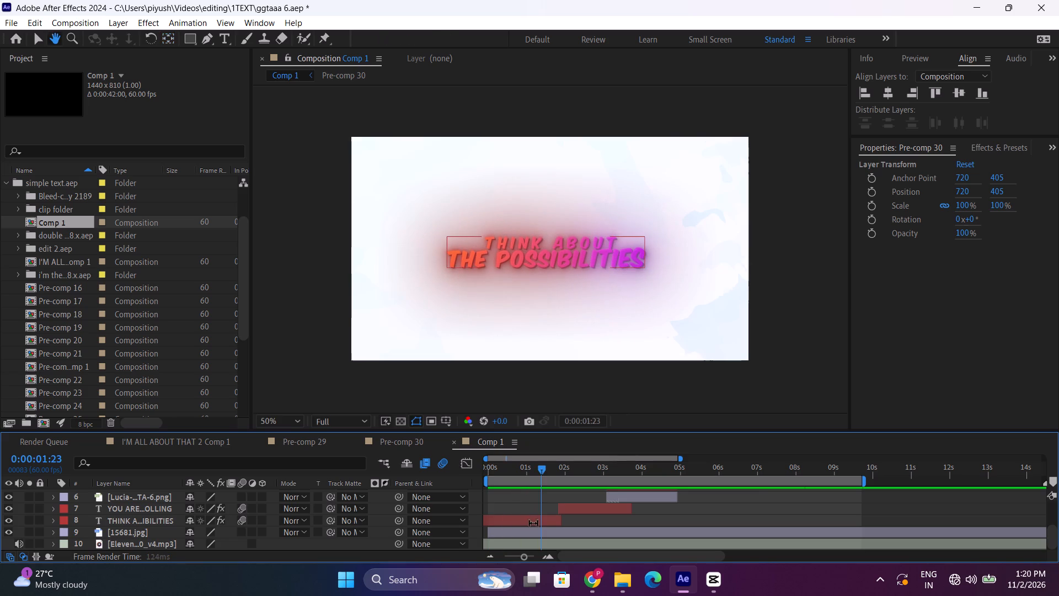
{"action": "left_click_drag", "start_coordinate": [520, 467], "coordinate": [448, 489]}
Slide the ElevenLabs voiceover layer in Comp 1 earlier in time, previewing from the start after each shift.
{"action": "left_click", "coordinate": [665, 537]}
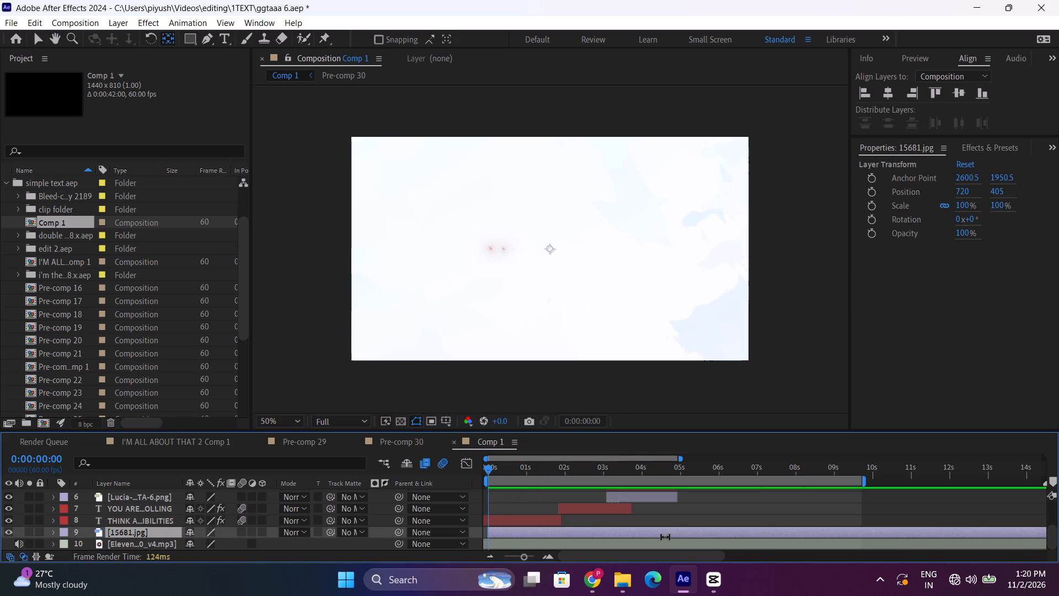
{"action": "left_click", "coordinate": [965, 540]}
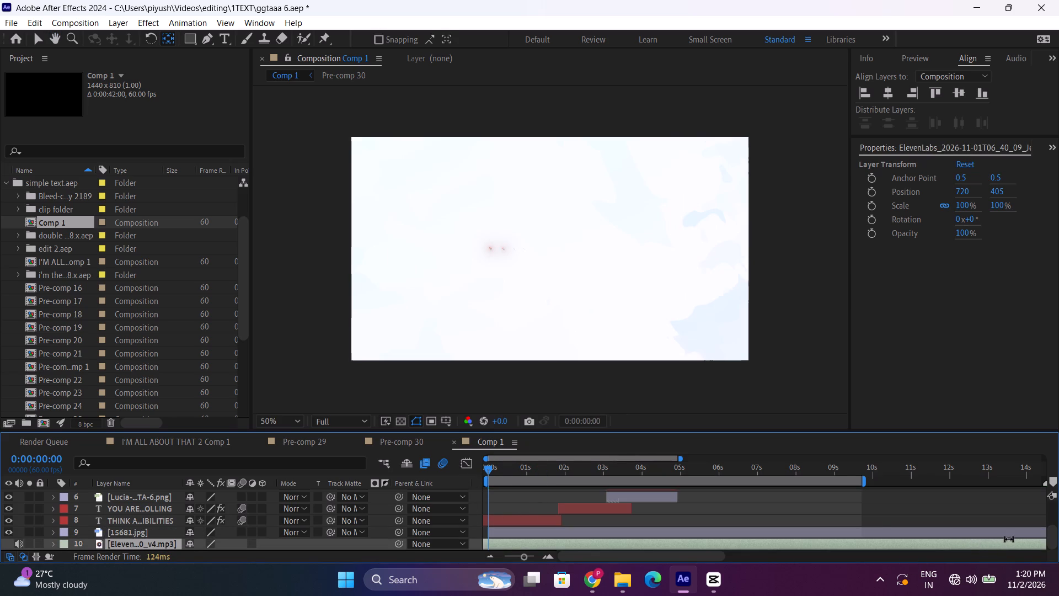
{"action": "scroll", "coordinate": [836, 514], "scroll_direction": "down", "scroll_amount": 1}
{"action": "scroll", "coordinate": [735, 526], "scroll_direction": "down", "scroll_amount": 3}
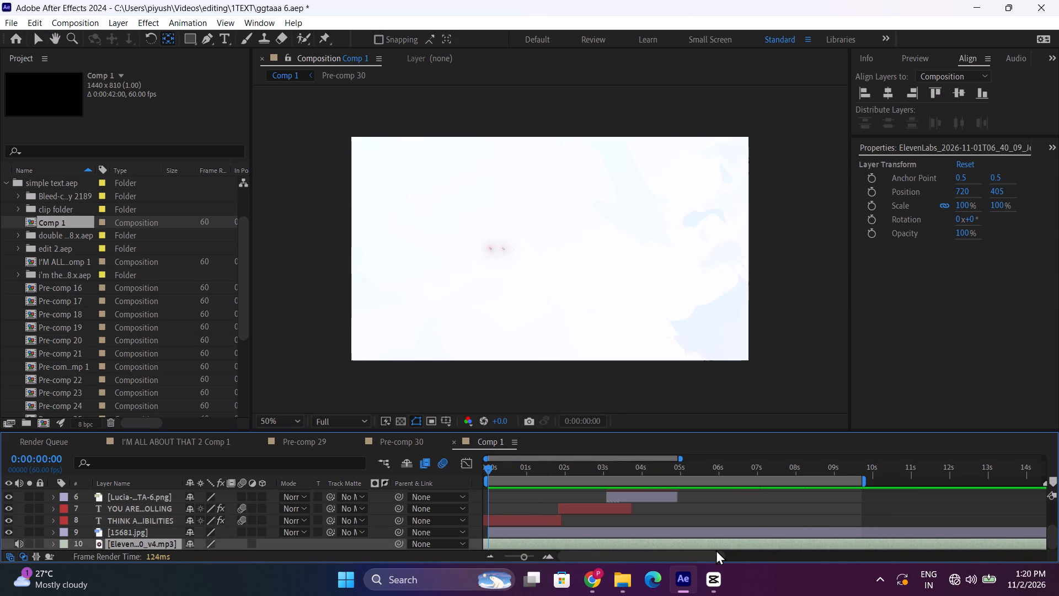
{"action": "left_click_drag", "start_coordinate": [717, 546], "coordinate": [495, 555]}
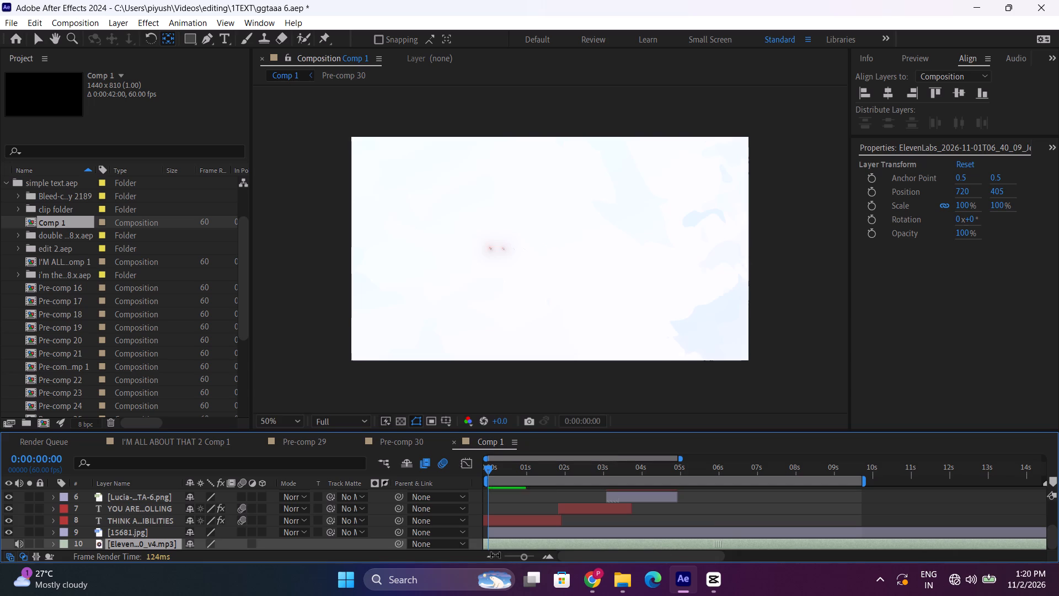
{"action": "left_click_drag", "start_coordinate": [495, 555], "coordinate": [467, 553]}
{"action": "key", "text": "space"}
{"action": "left_click_drag", "start_coordinate": [502, 469], "coordinate": [497, 469]}
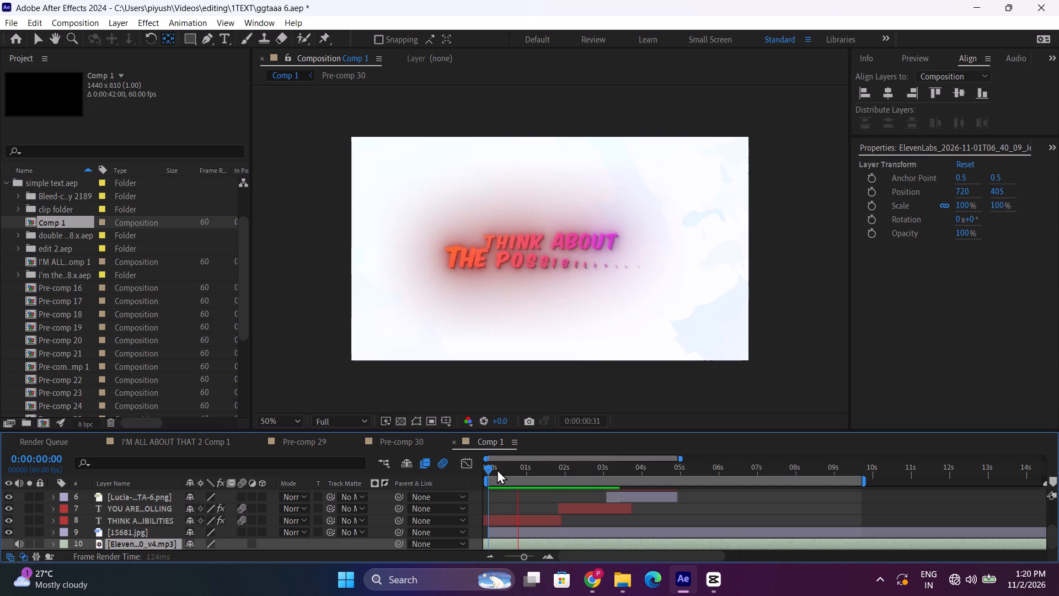
{"action": "left_click_drag", "start_coordinate": [497, 469], "coordinate": [473, 483]}
{"action": "key", "text": "v"}
{"action": "left_click_drag", "start_coordinate": [544, 543], "coordinate": [522, 539]}
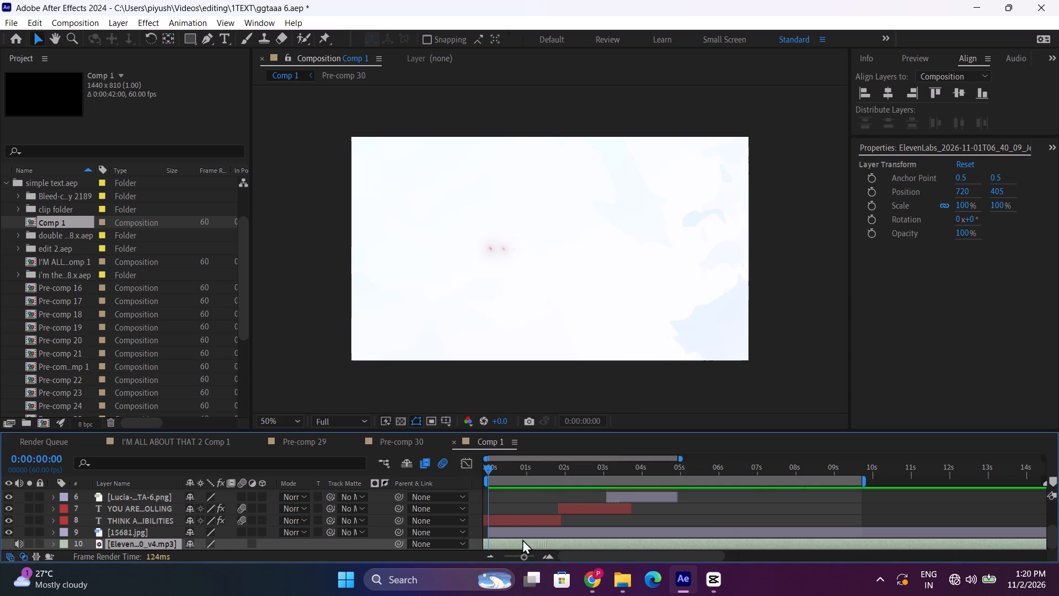
{"action": "left_click_drag", "start_coordinate": [522, 539], "coordinate": [307, 537]}
{"action": "key", "text": "space"}
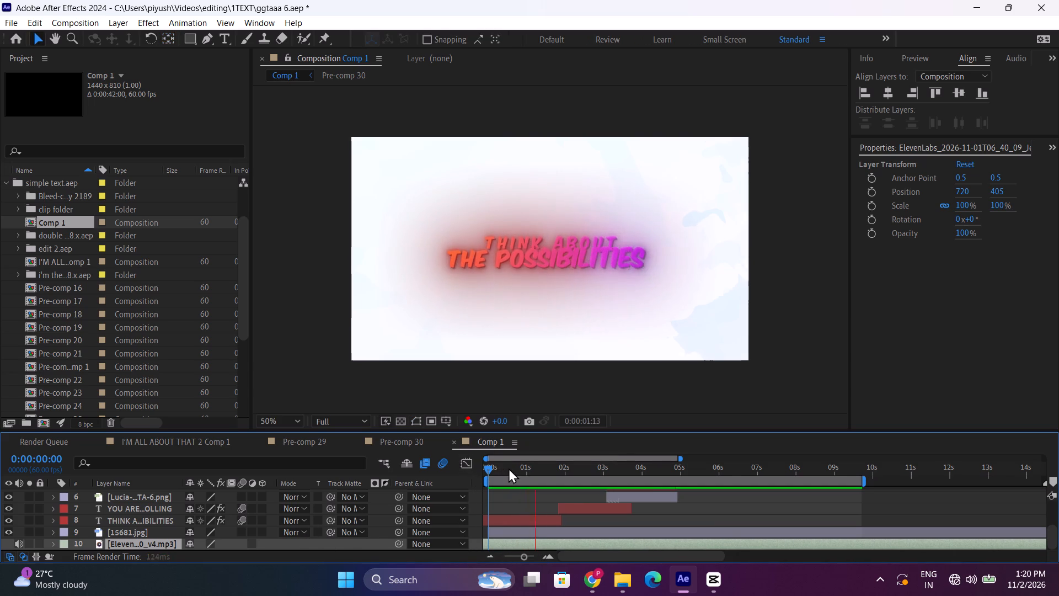
Keep sliding the ElevenLabs voiceover layer earlier, previewing from the start, to find the line needed for the new text.
{"action": "left_click_drag", "start_coordinate": [509, 468], "coordinate": [469, 475]}
{"action": "left_click_drag", "start_coordinate": [938, 545], "coordinate": [714, 548]}
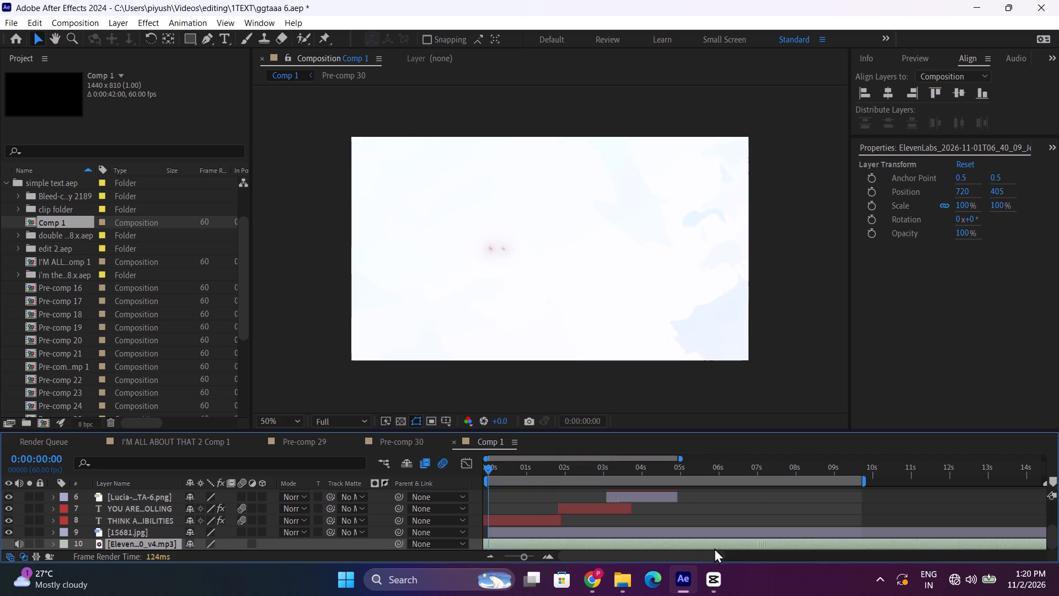
{"action": "left_click_drag", "start_coordinate": [714, 548], "coordinate": [462, 561]}
{"action": "key", "text": "space"}
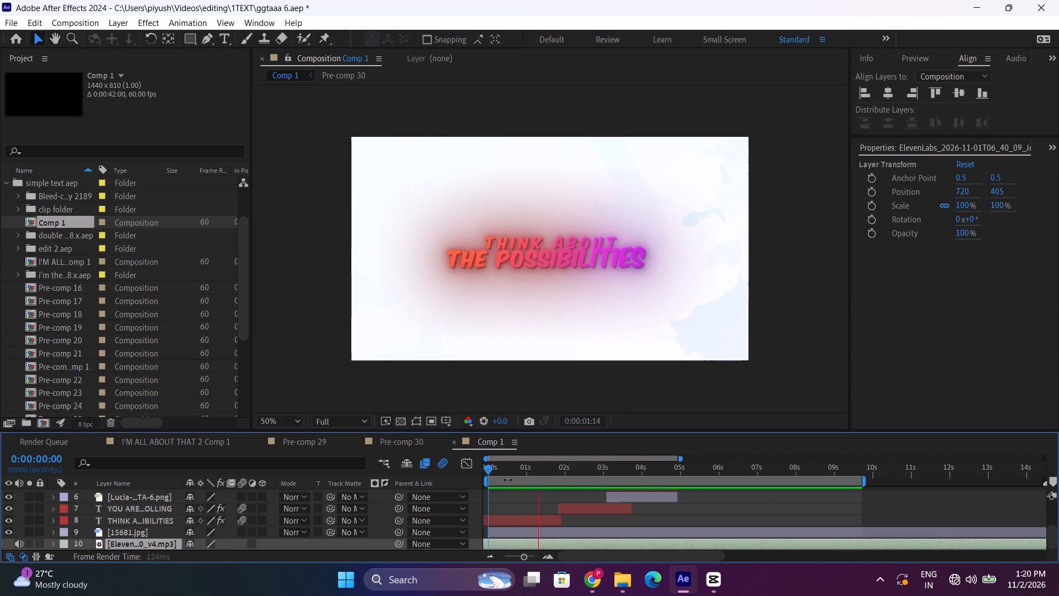
{"action": "left_click_drag", "start_coordinate": [502, 468], "coordinate": [474, 475]}
{"action": "left_click_drag", "start_coordinate": [641, 542], "coordinate": [477, 543]}
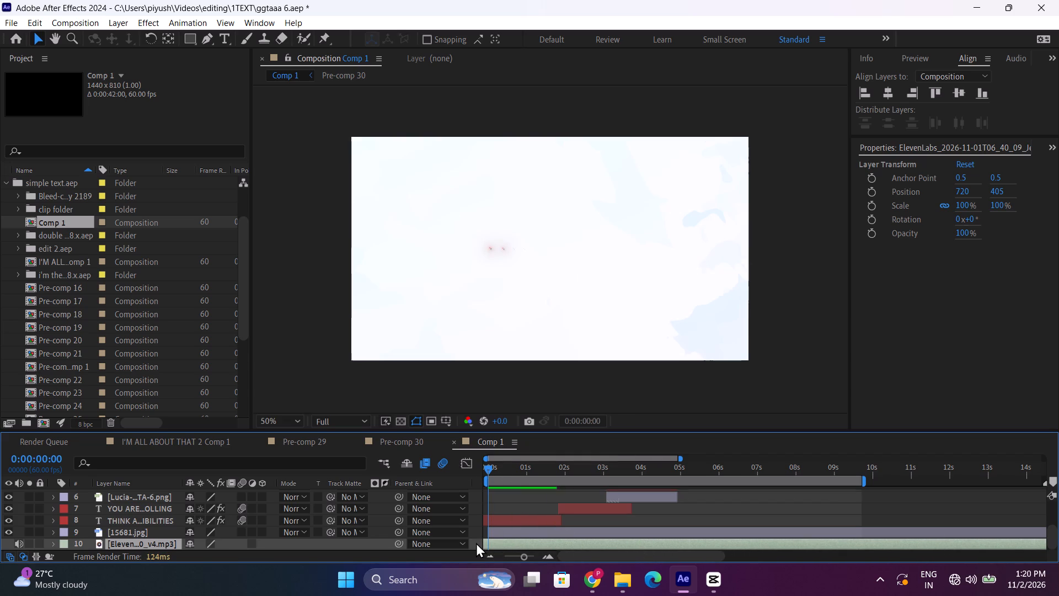
{"action": "key", "text": "space"}
{"action": "left_click_drag", "start_coordinate": [498, 466], "coordinate": [480, 471]}
{"action": "left_click_drag", "start_coordinate": [542, 547], "coordinate": [521, 544]}
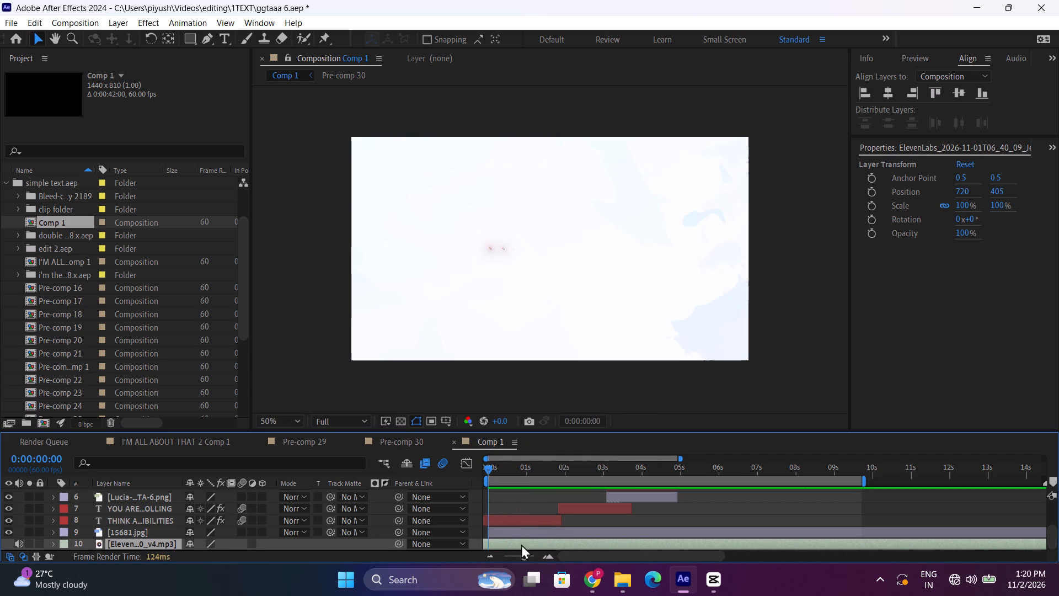
{"action": "left_click_drag", "start_coordinate": [521, 544], "coordinate": [475, 544]}
{"action": "key", "text": "space"}
{"action": "left_click_drag", "start_coordinate": [493, 467], "coordinate": [485, 467]}
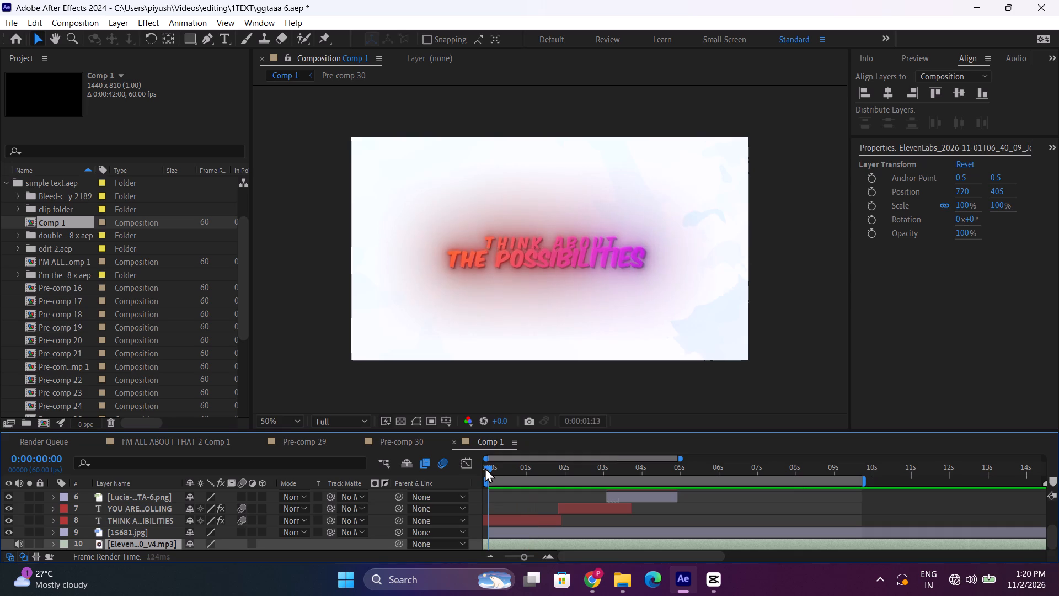
{"action": "left_click_drag", "start_coordinate": [485, 467], "coordinate": [481, 483]}
Slide the ElevenLabs voiceover layer back later in two small shifts, previewing the composition from the start each time.
{"action": "left_click_drag", "start_coordinate": [517, 541], "coordinate": [591, 545]}
{"action": "key", "text": "space"}
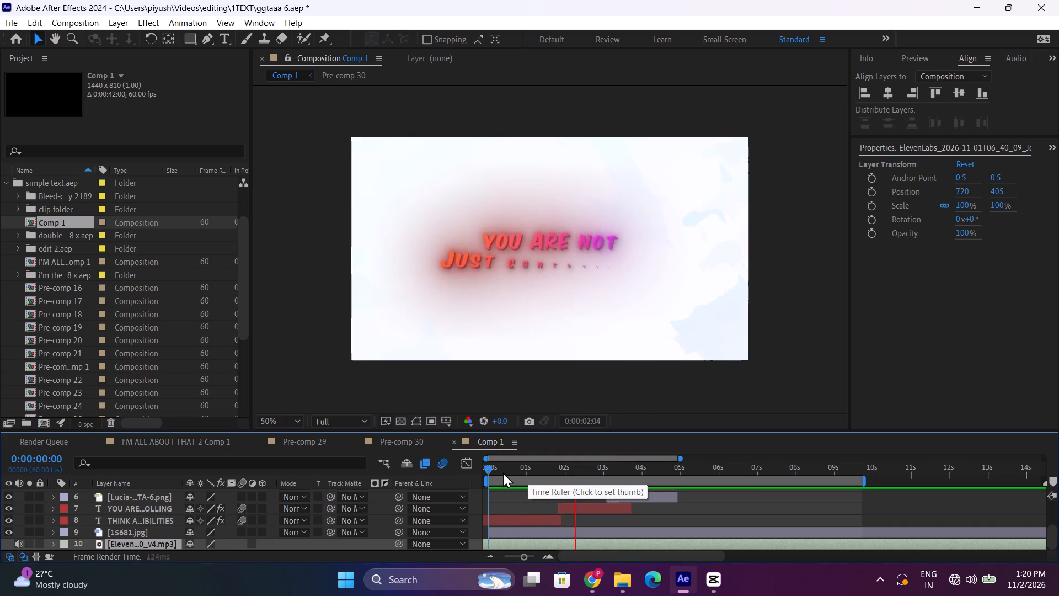
{"action": "left_click_drag", "start_coordinate": [500, 472], "coordinate": [474, 479]}
{"action": "left_click_drag", "start_coordinate": [544, 547], "coordinate": [630, 547]}
{"action": "key", "text": "space"}
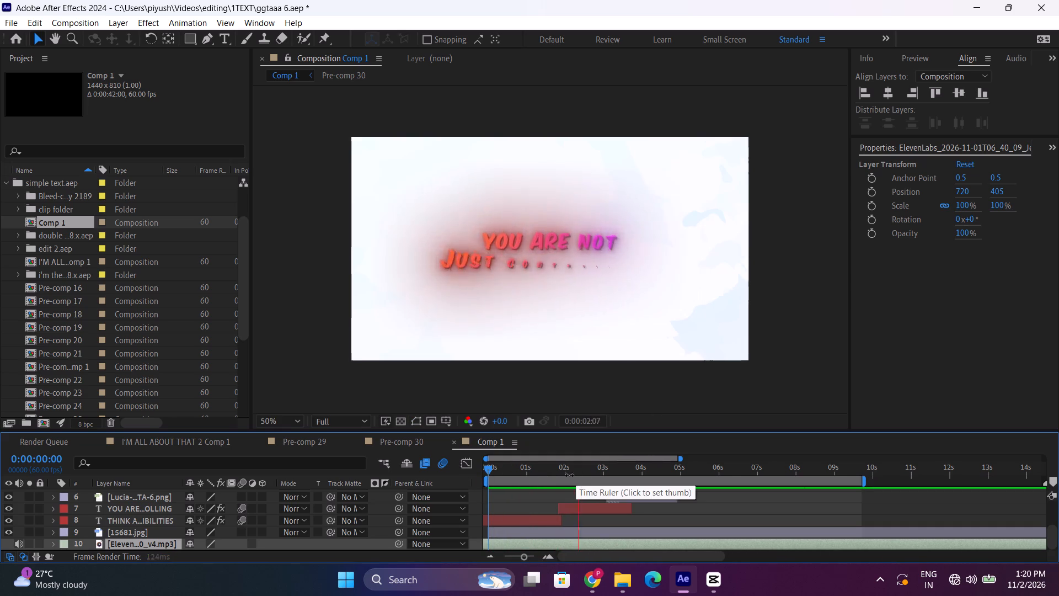
Switch to CapCut and play the voiceover near 00:03:04 and from 00:02:56 to compare it with the composition's audio.
{"action": "left_click", "coordinate": [710, 576]}
{"action": "key", "text": "space"}
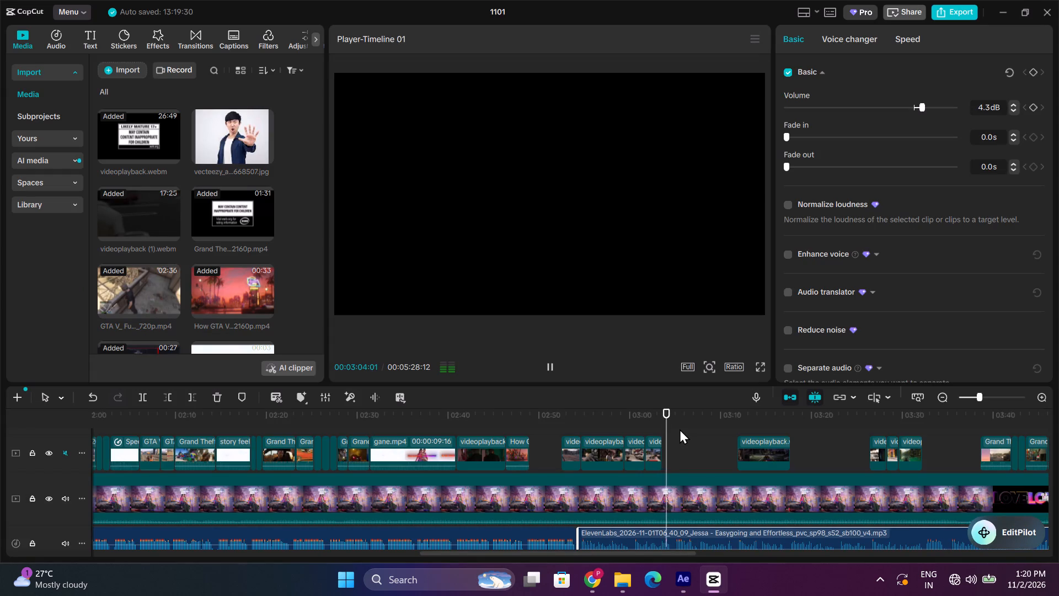
{"action": "key", "text": "space"}
{"action": "left_click", "coordinate": [595, 423]}
{"action": "key", "text": "space"}
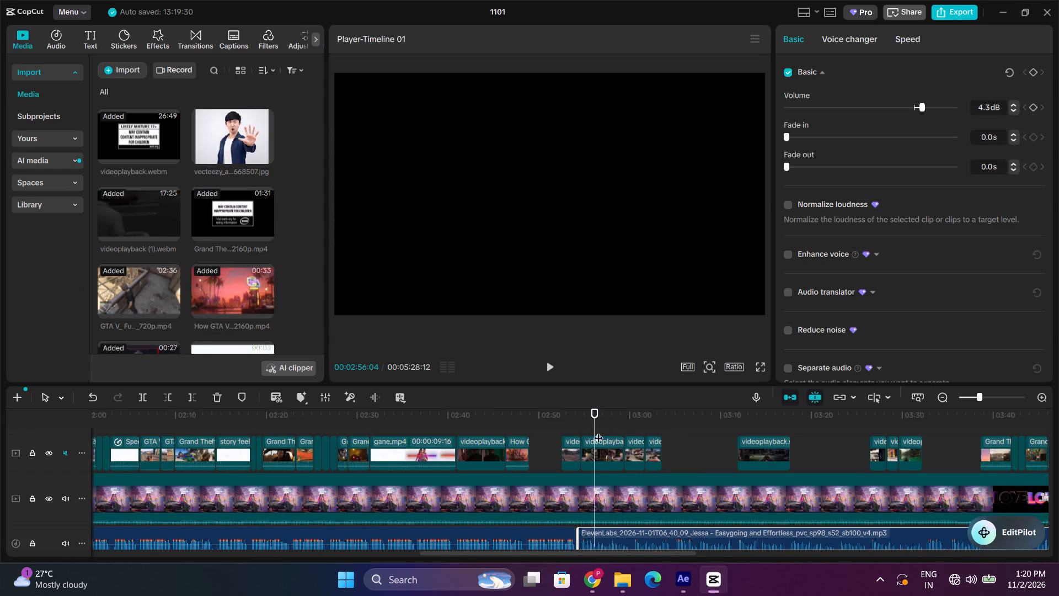
{"action": "key", "text": "space"}
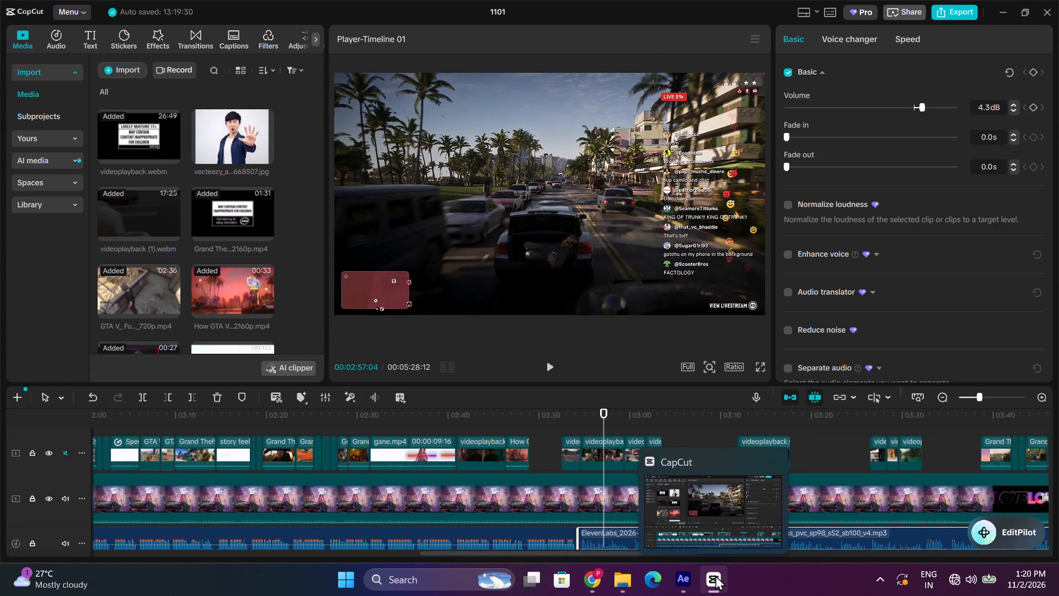
Stop the Comp 1 preview still playing in After Effects and return to CapCut.
{"action": "left_click", "coordinate": [715, 575]}
{"action": "left_click", "coordinate": [715, 575]}
{"action": "left_click", "coordinate": [687, 578]}
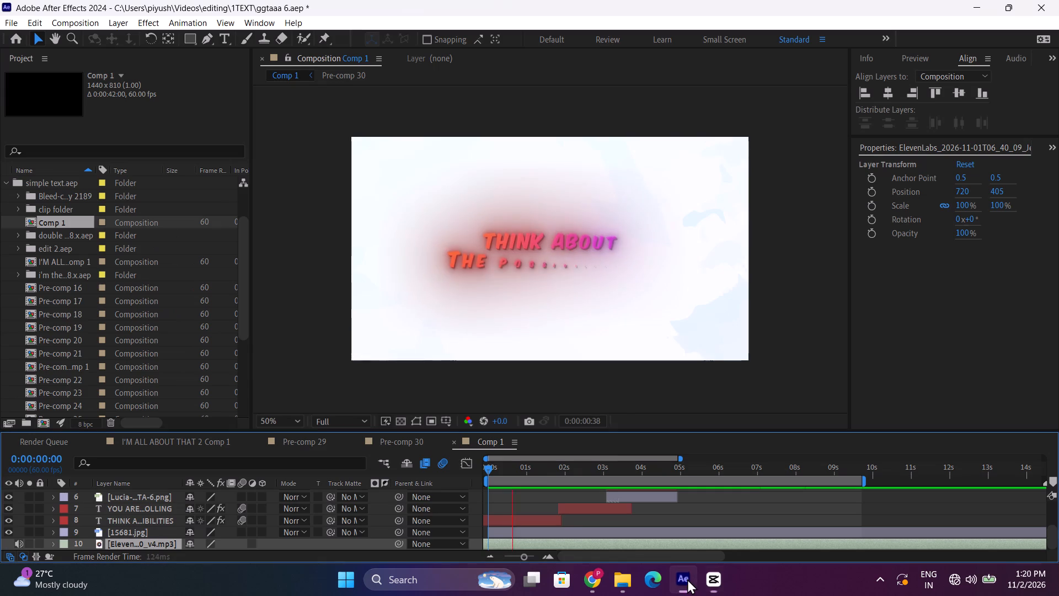
{"action": "key", "text": "space"}
{"action": "left_click", "coordinate": [714, 577]}
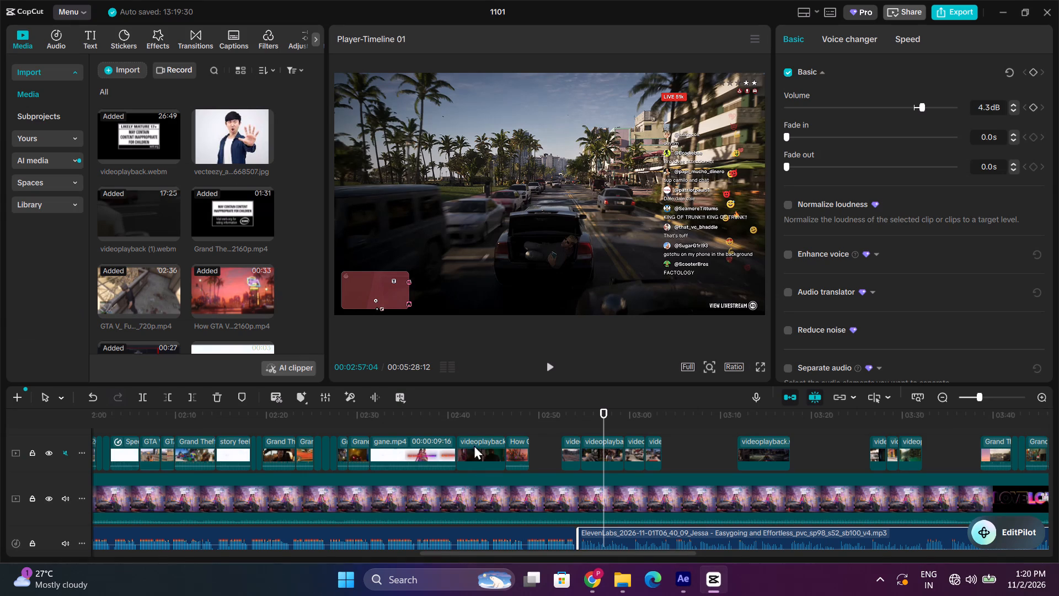
Play the CapCut voiceover around 00:02:50 to 00:02:54 to hear the line leading into the clips there.
{"action": "left_click", "coordinate": [523, 423]}
{"action": "left_click", "coordinate": [536, 421]}
{"action": "key", "text": "space"}
{"action": "left_click", "coordinate": [563, 416]}
{"action": "key", "text": "space"}
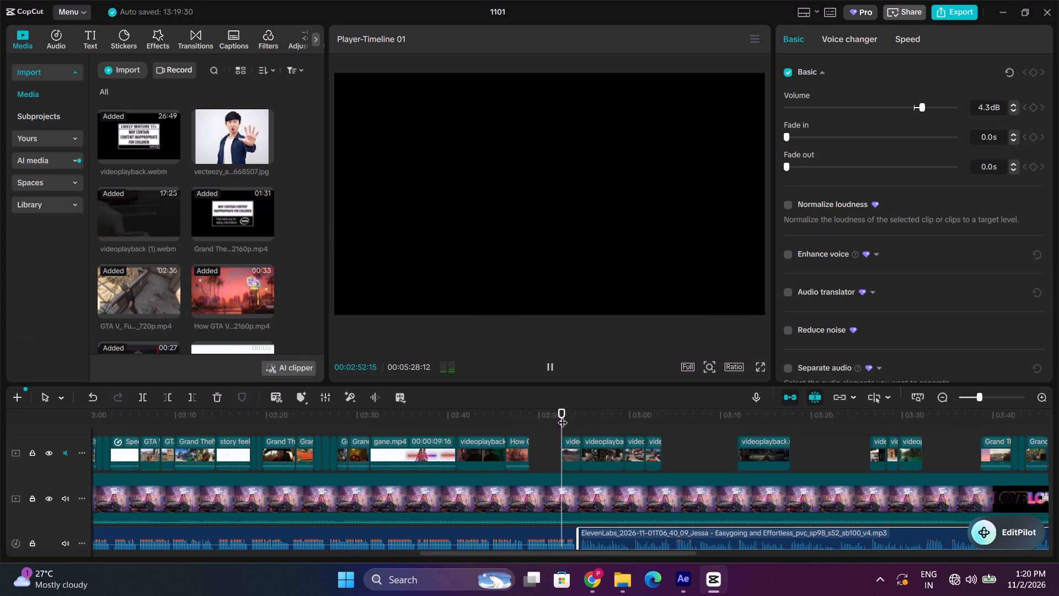
{"action": "left_click", "coordinate": [547, 419]}
{"action": "key", "text": "space"}
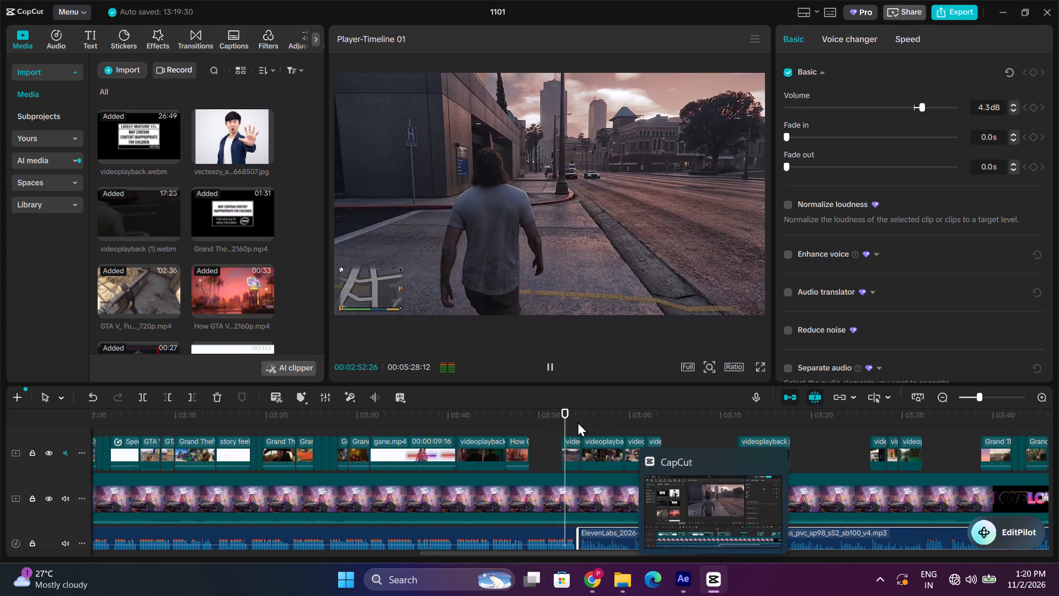
{"action": "key", "text": "space"}
{"action": "key", "text": "space"}
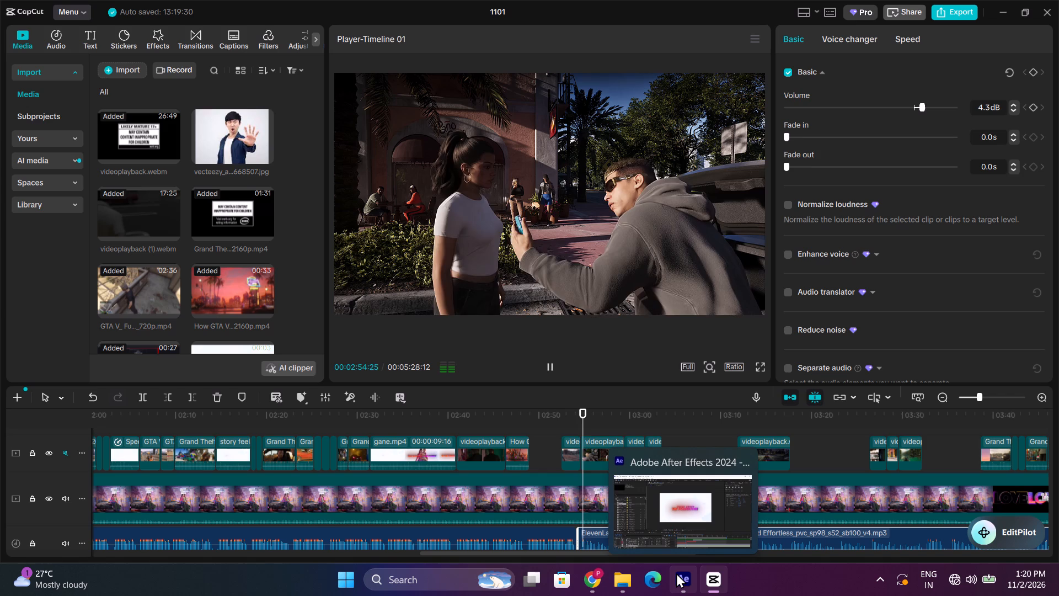
{"action": "key", "text": "space"}
Switch to After Effects and slide the ElevenLabs voiceover layer in Comp 1 earlier in several large shifts, previewing from the start.
{"action": "left_click", "coordinate": [677, 573]}
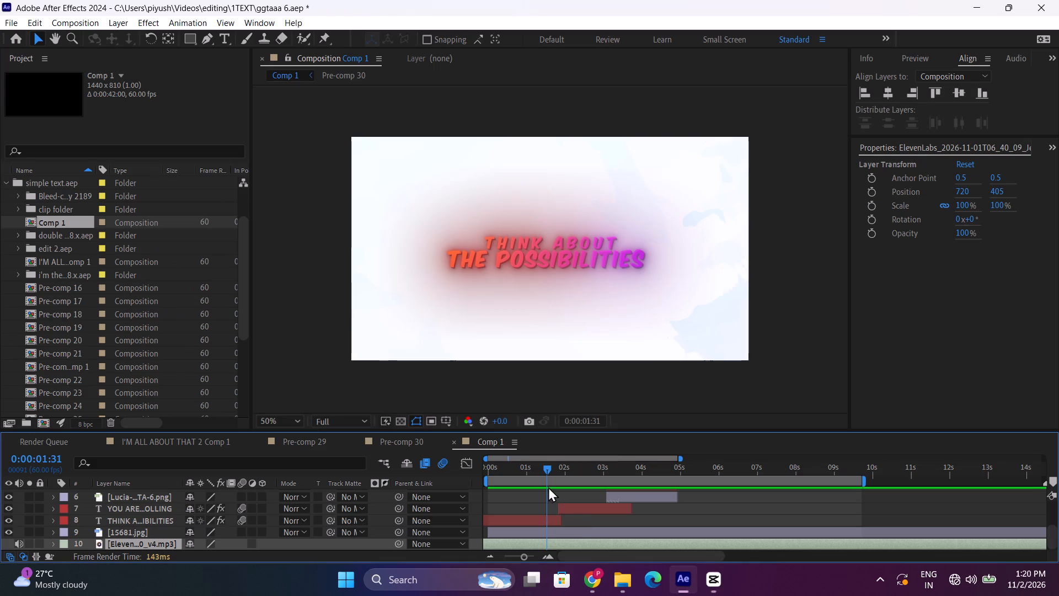
{"action": "left_click_drag", "start_coordinate": [523, 471], "coordinate": [463, 471]}
{"action": "left_click_drag", "start_coordinate": [955, 541], "coordinate": [477, 540]}
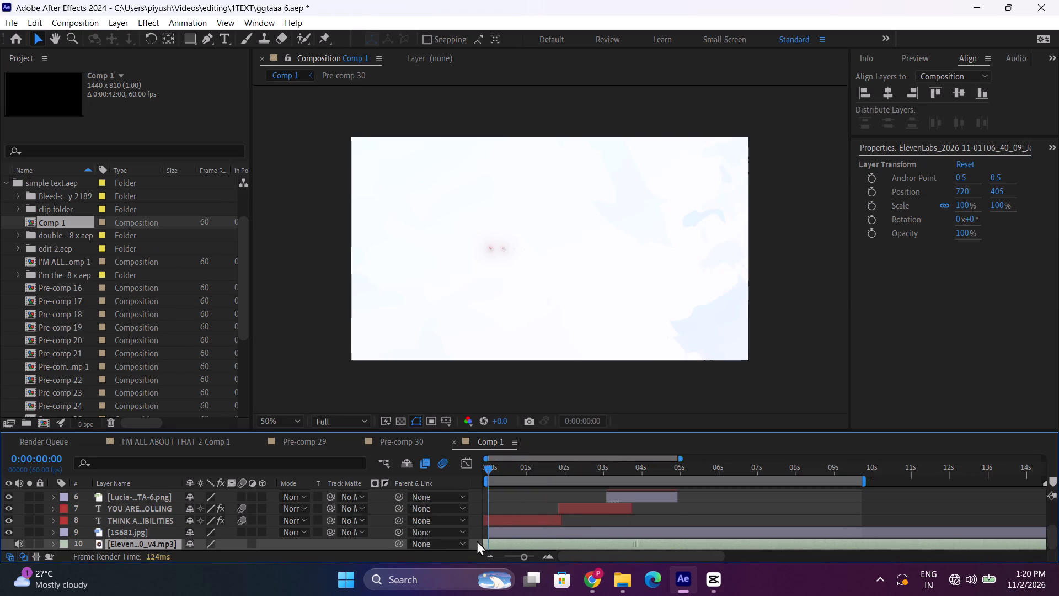
{"action": "left_click_drag", "start_coordinate": [477, 540], "coordinate": [423, 540]}
{"action": "key", "text": "space"}
{"action": "left_click_drag", "start_coordinate": [728, 542], "coordinate": [720, 542]}
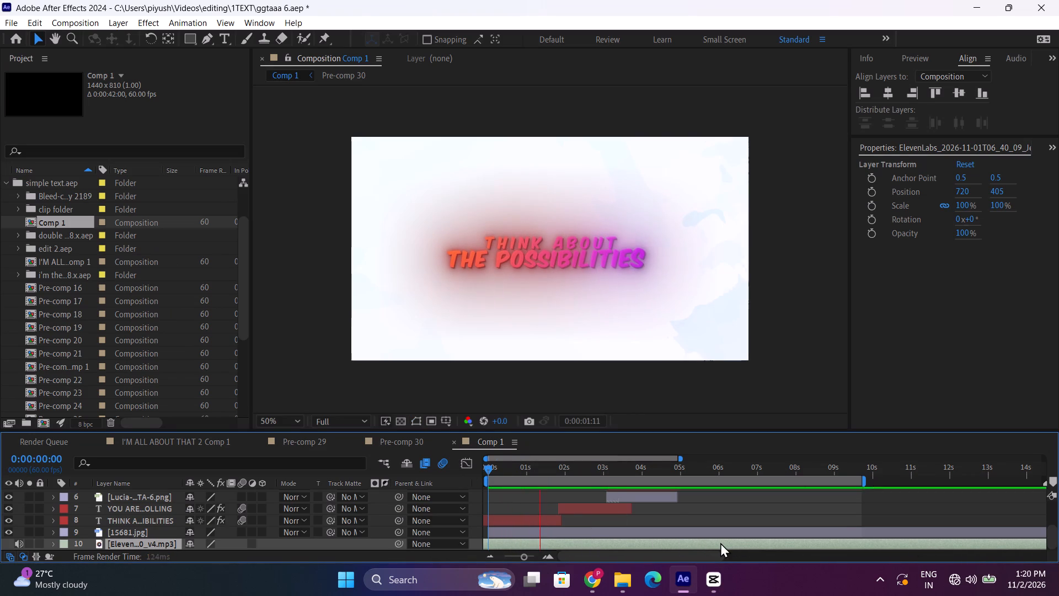
{"action": "left_click_drag", "start_coordinate": [720, 542], "coordinate": [308, 565]}
{"action": "left_click_drag", "start_coordinate": [500, 464], "coordinate": [481, 470]}
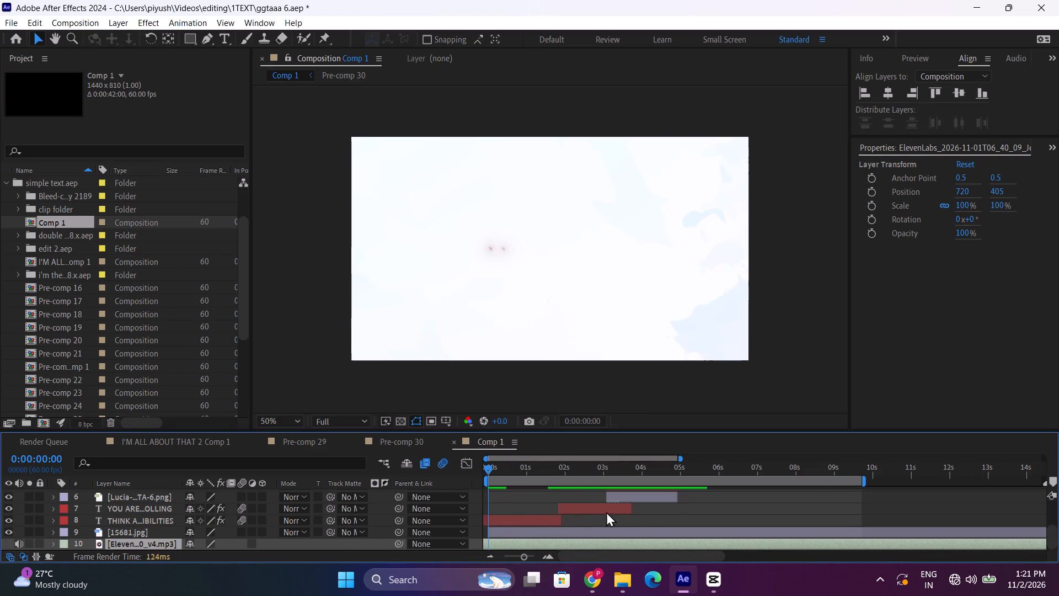
{"action": "left_click_drag", "start_coordinate": [623, 542], "coordinate": [356, 554]}
{"action": "key", "text": "space"}
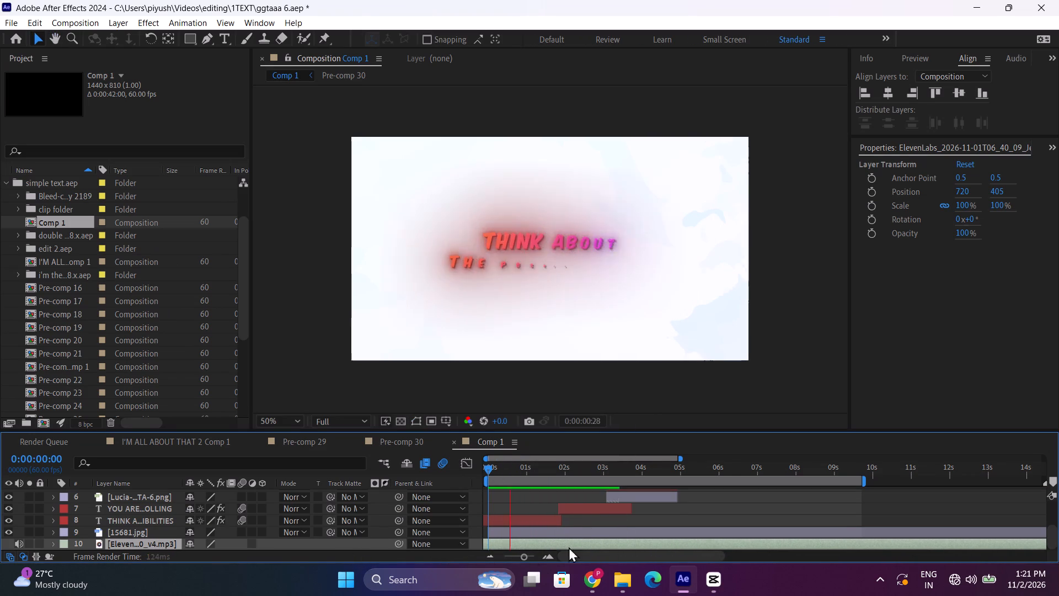
Check the system sound settings, then keep sliding the voiceover layer earlier, previewing Comp 1 from the start each time.
{"action": "left_click", "coordinate": [986, 588]}
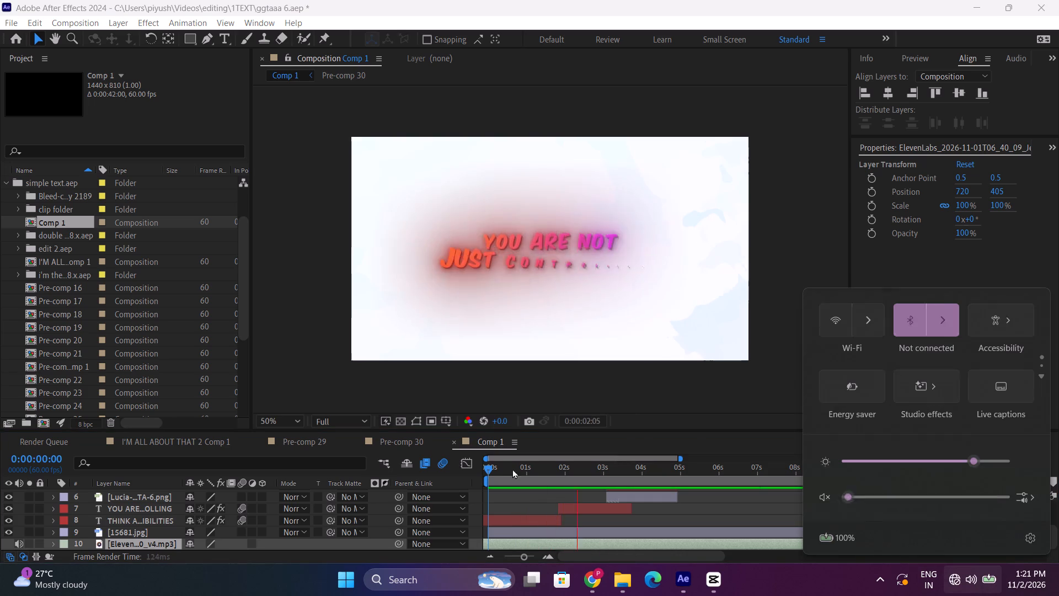
{"action": "left_click_drag", "start_coordinate": [501, 473], "coordinate": [475, 475]}
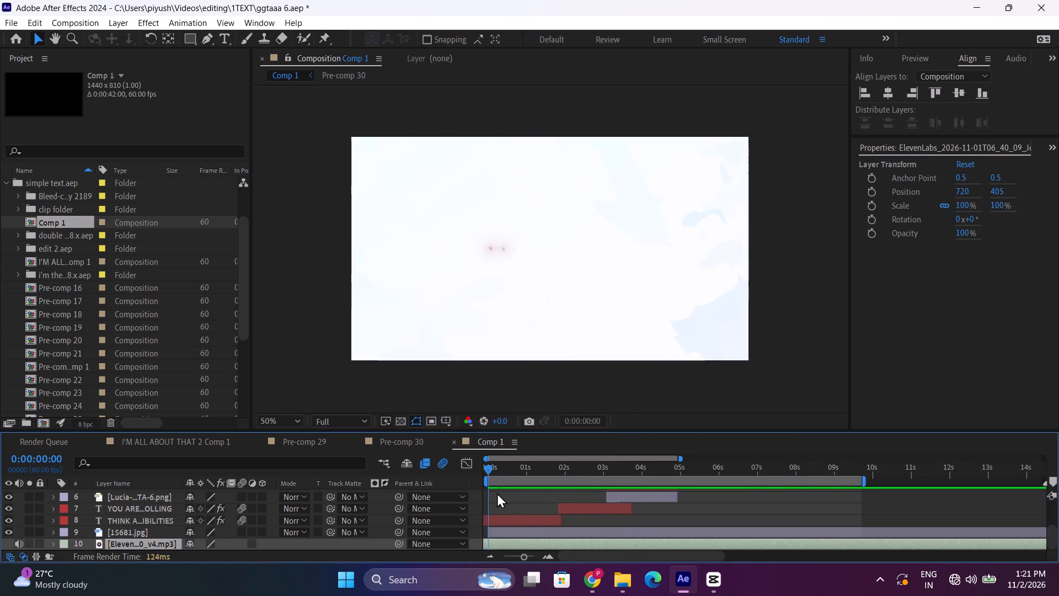
{"action": "left_click_drag", "start_coordinate": [903, 545], "coordinate": [420, 551]}
{"action": "key", "text": "space"}
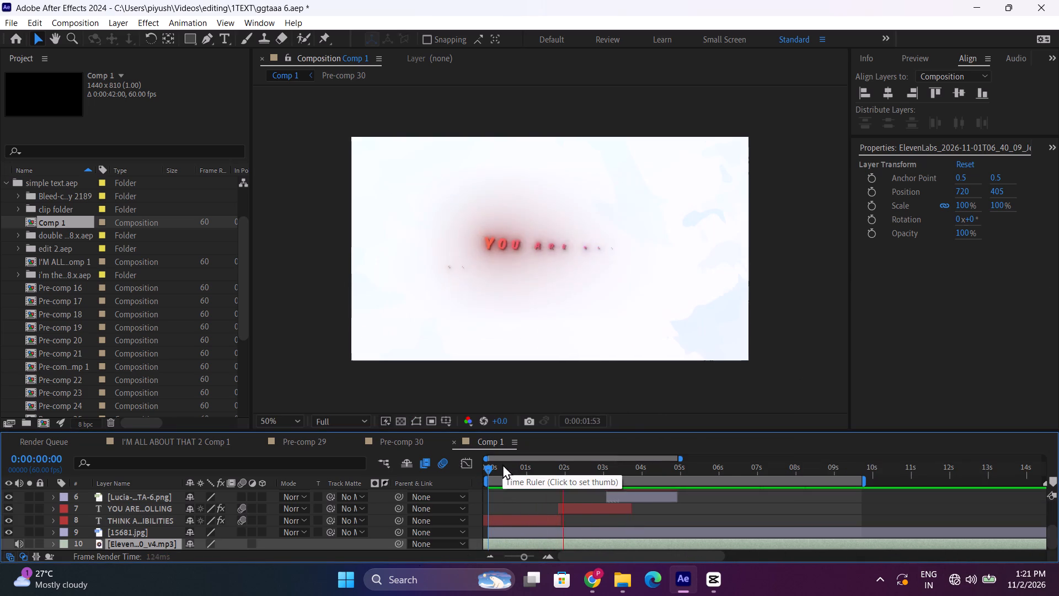
{"action": "left_click_drag", "start_coordinate": [500, 470], "coordinate": [467, 475]}
{"action": "left_click_drag", "start_coordinate": [551, 542], "coordinate": [472, 544]}
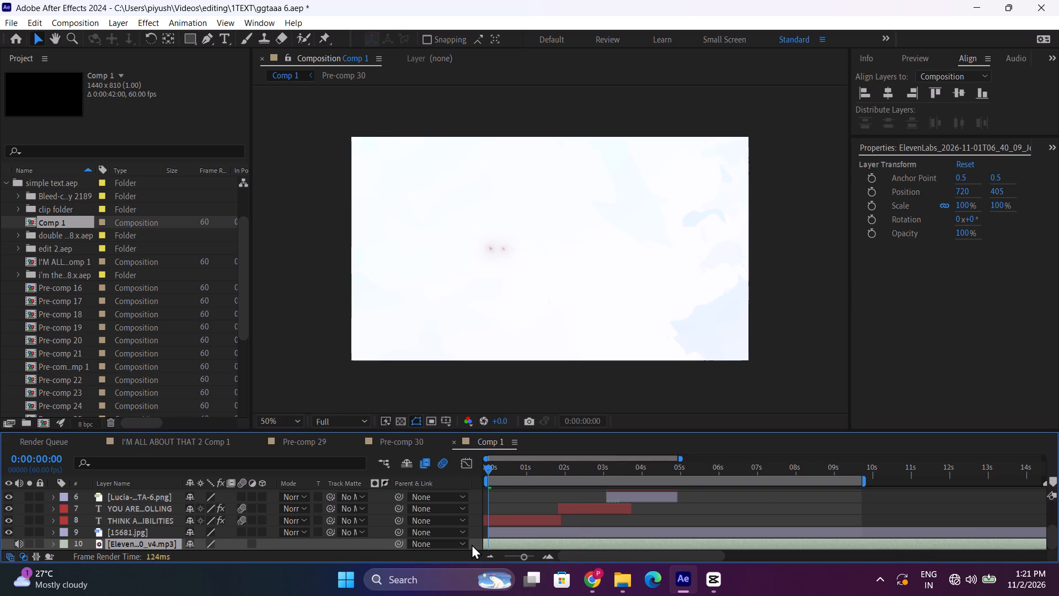
{"action": "left_click_drag", "start_coordinate": [472, 544], "coordinate": [471, 544]}
{"action": "key", "text": "space"}
{"action": "key", "text": "space"}
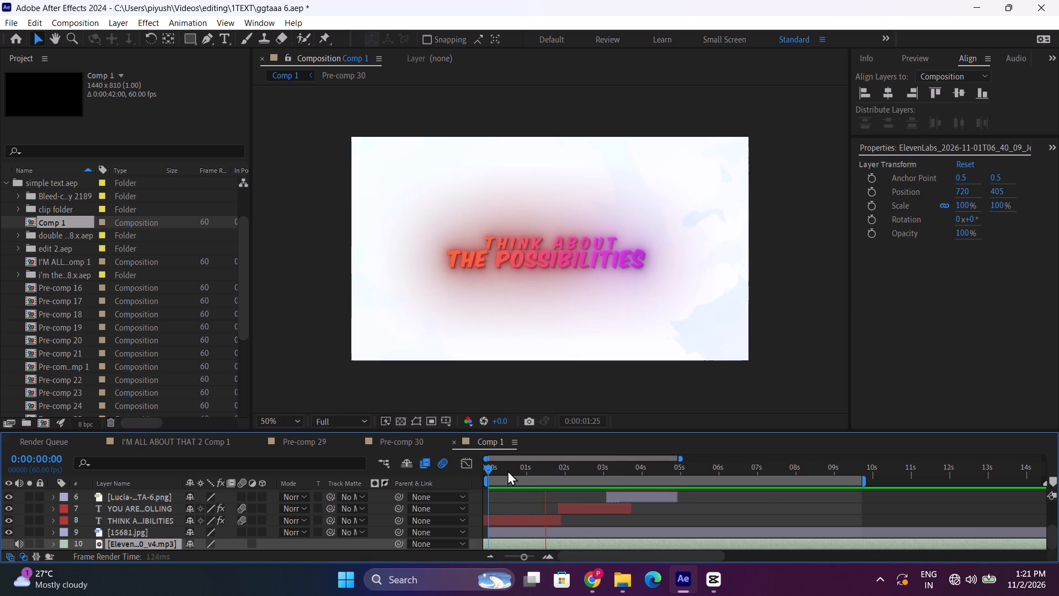
{"action": "left_click_drag", "start_coordinate": [506, 470], "coordinate": [478, 470]}
{"action": "left_click_drag", "start_coordinate": [563, 545], "coordinate": [462, 541]}
{"action": "key", "text": "space"}
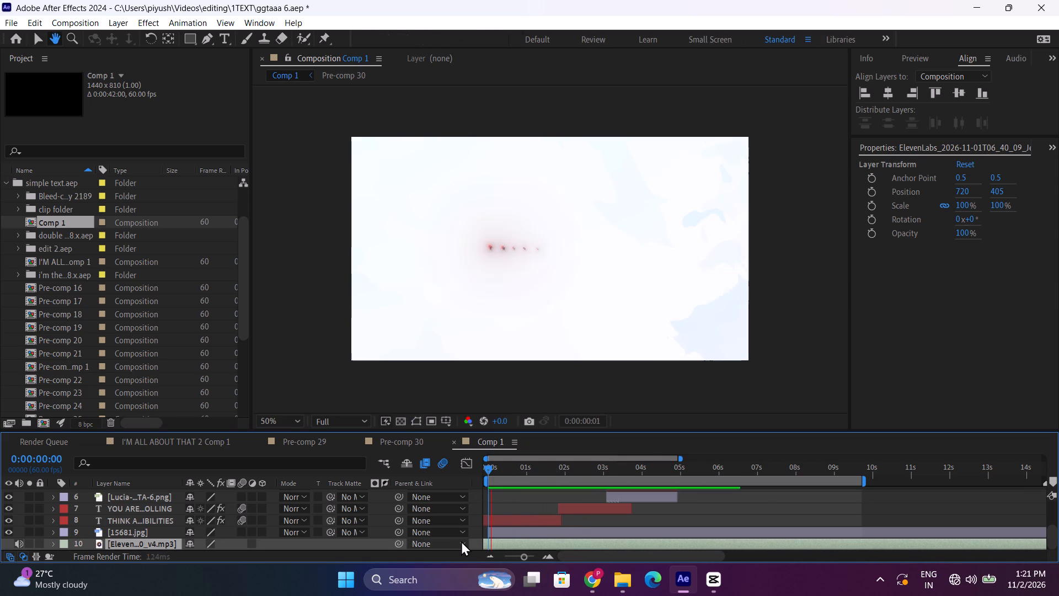
Nudge the voiceover layer back later in two small shifts, previewing from the start, and stop the playhead at 0:00:00:42.
{"action": "left_click_drag", "start_coordinate": [491, 466], "coordinate": [474, 477]}
{"action": "left_click_drag", "start_coordinate": [511, 547], "coordinate": [557, 551]}
{"action": "key", "text": "space"}
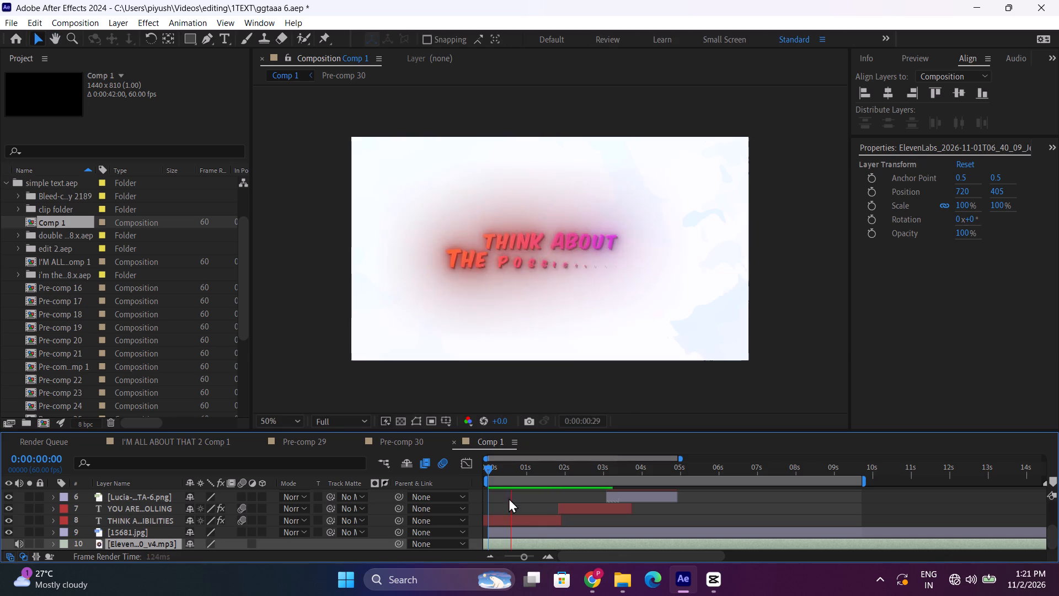
{"action": "key", "text": "space"}
{"action": "left_click_drag", "start_coordinate": [494, 462], "coordinate": [467, 466]}
{"action": "key", "text": "space"}
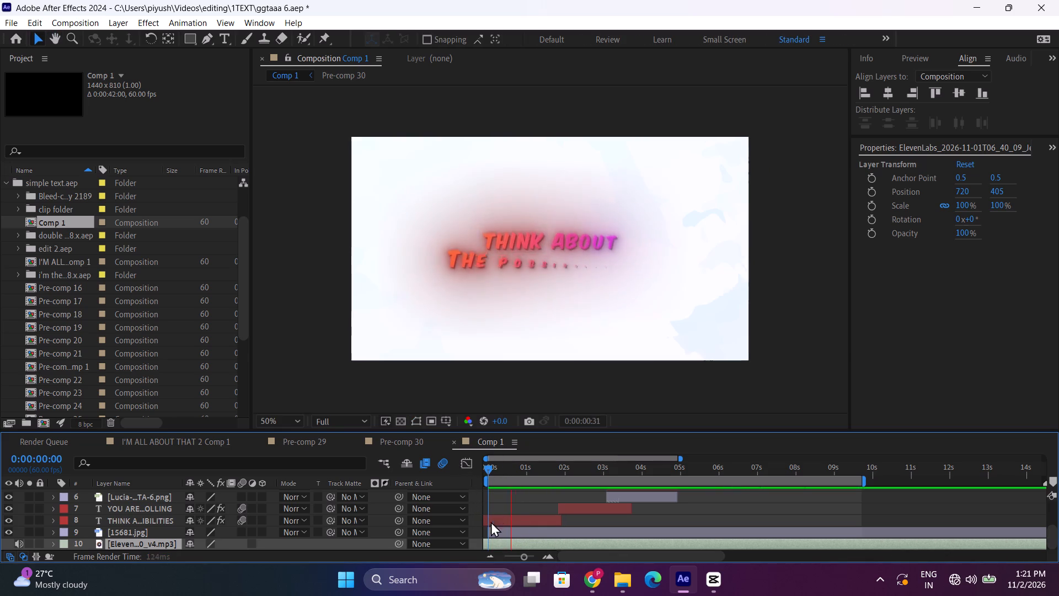
{"action": "key", "text": "space"}
{"action": "left_click_drag", "start_coordinate": [501, 470], "coordinate": [471, 479]}
{"action": "left_click_drag", "start_coordinate": [507, 541], "coordinate": [526, 541]}
{"action": "key", "text": "space"}
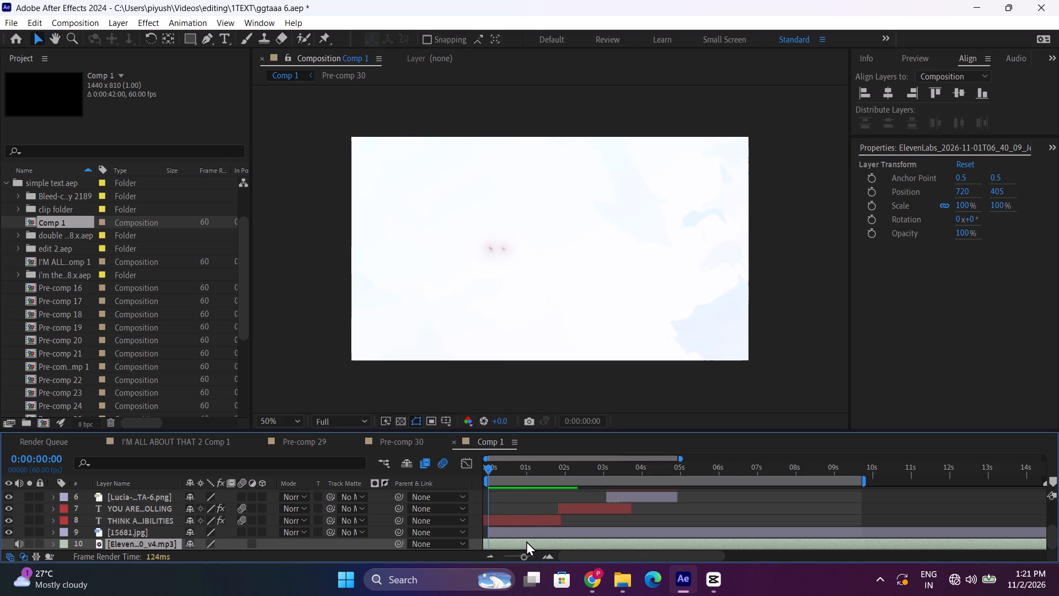
{"action": "key", "text": "space"}
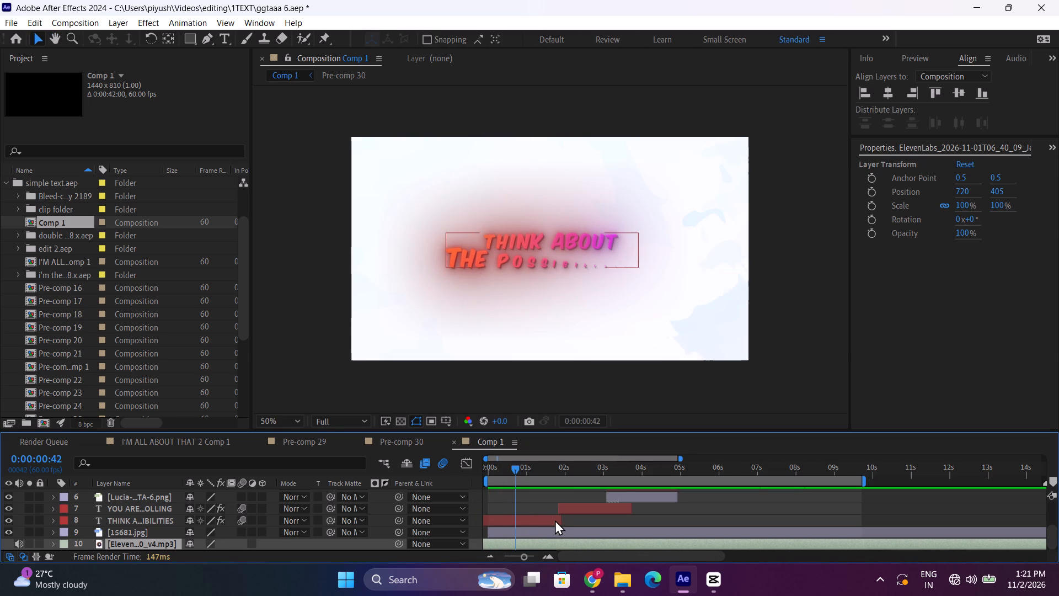
Move the THINK ABOUT THE POSSIBILITIES text layer later in the timeline so it starts at about 3.7 seconds.
{"action": "left_click_drag", "start_coordinate": [546, 523], "coordinate": [694, 527]}
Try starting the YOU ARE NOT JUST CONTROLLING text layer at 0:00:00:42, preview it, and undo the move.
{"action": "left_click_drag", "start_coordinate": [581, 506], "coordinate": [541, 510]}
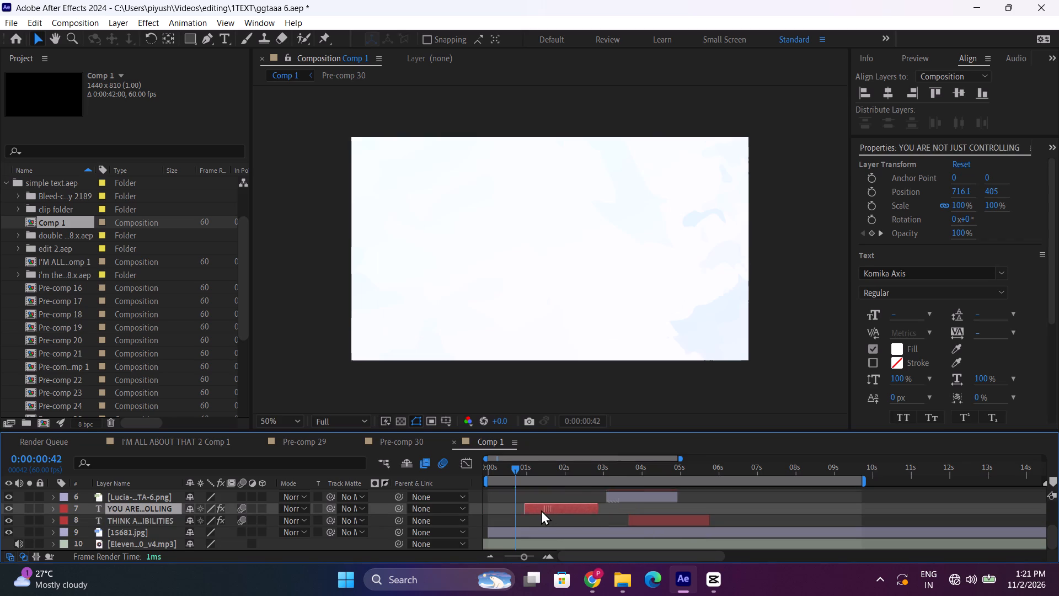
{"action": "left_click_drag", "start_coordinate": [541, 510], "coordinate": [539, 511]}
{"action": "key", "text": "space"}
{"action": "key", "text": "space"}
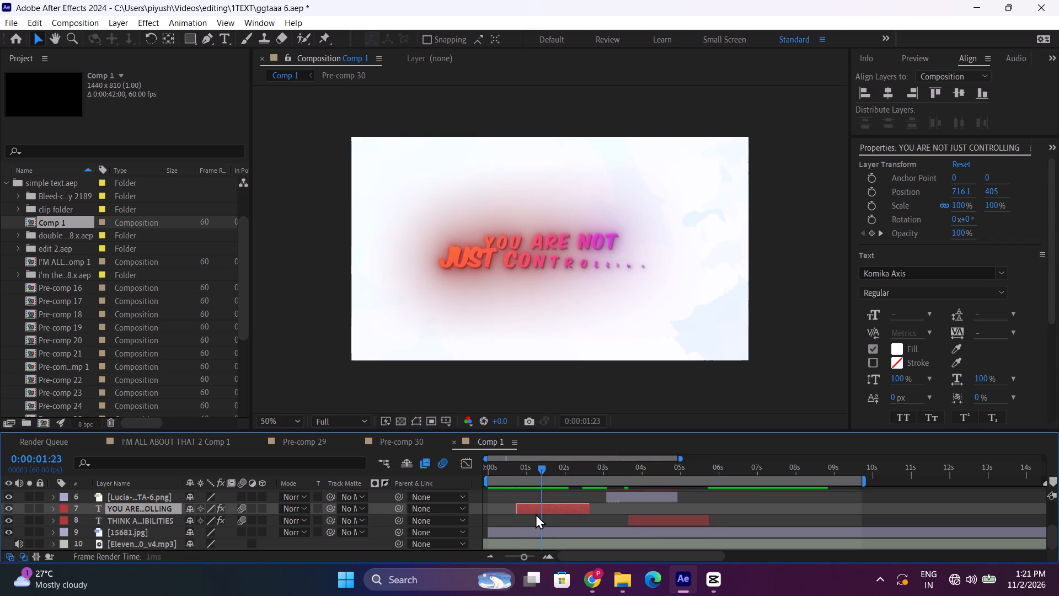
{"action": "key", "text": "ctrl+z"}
Move the YOU ARE NOT JUST CONTROLLING text layer later so it starts at about 3 seconds.
{"action": "scroll", "coordinate": [592, 519], "scroll_direction": "up", "scroll_amount": 1}
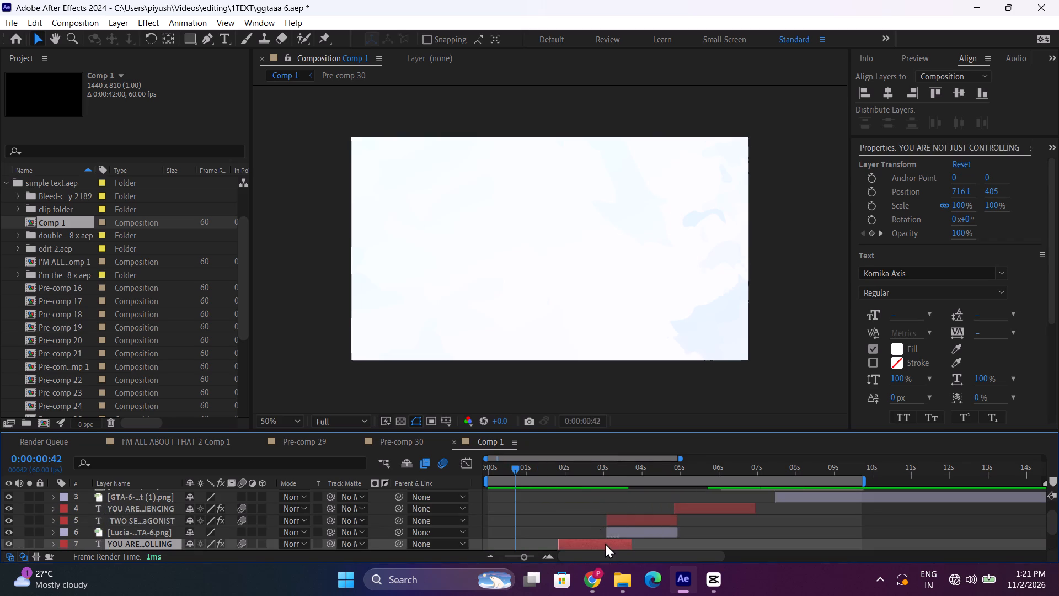
{"action": "scroll", "coordinate": [605, 541], "scroll_direction": "down", "scroll_amount": 1}
{"action": "left_click_drag", "start_coordinate": [596, 507], "coordinate": [641, 511]}
Move the TWO SEPARATE PROTAGONIST text layer earlier to start at 0:00:00:42 and preview its timing against the voiceover.
{"action": "scroll", "coordinate": [644, 511], "scroll_direction": "up", "scroll_amount": 1}
{"action": "left_click_drag", "start_coordinate": [642, 523], "coordinate": [608, 521]}
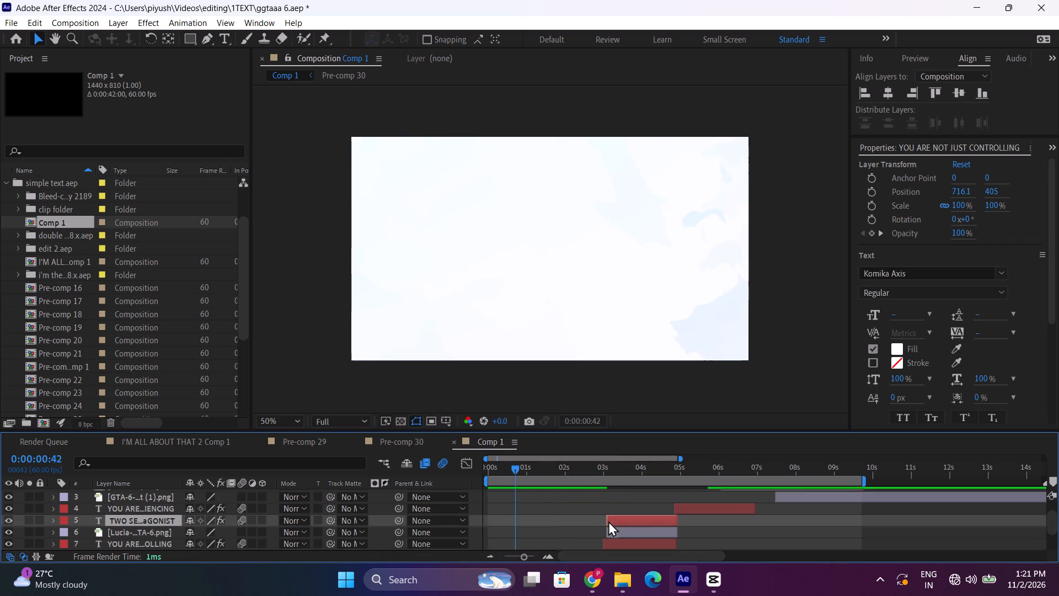
{"action": "left_click_drag", "start_coordinate": [608, 521], "coordinate": [552, 535]}
{"action": "key", "text": "space"}
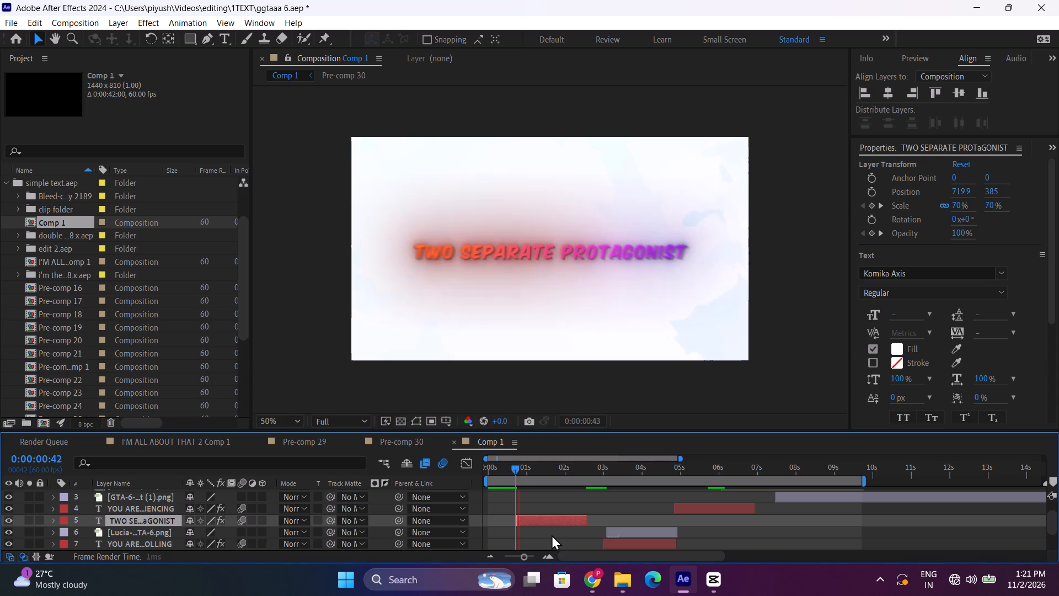
{"action": "key", "text": "space"}
{"action": "left_click", "coordinate": [518, 475]}
{"action": "left_click", "coordinate": [518, 474]}
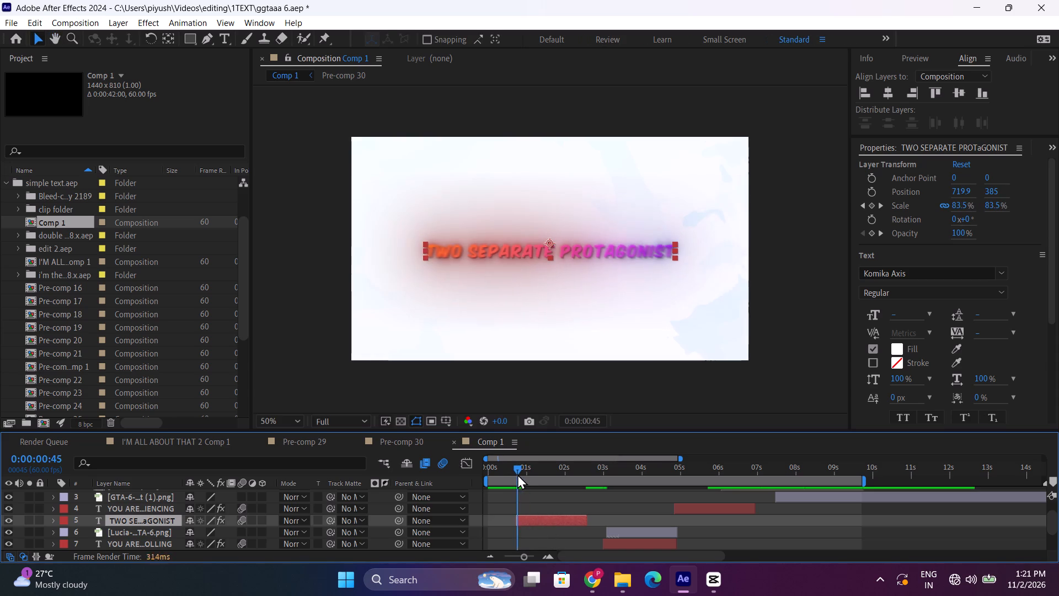
{"action": "key", "text": "space"}
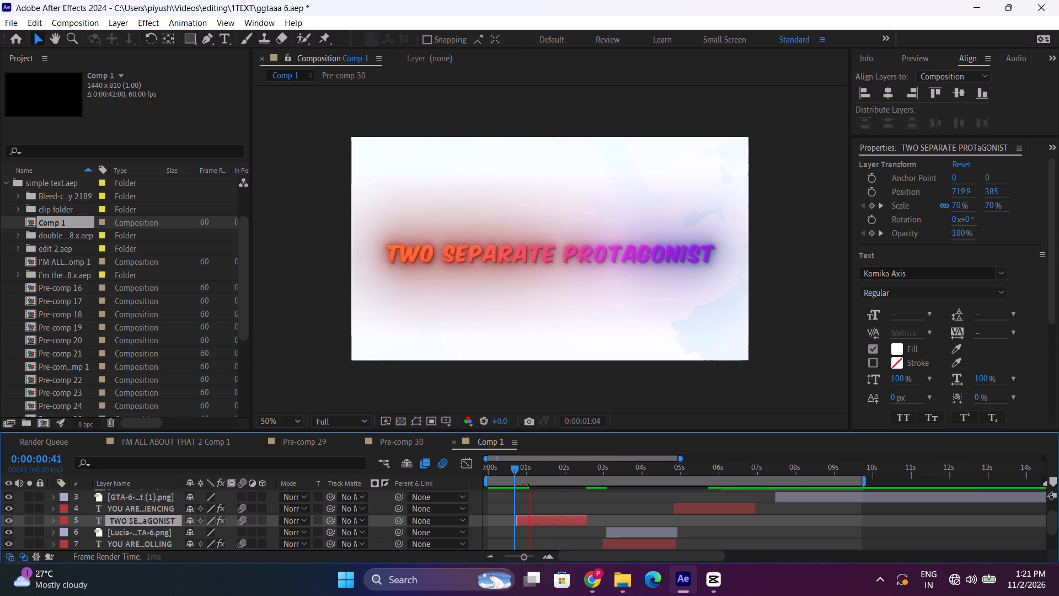
{"action": "left_click_drag", "start_coordinate": [518, 471], "coordinate": [514, 472]}
{"action": "key", "text": "space"}
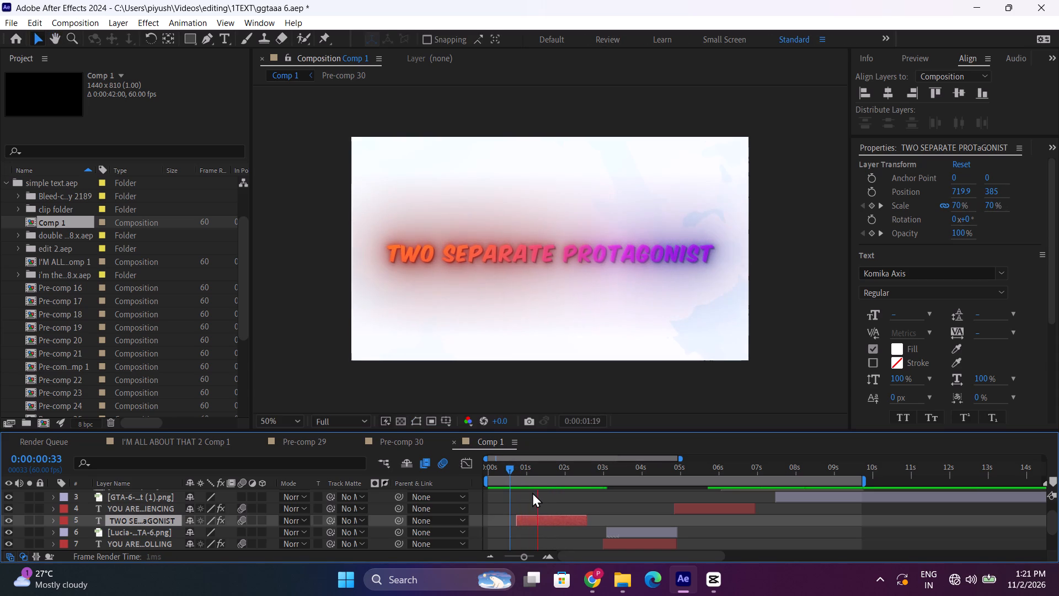
{"action": "key", "text": "space"}
Replace the TWO SEPARATE PROTAGONIST text with "SCOOTER BROS" and preview it from the layer's start.
{"action": "left_click", "coordinate": [702, 249]}
{"action": "double_click", "coordinate": [707, 254]}
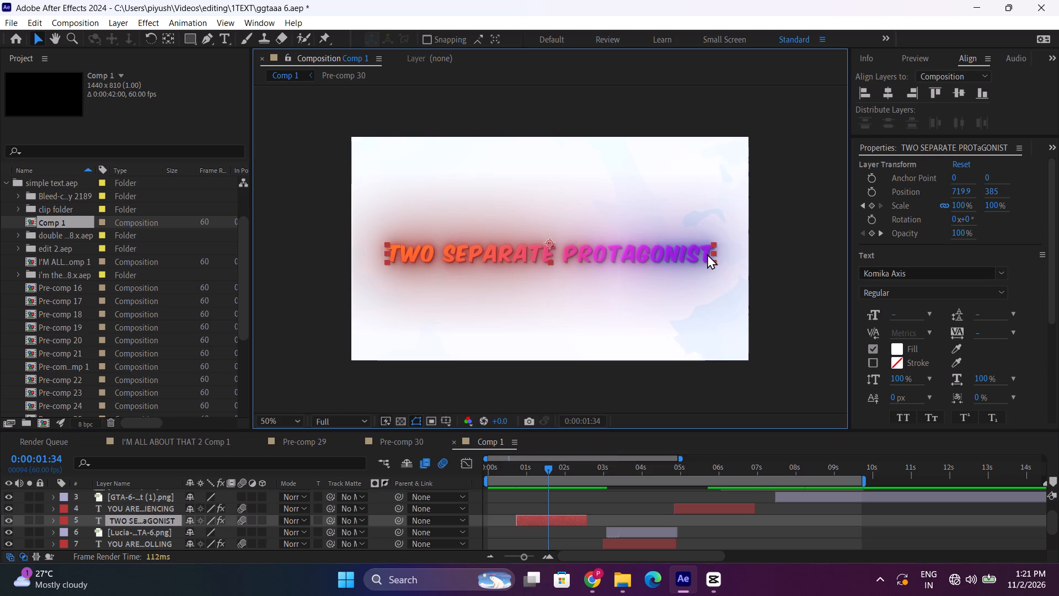
{"action": "type", "text": "SCOO"}
{"action": "type", "text": "TER BR"}
{"action": "type", "text": "OS"}
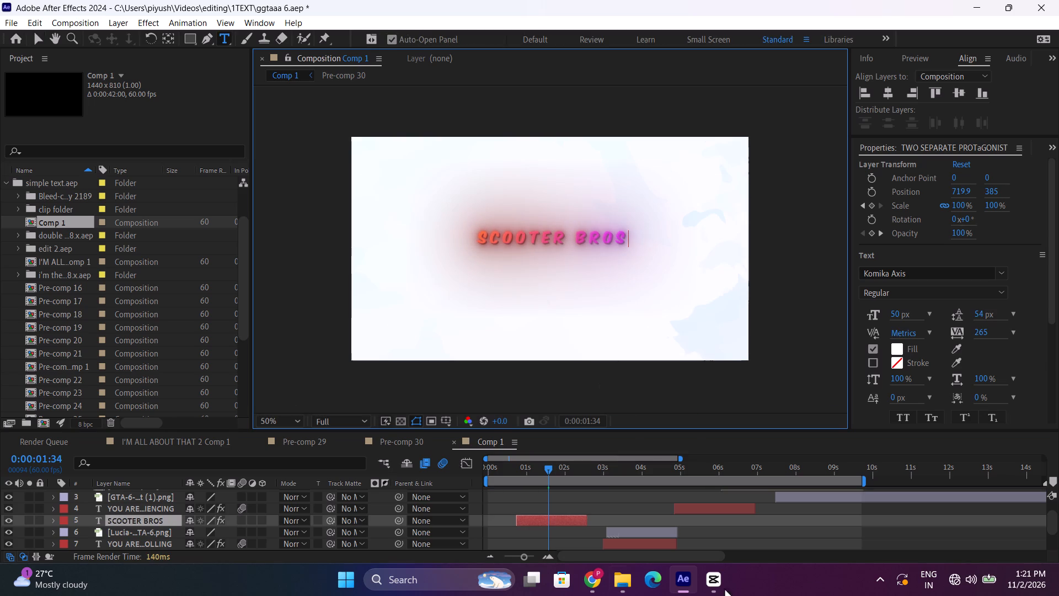
{"action": "left_click", "coordinate": [521, 468]}
{"action": "key", "text": "space"}
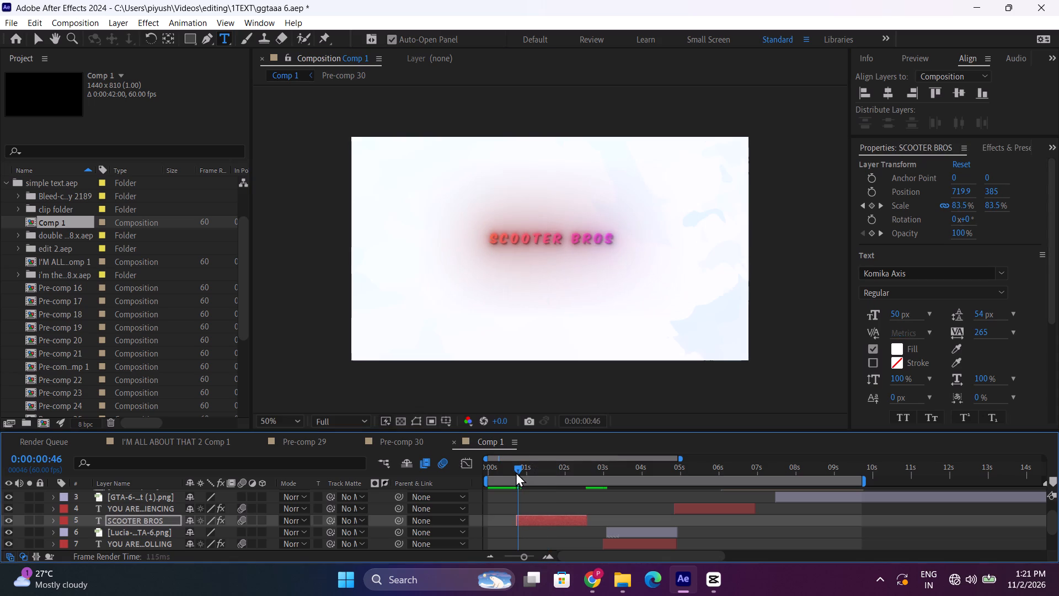
{"action": "key", "text": "space"}
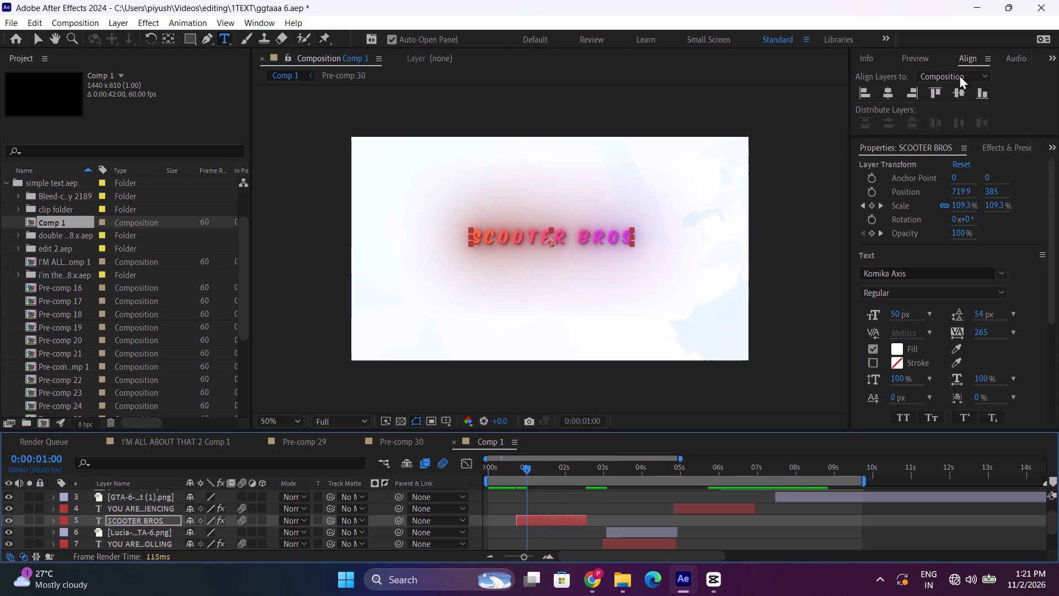
Centre the SCOOTER BROS text horizontally, adjust its position to 686, 413, and preview the animation.
{"action": "left_click", "coordinate": [891, 93]}
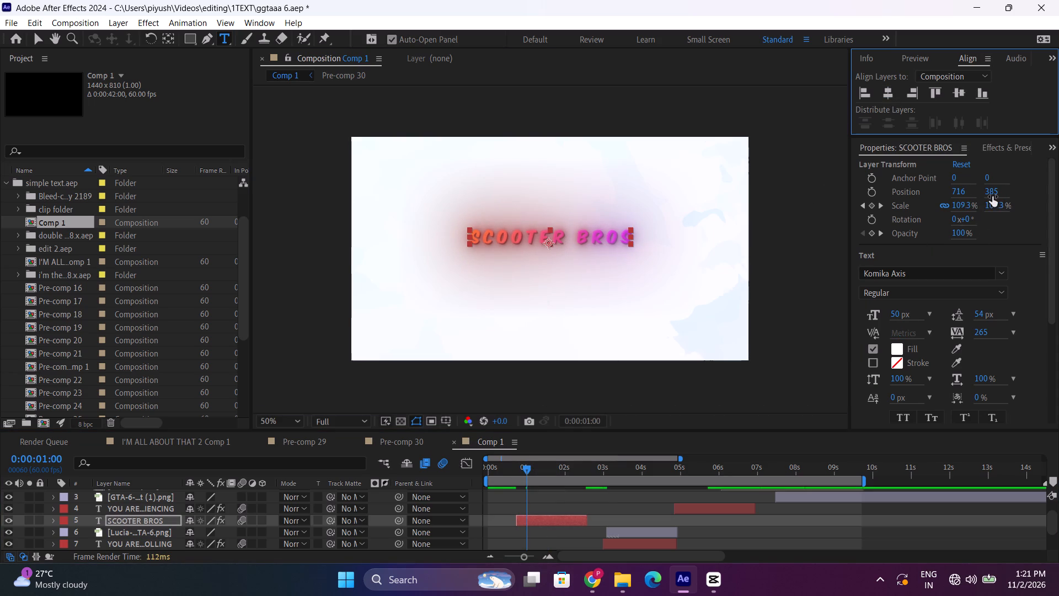
{"action": "left_click_drag", "start_coordinate": [993, 193], "coordinate": [1015, 192]}
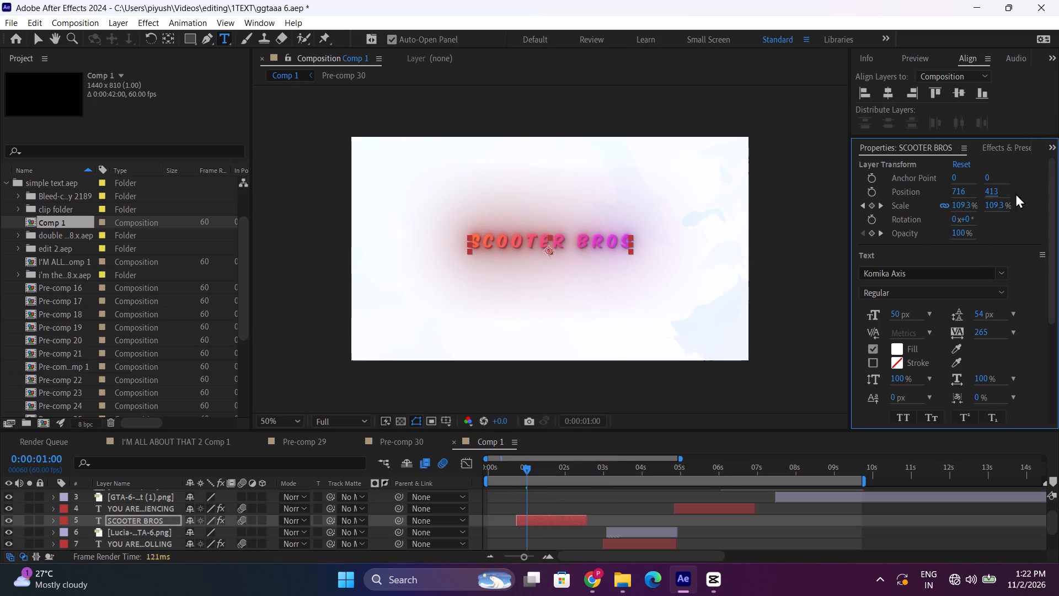
{"action": "left_click_drag", "start_coordinate": [961, 187], "coordinate": [941, 190]}
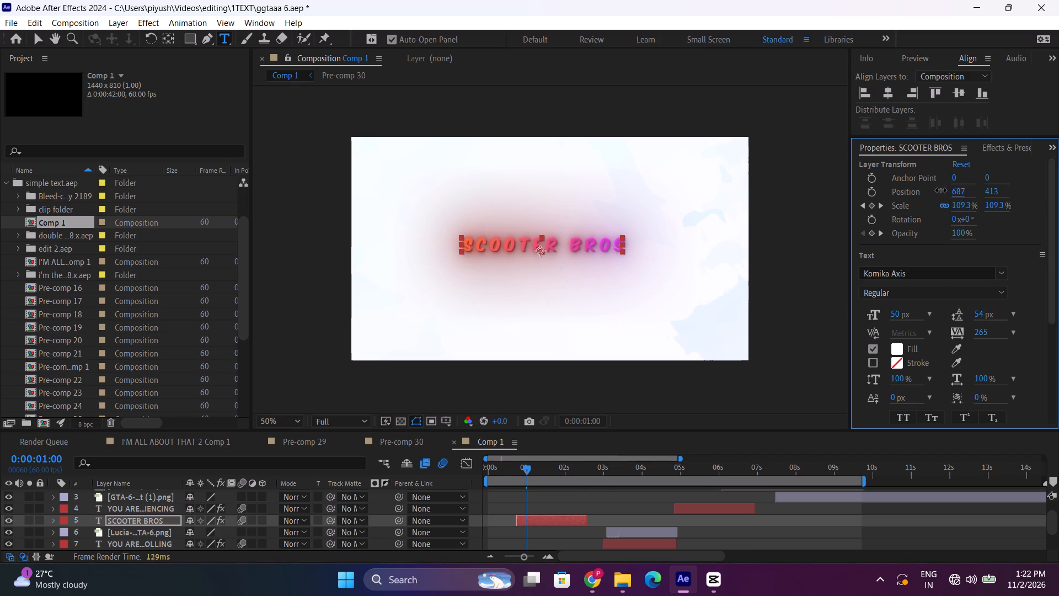
{"action": "left_click_drag", "start_coordinate": [941, 190], "coordinate": [941, 190]}
{"action": "key", "text": "space"}
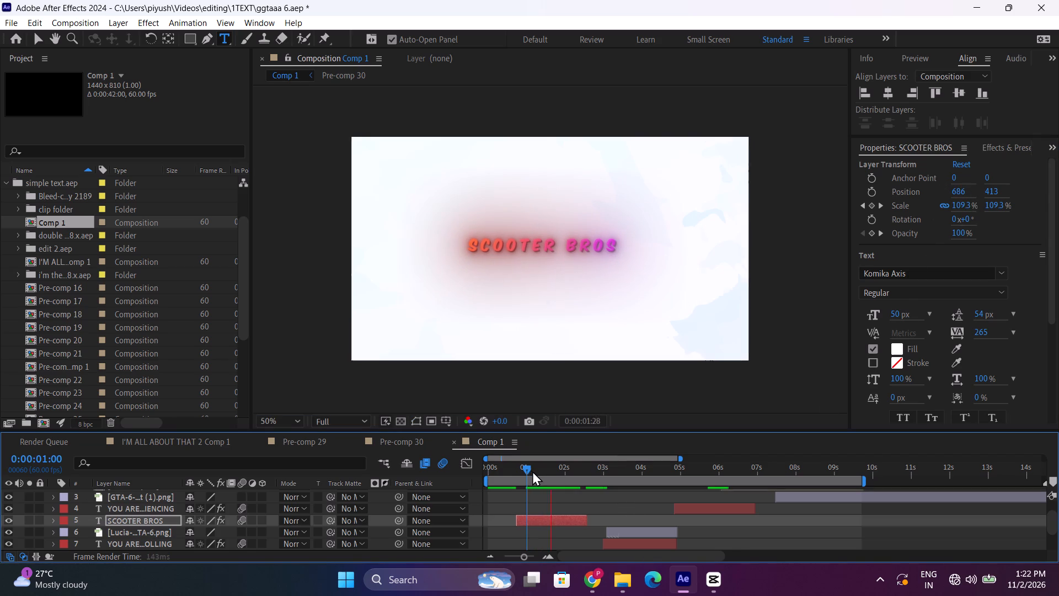
{"action": "key", "text": "space"}
Set the composition preview resolution to Quarter.
{"action": "left_click", "coordinate": [347, 423]}
{"action": "left_click", "coordinate": [343, 493]}
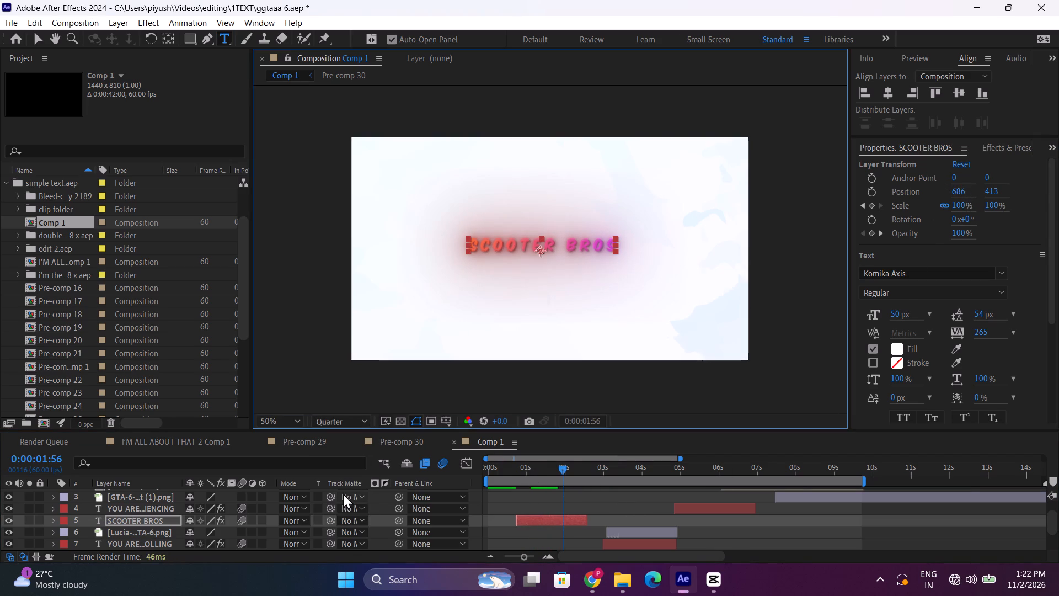
Preview SCOOTER BROS, set the playhead to 0:00:02:06, and move the YOU ARE NOT JUST CONTROLLING layer directly above SCOOTER BROS in the stack.
{"action": "key", "text": "space"}
{"action": "key", "text": "space"}
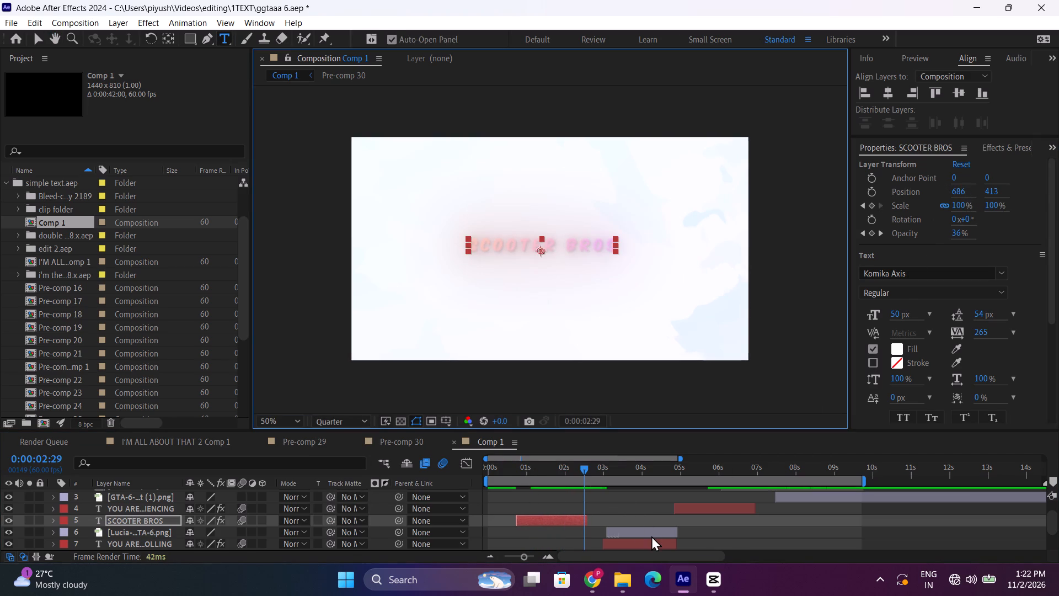
{"action": "left_click", "coordinate": [569, 467]}
{"action": "scroll", "coordinate": [609, 533], "scroll_direction": "down", "scroll_amount": 1}
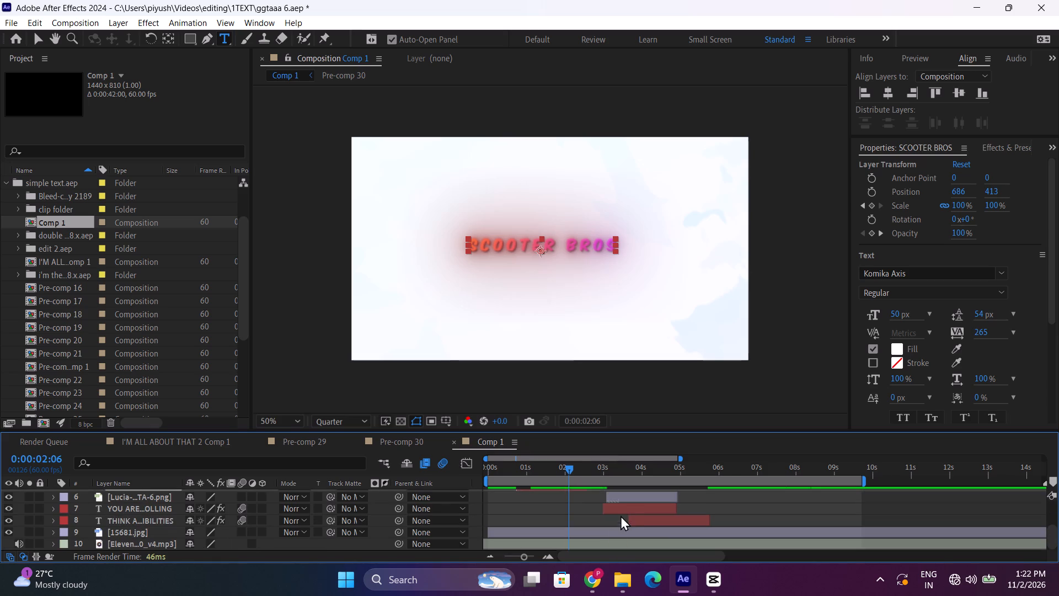
{"action": "left_click", "coordinate": [619, 504]}
{"action": "left_click_drag", "start_coordinate": [140, 509], "coordinate": [140, 514]}
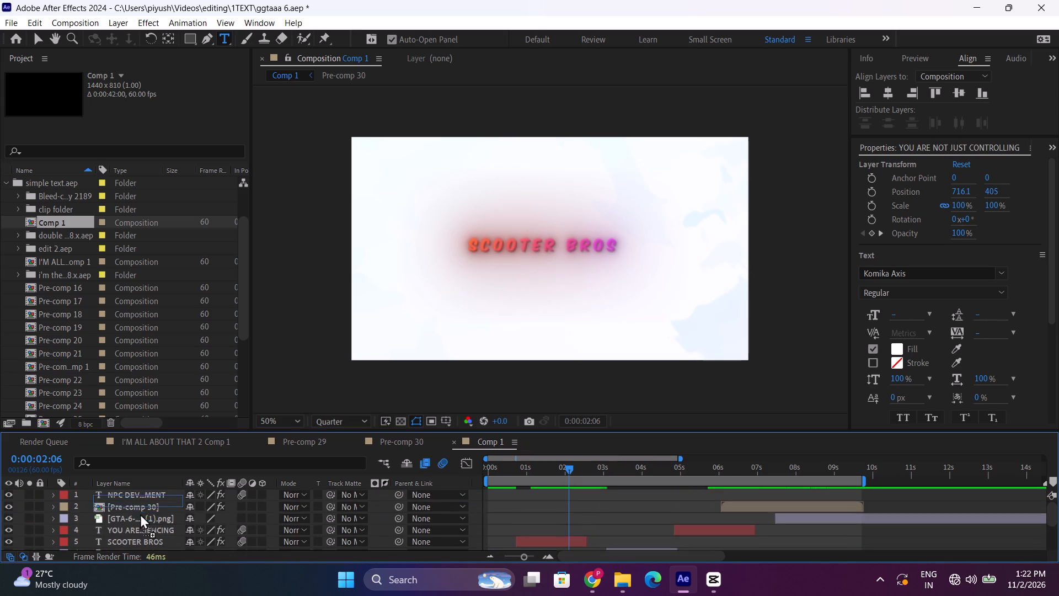
{"action": "left_click_drag", "start_coordinate": [140, 514], "coordinate": [142, 534]}
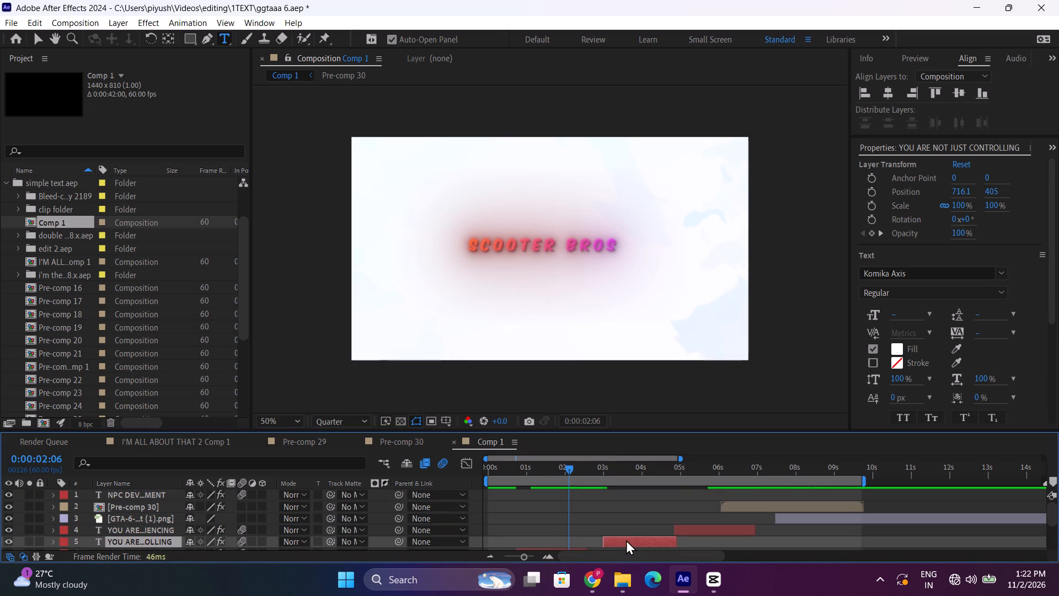
Shift the YOU ARE NOT JUST CONTROLLING layer earlier to start at about 0:00:02:06 and preview it against the voiceover.
{"action": "left_click_drag", "start_coordinate": [626, 538], "coordinate": [590, 545]}
{"action": "key", "text": "space"}
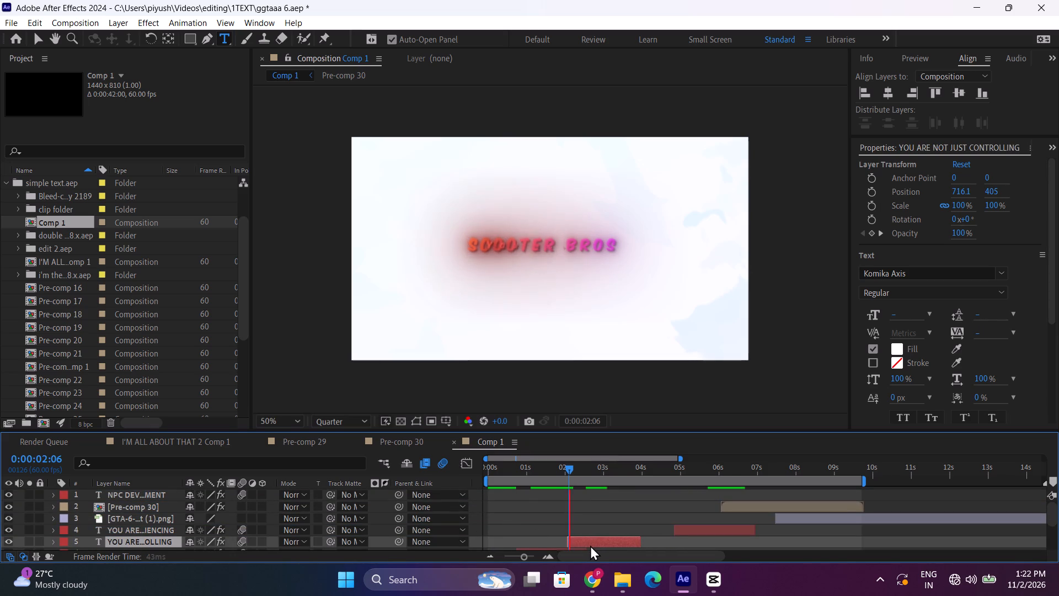
{"action": "key", "text": "space"}
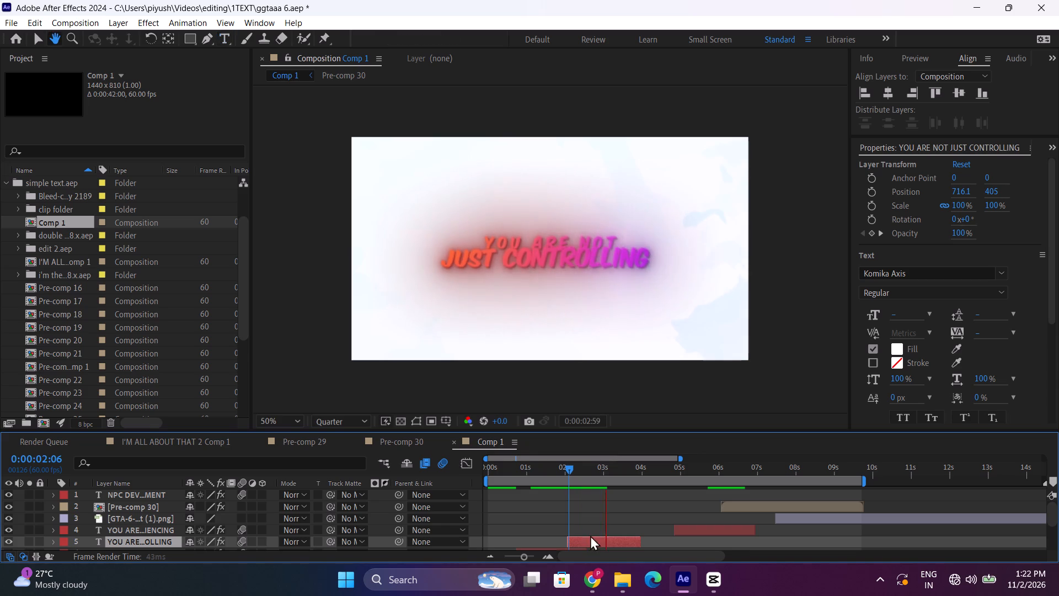
{"action": "left_click_drag", "start_coordinate": [587, 473], "coordinate": [573, 481]}
{"action": "key", "text": "space"}
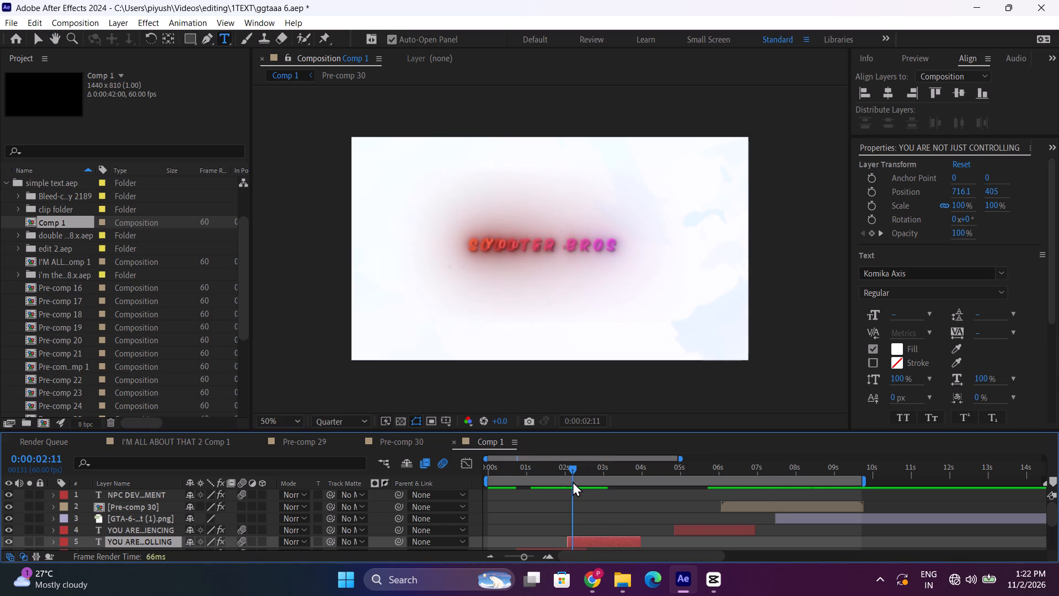
{"action": "key", "text": "space"}
{"action": "key", "text": "space"}
{"action": "key", "text": "space"}
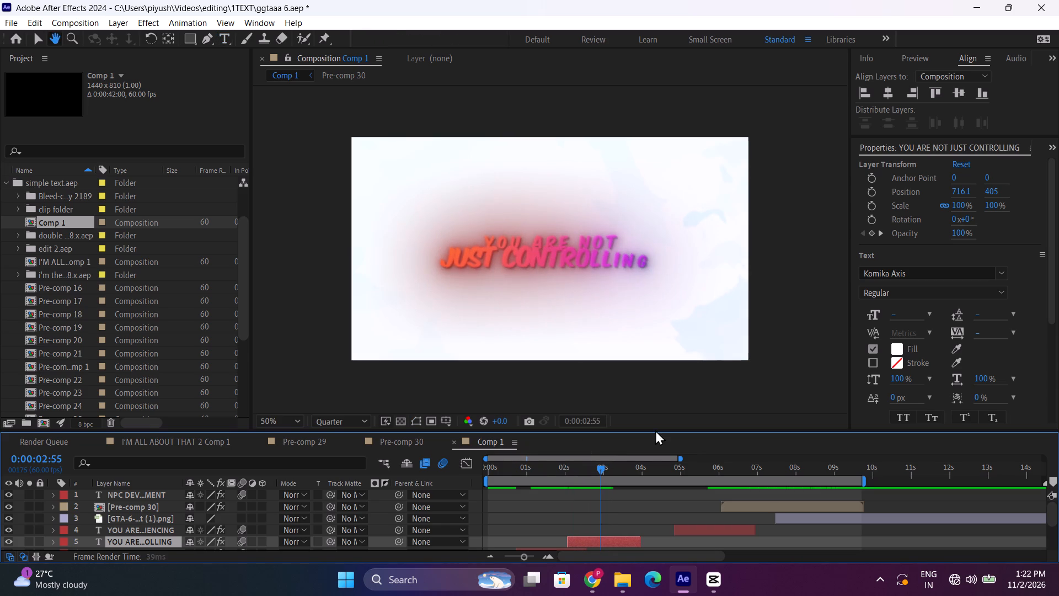
{"action": "key", "text": "space"}
Replace the YOU ARE NOT line of the text layer with "THERE'S ALSO".
{"action": "left_click_drag", "start_coordinate": [600, 469], "coordinate": [607, 468]}
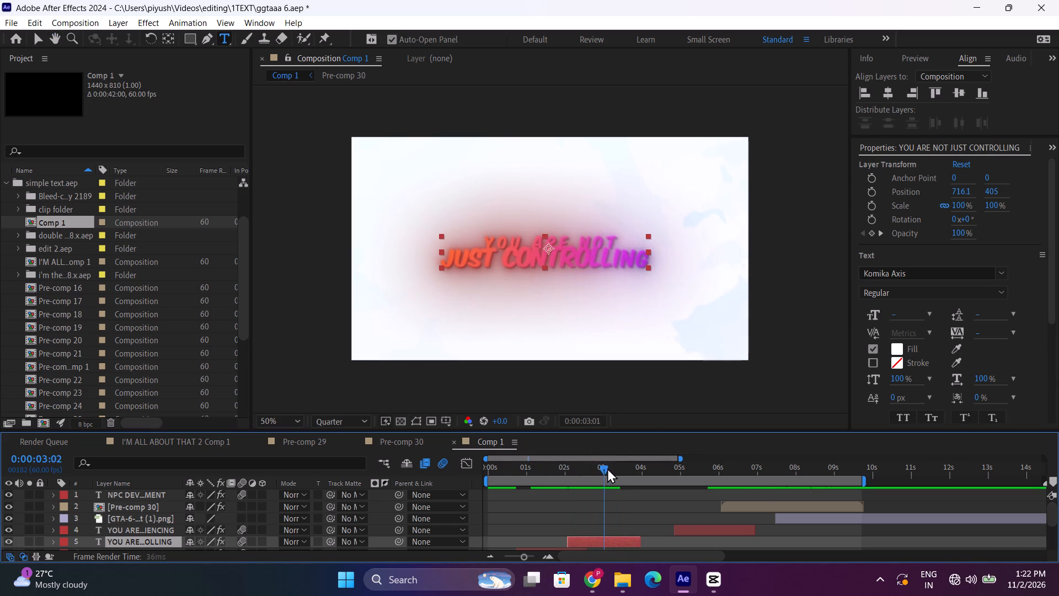
{"action": "left_click_drag", "start_coordinate": [607, 468], "coordinate": [610, 466]}
{"action": "left_click_drag", "start_coordinate": [613, 467], "coordinate": [618, 464]}
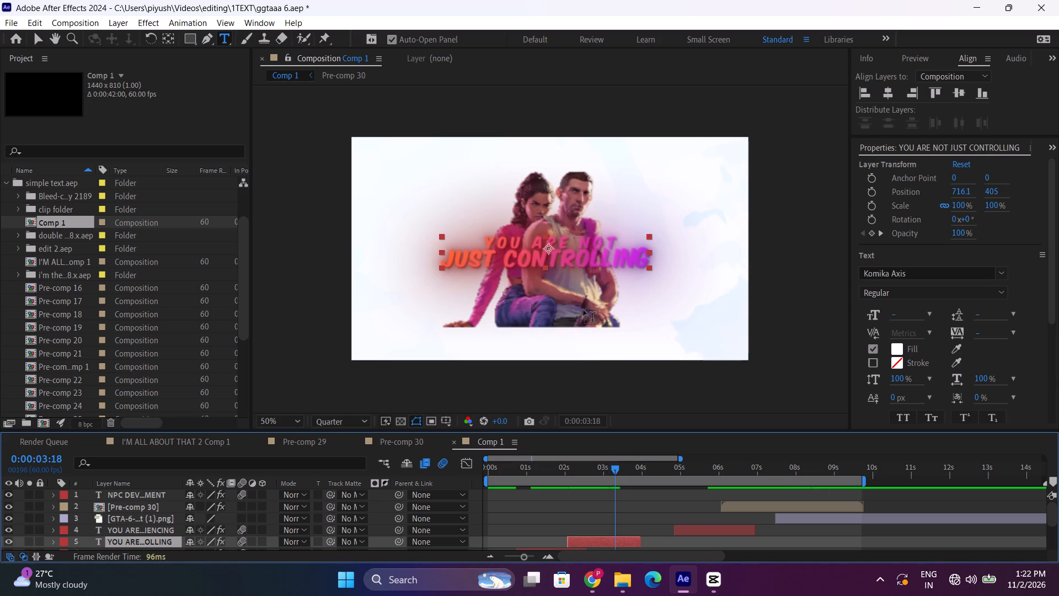
{"action": "left_click_drag", "start_coordinate": [618, 241], "coordinate": [478, 242]}
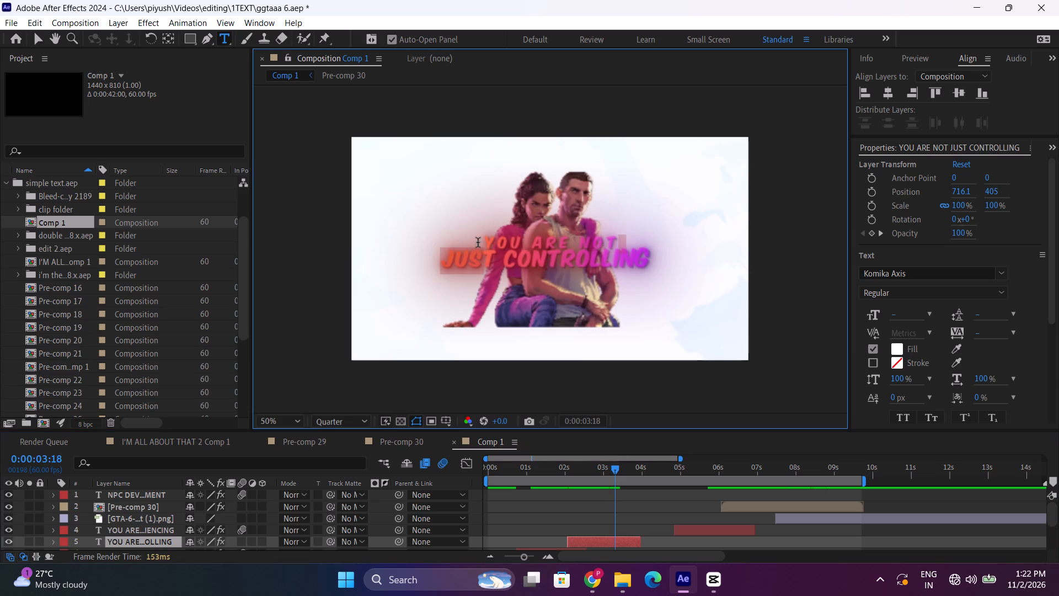
{"action": "left_click_drag", "start_coordinate": [478, 242], "coordinate": [479, 235]}
{"action": "type", "text": "THERSE"}
{"action": "key", "text": "BackSpace"}
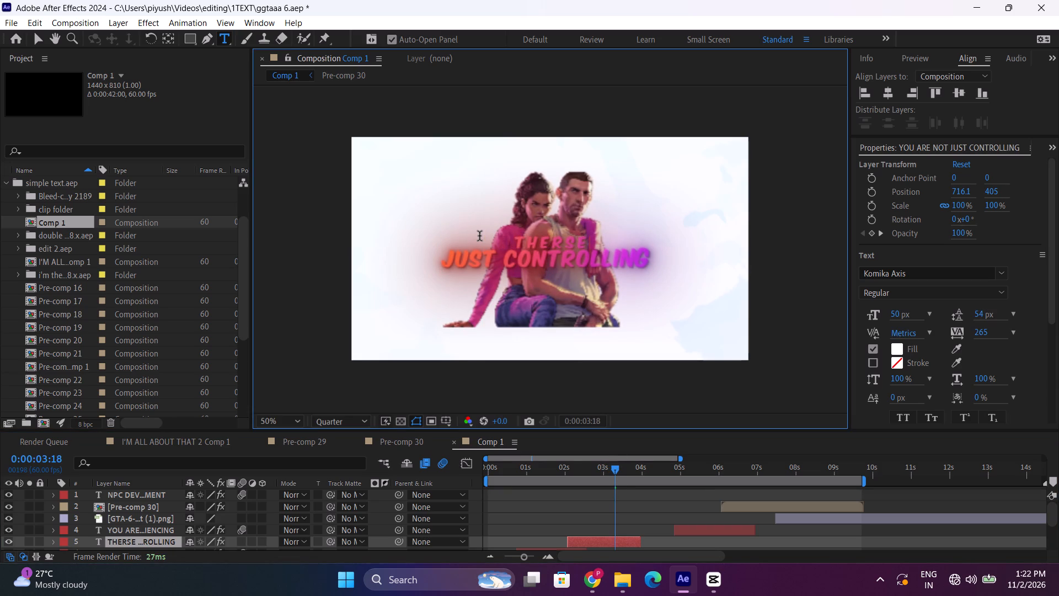
{"action": "key", "text": "BackSpace"}
{"action": "key", "text": "BackSpace"}
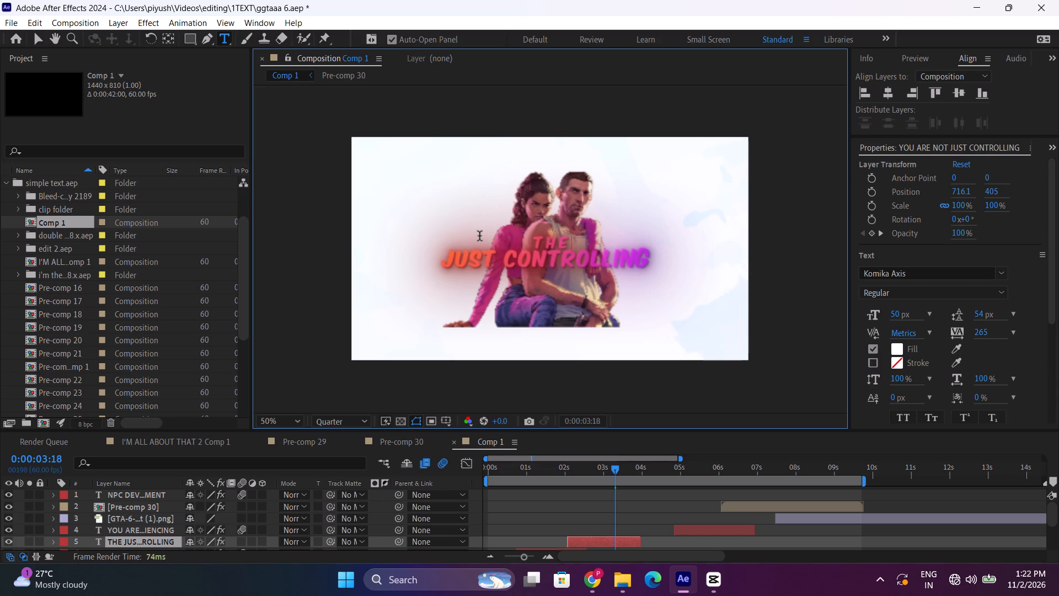
{"action": "key", "text": "BackSpace"}
{"action": "type", "text": "ERE"}
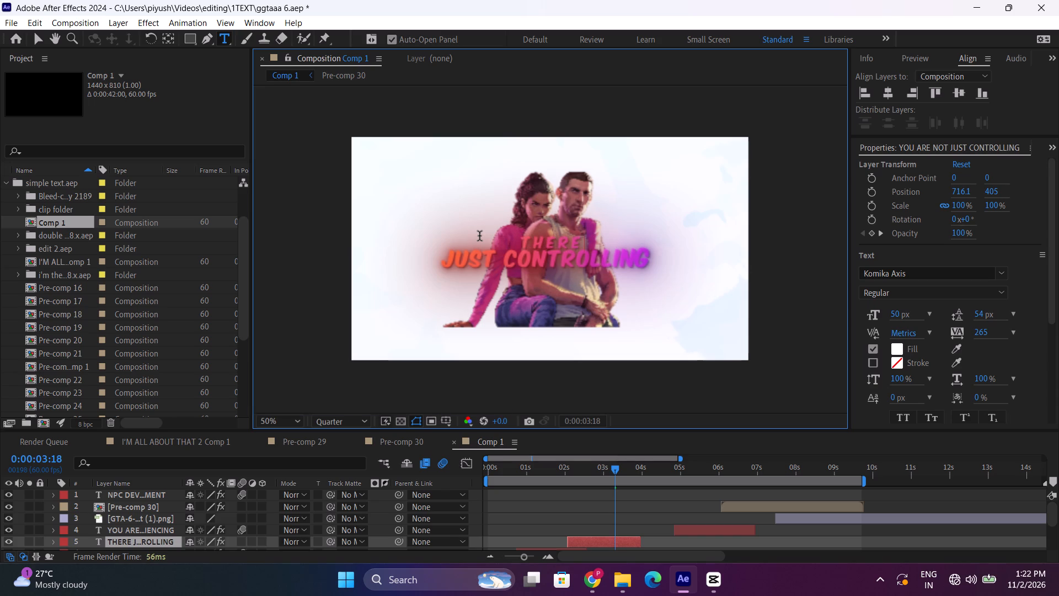
{"action": "type", "text": "'S"}
{"action": "key", "text": "space"}
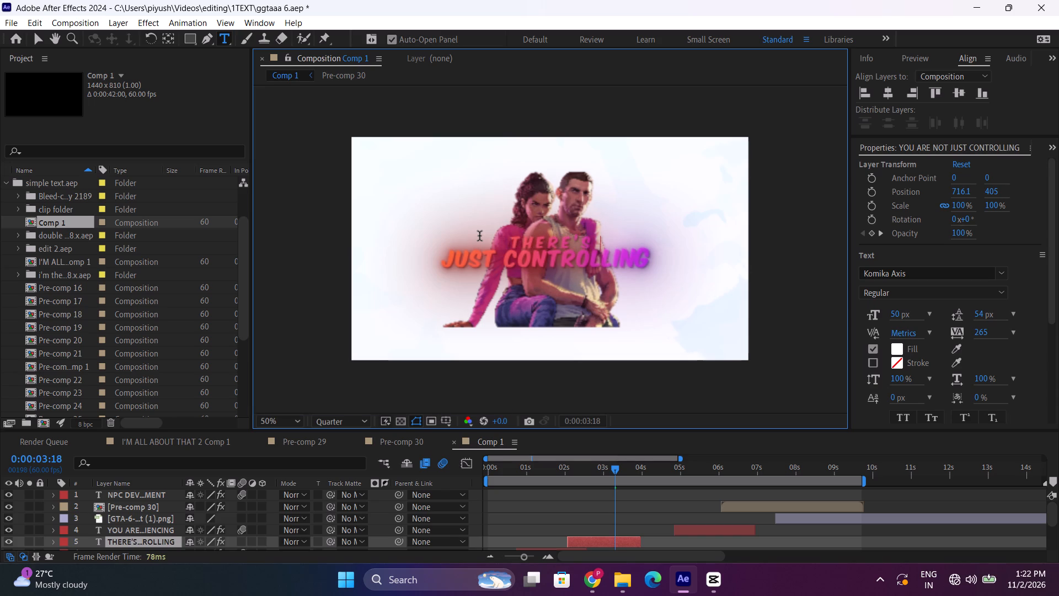
{"action": "type", "text": "ALSO"}
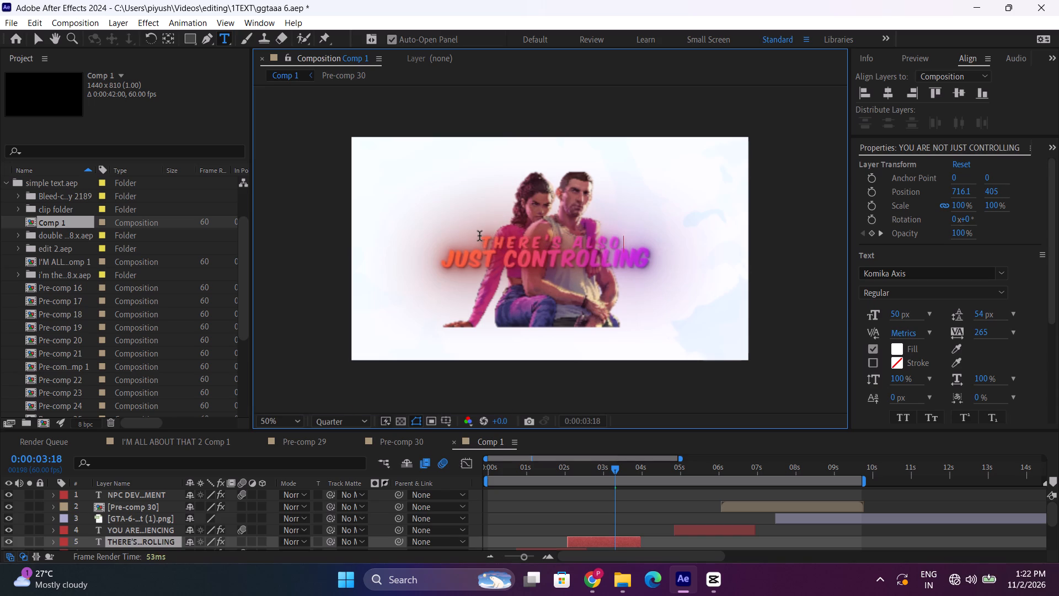
Replace the JUST CONTROLLING line of the same text layer with "WAINK".
{"action": "left_click_drag", "start_coordinate": [651, 262], "coordinate": [493, 269]}
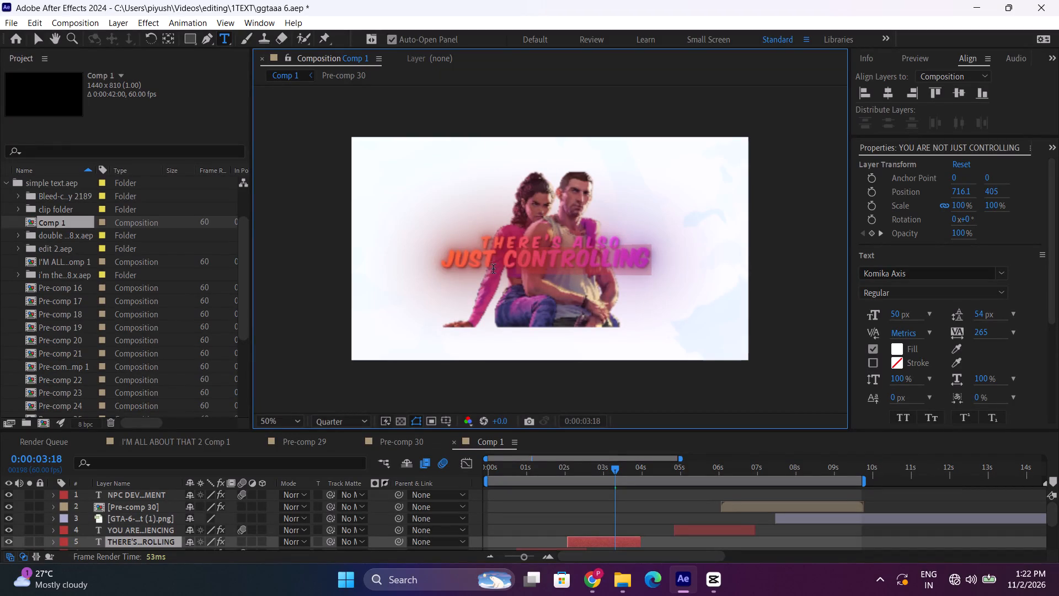
{"action": "left_click_drag", "start_coordinate": [493, 269], "coordinate": [436, 269]}
{"action": "type", "text": "WA"}
{"action": "type", "text": "INK"}
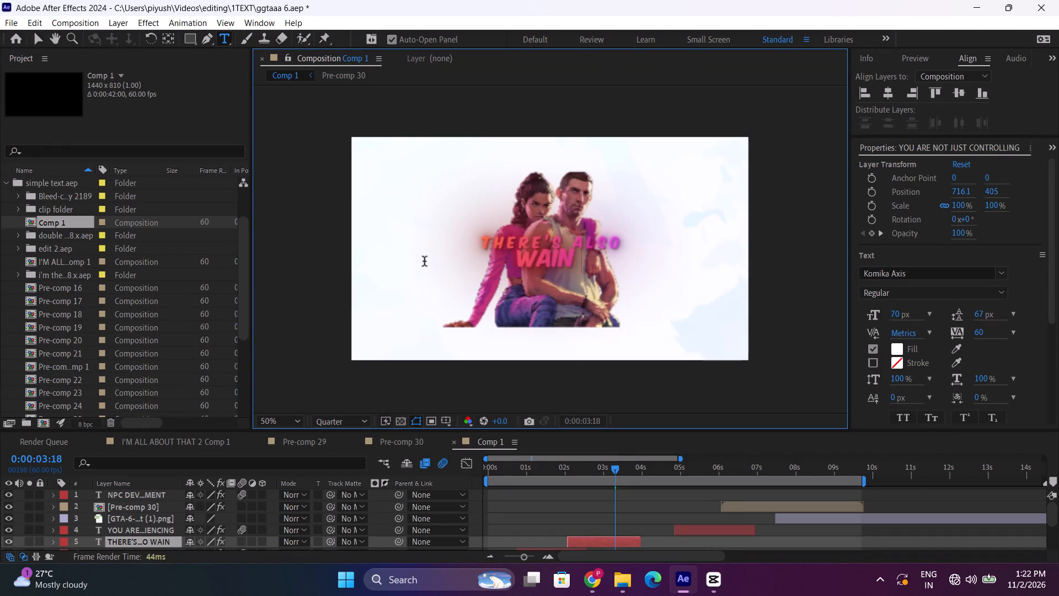
Delete the Lucia GTA-6 image layer from Comp 1.
{"action": "scroll", "coordinate": [684, 459], "scroll_direction": "down", "scroll_amount": 1}
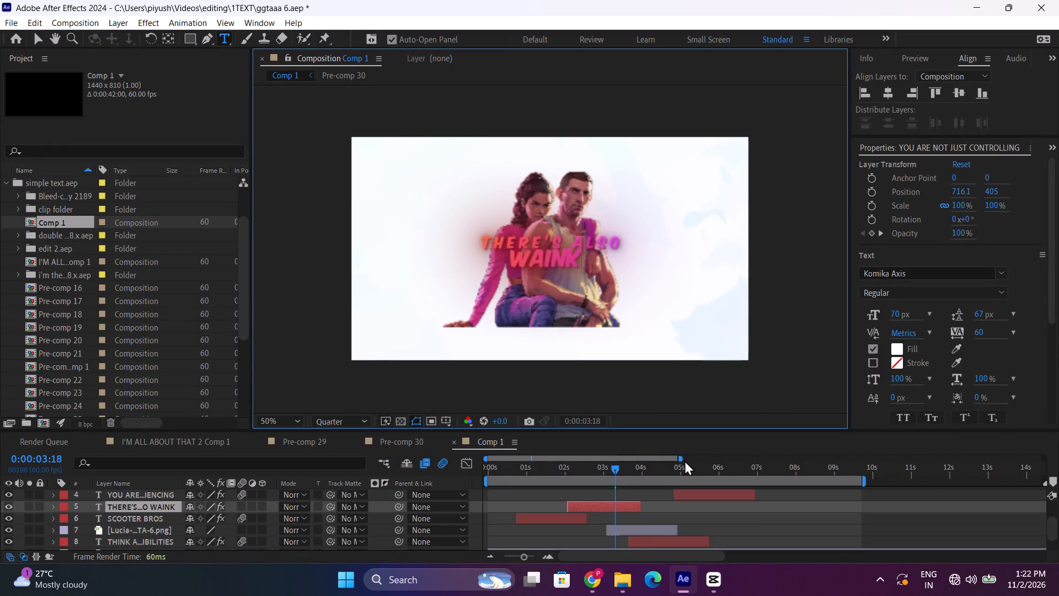
{"action": "left_click", "coordinate": [645, 530]}
{"action": "key", "text": "Delete"}
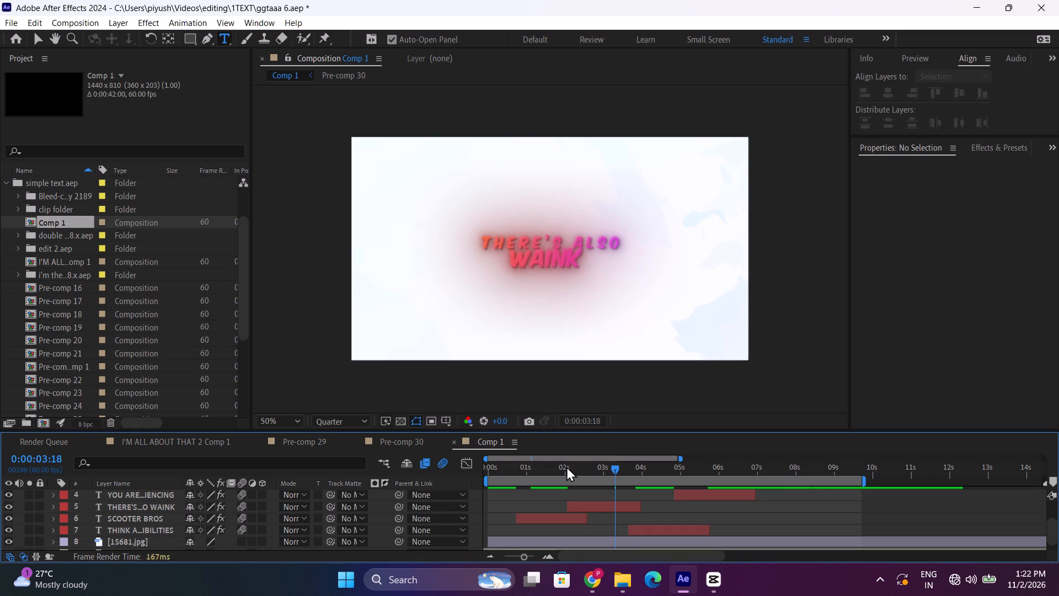
Preview the passage from SCOOTER BROS into THERE'S ALSO WAINK to check its timing against the voiceover.
{"action": "left_click", "coordinate": [568, 466]}
{"action": "key", "text": "space"}
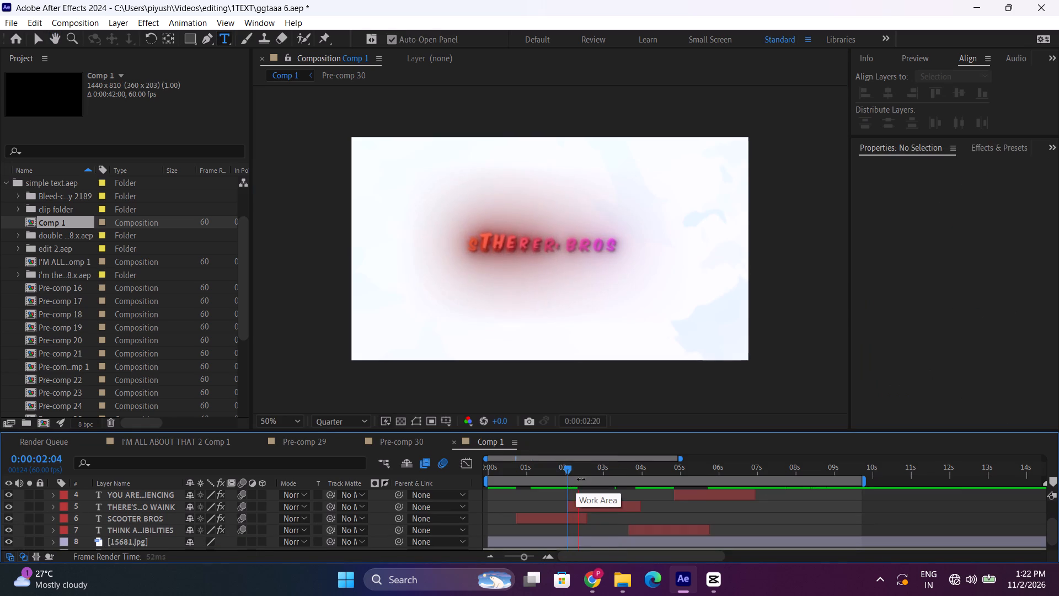
{"action": "left_click", "coordinate": [570, 471]}
{"action": "key", "text": "space"}
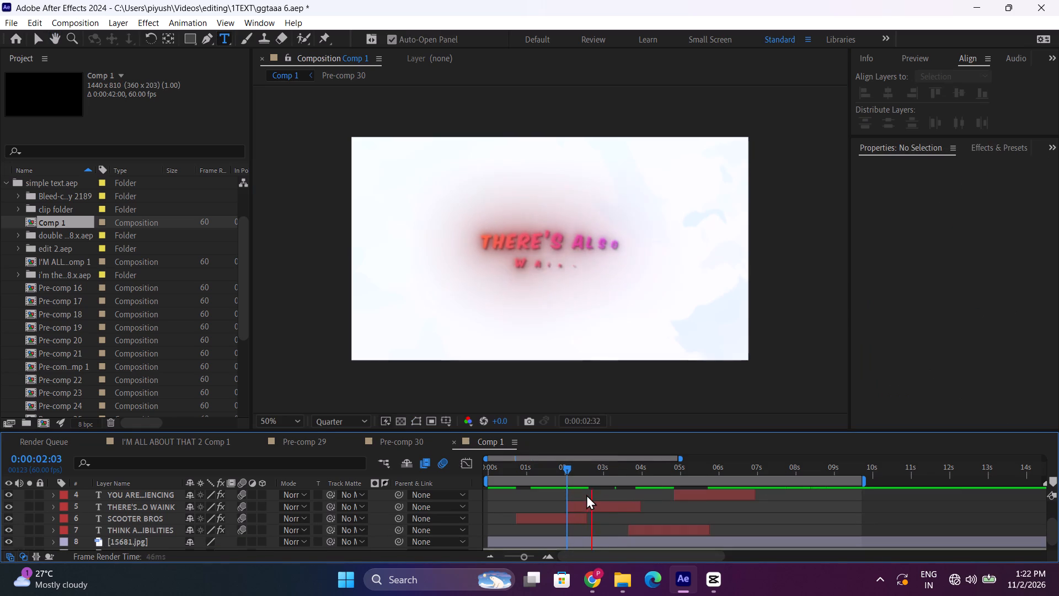
{"action": "left_click", "coordinate": [553, 468]}
{"action": "key", "text": "space"}
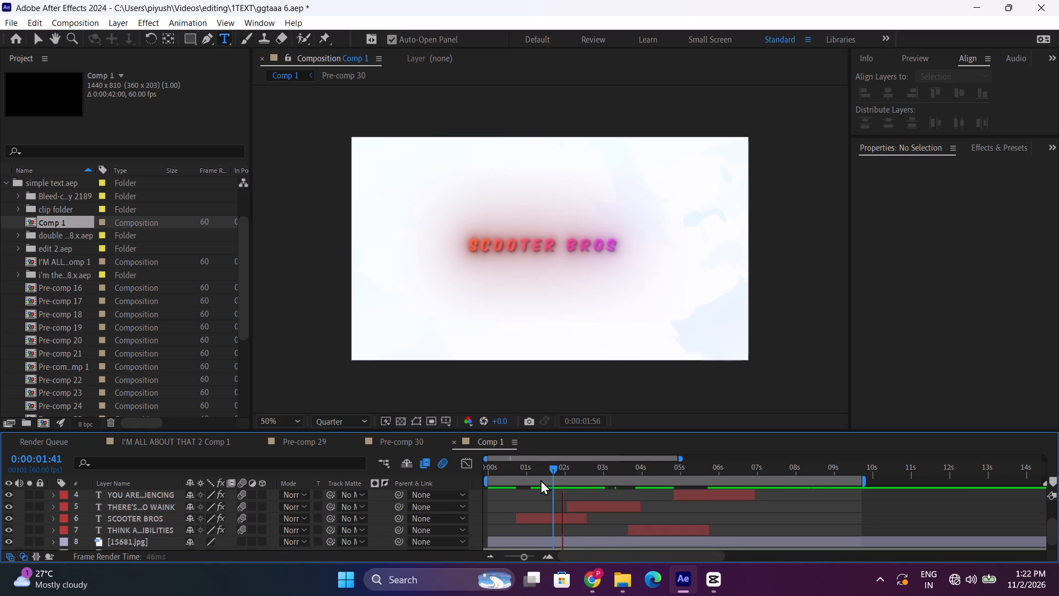
{"action": "key", "text": "space"}
{"action": "left_click", "coordinate": [554, 466]}
{"action": "key", "text": "space"}
{"action": "key", "text": "space"}
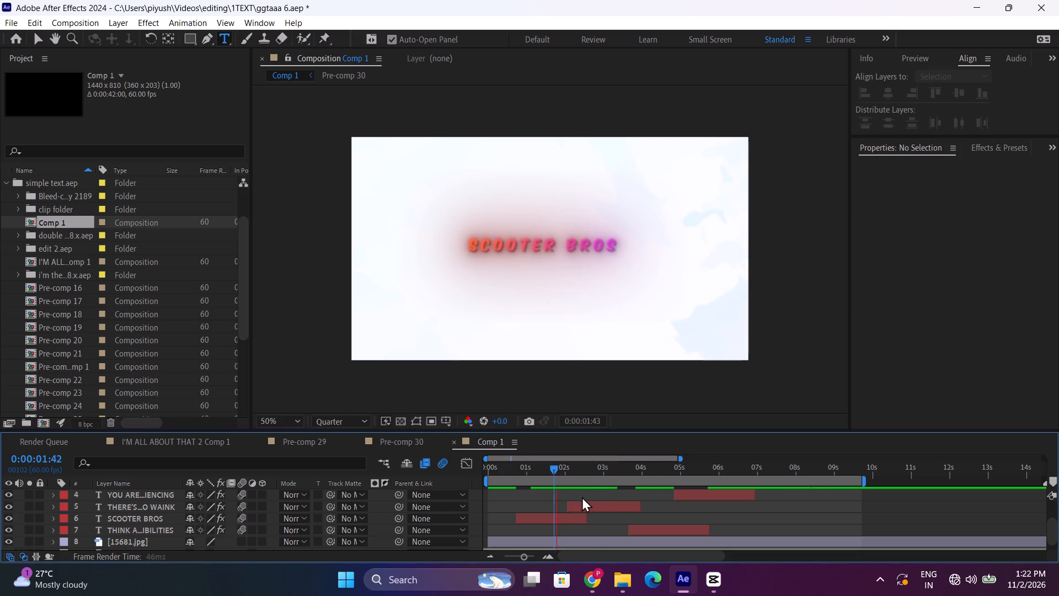
Move the THERE'S ALSO WAINK layer earlier to start at about 0:00:01:30 and preview it from its start.
{"action": "left_click_drag", "start_coordinate": [590, 508], "coordinate": [568, 509]}
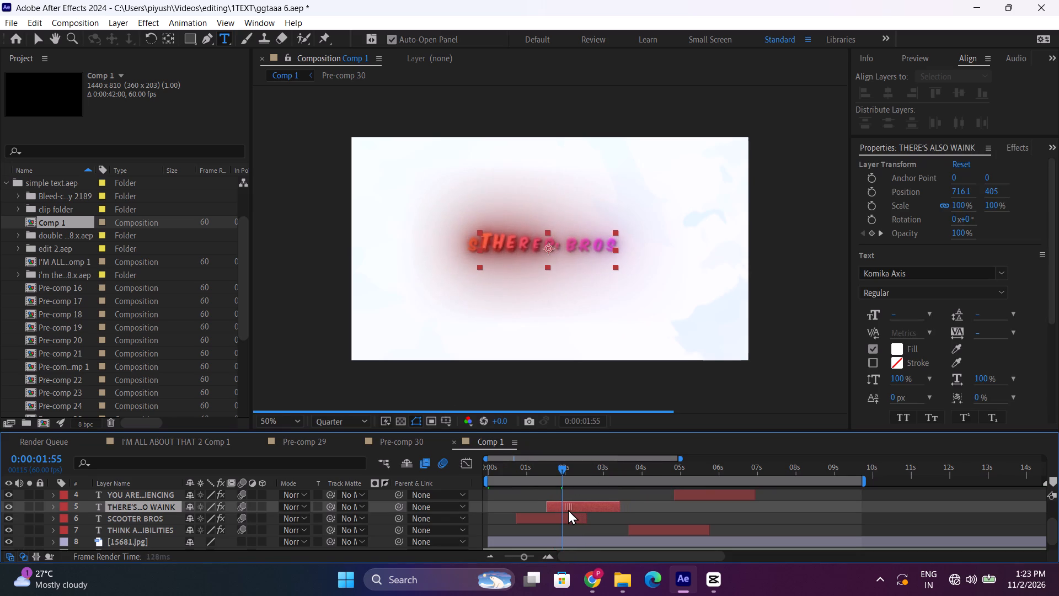
{"action": "left_click_drag", "start_coordinate": [568, 509], "coordinate": [568, 510]}
{"action": "key", "text": "space"}
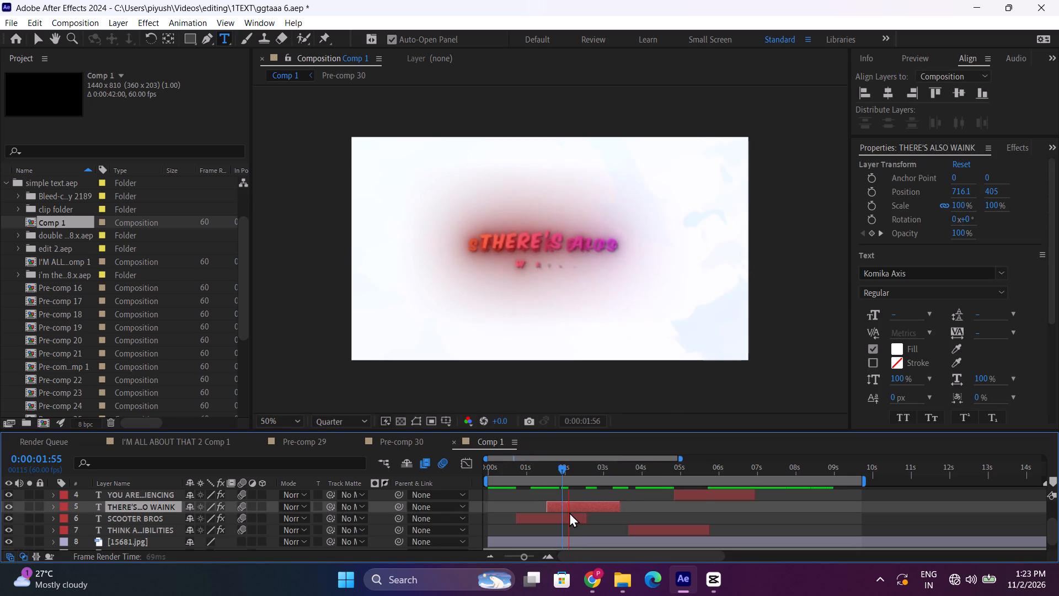
{"action": "left_click", "coordinate": [545, 471]}
{"action": "key", "text": "space"}
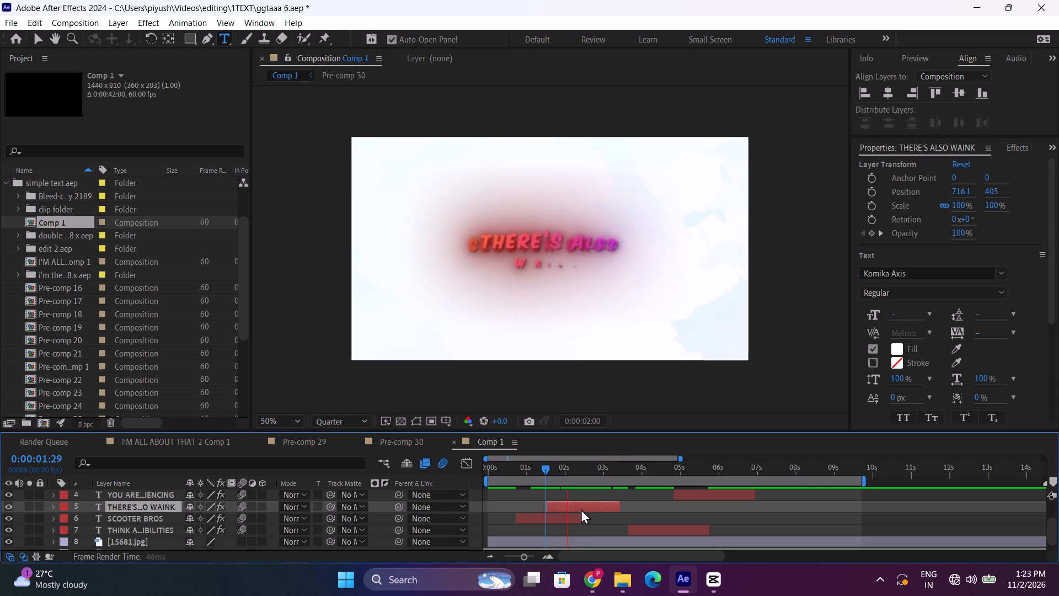
{"action": "key", "text": "space"}
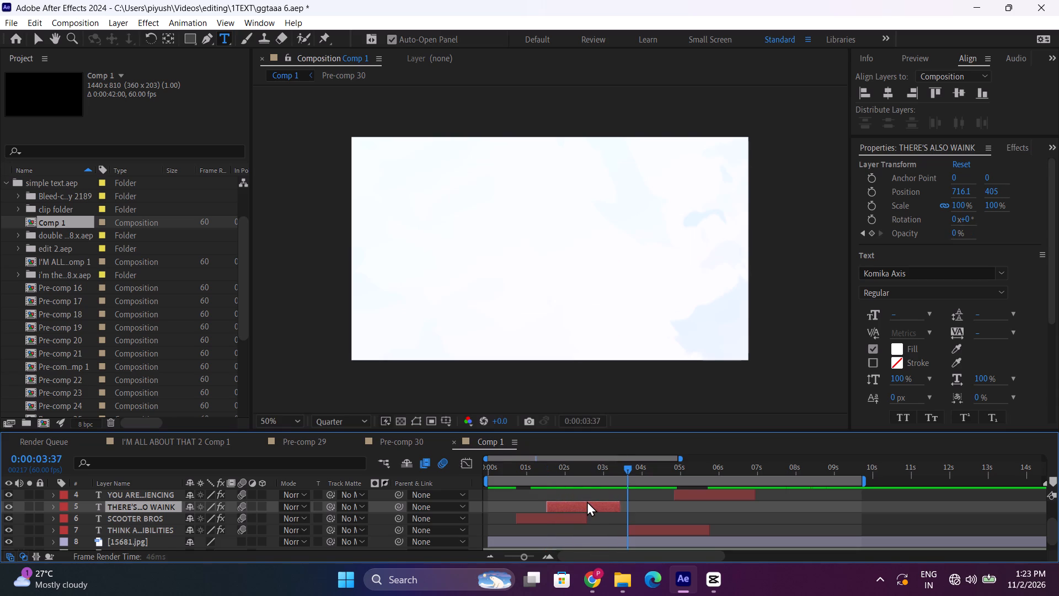
Extend the end of the THERE'S ALSO WAINK layer to about 0:00:04:00.
{"action": "left_click_drag", "start_coordinate": [622, 504], "coordinate": [642, 504]}
Reveal the THERE'S ALSO WAINK keyframes, shift both range selectors' ending Offset keyframes to about 0:00:03:28 and 0:00:03:37, and preview from 0:00:03:10.
{"action": "key", "text": "u"}
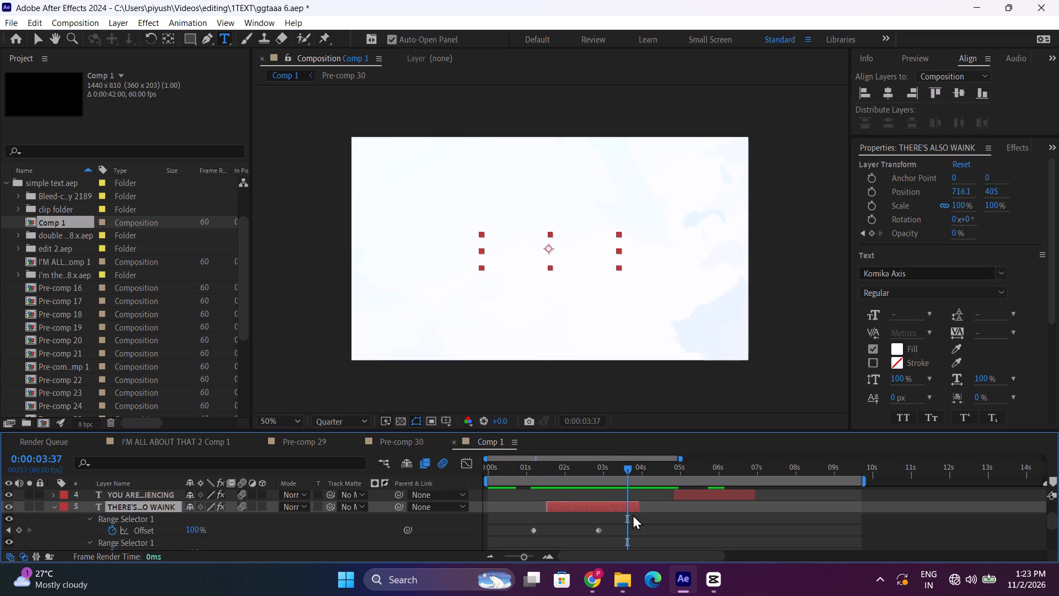
{"action": "scroll", "coordinate": [607, 528], "scroll_direction": "down", "scroll_amount": 2}
{"action": "scroll", "coordinate": [607, 518], "scroll_direction": "up", "scroll_amount": 1}
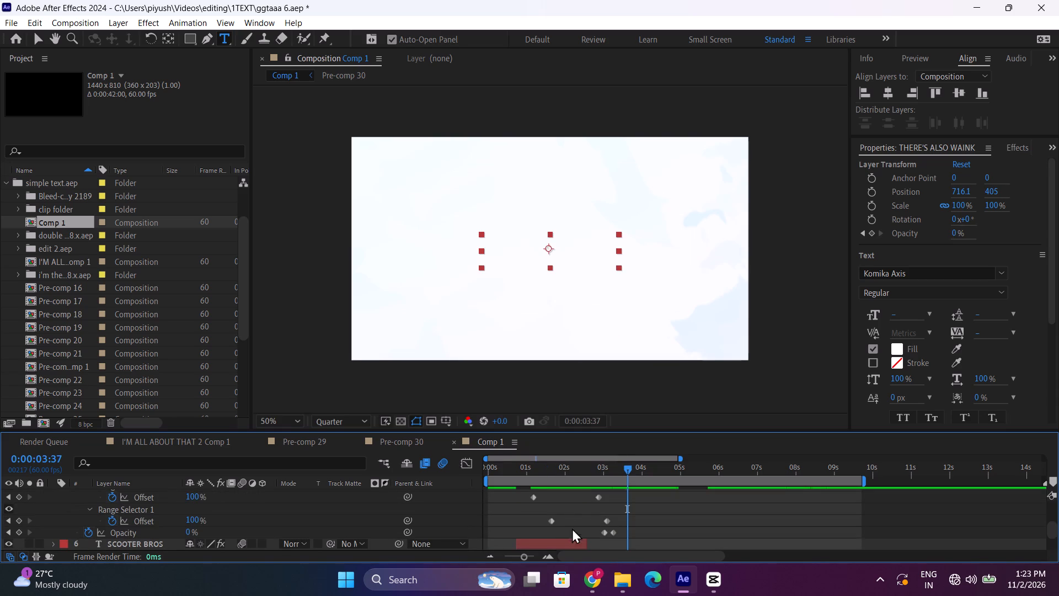
{"action": "left_click_drag", "start_coordinate": [588, 488], "coordinate": [618, 523]}
{"action": "left_click_drag", "start_coordinate": [590, 495], "coordinate": [616, 521]}
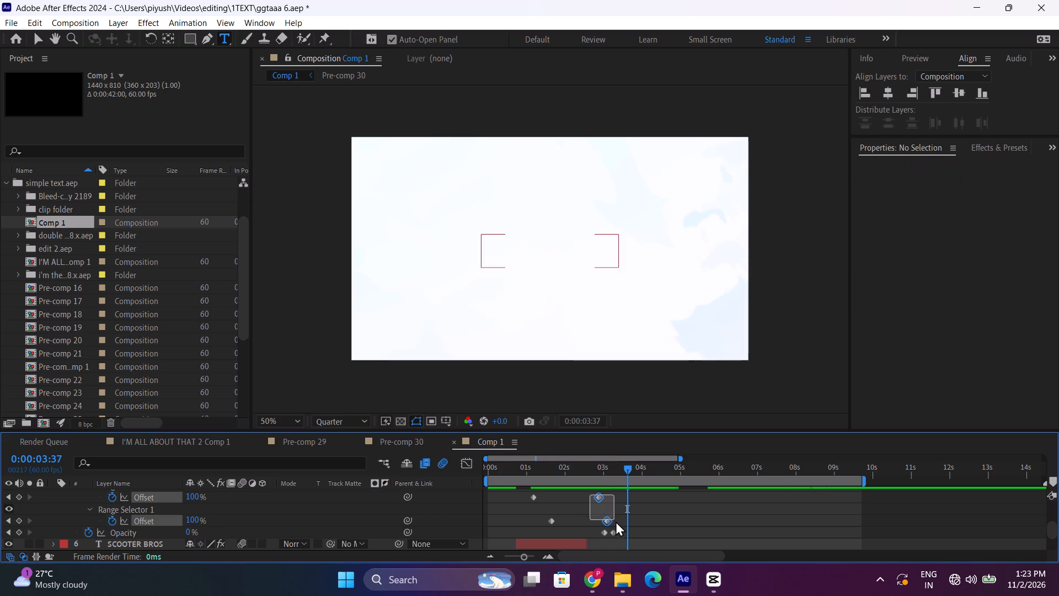
{"action": "left_click_drag", "start_coordinate": [616, 521], "coordinate": [617, 521]}
{"action": "left_click_drag", "start_coordinate": [610, 521], "coordinate": [619, 521], "text": "alt"}
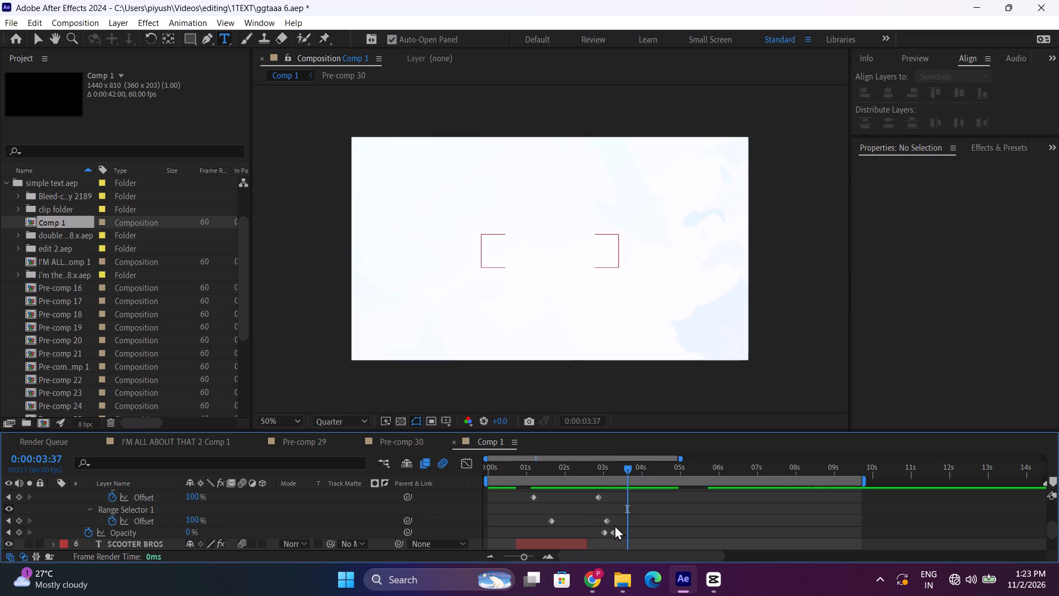
{"action": "left_click_drag", "start_coordinate": [591, 491], "coordinate": [616, 526]}
{"action": "left_click_drag", "start_coordinate": [609, 519], "coordinate": [611, 519], "text": "alt"}
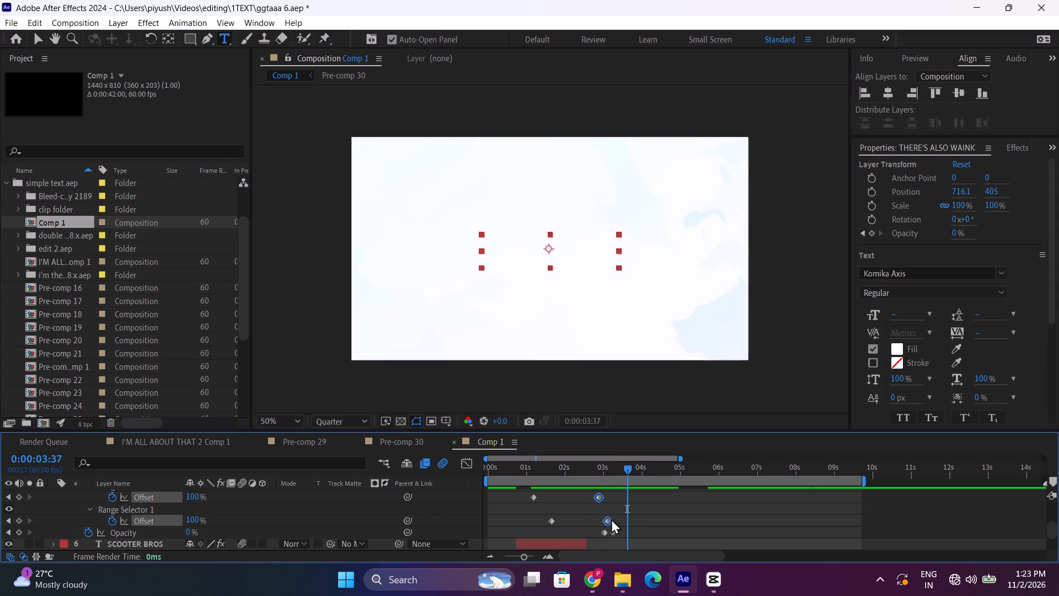
{"action": "left_click_drag", "start_coordinate": [611, 519], "coordinate": [629, 519], "text": "alt"}
{"action": "left_click_drag", "start_coordinate": [597, 495], "coordinate": [619, 496], "text": "alt"}
{"action": "scroll", "coordinate": [650, 529], "scroll_direction": "up", "scroll_amount": 1}
{"action": "scroll", "coordinate": [629, 524], "scroll_direction": "down", "scroll_amount": 1}
{"action": "left_click_drag", "start_coordinate": [618, 475], "coordinate": [612, 474]}
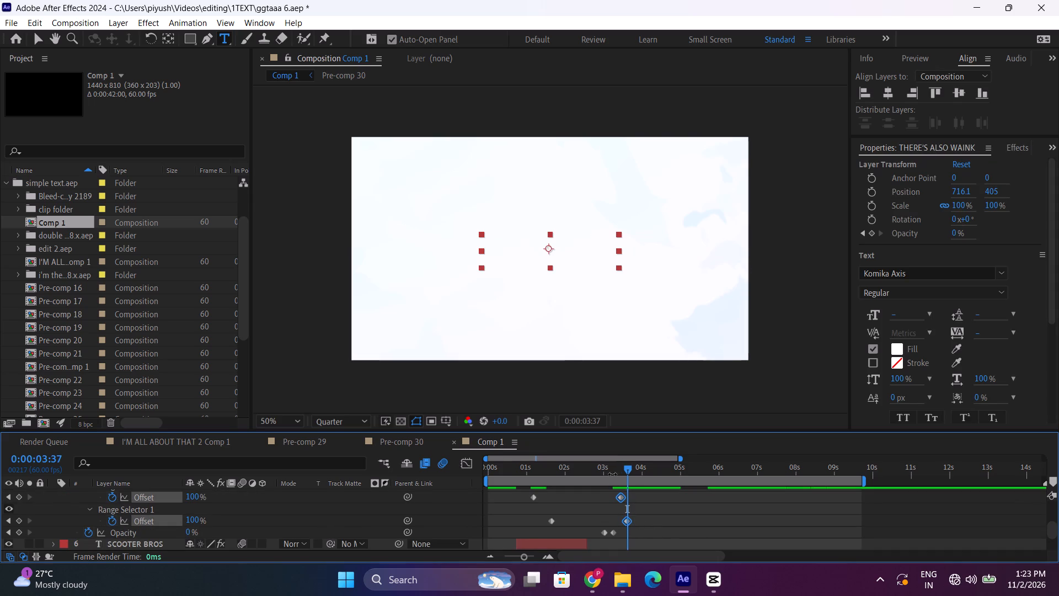
{"action": "left_click_drag", "start_coordinate": [612, 474], "coordinate": [612, 474]}
{"action": "left_click", "coordinate": [610, 466]}
{"action": "key", "text": "space"}
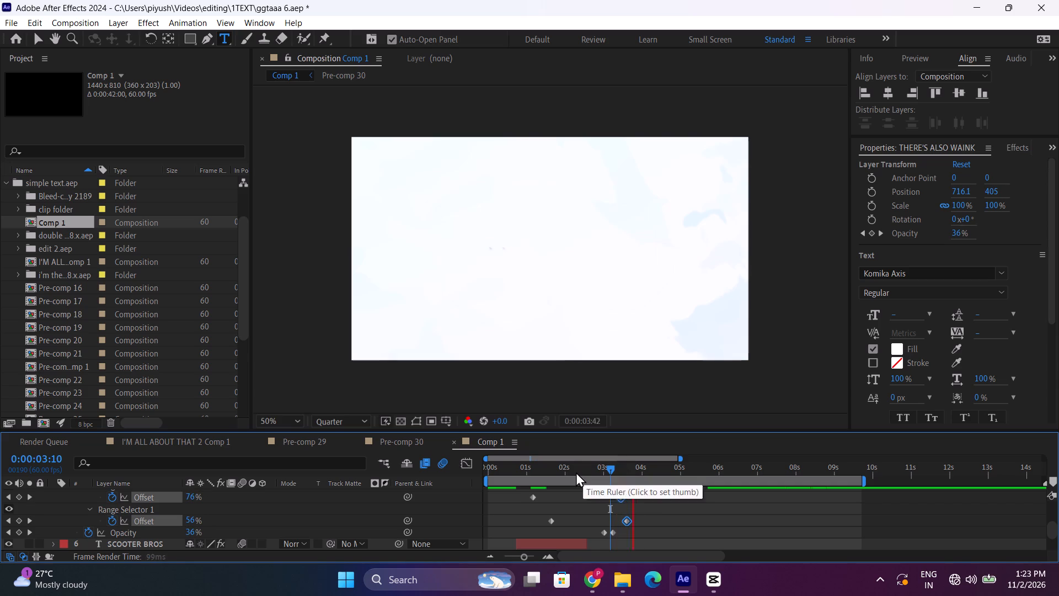
Replay the THERE'S ALSO WAINK entrance from about 0:00:01:32 and 0:00:02:11 to check when each word appears.
{"action": "left_click", "coordinate": [576, 472]}
{"action": "key", "text": "space"}
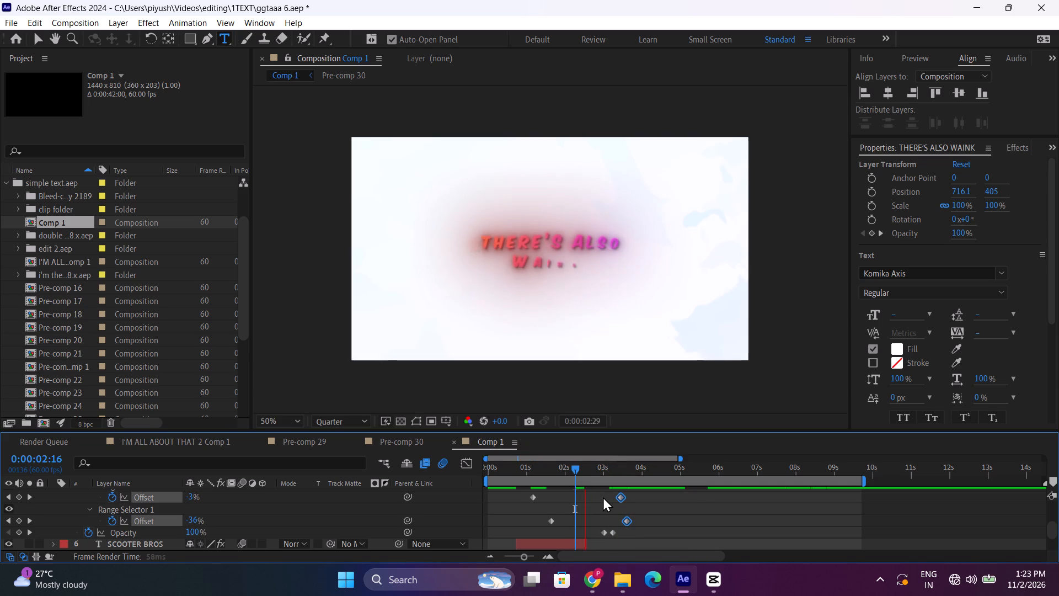
{"action": "scroll", "coordinate": [599, 511], "scroll_direction": "up", "scroll_amount": 1}
{"action": "left_click", "coordinate": [576, 471]}
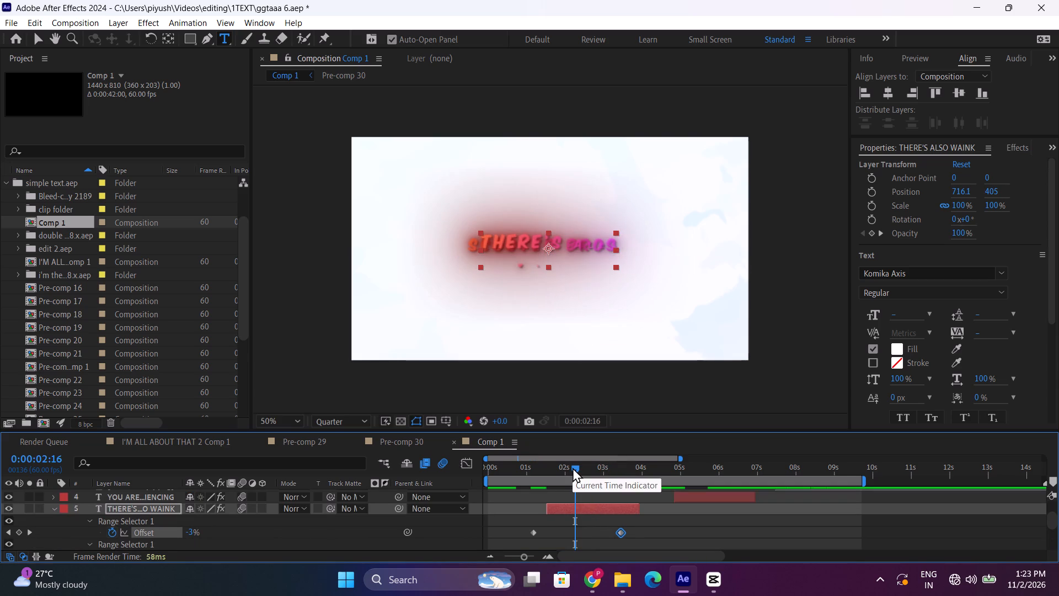
{"action": "key", "text": "space"}
{"action": "left_click", "coordinate": [573, 467]}
{"action": "key", "text": "space"}
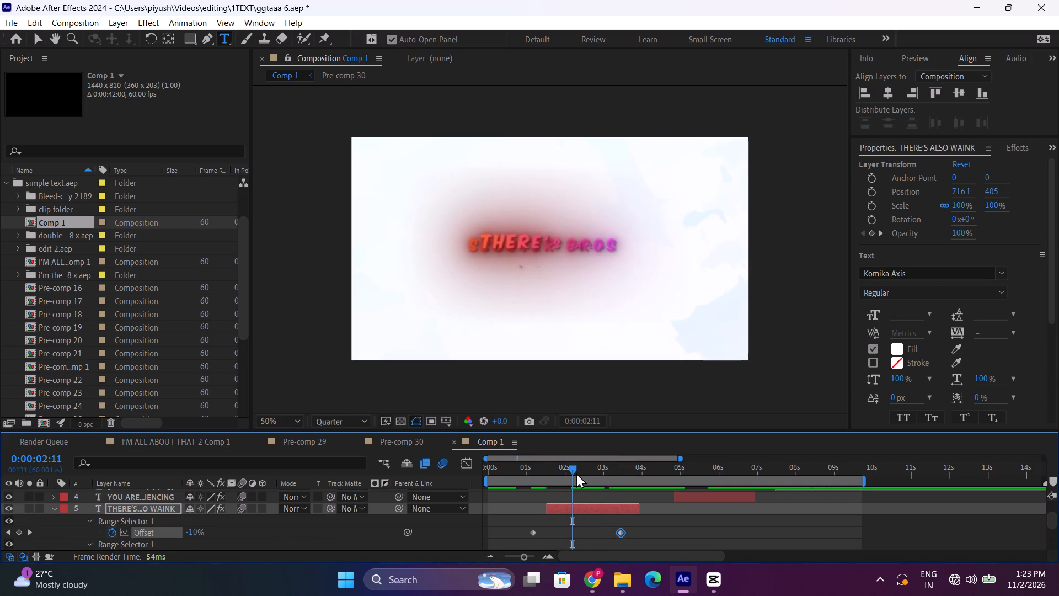
{"action": "left_click", "coordinate": [548, 467]}
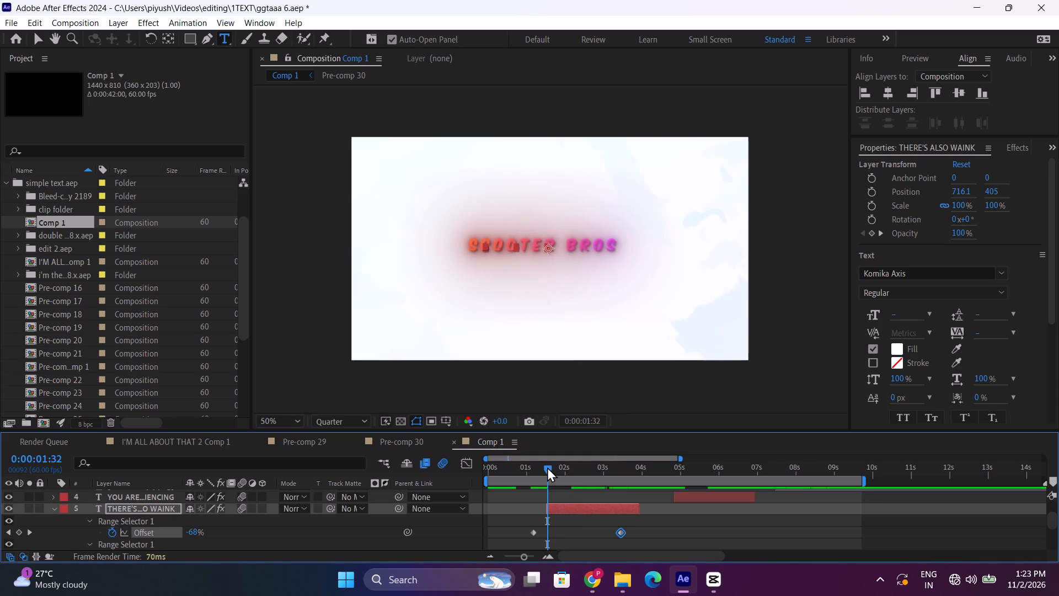
{"action": "key", "text": "space"}
{"action": "key", "text": "space"}
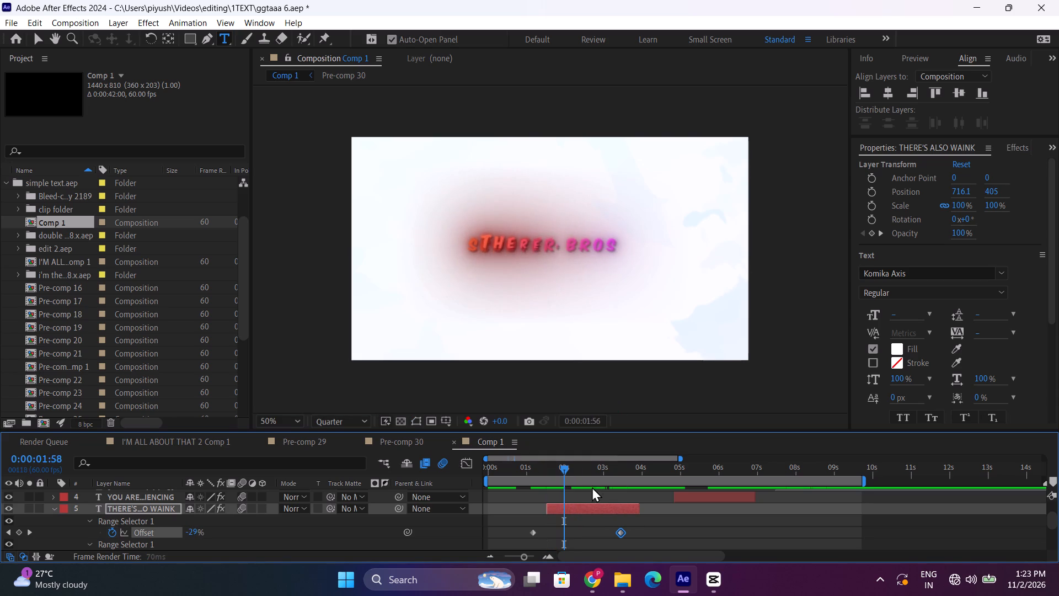
{"action": "left_click", "coordinate": [550, 472]}
{"action": "key", "text": "space"}
{"action": "key", "text": "space"}
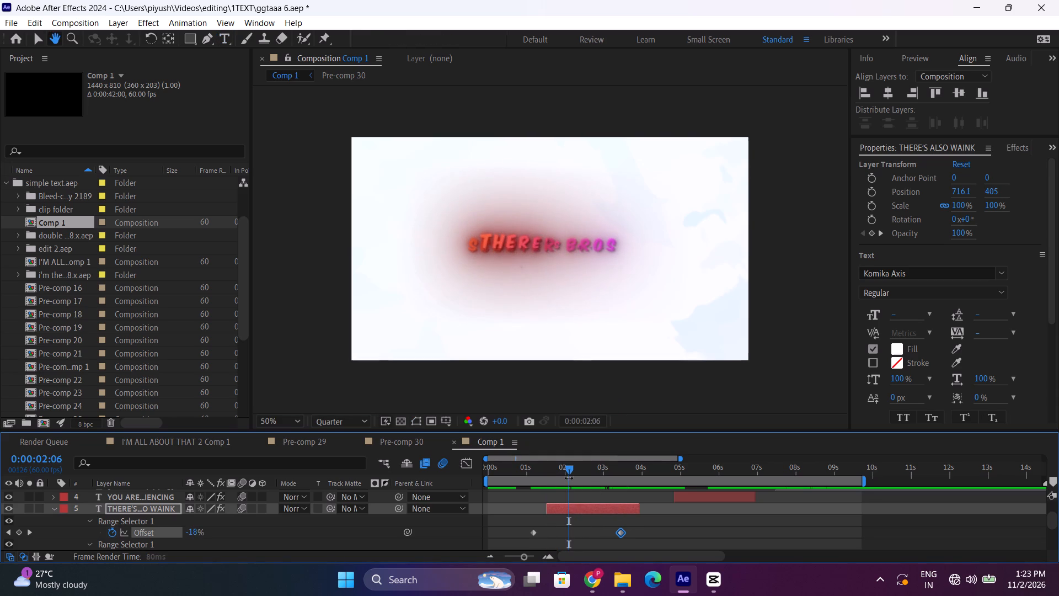
{"action": "key", "text": "space"}
{"action": "key", "text": "space"}
{"action": "left_click", "coordinate": [570, 469]}
{"action": "key", "text": "space"}
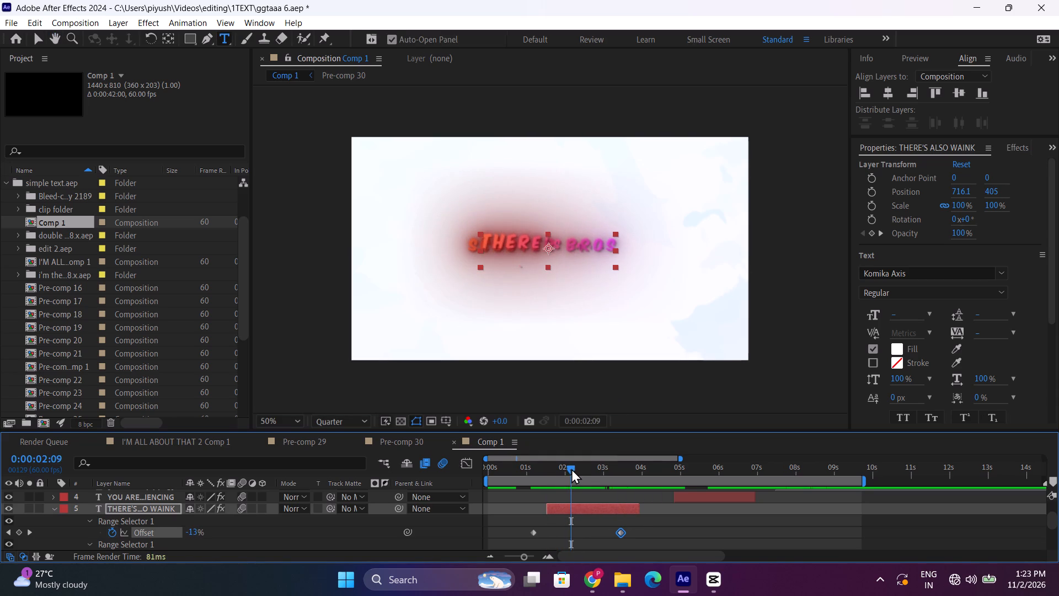
{"action": "left_click", "coordinate": [571, 472]}
{"action": "key", "text": "space"}
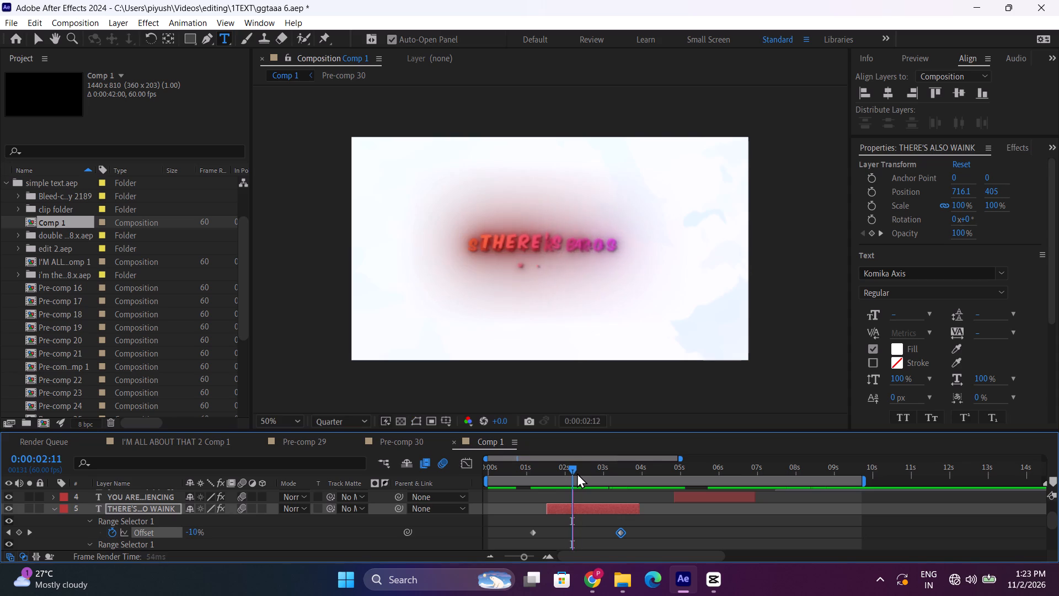
Delete the first range selector's ending Offset keyframe on THERE'S ALSO WAINK and keyframe its Offset at 10% at 0:00:02:18.
{"action": "left_click", "coordinate": [577, 472]}
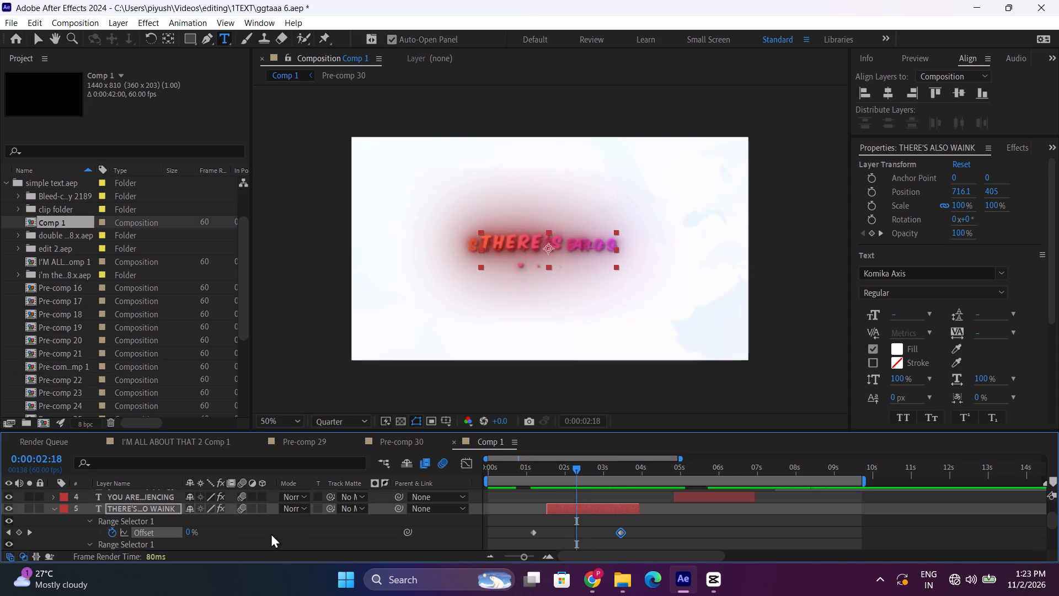
{"action": "left_click", "coordinate": [634, 529]}
{"action": "left_click", "coordinate": [618, 531]}
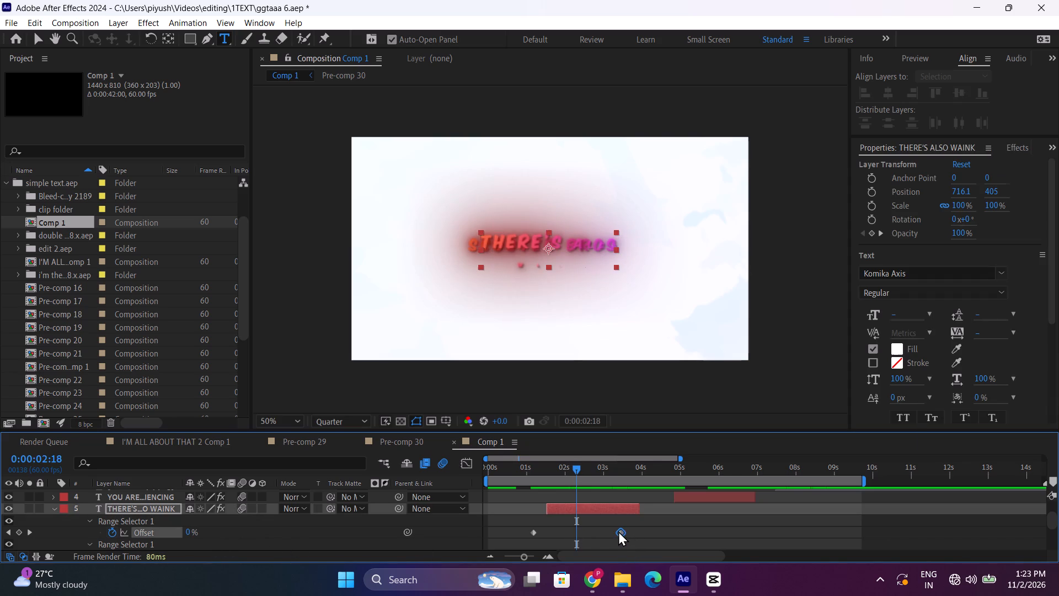
{"action": "key", "text": "Delete"}
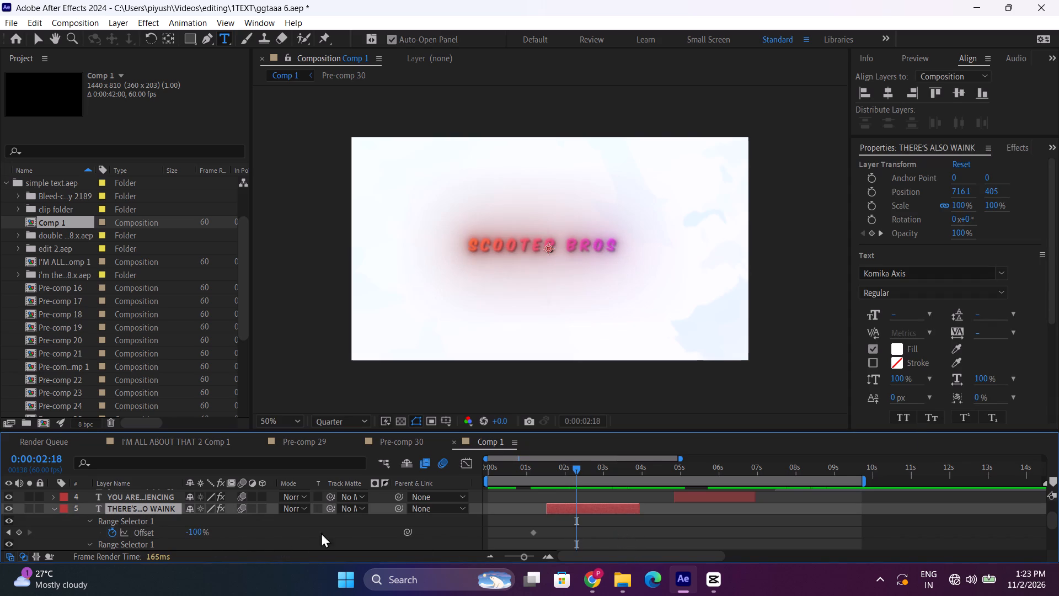
{"action": "scroll", "coordinate": [387, 524], "scroll_direction": "down", "scroll_amount": 1}
{"action": "scroll", "coordinate": [391, 528], "scroll_direction": "up", "scroll_amount": 1}
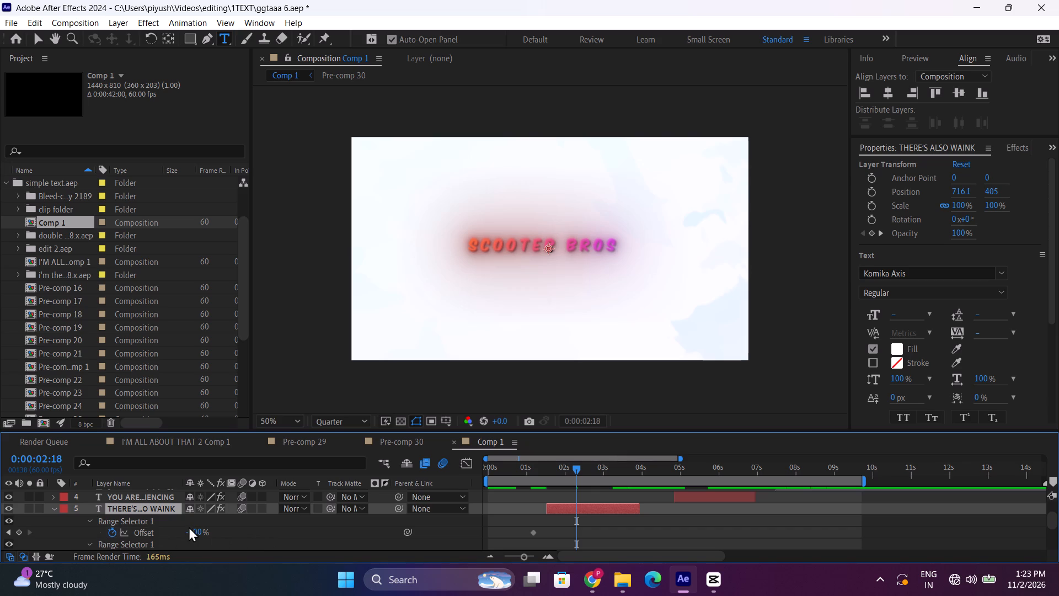
{"action": "left_click_drag", "start_coordinate": [191, 531], "coordinate": [236, 526]}
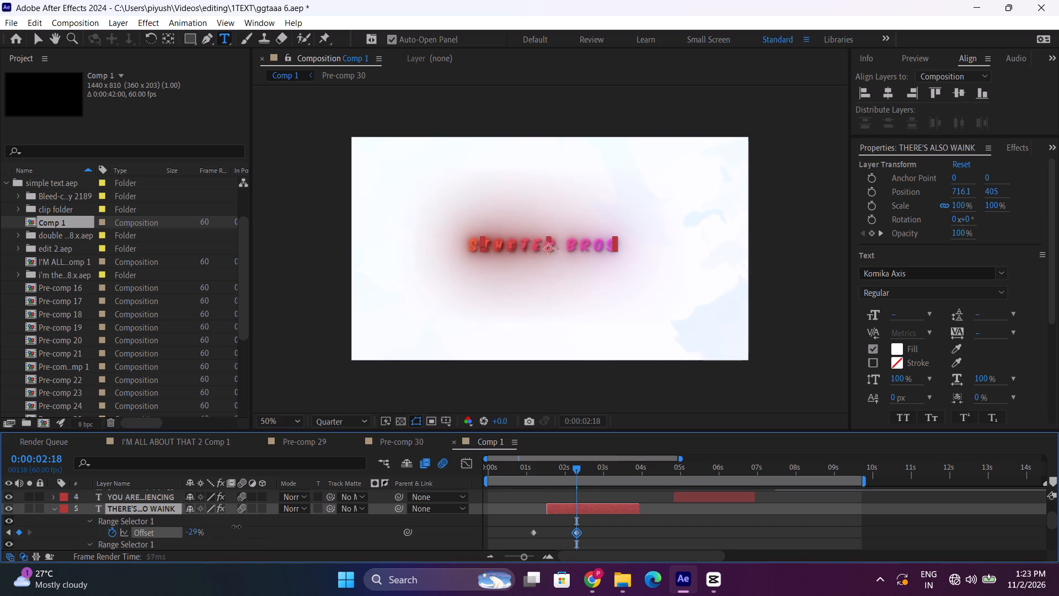
{"action": "left_click_drag", "start_coordinate": [236, 526], "coordinate": [254, 523]}
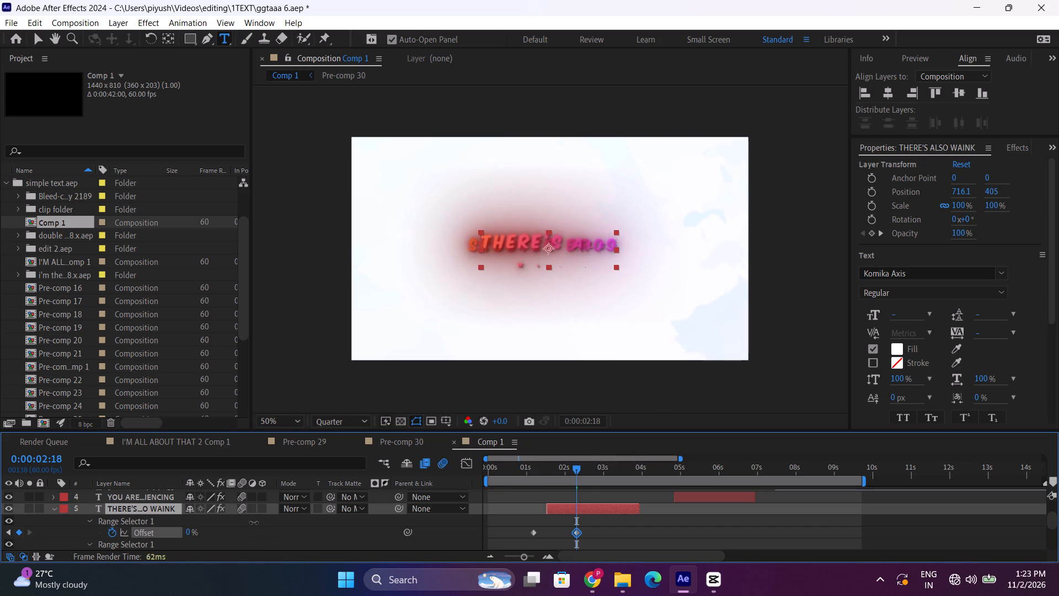
{"action": "left_click_drag", "start_coordinate": [254, 523], "coordinate": [259, 522]}
{"action": "scroll", "coordinate": [440, 530], "scroll_direction": "down", "scroll_amount": 1}
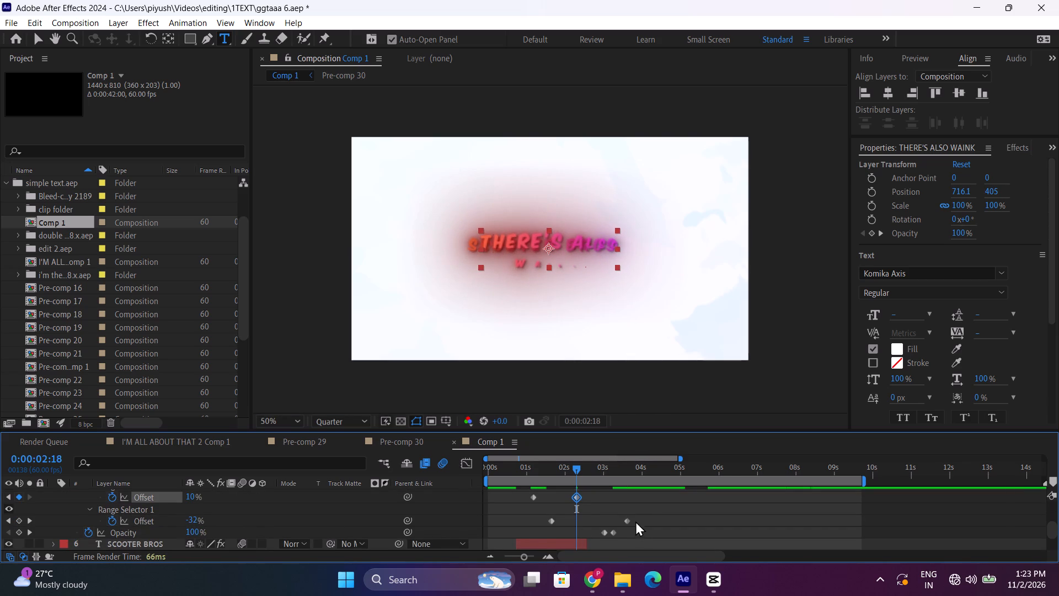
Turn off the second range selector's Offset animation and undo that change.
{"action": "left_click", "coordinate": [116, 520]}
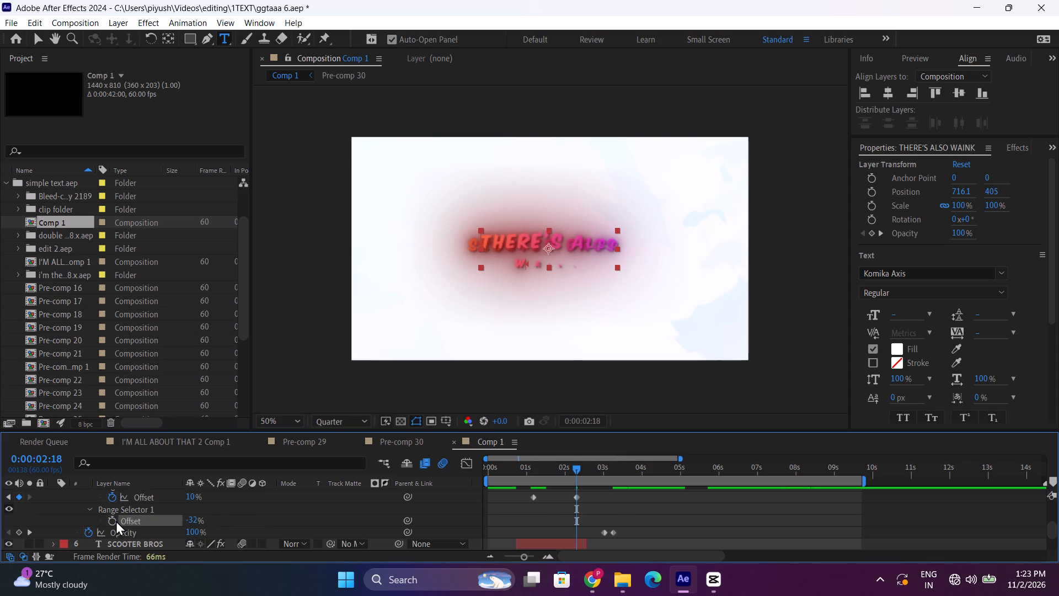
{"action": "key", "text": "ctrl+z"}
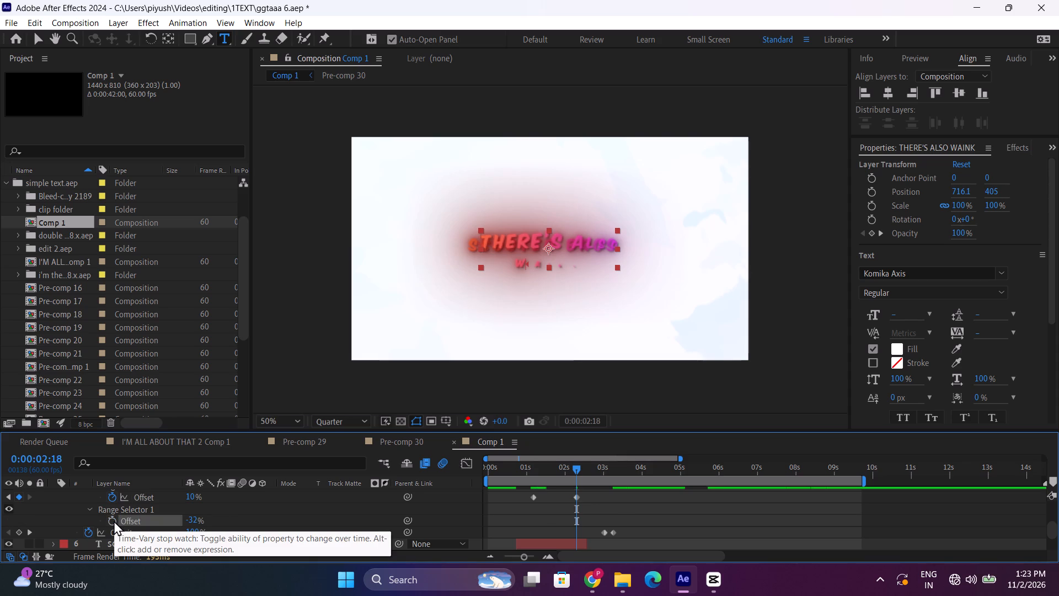
Preview briefly from 0:00:02:18, and keyframe the first range selector's Offset at 100% at 0:00:03:32.
{"action": "key", "text": "space"}
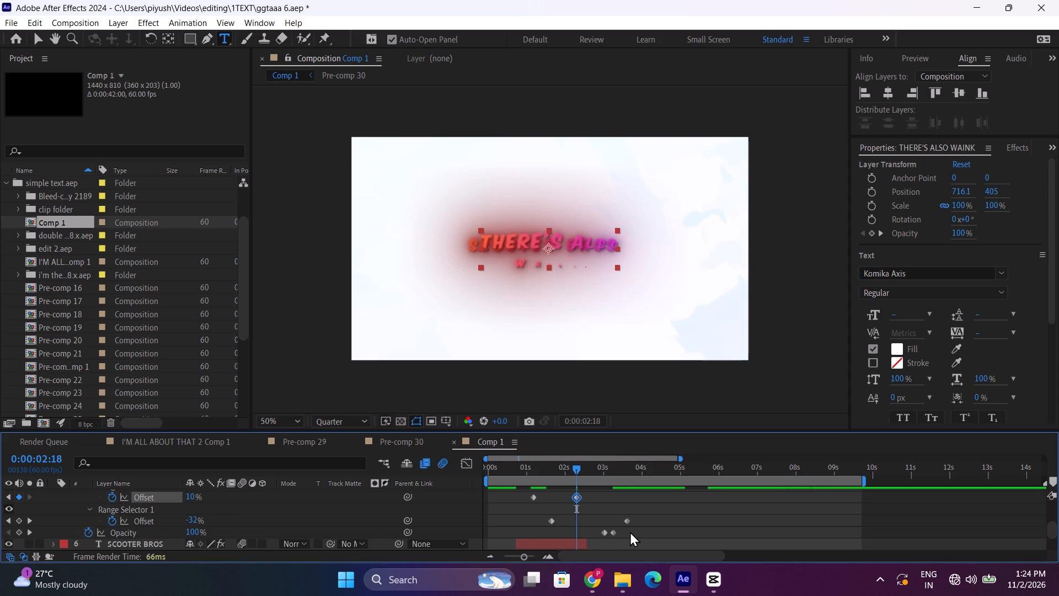
{"action": "key", "text": "space"}
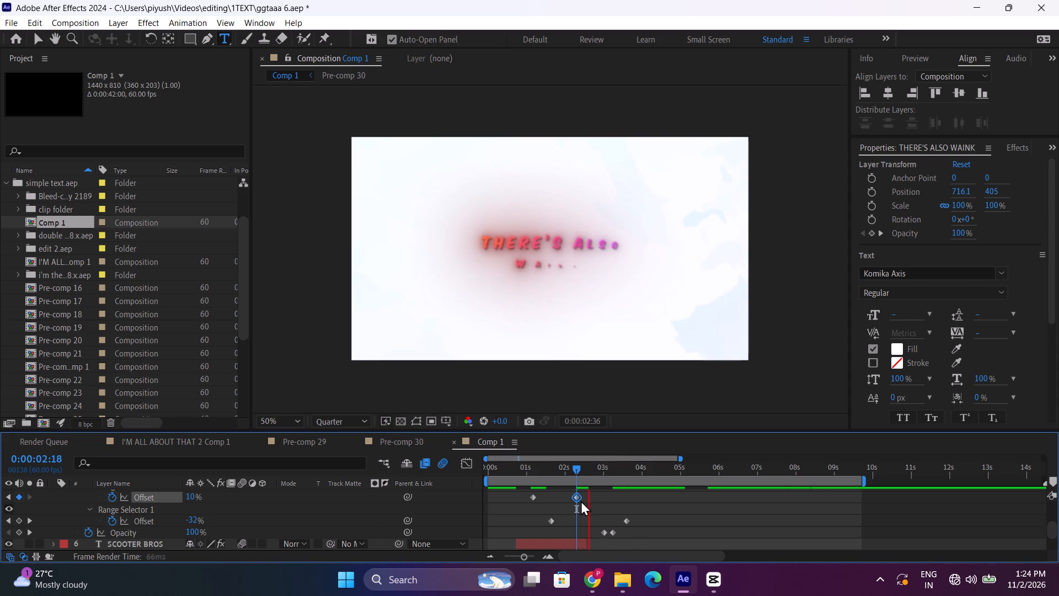
{"action": "left_click_drag", "start_coordinate": [590, 466], "coordinate": [619, 469]}
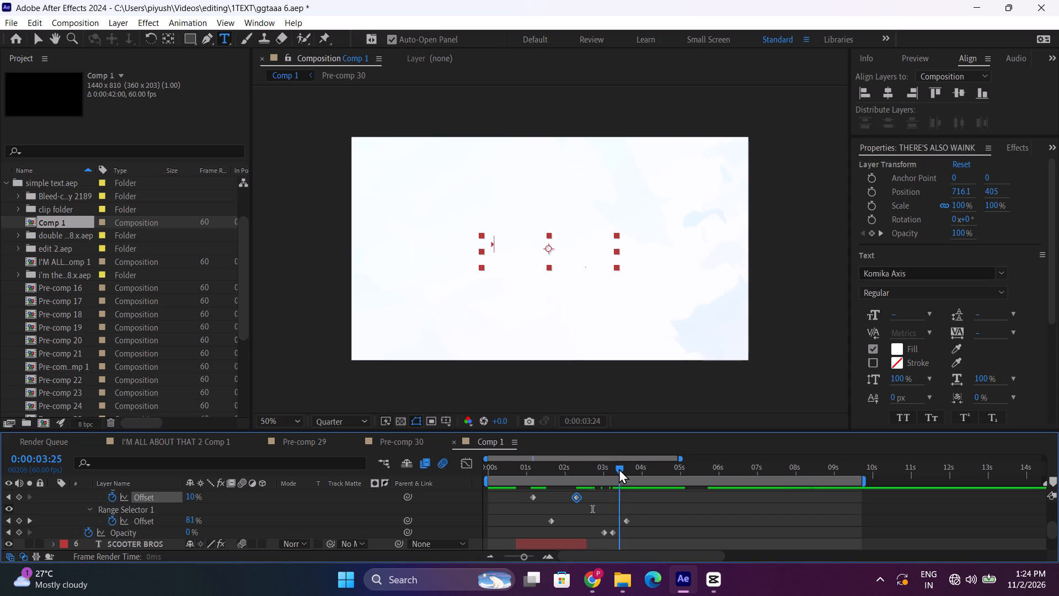
{"action": "left_click_drag", "start_coordinate": [619, 469], "coordinate": [622, 469]}
{"action": "left_click_drag", "start_coordinate": [186, 494], "coordinate": [197, 494]}
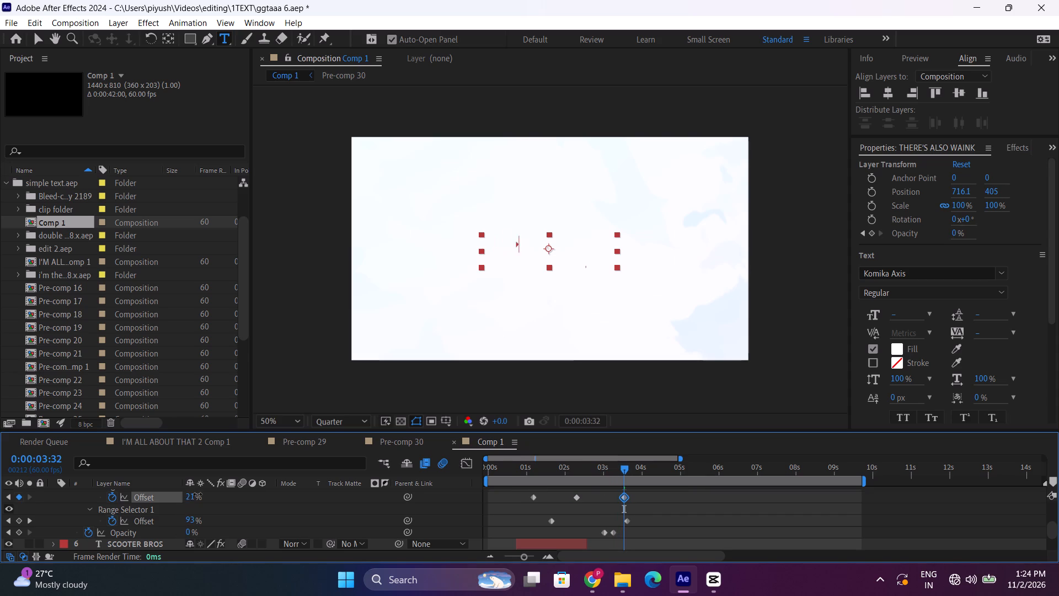
{"action": "left_click_drag", "start_coordinate": [197, 494], "coordinate": [247, 497]}
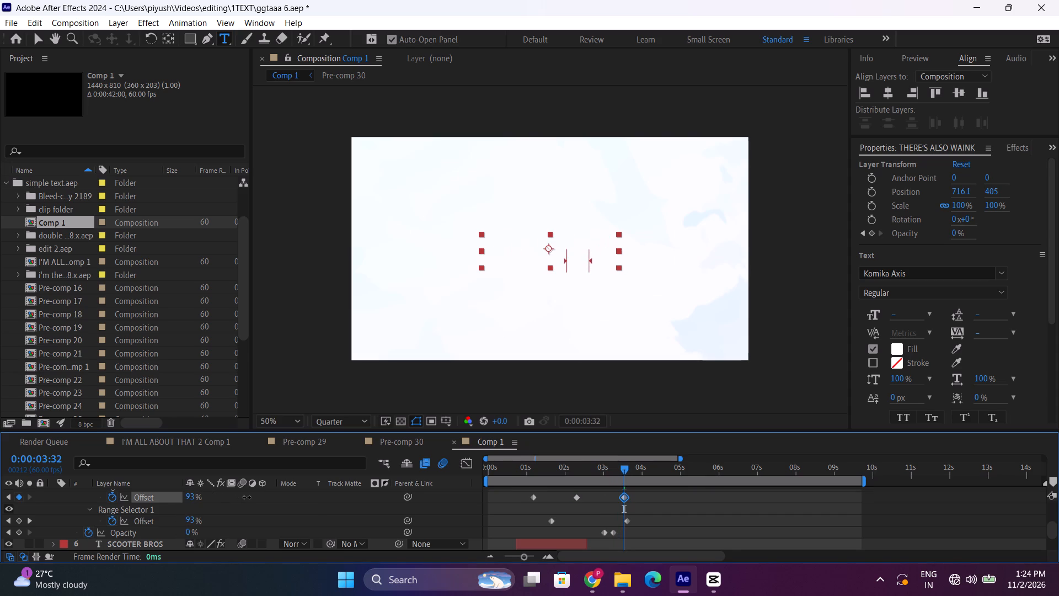
{"action": "left_click_drag", "start_coordinate": [247, 497], "coordinate": [297, 501]}
Preview the retimed THERE'S ALSO WAINK text from about 0:00:01:54 and again from 0:00:01:36.
{"action": "scroll", "coordinate": [623, 526], "scroll_direction": "up", "scroll_amount": 1}
{"action": "left_click_drag", "start_coordinate": [598, 473], "coordinate": [596, 473]}
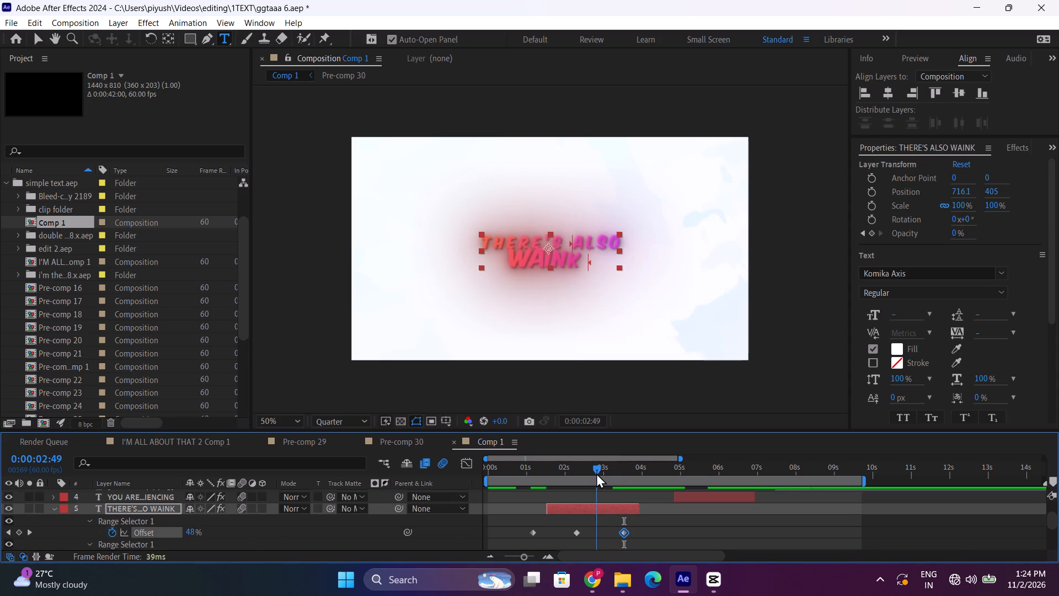
{"action": "left_click_drag", "start_coordinate": [596, 473], "coordinate": [561, 475]}
{"action": "key", "text": "space"}
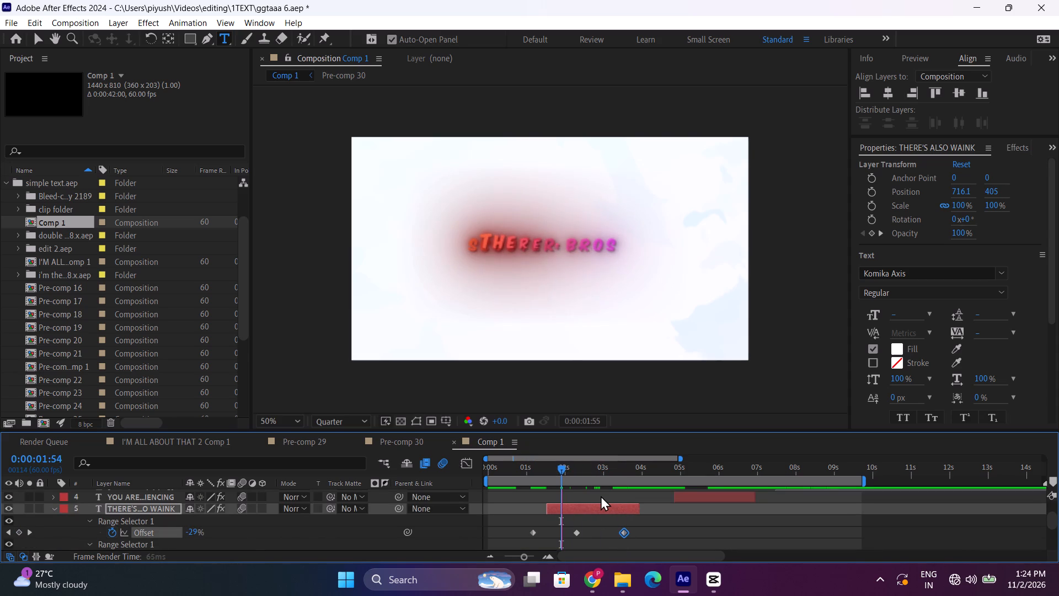
{"action": "left_click_drag", "start_coordinate": [556, 472], "coordinate": [549, 471]}
{"action": "key", "text": "space"}
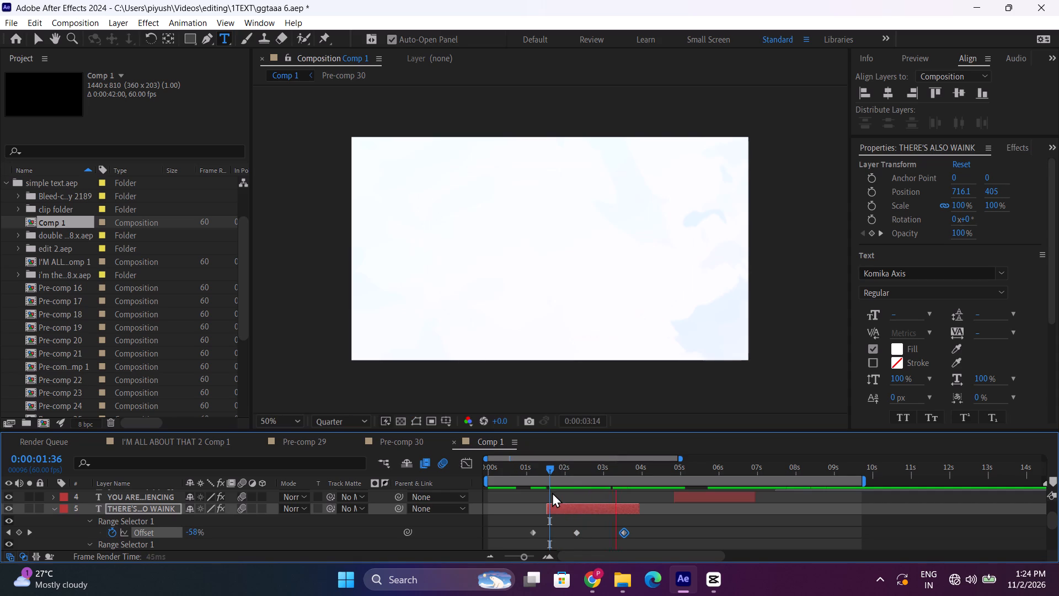
{"action": "left_click", "coordinate": [546, 471]}
{"action": "key", "text": "space"}
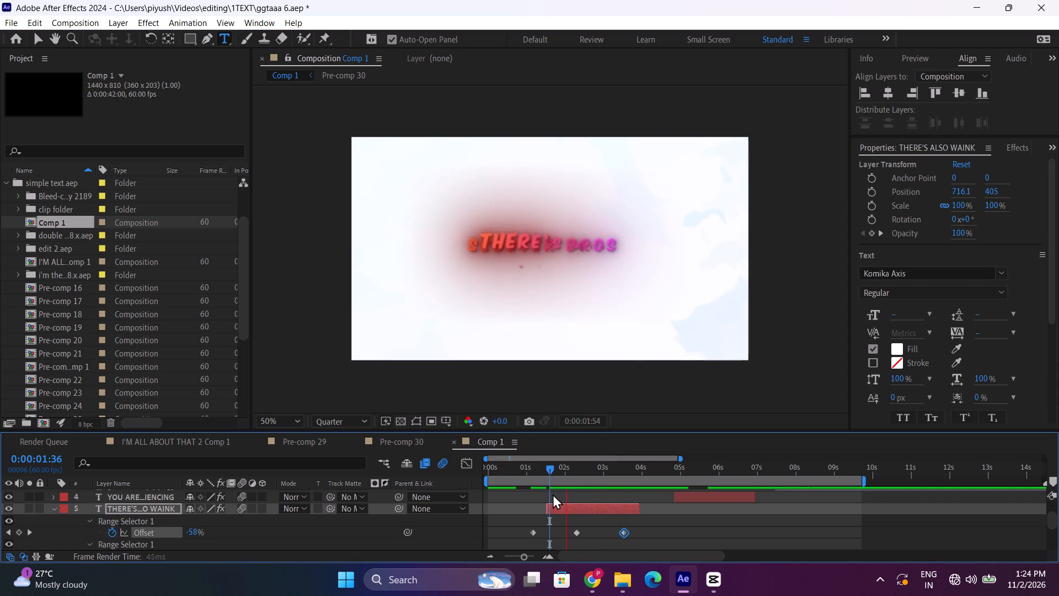
{"action": "key", "text": "space"}
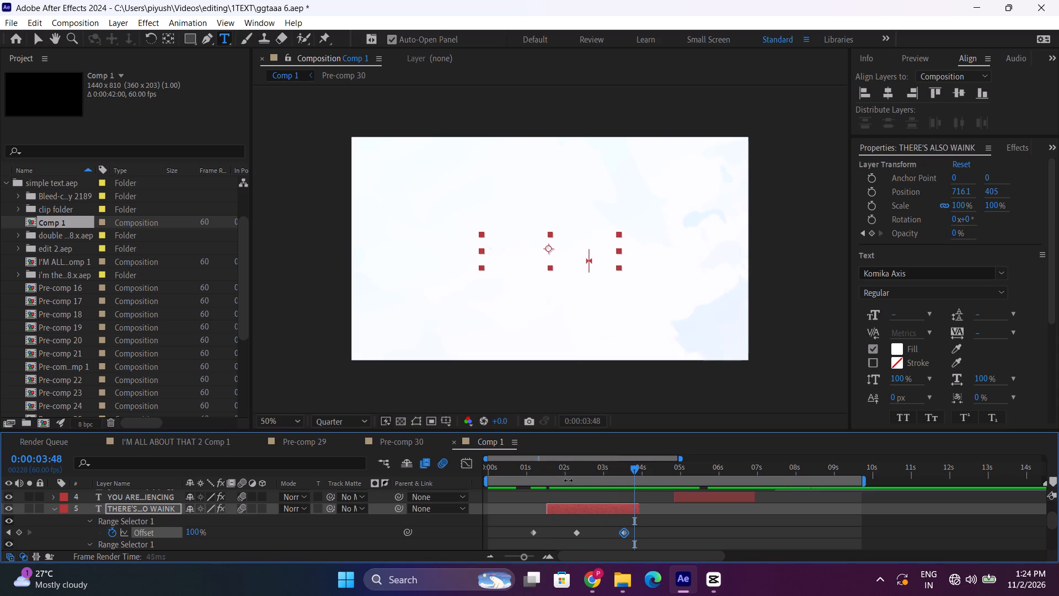
Extend the THERE'S ALSO WAINK layer's end to about 0:00:04:50, and move the playhead to 0:00:04:14.
{"action": "left_click_drag", "start_coordinate": [637, 509], "coordinate": [670, 509]}
{"action": "left_click_drag", "start_coordinate": [632, 472], "coordinate": [637, 472]}
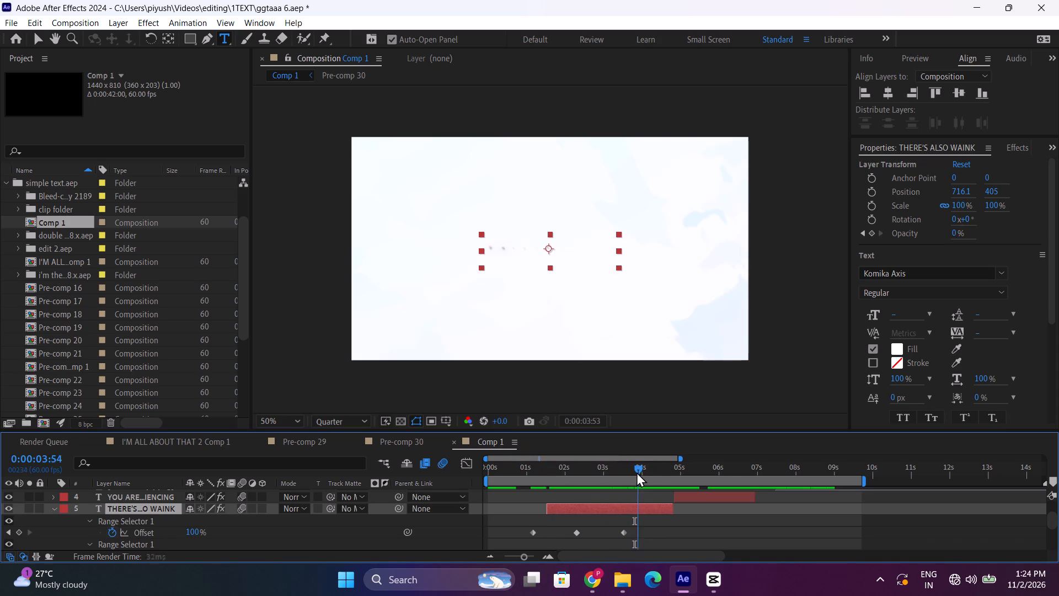
{"action": "left_click_drag", "start_coordinate": [637, 472], "coordinate": [649, 470]}
Shift the final Offset keyframes of both THERE'S ALSO WAINK range selectors to about 0:00:04:05 and 0:00:04:22.
{"action": "scroll", "coordinate": [651, 473], "scroll_direction": "down", "scroll_amount": 1}
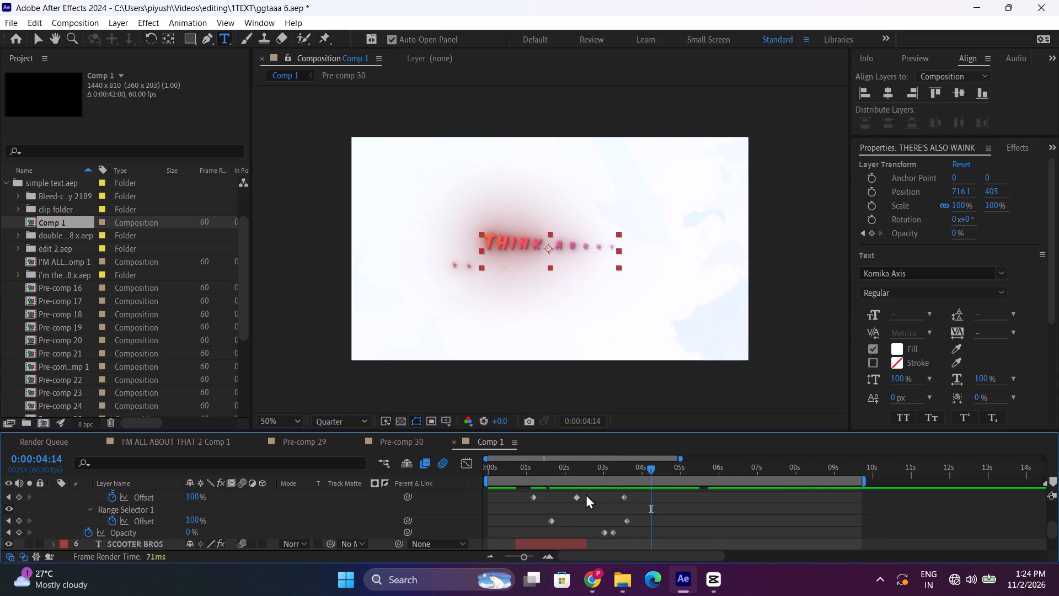
{"action": "left_click_drag", "start_coordinate": [603, 492], "coordinate": [641, 522]}
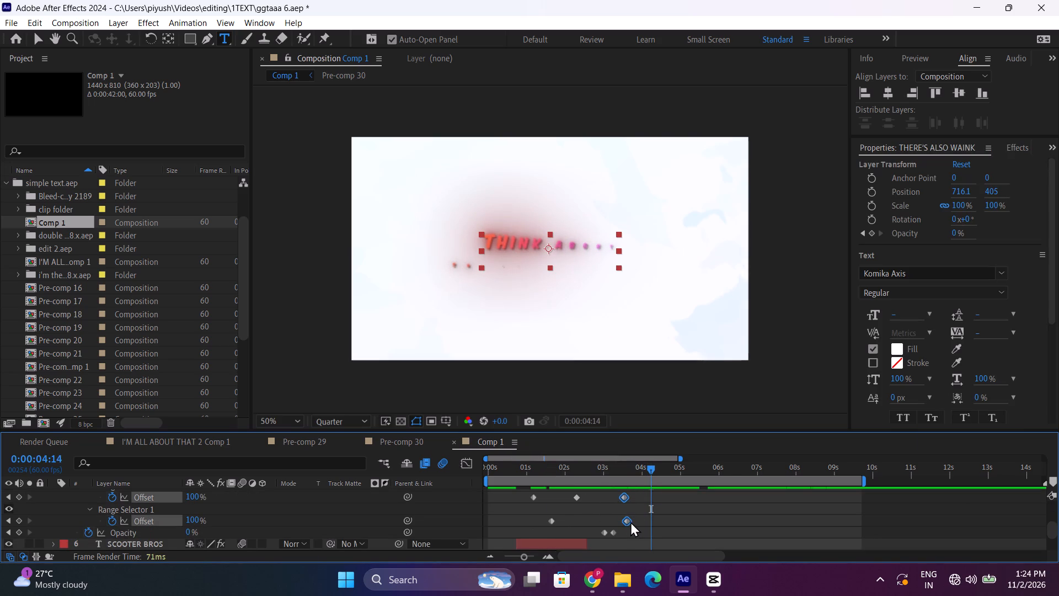
{"action": "left_click_drag", "start_coordinate": [623, 496], "coordinate": [648, 496], "text": "alt"}
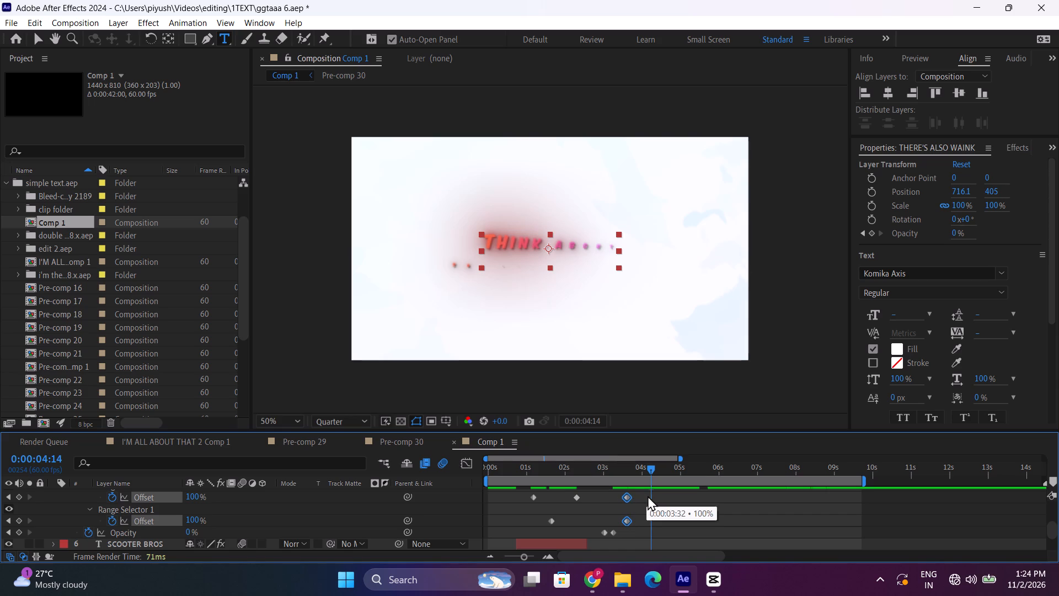
{"action": "left_click_drag", "start_coordinate": [648, 496], "coordinate": [646, 496], "text": "alt"}
{"action": "left_click_drag", "start_coordinate": [624, 497], "coordinate": [646, 498], "text": "ctrl"}
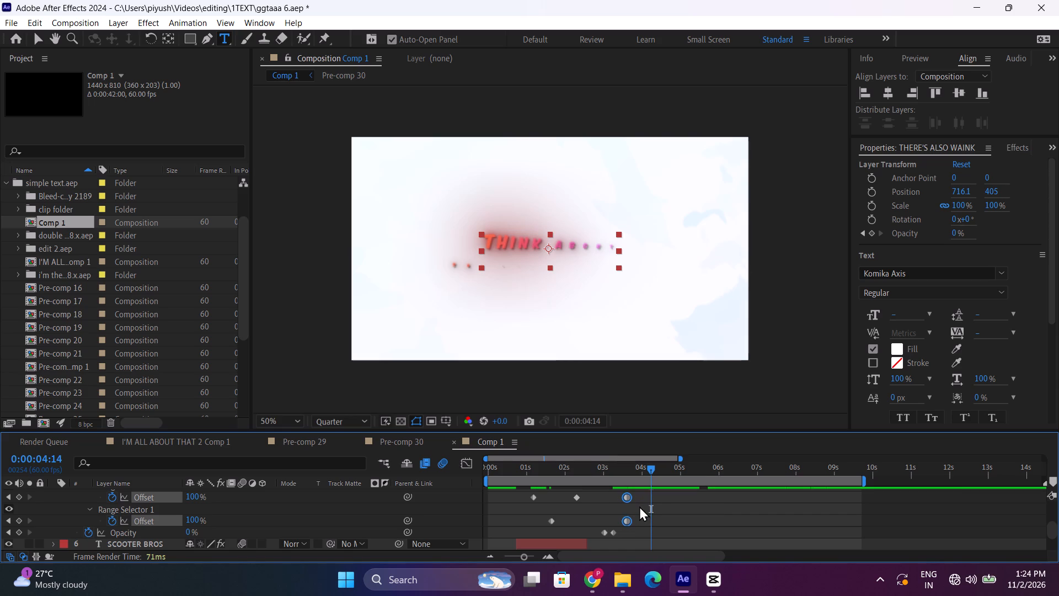
{"action": "left_click", "coordinate": [630, 519], "text": "ctrl"}
{"action": "left_click_drag", "start_coordinate": [627, 523], "coordinate": [642, 522]}
{"action": "scroll", "coordinate": [643, 524], "scroll_direction": "up", "scroll_amount": 1}
{"action": "left_click", "coordinate": [654, 540]}
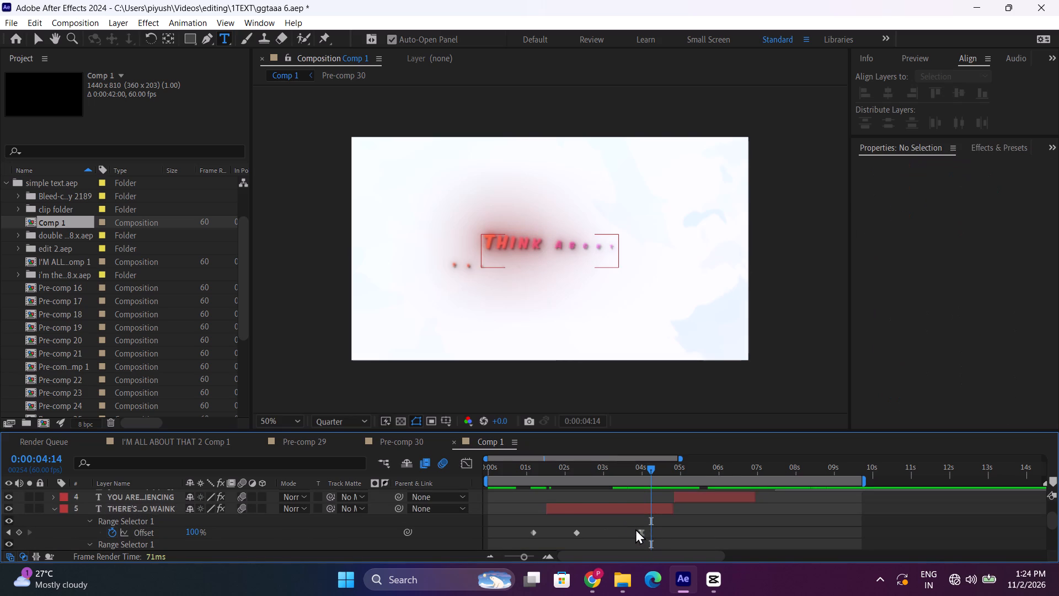
{"action": "left_click_drag", "start_coordinate": [635, 529], "coordinate": [645, 534]}
{"action": "left_click", "coordinate": [643, 532]}
{"action": "scroll", "coordinate": [638, 531], "scroll_direction": "down", "scroll_amount": 1}
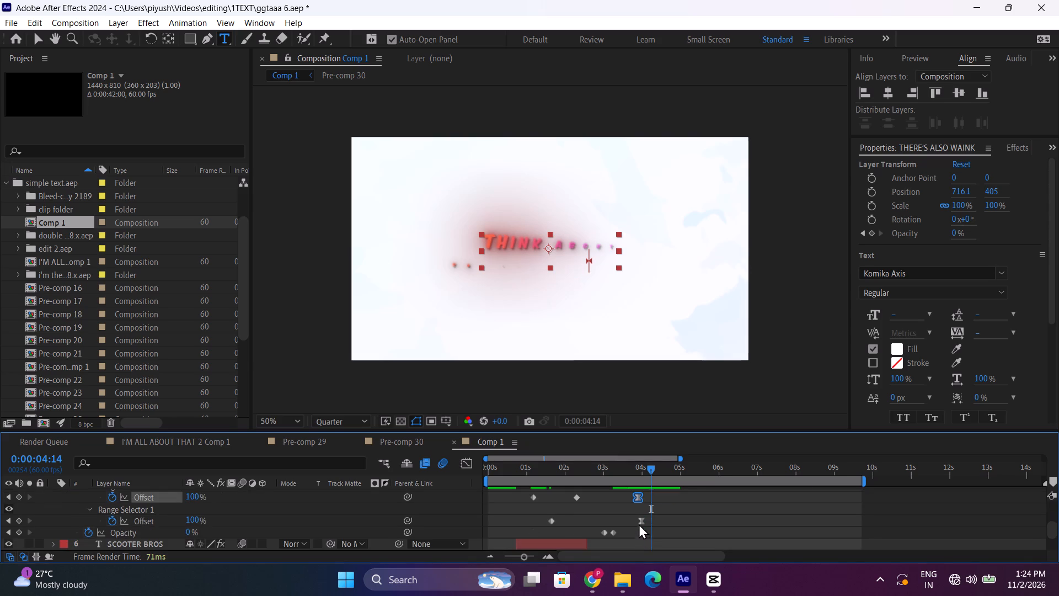
{"action": "left_click_drag", "start_coordinate": [639, 520], "coordinate": [652, 521]}
{"action": "left_click_drag", "start_coordinate": [639, 495], "coordinate": [645, 495]}
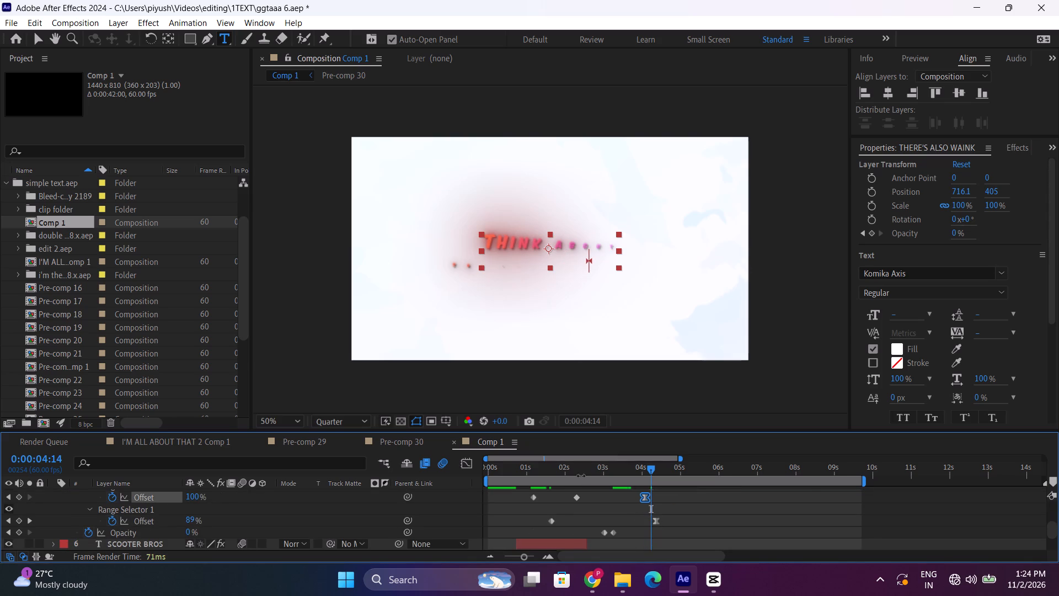
Preview the retimed THERE'S ALSO WAINK animation from about 0:00:01:54 and again from 0:00:02:00.
{"action": "left_click", "coordinate": [564, 471]}
{"action": "scroll", "coordinate": [611, 528], "scroll_direction": "up", "scroll_amount": 1}
{"action": "key", "text": "space"}
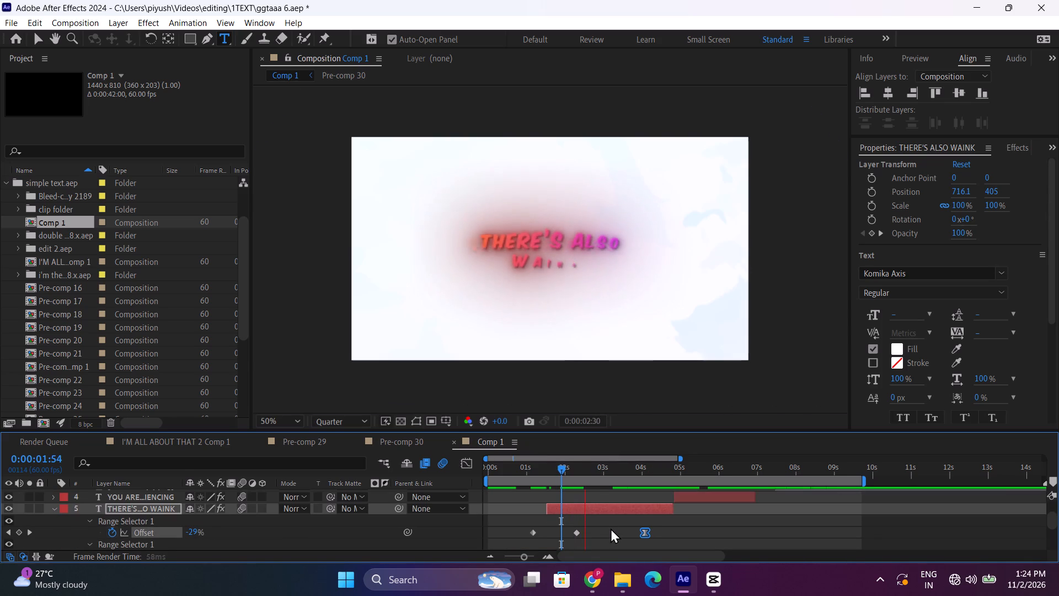
{"action": "left_click", "coordinate": [564, 466]}
{"action": "key", "text": "space"}
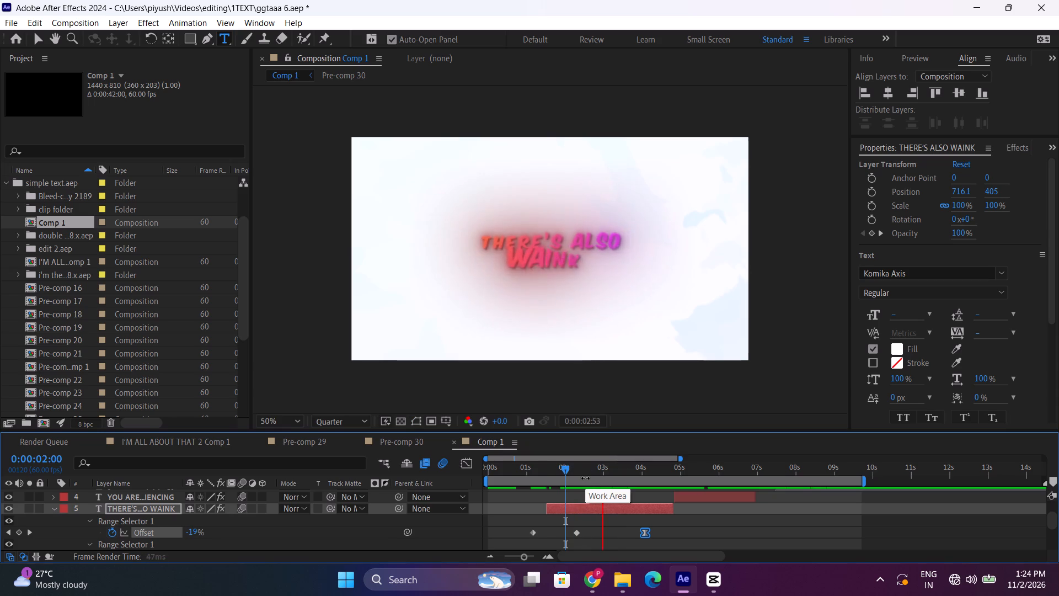
{"action": "key", "text": "space"}
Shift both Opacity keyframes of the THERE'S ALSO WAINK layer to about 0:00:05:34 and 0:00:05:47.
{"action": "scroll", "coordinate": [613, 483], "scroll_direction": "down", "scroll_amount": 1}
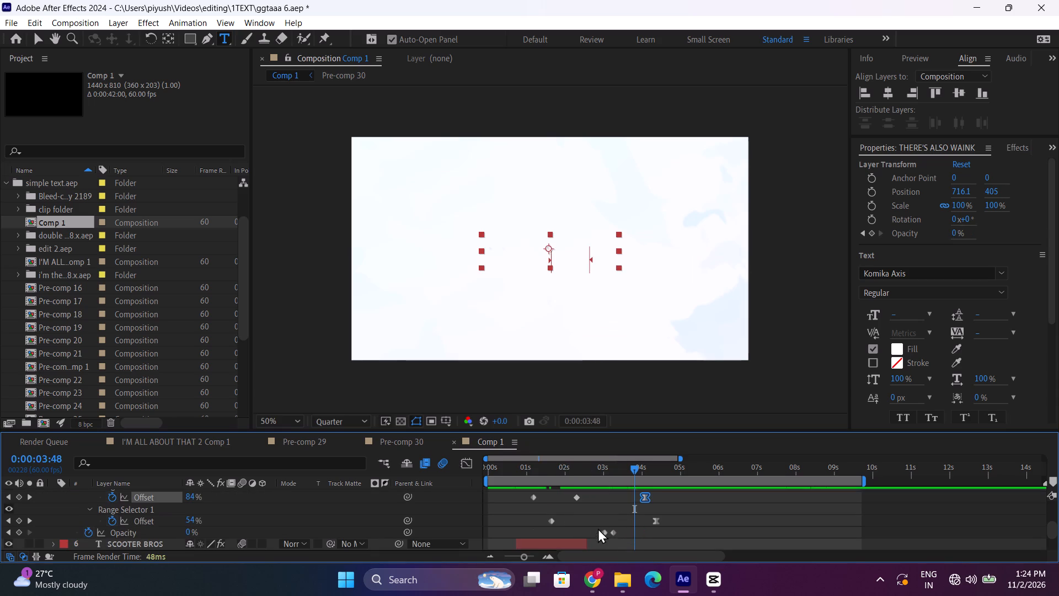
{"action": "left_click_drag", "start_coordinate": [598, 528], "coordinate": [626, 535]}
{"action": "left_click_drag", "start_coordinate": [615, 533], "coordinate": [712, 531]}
Preview the text sequence from 0:00:01:52 and 0:00:01:32, collapse THERE'S ALSO WAINK, and stop the playhead at 0:00:04:23.
{"action": "key", "text": "space"}
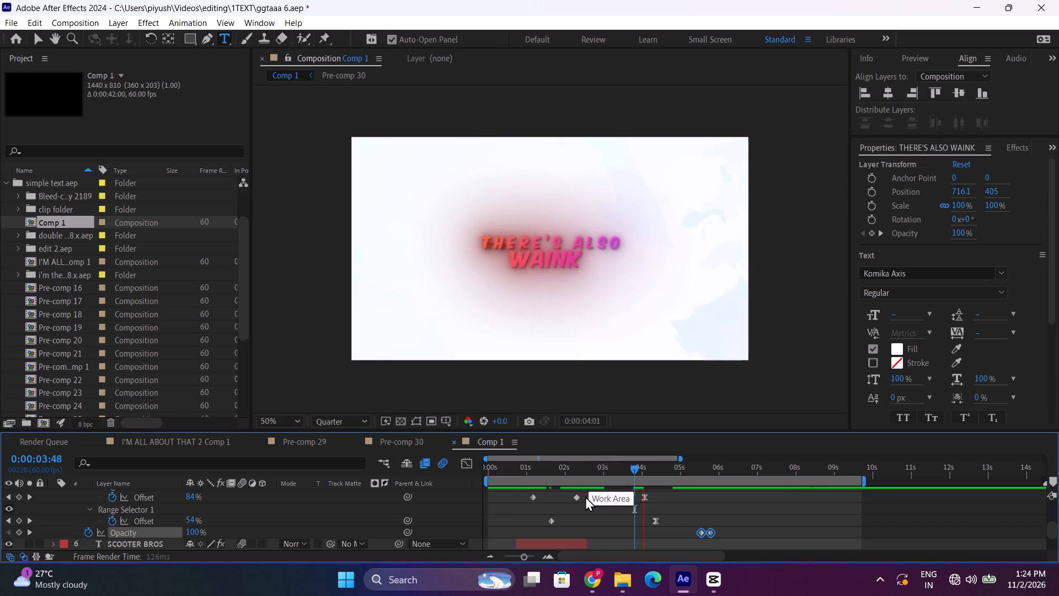
{"action": "scroll", "coordinate": [587, 487], "scroll_direction": "up", "scroll_amount": 1}
{"action": "left_click_drag", "start_coordinate": [577, 475], "coordinate": [560, 473]}
{"action": "key", "text": "space"}
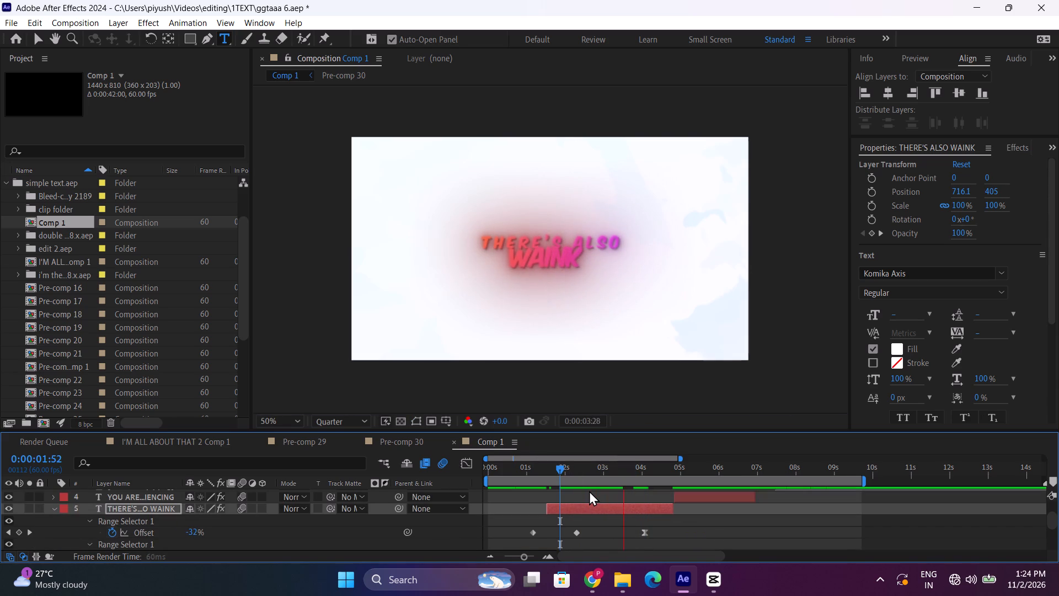
{"action": "left_click", "coordinate": [547, 471]}
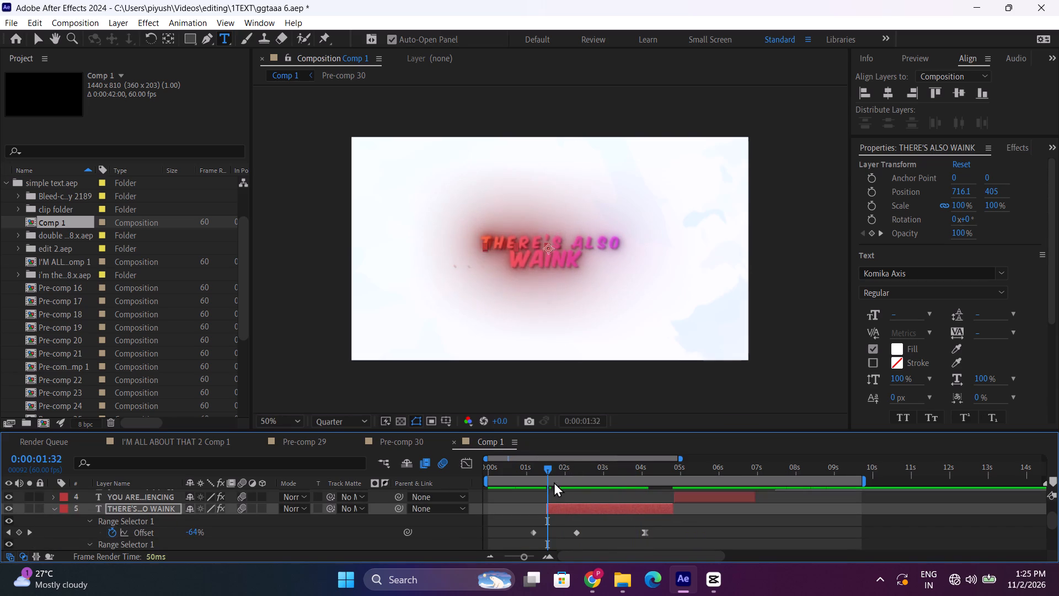
{"action": "key", "text": "space"}
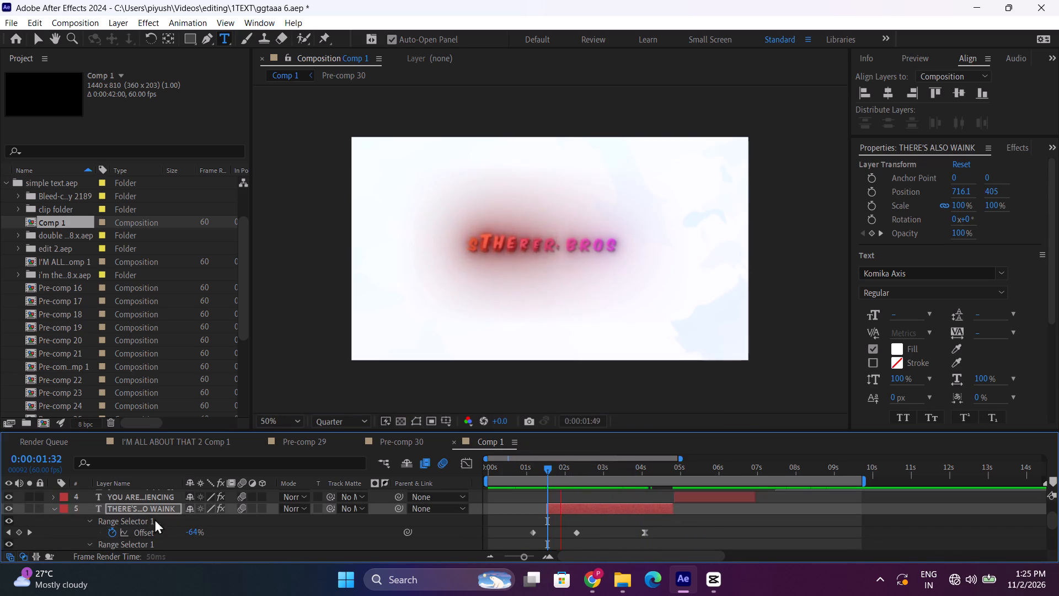
{"action": "left_click", "coordinate": [55, 506]}
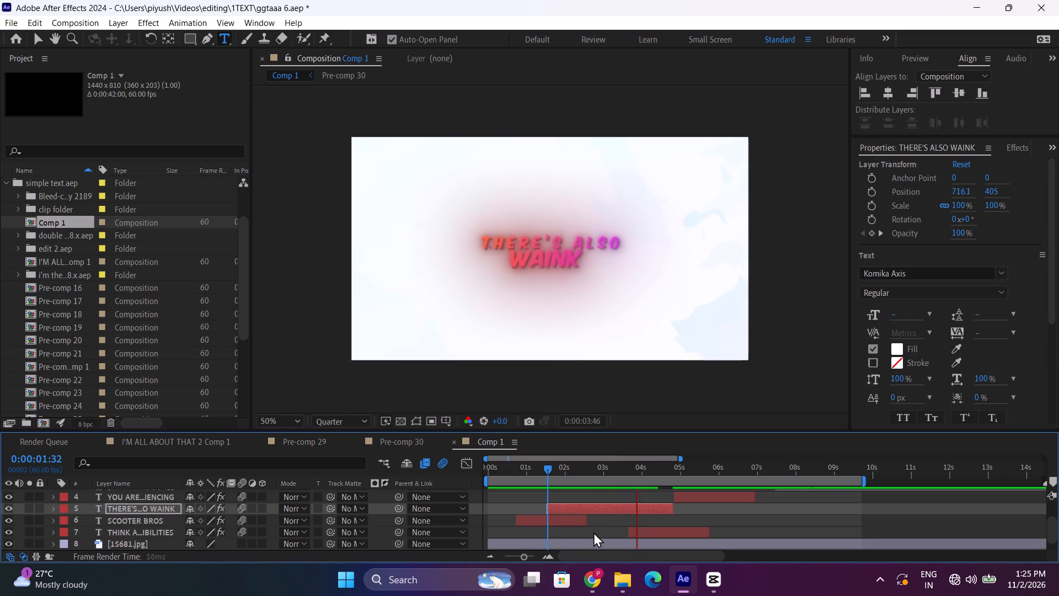
{"action": "key", "text": "space"}
{"action": "key", "text": "space"}
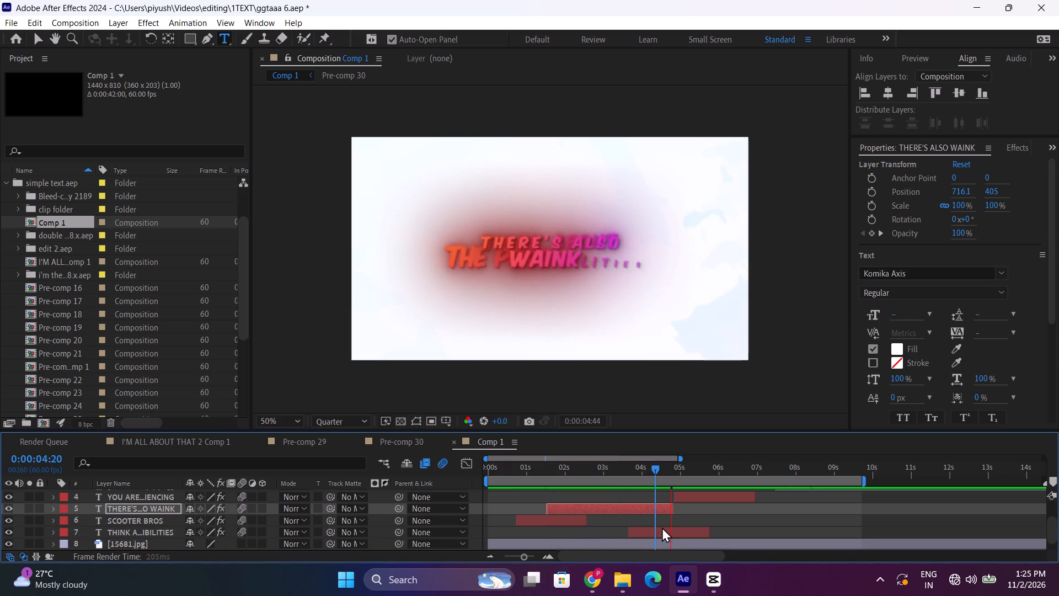
{"action": "key", "text": "space"}
{"action": "left_click", "coordinate": [657, 464]}
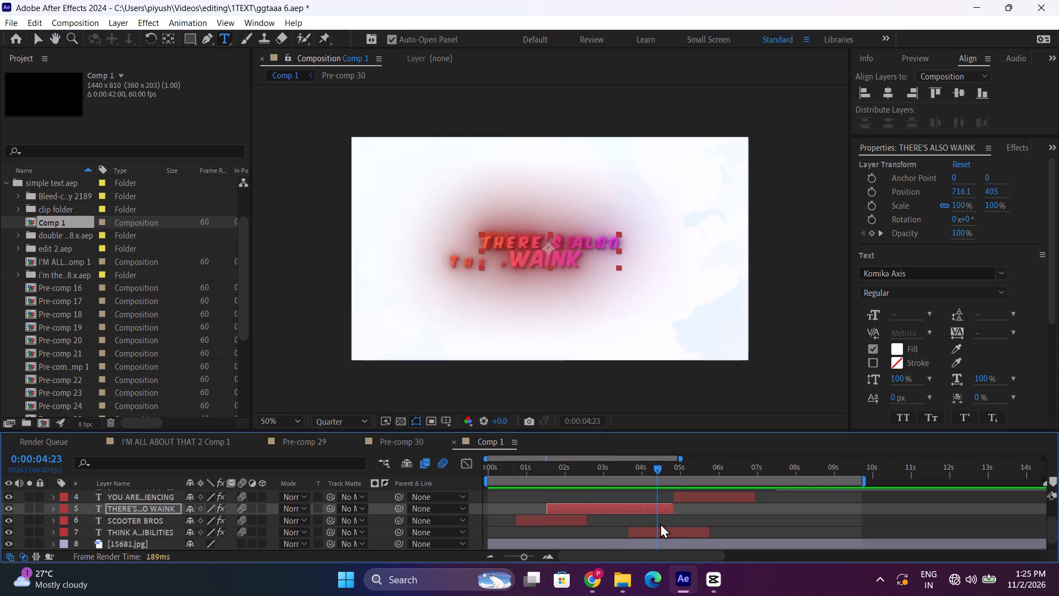
Slide the YOU ARE...IENCING text layer in time so it starts at about 0:00:06:03.
{"action": "left_click", "coordinate": [672, 533]}
{"action": "left_click_drag", "start_coordinate": [699, 499], "coordinate": [745, 500]}
{"action": "scroll", "coordinate": [742, 508], "scroll_direction": "up", "scroll_amount": 1}
{"action": "scroll", "coordinate": [675, 541], "scroll_direction": "down", "scroll_amount": 1}
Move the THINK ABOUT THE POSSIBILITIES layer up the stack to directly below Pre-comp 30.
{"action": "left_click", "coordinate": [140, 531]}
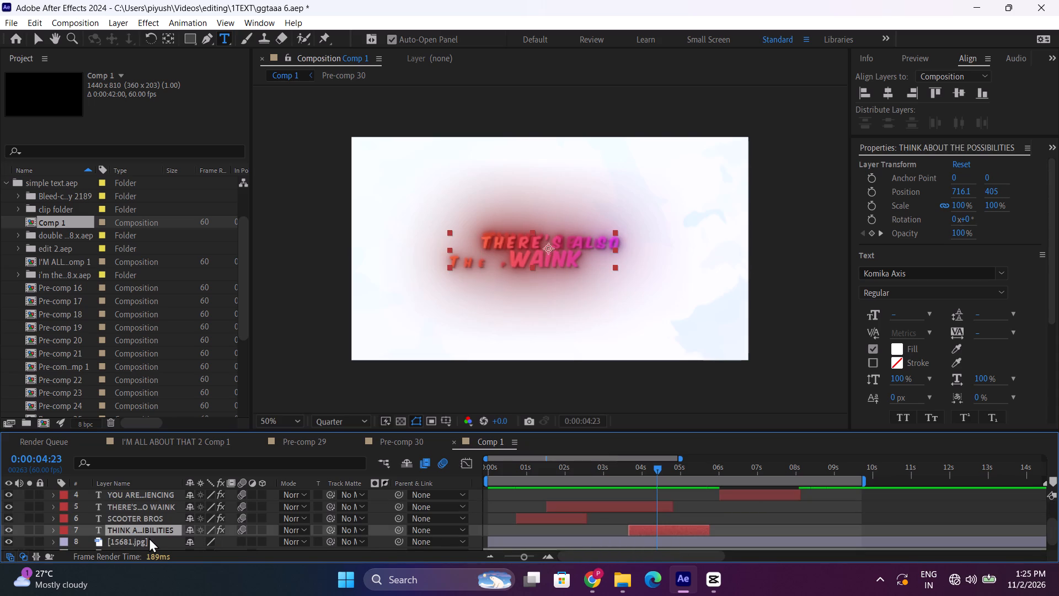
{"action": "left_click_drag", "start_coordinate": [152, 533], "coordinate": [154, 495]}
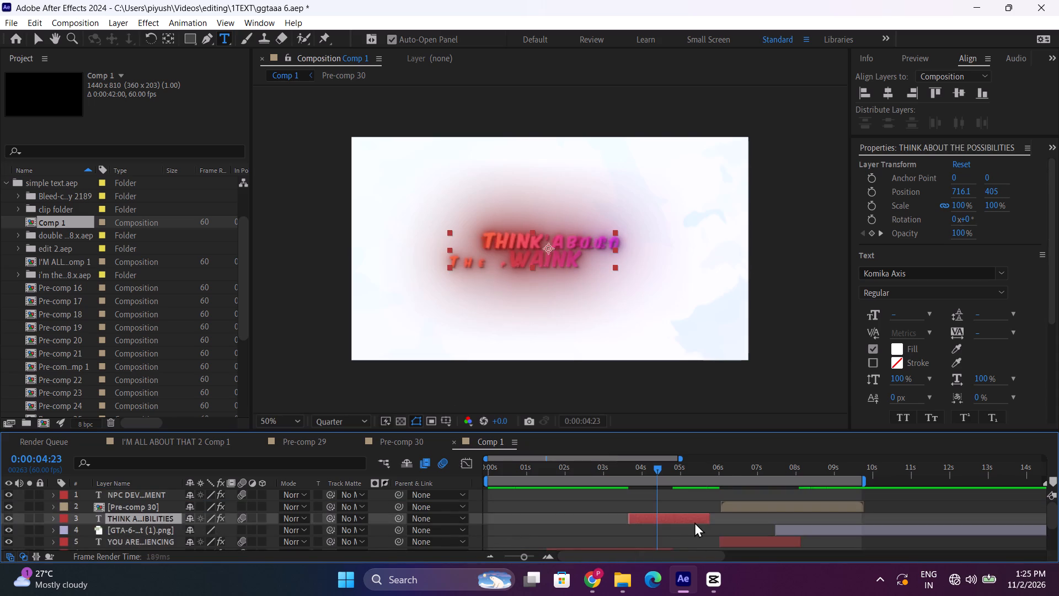
Set the THERE'S ALSO WAINK Opacity keyframes at about 0:00:04:33 and 0:00:04:55, and briefly preview the fade.
{"action": "scroll", "coordinate": [694, 522], "scroll_direction": "down", "scroll_amount": 1}
{"action": "left_click", "coordinate": [669, 516]}
{"action": "key", "text": "u"}
{"action": "scroll", "coordinate": [665, 526], "scroll_direction": "down", "scroll_amount": 1}
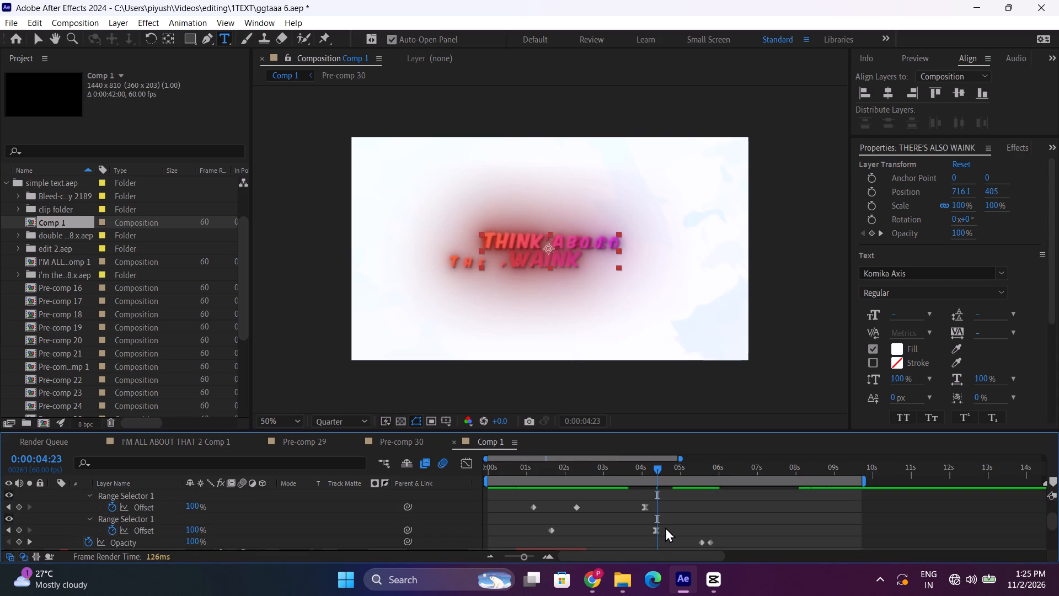
{"action": "left_click_drag", "start_coordinate": [687, 534], "coordinate": [725, 545]}
{"action": "left_click_drag", "start_coordinate": [712, 544], "coordinate": [676, 551]}
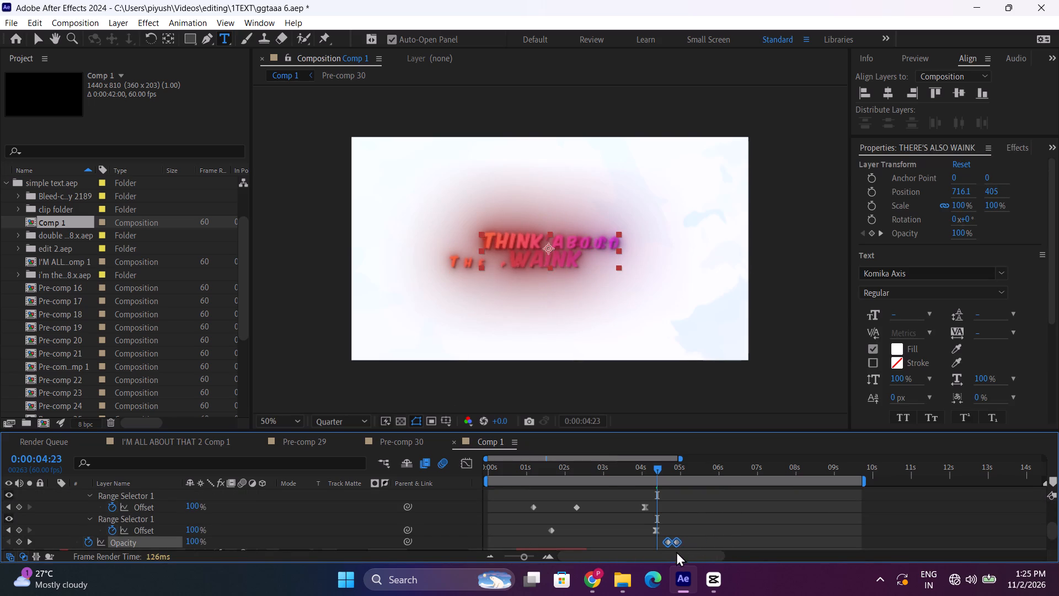
{"action": "left_click_drag", "start_coordinate": [676, 551], "coordinate": [671, 553]}
{"action": "left_click", "coordinate": [669, 545]}
{"action": "left_click", "coordinate": [687, 532]}
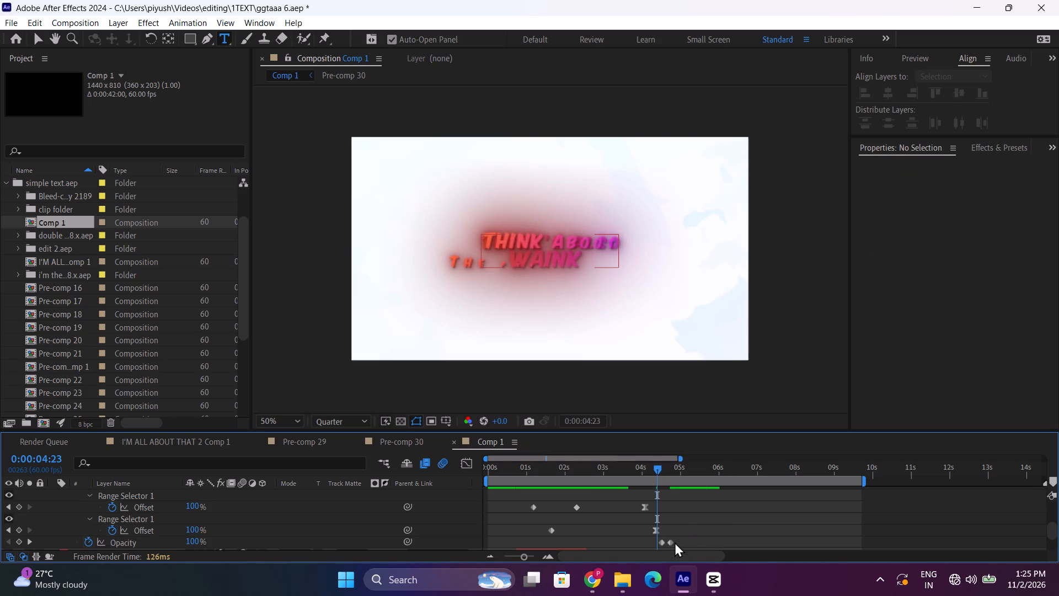
{"action": "left_click_drag", "start_coordinate": [672, 542], "coordinate": [678, 542]}
{"action": "key", "text": "space"}
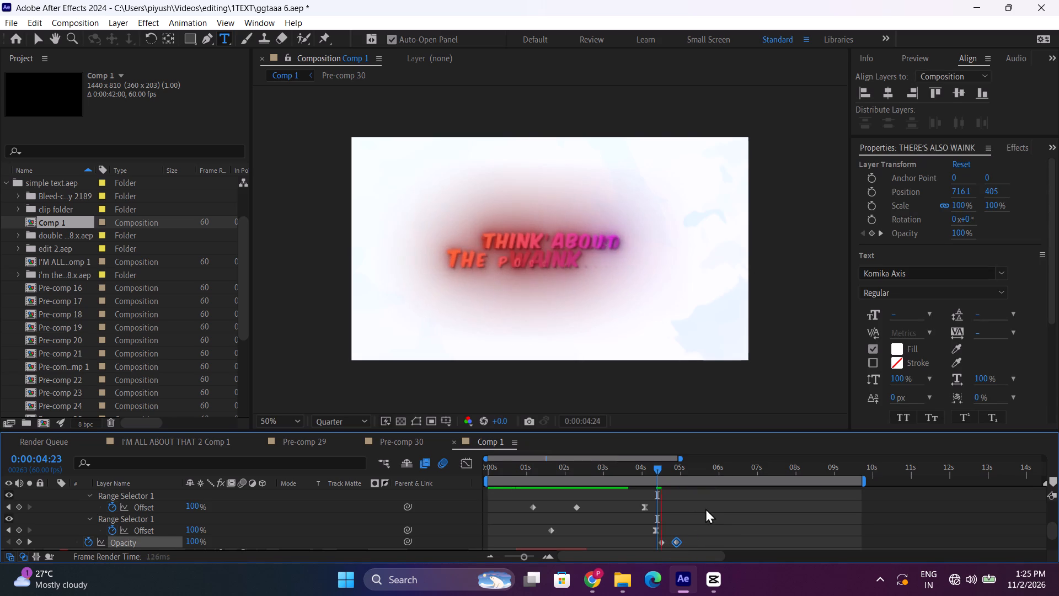
{"action": "key", "text": "space"}
Collapse THERE'S ALSO WAINK and move the THINK ABOUT THE POSSIBILITIES layer down the stack, next to it.
{"action": "scroll", "coordinate": [685, 513], "scroll_direction": "up", "scroll_amount": 2}
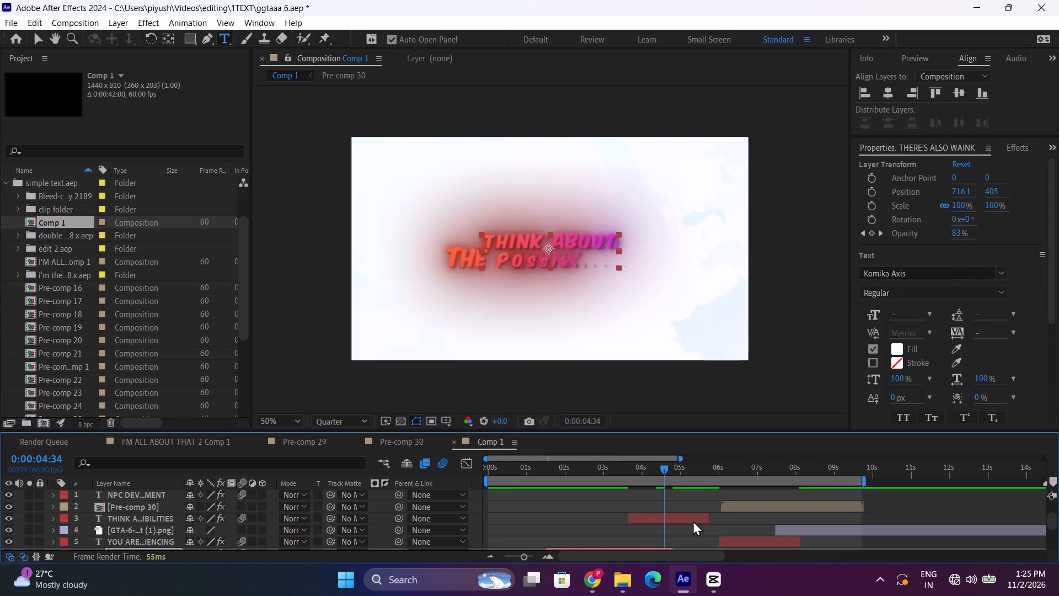
{"action": "scroll", "coordinate": [106, 534], "scroll_direction": "down", "scroll_amount": 1}
{"action": "left_click", "coordinate": [52, 515]}
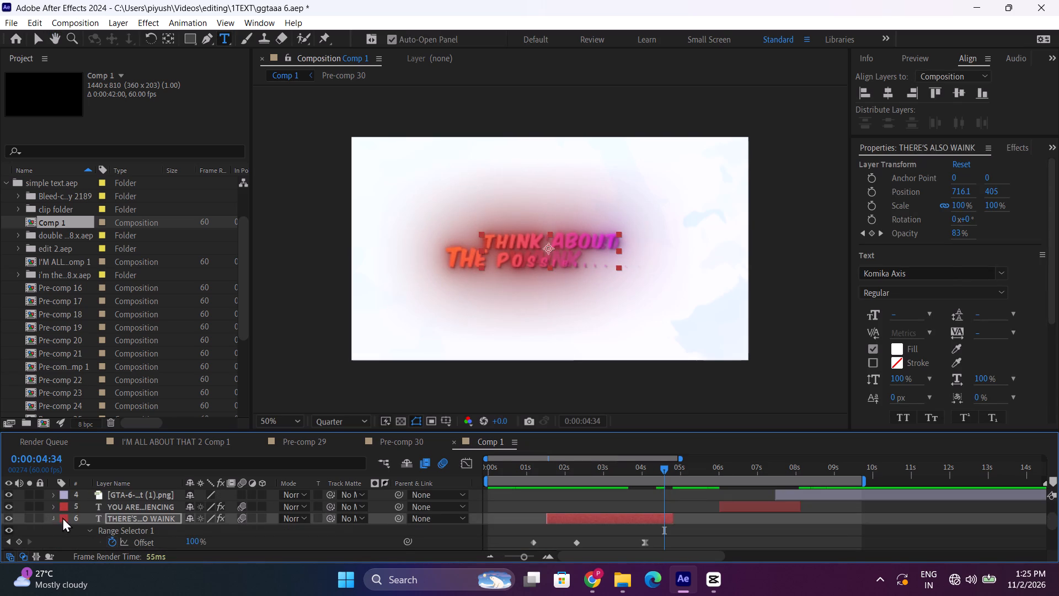
{"action": "scroll", "coordinate": [490, 512], "scroll_direction": "up", "scroll_amount": 1}
{"action": "left_click", "coordinate": [634, 514]}
{"action": "left_click_drag", "start_coordinate": [128, 516], "coordinate": [129, 516]}
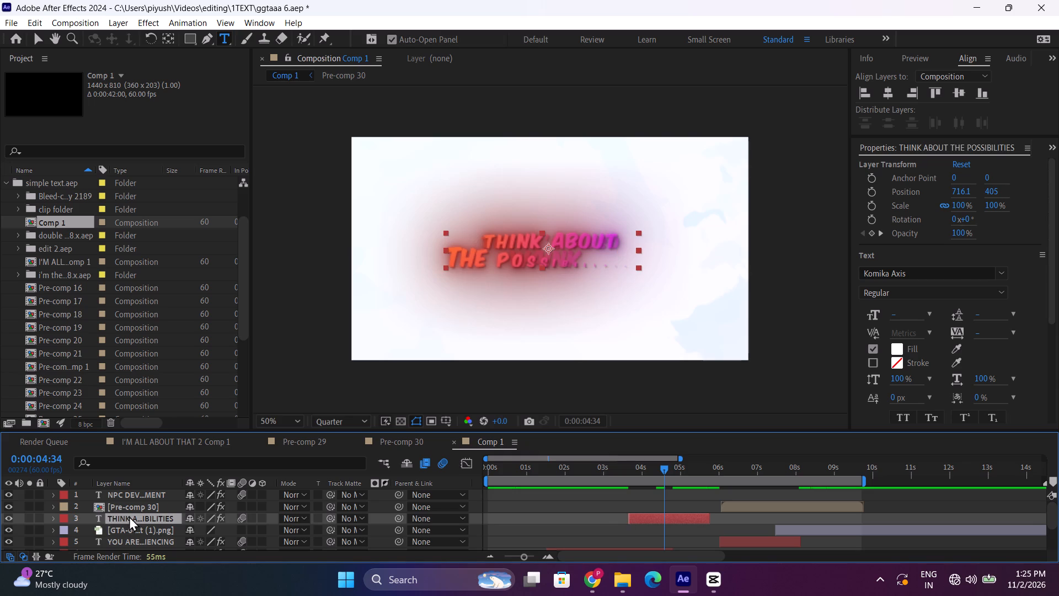
{"action": "left_click_drag", "start_coordinate": [129, 516], "coordinate": [133, 543]}
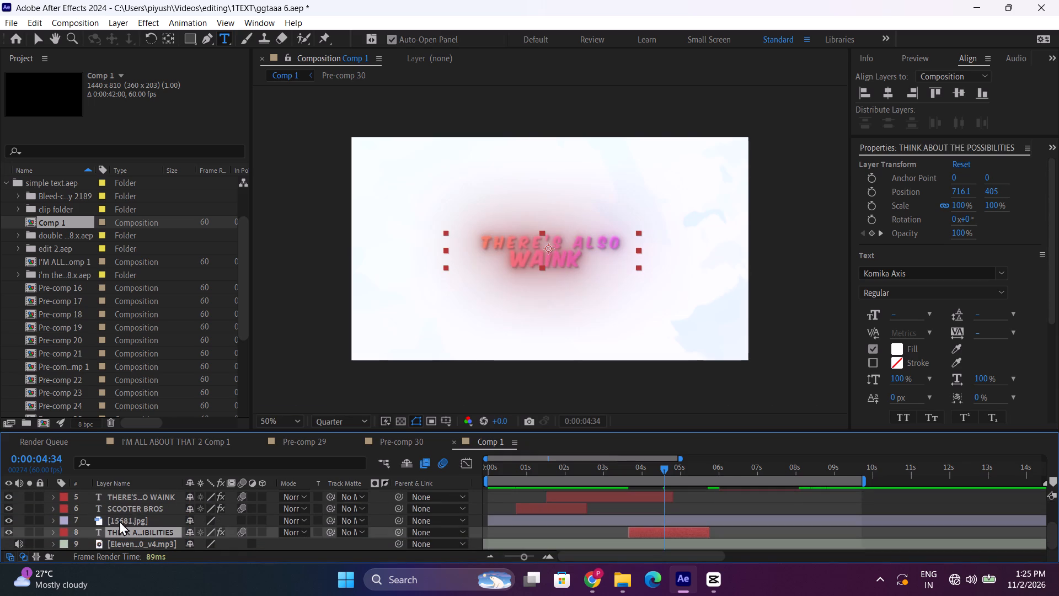
{"action": "left_click", "coordinate": [124, 531]}
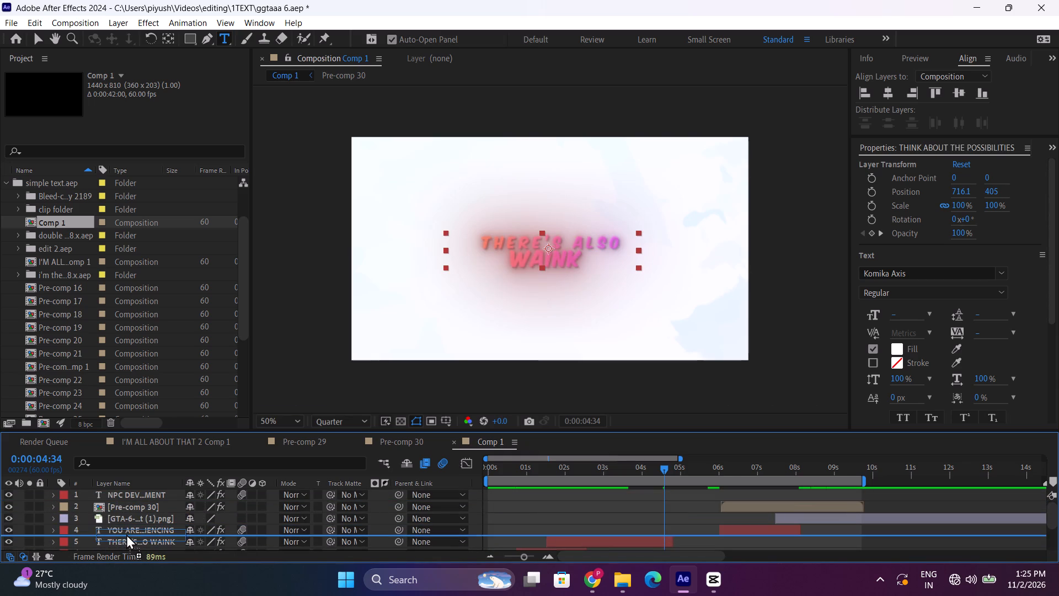
Switch to CapCut and listen to the voiceover over the empty section from about 00:03:07.
{"action": "left_click", "coordinate": [713, 577]}
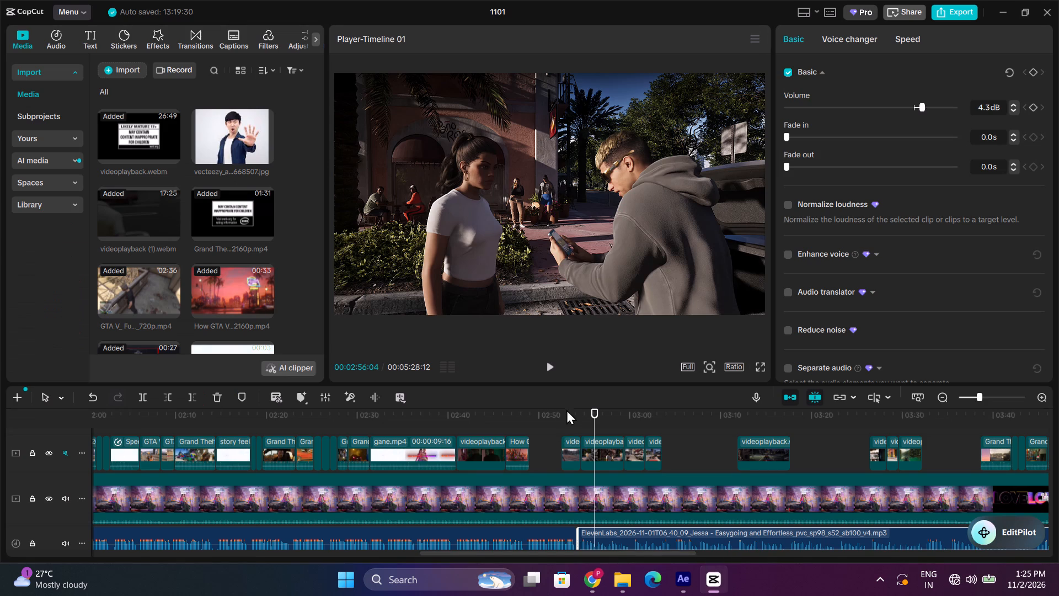
{"action": "key", "text": "space"}
{"action": "left_click", "coordinate": [691, 418]}
{"action": "key", "text": "space"}
{"action": "key", "text": "space"}
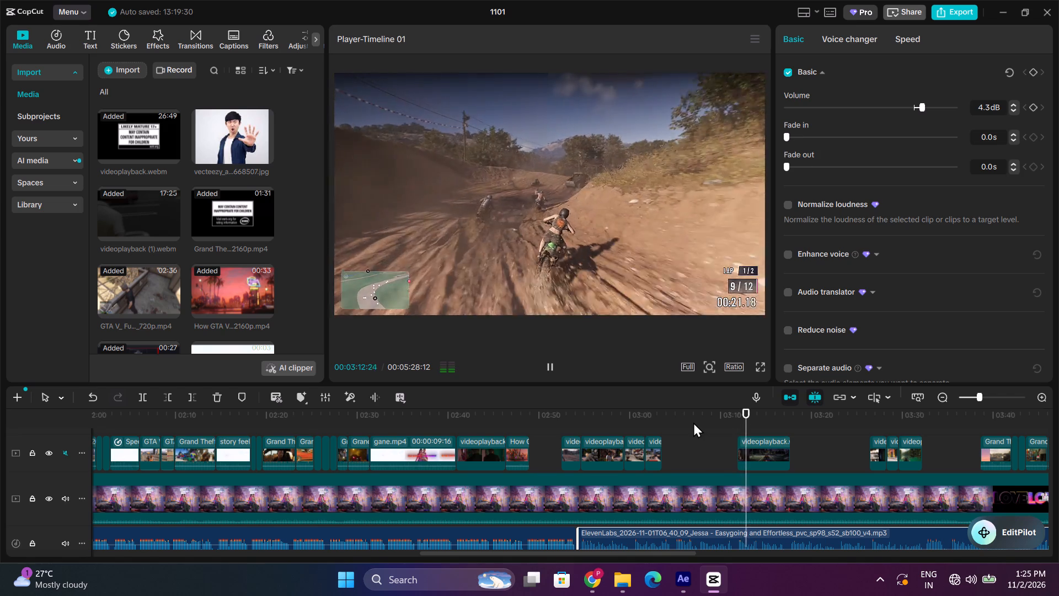
{"action": "left_click", "coordinate": [693, 422]}
{"action": "key", "text": "space"}
{"action": "key", "text": "space"}
{"action": "key", "text": "space"}
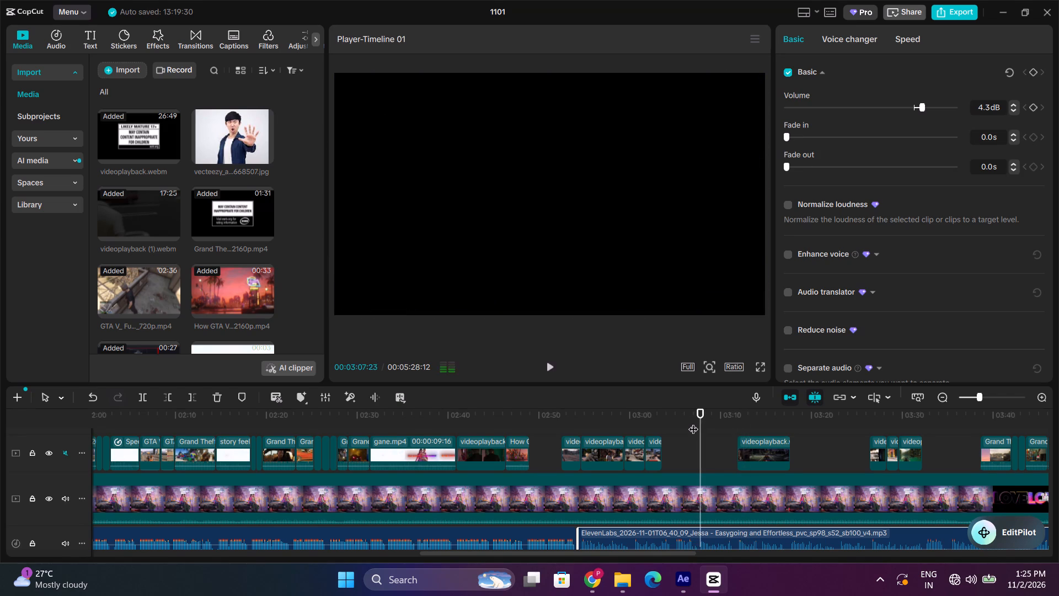
{"action": "key", "text": "space"}
{"action": "key", "text": "space"}
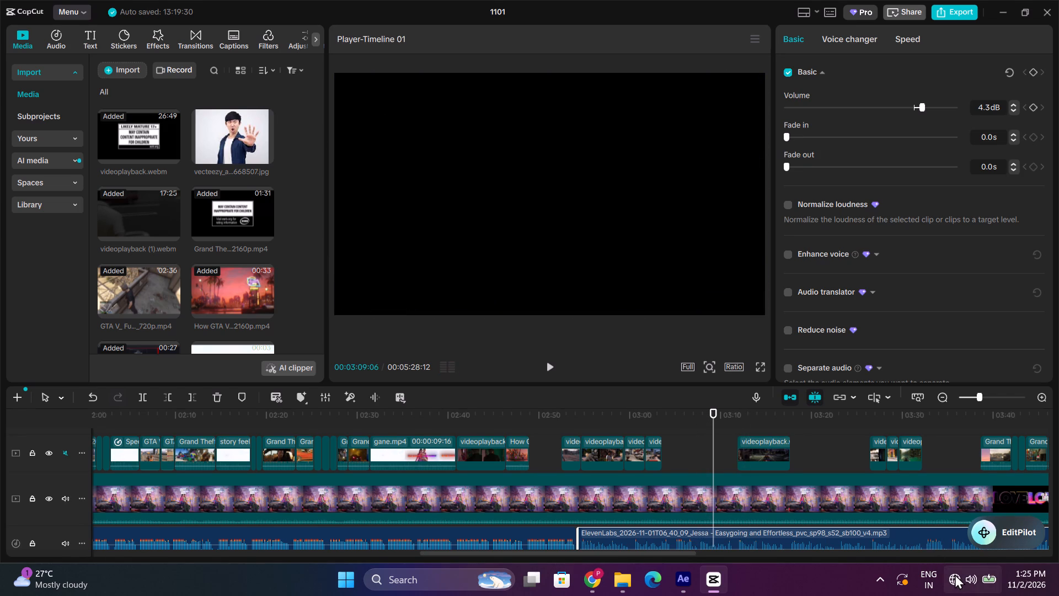
{"action": "left_click", "coordinate": [955, 574]}
{"action": "left_click", "coordinate": [700, 417]}
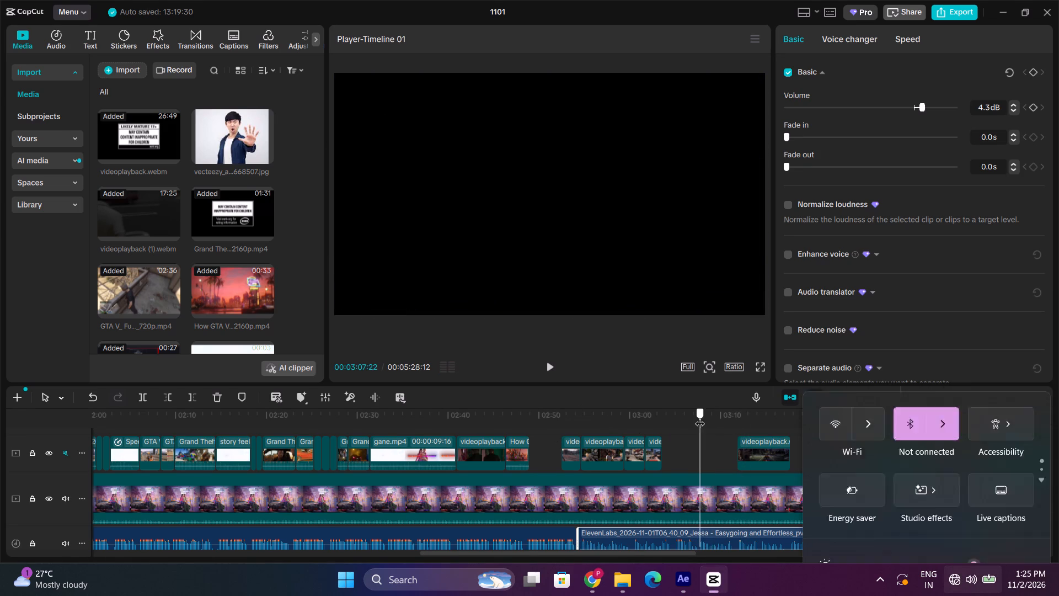
{"action": "key", "text": "space"}
{"action": "key", "text": "space"}
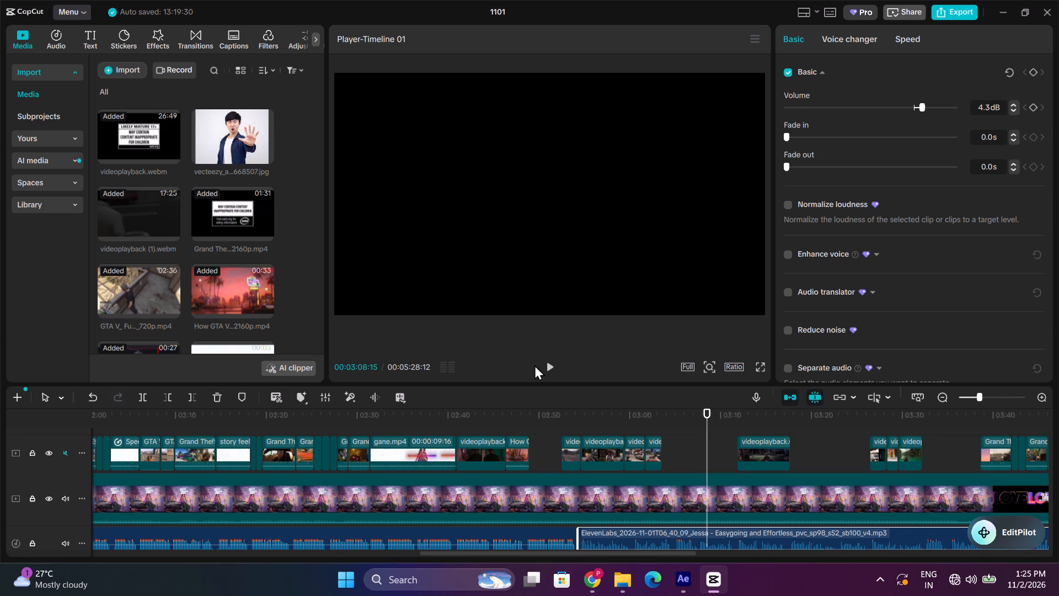
Place Grand Theft Auto VI Trailer 2_2160p.mp4 on a new upper track, starting at about 00:02:36.
{"action": "scroll", "coordinate": [168, 228], "scroll_direction": "up", "scroll_amount": 1}
{"action": "left_click", "coordinate": [158, 274]}
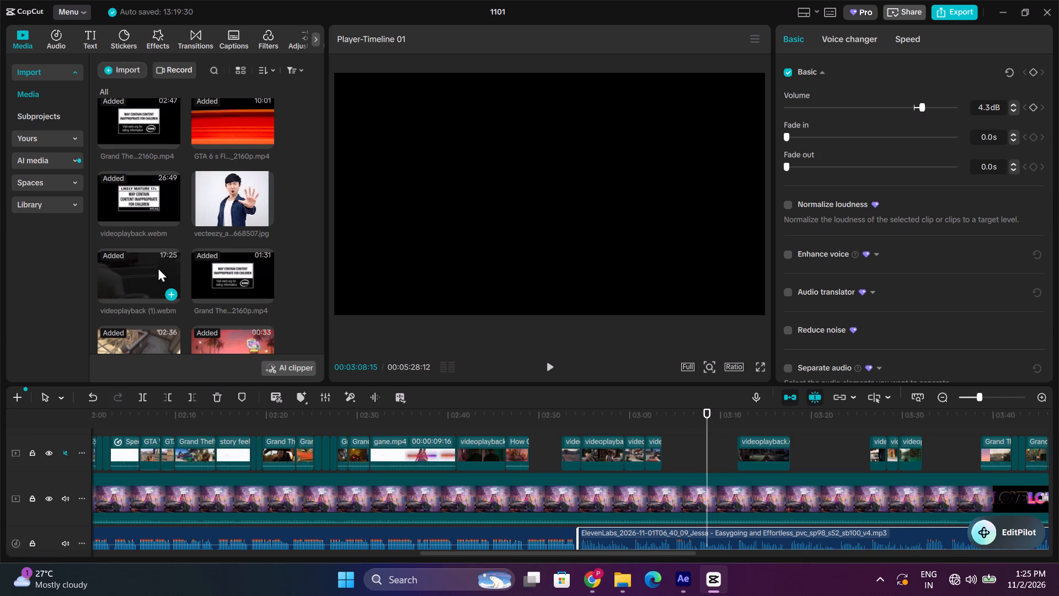
{"action": "scroll", "coordinate": [143, 204], "scroll_direction": "up", "scroll_amount": 1}
{"action": "left_click", "coordinate": [218, 201]}
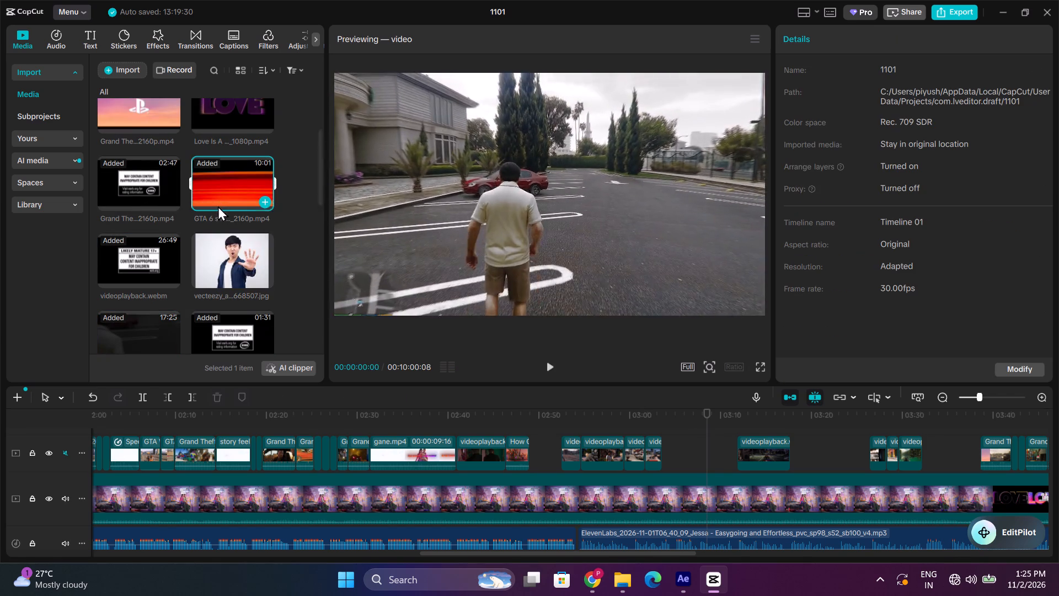
{"action": "left_click", "coordinate": [157, 200]}
{"action": "left_click_drag", "start_coordinate": [132, 186], "coordinate": [418, 409]}
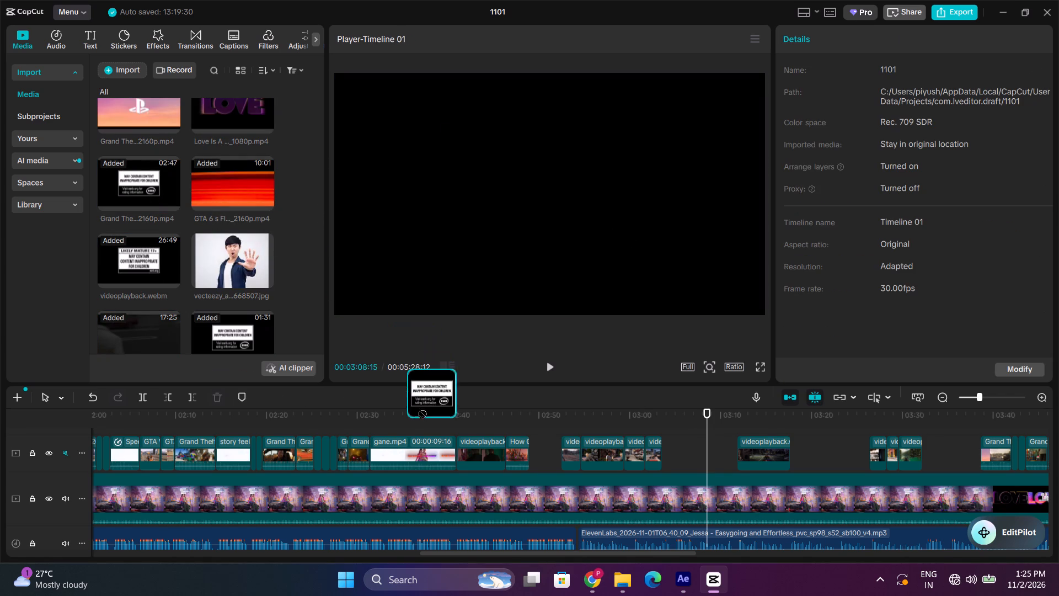
{"action": "left_click_drag", "start_coordinate": [418, 409], "coordinate": [414, 417]}
{"action": "scroll", "coordinate": [885, 453], "scroll_direction": "up", "scroll_amount": 2}
Slide the trailer clip earlier along its track so its later scenes fall at the playhead at 00:03:08:15.
{"action": "left_click_drag", "start_coordinate": [886, 455], "coordinate": [884, 456]}
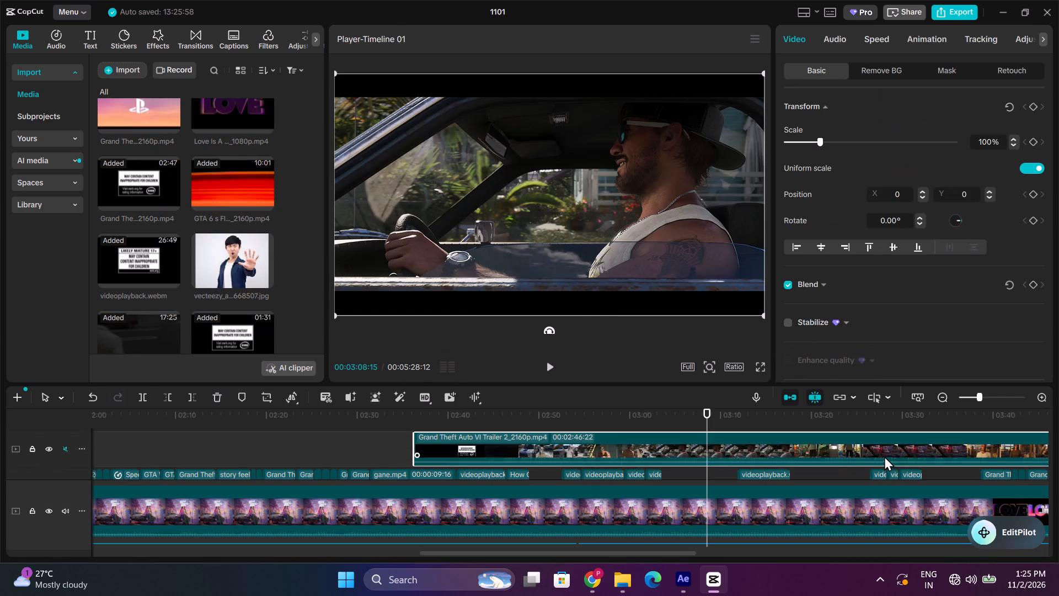
{"action": "left_click_drag", "start_coordinate": [884, 456], "coordinate": [649, 465]}
{"action": "left_click_drag", "start_coordinate": [809, 465], "coordinate": [745, 466]}
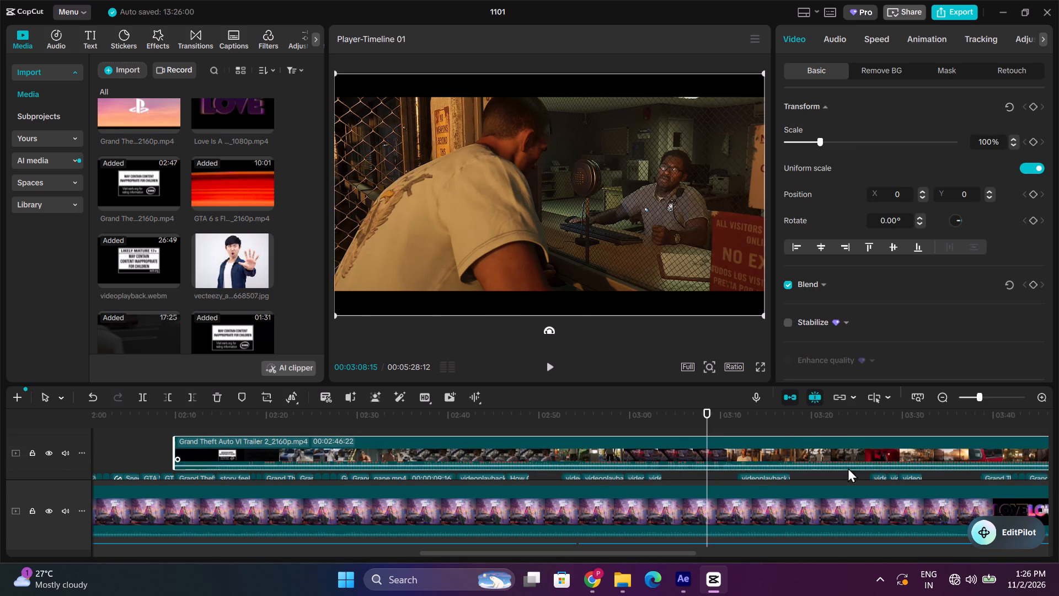
{"action": "left_click_drag", "start_coordinate": [878, 459], "coordinate": [705, 470]}
{"action": "left_click_drag", "start_coordinate": [828, 459], "coordinate": [795, 464]}
Scrub through the trailer clip from about 00:03:08 to 00:04:10, examining its scenes for footage that suits the gap.
{"action": "key", "text": "space"}
{"action": "left_click", "coordinate": [848, 444]}
{"action": "left_click", "coordinate": [853, 429]}
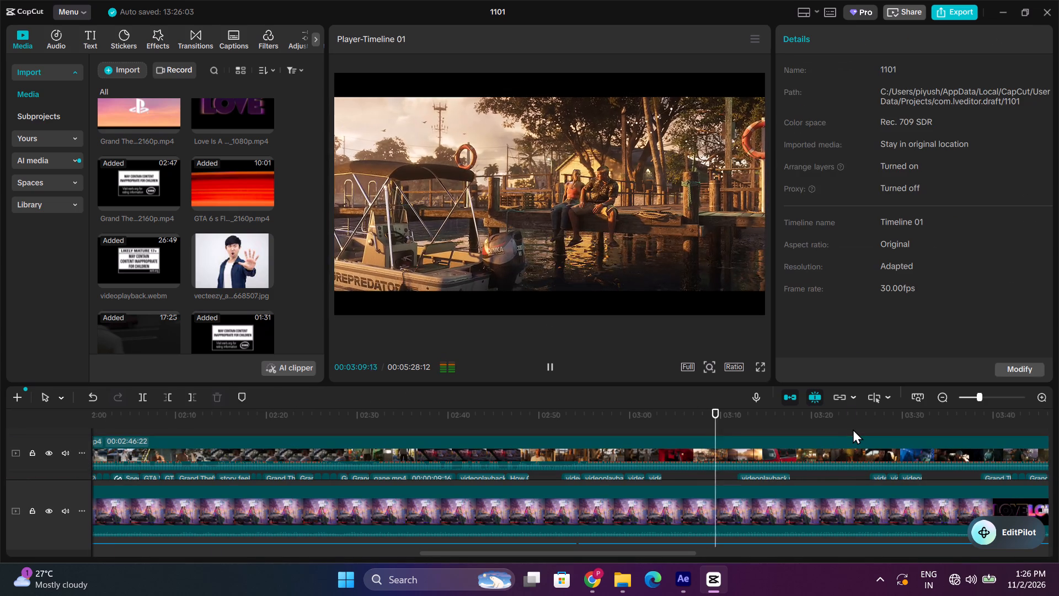
{"action": "left_click_drag", "start_coordinate": [860, 427], "coordinate": [974, 437]}
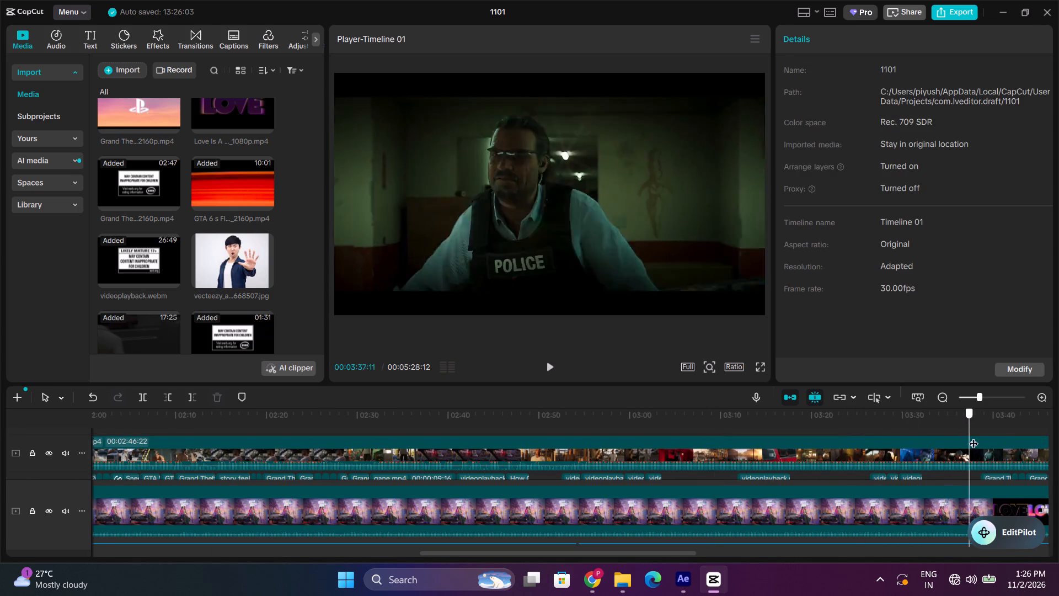
{"action": "left_click_drag", "start_coordinate": [974, 437], "coordinate": [1030, 438]}
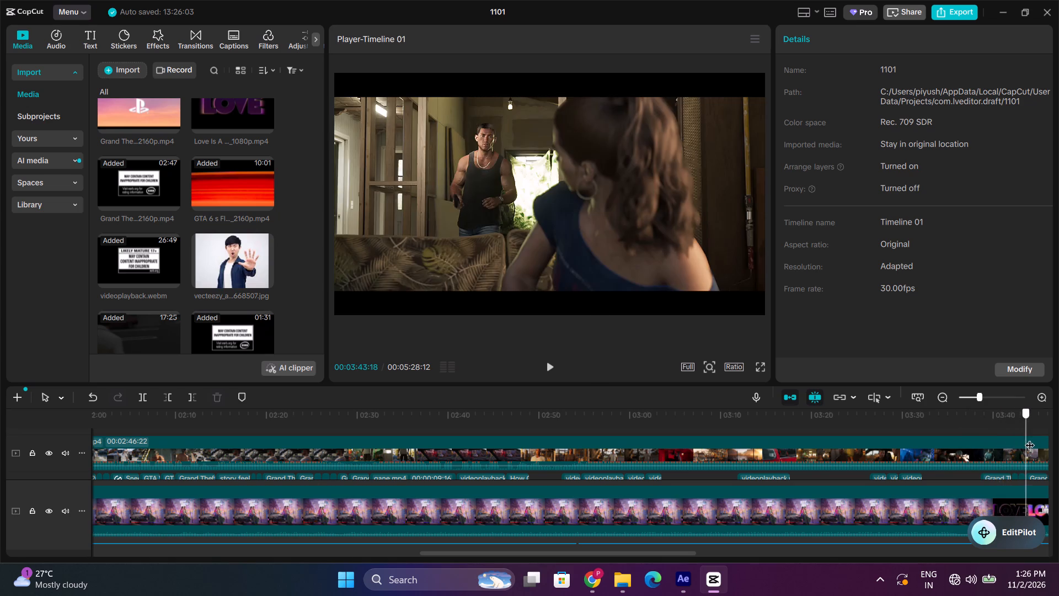
{"action": "left_click_drag", "start_coordinate": [1030, 438], "coordinate": [1019, 440]}
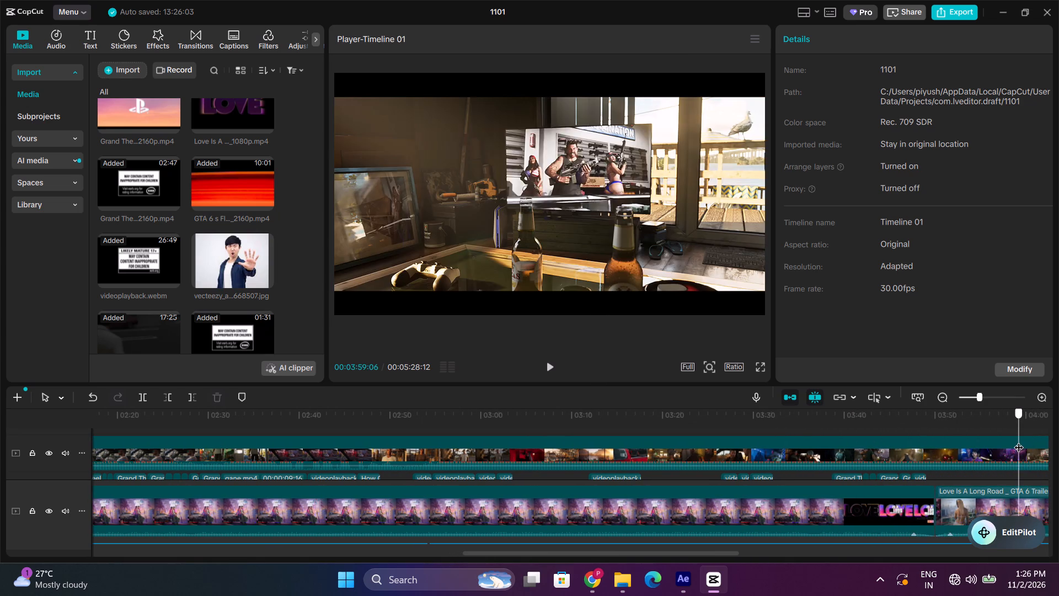
{"action": "left_click_drag", "start_coordinate": [1019, 440], "coordinate": [1037, 439]}
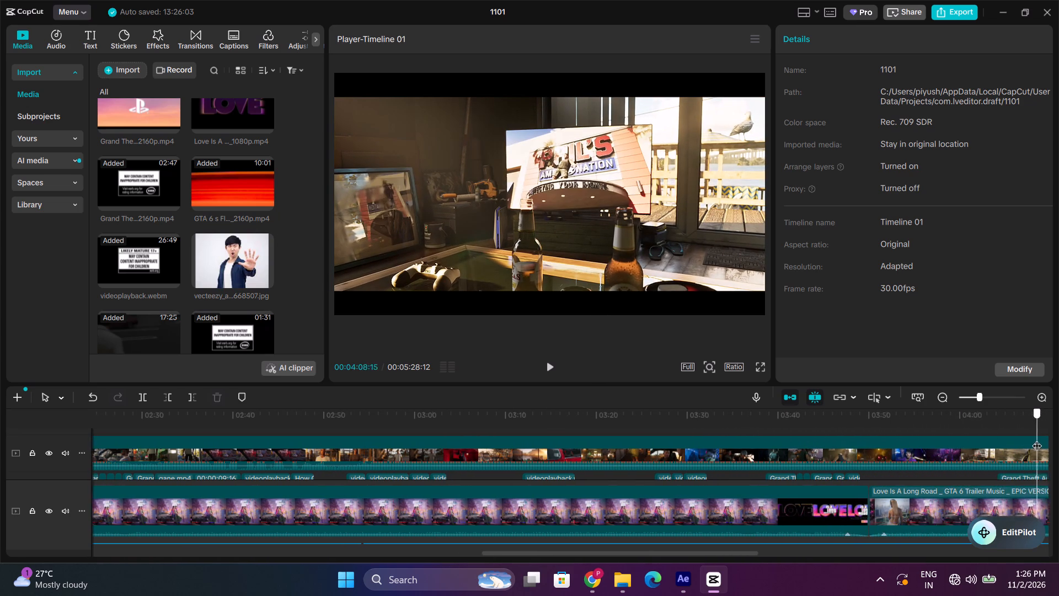
{"action": "left_click_drag", "start_coordinate": [1037, 439], "coordinate": [976, 433]}
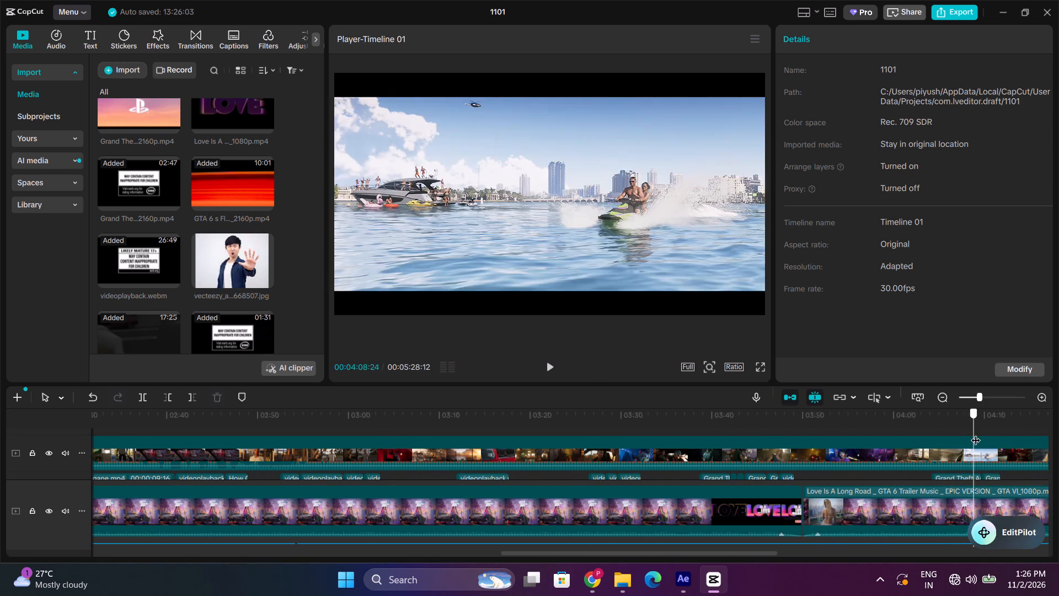
{"action": "left_click_drag", "start_coordinate": [976, 433], "coordinate": [977, 435]}
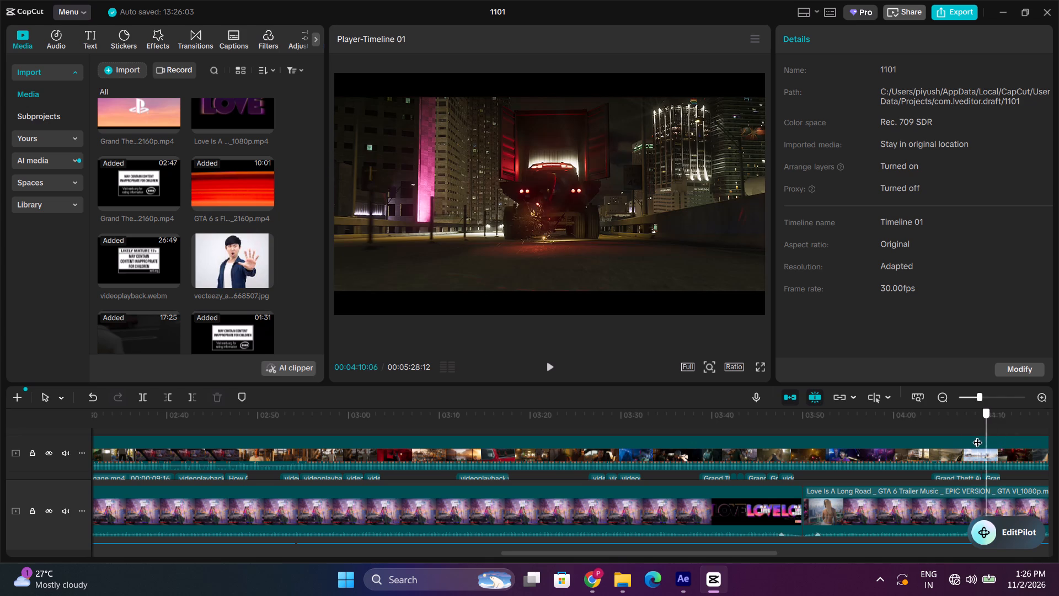
{"action": "left_click_drag", "start_coordinate": [977, 435], "coordinate": [856, 433]}
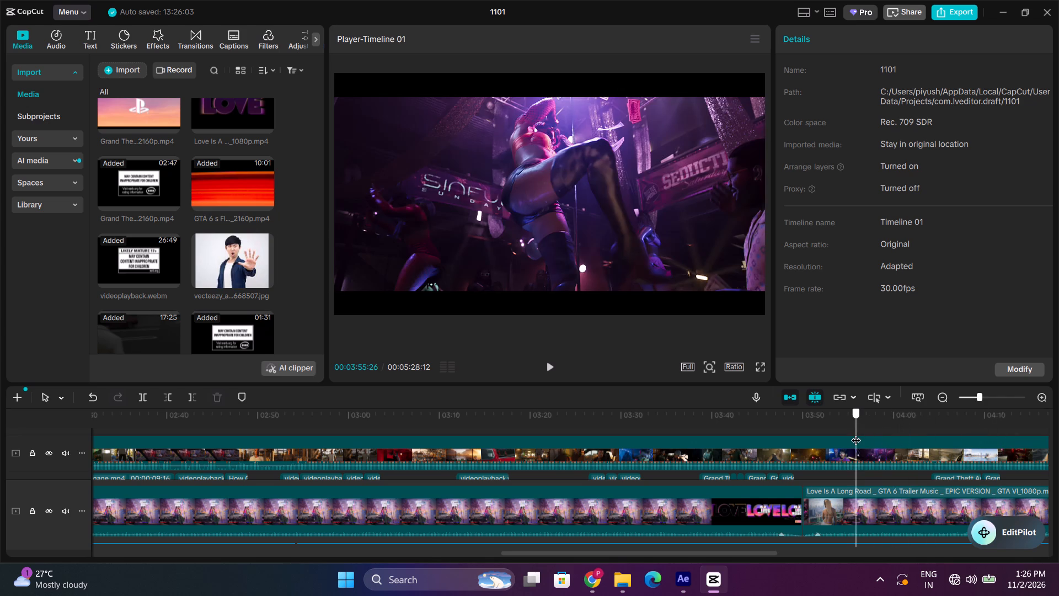
{"action": "left_click_drag", "start_coordinate": [856, 433], "coordinate": [779, 435]}
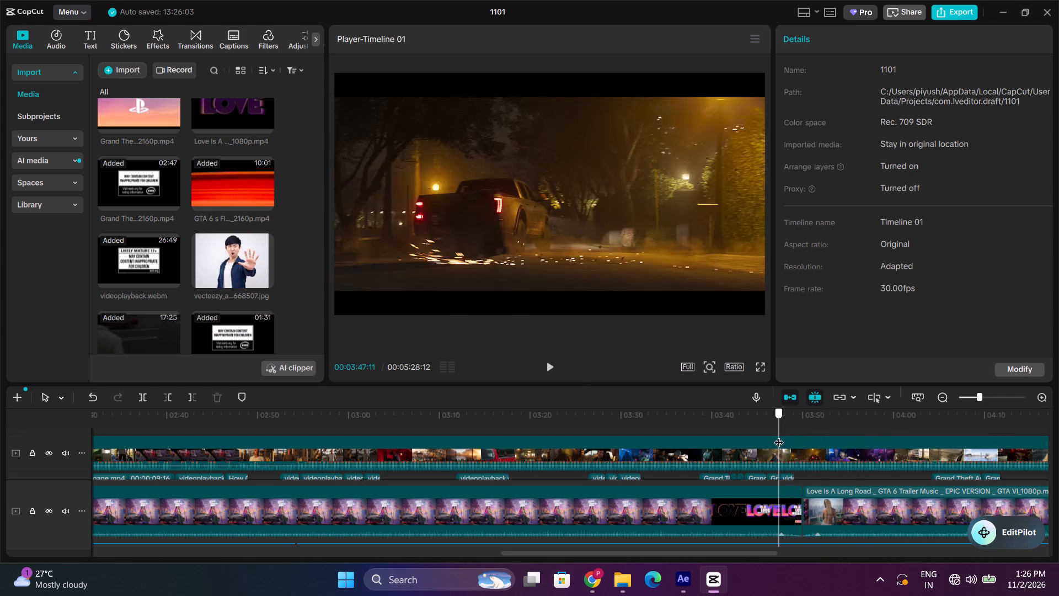
{"action": "left_click_drag", "start_coordinate": [779, 435], "coordinate": [777, 430]}
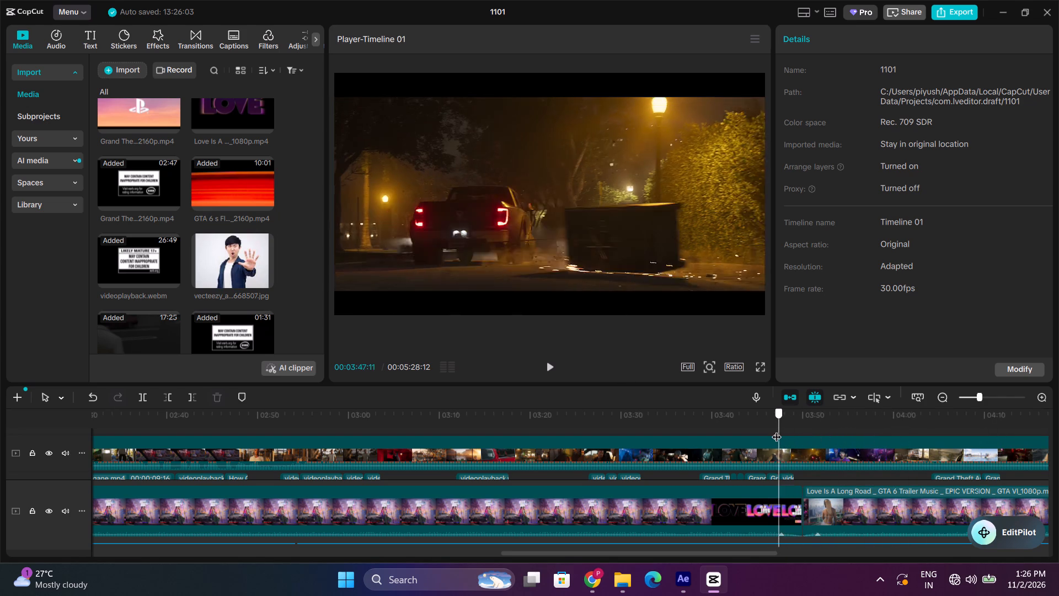
Trim the trailer's start to the pickup-truck scene at 00:03:48:03 and split the clip at 00:03:50:01.
{"action": "left_click_drag", "start_coordinate": [777, 430], "coordinate": [785, 427]}
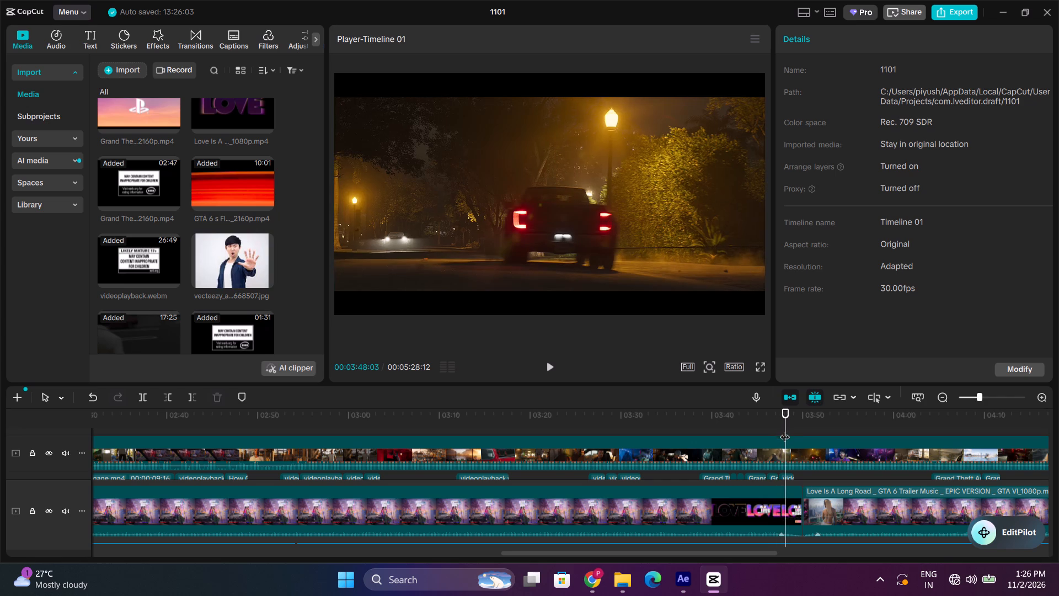
{"action": "left_click", "coordinate": [176, 456]}
{"action": "left_click", "coordinate": [162, 398]}
{"action": "key", "text": "space"}
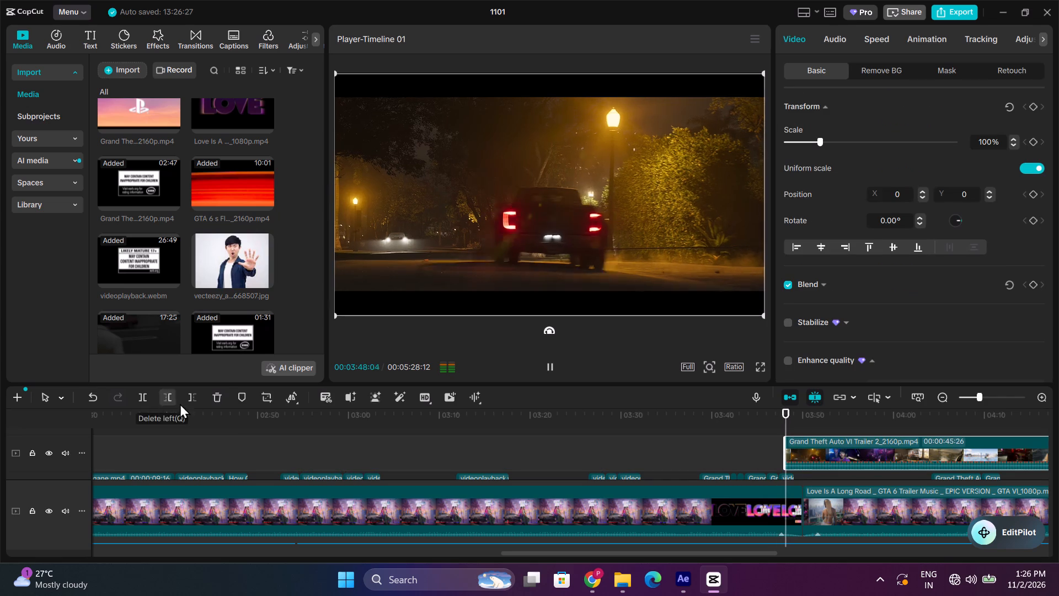
{"action": "key", "text": "space"}
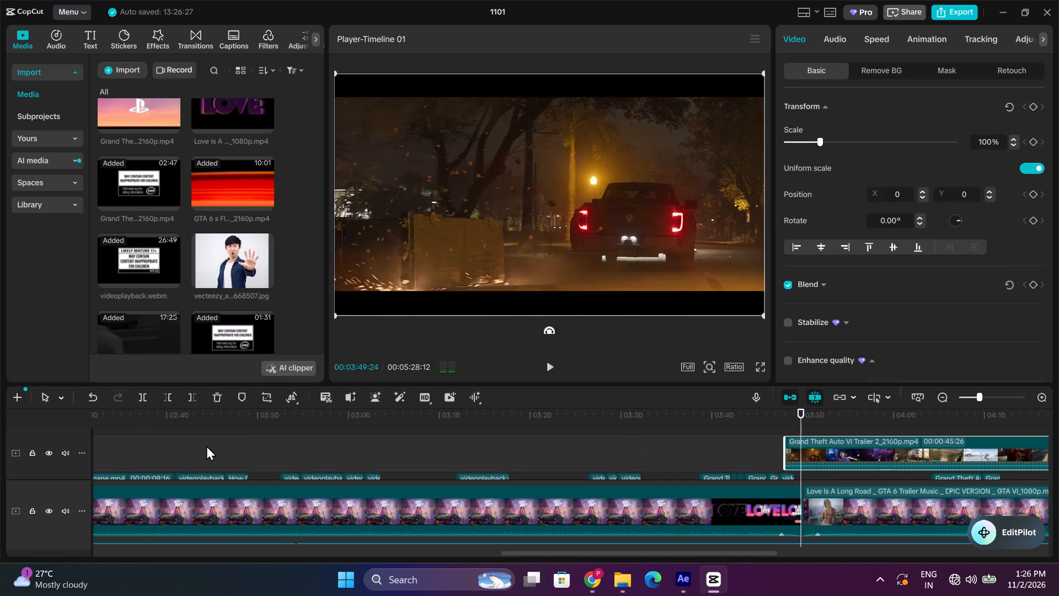
{"action": "key", "text": "space"}
{"action": "key", "text": "space"}
{"action": "left_click", "coordinate": [803, 415]}
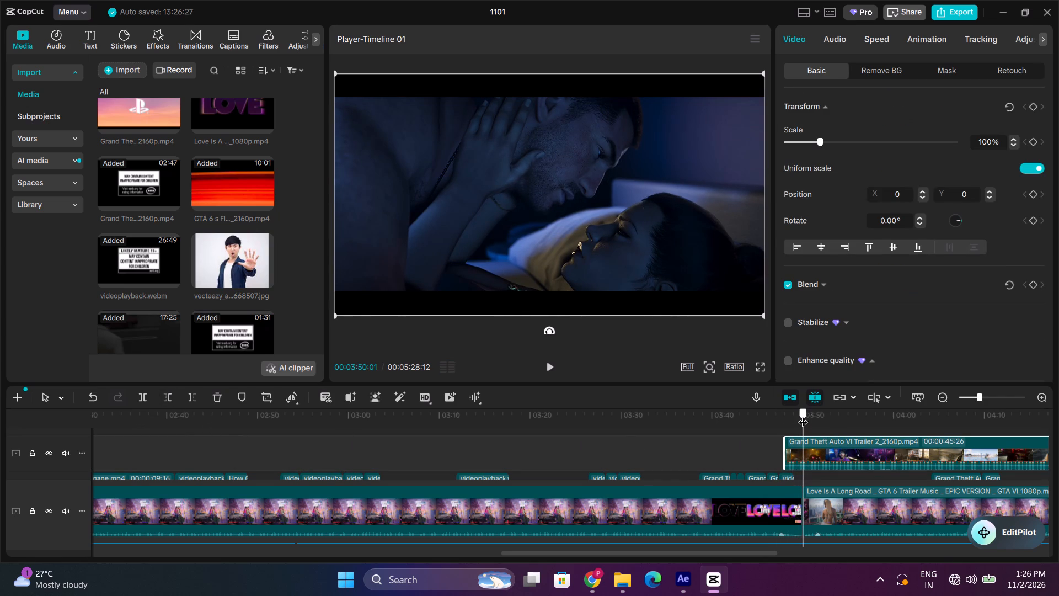
{"action": "left_click", "coordinate": [140, 393]}
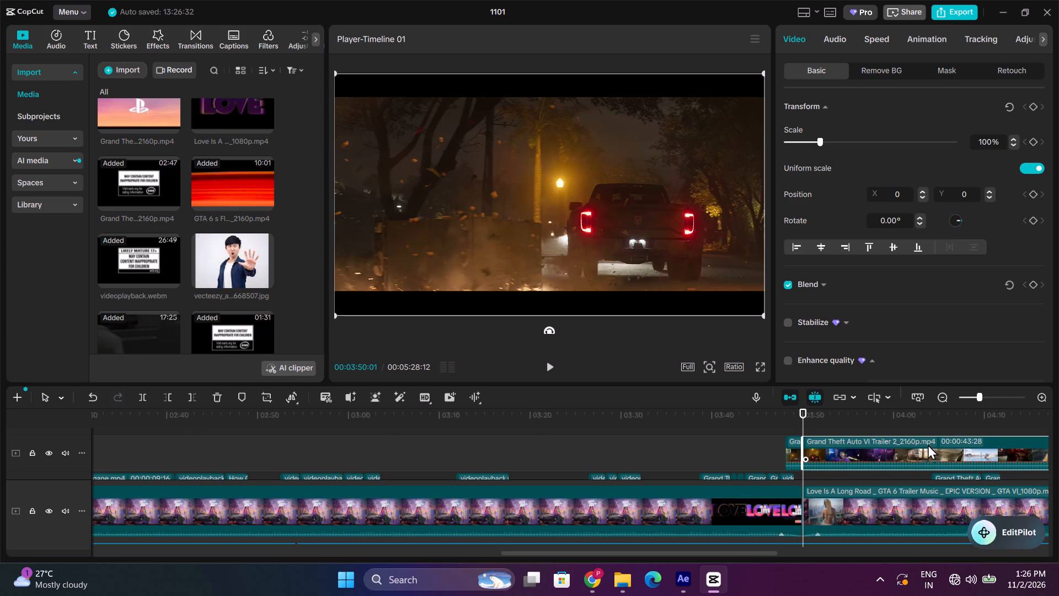
Trim the remaining trailer clip down to the night truck scene between about 00:04:11:02 and 00:04:12:21.
{"action": "left_click", "coordinate": [889, 421]}
{"action": "left_click_drag", "start_coordinate": [889, 420], "coordinate": [906, 423]}
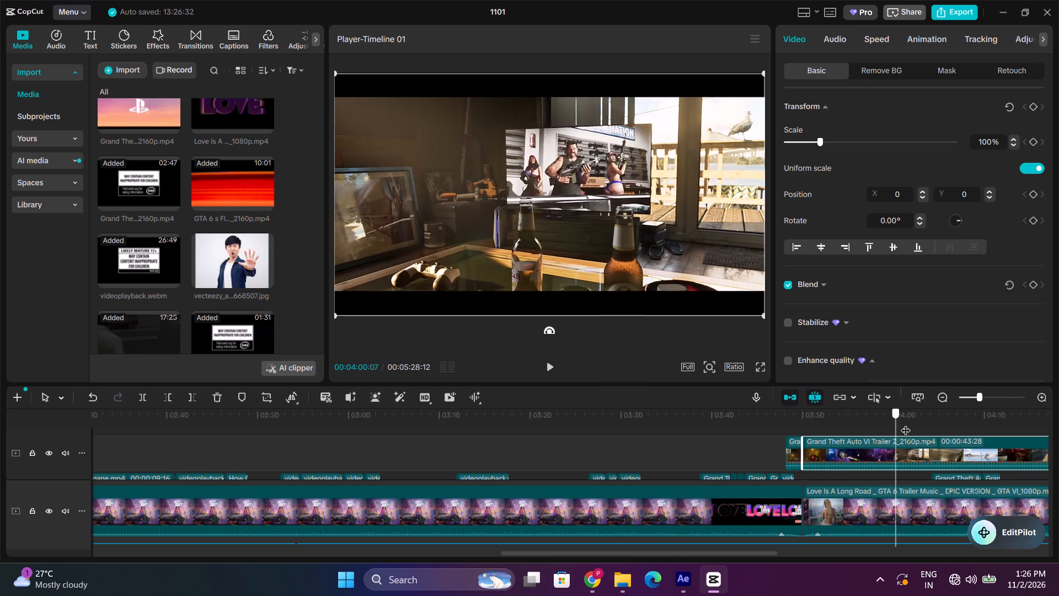
{"action": "left_click_drag", "start_coordinate": [906, 423], "coordinate": [997, 438]}
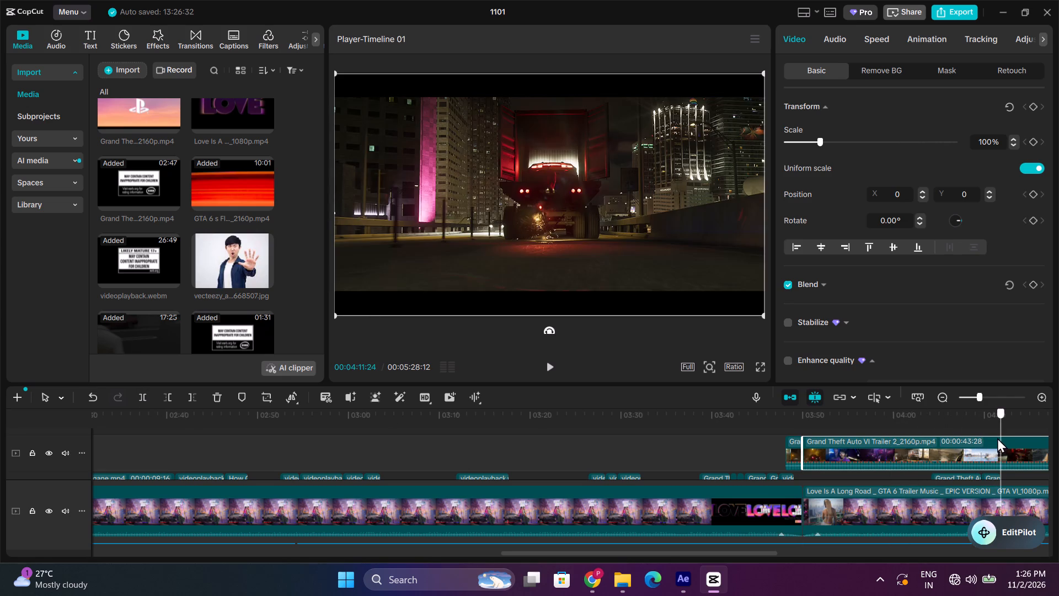
{"action": "left_click_drag", "start_coordinate": [997, 438], "coordinate": [991, 440]}
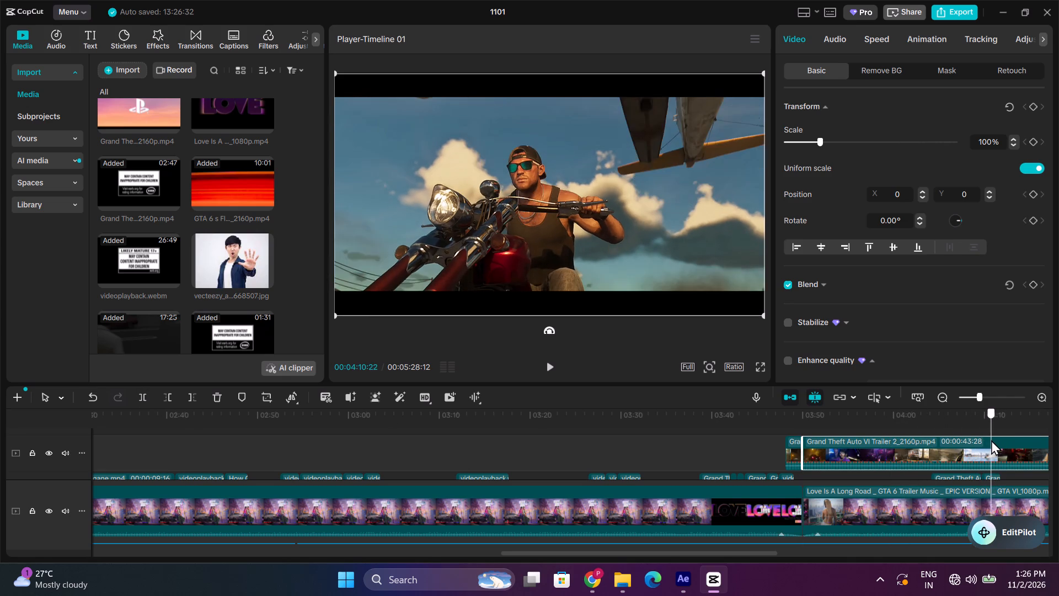
{"action": "left_click_drag", "start_coordinate": [991, 440], "coordinate": [994, 440]}
{"action": "left_click", "coordinate": [986, 467]}
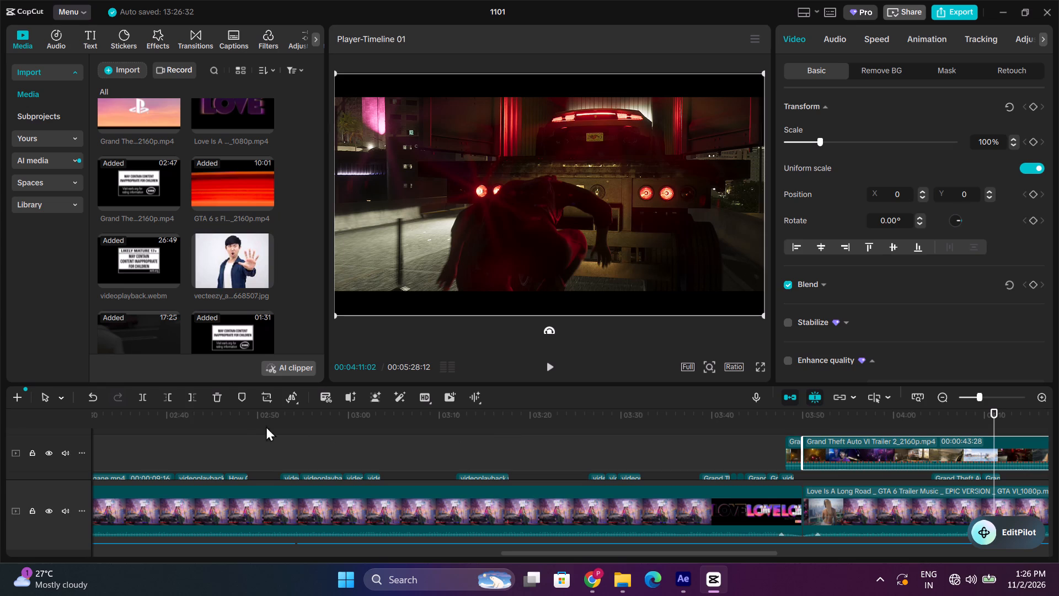
{"action": "left_click", "coordinate": [157, 392]}
{"action": "left_click", "coordinate": [167, 398]}
{"action": "key", "text": "space"}
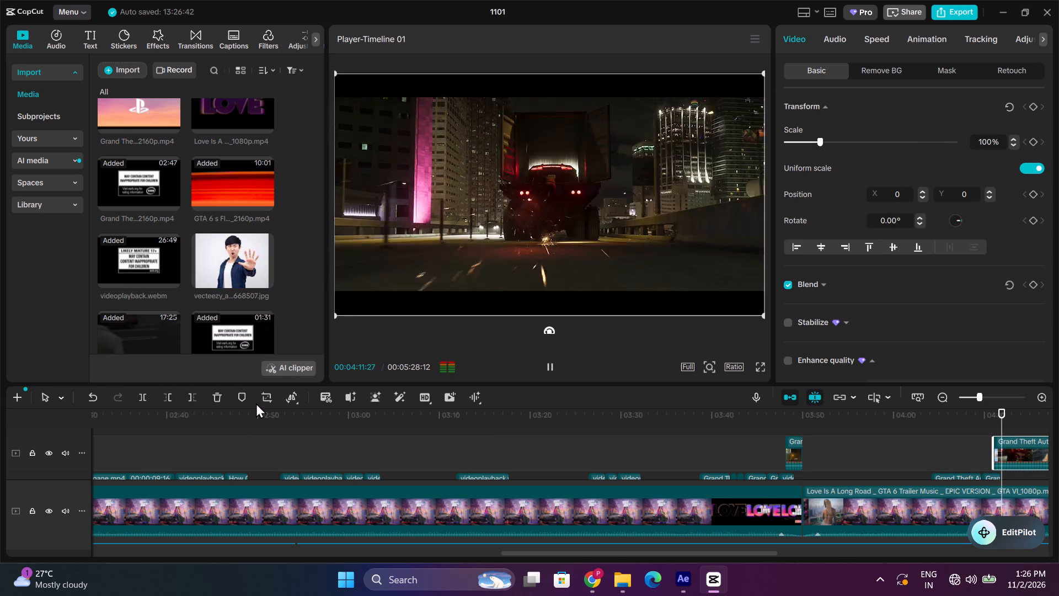
{"action": "key", "text": "space"}
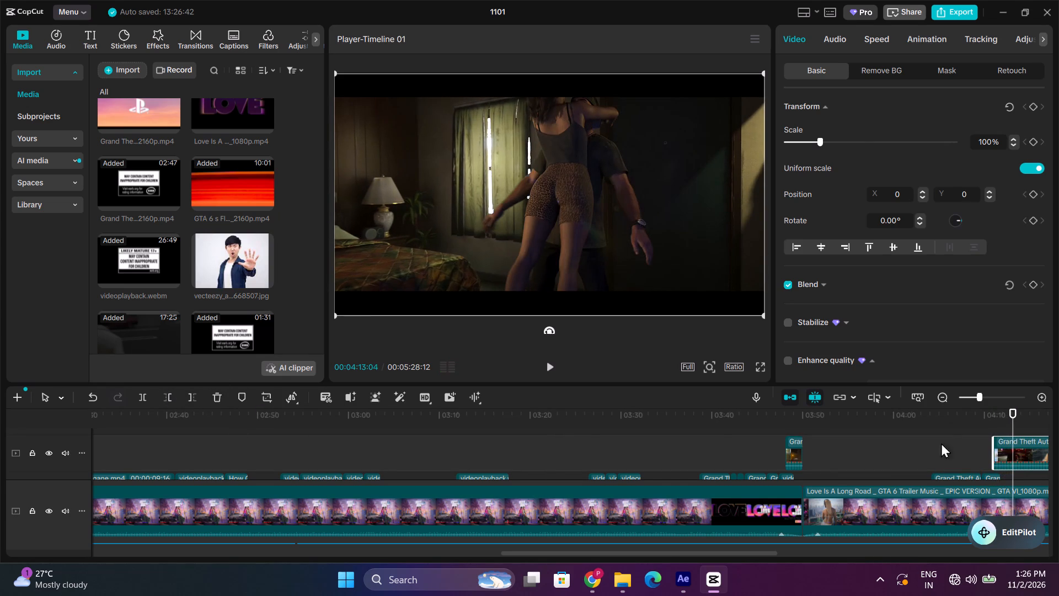
{"action": "left_click", "coordinate": [1010, 419]}
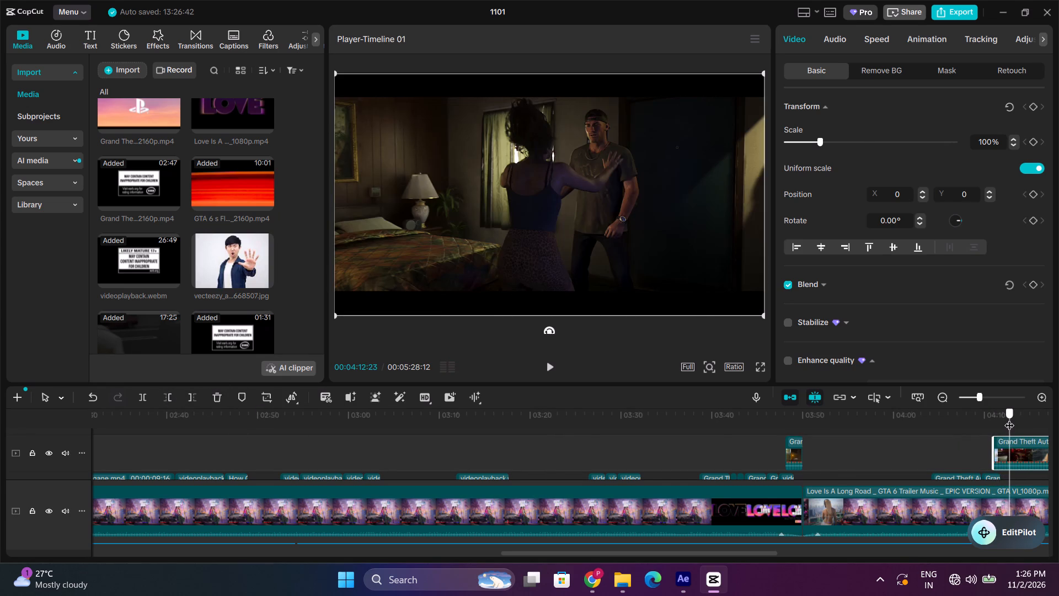
{"action": "left_click", "coordinate": [187, 394]}
Join the second trailer excerpt to the first and move both into the footage-track gap, just before the videoplayback clip near 00:03:11.
{"action": "left_click_drag", "start_coordinate": [999, 446], "coordinate": [812, 449]}
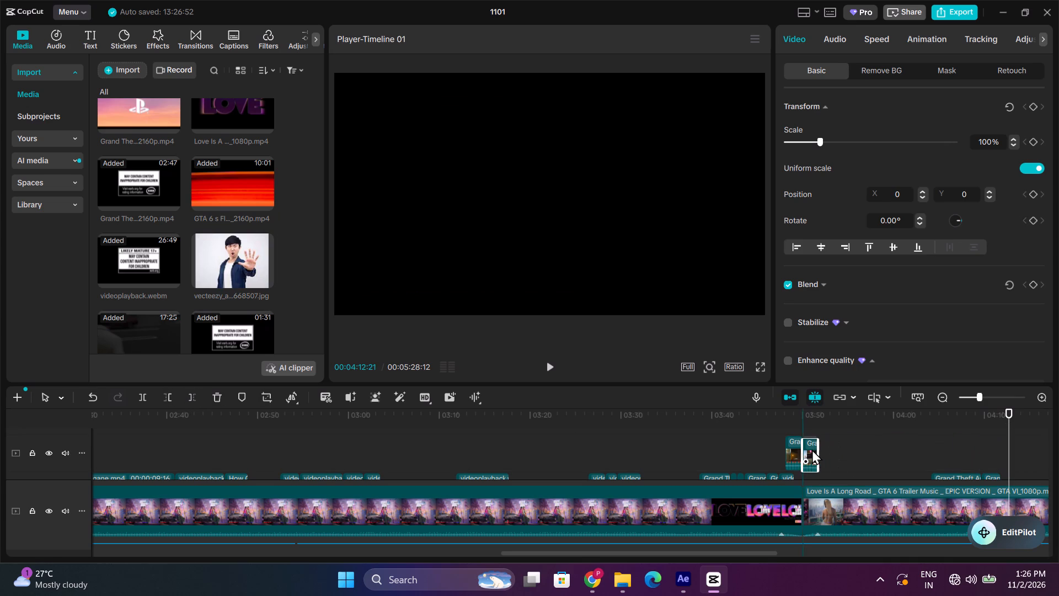
{"action": "left_click_drag", "start_coordinate": [812, 449], "coordinate": [812, 451]}
{"action": "left_click_drag", "start_coordinate": [871, 448], "coordinate": [741, 457]}
{"action": "left_click_drag", "start_coordinate": [812, 447], "coordinate": [788, 444]}
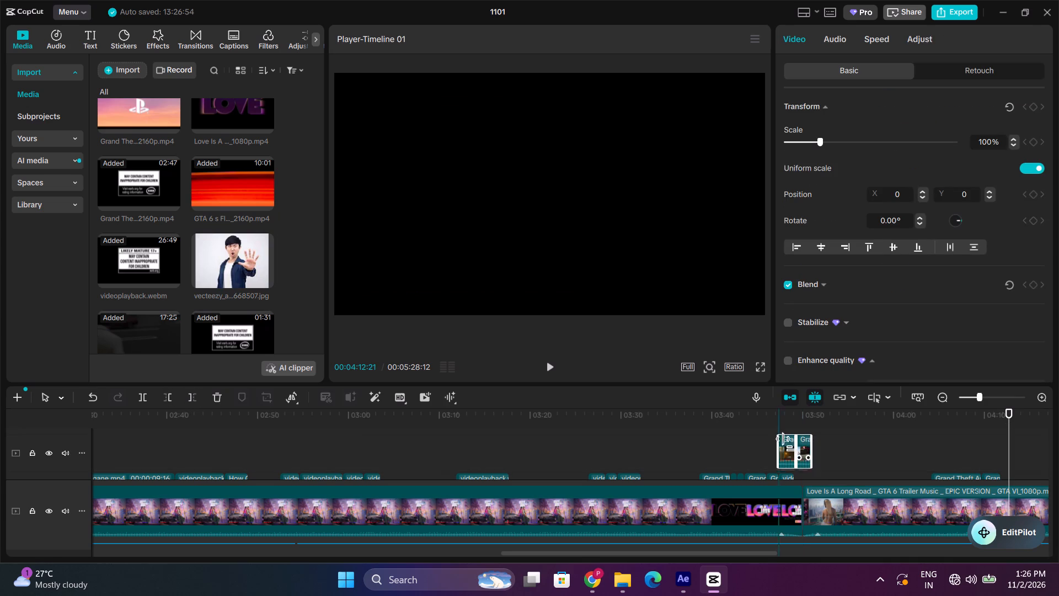
{"action": "left_click_drag", "start_coordinate": [788, 444], "coordinate": [862, 473]}
{"action": "scroll", "coordinate": [383, 436], "scroll_direction": "down", "scroll_amount": 2}
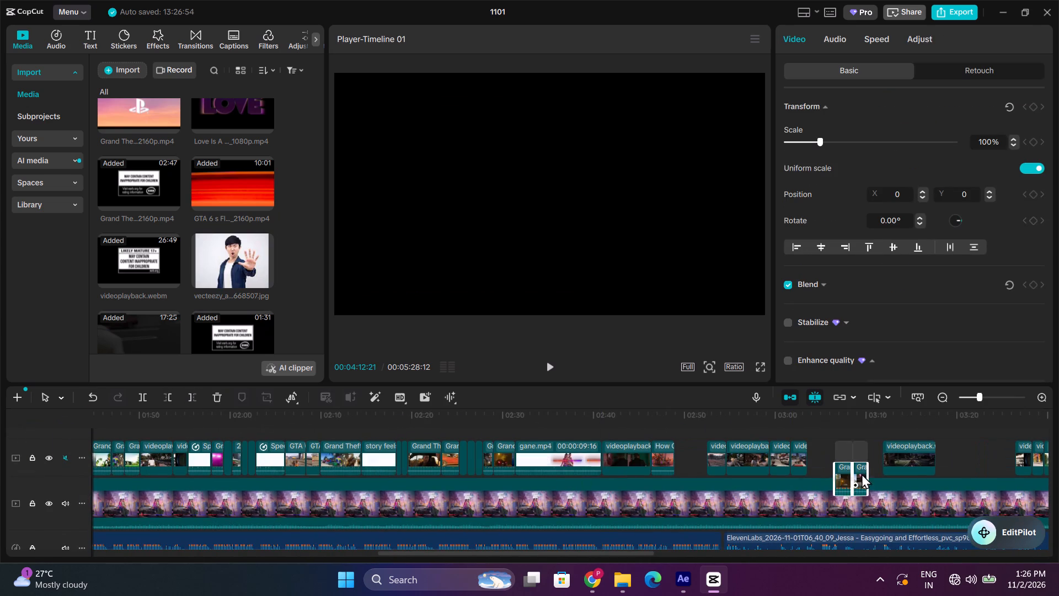
{"action": "left_click_drag", "start_coordinate": [862, 473], "coordinate": [874, 465]}
Match the two trailer excerpts to the voiceover by moving them earlier to start at about 00:03:07:23.
{"action": "left_click", "coordinate": [840, 422]}
{"action": "scroll", "coordinate": [832, 470], "scroll_direction": "up", "scroll_amount": 1}
{"action": "key", "text": "space"}
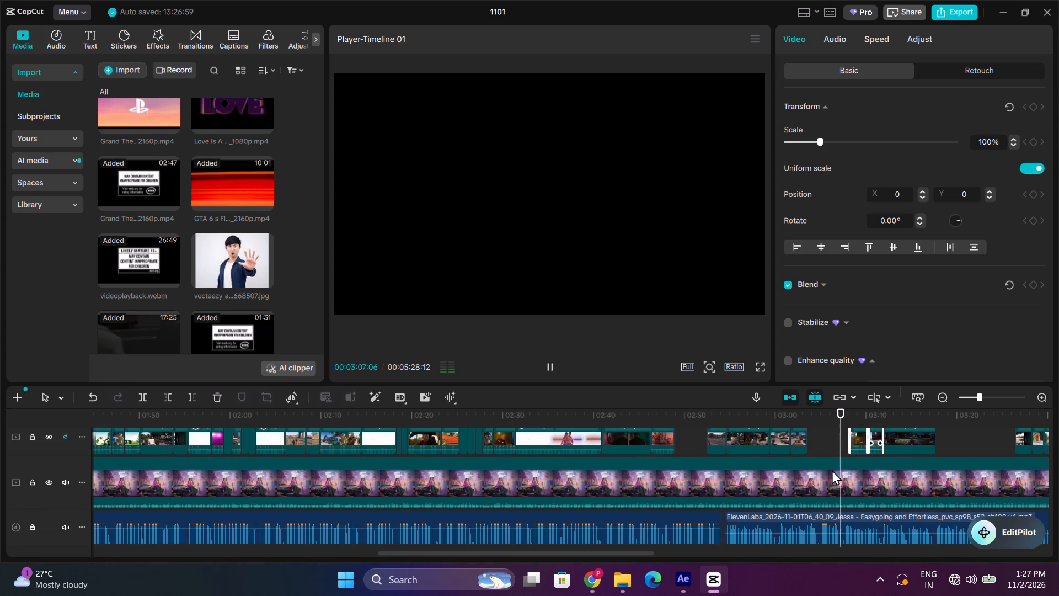
{"action": "key", "text": "space"}
{"action": "double_click", "coordinate": [1045, 391]}
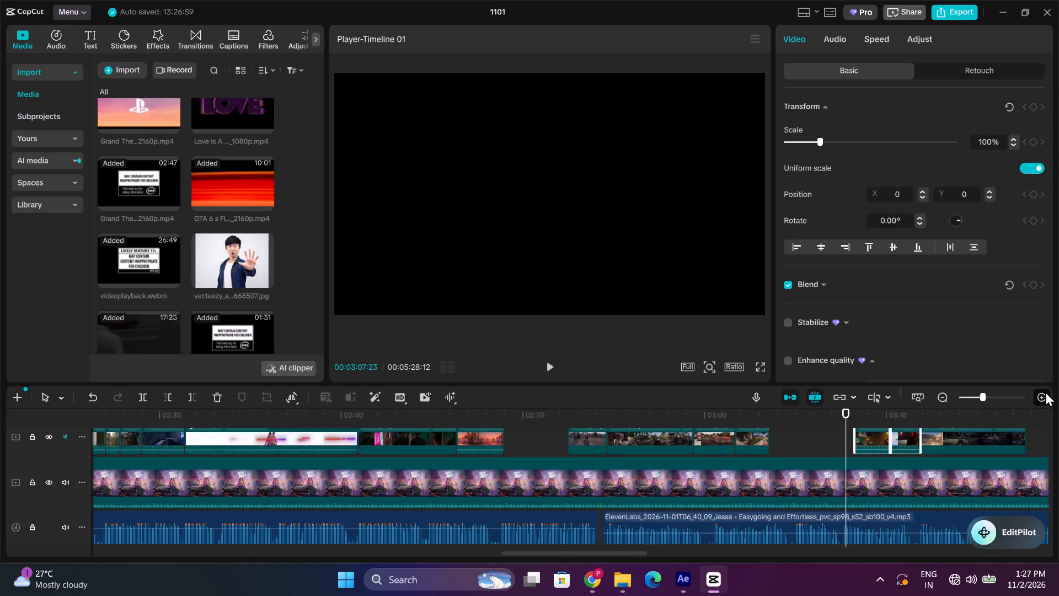
{"action": "left_click", "coordinate": [1043, 397]}
{"action": "left_click_drag", "start_coordinate": [908, 435], "coordinate": [867, 440]}
{"action": "left_click", "coordinate": [705, 433]}
{"action": "key", "text": "space"}
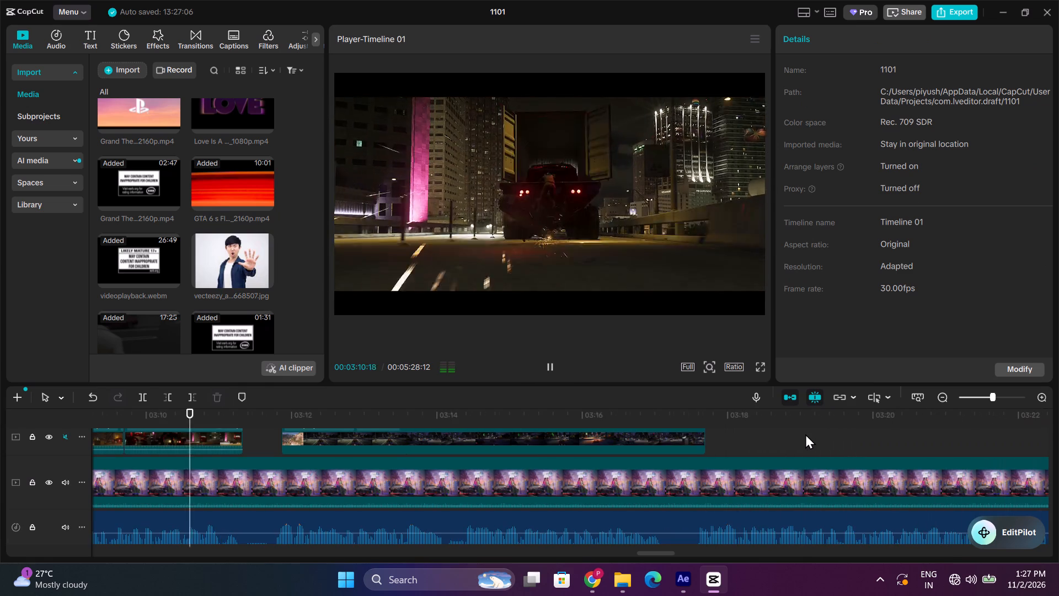
{"action": "key", "text": "space"}
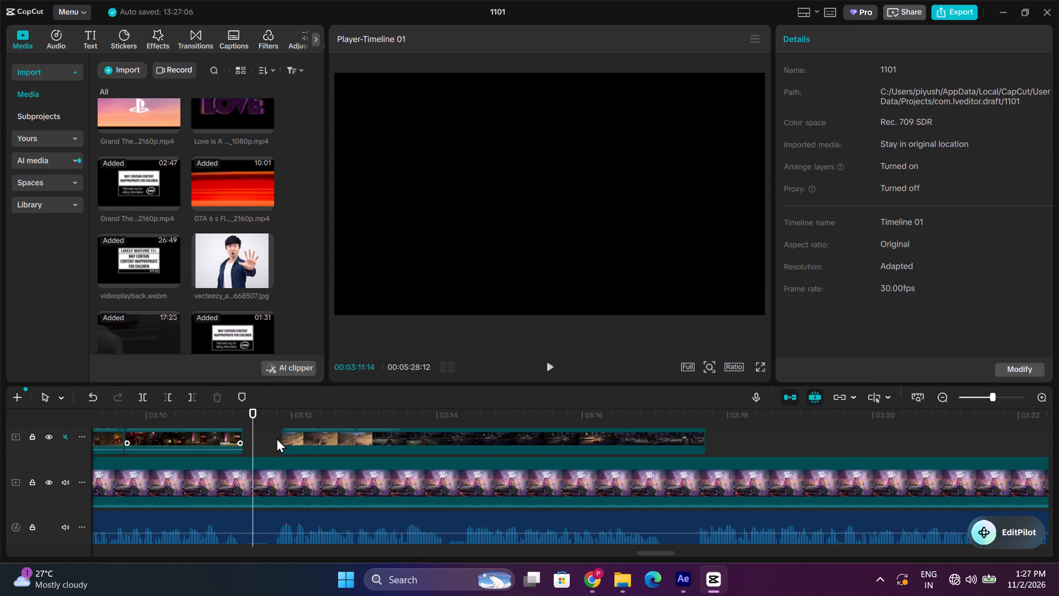
Extend the start of the following dirt-bike clip back to the end of the trailer excerpts at about 00:03:11.
{"action": "left_click", "coordinate": [298, 438]}
{"action": "left_click_drag", "start_coordinate": [282, 436], "coordinate": [244, 435]}
Play back the filled section around 00:03:11 and again from about 00:03:04 to check the footage against the voiceover.
{"action": "key", "text": "space"}
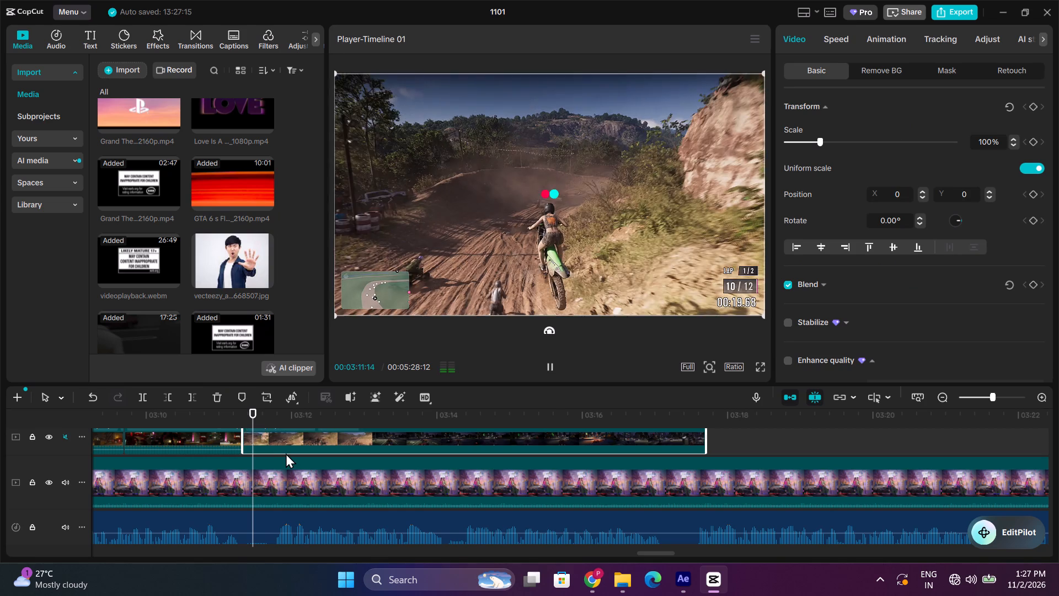
{"action": "left_click", "coordinate": [214, 420]}
{"action": "key", "text": "space"}
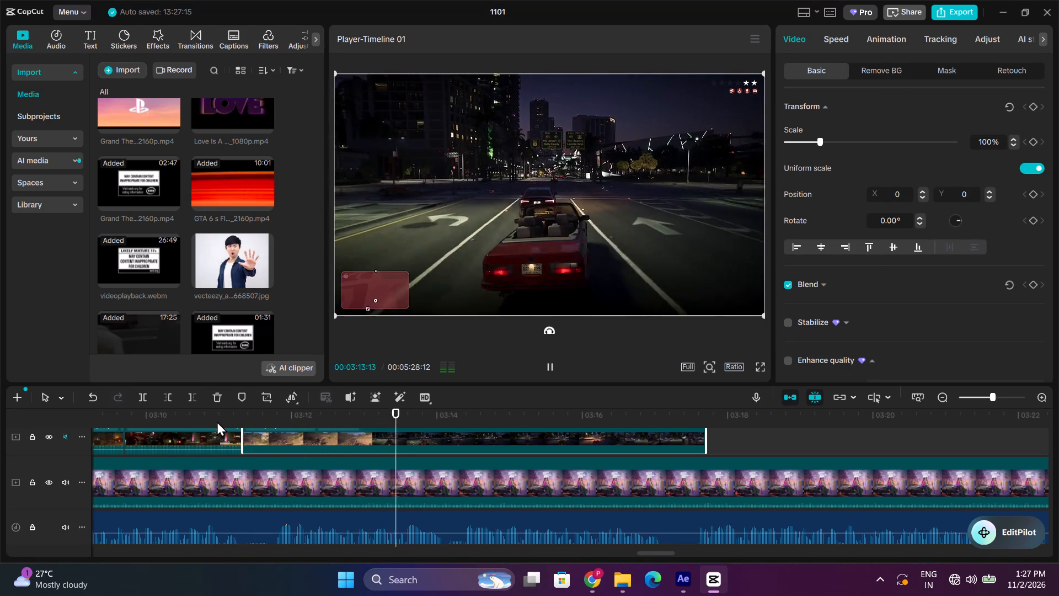
{"action": "double_click", "coordinate": [940, 392]}
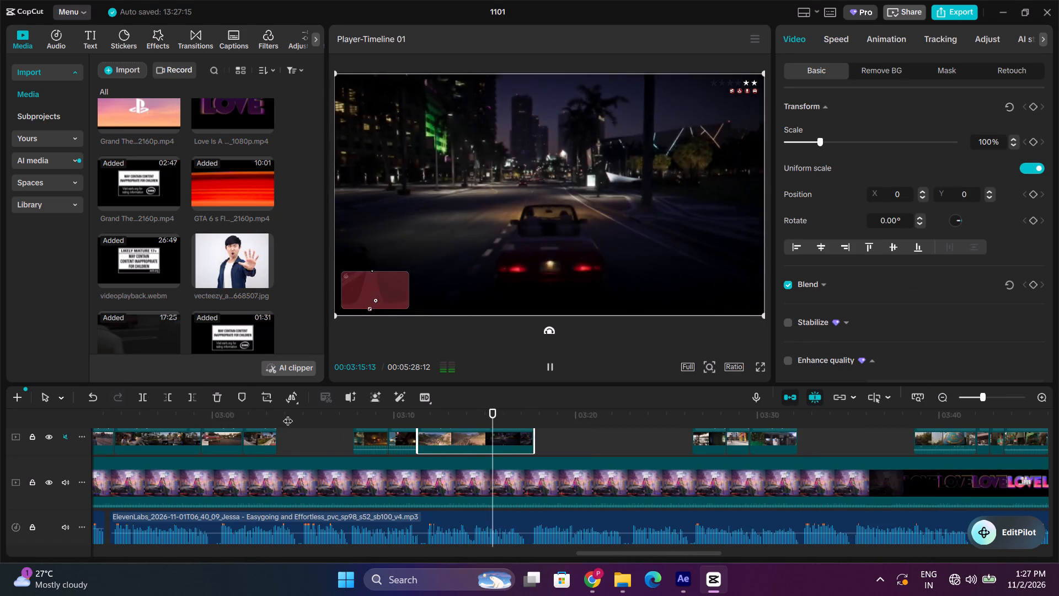
{"action": "left_click", "coordinate": [288, 414]}
{"action": "key", "text": "space"}
{"action": "key", "text": "space"}
{"action": "key", "text": "space"}
Switch to After Effects and play Comp 1 from its start to check the timing of its text layers.
{"action": "left_click", "coordinate": [693, 575]}
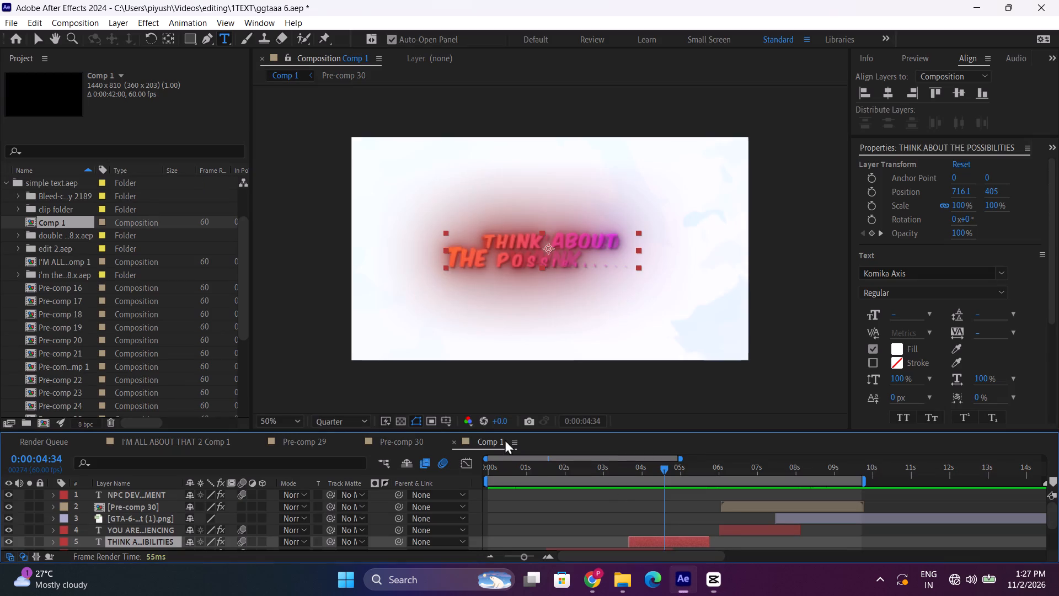
{"action": "left_click_drag", "start_coordinate": [521, 467], "coordinate": [474, 470]}
{"action": "key", "text": "space"}
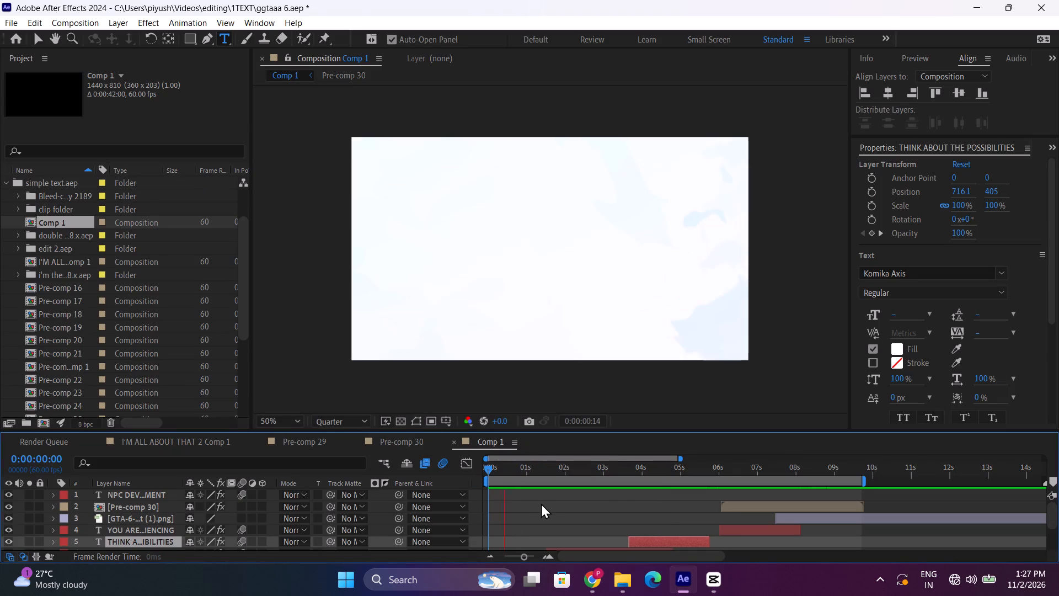
{"action": "scroll", "coordinate": [541, 502], "scroll_direction": "down", "scroll_amount": 1}
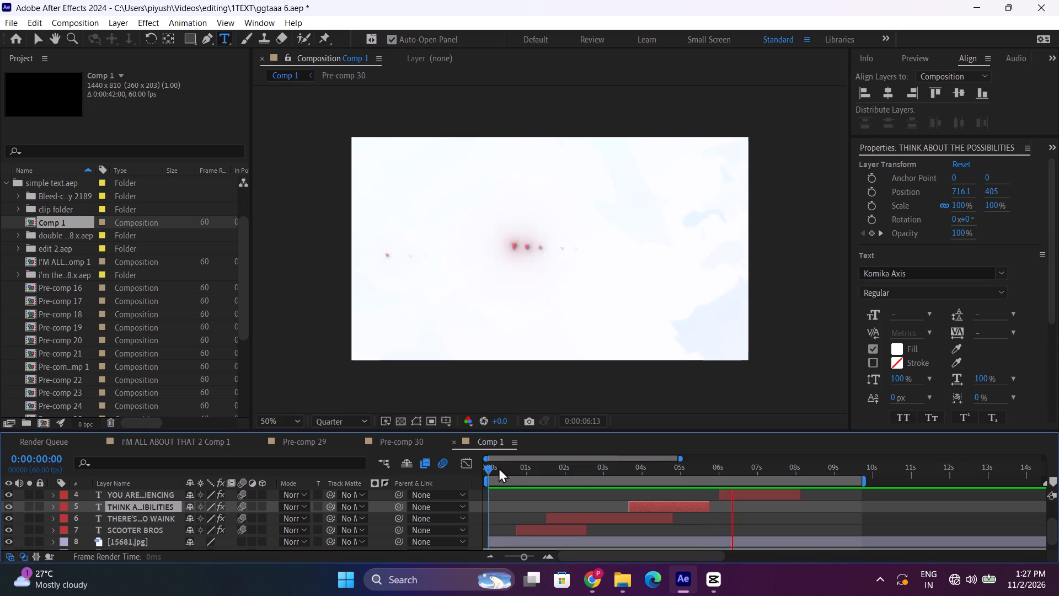
{"action": "left_click_drag", "start_coordinate": [498, 467], "coordinate": [489, 467]}
{"action": "key", "text": "space"}
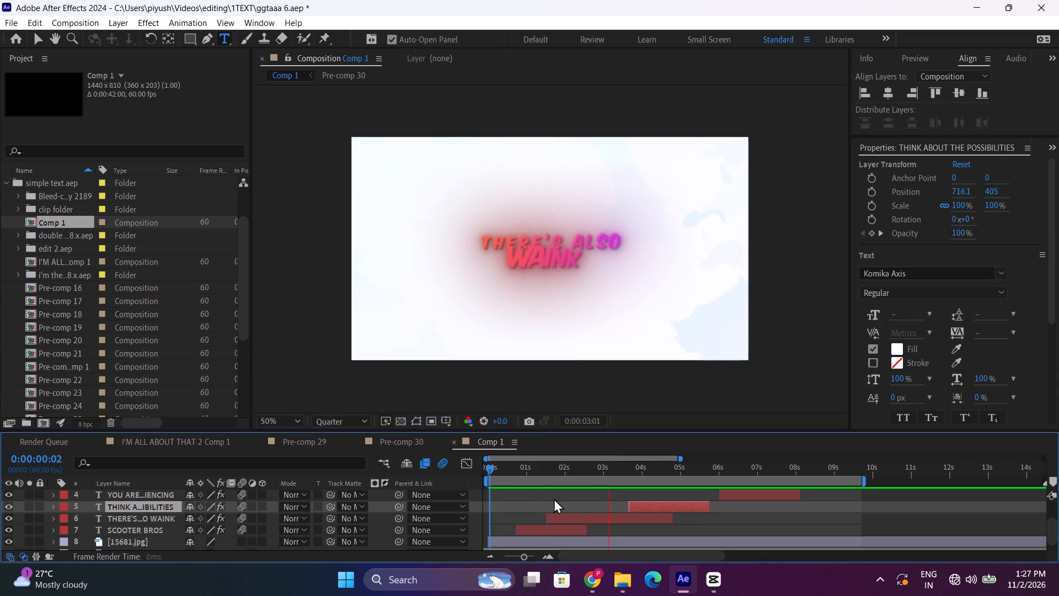
{"action": "key", "text": "space"}
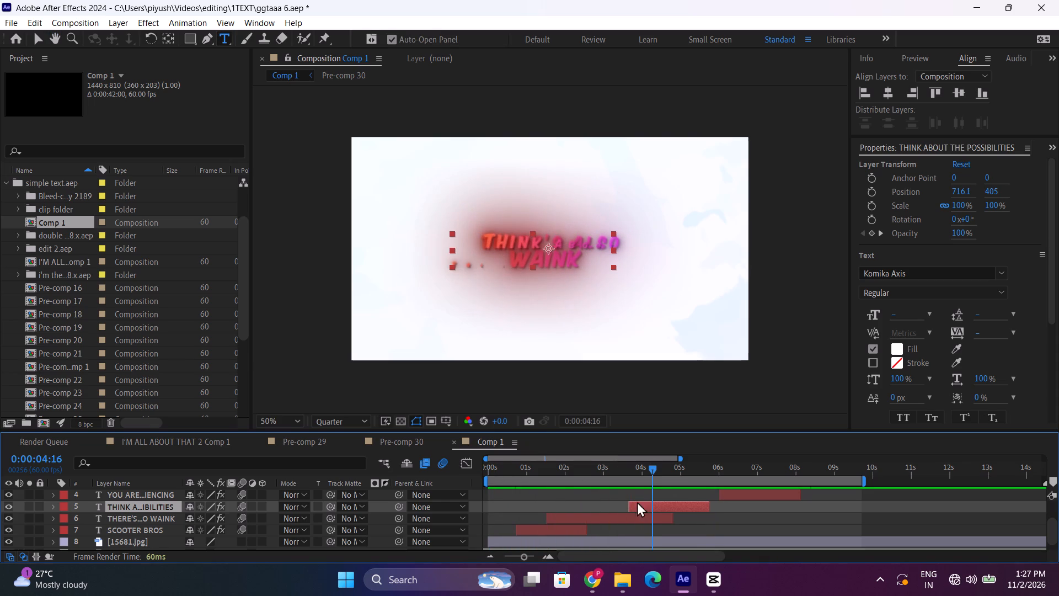
{"action": "key", "text": "space"}
Move the THINK ABOUT THE POSSIBILITIES text layer later, starting at about 8.5 s, and play back from about 4 s.
{"action": "left_click_drag", "start_coordinate": [666, 507], "coordinate": [855, 515]}
{"action": "left_click", "coordinate": [643, 472]}
{"action": "key", "text": "space"}
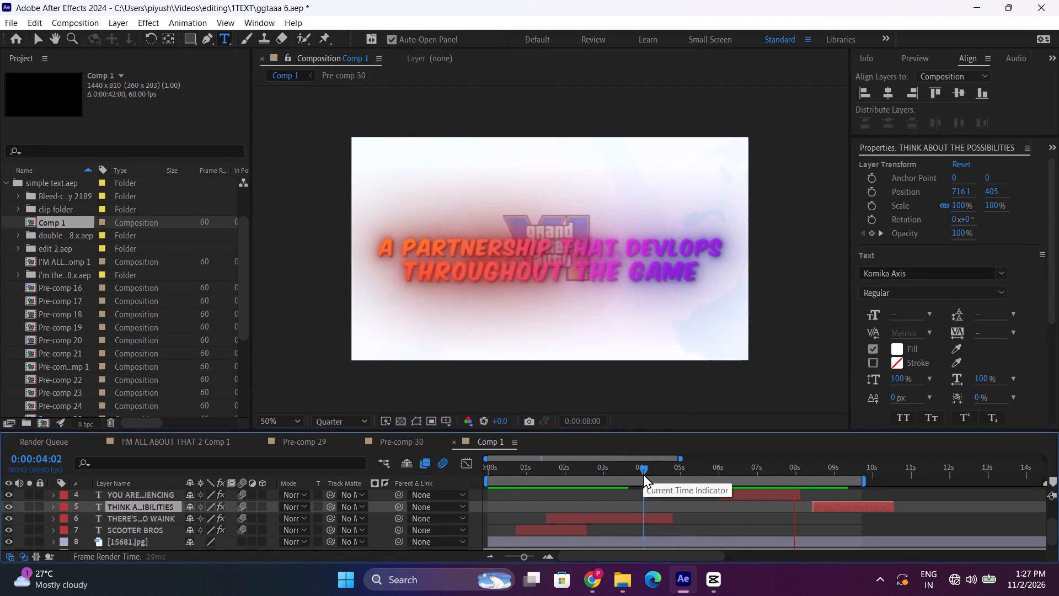
Play back around 4 s and end Comp 1's work area at about 4.5 s, before the THERE'S ALSO WAINK text ends.
{"action": "left_click_drag", "start_coordinate": [643, 472], "coordinate": [637, 480]}
{"action": "key", "text": "space"}
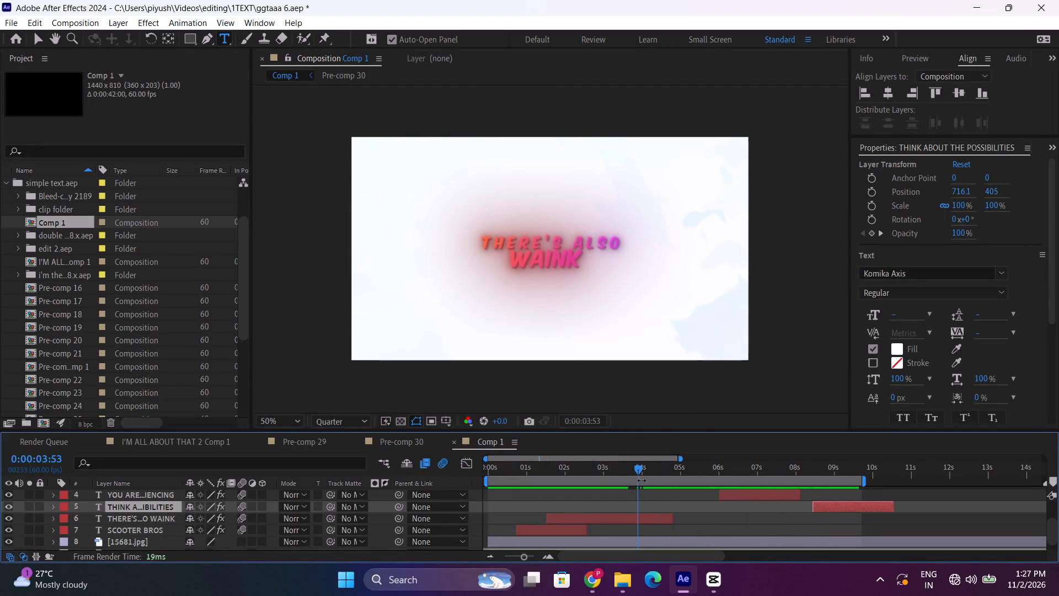
{"action": "key", "text": "space"}
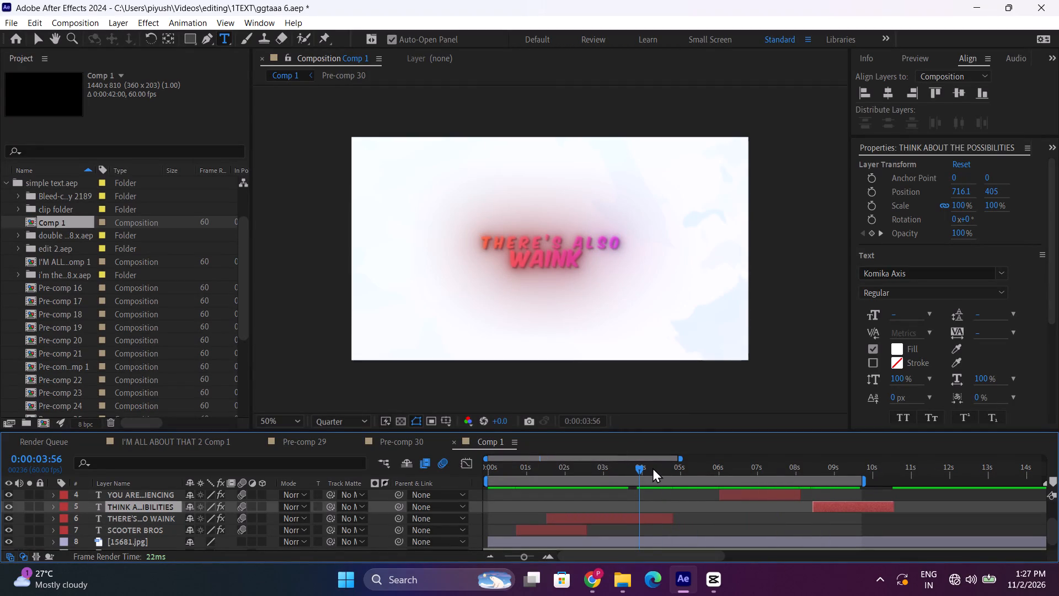
{"action": "left_click", "coordinate": [652, 467]}
{"action": "key", "text": "space"}
{"action": "key", "text": "space"}
{"action": "left_click", "coordinate": [661, 467]}
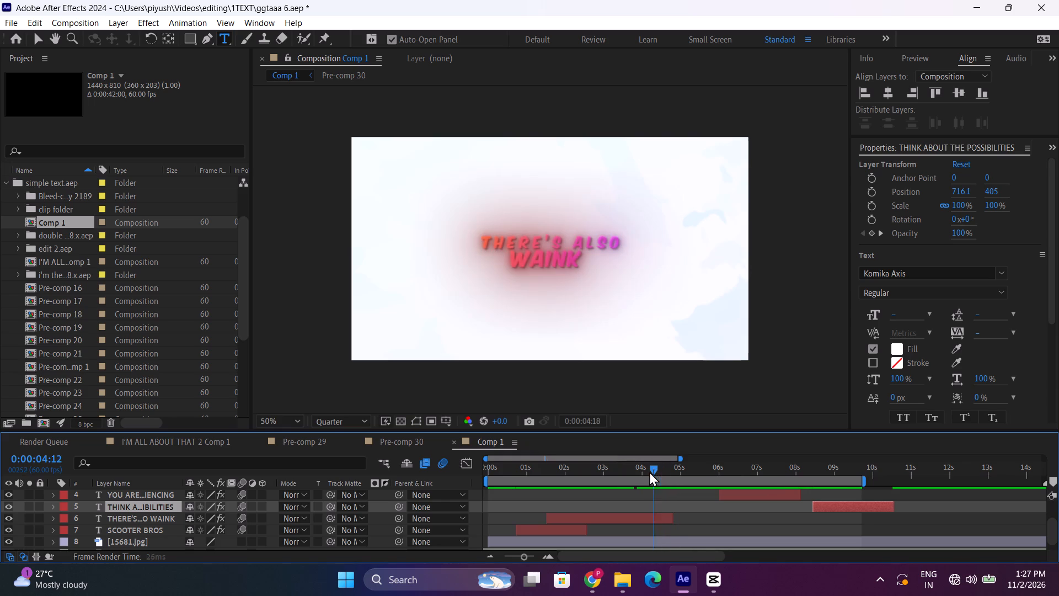
{"action": "key", "text": "n"}
Move the SCOOTER BROS text layer earlier so it starts at about 0.4 s in Comp 1.
{"action": "left_click_drag", "start_coordinate": [640, 469], "coordinate": [472, 472]}
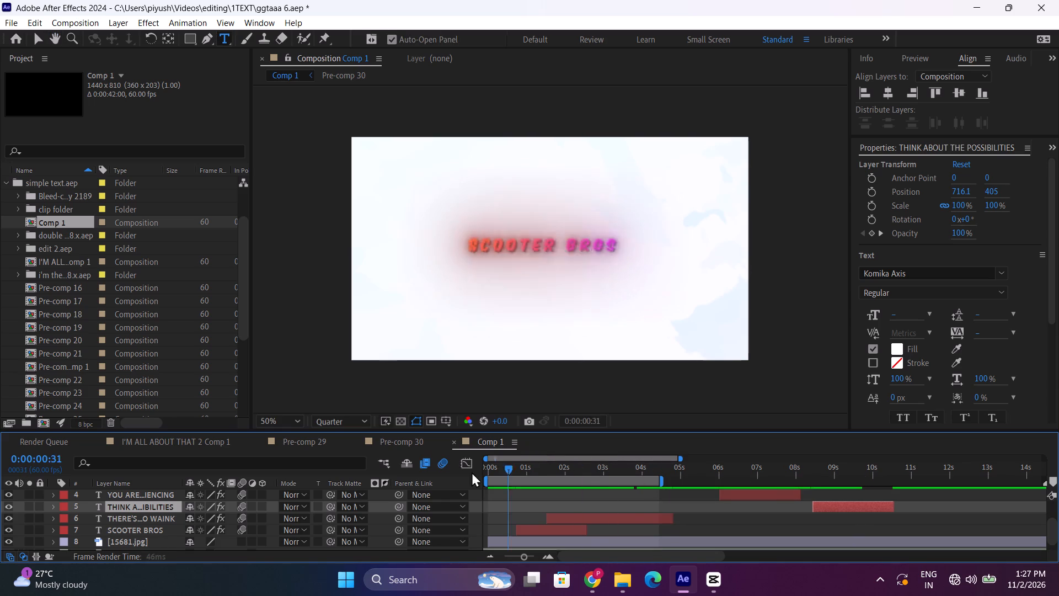
{"action": "left_click_drag", "start_coordinate": [472, 472], "coordinate": [457, 475]}
{"action": "key", "text": "space"}
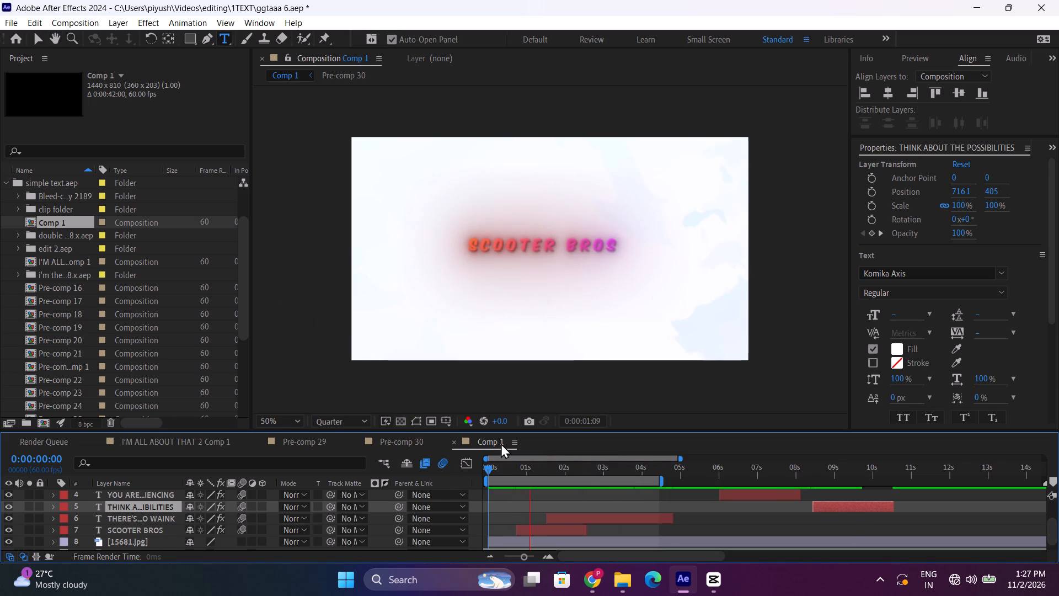
{"action": "left_click_drag", "start_coordinate": [510, 466], "coordinate": [494, 466]}
{"action": "key", "text": "space"}
{"action": "key", "text": "space"}
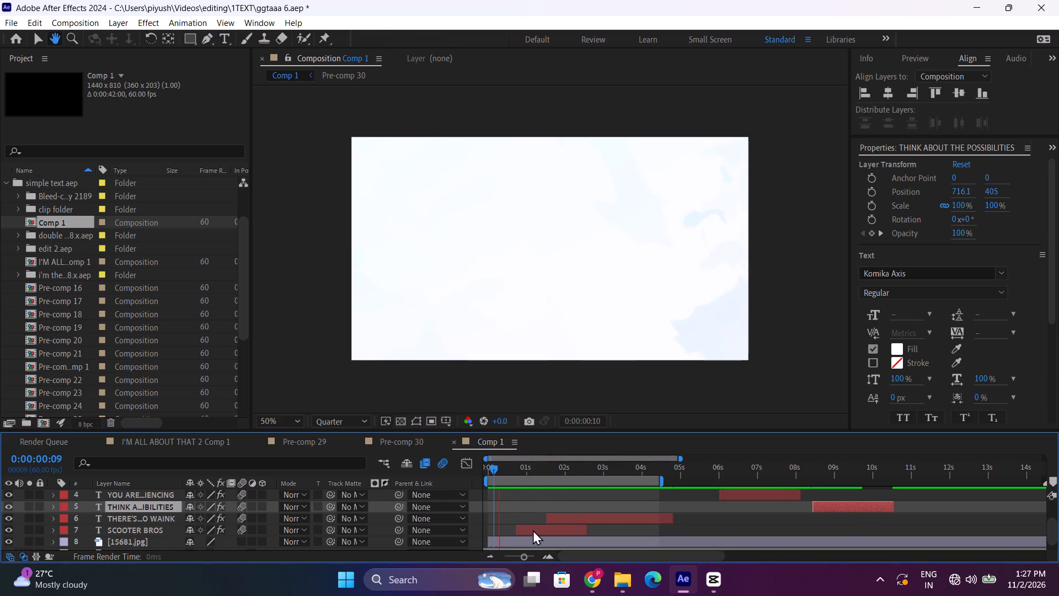
{"action": "left_click_drag", "start_coordinate": [534, 533], "coordinate": [519, 535]}
{"action": "key", "text": "space"}
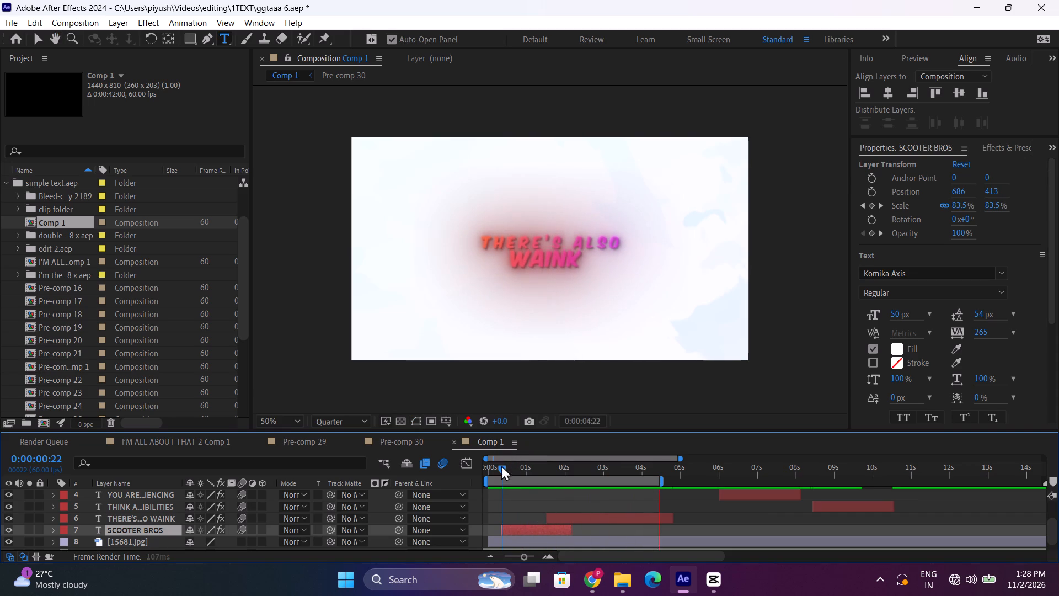
Play Comp 1's work area repeatedly to check the timing of the SCOOTER BROS and THERE'S ALSO WAINK texts.
{"action": "left_click_drag", "start_coordinate": [501, 466], "coordinate": [467, 471]}
{"action": "key", "text": "space"}
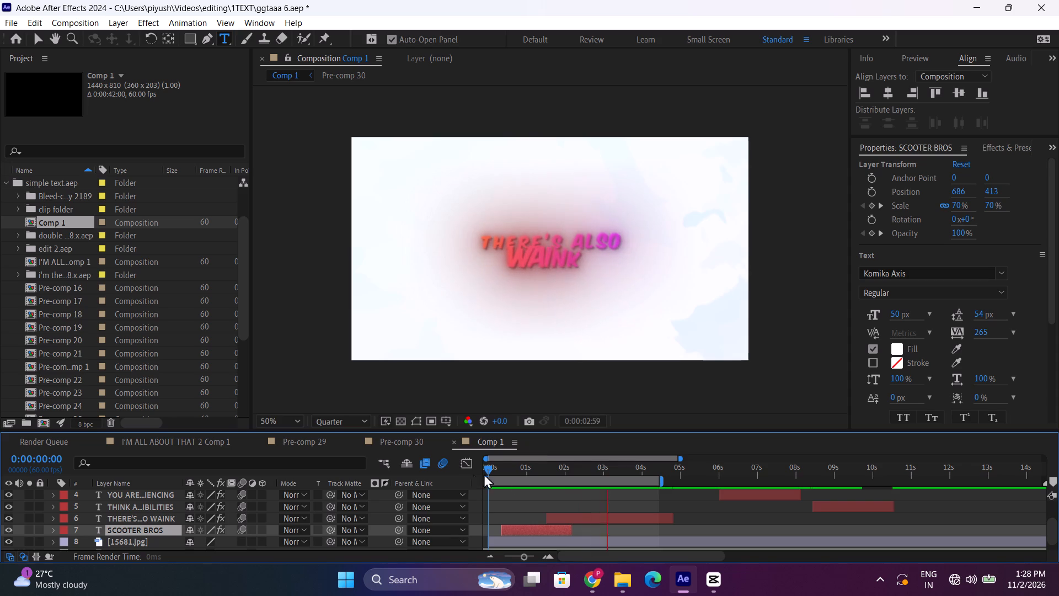
{"action": "left_click_drag", "start_coordinate": [553, 470], "coordinate": [570, 472]}
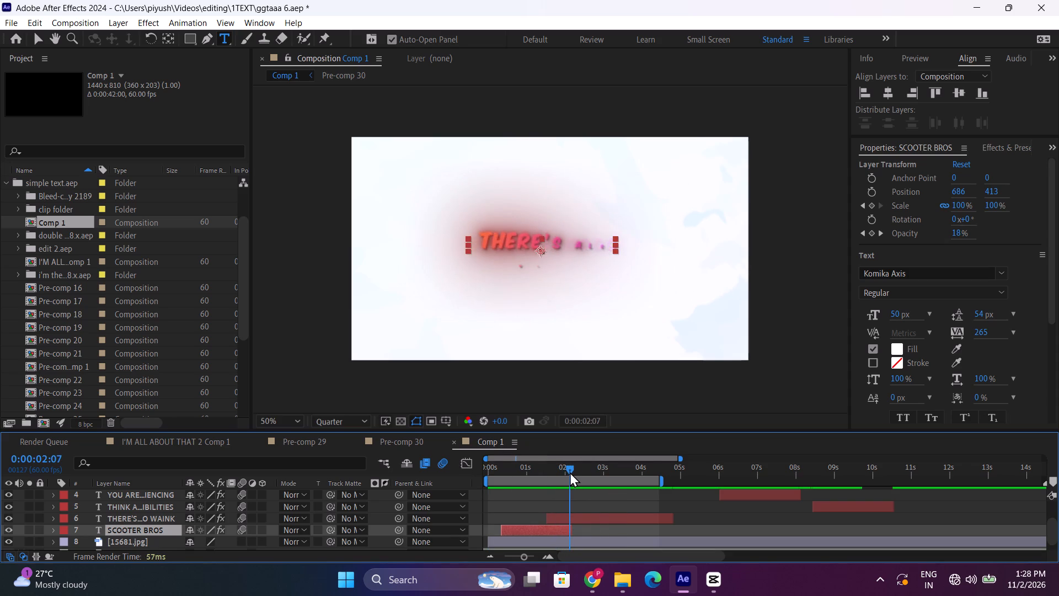
{"action": "key", "text": "space"}
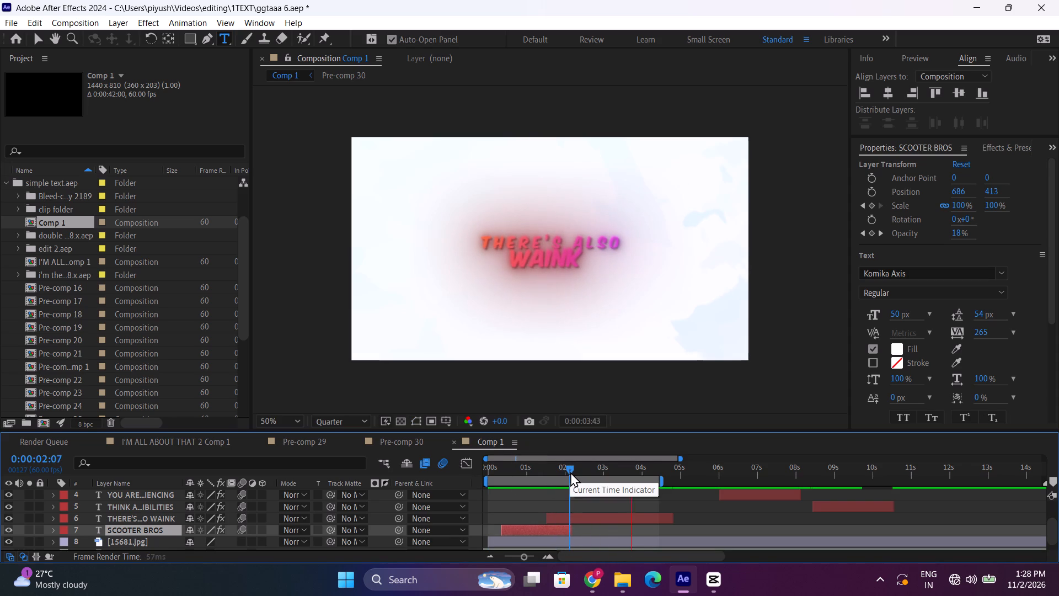
{"action": "key", "text": "space"}
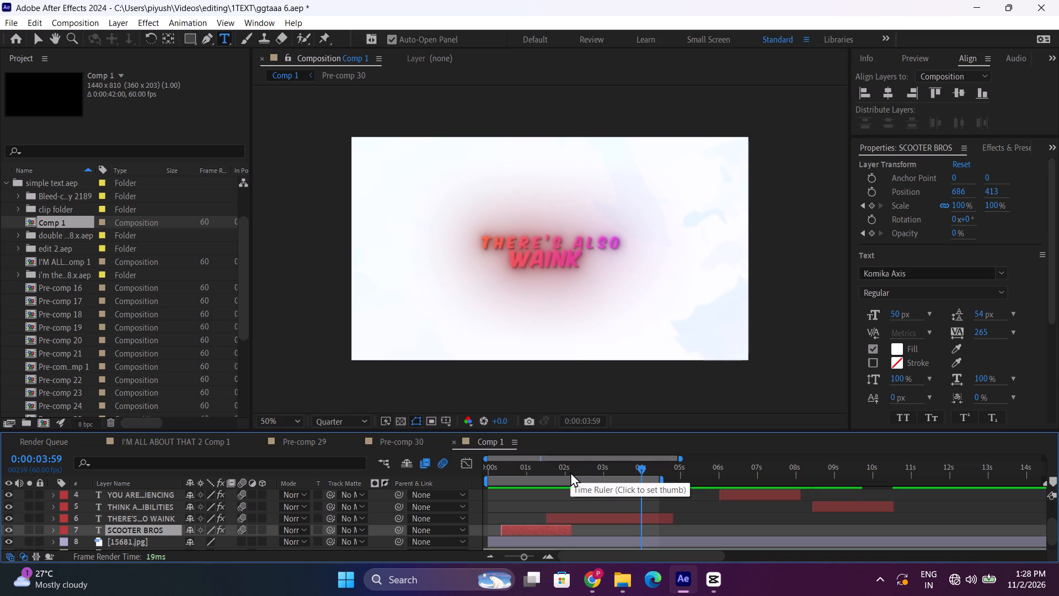
{"action": "key", "text": "space"}
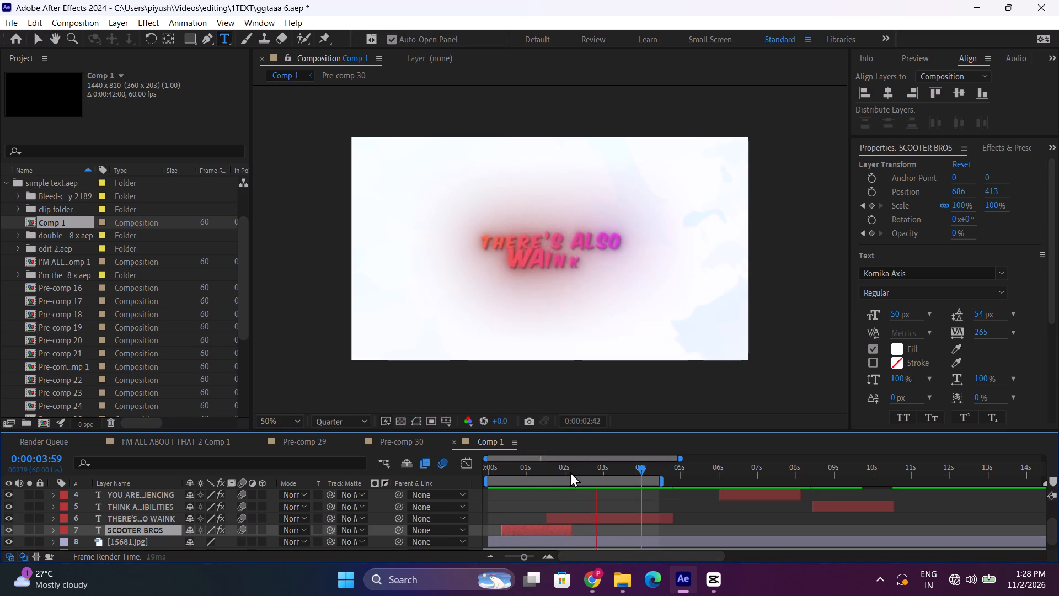
{"action": "key", "text": "space"}
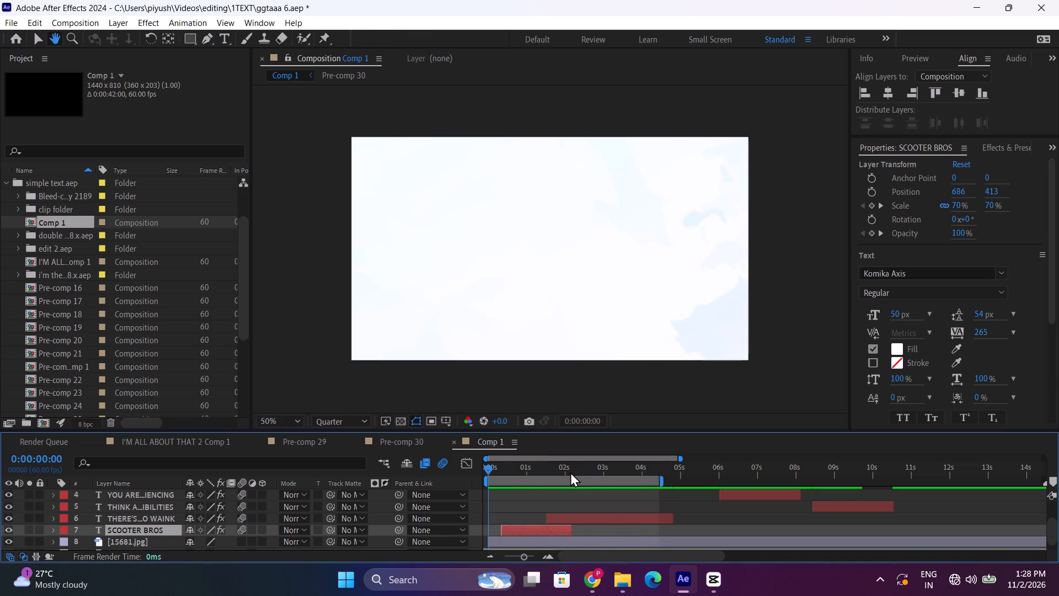
{"action": "key", "text": "space"}
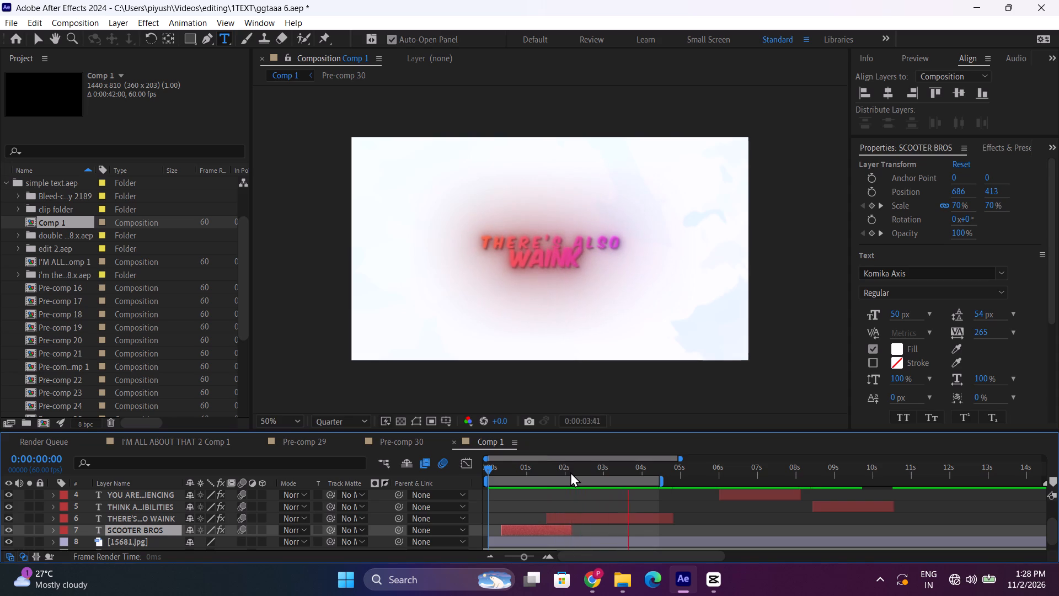
{"action": "key", "text": "space"}
Add Comp 1 to the render queue.
{"action": "left_click", "coordinate": [18, 20]}
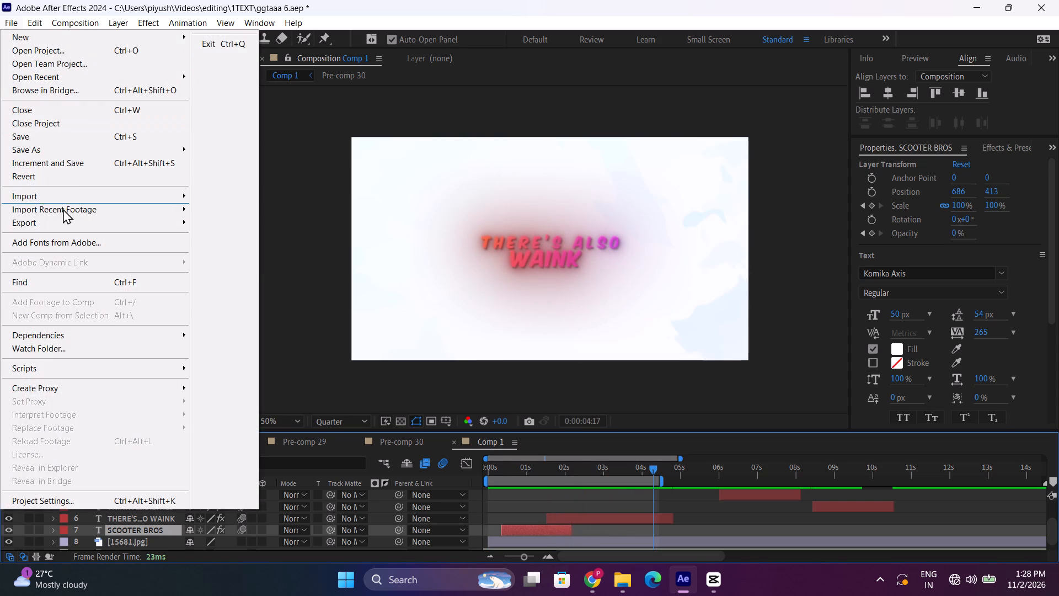
{"action": "left_click", "coordinate": [63, 221]}
{"action": "left_click", "coordinate": [269, 237]}
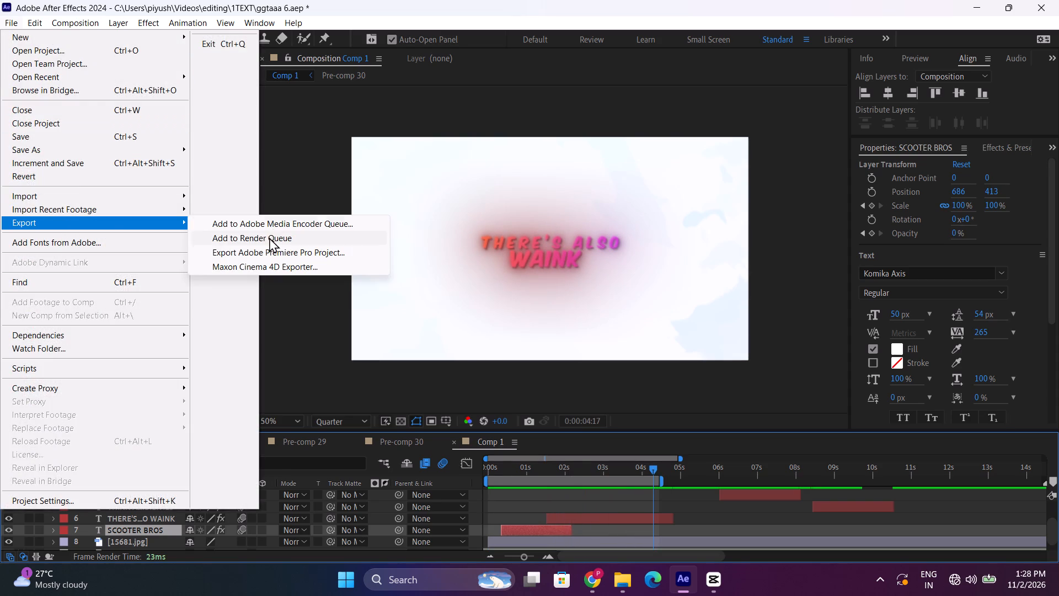
Set the H.264 target bitrate of the queued Comp 1 output to 50 Mbps.
{"action": "scroll", "coordinate": [124, 536], "scroll_direction": "down", "scroll_amount": 3}
{"action": "double_click", "coordinate": [124, 536]}
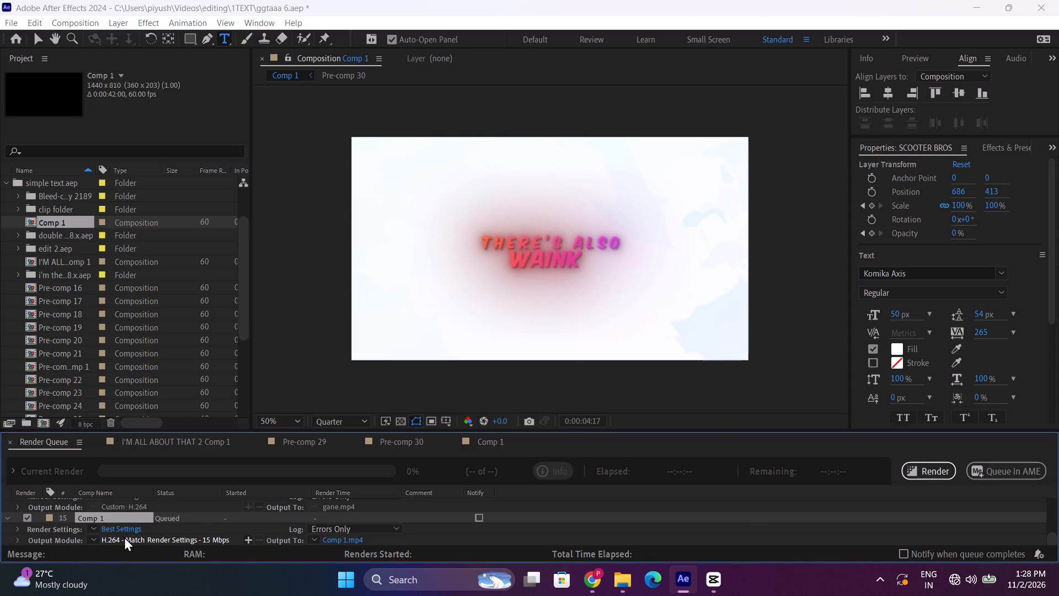
{"action": "left_click", "coordinate": [681, 182]}
{"action": "left_click_drag", "start_coordinate": [300, 334], "coordinate": [302, 334]}
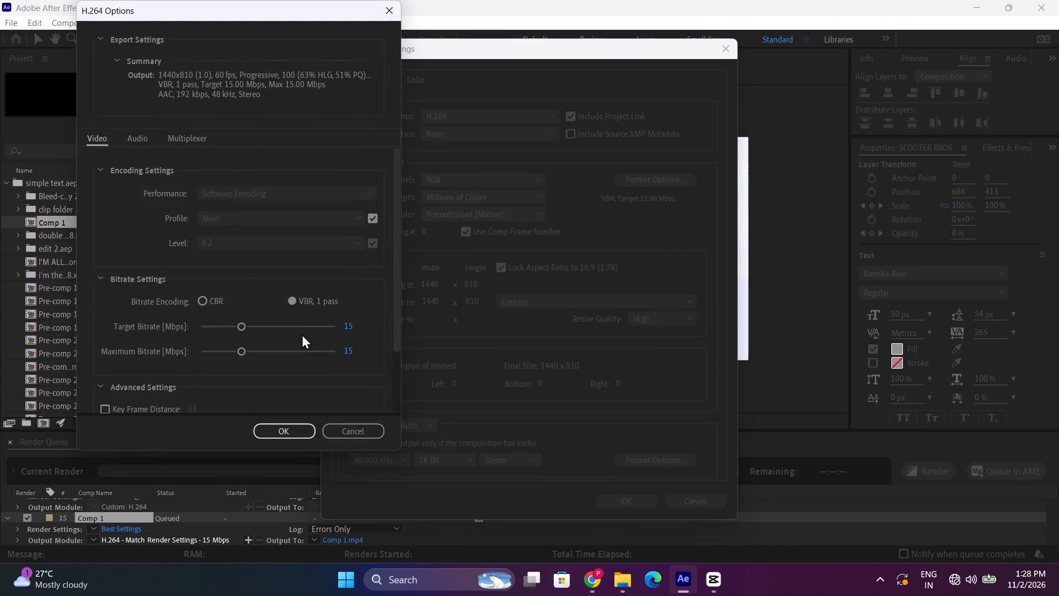
{"action": "left_click_drag", "start_coordinate": [302, 334], "coordinate": [375, 334]}
{"action": "left_click_drag", "start_coordinate": [325, 329], "coordinate": [420, 337]}
{"action": "left_click_drag", "start_coordinate": [255, 438], "coordinate": [269, 435]}
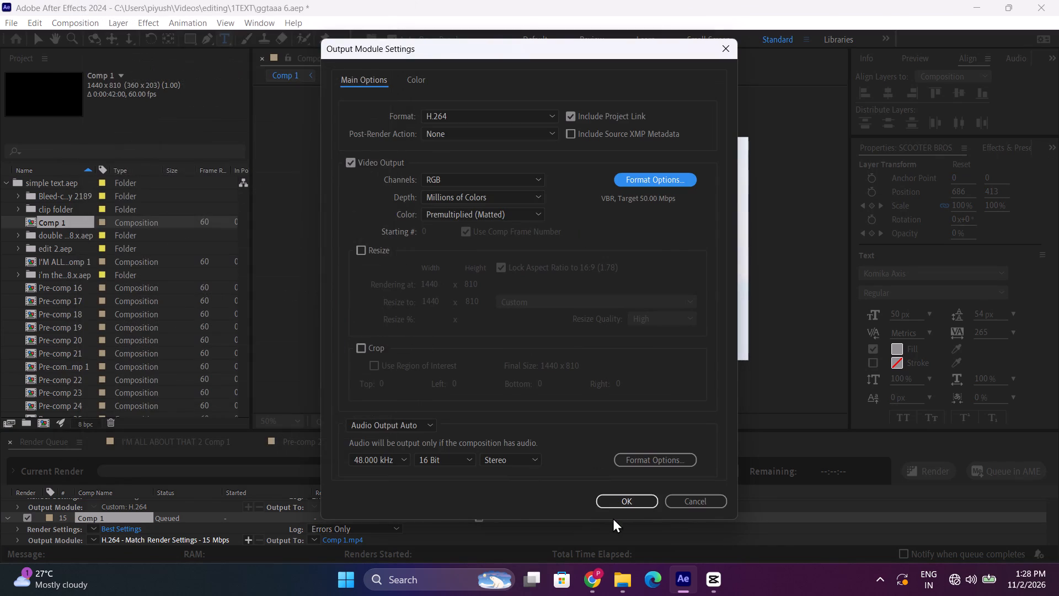
{"action": "left_click", "coordinate": [616, 496]}
Name the output file scooter bros in the gta video folder and render it.
{"action": "double_click", "coordinate": [340, 538]}
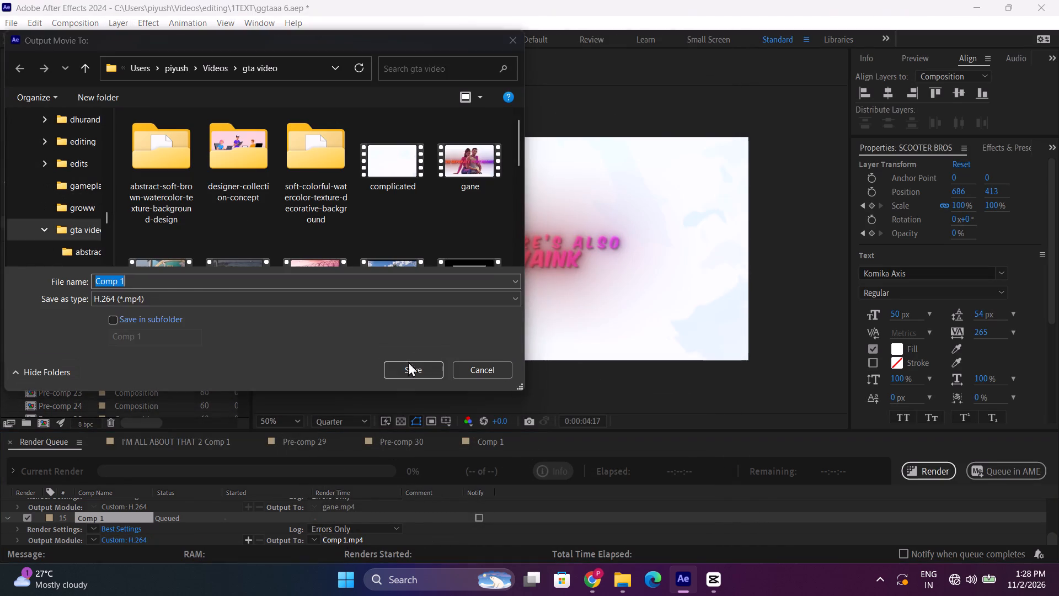
{"action": "type", "text": "scooter bros"}
{"action": "key", "text": "Return"}
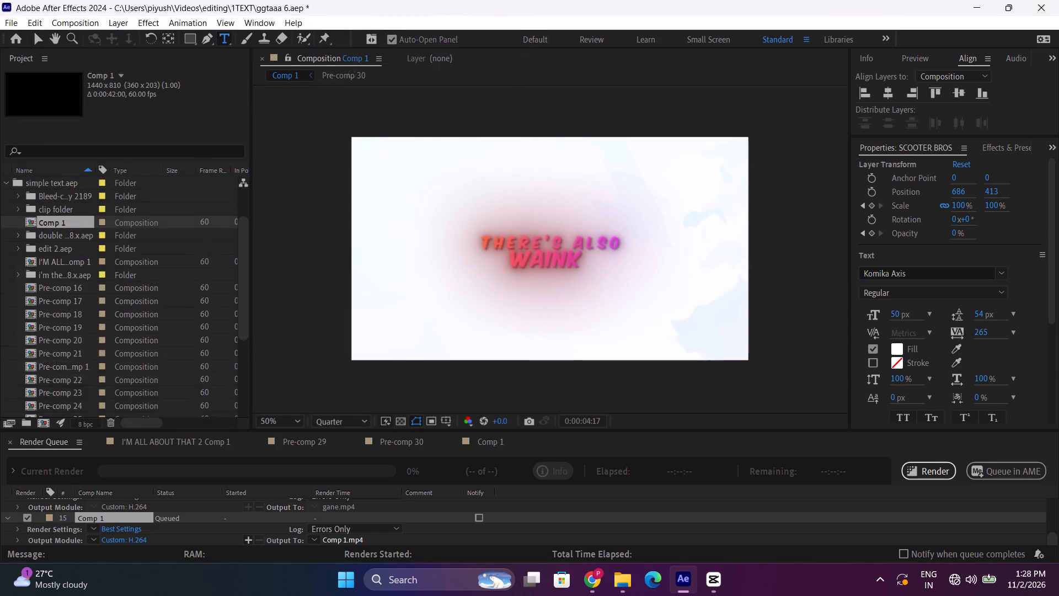
{"action": "left_click", "coordinate": [928, 472]}
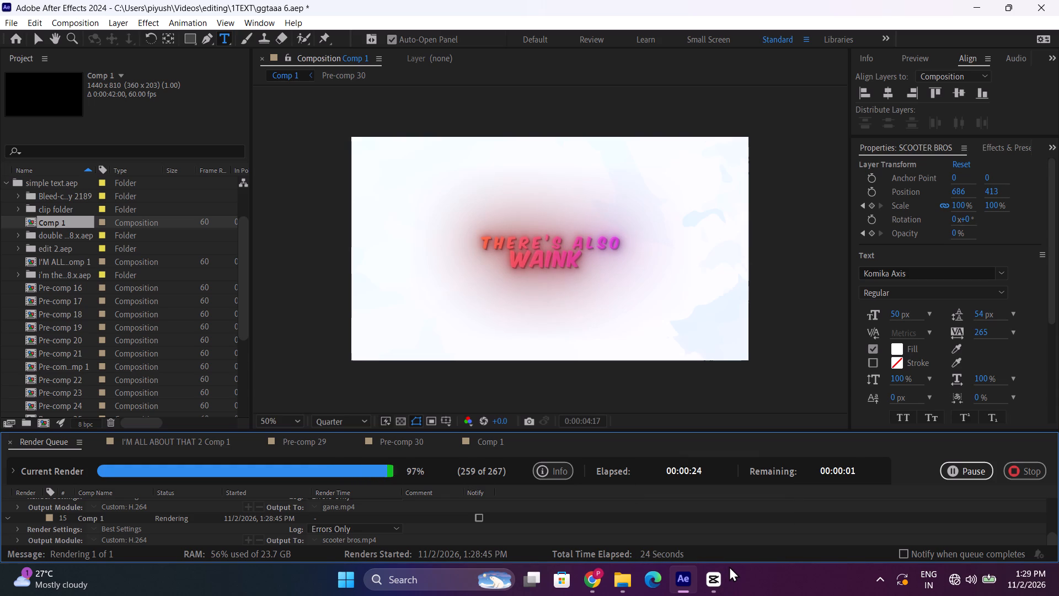
Switch to CapCut and import the scooter bros video from the gta video folder.
{"action": "left_click", "coordinate": [720, 574]}
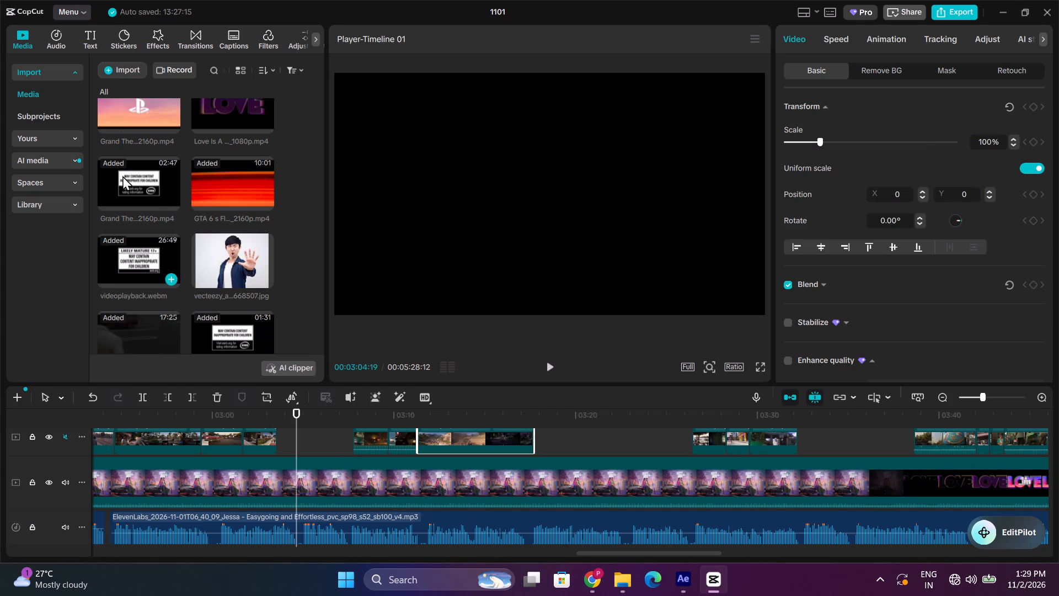
{"action": "left_click", "coordinate": [116, 70]}
{"action": "scroll", "coordinate": [242, 178], "scroll_direction": "down", "scroll_amount": 2}
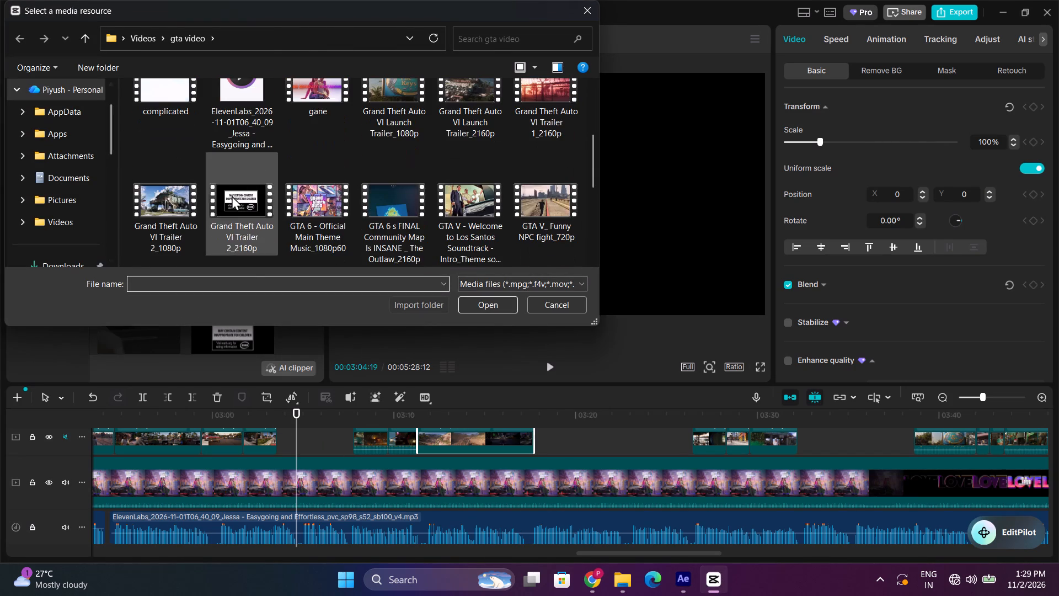
{"action": "scroll", "coordinate": [296, 195], "scroll_direction": "down", "scroll_amount": 4}
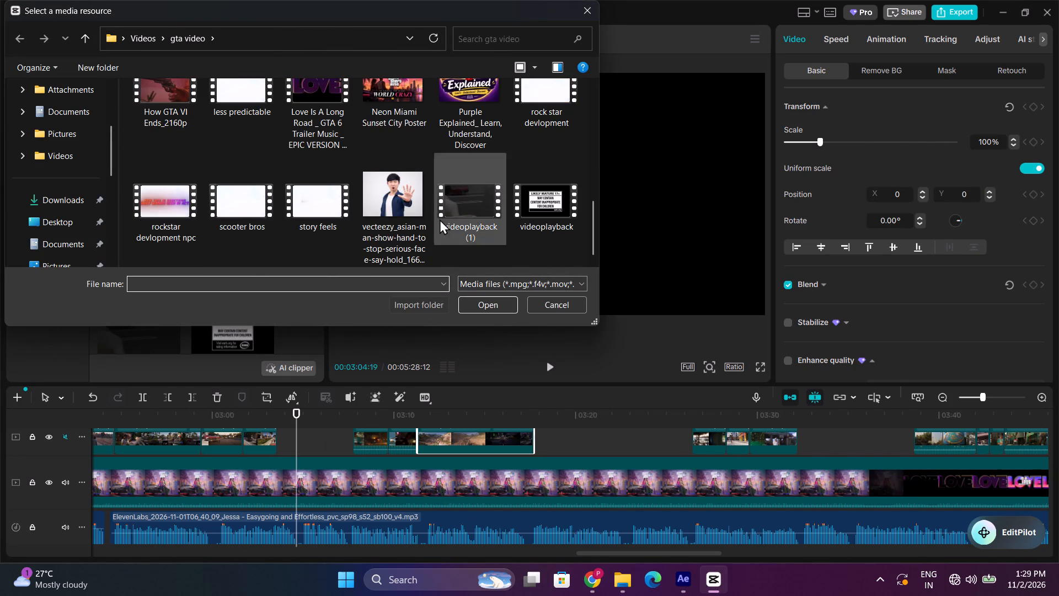
{"action": "double_click", "coordinate": [266, 214]}
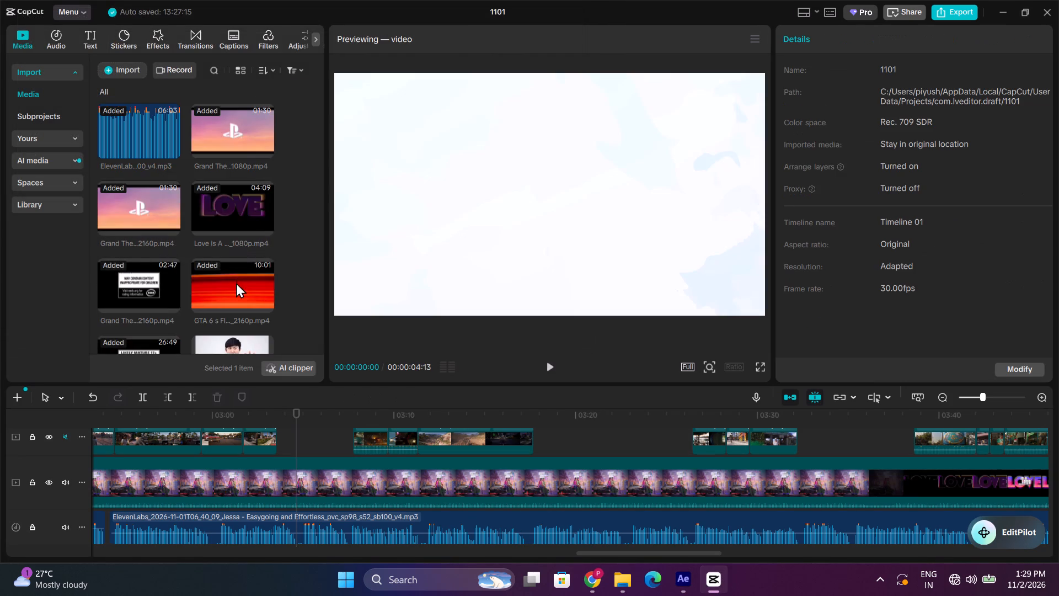
Place the scooter bros clip on a track above the footage, starting at the gap near 00:03:03:17.
{"action": "left_click_drag", "start_coordinate": [229, 298], "coordinate": [280, 437]}
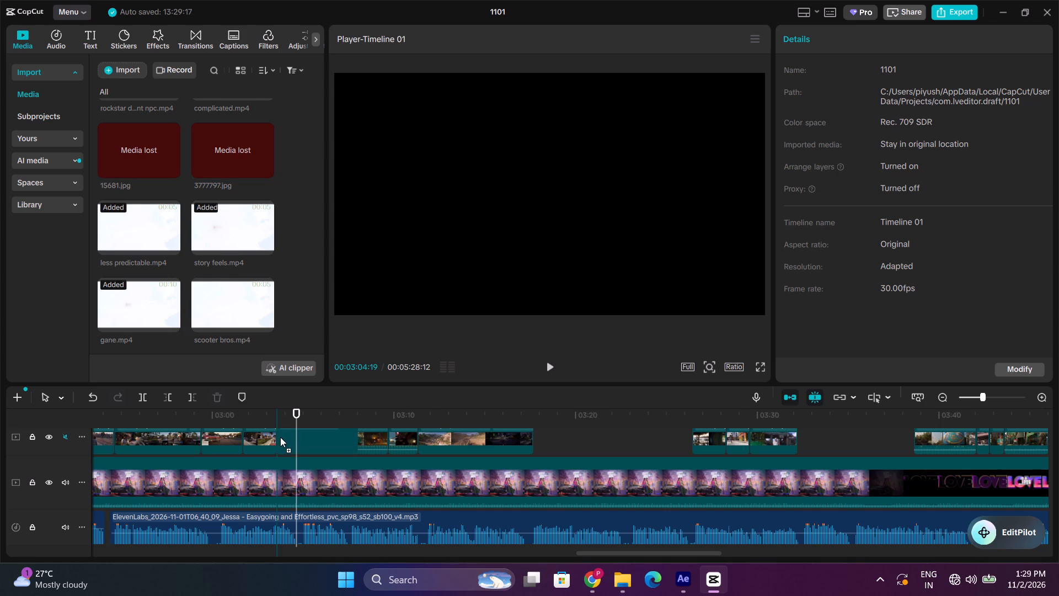
{"action": "left_click_drag", "start_coordinate": [280, 437], "coordinate": [279, 438]}
{"action": "scroll", "coordinate": [285, 431], "scroll_direction": "up", "scroll_amount": 1}
Trim the scooter bros clip's start at 00:03:03:22 and shift the clip back against the preceding footage at 00:03:03:17.
{"action": "left_click", "coordinate": [280, 419]}
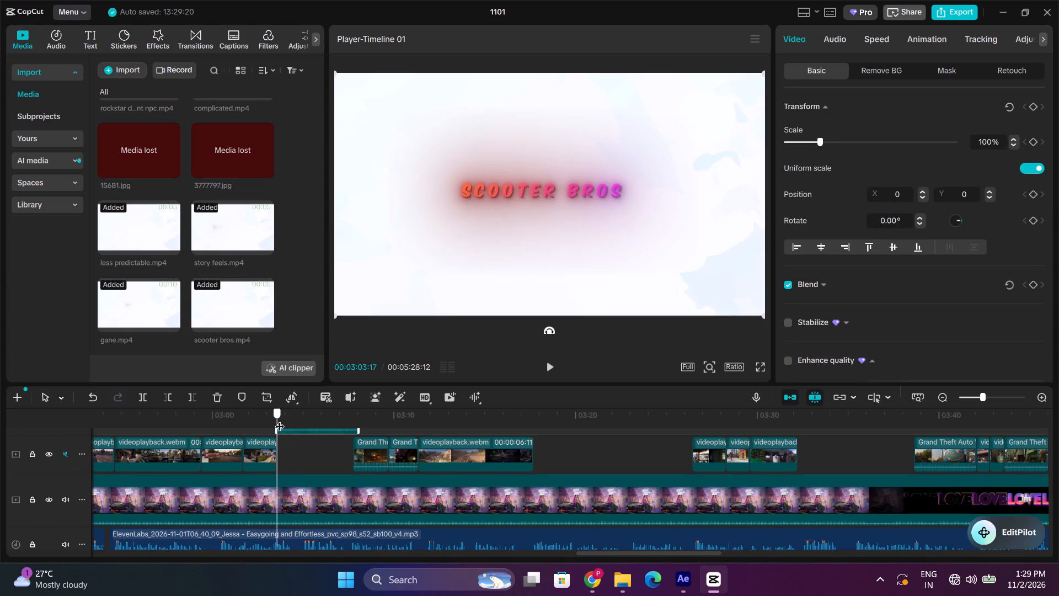
{"action": "key", "text": "space"}
{"action": "key", "text": "space"}
{"action": "triple_click", "coordinate": [1042, 398]}
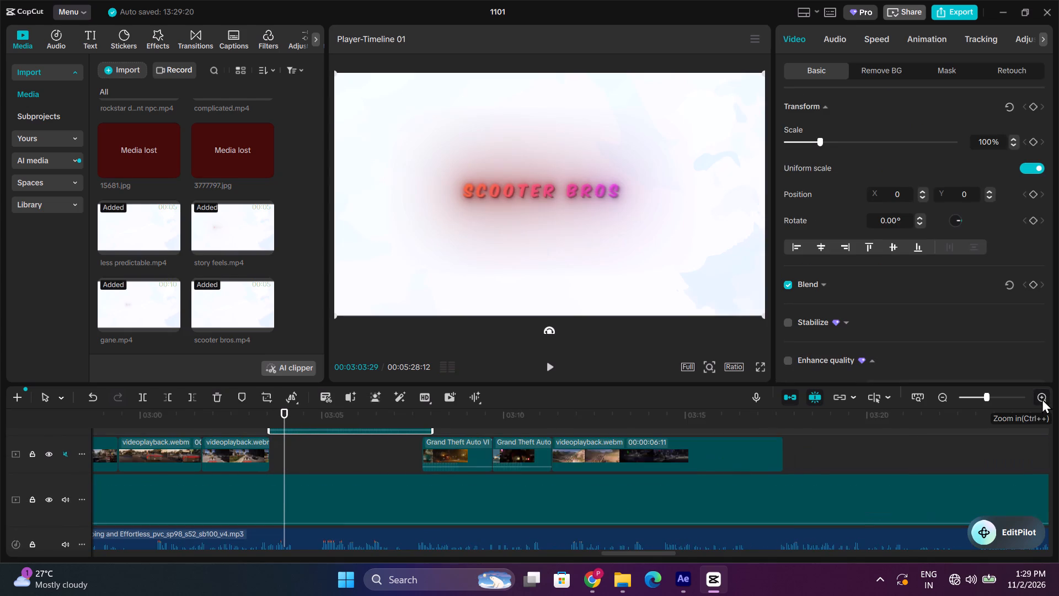
{"action": "left_click", "coordinate": [255, 417]}
{"action": "key", "text": "space"}
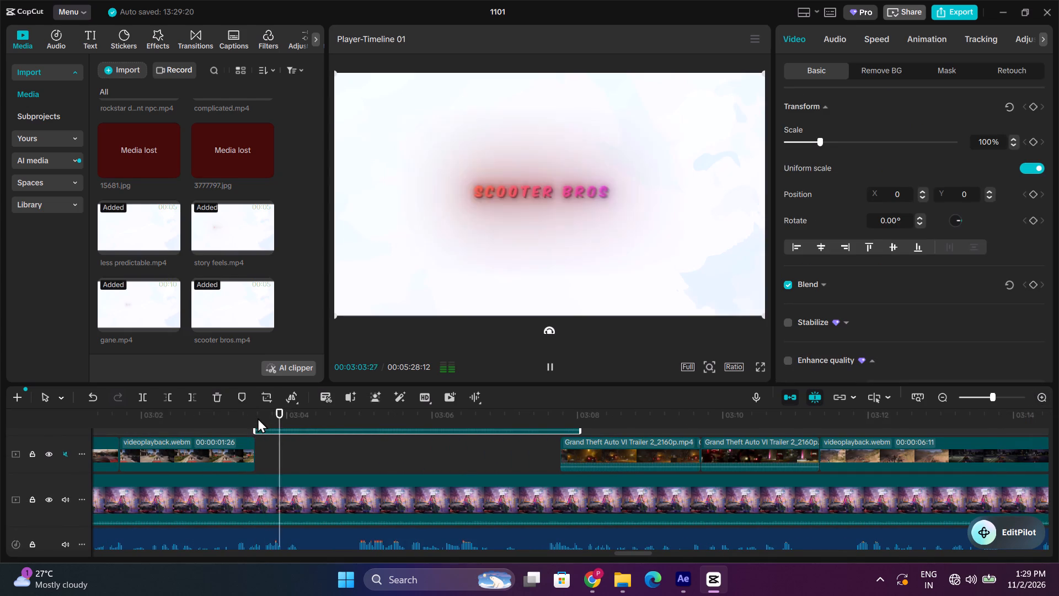
{"action": "key", "text": "space"}
{"action": "left_click", "coordinate": [259, 414]}
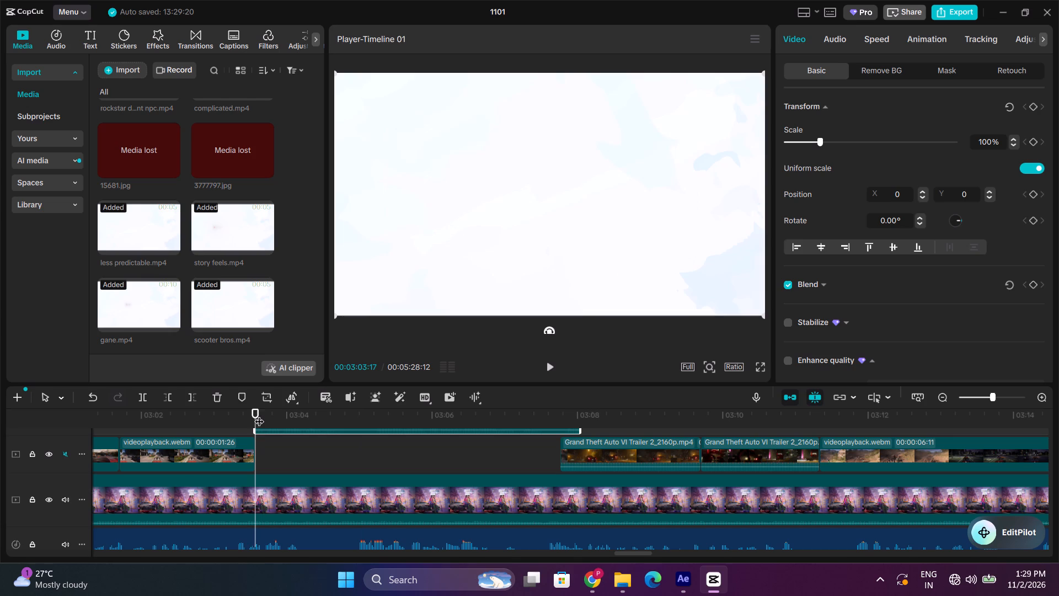
{"action": "key", "text": "space"}
{"action": "key", "text": "space"}
{"action": "left_click", "coordinate": [172, 395]}
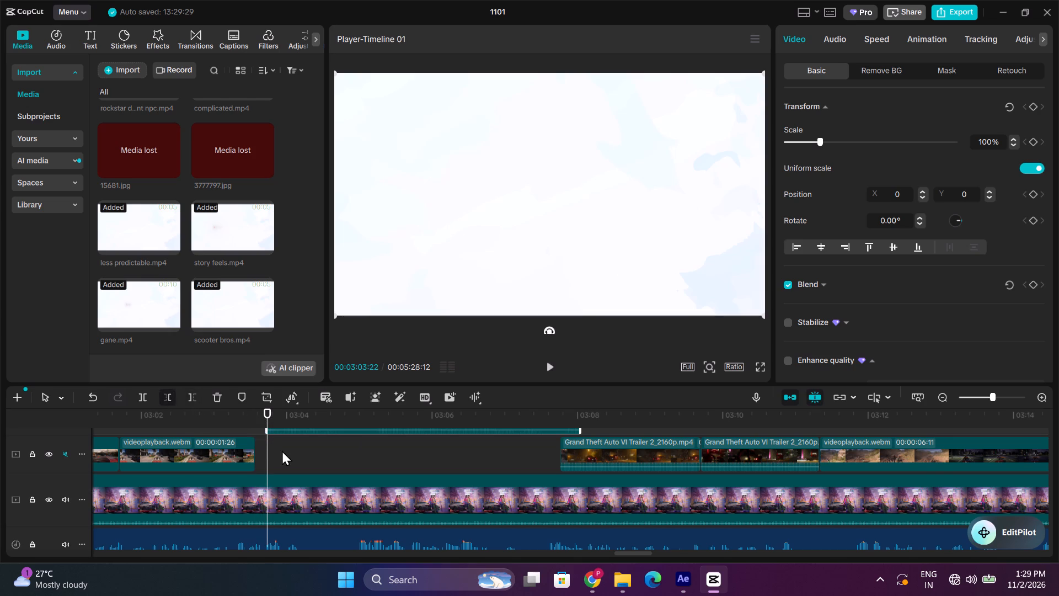
{"action": "scroll", "coordinate": [282, 450], "scroll_direction": "up", "scroll_amount": 2}
{"action": "left_click_drag", "start_coordinate": [291, 451], "coordinate": [278, 457]}
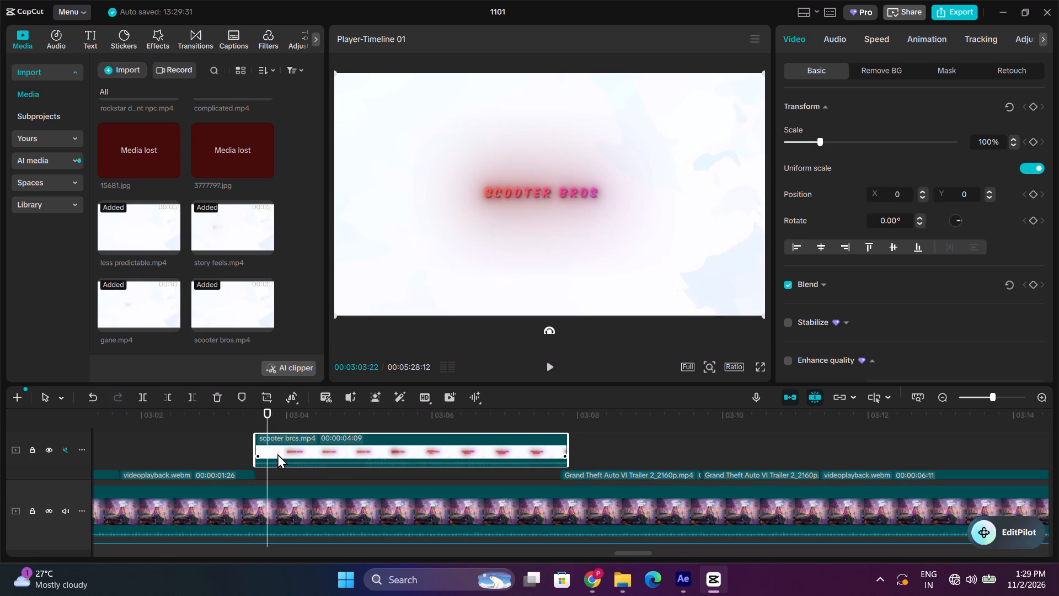
Shorten the scooter bros clip's end to 00:00:04:06 total and move it down into the gap before the Grand Theft Auto VI Trailer clip.
{"action": "key", "text": "space"}
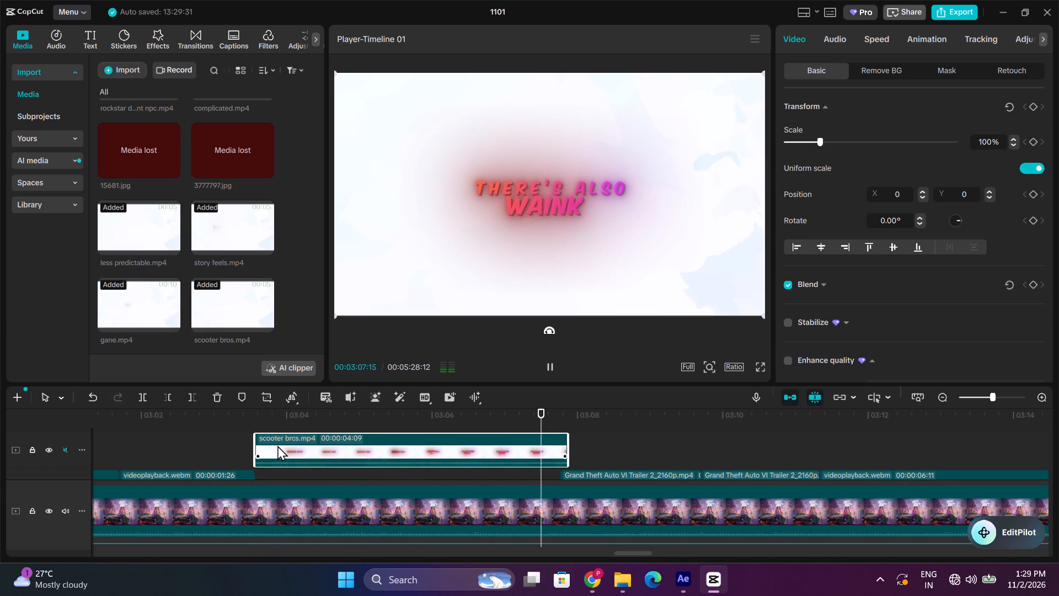
{"action": "key", "text": "space"}
{"action": "scroll", "coordinate": [434, 433], "scroll_direction": "down", "scroll_amount": 1}
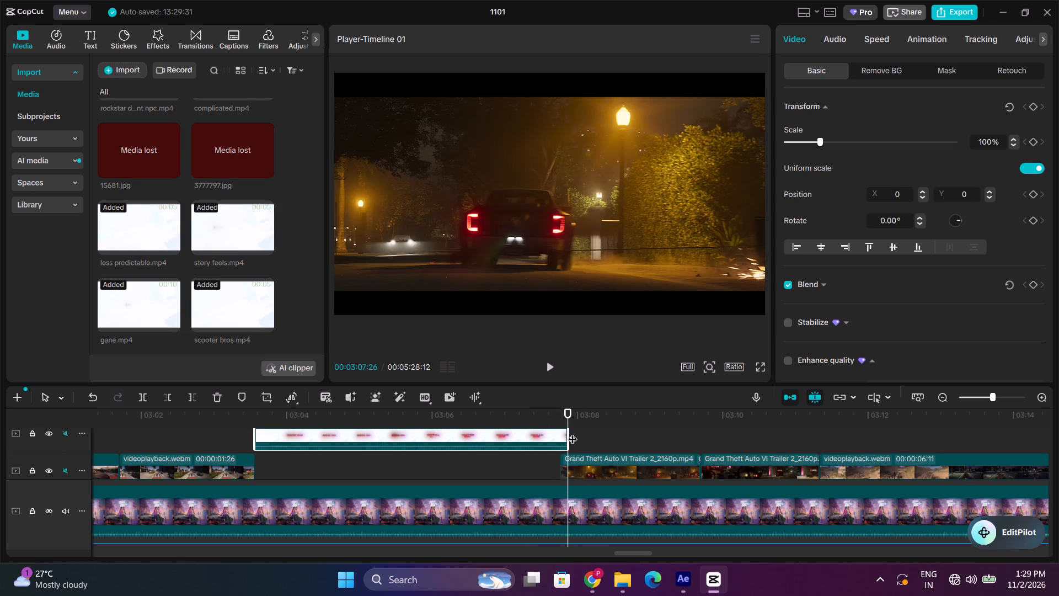
{"action": "left_click_drag", "start_coordinate": [573, 433], "coordinate": [566, 437]}
{"action": "left_click_drag", "start_coordinate": [567, 437], "coordinate": [560, 441]}
{"action": "left_click_drag", "start_coordinate": [541, 436], "coordinate": [542, 461]}
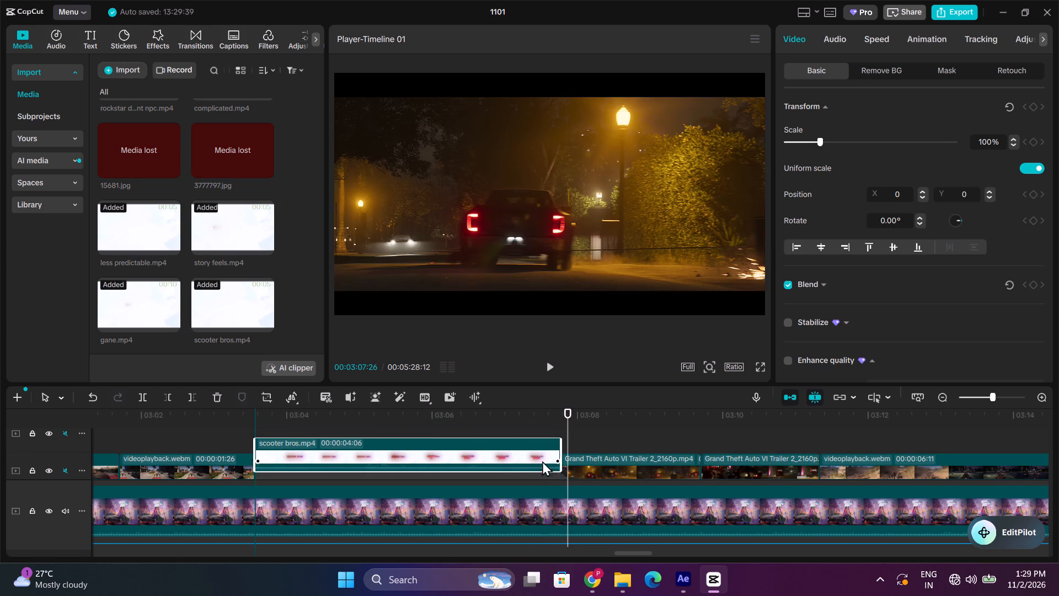
{"action": "left_click_drag", "start_coordinate": [542, 461], "coordinate": [543, 465]}
Play back the timeline from the scooter bros clip and listen to the voiceover over the empty gap after about 00:03:17.
{"action": "left_click", "coordinate": [245, 414]}
{"action": "key", "text": "space"}
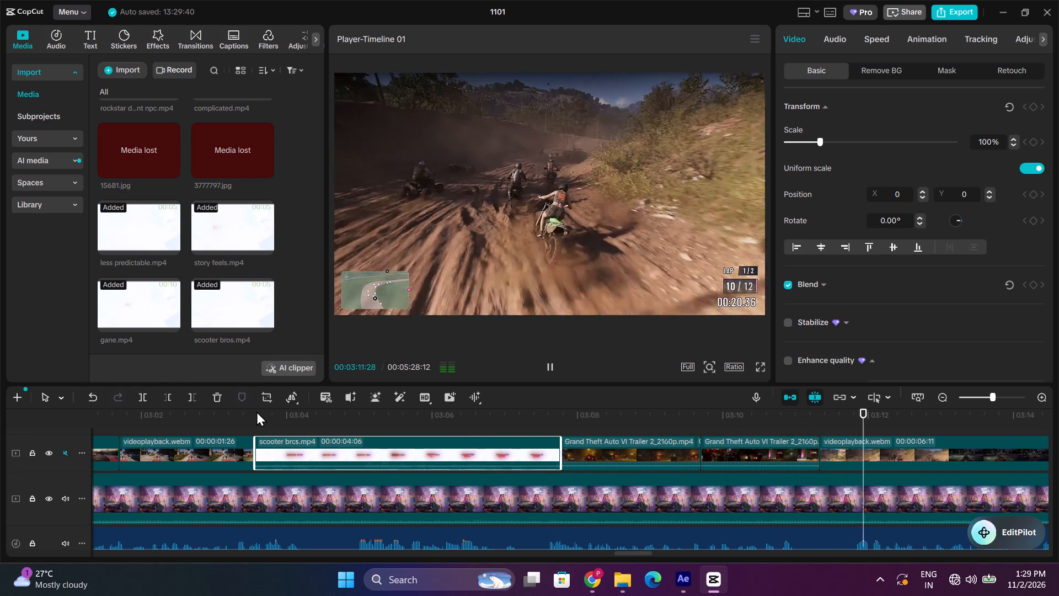
{"action": "double_click", "coordinate": [948, 396]}
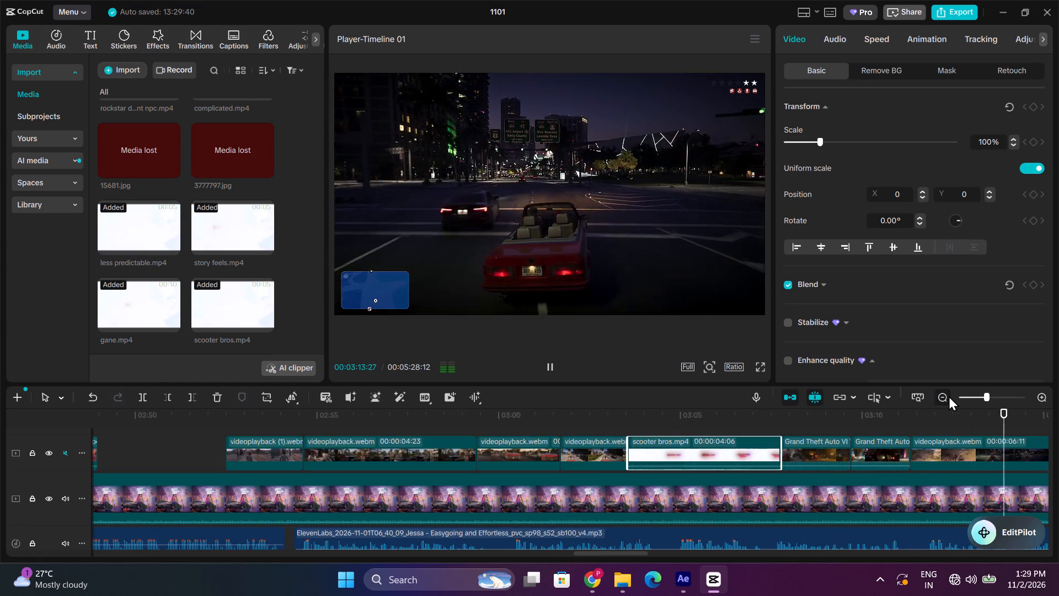
{"action": "left_click_drag", "start_coordinate": [558, 551], "coordinate": [608, 548]}
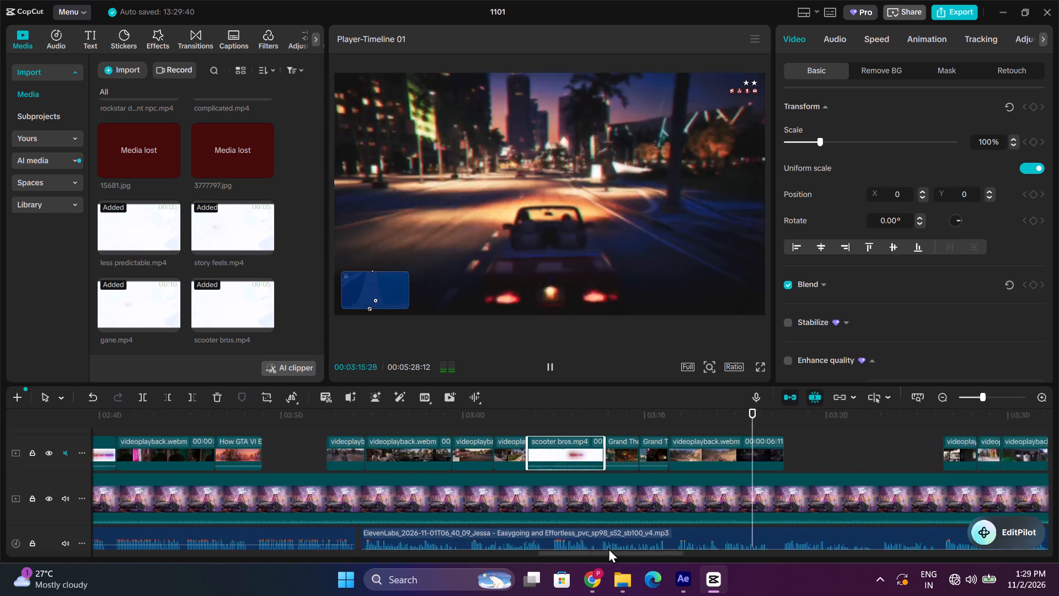
{"action": "left_click_drag", "start_coordinate": [608, 548], "coordinate": [625, 548]}
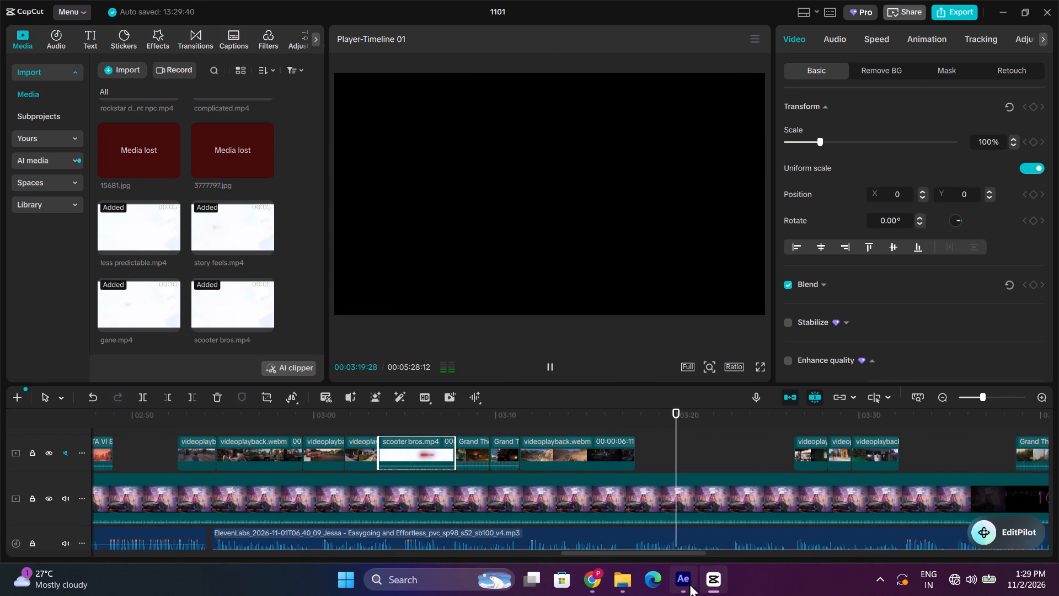
{"action": "scroll", "coordinate": [699, 420], "scroll_direction": "down", "scroll_amount": 2}
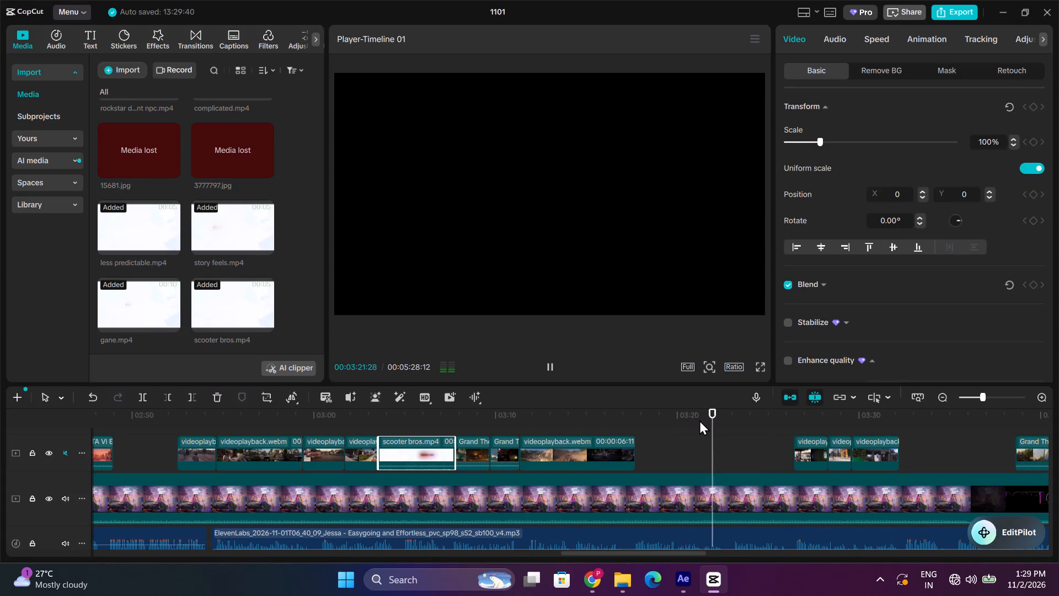
{"action": "scroll", "coordinate": [699, 420], "scroll_direction": "down", "scroll_amount": 4}
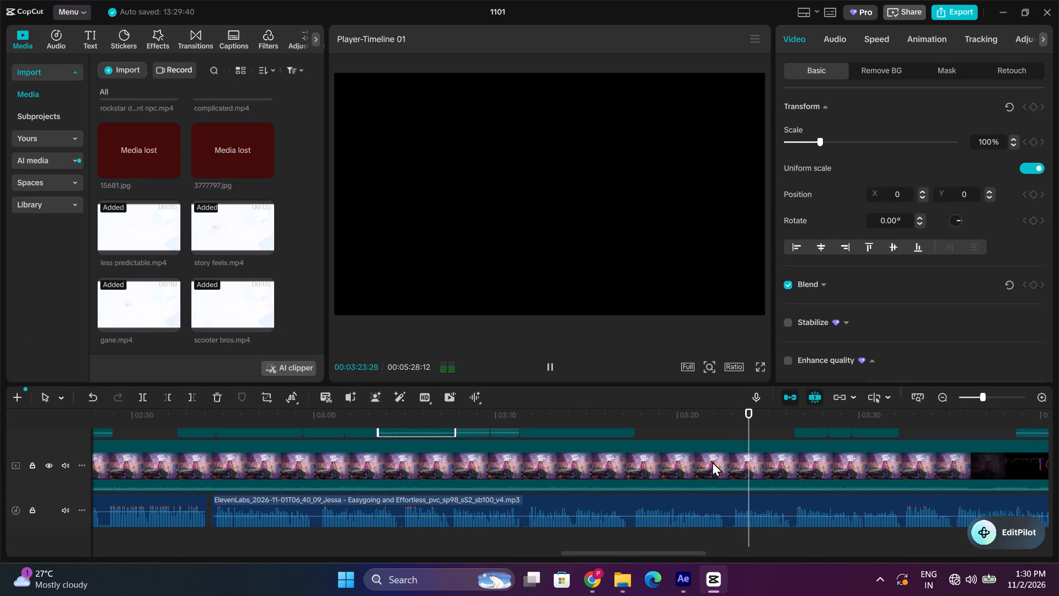
{"action": "scroll", "coordinate": [711, 458], "scroll_direction": "up", "scroll_amount": 1}
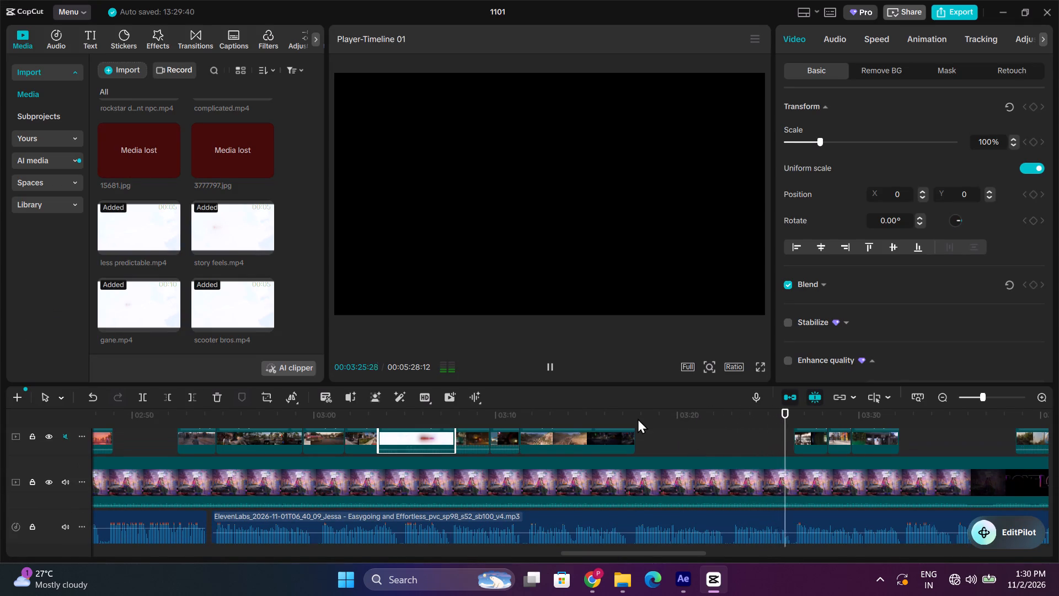
{"action": "left_click", "coordinate": [638, 418]}
{"action": "key", "text": "space"}
{"action": "key", "text": "space"}
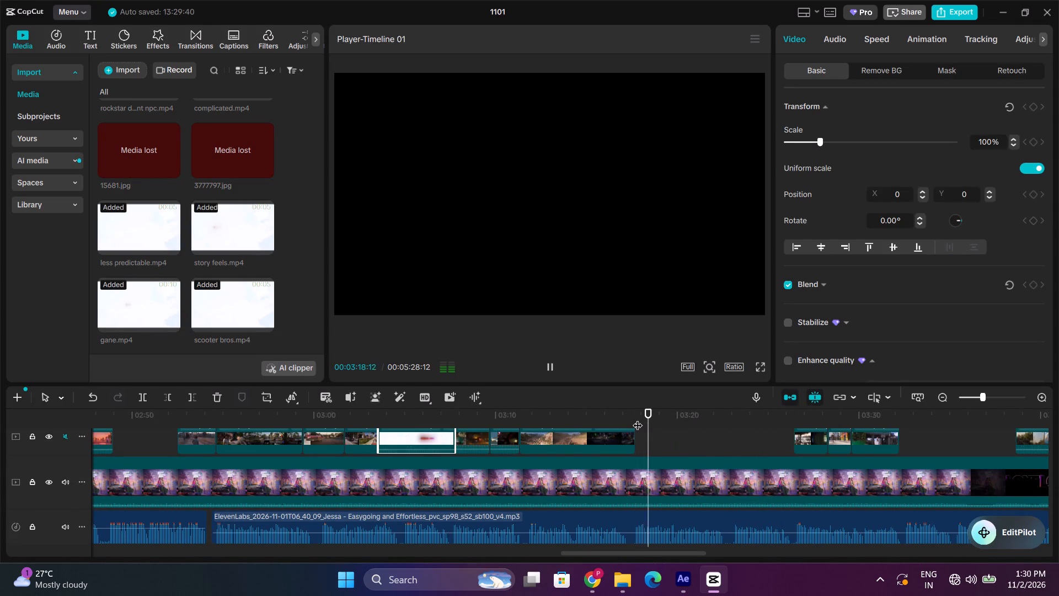
{"action": "key", "text": "space"}
{"action": "key", "text": "space"}
{"action": "key", "text": "space"}
Add the 26:49 videoplayback.webm to a new track above the footage, starting near 00:02:54.
{"action": "scroll", "coordinate": [169, 248], "scroll_direction": "up", "scroll_amount": 2}
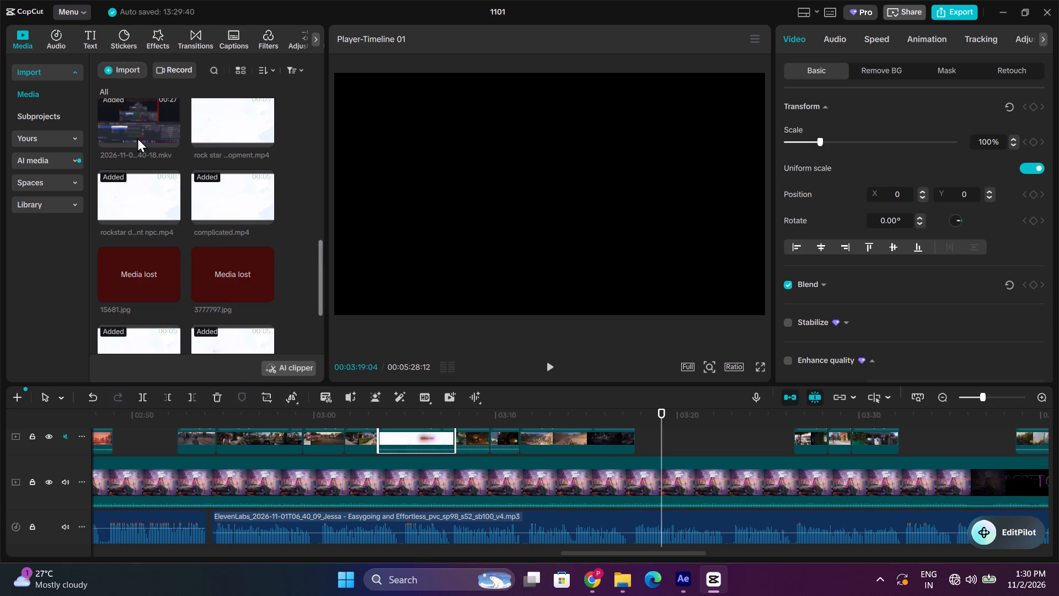
{"action": "scroll", "coordinate": [137, 143], "scroll_direction": "up", "scroll_amount": 2}
{"action": "scroll", "coordinate": [149, 191], "scroll_direction": "up", "scroll_amount": 1}
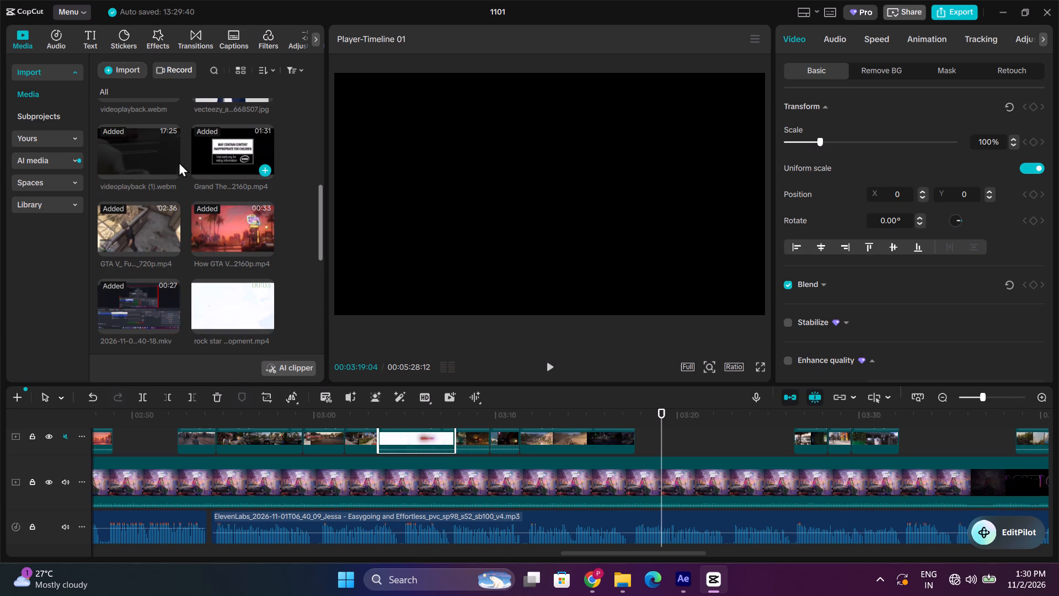
{"action": "scroll", "coordinate": [245, 187], "scroll_direction": "up", "scroll_amount": 1}
{"action": "left_click_drag", "start_coordinate": [148, 143], "coordinate": [210, 421]}
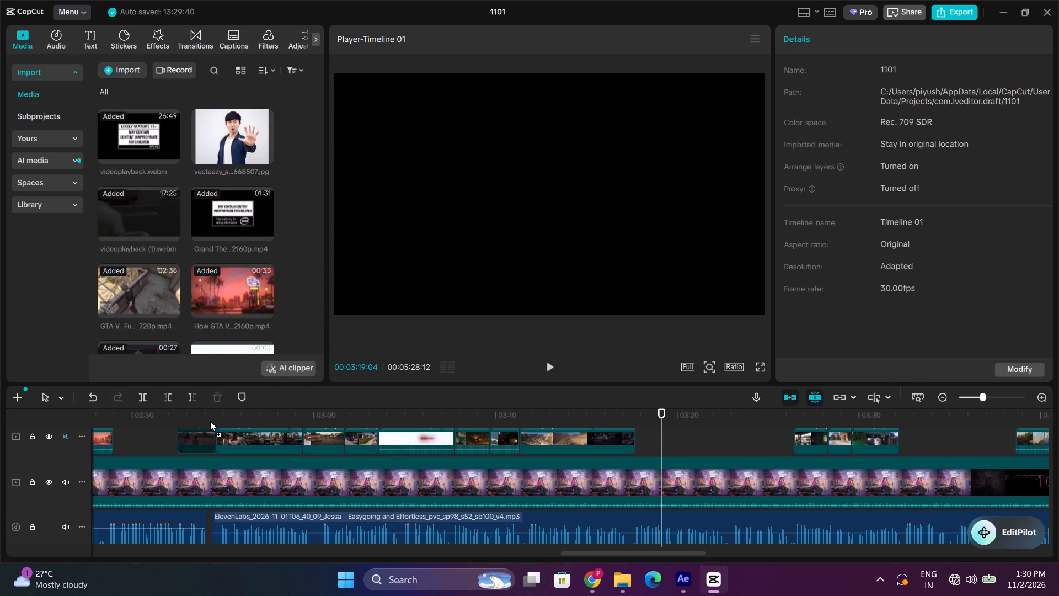
{"action": "left_click_drag", "start_coordinate": [210, 421], "coordinate": [205, 416]}
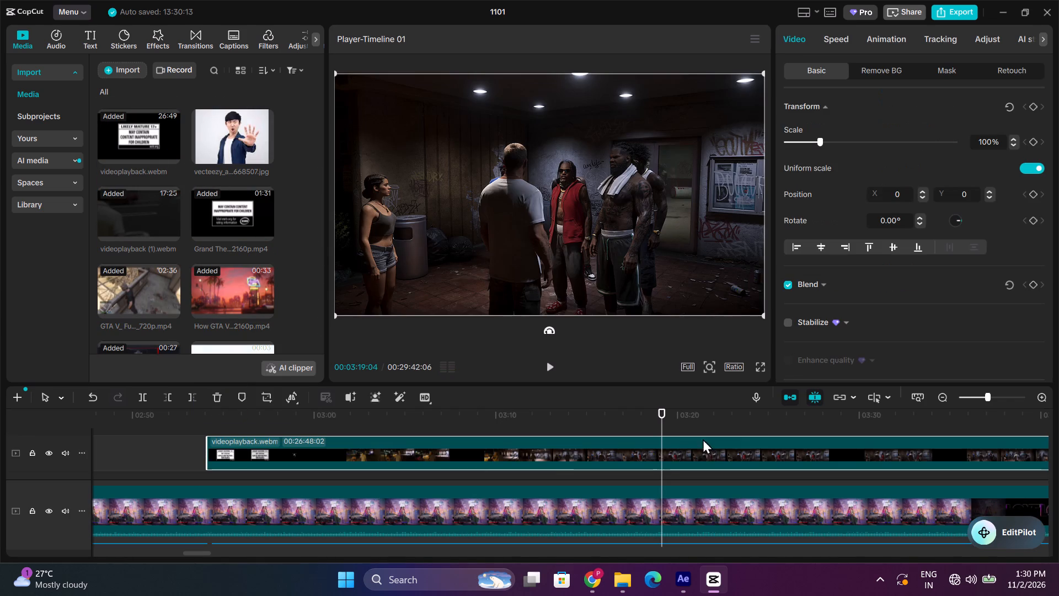
Scrub through the videoplayback.webm footage from about 00:03:19 to 00:11:57, looking for a shot to fill the gap.
{"action": "triple_click", "coordinate": [942, 397]}
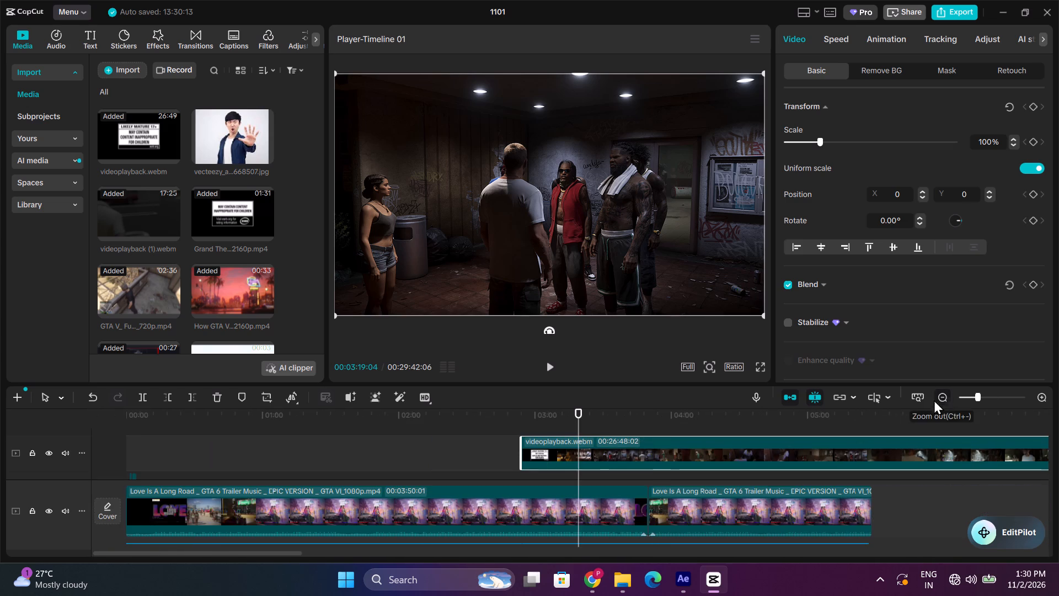
{"action": "left_click", "coordinate": [623, 419]}
{"action": "left_click_drag", "start_coordinate": [622, 419], "coordinate": [695, 424]}
{"action": "left_click", "coordinate": [789, 428]}
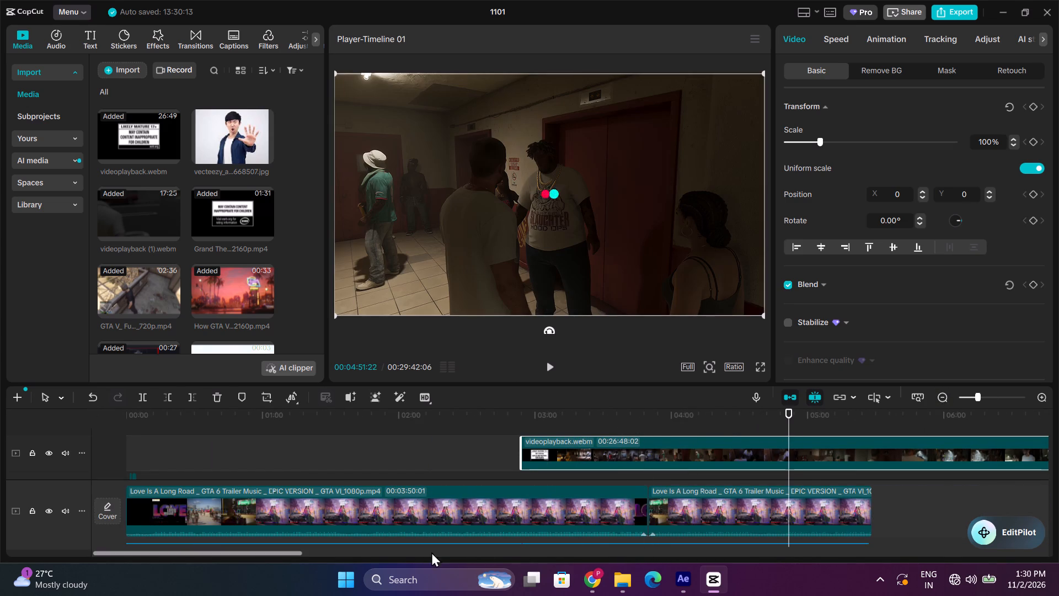
{"action": "left_click_drag", "start_coordinate": [291, 554], "coordinate": [443, 541]}
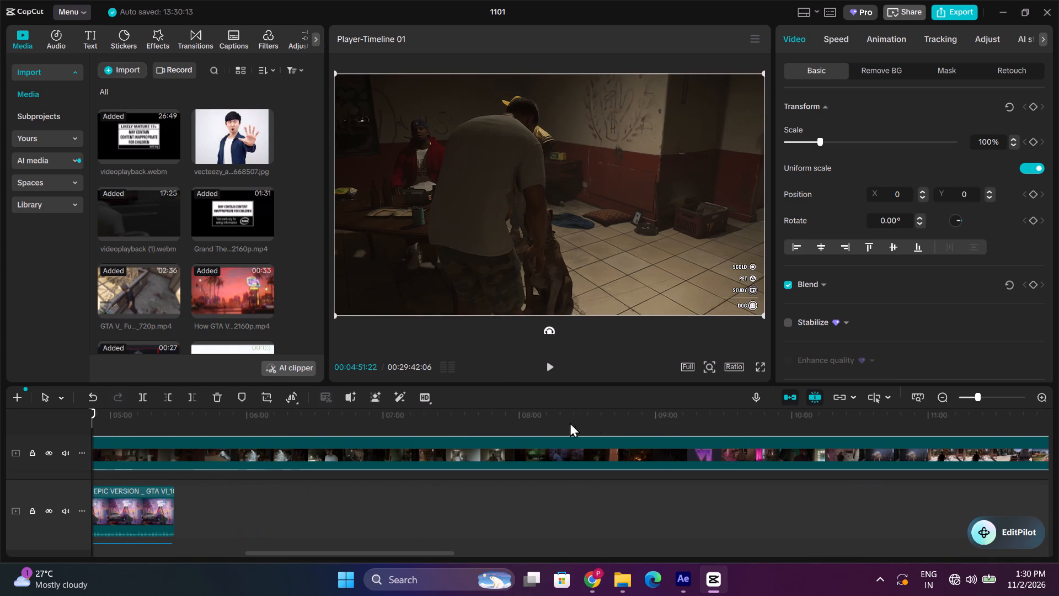
{"action": "left_click", "coordinate": [591, 421]}
{"action": "left_click_drag", "start_coordinate": [591, 421], "coordinate": [698, 428]}
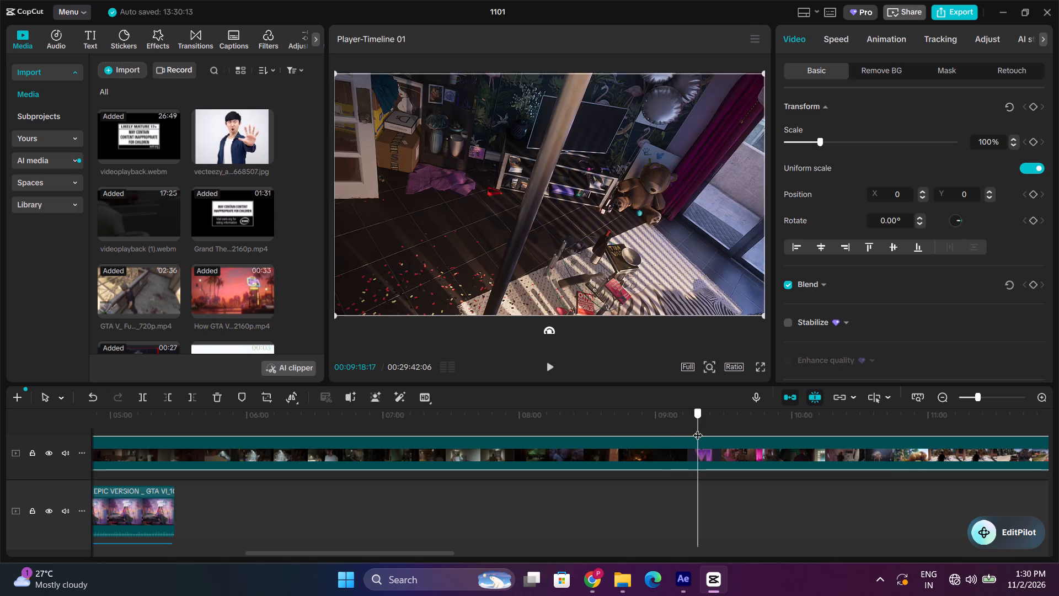
{"action": "left_click_drag", "start_coordinate": [698, 428], "coordinate": [620, 430]}
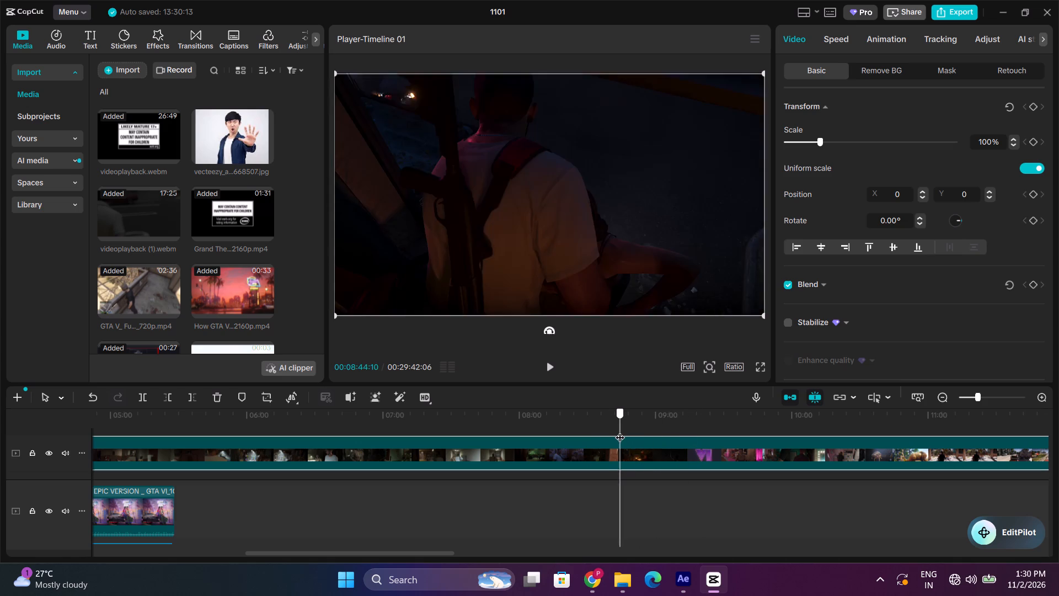
{"action": "left_click_drag", "start_coordinate": [620, 430], "coordinate": [655, 428]}
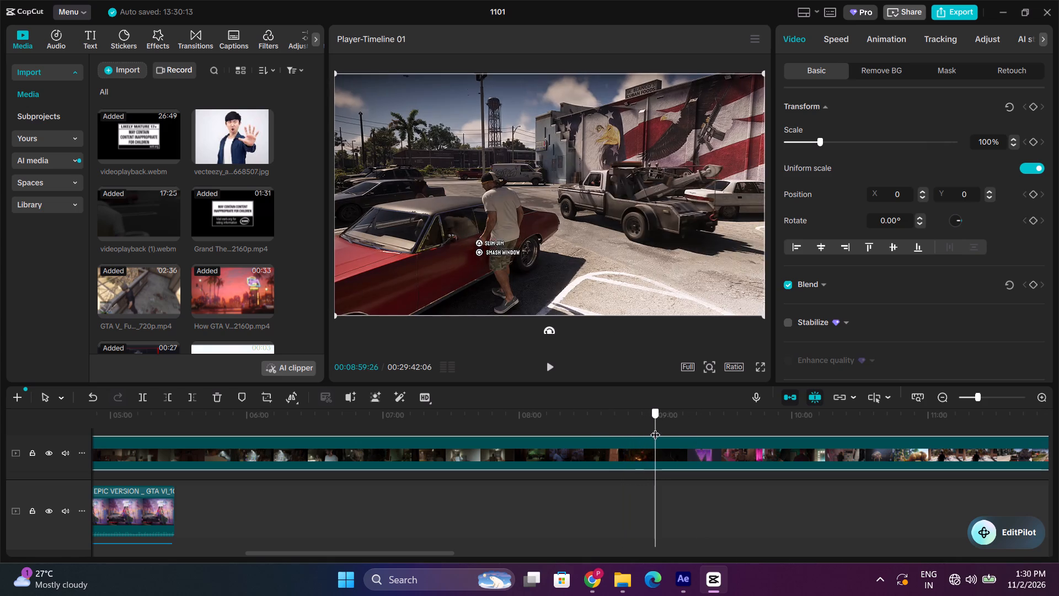
{"action": "left_click_drag", "start_coordinate": [655, 428], "coordinate": [681, 426]}
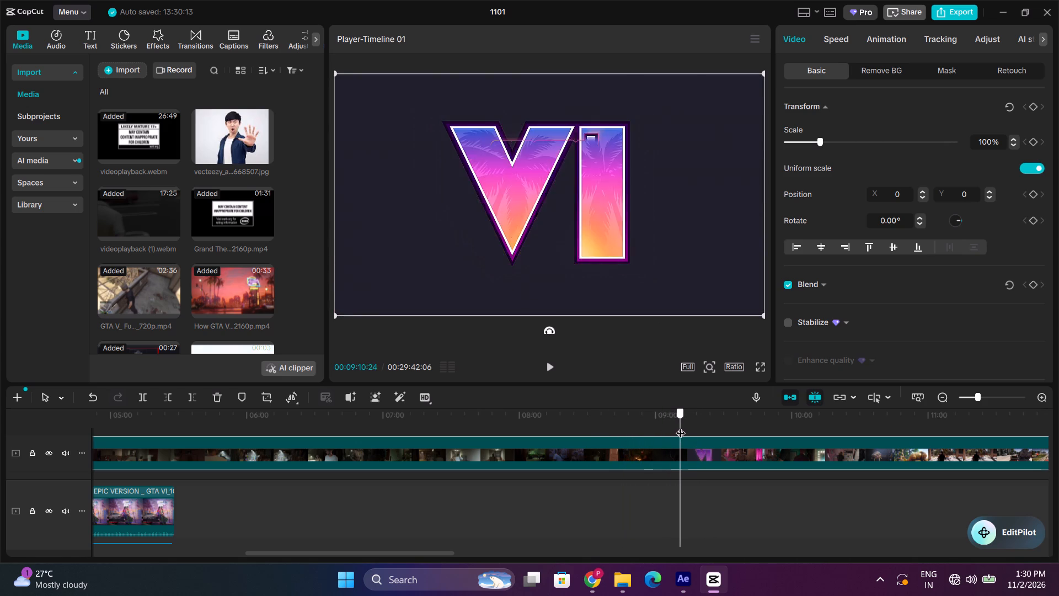
{"action": "left_click_drag", "start_coordinate": [681, 426], "coordinate": [709, 427]}
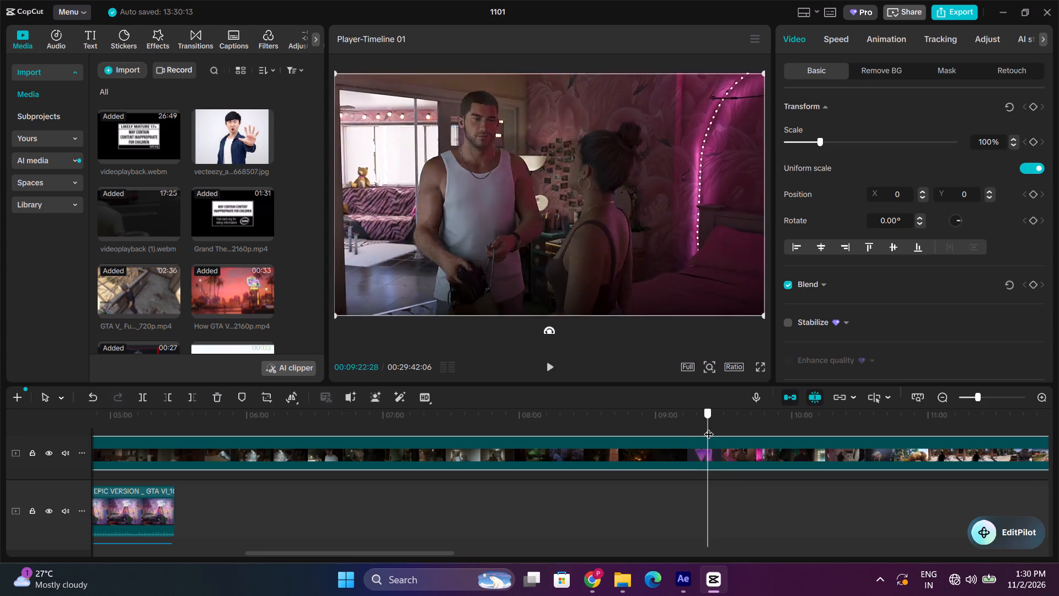
{"action": "left_click_drag", "start_coordinate": [709, 427], "coordinate": [790, 430]}
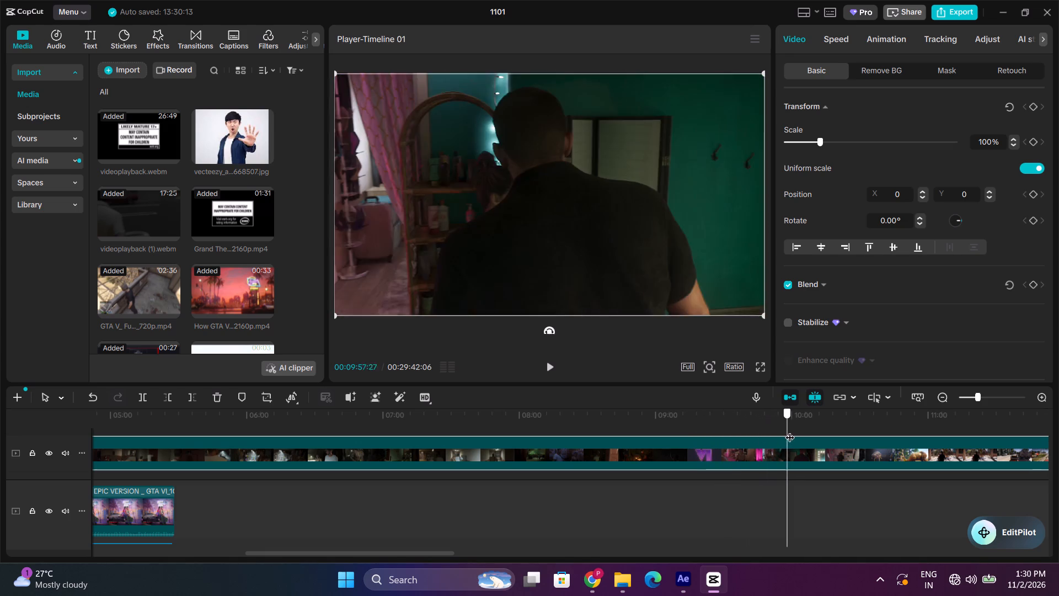
{"action": "left_click_drag", "start_coordinate": [790, 430], "coordinate": [854, 433]}
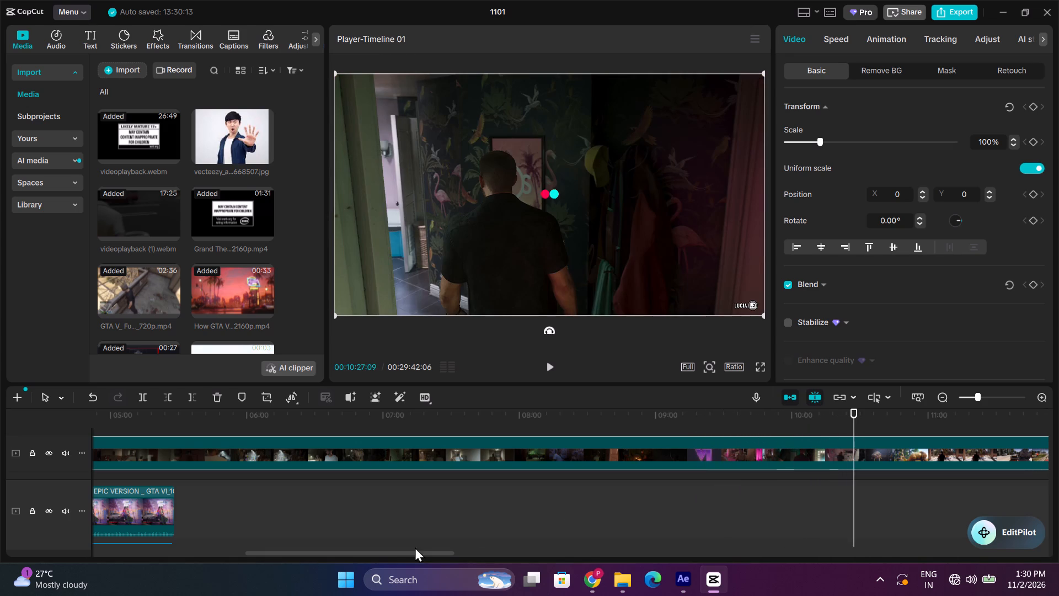
{"action": "left_click_drag", "start_coordinate": [414, 555], "coordinate": [493, 545]}
{"action": "left_click", "coordinate": [507, 420]}
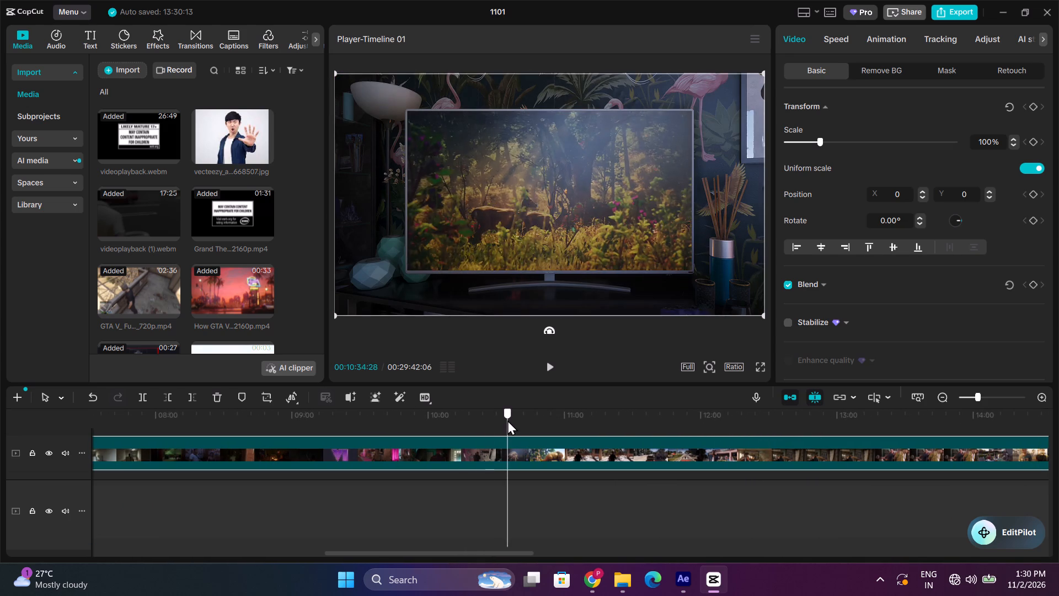
{"action": "left_click_drag", "start_coordinate": [509, 420], "coordinate": [690, 441]}
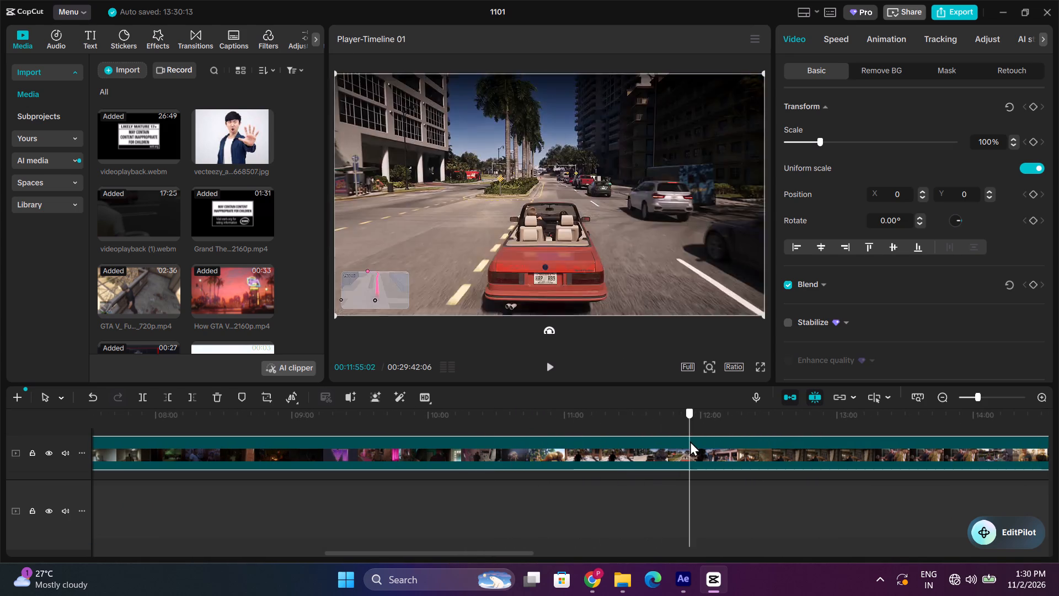
{"action": "left_click_drag", "start_coordinate": [690, 441], "coordinate": [682, 441]}
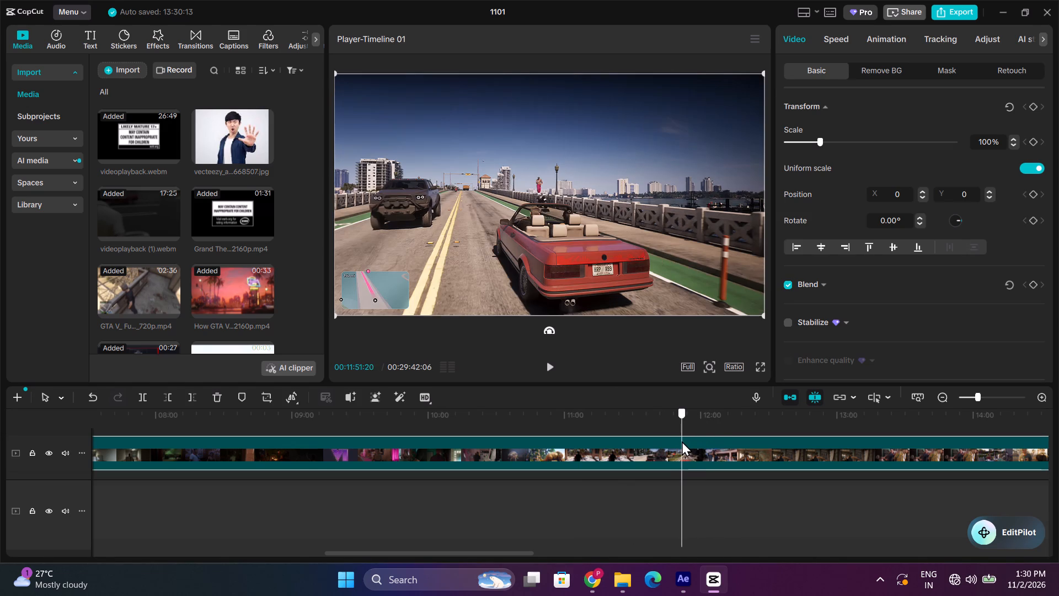
{"action": "left_click_drag", "start_coordinate": [682, 441], "coordinate": [682, 440]}
{"action": "key", "text": "space"}
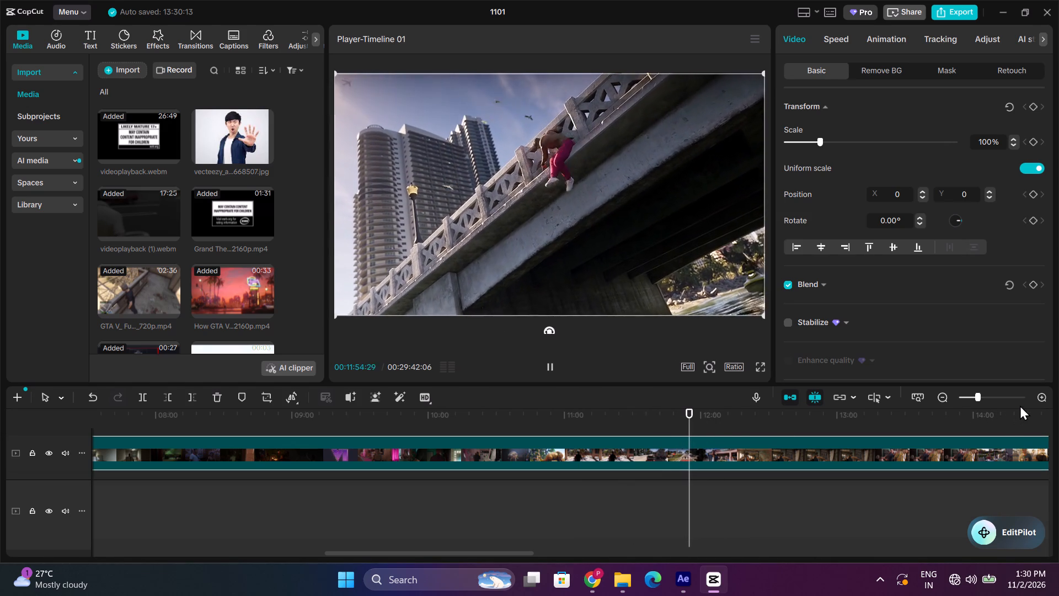
{"action": "key", "text": "space"}
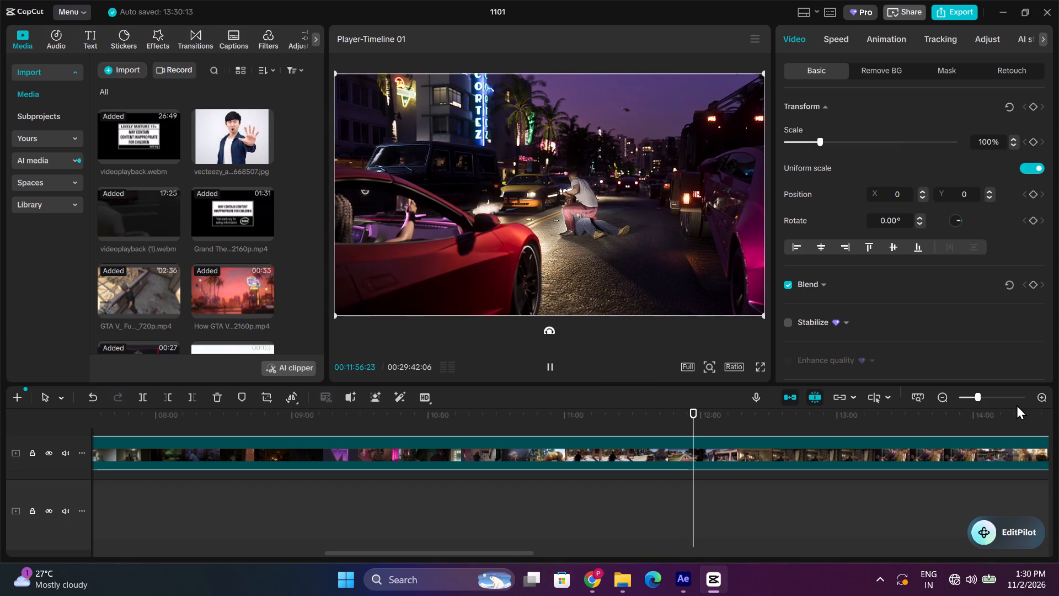
Trim away everything in videoplayback.webm before the night-time street fight shot, at about 00:11:55:28.
{"action": "triple_click", "coordinate": [1043, 396]}
{"action": "key", "text": "space"}
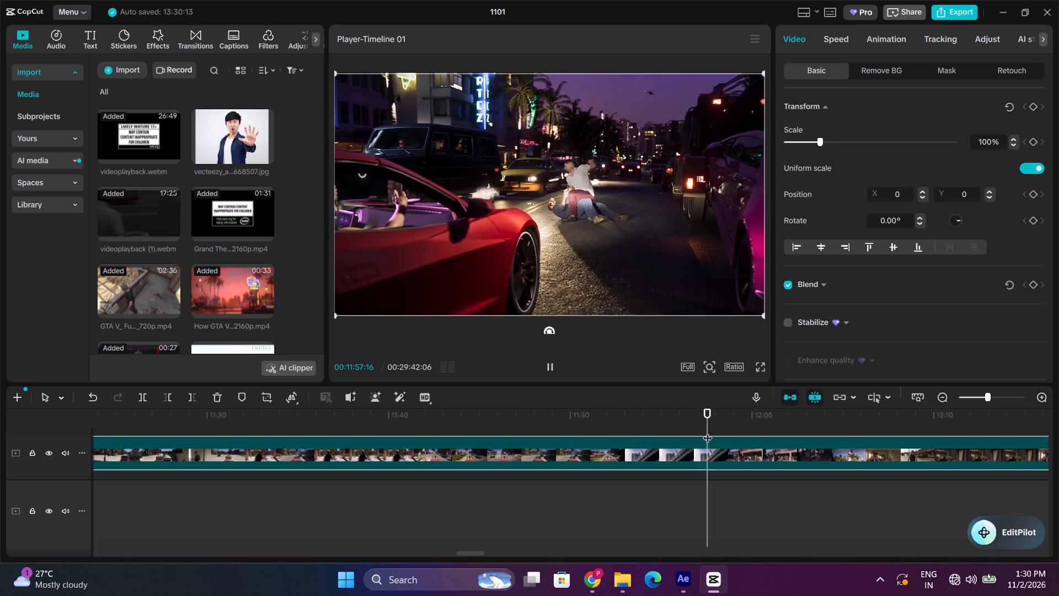
{"action": "left_click", "coordinate": [637, 418]}
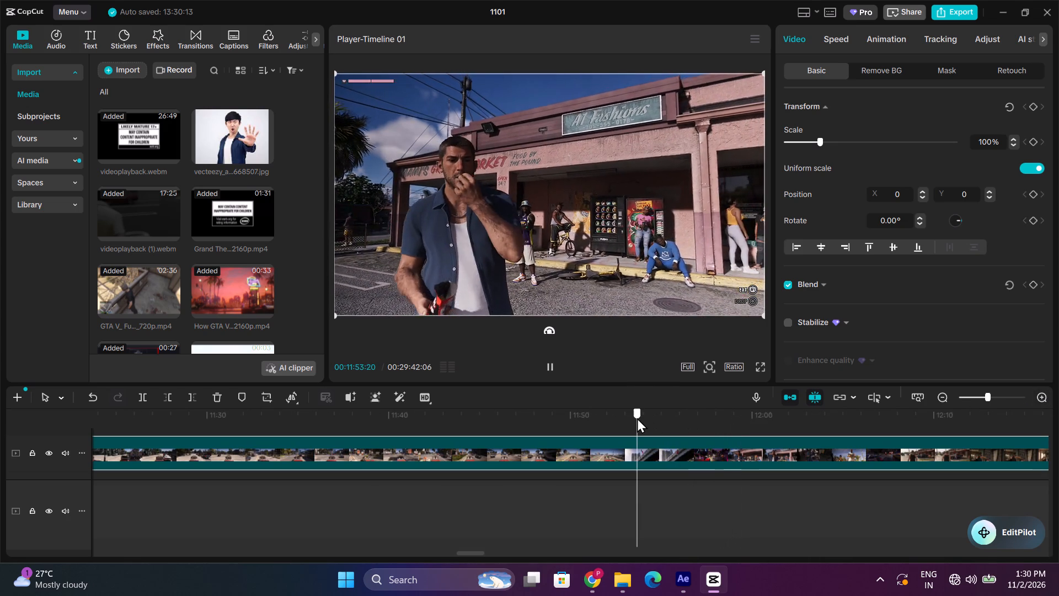
{"action": "key", "text": "space"}
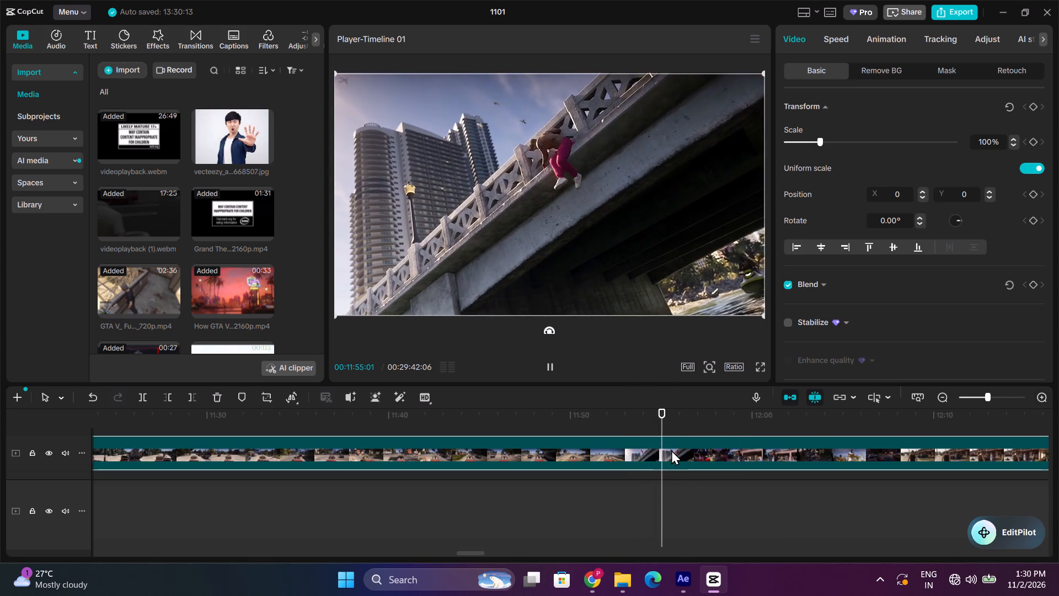
{"action": "key", "text": "space"}
{"action": "key", "text": "space"}
{"action": "key", "text": "space"}
{"action": "key", "text": "space"}
{"action": "key", "text": "space"}
{"action": "left_click", "coordinate": [672, 457]}
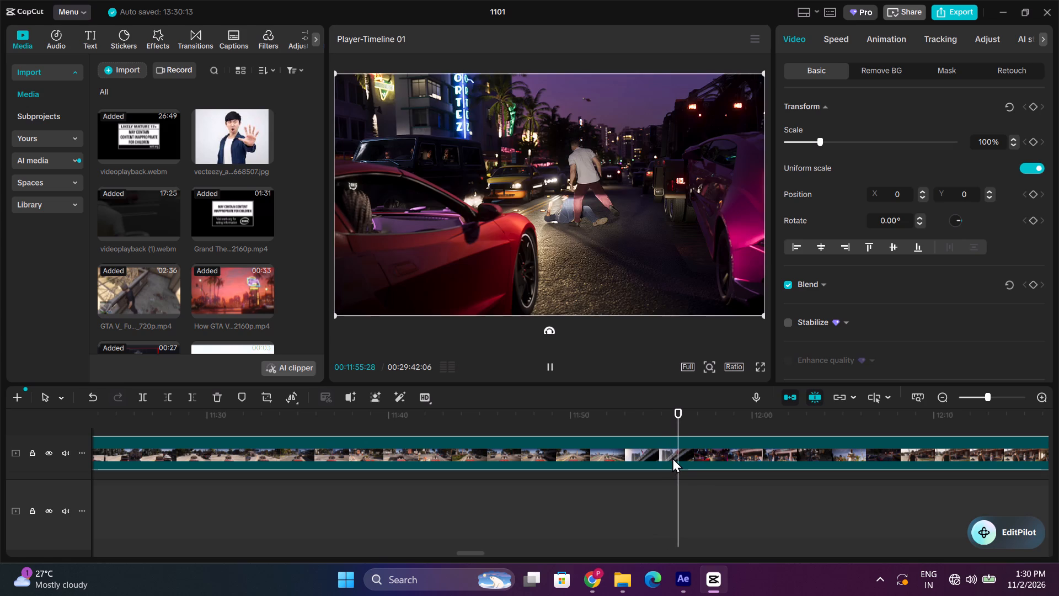
{"action": "left_click", "coordinate": [164, 397]}
Split videoplayback.webm at 00:11:57:27, at the end of the night-time street fight shot before the storefront scene.
{"action": "key", "text": "space"}
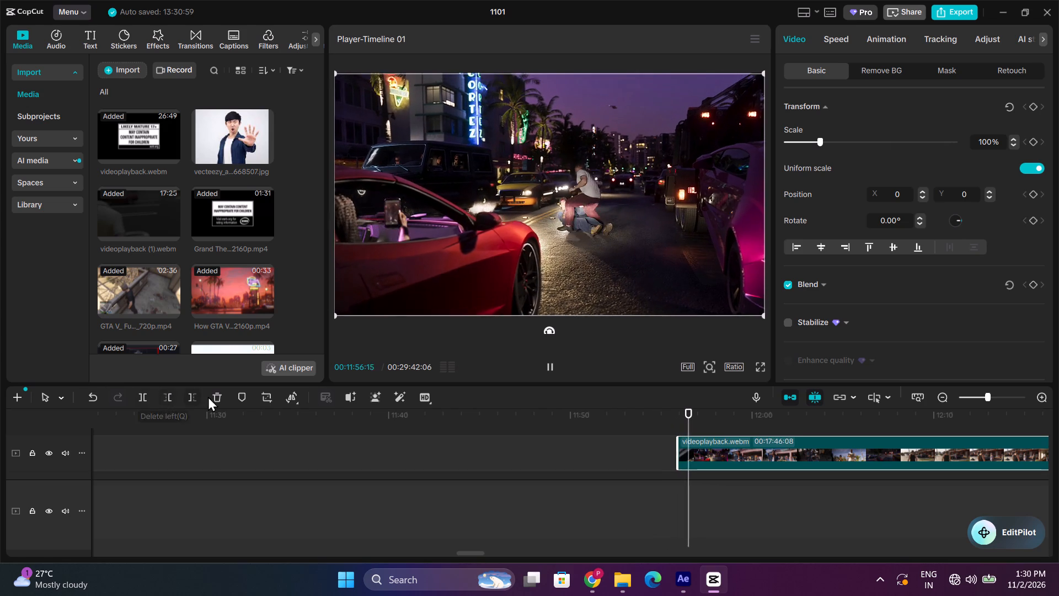
{"action": "key", "text": "space"}
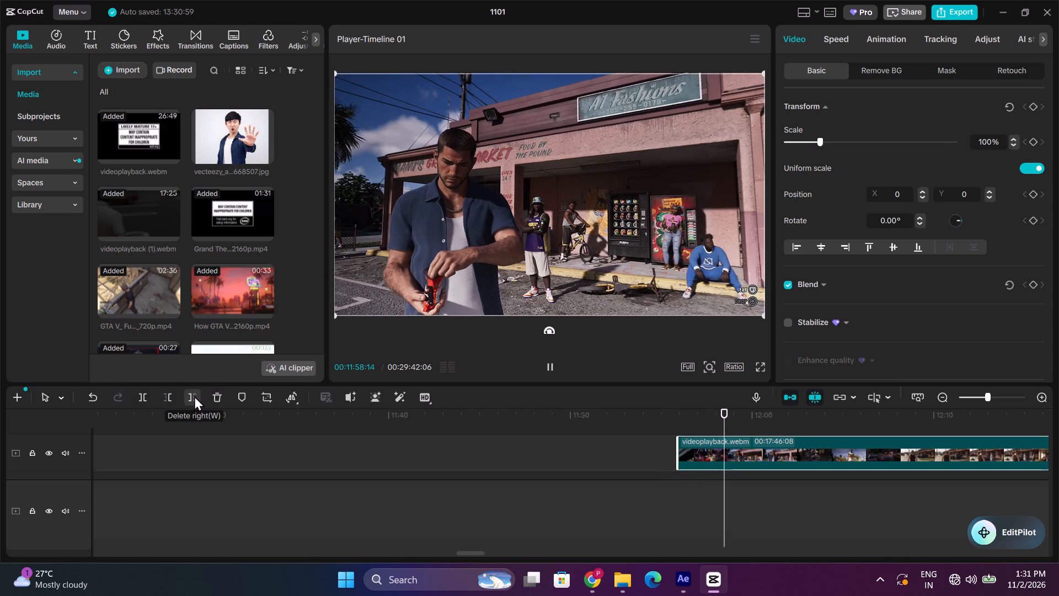
{"action": "left_click", "coordinate": [708, 415]}
{"action": "key", "text": "space"}
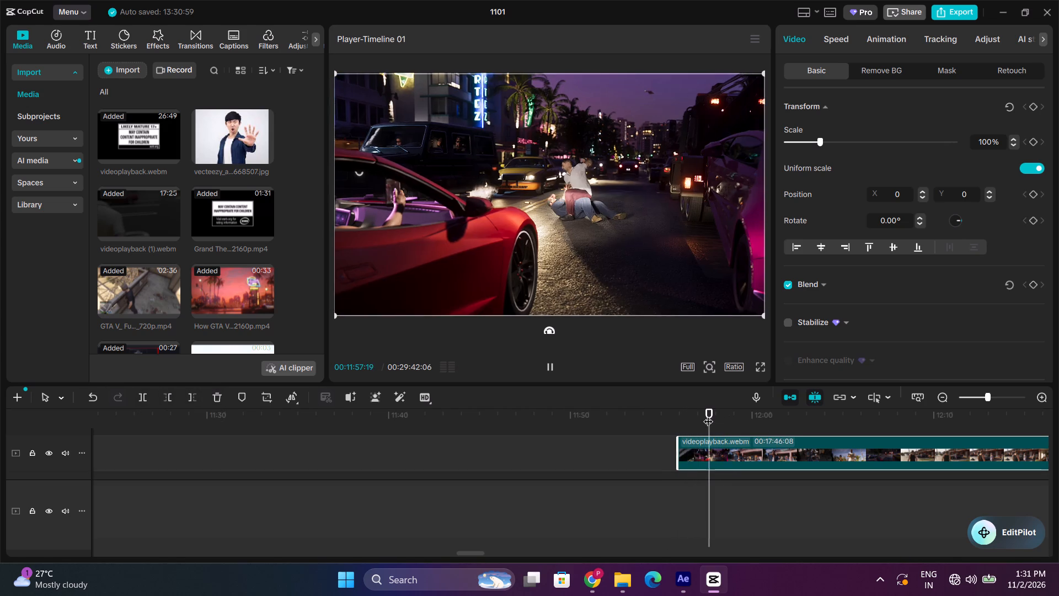
{"action": "key", "text": "space"}
{"action": "key", "text": "space"}
{"action": "key", "text": "space"}
{"action": "key", "text": "space"}
{"action": "key", "text": "space"}
{"action": "key", "text": "space"}
{"action": "key", "text": "space"}
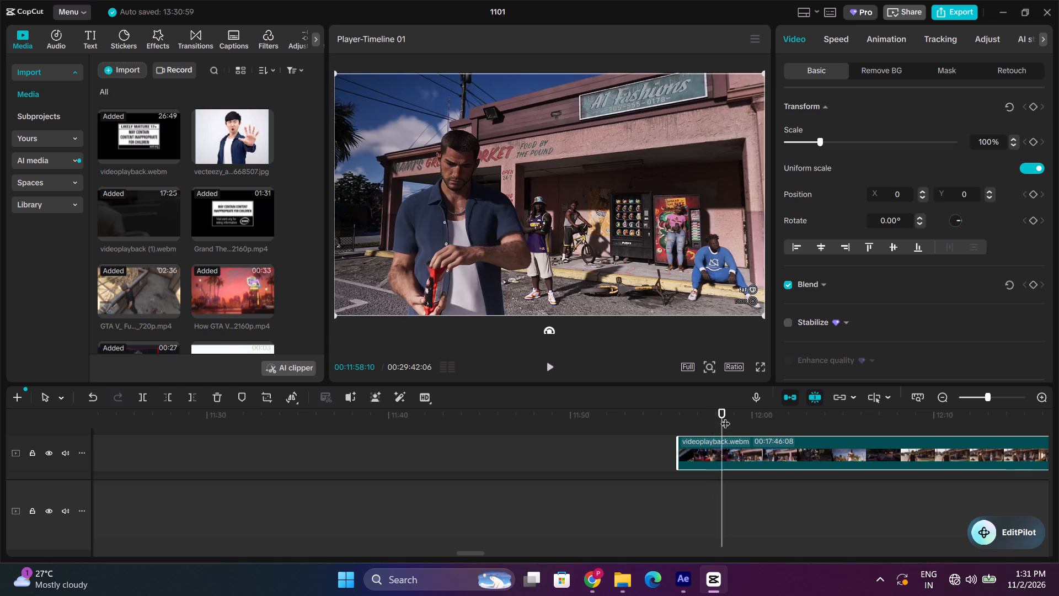
{"action": "left_click_drag", "start_coordinate": [720, 413], "coordinate": [714, 416]}
{"action": "left_click", "coordinate": [147, 394]}
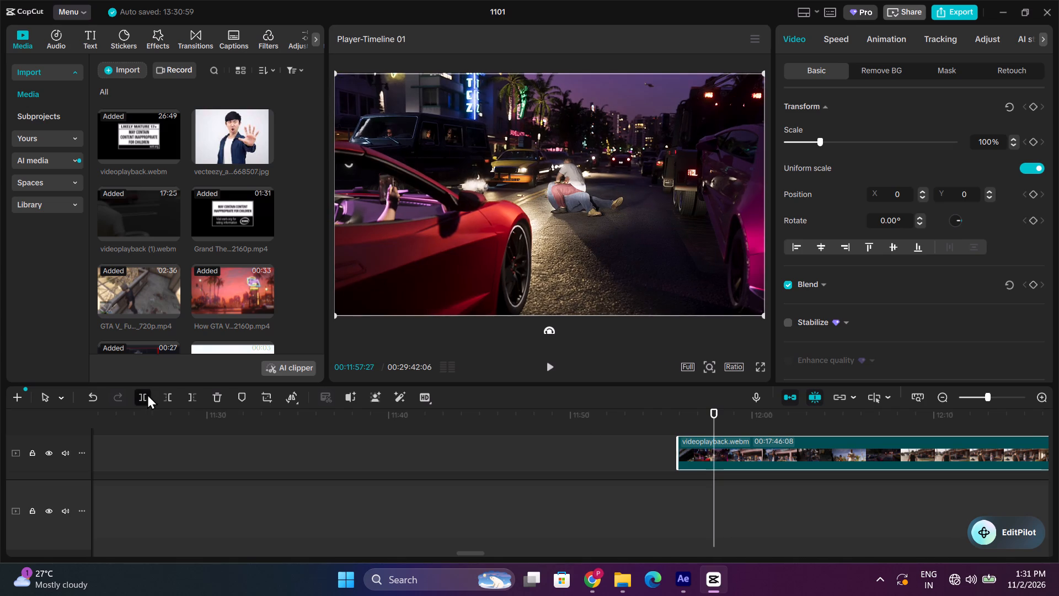
Scrub through the videoplayback.webm footage from about 00:11:57 to 00:14:33, looking for a second shot to fill the gap.
{"action": "key", "text": "space"}
{"action": "left_click", "coordinate": [815, 421]}
{"action": "left_click_drag", "start_coordinate": [815, 421], "coordinate": [891, 425]}
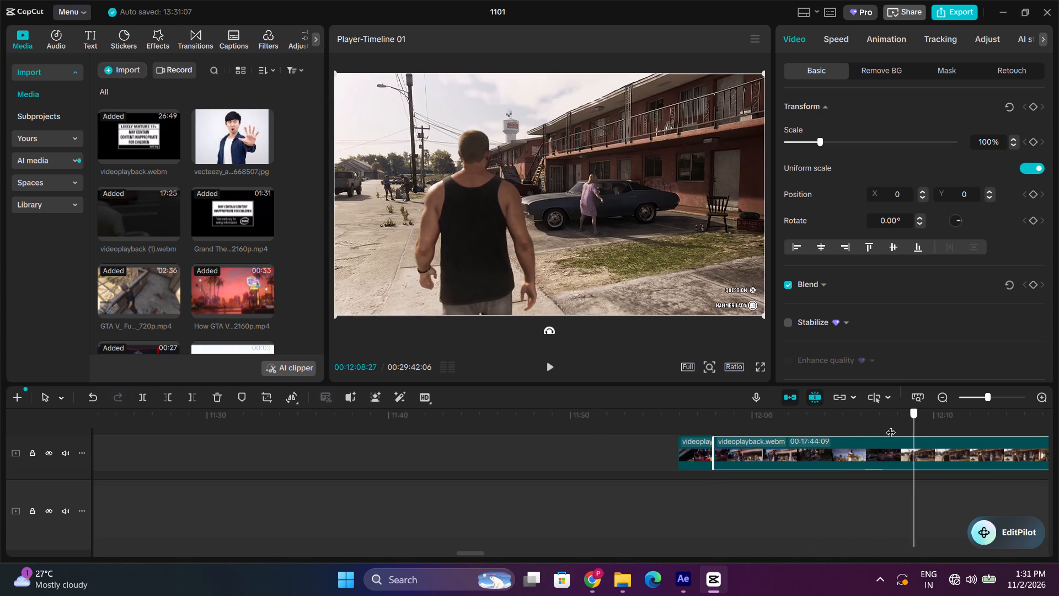
{"action": "left_click_drag", "start_coordinate": [891, 425], "coordinate": [962, 426]}
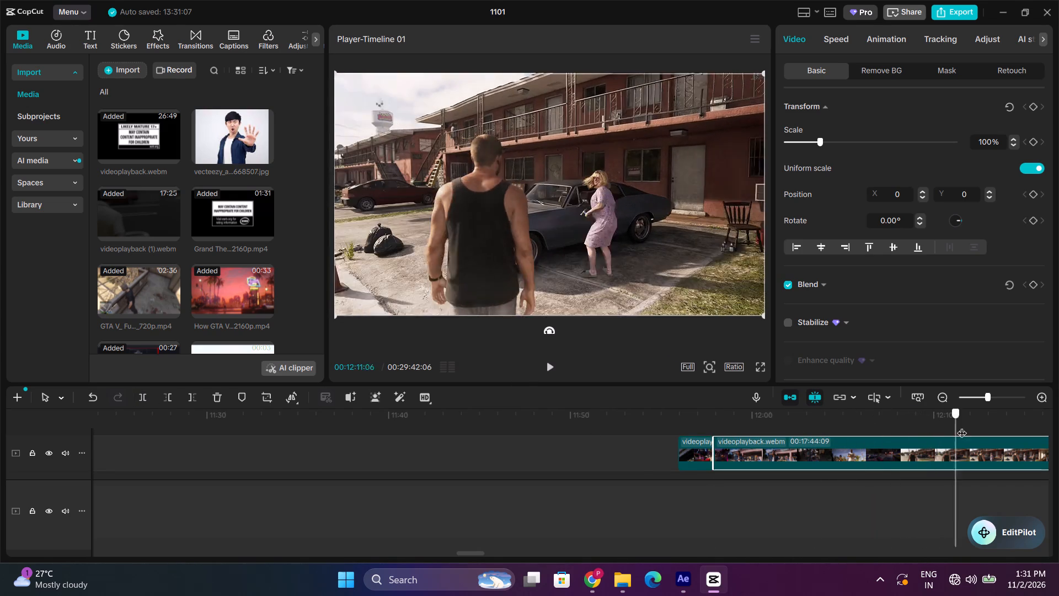
{"action": "left_click_drag", "start_coordinate": [962, 426], "coordinate": [1052, 430]}
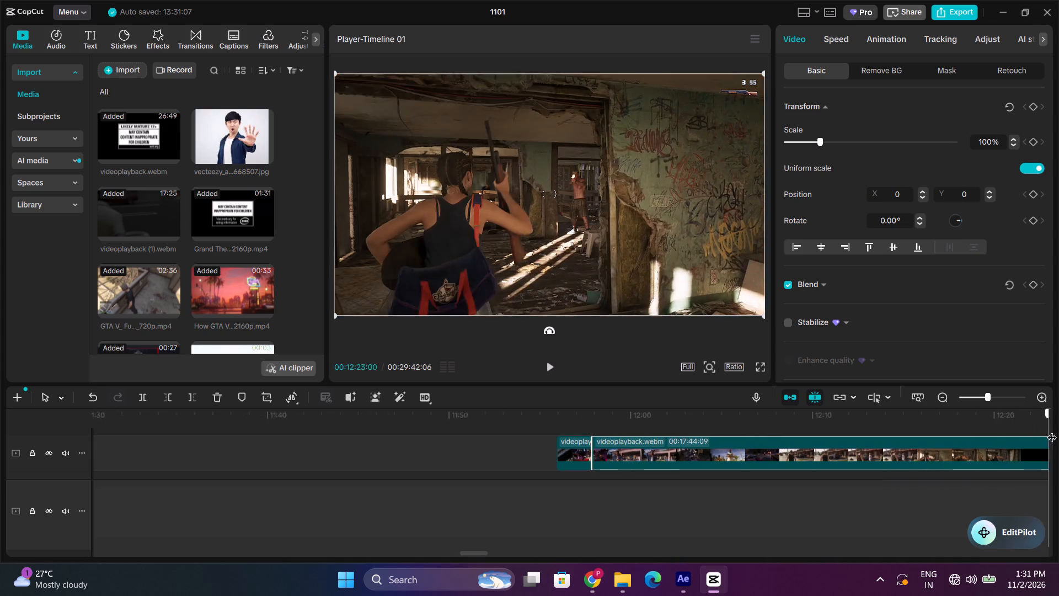
{"action": "left_click_drag", "start_coordinate": [1052, 430], "coordinate": [970, 426]}
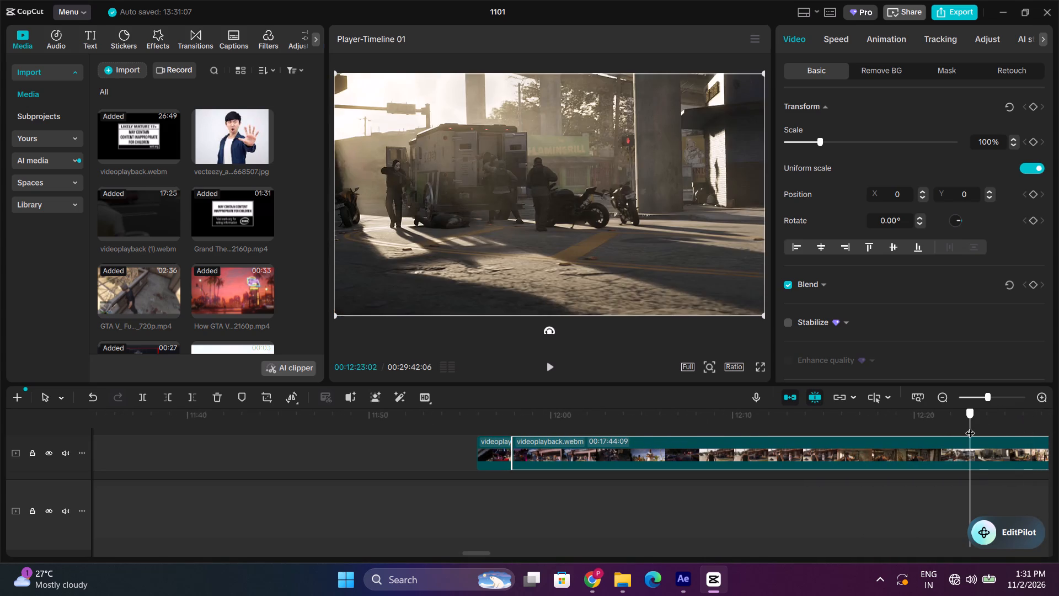
{"action": "left_click_drag", "start_coordinate": [970, 426], "coordinate": [1042, 427]}
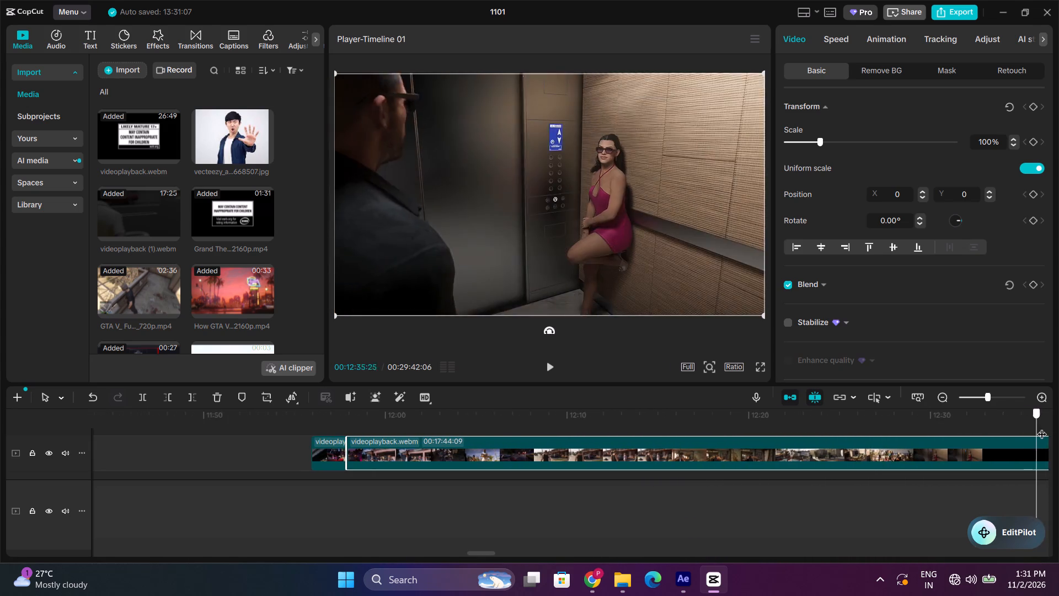
{"action": "left_click_drag", "start_coordinate": [1042, 427], "coordinate": [1035, 427]}
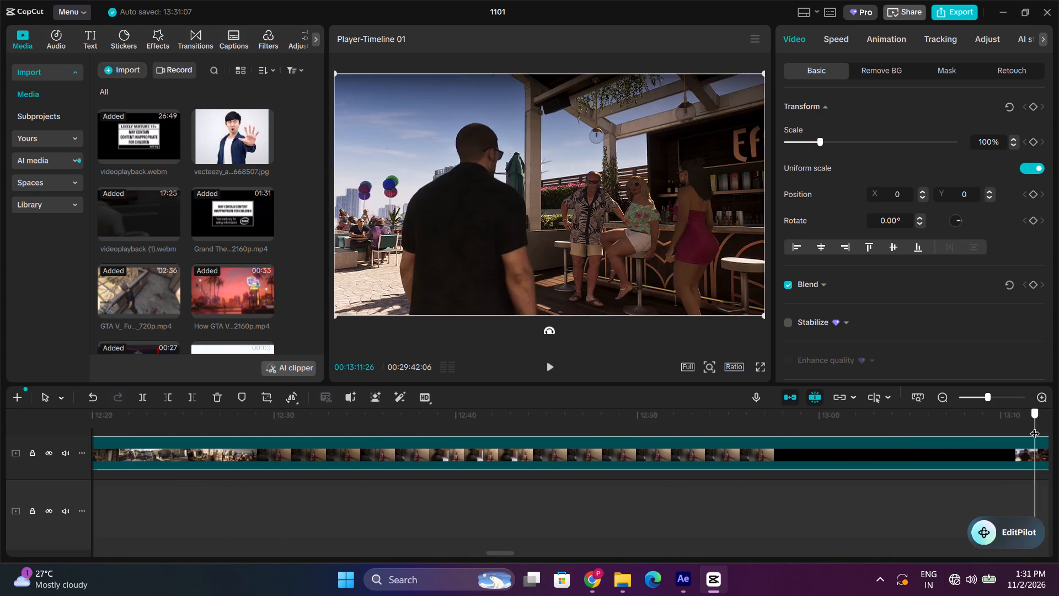
{"action": "left_click_drag", "start_coordinate": [1035, 427], "coordinate": [1049, 430]}
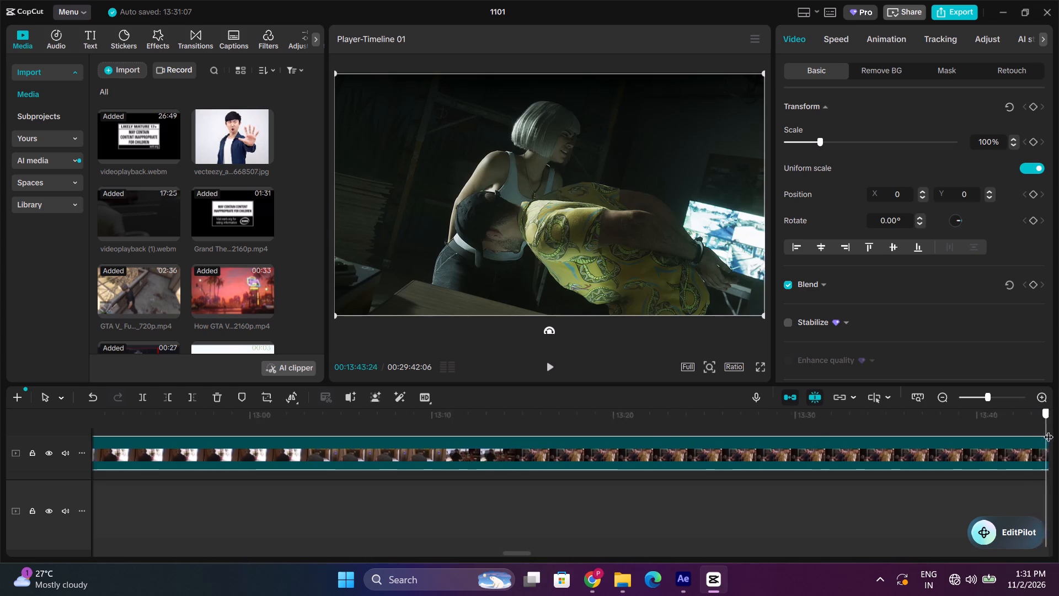
{"action": "left_click_drag", "start_coordinate": [1049, 430], "coordinate": [1039, 428]}
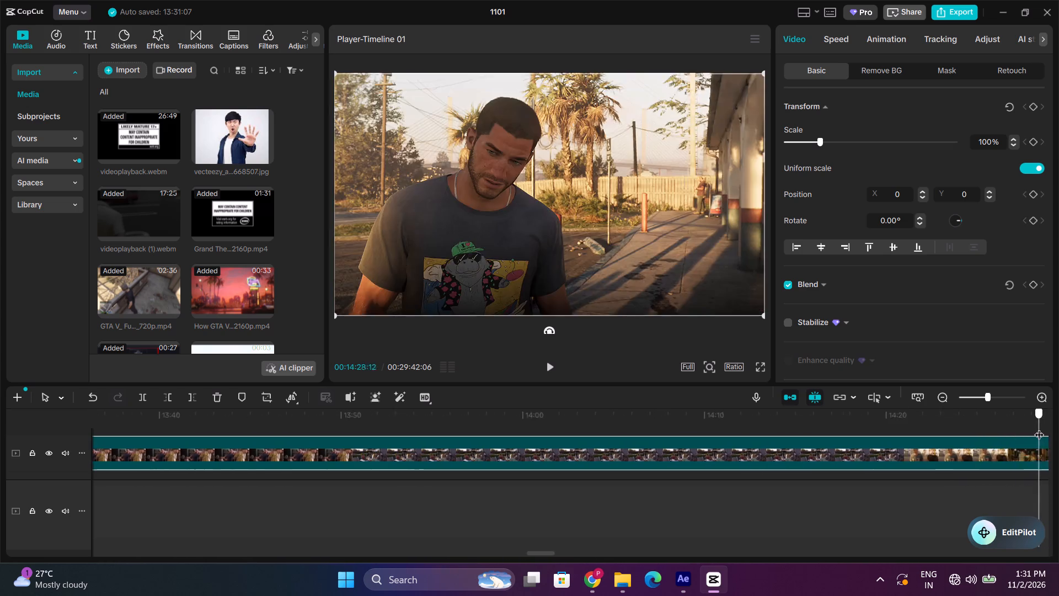
{"action": "left_click_drag", "start_coordinate": [1039, 428], "coordinate": [570, 421]}
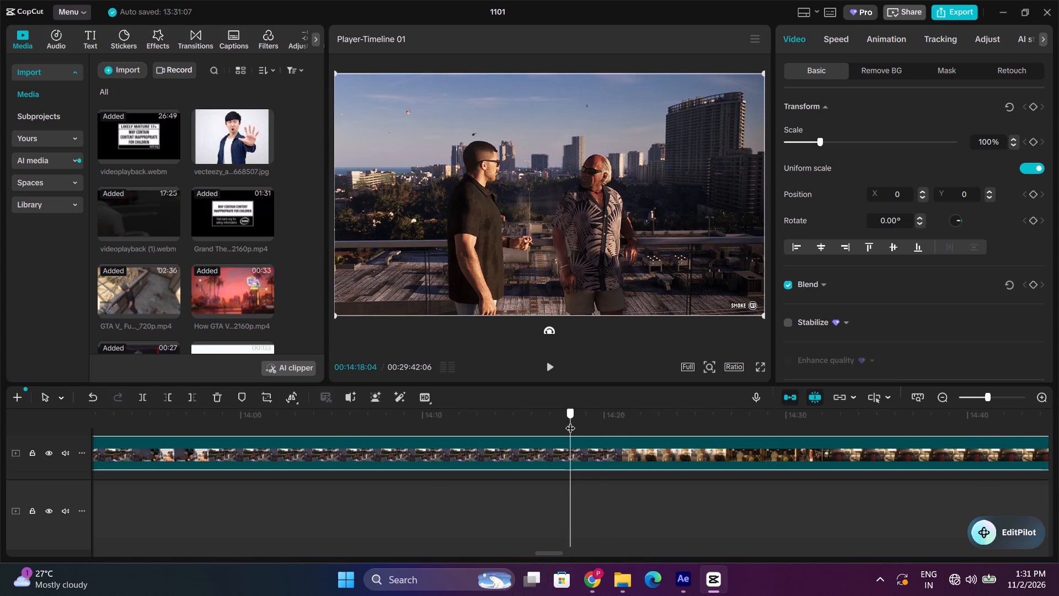
{"action": "left_click_drag", "start_coordinate": [570, 421], "coordinate": [686, 418]}
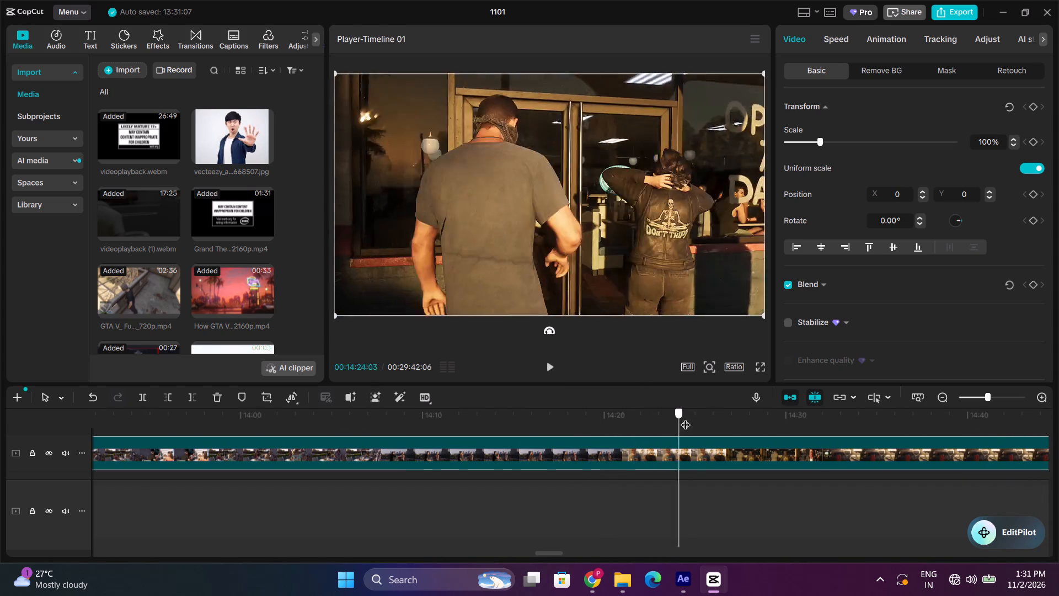
{"action": "left_click_drag", "start_coordinate": [686, 418], "coordinate": [838, 404]}
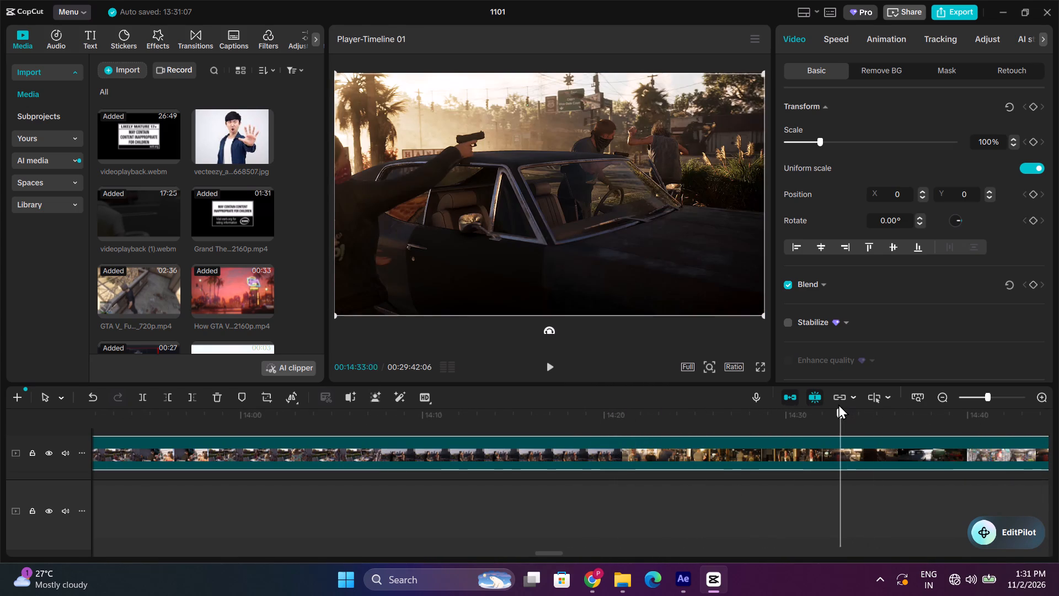
Trim away everything in the later videoplayback.webm piece before the masked gunmen's carjacking shot, at about 00:14:34:12.
{"action": "left_click_drag", "start_coordinate": [838, 404], "coordinate": [868, 408]}
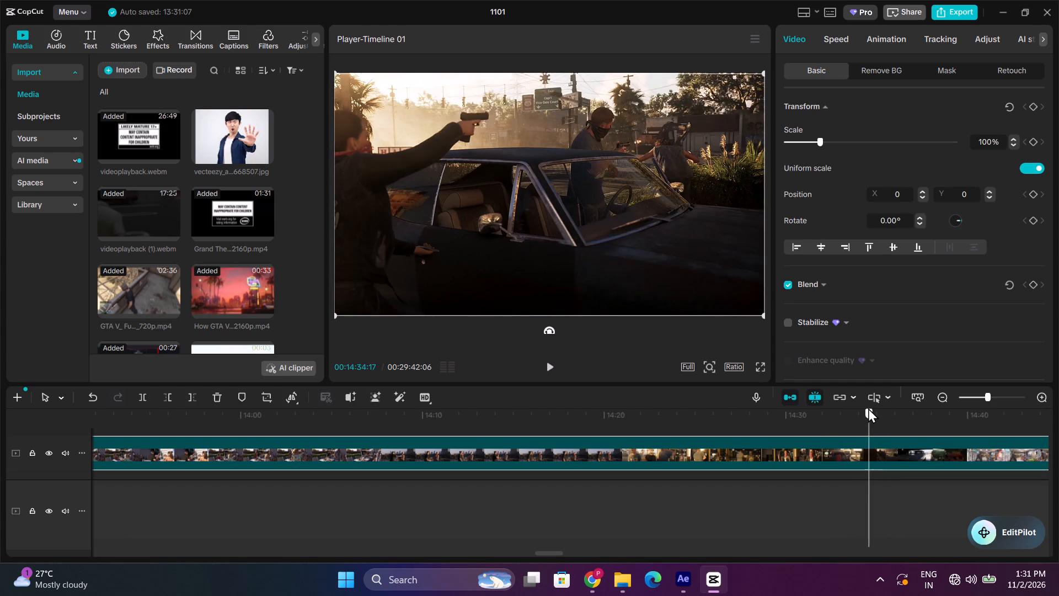
{"action": "left_click_drag", "start_coordinate": [868, 408], "coordinate": [866, 408]}
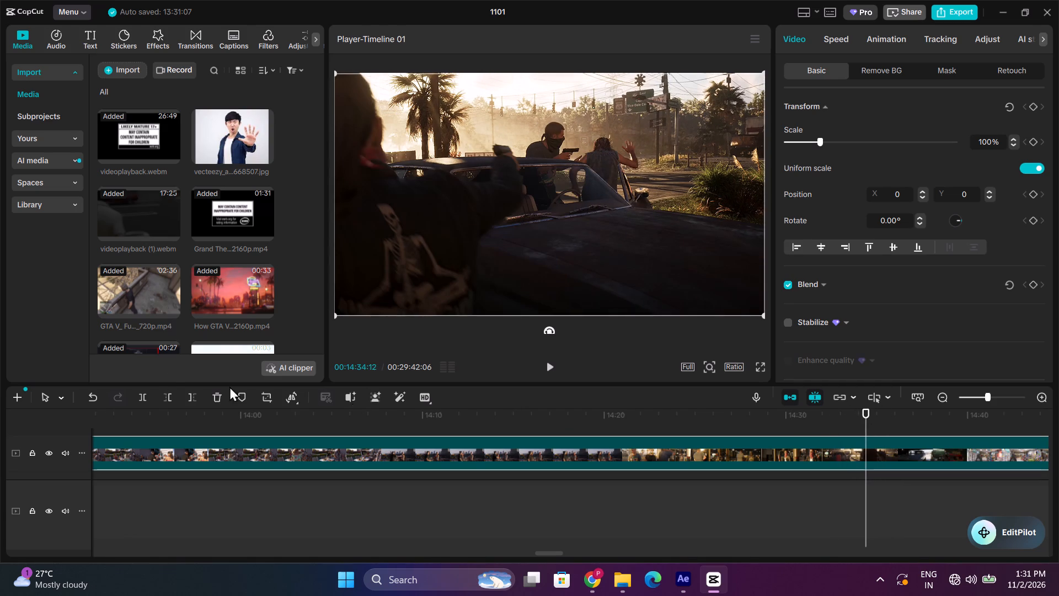
{"action": "left_click", "coordinate": [166, 398]}
Play through the carjacking and garage footage and trim away everything in videoplayback.webm after about 00:14:37:25.
{"action": "key", "text": "space"}
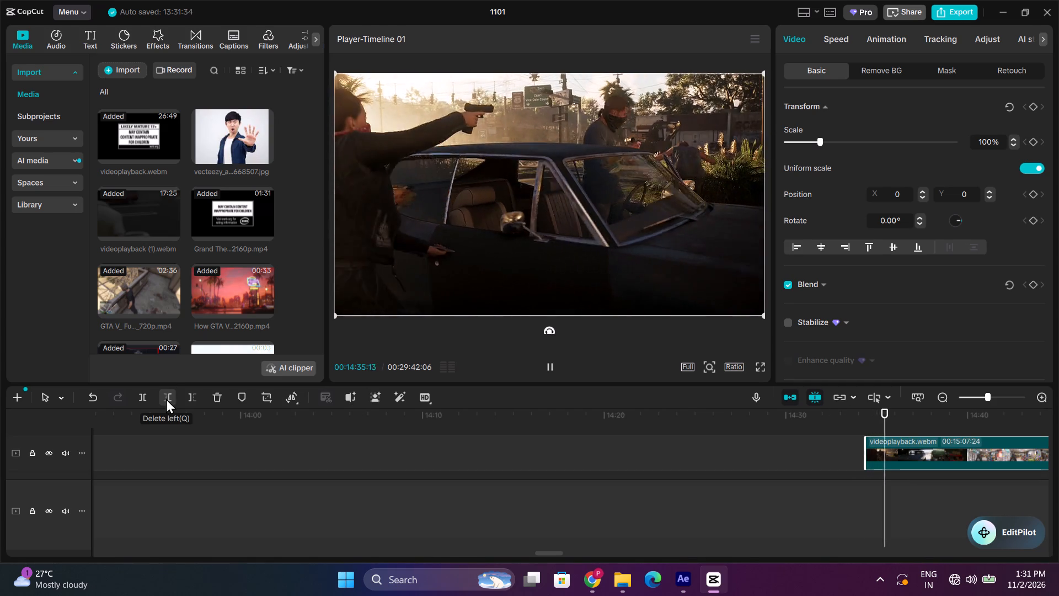
{"action": "key", "text": "space"}
{"action": "key", "text": "space"}
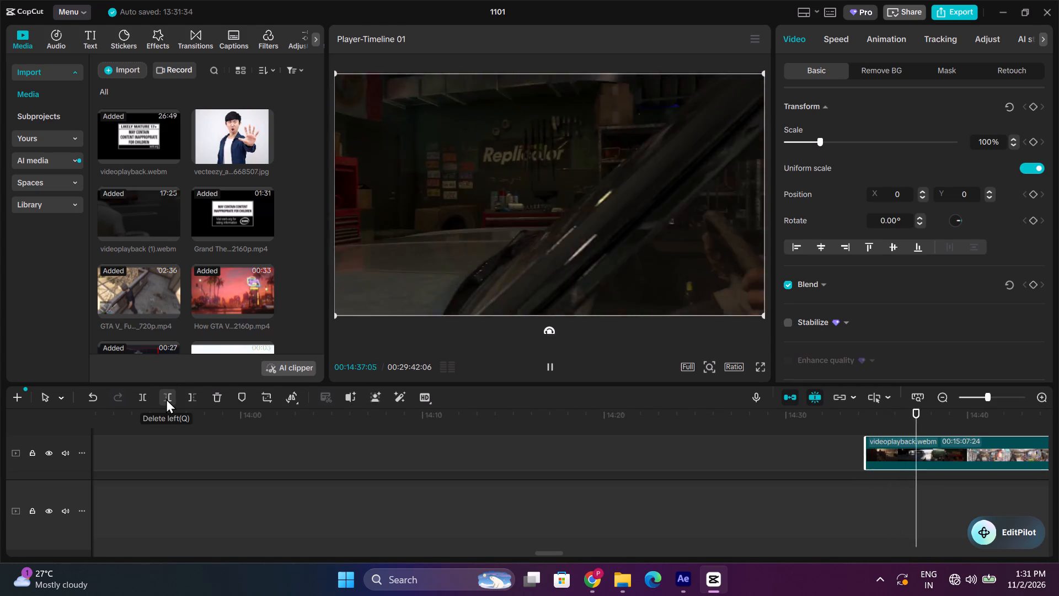
{"action": "key", "text": "space"}
{"action": "key", "text": "space"}
{"action": "key", "text": "space"}
{"action": "left_click", "coordinate": [189, 398]}
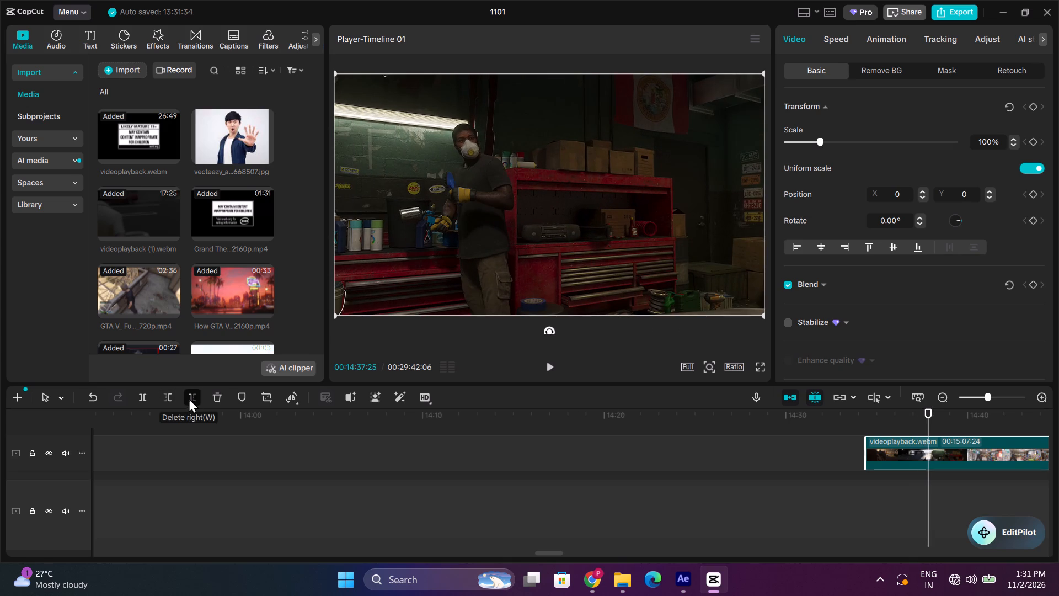
Move the trimmed carjacking shot back along its track to directly after the night-time street fight shot.
{"action": "left_click_drag", "start_coordinate": [875, 446], "coordinate": [0, 491]}
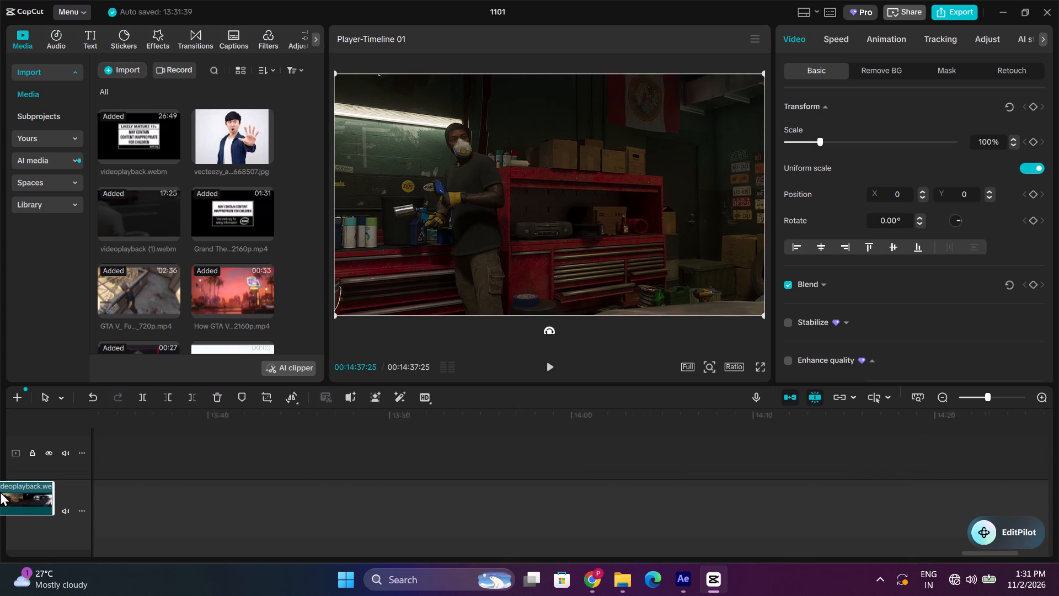
{"action": "left_click_drag", "start_coordinate": [0, 491], "coordinate": [1, 476]}
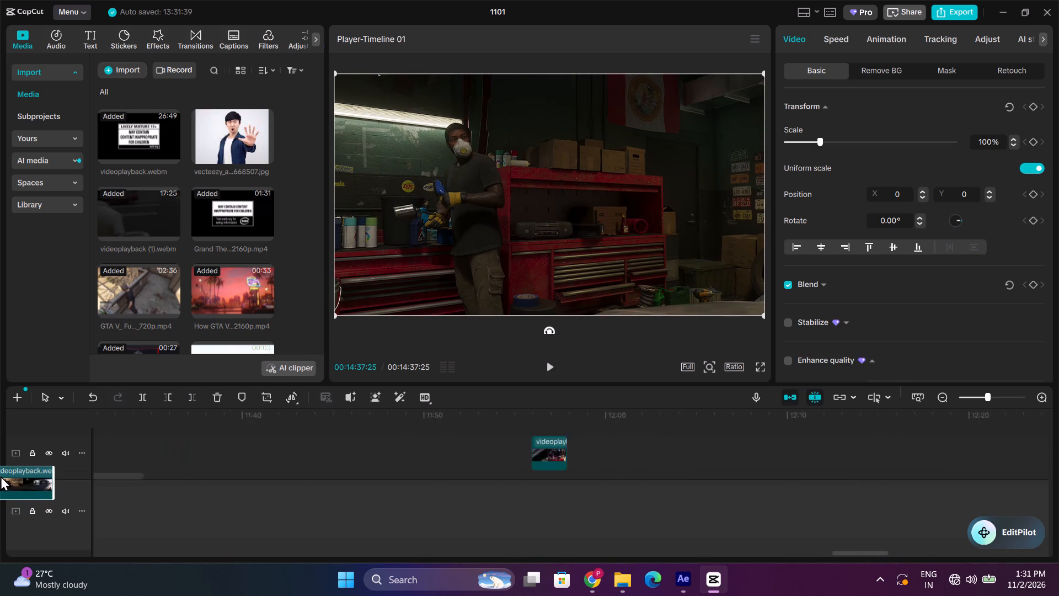
{"action": "left_click_drag", "start_coordinate": [1, 476], "coordinate": [697, 465]}
Select the street fight and carjacking shots and move both into the footage track's gap, ending against the clip near 00:03:26.
{"action": "left_click_drag", "start_coordinate": [862, 455], "coordinate": [634, 451]}
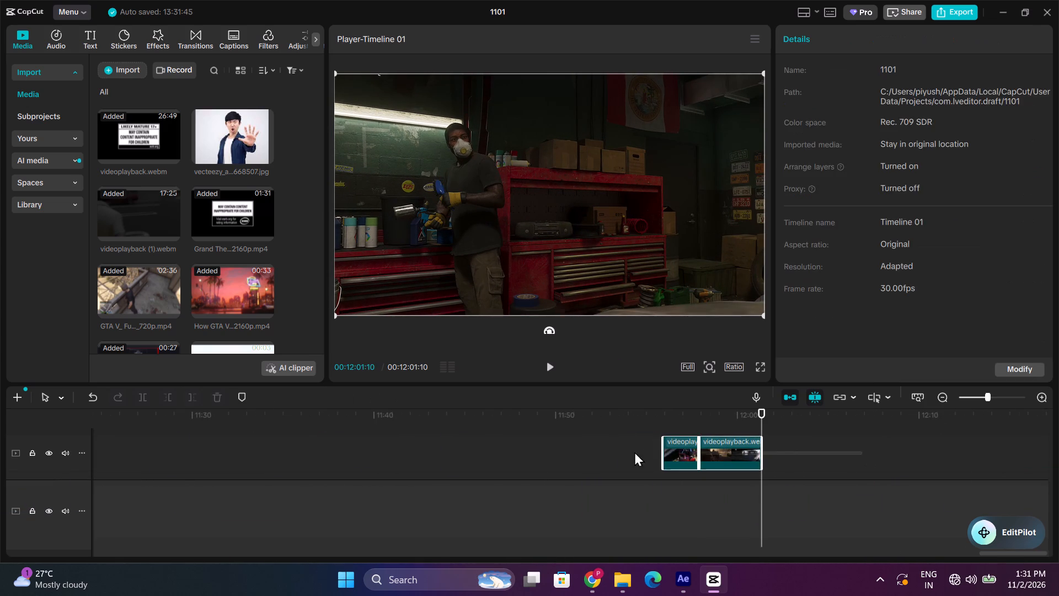
{"action": "left_click_drag", "start_coordinate": [634, 451], "coordinate": [561, 480]}
{"action": "left_click_drag", "start_coordinate": [728, 454], "coordinate": [664, 515]}
{"action": "left_click_drag", "start_coordinate": [738, 516], "coordinate": [736, 500]}
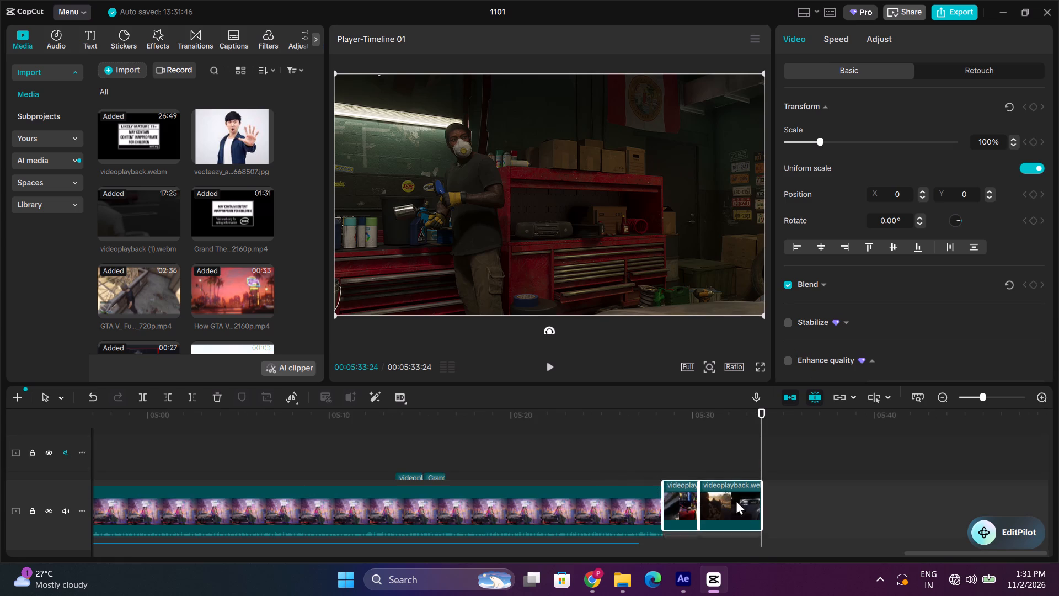
{"action": "left_click_drag", "start_coordinate": [736, 500], "coordinate": [0, 457]}
{"action": "scroll", "coordinate": [311, 430], "scroll_direction": "down", "scroll_amount": 3}
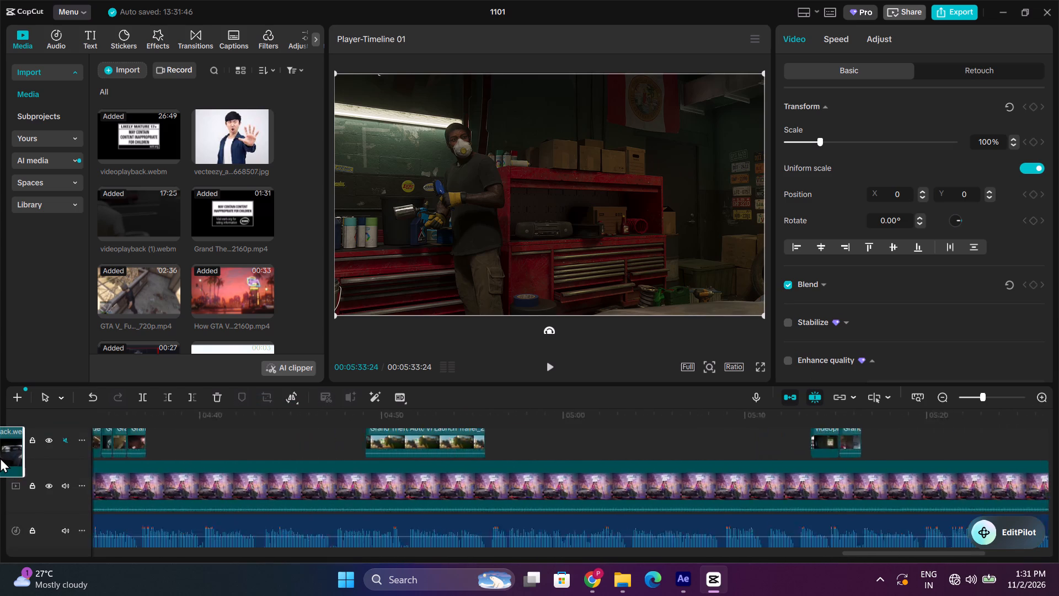
{"action": "left_click_drag", "start_coordinate": [0, 457], "coordinate": [0, 459]}
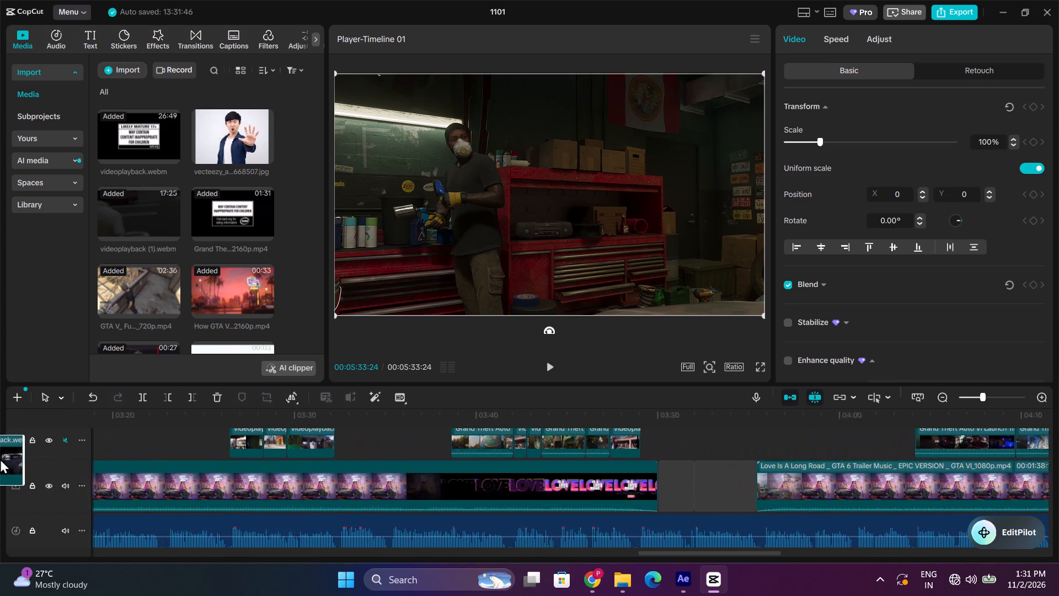
{"action": "left_click_drag", "start_coordinate": [0, 459], "coordinate": [674, 448]}
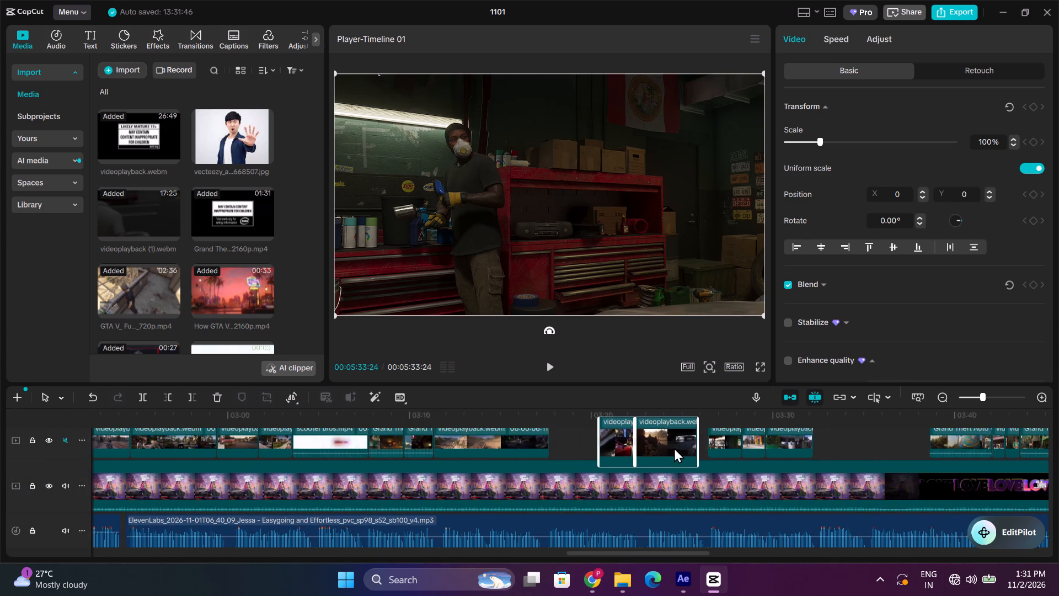
{"action": "left_click_drag", "start_coordinate": [674, 448], "coordinate": [687, 442]}
Check both shots against the voiceover and move them together to the start of the gap, directly after the clip ending near 00:03:17.
{"action": "scroll", "coordinate": [634, 426], "scroll_direction": "up", "scroll_amount": 1}
{"action": "left_click", "coordinate": [641, 409]}
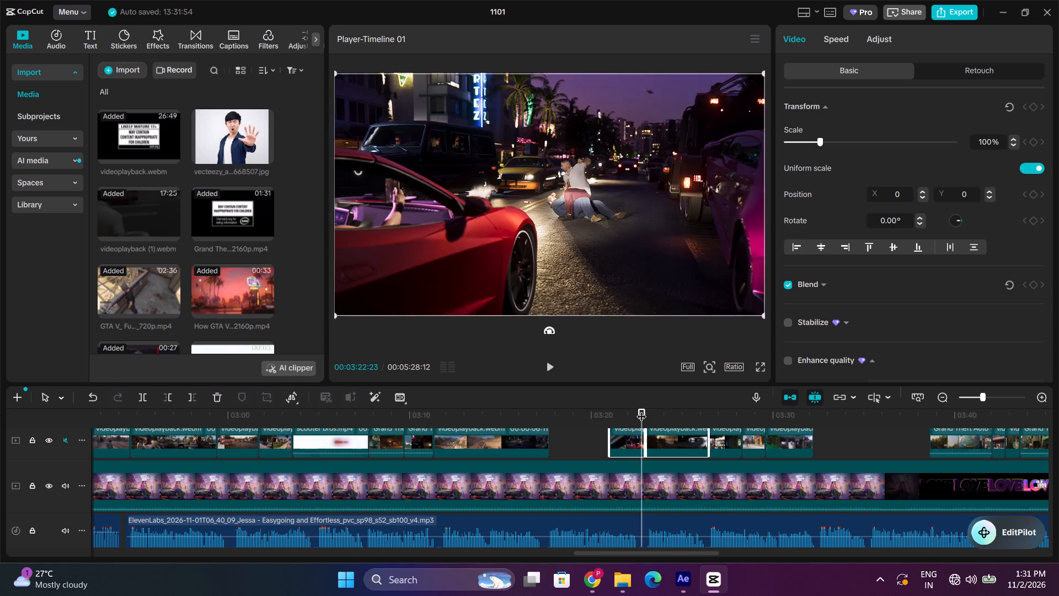
{"action": "key", "text": "space"}
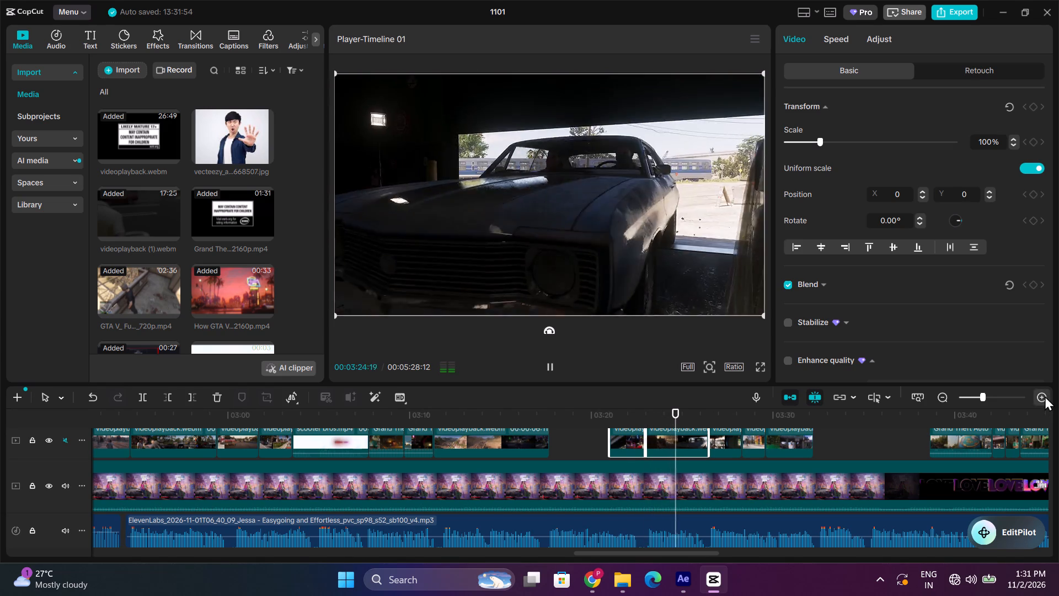
{"action": "left_click", "coordinate": [1045, 396]}
{"action": "left_click", "coordinate": [416, 414]}
{"action": "key", "text": "space"}
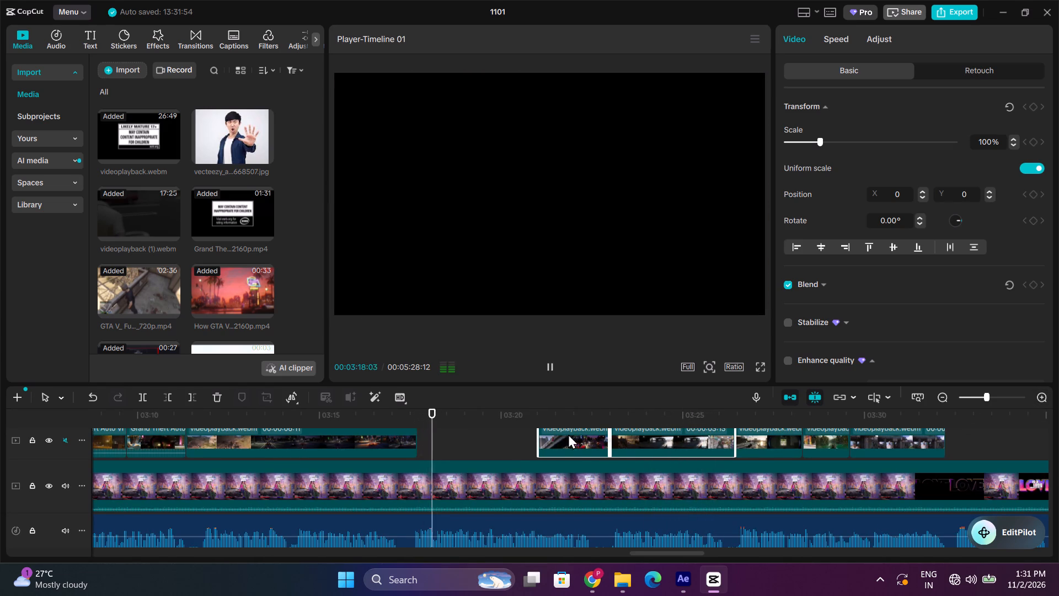
{"action": "key", "text": "space"}
{"action": "left_click_drag", "start_coordinate": [673, 441], "coordinate": [549, 448]}
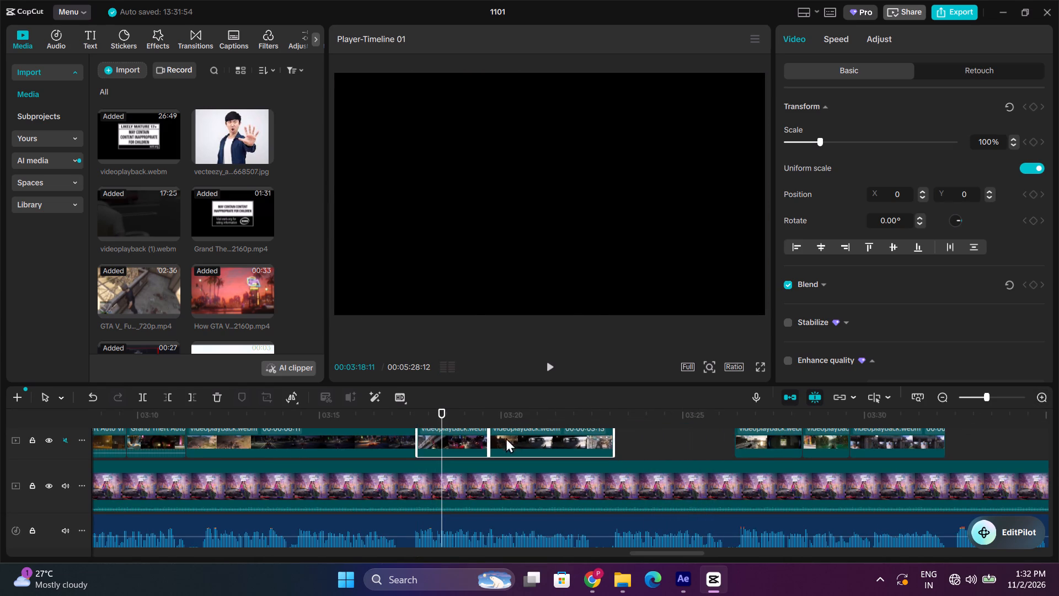
{"action": "left_click", "coordinate": [427, 417]}
{"action": "left_click", "coordinate": [421, 417]}
{"action": "key", "text": "space"}
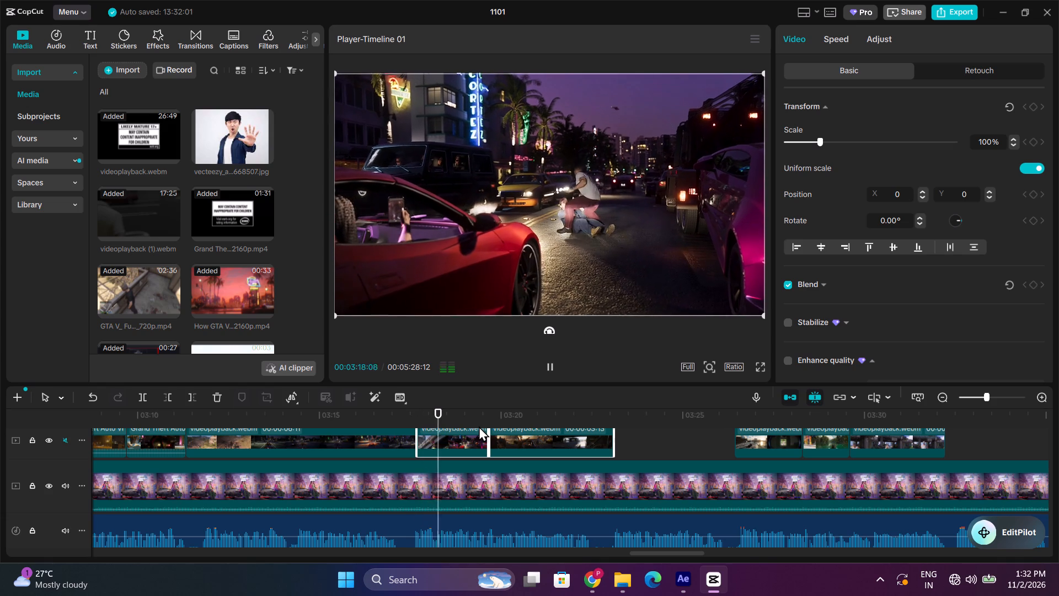
{"action": "key", "text": "space"}
Move the street fight shot to about 00:03:23, put the carjacking shot first in the gap near 00:03:17, and play it back.
{"action": "left_click", "coordinate": [630, 428]}
{"action": "left_click_drag", "start_coordinate": [439, 436], "coordinate": [624, 430]}
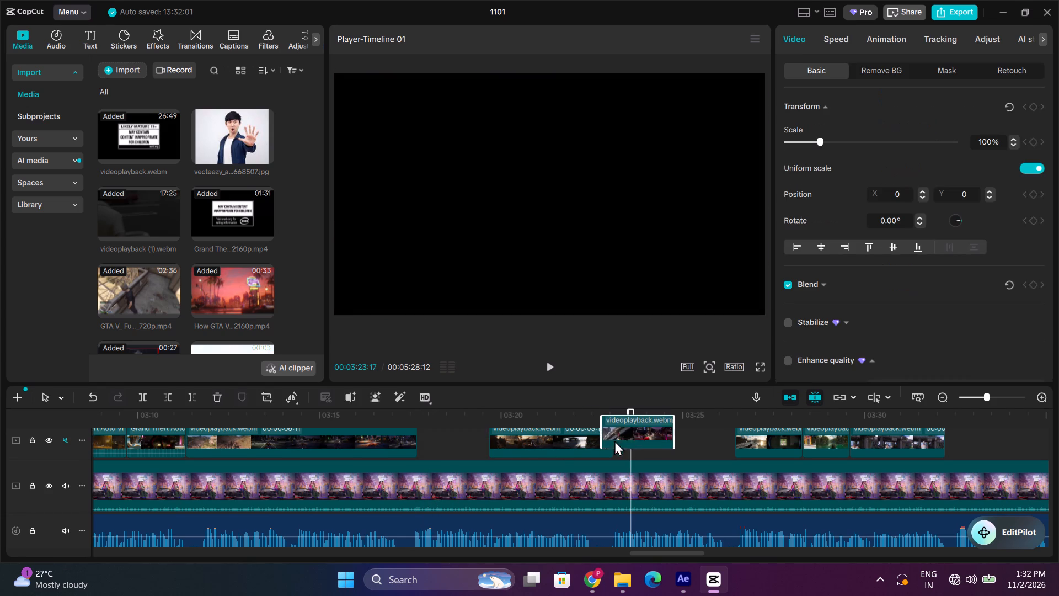
{"action": "left_click_drag", "start_coordinate": [543, 439], "coordinate": [473, 447]}
{"action": "scroll", "coordinate": [482, 452], "scroll_direction": "up", "scroll_amount": 1}
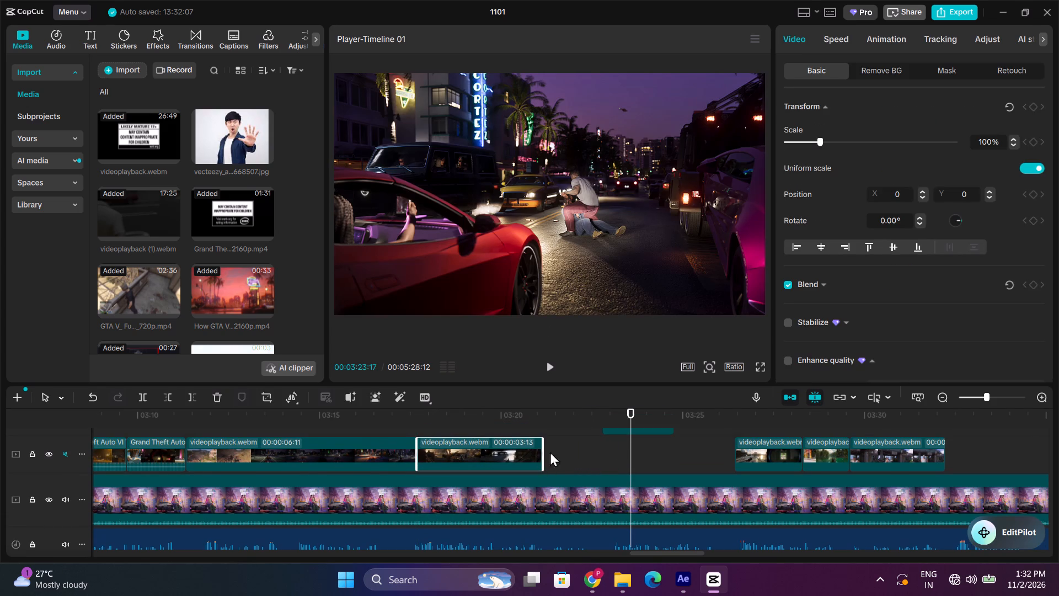
{"action": "left_click_drag", "start_coordinate": [400, 414], "coordinate": [420, 414]}
{"action": "key", "text": "space"}
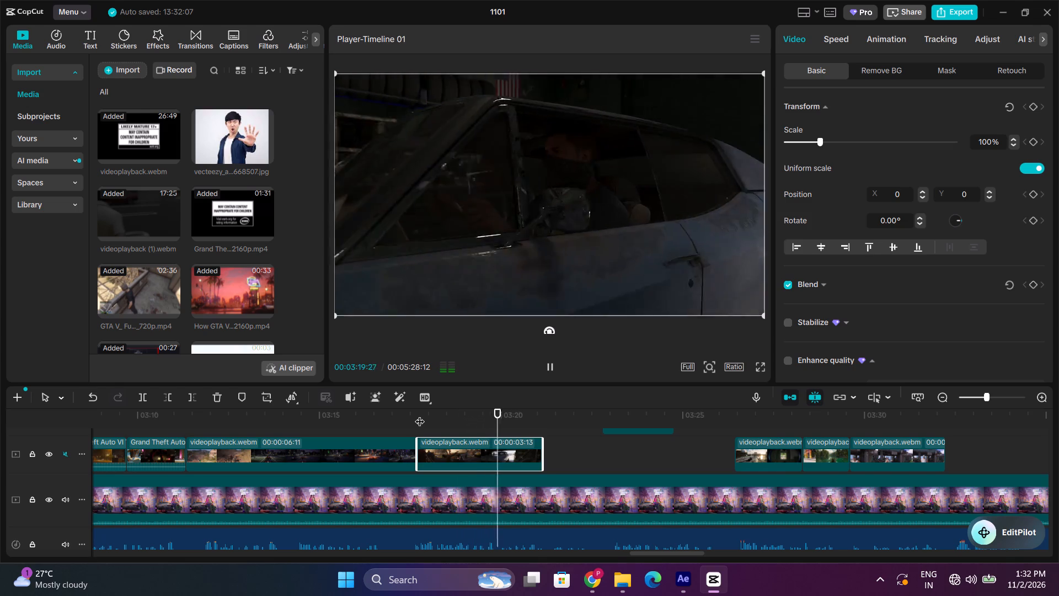
{"action": "key", "text": "space"}
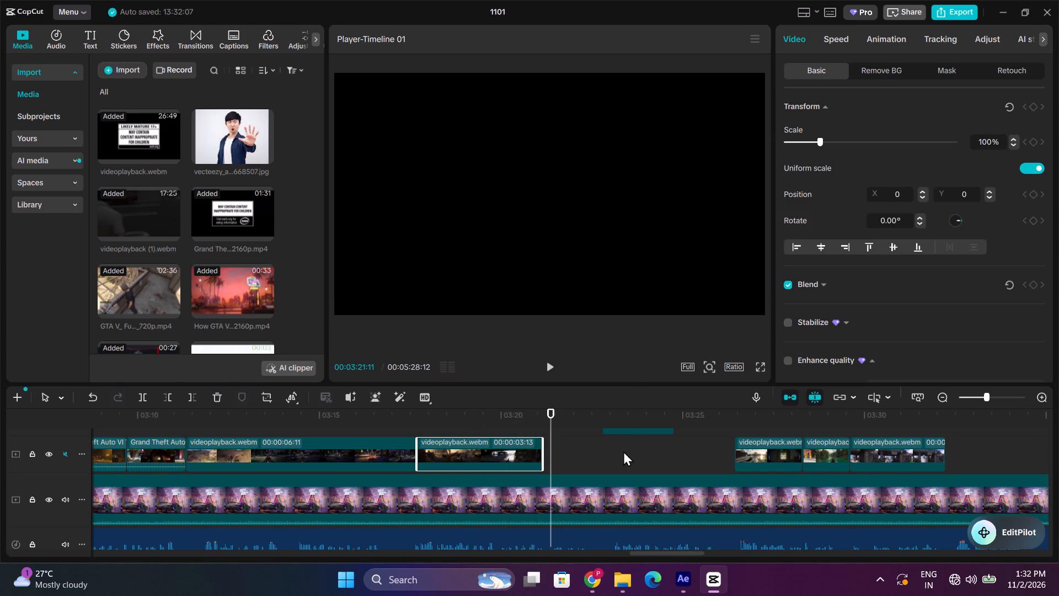
Bring the street fight shot down onto the same track as the carjacking shot, starting at about 00:03:23:17.
{"action": "scroll", "coordinate": [623, 450], "scroll_direction": "up", "scroll_amount": 1}
{"action": "left_click_drag", "start_coordinate": [622, 428], "coordinate": [589, 458]}
{"action": "left_click_drag", "start_coordinate": [594, 452], "coordinate": [655, 454]}
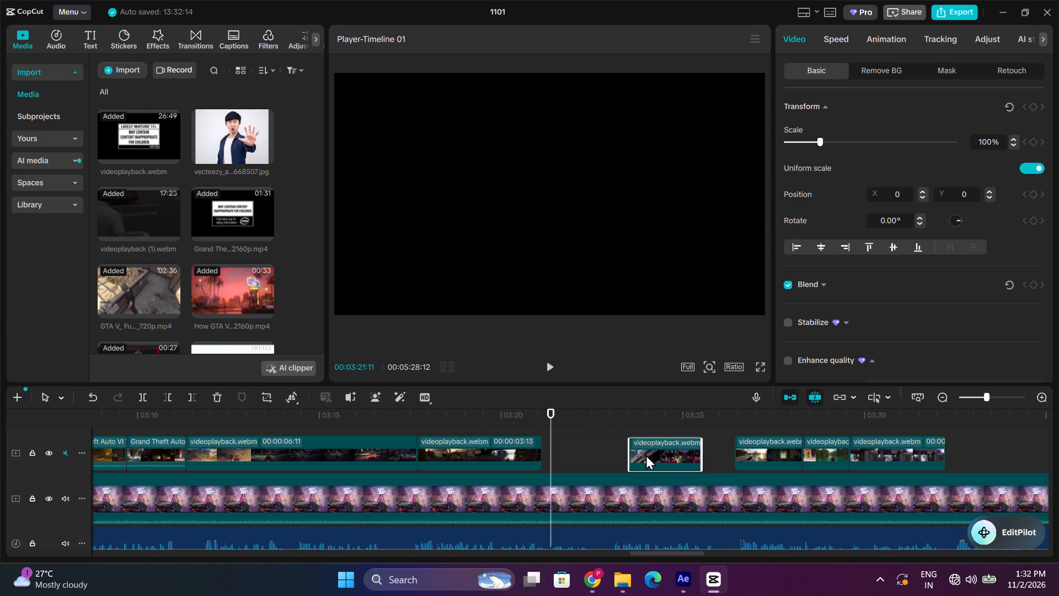
Shift the carjacking shot about one second later and extend its start back to the preceding clip, making it 00:00:04:14 long.
{"action": "left_click_drag", "start_coordinate": [498, 447], "coordinate": [536, 446]}
{"action": "left_click_drag", "start_coordinate": [452, 446], "coordinate": [409, 440]}
{"action": "left_click", "coordinate": [413, 417]}
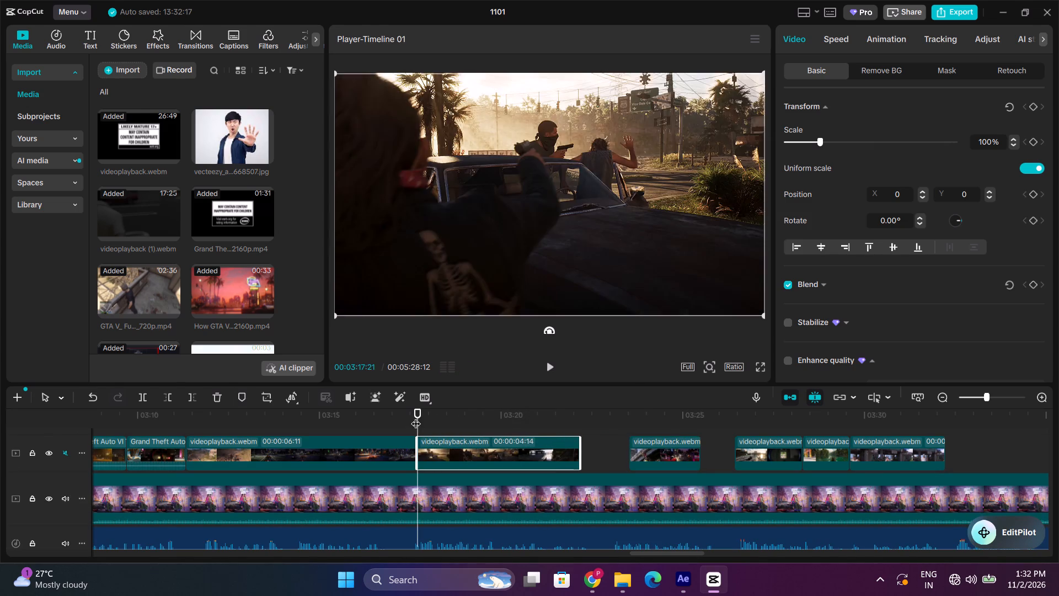
{"action": "key", "text": "space"}
{"action": "key", "text": "space"}
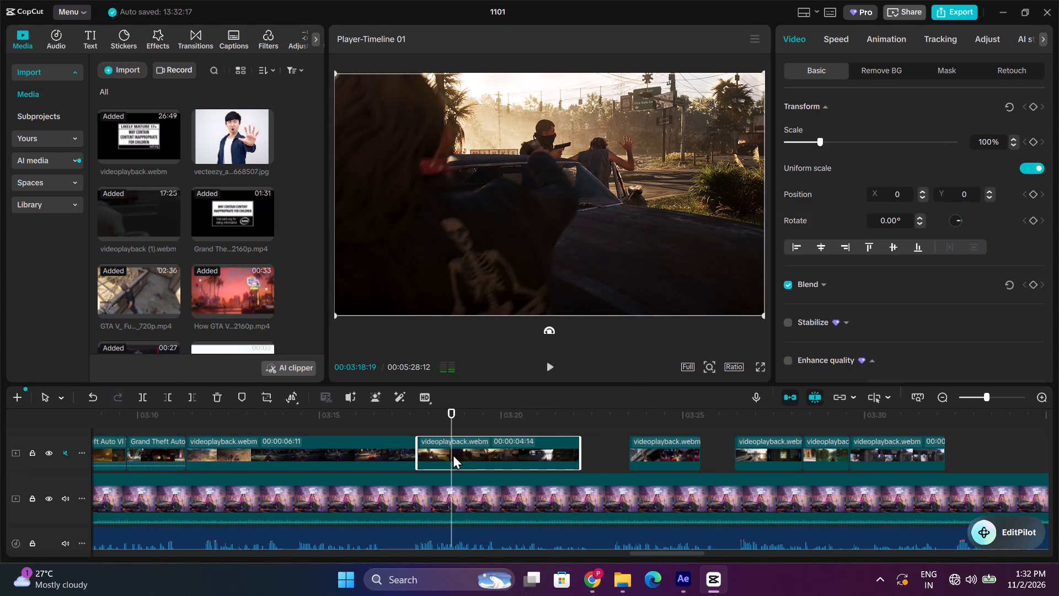
Shift the carjacking shot slightly later and extend its start back to the preceding clip, making it 00:00:05:03 long.
{"action": "left_click_drag", "start_coordinate": [462, 454], "coordinate": [485, 450]}
{"action": "left_click_drag", "start_coordinate": [437, 445], "coordinate": [405, 439]}
Play back the carjacking shot against the voiceover and trim off everything after 00:03:20:23.
{"action": "left_click", "coordinate": [416, 415]}
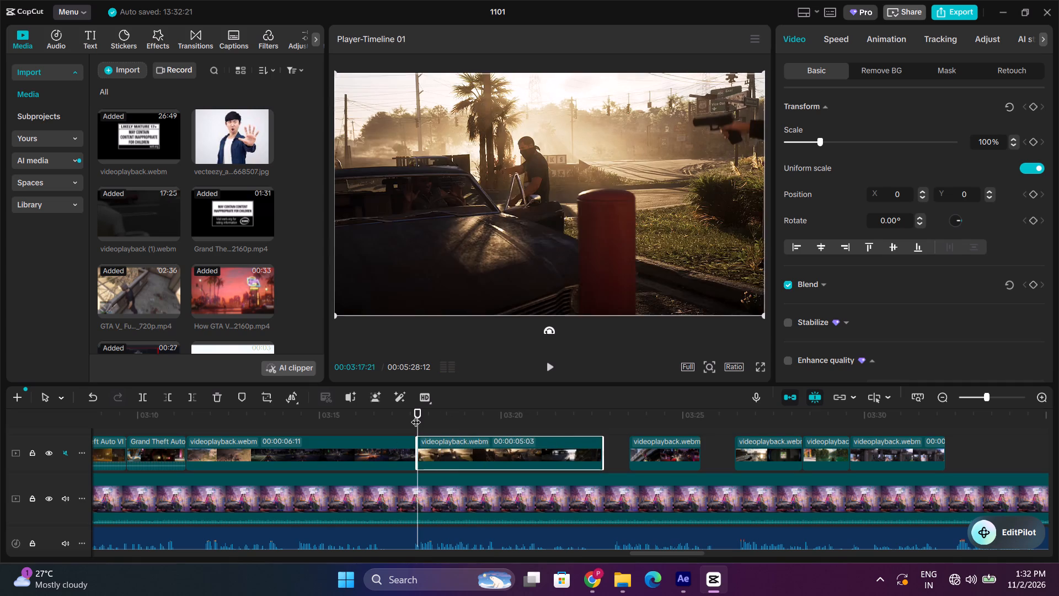
{"action": "key", "text": "space"}
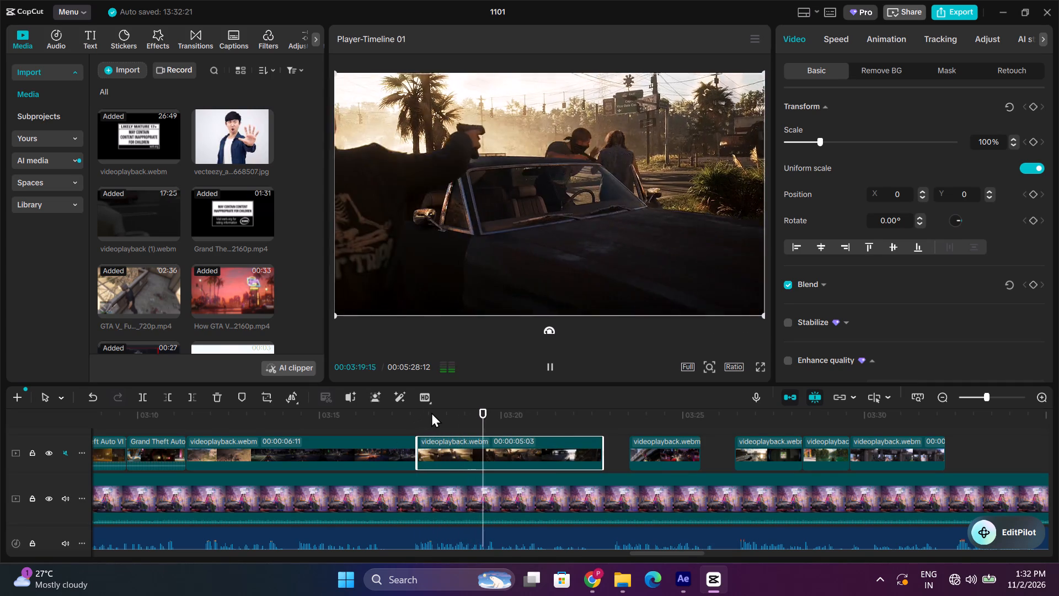
{"action": "key", "text": "space"}
{"action": "key", "text": "space"}
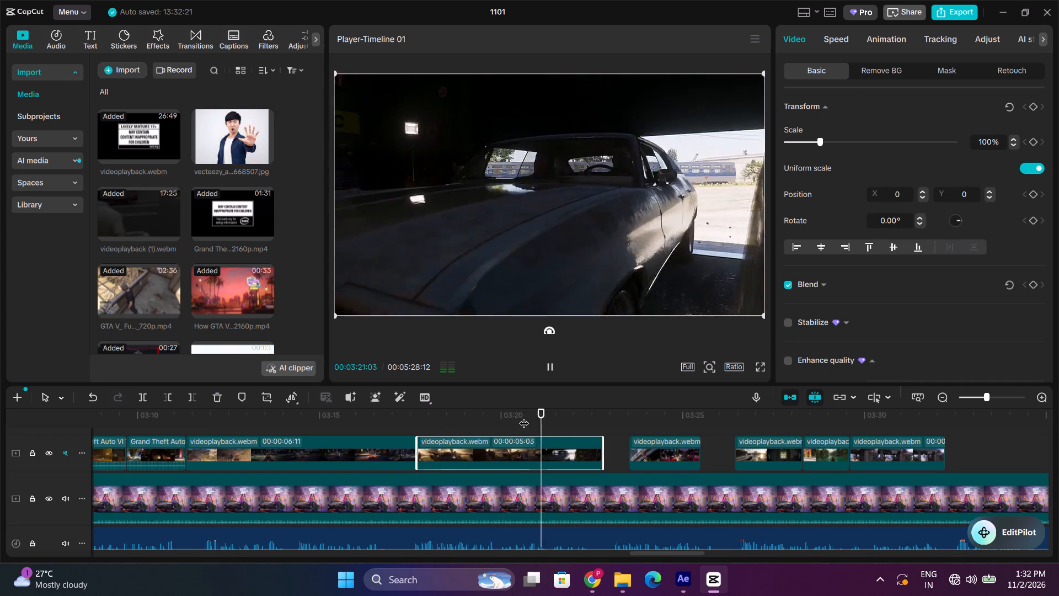
{"action": "key", "text": "space"}
{"action": "left_click", "coordinate": [525, 421]}
{"action": "key", "text": "space"}
{"action": "key", "text": "space"}
{"action": "key", "text": "space"}
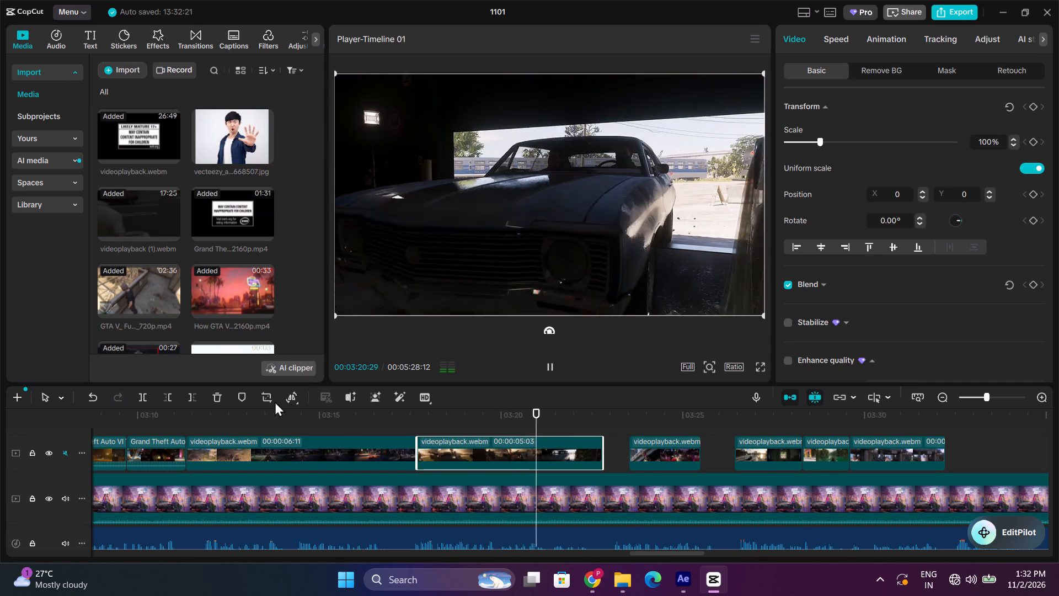
{"action": "key", "text": "space"}
{"action": "left_click_drag", "start_coordinate": [536, 410], "coordinate": [531, 418]}
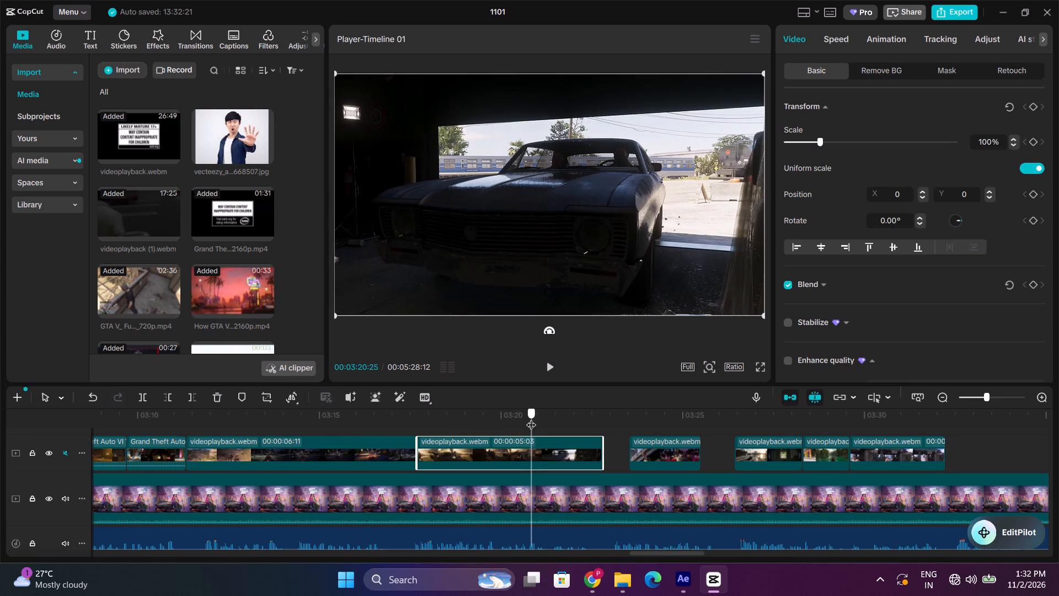
{"action": "left_click_drag", "start_coordinate": [531, 418], "coordinate": [529, 419]}
{"action": "left_click", "coordinate": [191, 396]}
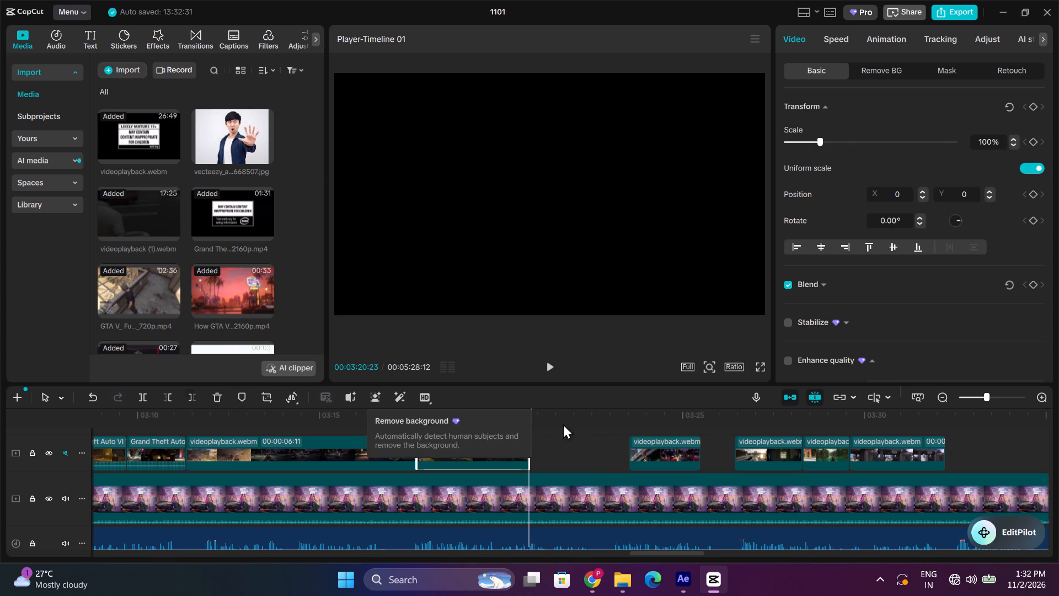
Move the street fight shot directly after the trimmed carjacking shot and play it back against the voiceover.
{"action": "left_click_drag", "start_coordinate": [674, 450], "coordinate": [573, 455]}
{"action": "key", "text": "space"}
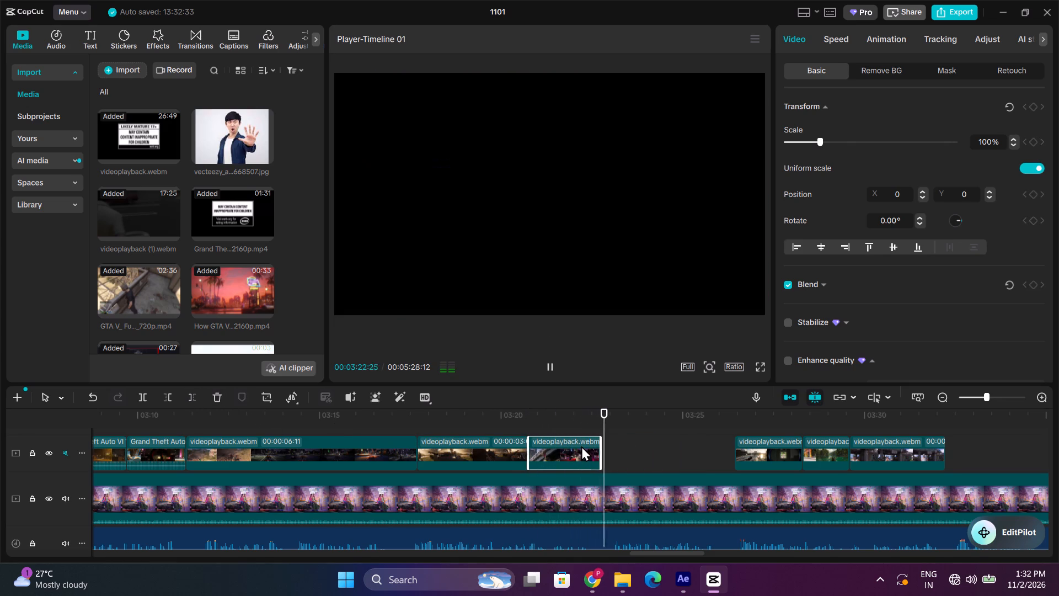
{"action": "left_click", "coordinate": [577, 417]}
{"action": "key", "text": "space"}
{"action": "key", "text": "space"}
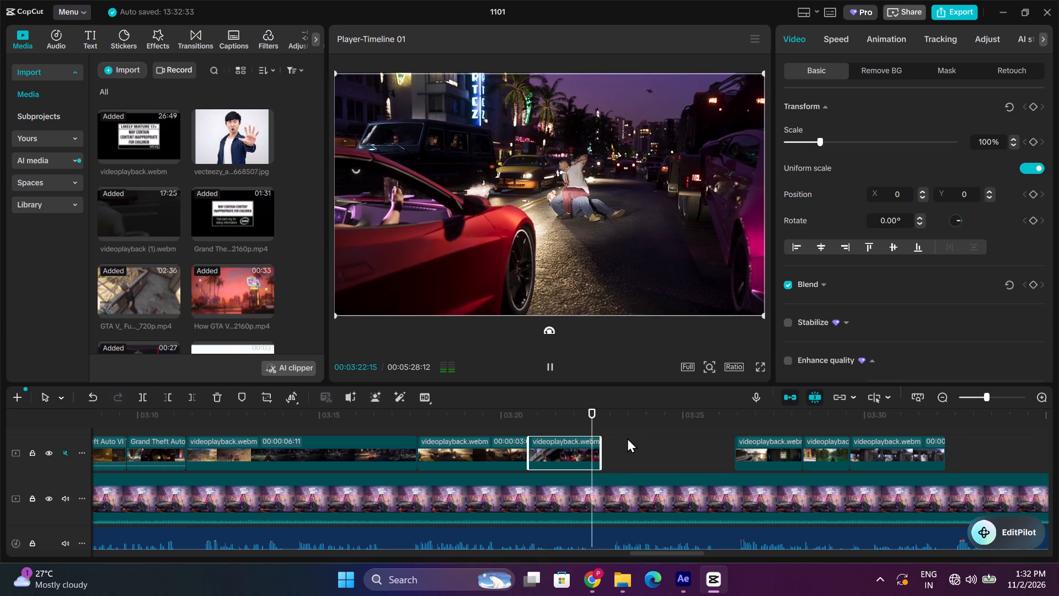
{"action": "key", "text": "space"}
{"action": "key", "text": "space"}
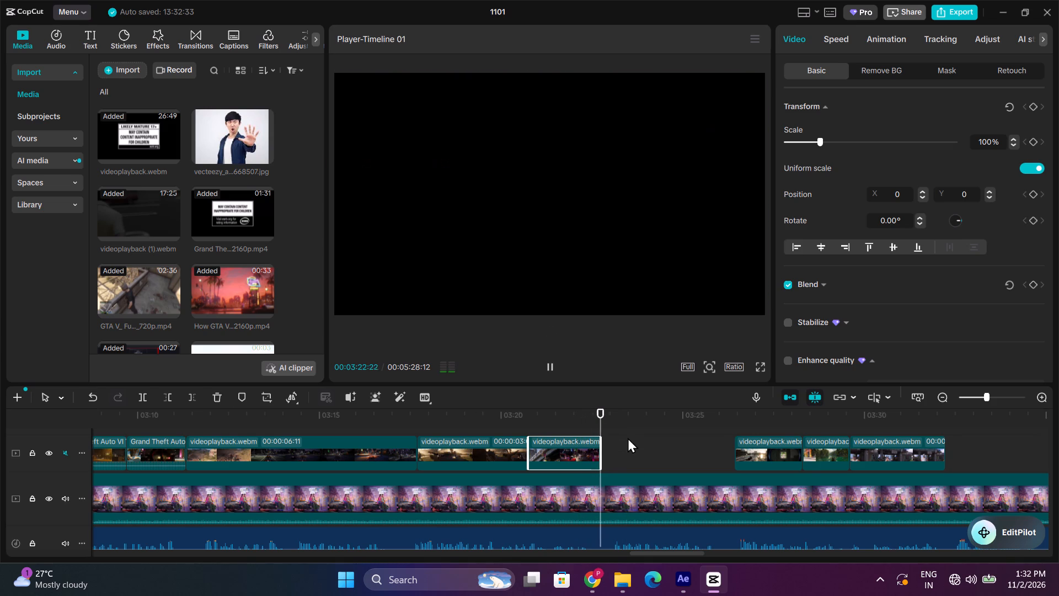
{"action": "scroll", "coordinate": [628, 438], "scroll_direction": "down", "scroll_amount": 1}
{"action": "scroll", "coordinate": [624, 438], "scroll_direction": "up", "scroll_amount": 1}
{"action": "key", "text": "space"}
Shift the street fight shot to about 00:03:21, then move the carjacking shot against it and extend its start back to the preceding clip.
{"action": "left_click_drag", "start_coordinate": [574, 446], "coordinate": [580, 446]}
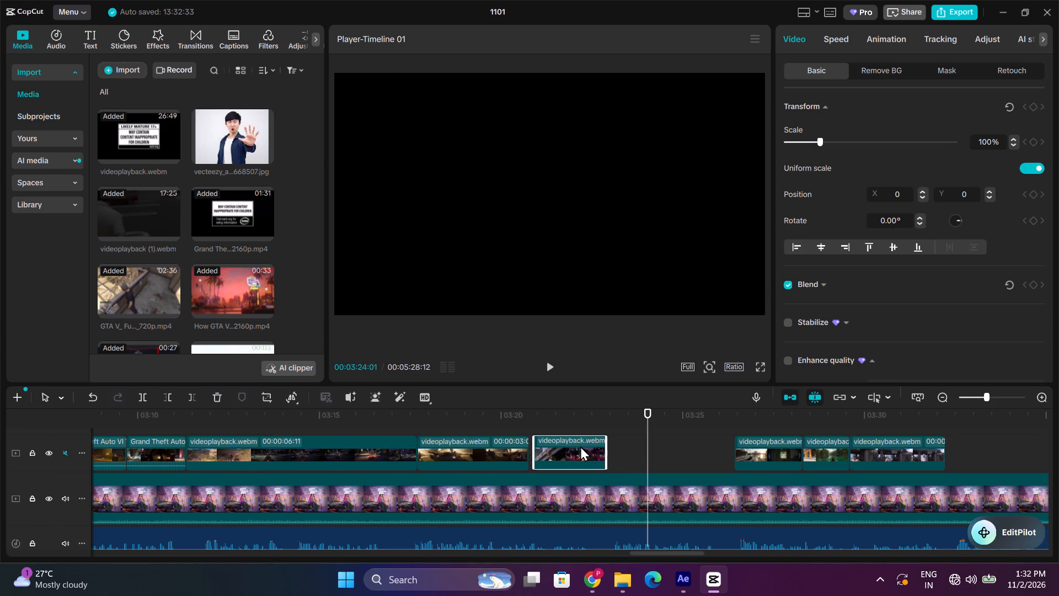
{"action": "left_click_drag", "start_coordinate": [580, 446], "coordinate": [583, 446]}
{"action": "left_click_drag", "start_coordinate": [514, 446], "coordinate": [525, 449]}
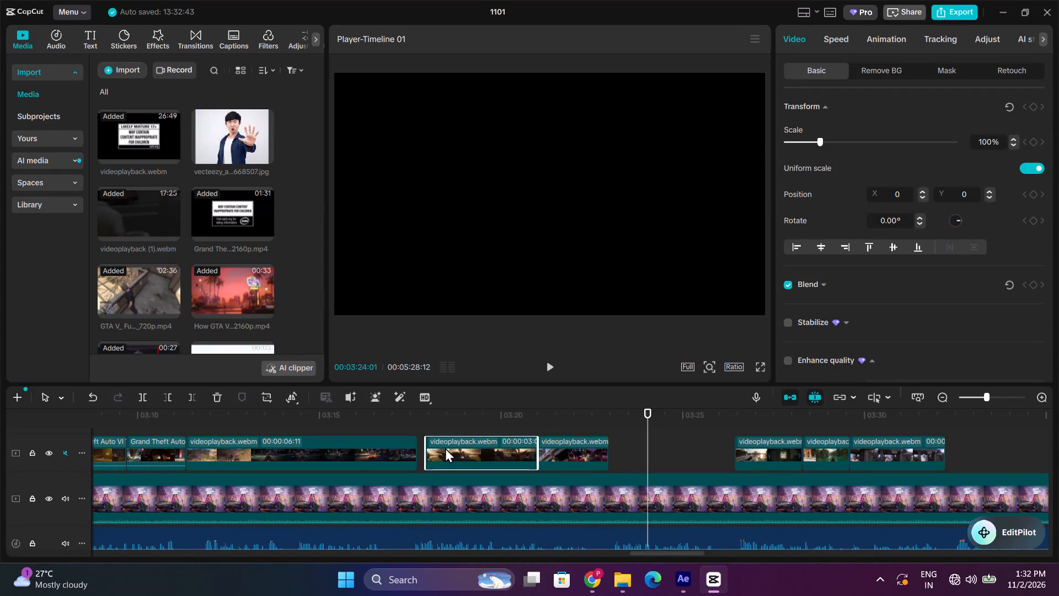
{"action": "left_click_drag", "start_coordinate": [427, 447], "coordinate": [404, 439]}
Play back the filled section and listen to the voiceover over the remaining gap after about 00:03:23.
{"action": "left_click", "coordinate": [414, 423]}
{"action": "key", "text": "space"}
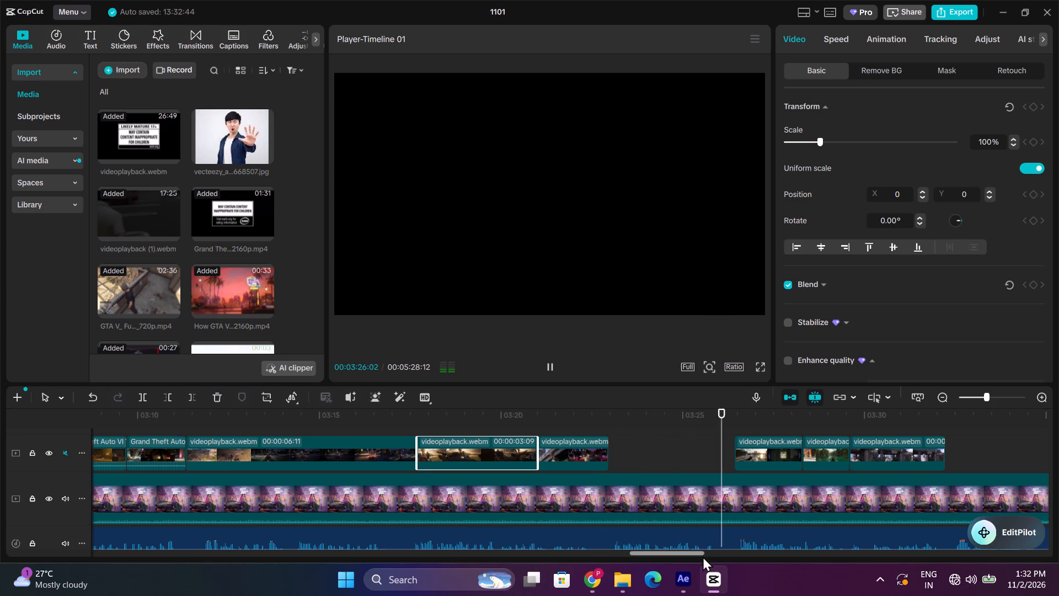
{"action": "left_click", "coordinate": [740, 423]}
{"action": "key", "text": "space"}
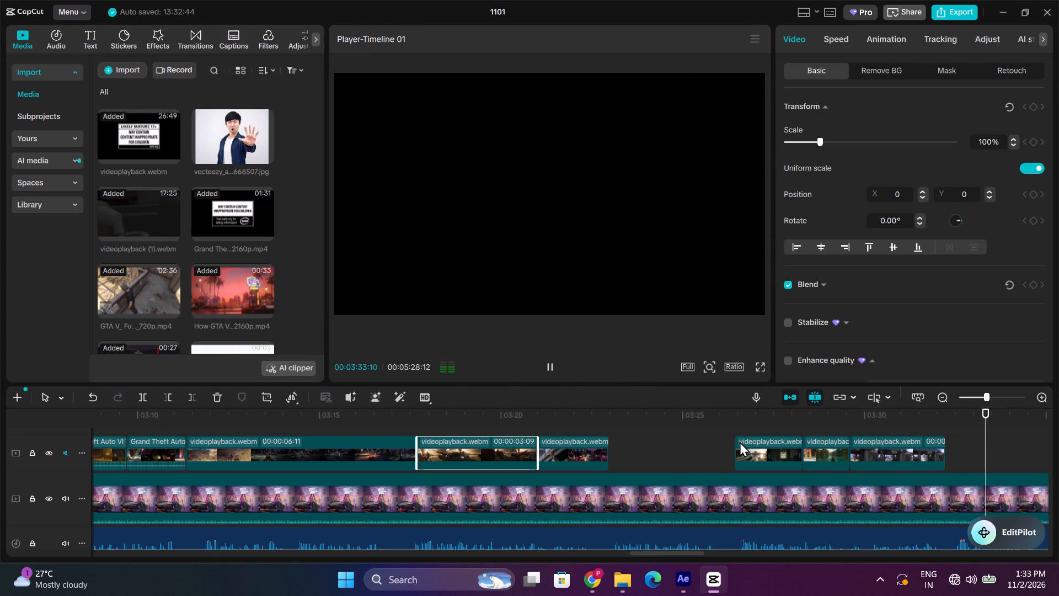
{"action": "left_click", "coordinate": [609, 421]}
{"action": "key", "text": "space"}
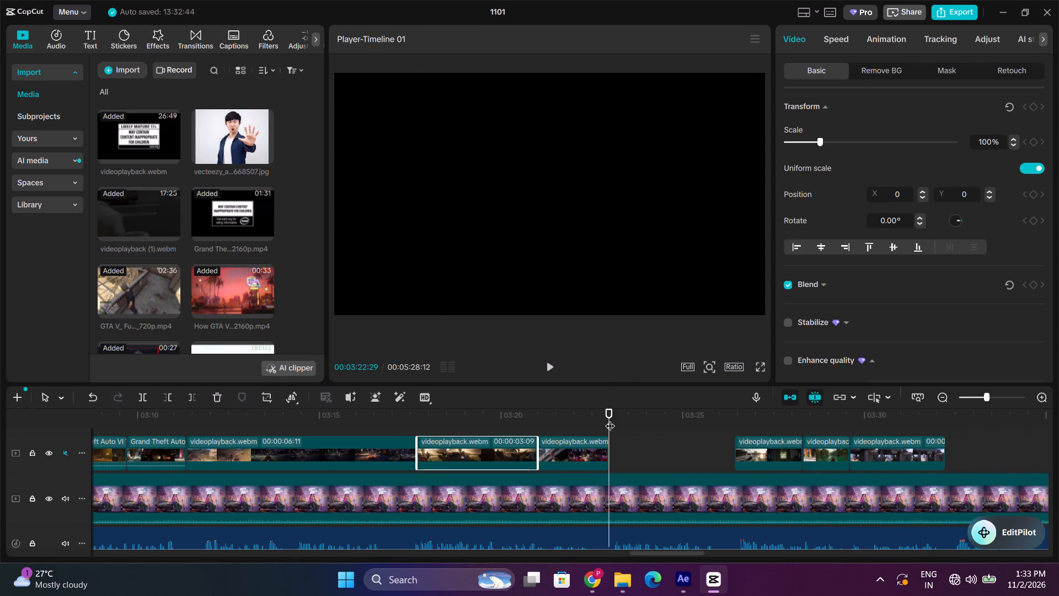
{"action": "key", "text": "space"}
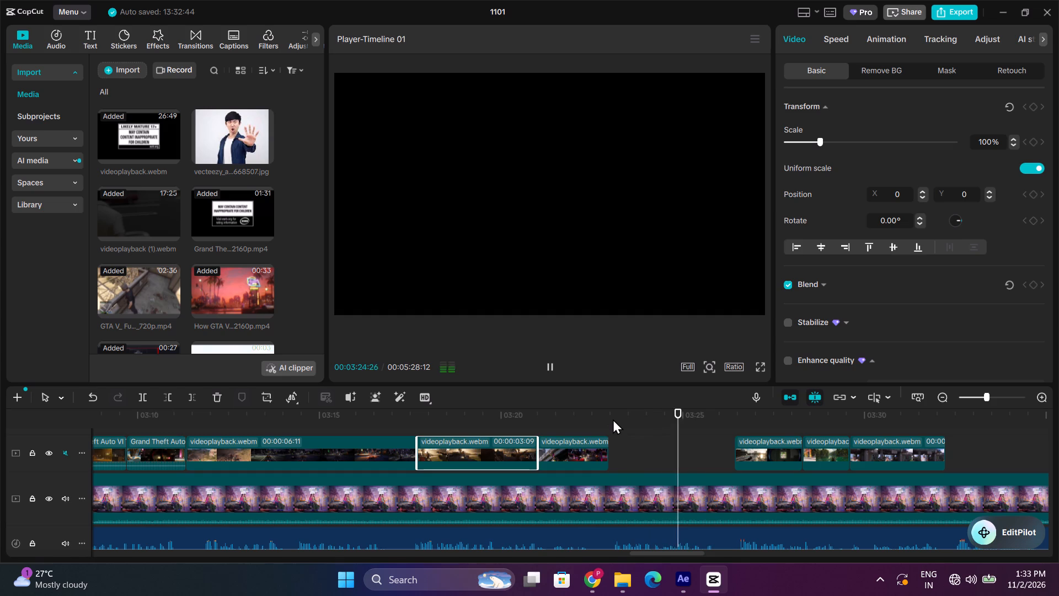
{"action": "left_click", "coordinate": [611, 422]}
{"action": "key", "text": "space"}
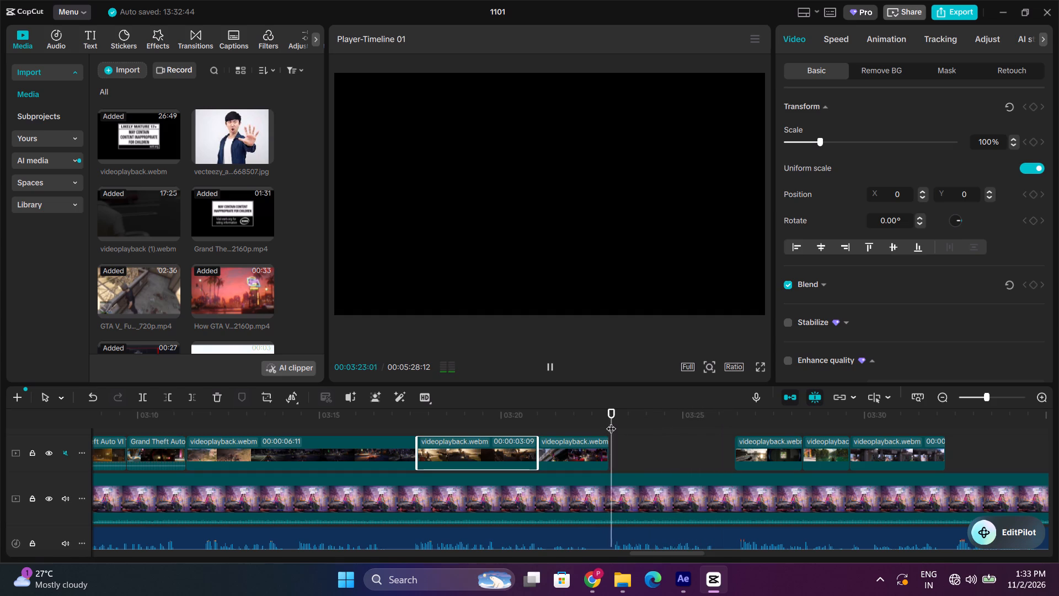
{"action": "key", "text": "space"}
{"action": "key", "text": "space"}
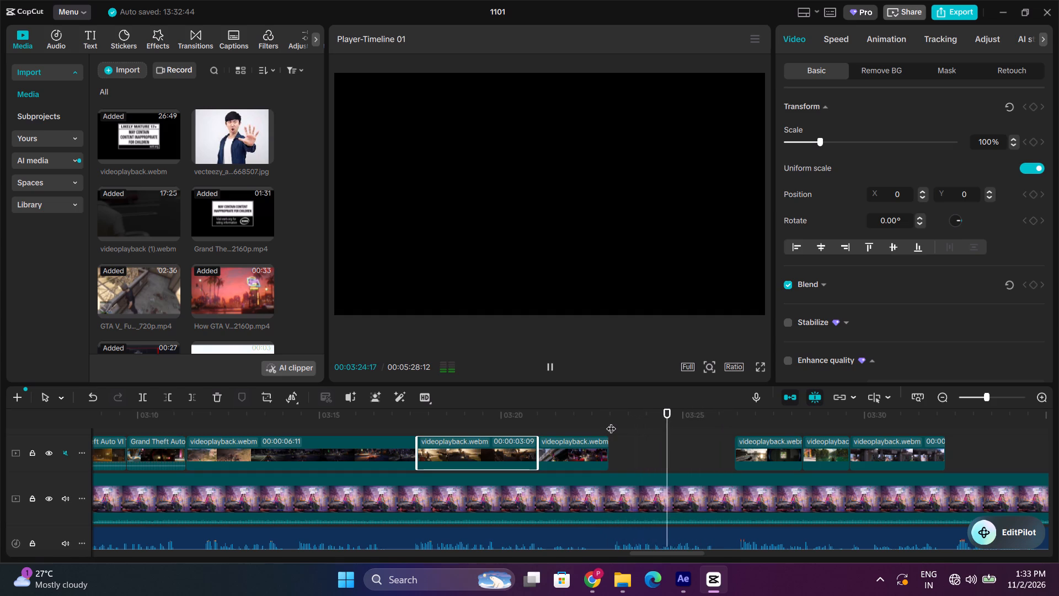
{"action": "key", "text": "space"}
{"action": "key", "text": "space"}
{"action": "key", "text": "space"}
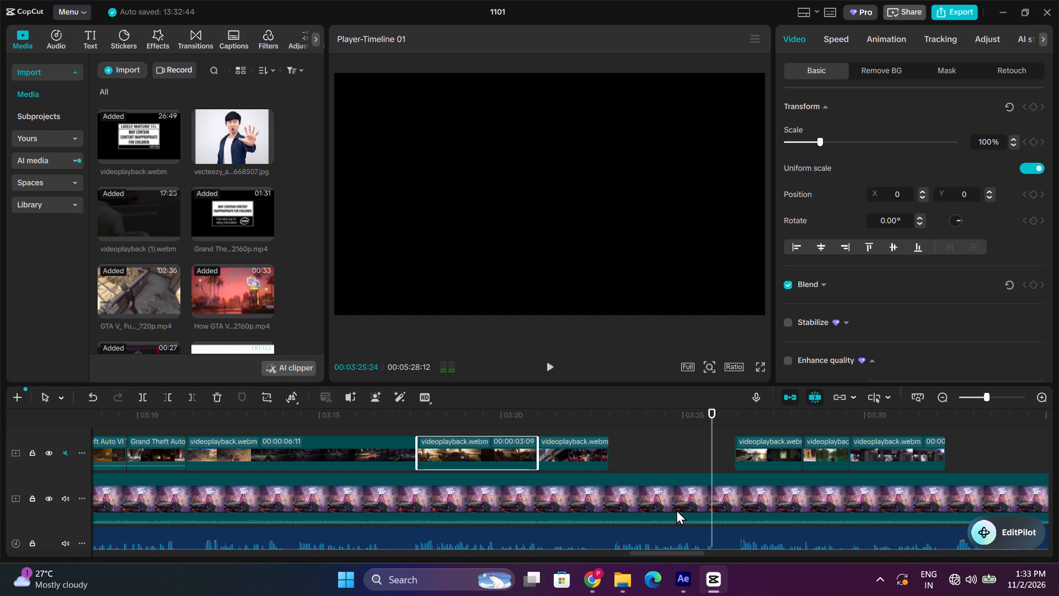
Switch to After Effects, open Comp 1, and move the SCOOTER BROS text layer to start at about 1.6 seconds.
{"action": "left_click", "coordinate": [684, 576]}
{"action": "left_click", "coordinate": [183, 444]}
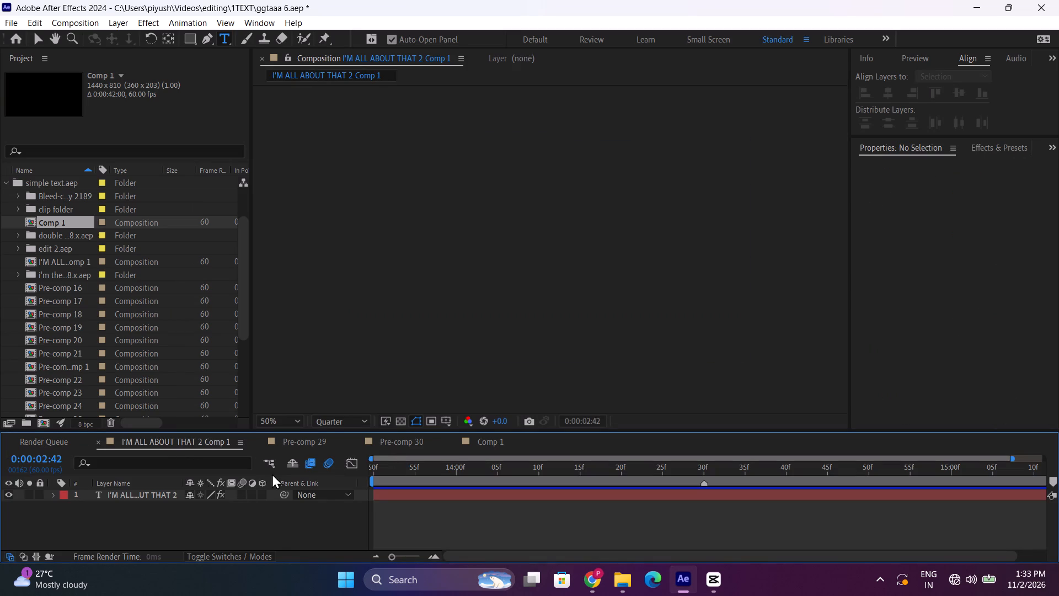
{"action": "left_click", "coordinate": [478, 439]}
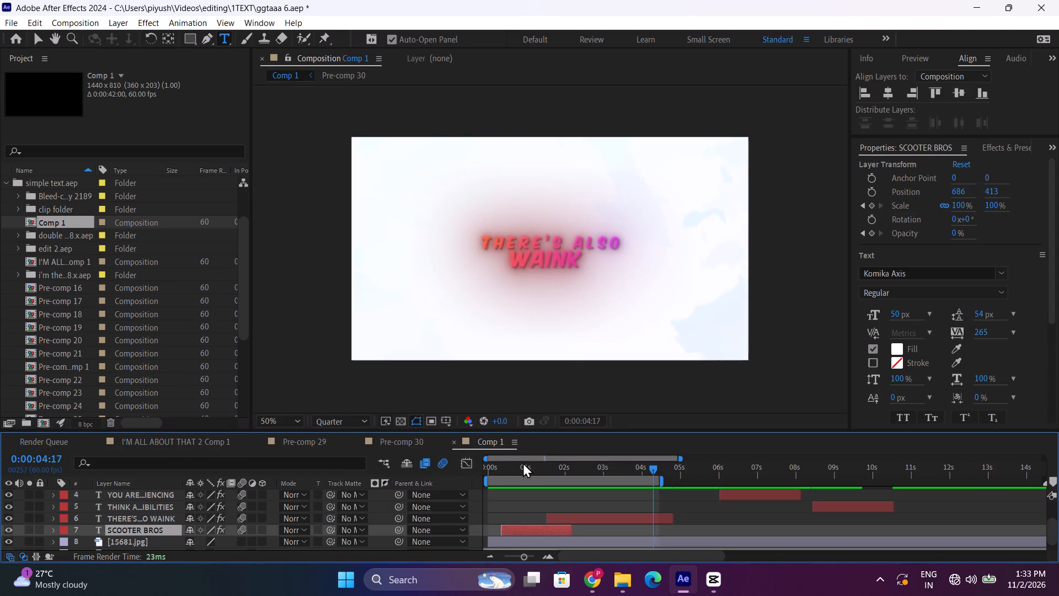
{"action": "left_click_drag", "start_coordinate": [523, 462], "coordinate": [560, 478]}
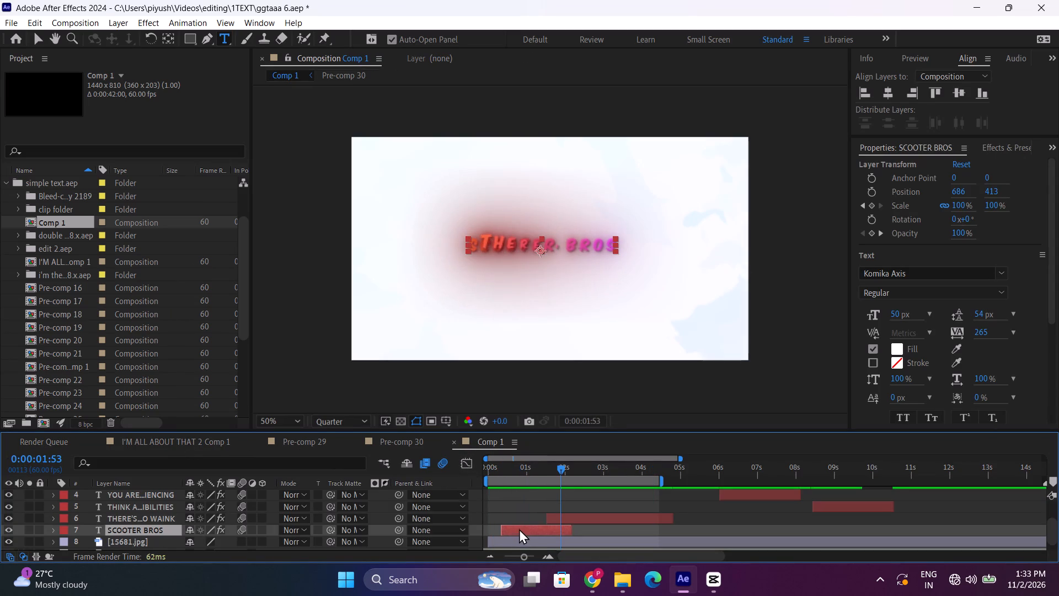
{"action": "left_click_drag", "start_coordinate": [523, 526], "coordinate": [571, 523]}
{"action": "left_click_drag", "start_coordinate": [503, 467], "coordinate": [468, 468]}
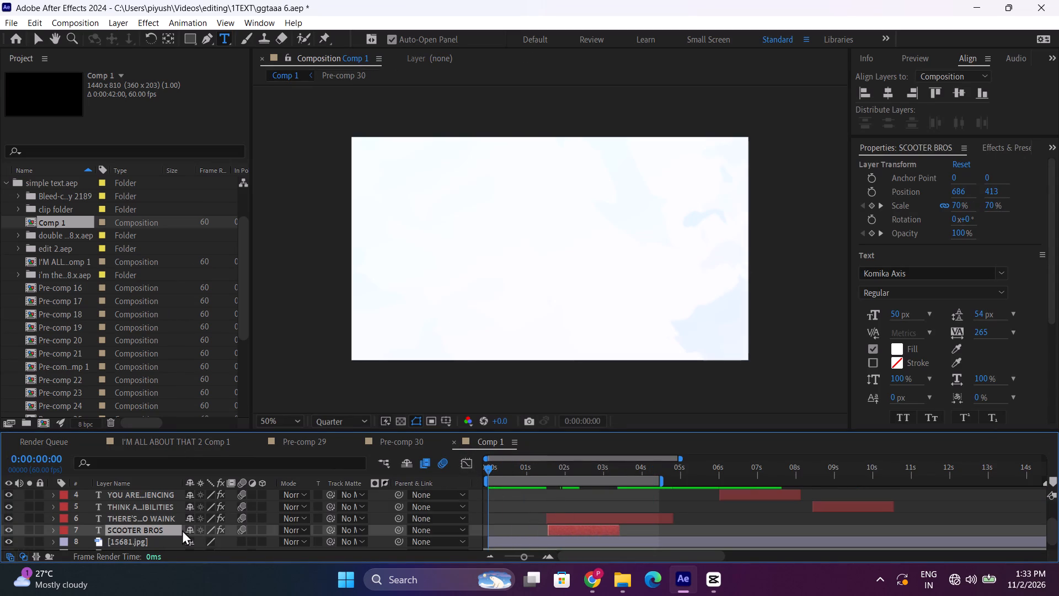
Place the THERE'S ALSO WAINK layer below SCOOTER BROS and shift it to the start of the composition.
{"action": "left_click_drag", "start_coordinate": [144, 516], "coordinate": [143, 533]}
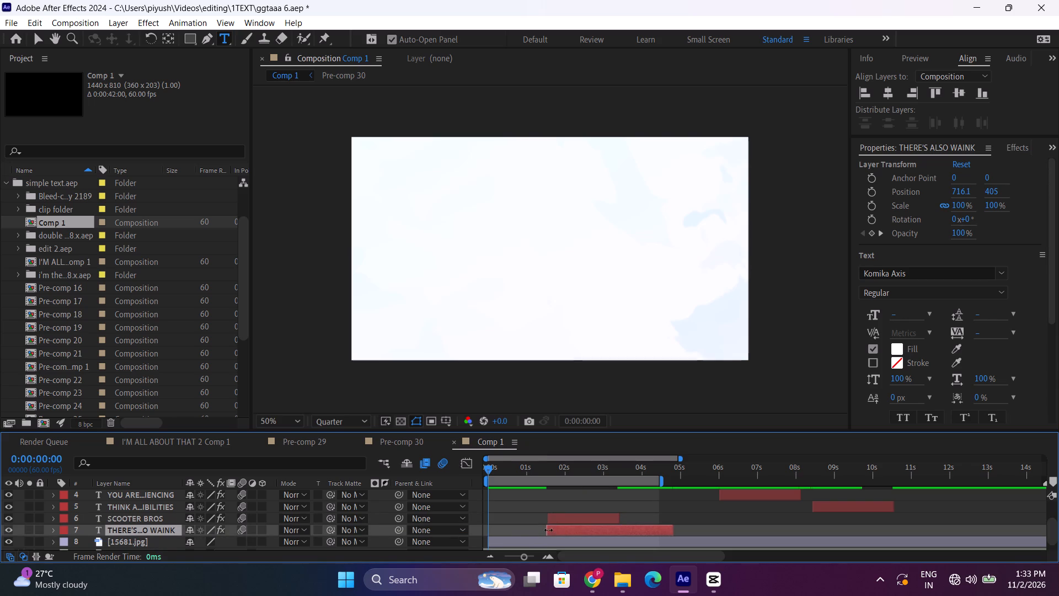
{"action": "left_click_drag", "start_coordinate": [548, 530], "coordinate": [515, 530]}
{"action": "key", "text": "ctrl+z"}
{"action": "left_click_drag", "start_coordinate": [598, 530], "coordinate": [542, 539]}
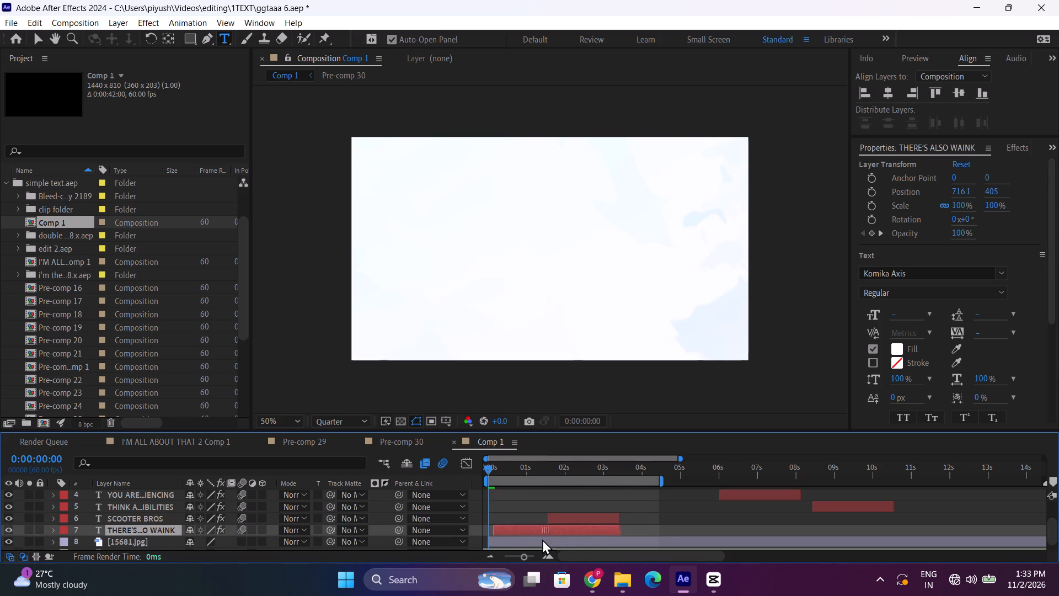
{"action": "left_click_drag", "start_coordinate": [542, 539], "coordinate": [538, 541]}
{"action": "key", "text": "space"}
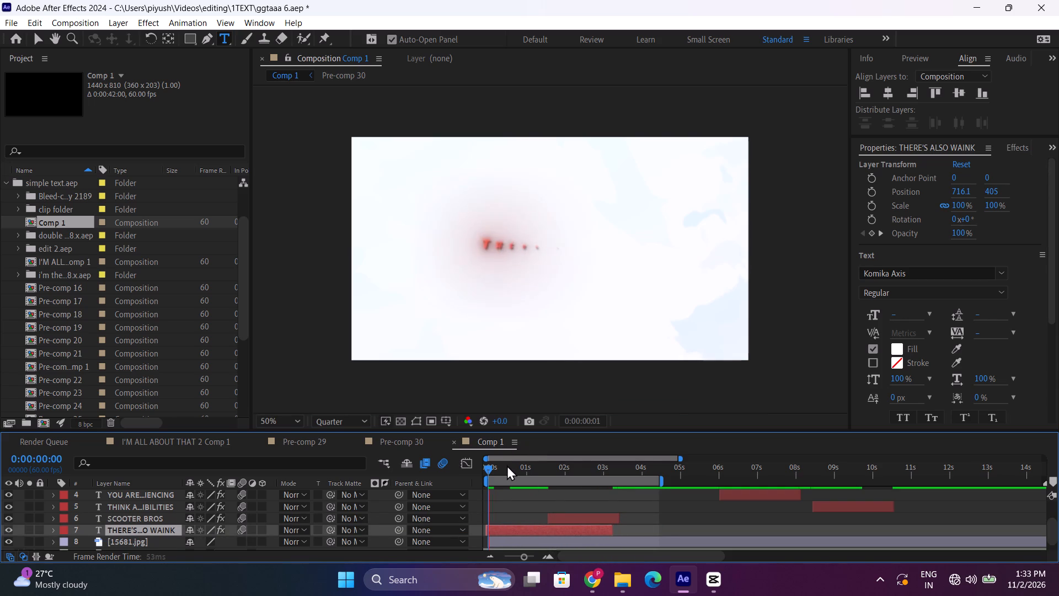
Check the overlap of the two texts and move the SCOOTER BROS layer to start at about 2.6 seconds.
{"action": "left_click_drag", "start_coordinate": [507, 467], "coordinate": [552, 467]}
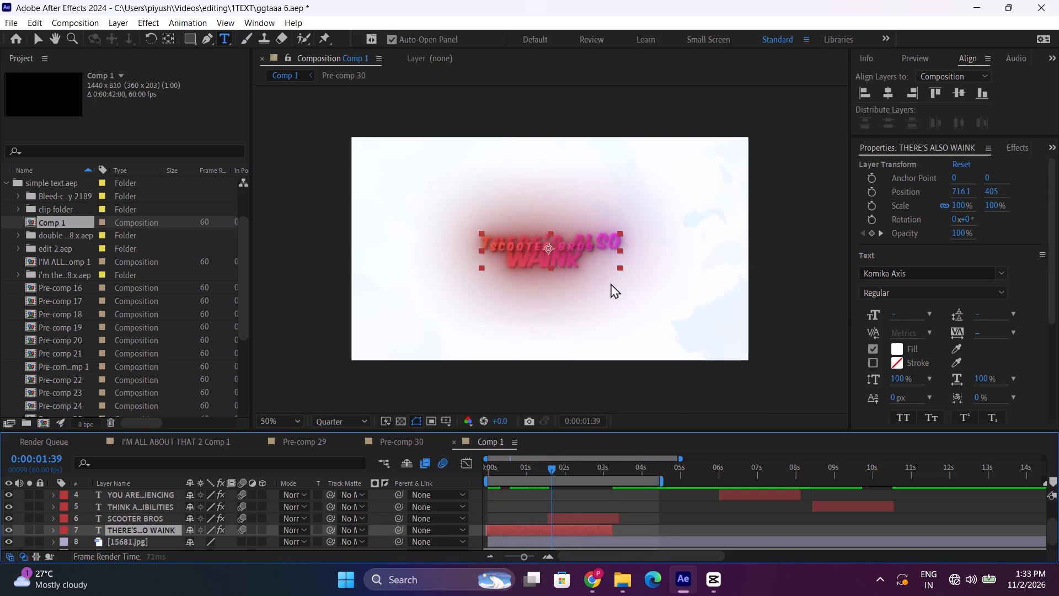
{"action": "left_click_drag", "start_coordinate": [575, 517], "coordinate": [616, 510]}
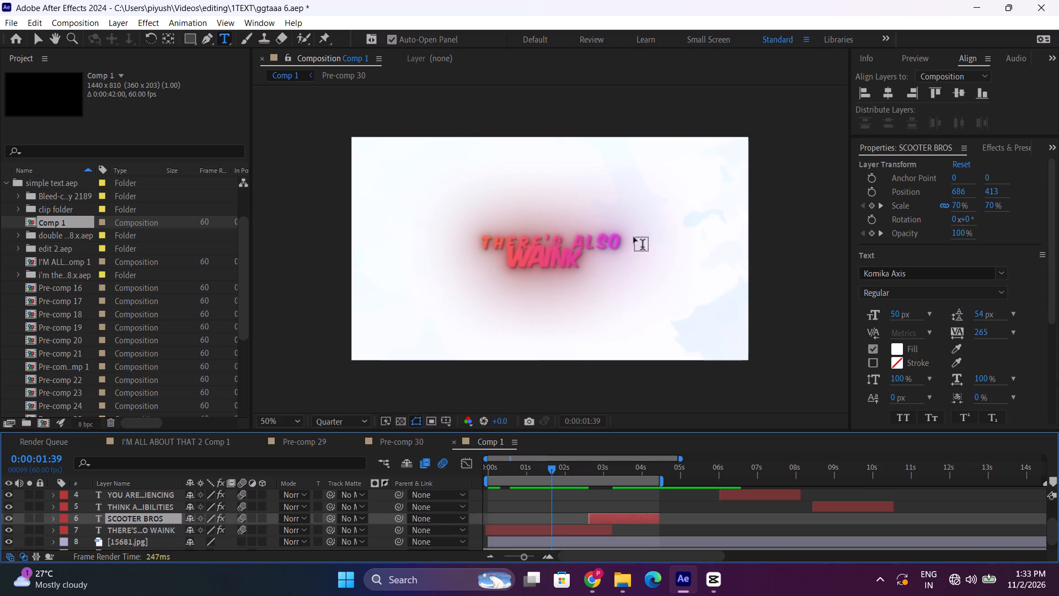
Replace the text line THERE'S ALSO with THIS IS WHAT I FIND.
{"action": "left_click_drag", "start_coordinate": [618, 241], "coordinate": [434, 231]}
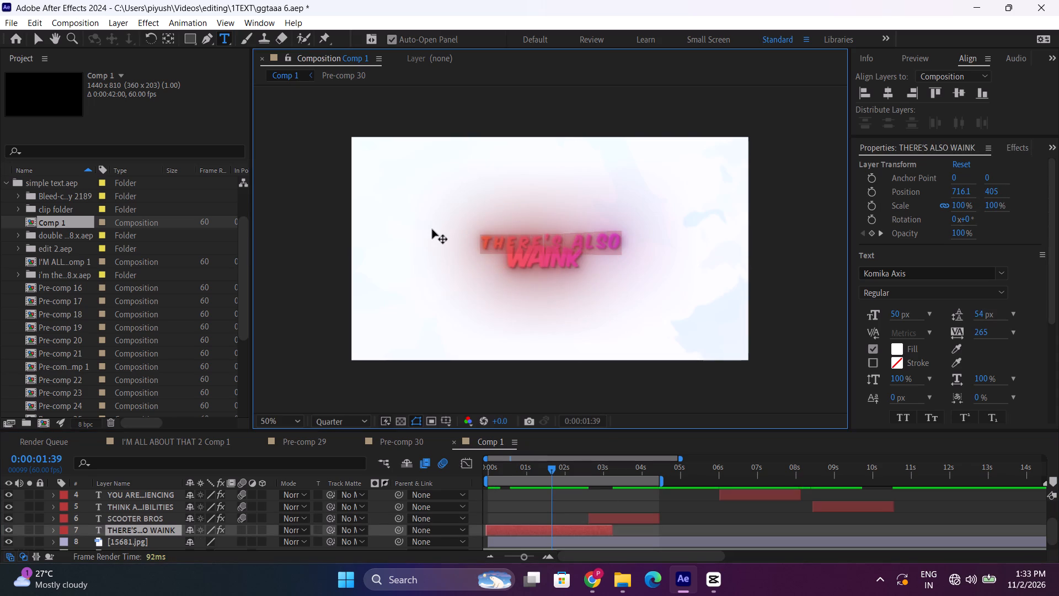
{"action": "key", "text": "t"}
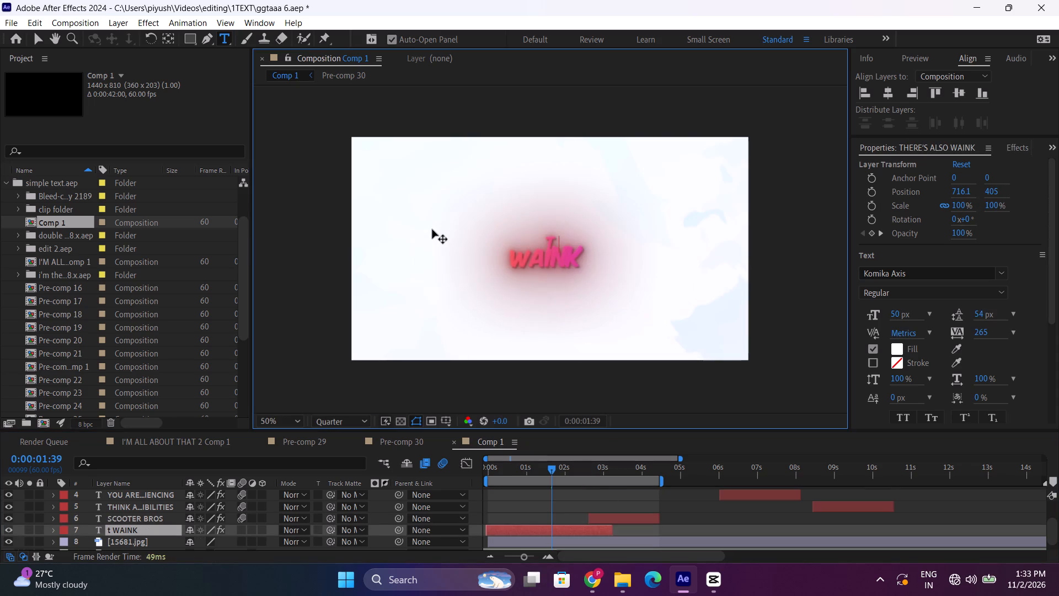
{"action": "key", "text": "BackSpace"}
{"action": "type", "text": "THIS IS WHAT I FINF"}
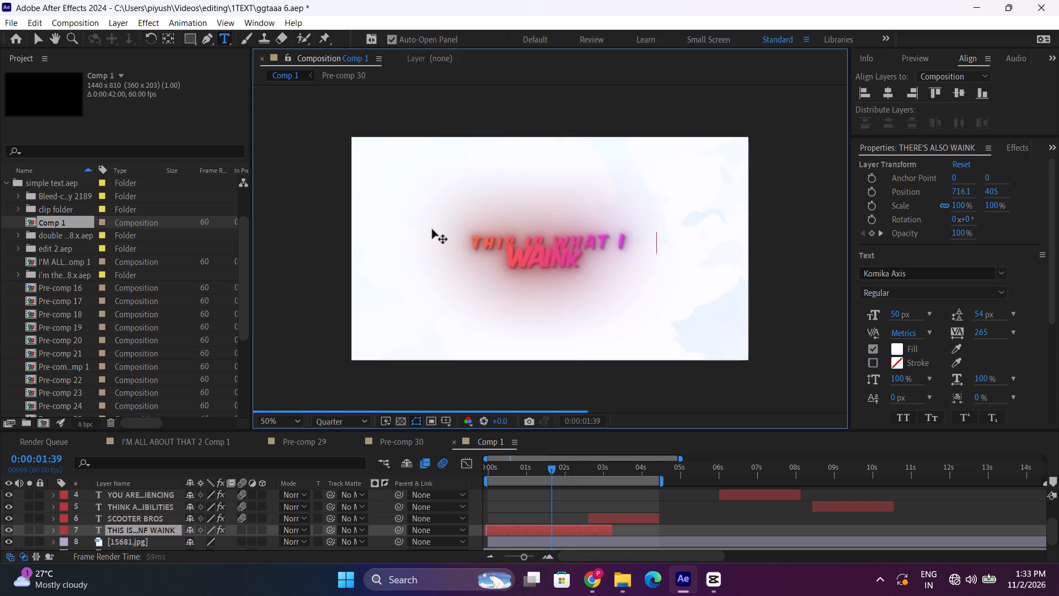
{"action": "key", "text": "BackSpace"}
{"action": "key", "text": "shift+d"}
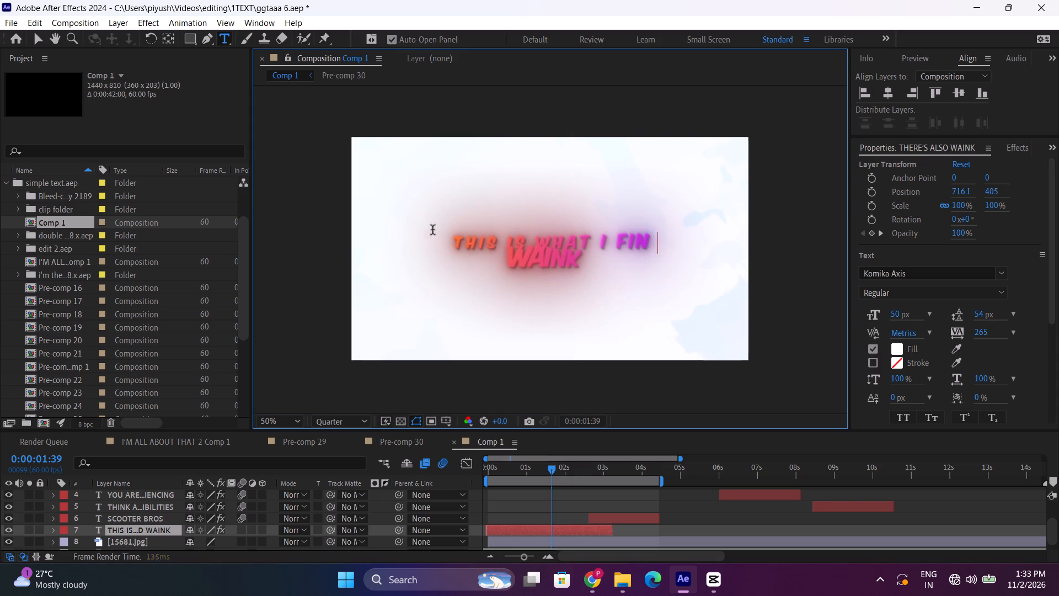
Replace the word WAINK on the second line of the same text layer with INTERESTING.
{"action": "left_click_drag", "start_coordinate": [582, 263], "coordinate": [486, 264]}
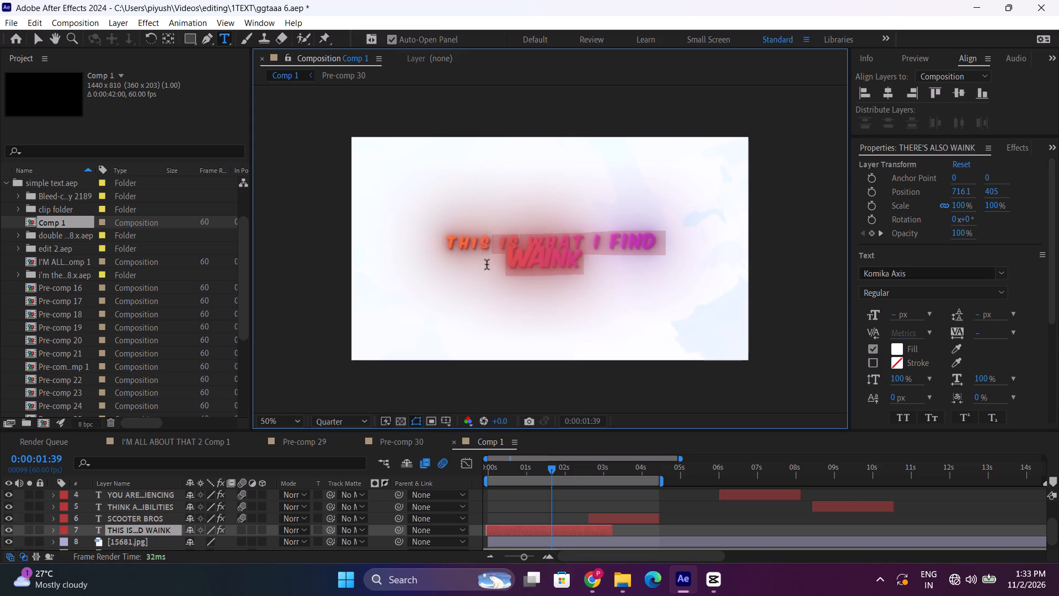
{"action": "left_click", "coordinate": [504, 263]}
{"action": "left_click_drag", "start_coordinate": [587, 265], "coordinate": [512, 269]}
{"action": "type", "text": "INTER"}
{"action": "key", "text": "shift+s"}
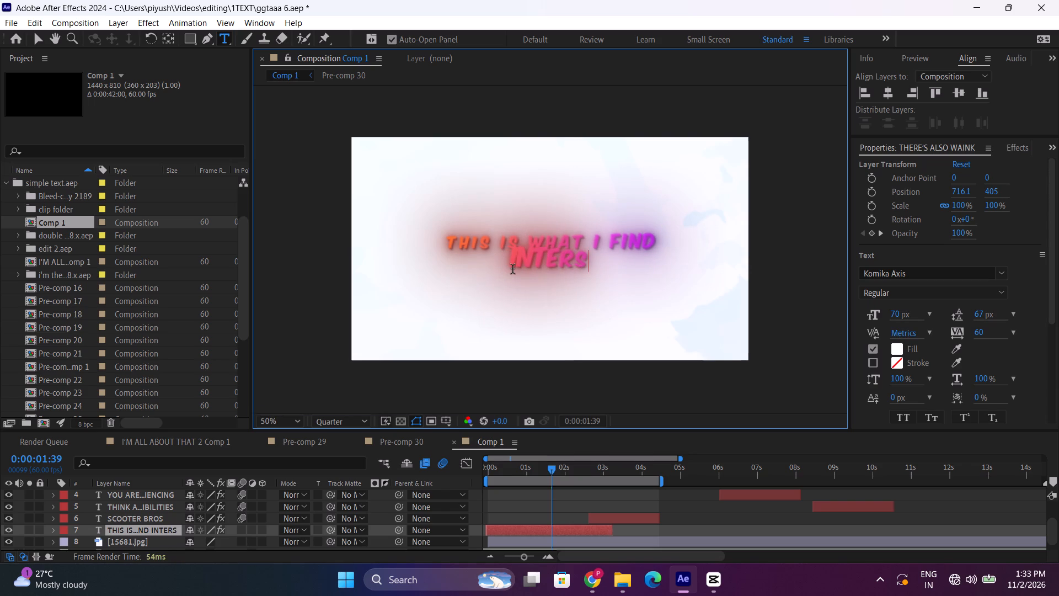
{"action": "key", "text": "shift+Delete"}
{"action": "key", "text": "shift+e"}
{"action": "key", "text": "BackSpace"}
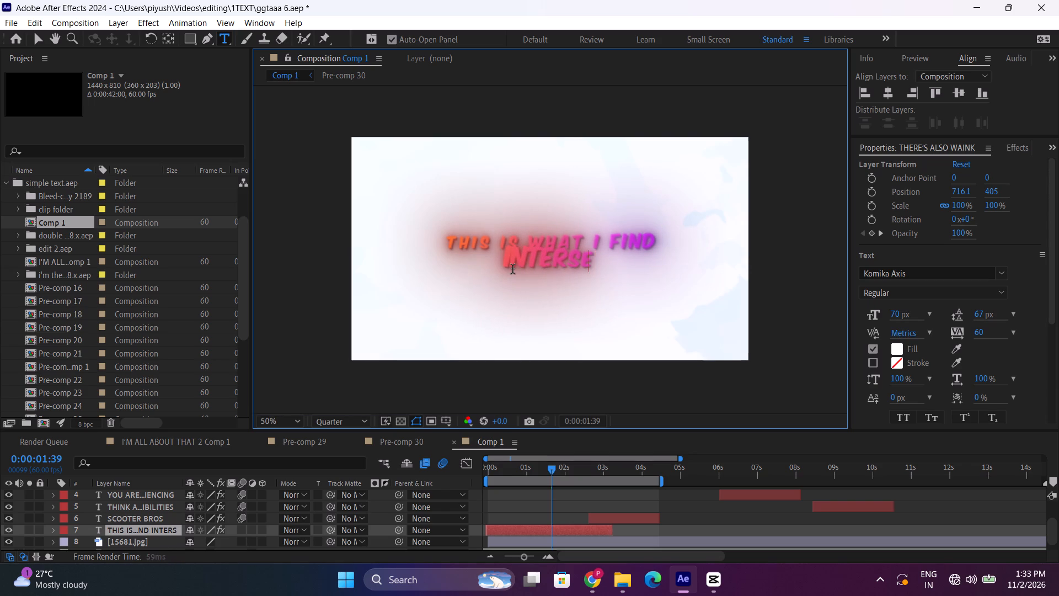
{"action": "key", "text": "BackSpace"}
{"action": "type", "text": "ES"}
{"action": "type", "text": "TING"}
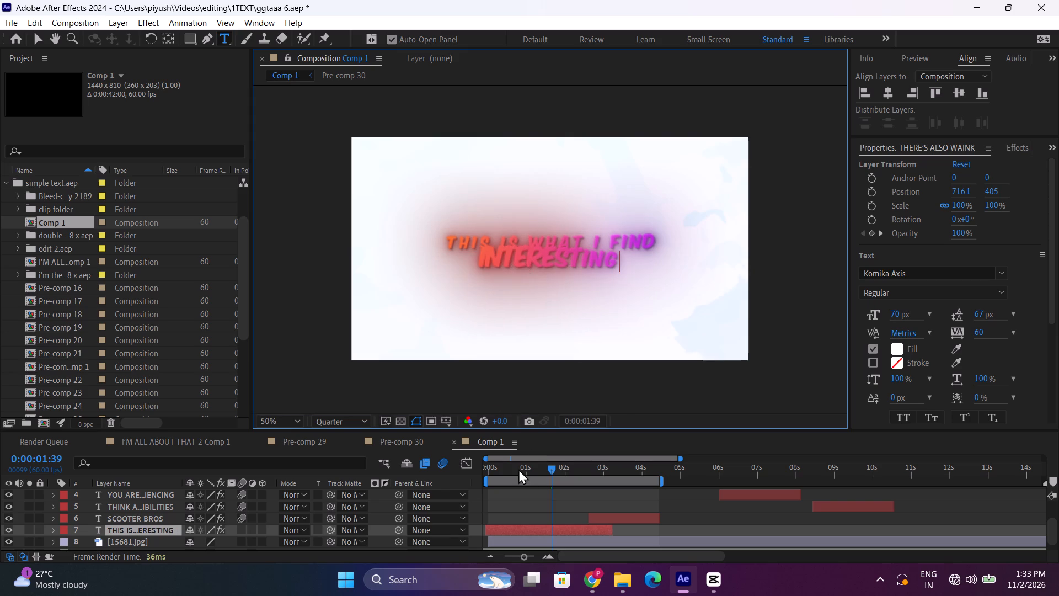
Shift the 15681.jpg background layer earlier and play the composition from the start.
{"action": "left_click_drag", "start_coordinate": [516, 468], "coordinate": [489, 470]}
{"action": "key", "text": "space"}
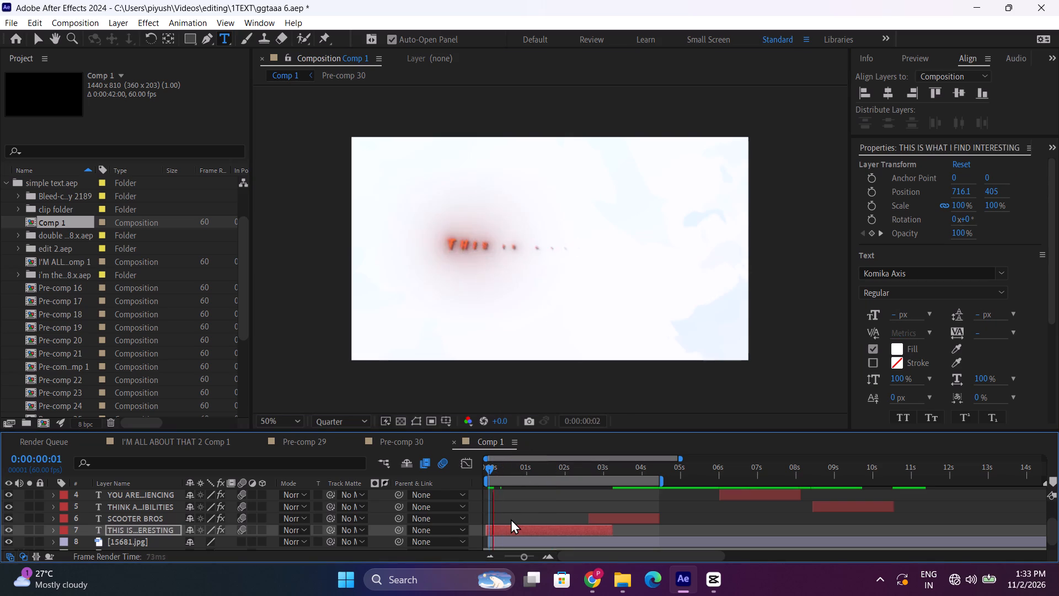
{"action": "left_click_drag", "start_coordinate": [498, 465], "coordinate": [480, 476]}
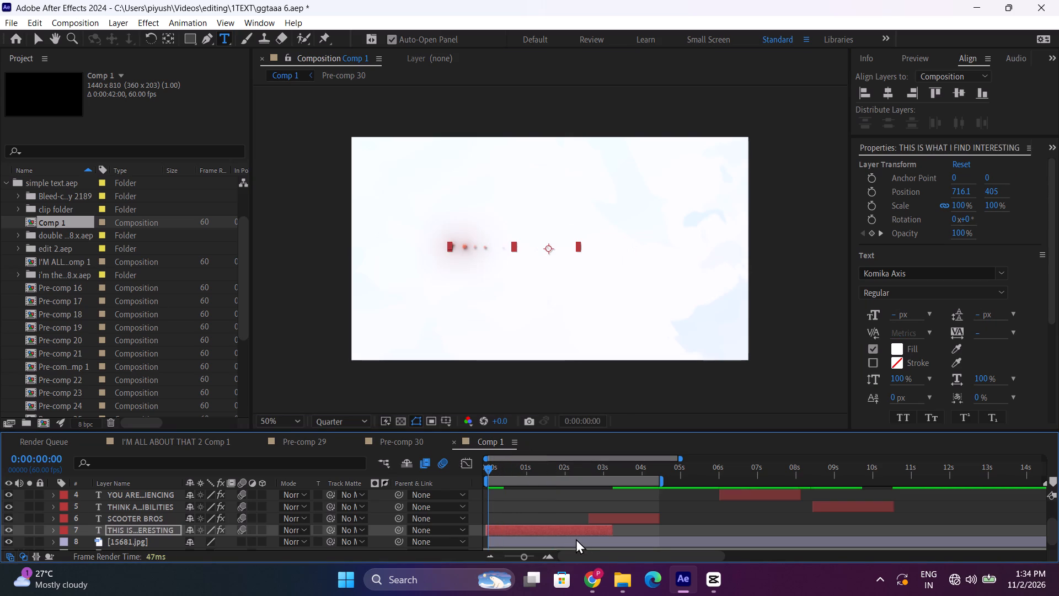
{"action": "left_click_drag", "start_coordinate": [573, 541], "coordinate": [443, 535]}
{"action": "key", "text": "space"}
{"action": "left_click_drag", "start_coordinate": [499, 469], "coordinate": [465, 473]}
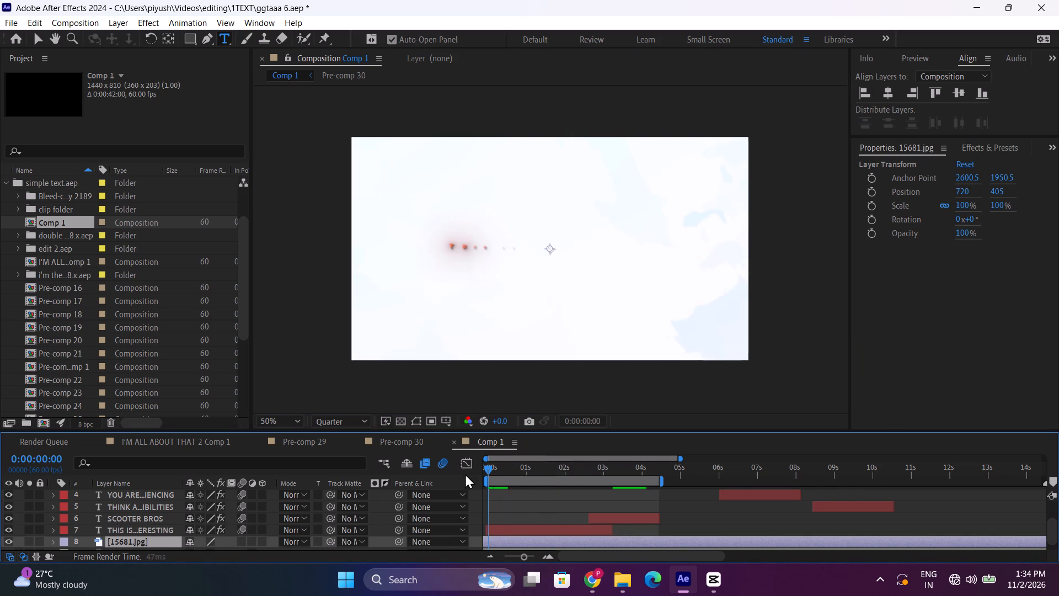
{"action": "left_click_drag", "start_coordinate": [465, 473], "coordinate": [465, 480]}
Slide the ElevenLabs voiceover layer earlier in several passes, playing from the start to match it to THIS IS WHAT I FIND INTERESTING.
{"action": "scroll", "coordinate": [707, 537], "scroll_direction": "down", "scroll_amount": 1}
{"action": "left_click_drag", "start_coordinate": [790, 543], "coordinate": [421, 545]}
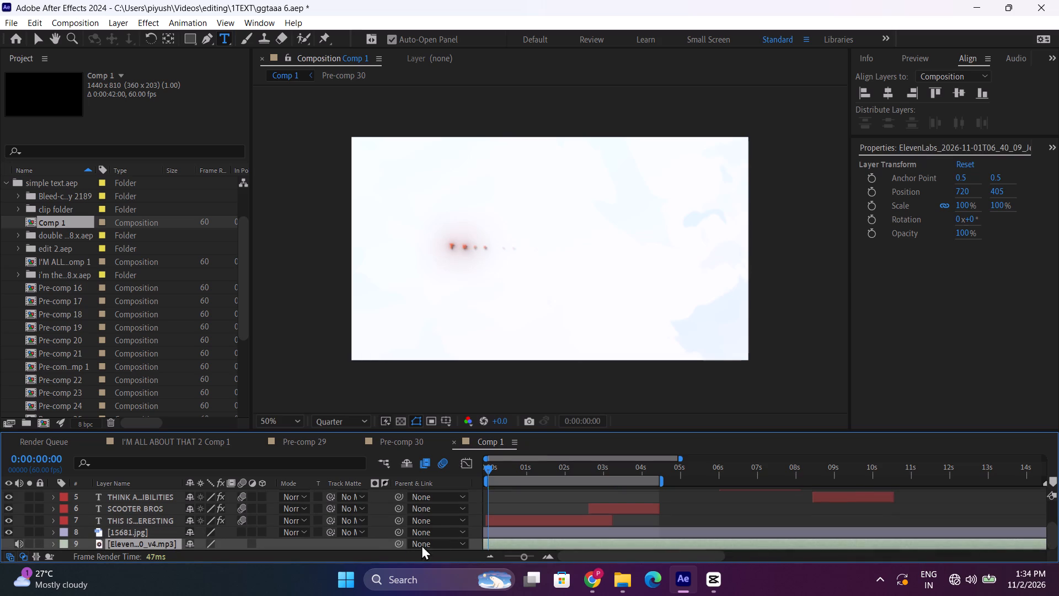
{"action": "left_click_drag", "start_coordinate": [421, 545], "coordinate": [407, 544]}
{"action": "key", "text": "space"}
{"action": "left_click_drag", "start_coordinate": [492, 470], "coordinate": [466, 471]}
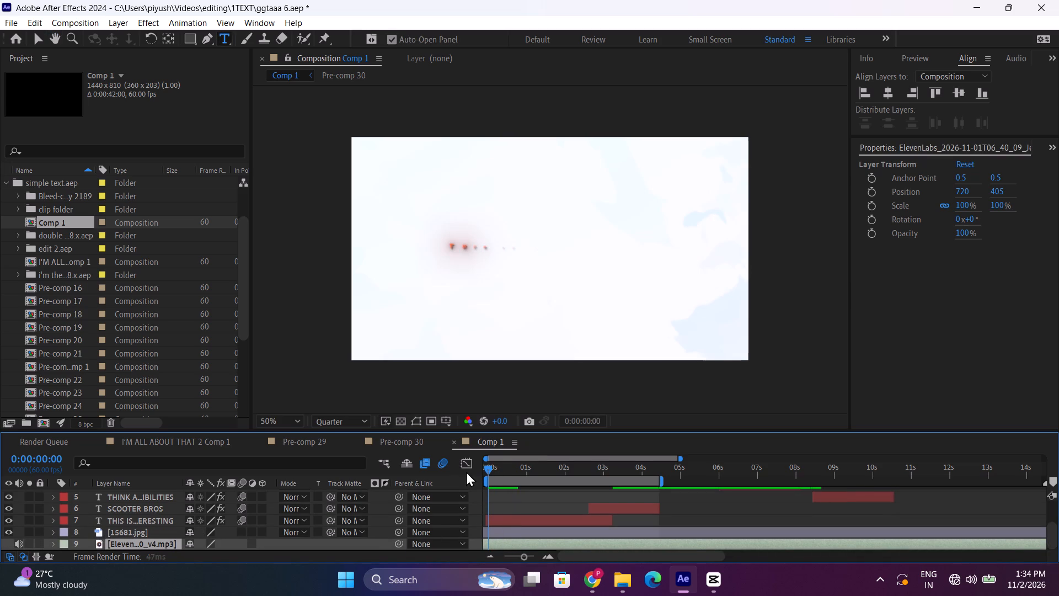
{"action": "left_click_drag", "start_coordinate": [466, 471], "coordinate": [465, 475]}
{"action": "left_click_drag", "start_coordinate": [780, 545], "coordinate": [458, 539]}
{"action": "key", "text": "space"}
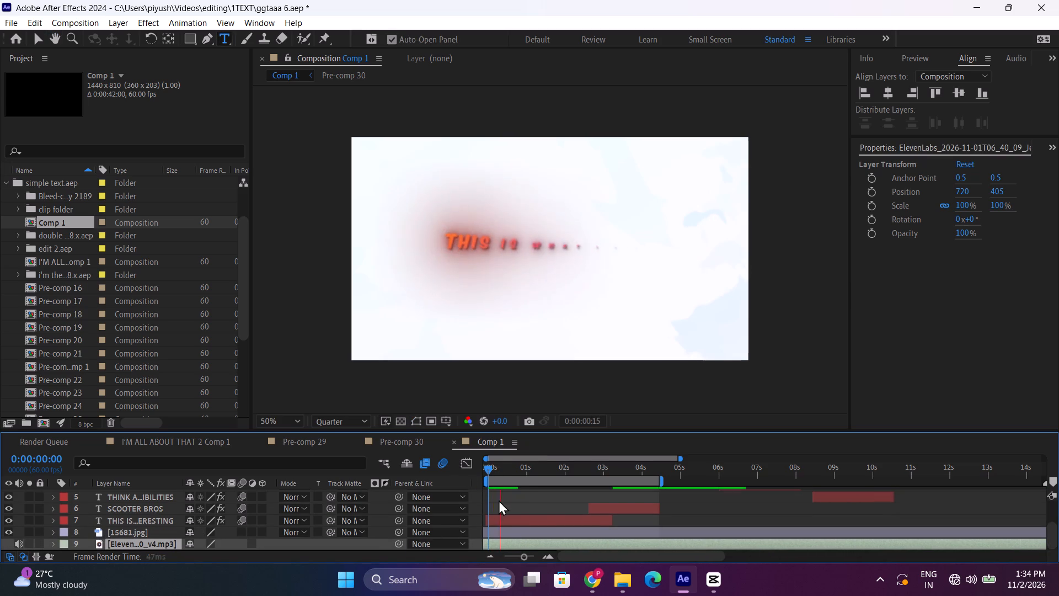
{"action": "left_click_drag", "start_coordinate": [503, 469], "coordinate": [437, 473]}
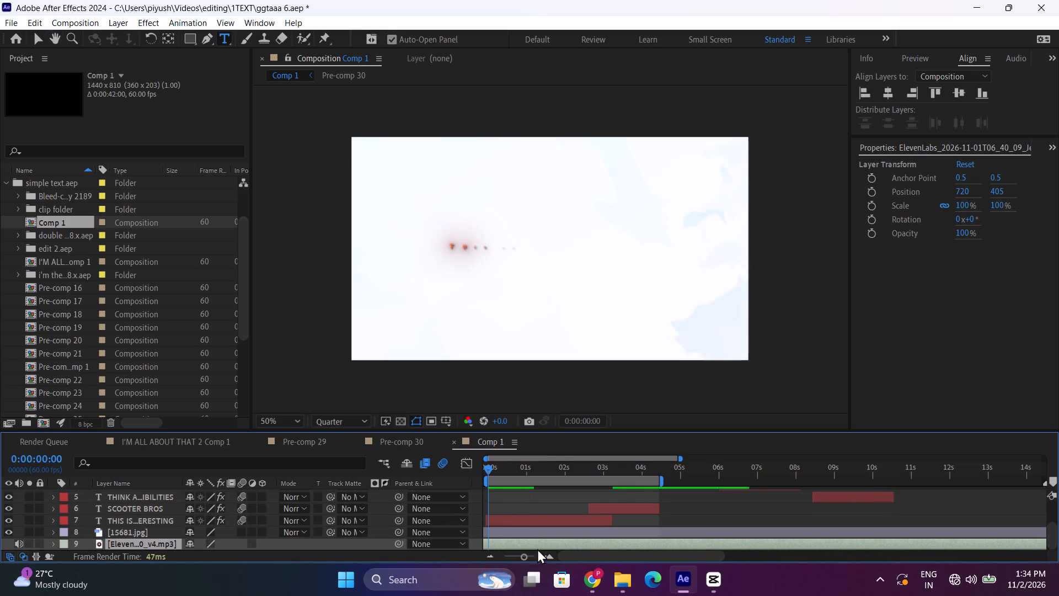
{"action": "left_click_drag", "start_coordinate": [550, 540], "coordinate": [485, 542]}
{"action": "key", "text": "space"}
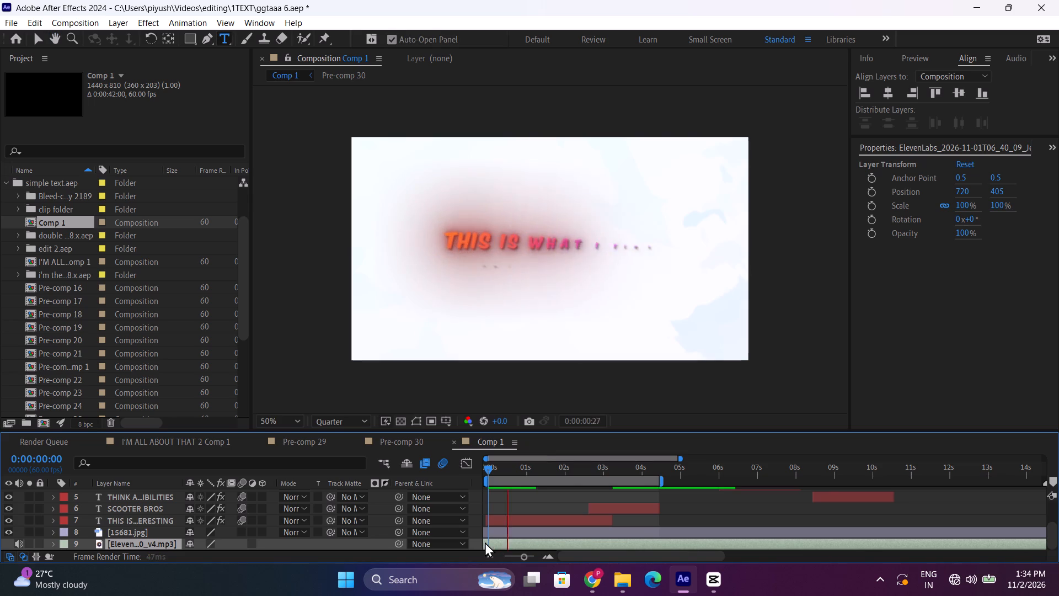
Play the voiceover from the start to find the cue and move the SCOOTER BROS layer to start at about 1.8 seconds.
{"action": "left_click_drag", "start_coordinate": [499, 465], "coordinate": [482, 468]}
{"action": "key", "text": "space"}
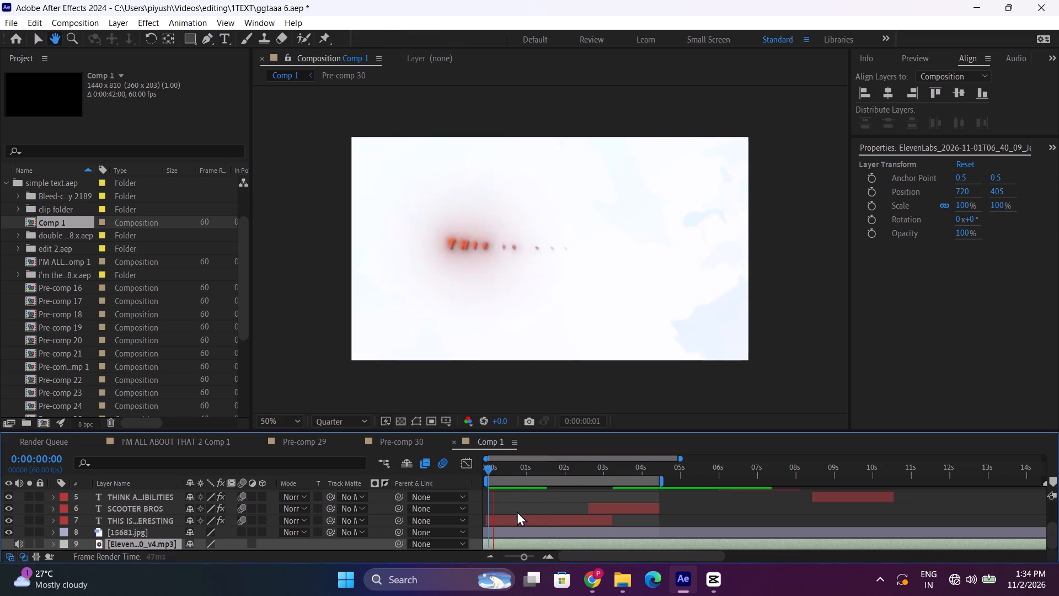
{"action": "key", "text": "space"}
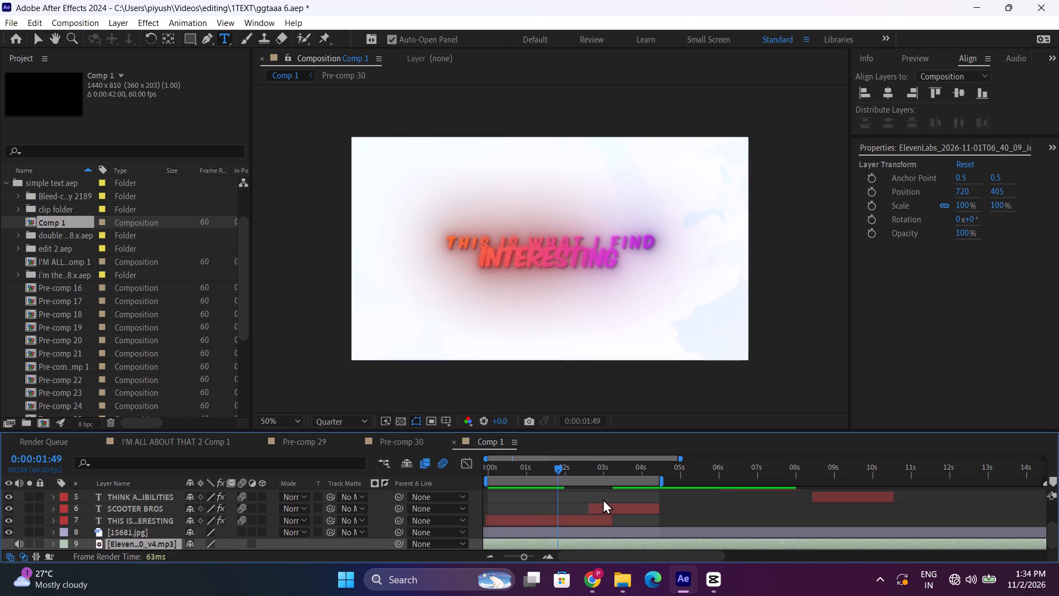
{"action": "left_click_drag", "start_coordinate": [623, 508], "coordinate": [587, 512]}
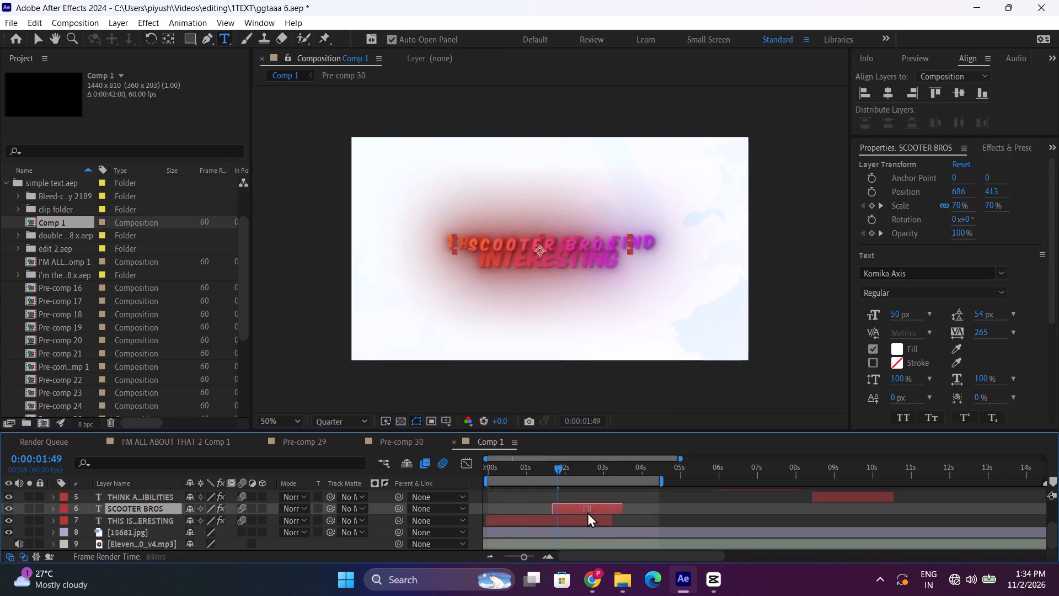
{"action": "left_click_drag", "start_coordinate": [587, 512], "coordinate": [592, 509]}
Centre the SCOOTER BROS and THIS IS WHAT I FIND INTERESTING text layers horizontally in the composition.
{"action": "left_click_drag", "start_coordinate": [560, 467], "coordinate": [573, 466]}
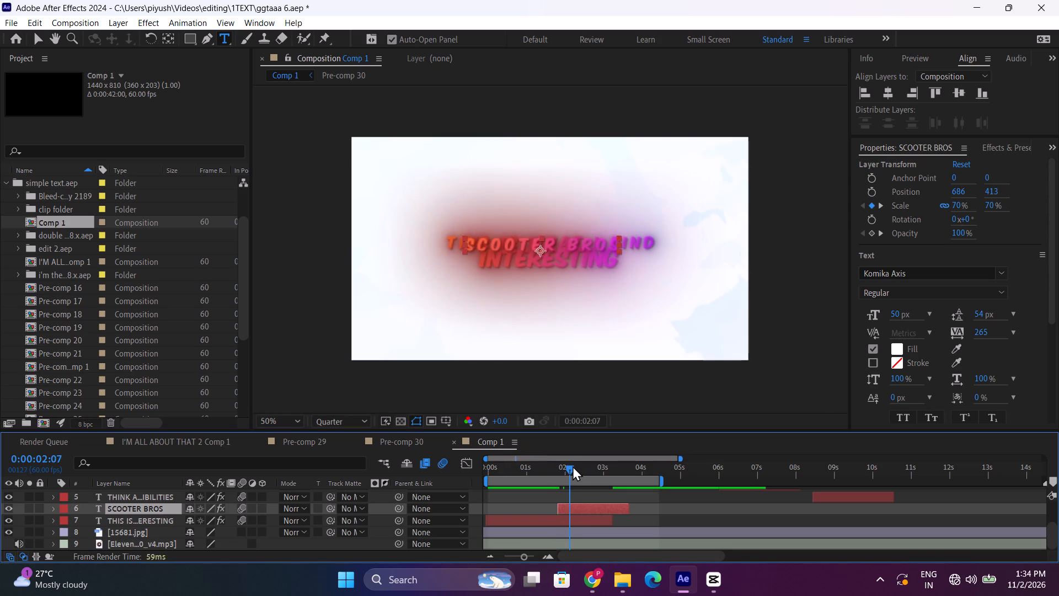
{"action": "left_click_drag", "start_coordinate": [573, 466], "coordinate": [579, 466]}
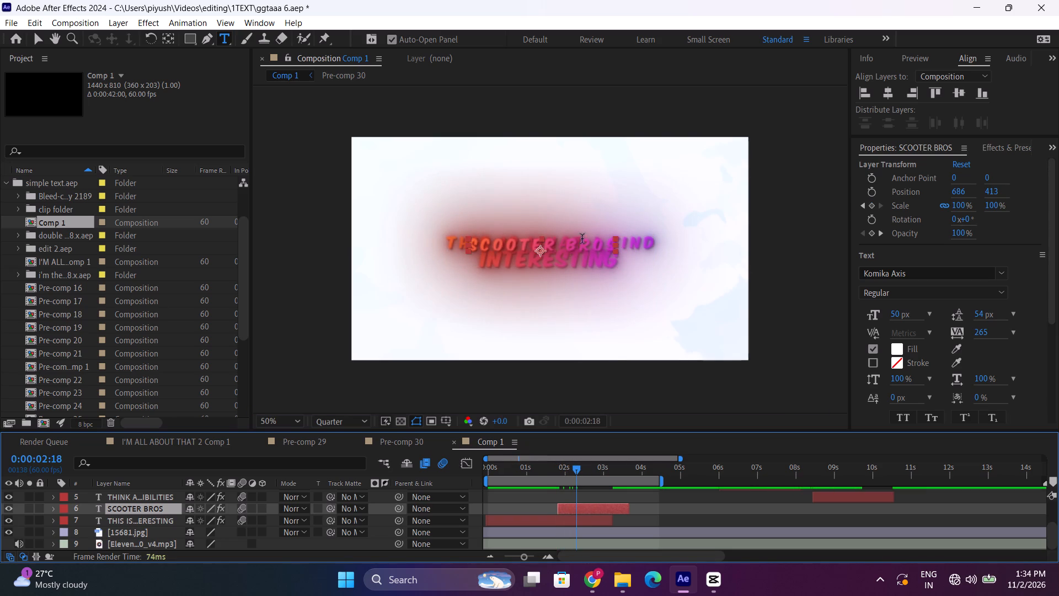
{"action": "left_click", "coordinate": [886, 88]}
{"action": "left_click", "coordinate": [584, 519]}
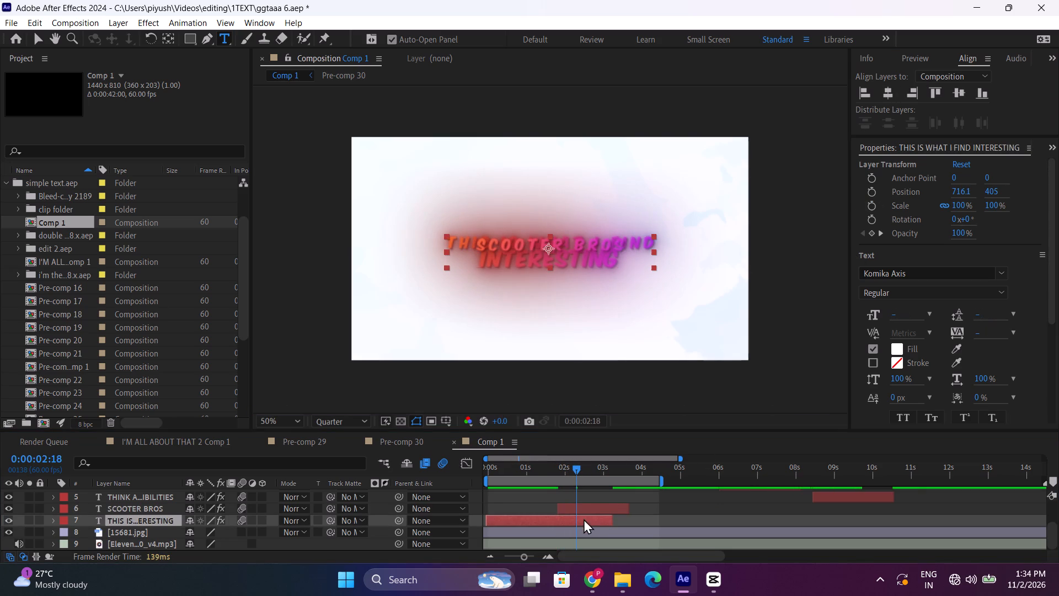
{"action": "left_click", "coordinate": [890, 93]}
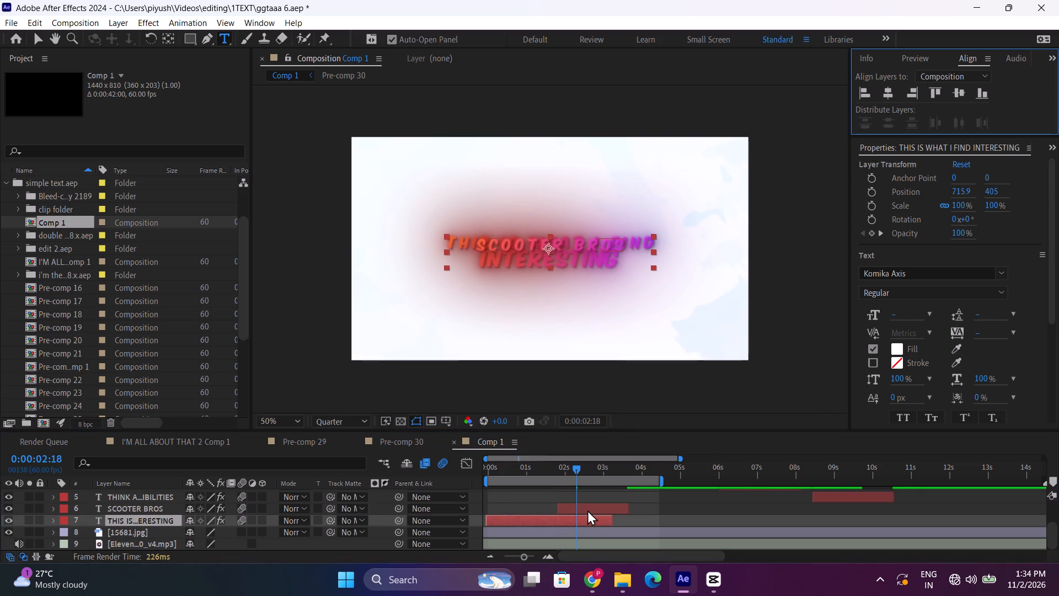
Lower the SCOOTER BROS text to a vertical position of 430.
{"action": "left_click", "coordinate": [587, 508]}
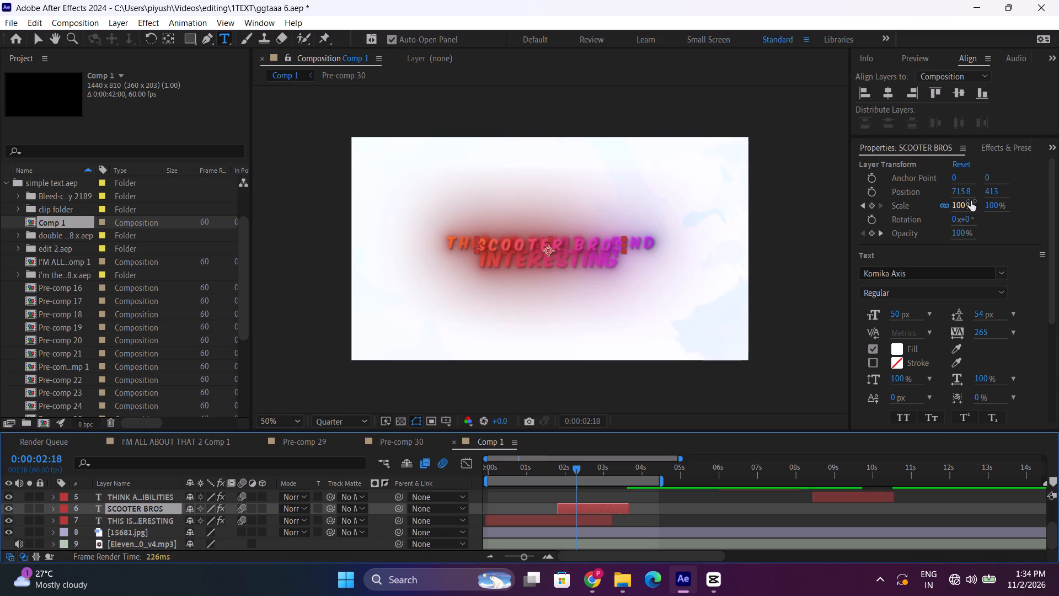
{"action": "left_click_drag", "start_coordinate": [992, 189], "coordinate": [1018, 187]}
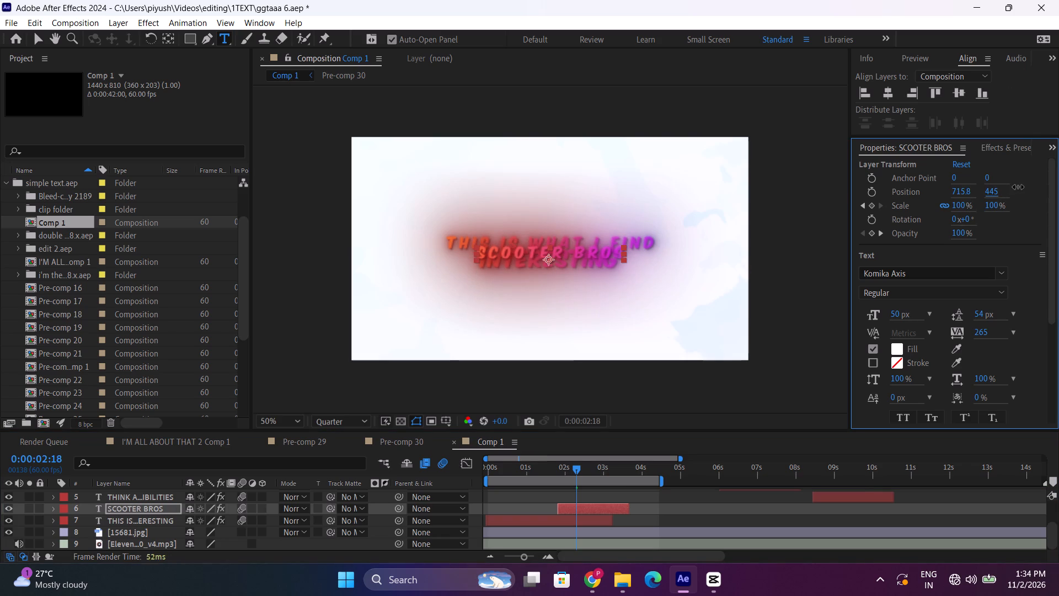
{"action": "left_click_drag", "start_coordinate": [1018, 187], "coordinate": [1005, 190]}
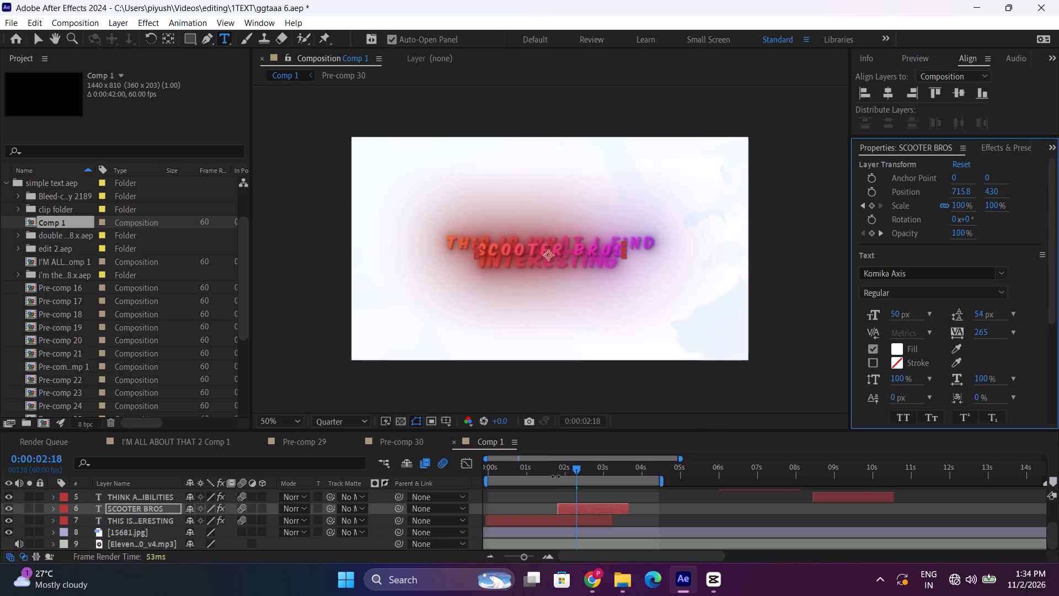
Move the ending Offset keyframes of THIS IS WHAT I FIND INTERESTING's two range selectors earlier, to about 2.0 and 2.3 seconds.
{"action": "left_click_drag", "start_coordinate": [555, 464], "coordinate": [543, 467]}
{"action": "key", "text": "space"}
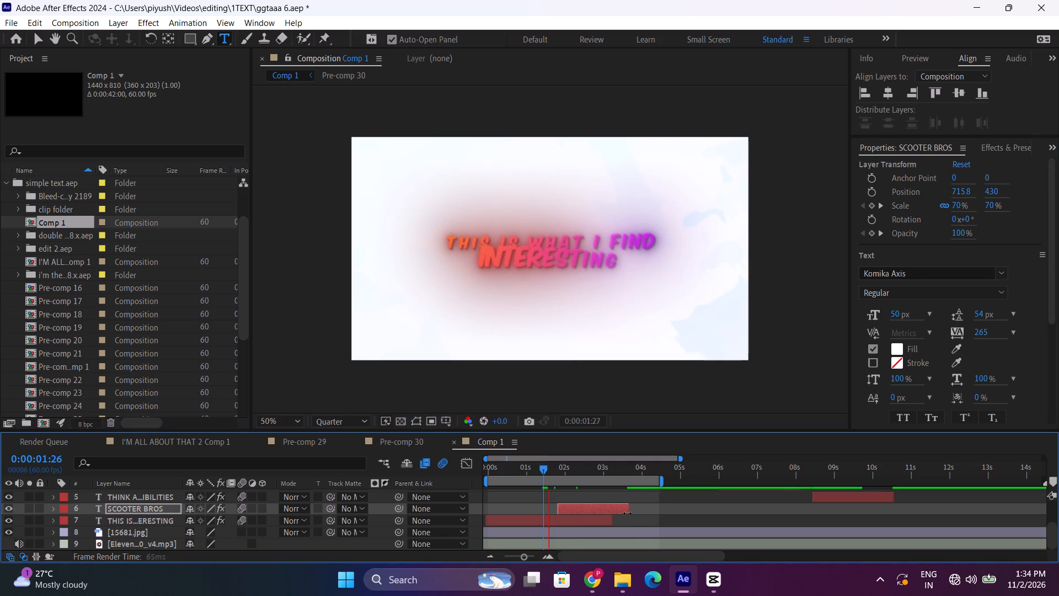
{"action": "left_click_drag", "start_coordinate": [539, 468], "coordinate": [529, 470]}
{"action": "key", "text": "space"}
{"action": "key", "text": "space"}
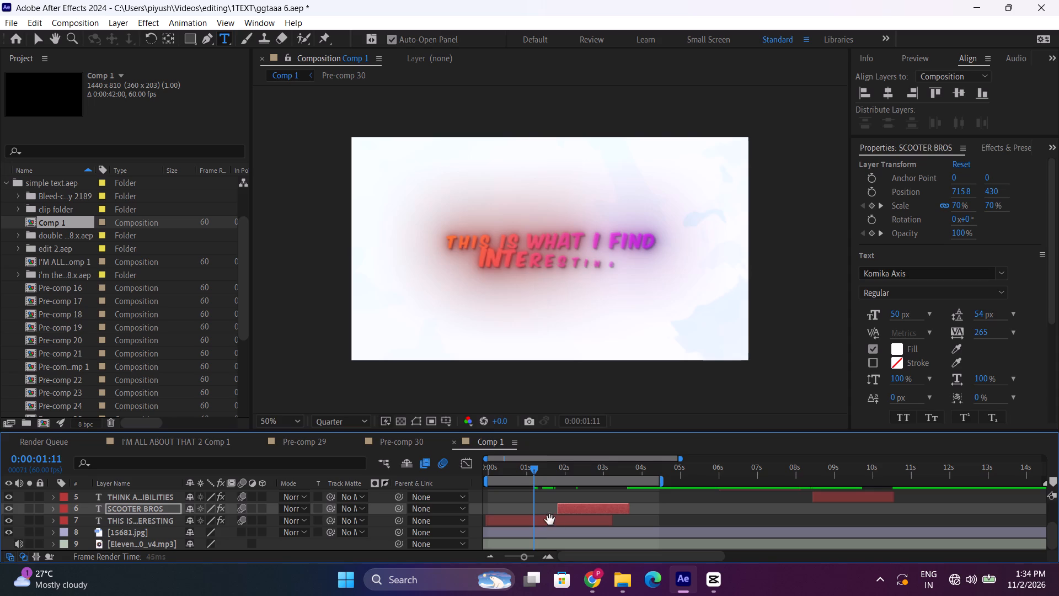
{"action": "left_click", "coordinate": [550, 520]}
{"action": "key", "text": "u"}
{"action": "scroll", "coordinate": [549, 526], "scroll_direction": "down", "scroll_amount": 1}
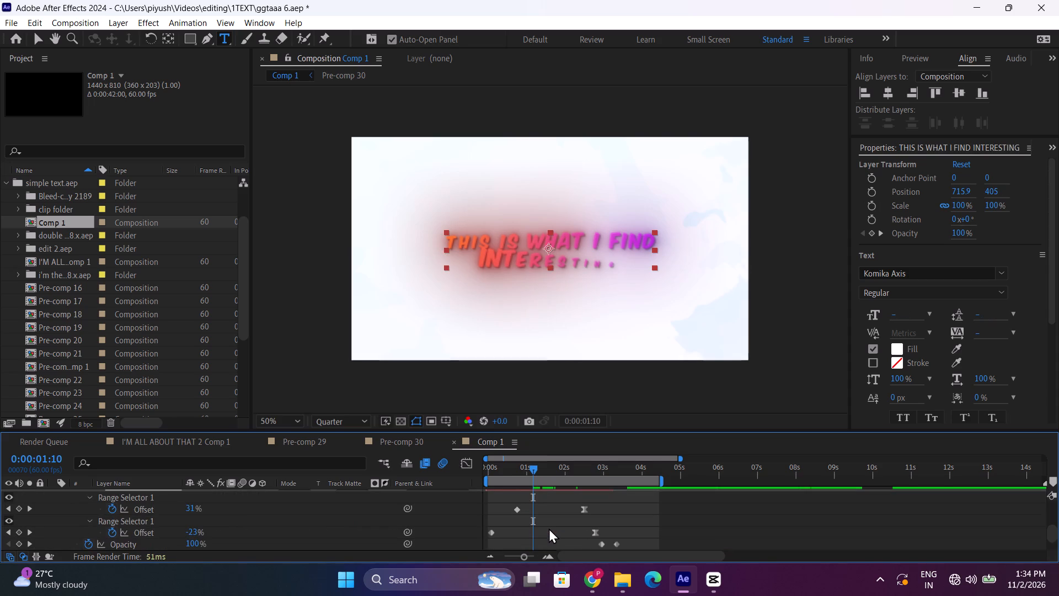
{"action": "left_click_drag", "start_coordinate": [573, 497], "coordinate": [603, 535]}
{"action": "left_click_drag", "start_coordinate": [596, 531], "coordinate": [584, 531]}
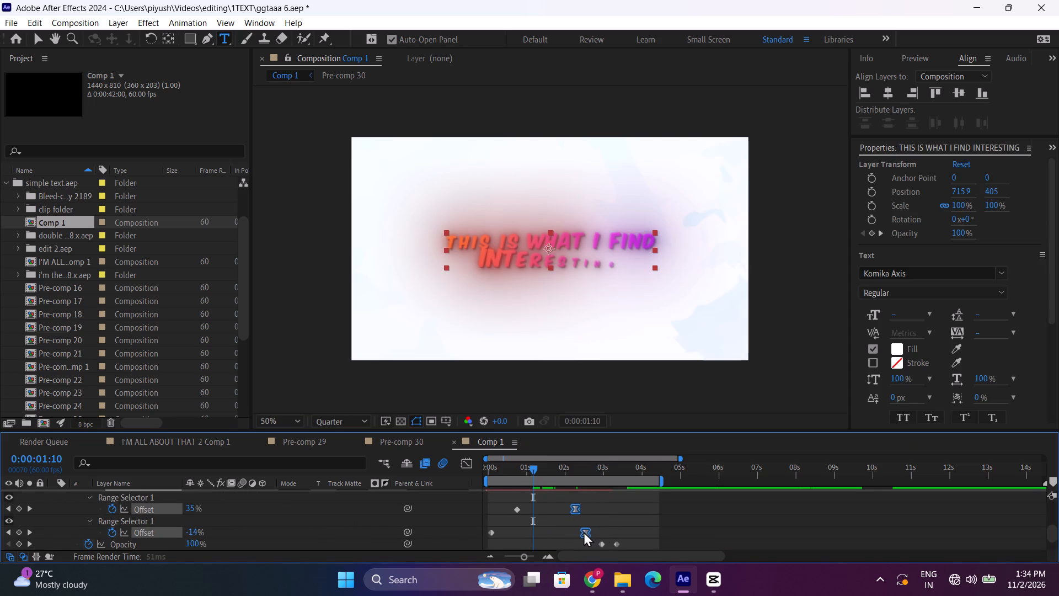
{"action": "left_click_drag", "start_coordinate": [584, 531], "coordinate": [582, 531]}
{"action": "left_click_drag", "start_coordinate": [582, 530], "coordinate": [577, 530]}
Play back the text reveal and move the SCOOTER BROS layer to start at about 1.6 seconds.
{"action": "key", "text": "space"}
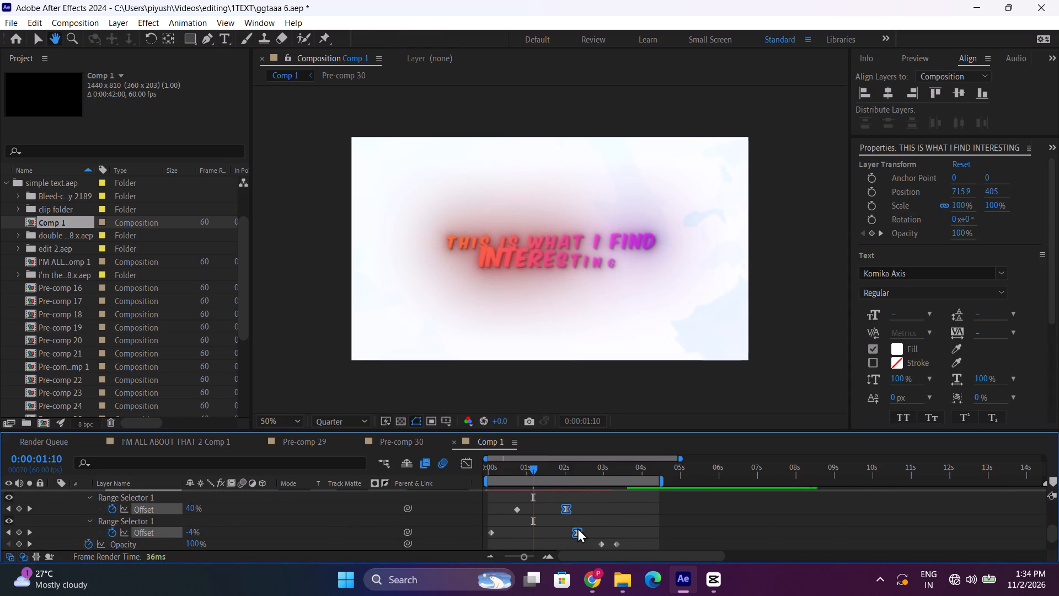
{"action": "key", "text": "space"}
{"action": "key", "text": "space"}
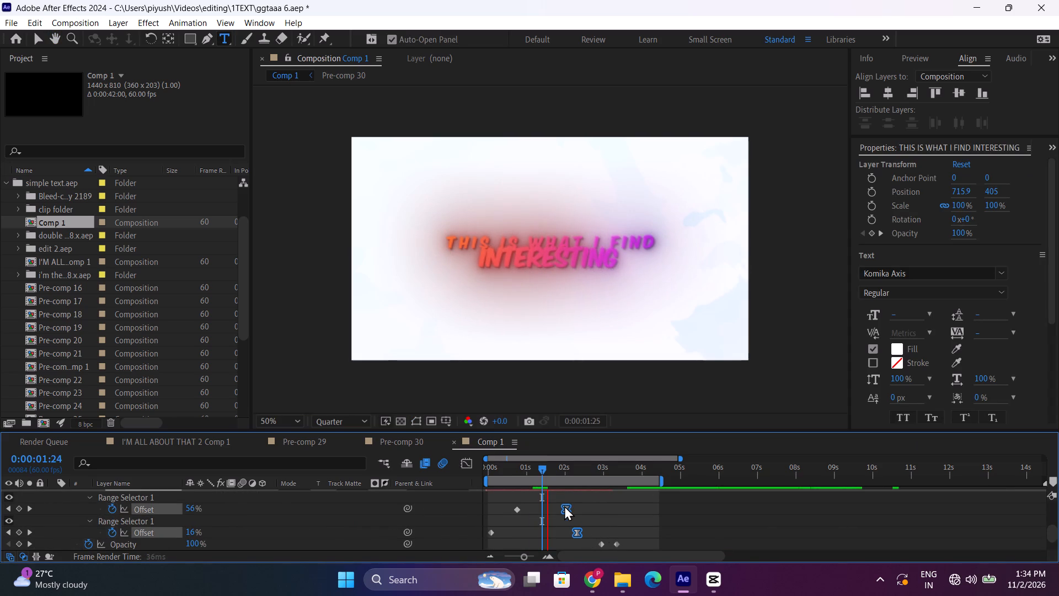
{"action": "left_click", "coordinate": [549, 473]}
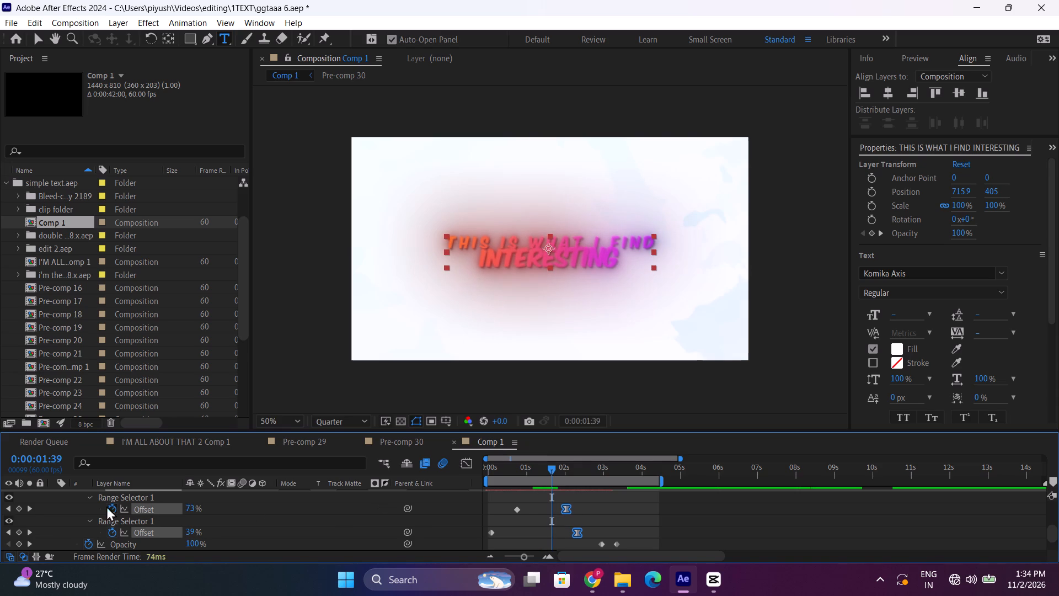
{"action": "scroll", "coordinate": [89, 509], "scroll_direction": "up", "scroll_amount": 1}
{"action": "left_click", "coordinate": [59, 519]}
{"action": "left_click_drag", "start_coordinate": [579, 507], "coordinate": [568, 511]}
{"action": "left_click", "coordinate": [57, 520]}
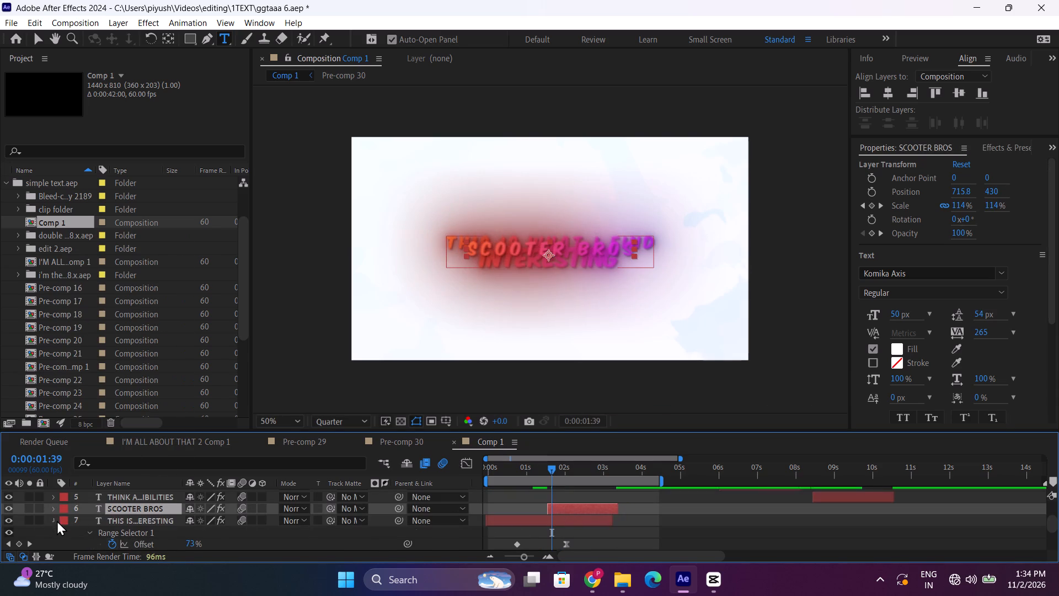
Replace the SCOOTER BROS text with ABOUT ROCKSTAR'S APPROCH.
{"action": "left_click_drag", "start_coordinate": [632, 248], "coordinate": [451, 247]}
{"action": "type", "text": "ABOUT ROCKSR"}
{"action": "key", "text": "BackSpace"}
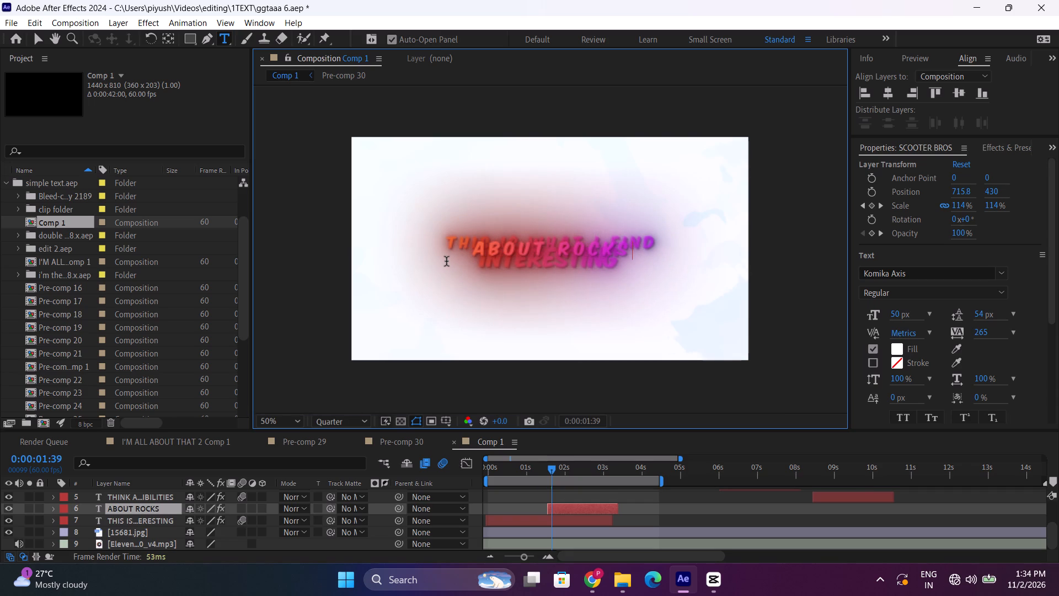
{"action": "type", "text": "TAR"}
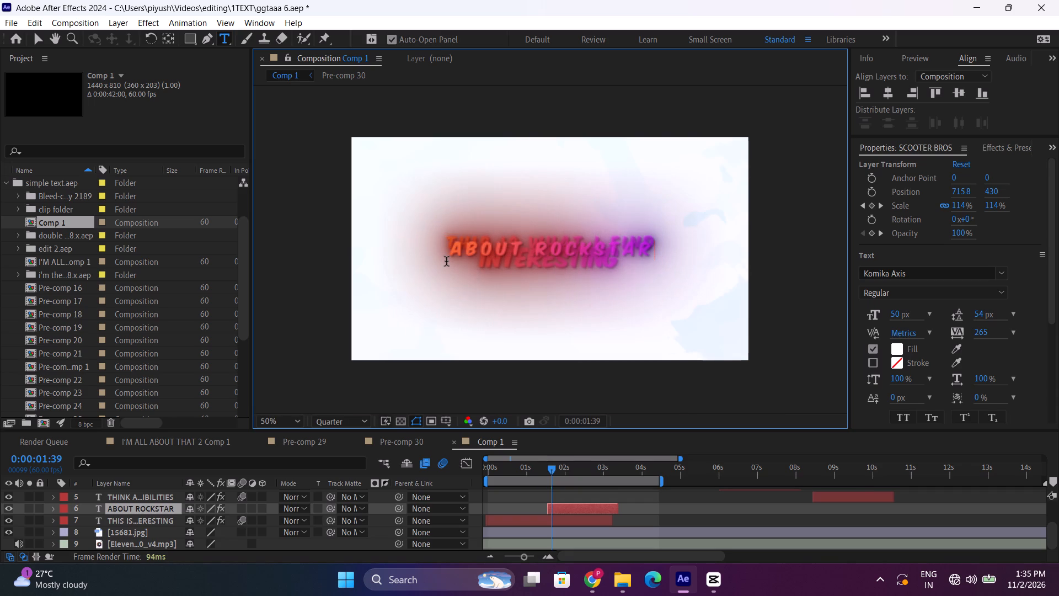
{"action": "type", "text": "'S"}
{"action": "key", "text": "space"}
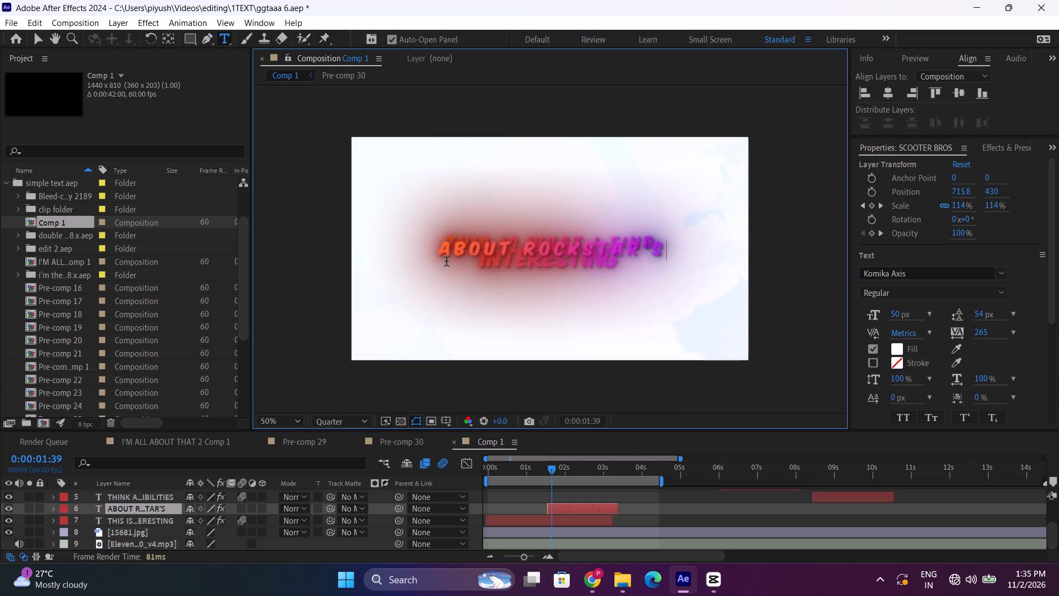
{"action": "type", "text": "APPROCH"}
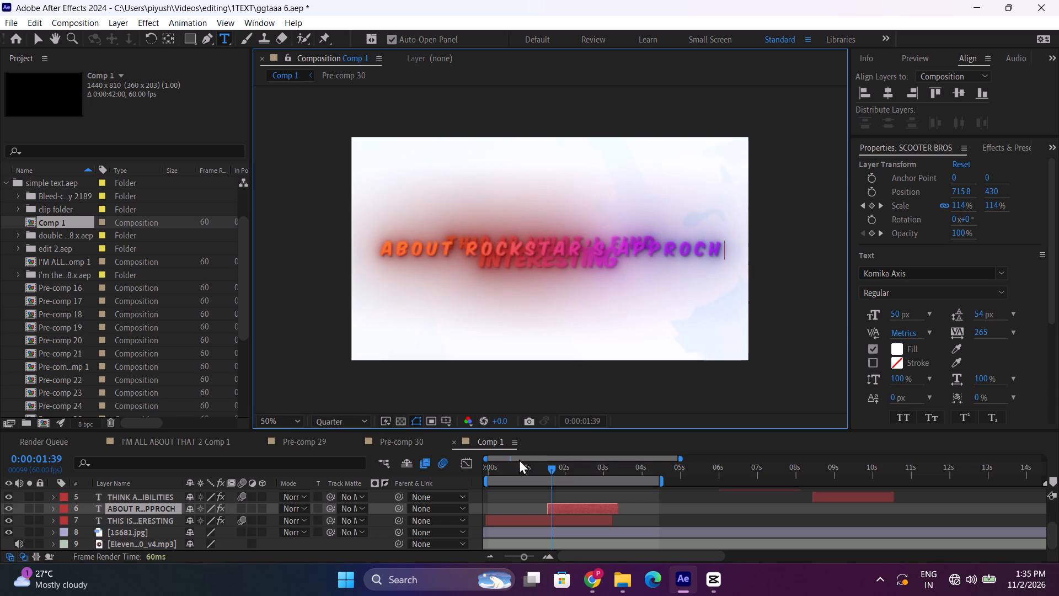
Move the fade-out Opacity keyframes of THIS IS WHAT I FIND INTERESTING to about 1.7 and 2.1 seconds and preview the transition.
{"action": "left_click", "coordinate": [544, 465]}
{"action": "key", "text": "space"}
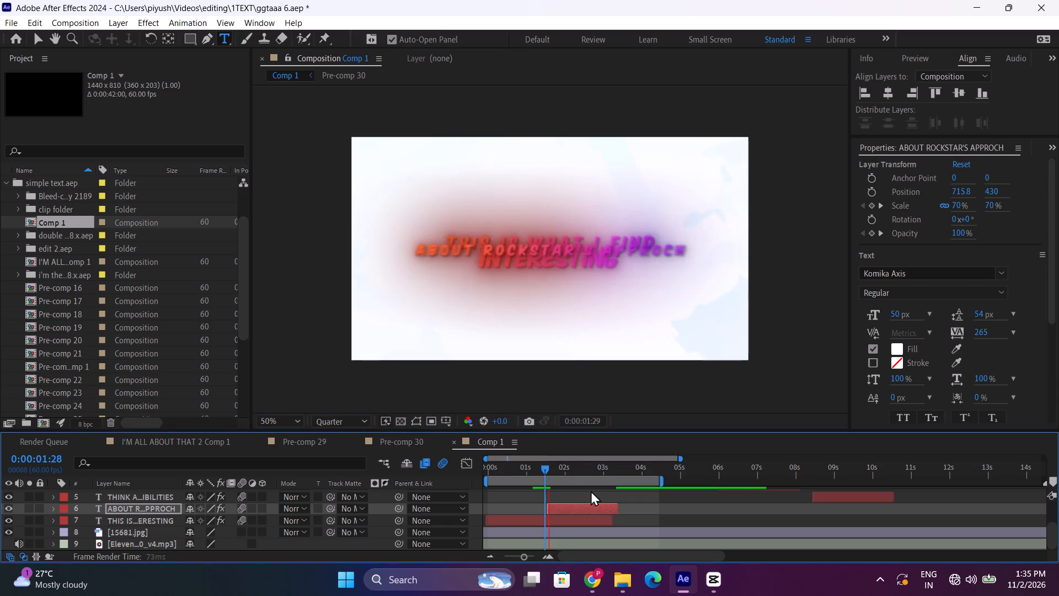
{"action": "left_click", "coordinate": [531, 473]}
{"action": "key", "text": "space"}
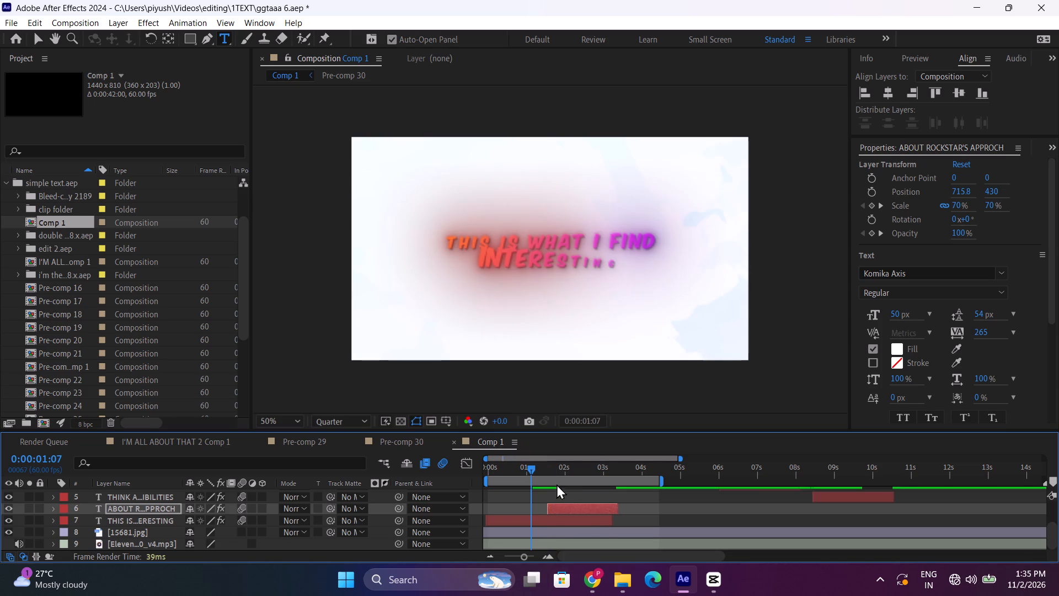
{"action": "key", "text": "space"}
{"action": "left_click", "coordinate": [560, 518]}
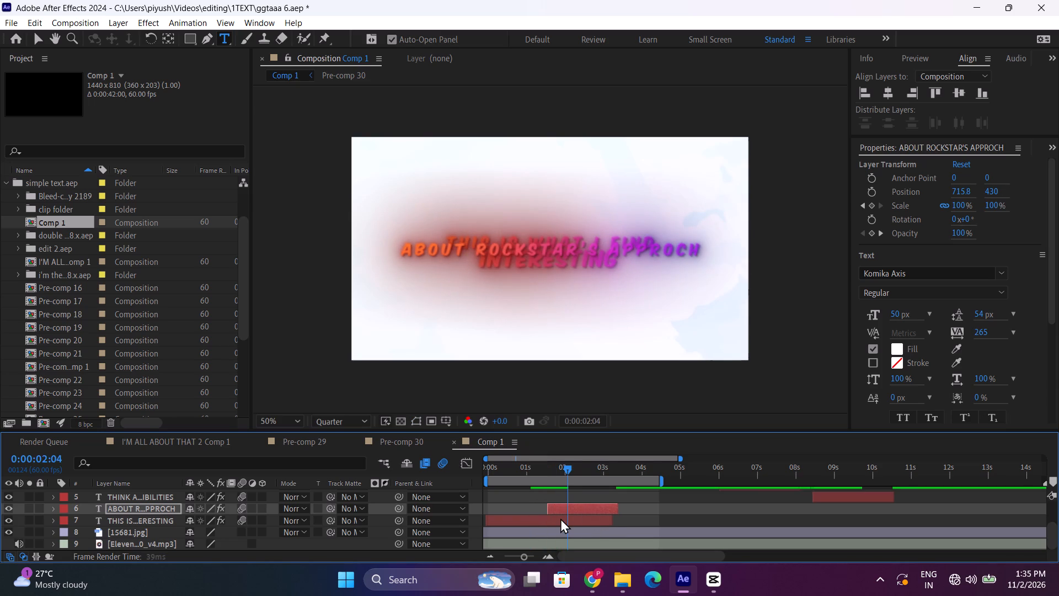
{"action": "key", "text": "t"}
{"action": "left_click_drag", "start_coordinate": [587, 529], "coordinate": [619, 536]}
{"action": "left_click_drag", "start_coordinate": [619, 535], "coordinate": [571, 539]}
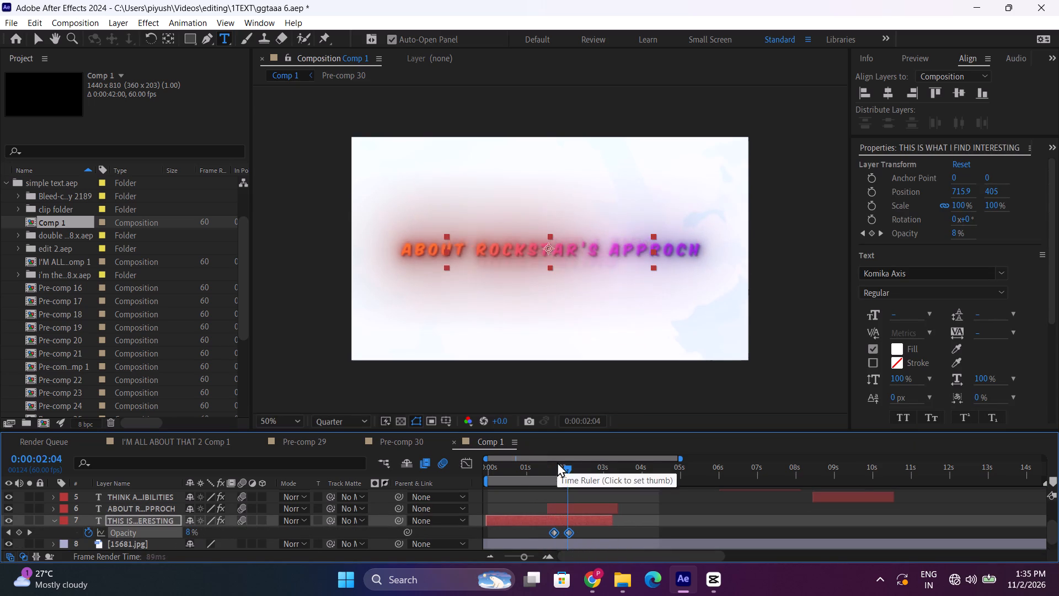
{"action": "left_click_drag", "start_coordinate": [546, 470], "coordinate": [528, 476]}
{"action": "key", "text": "space"}
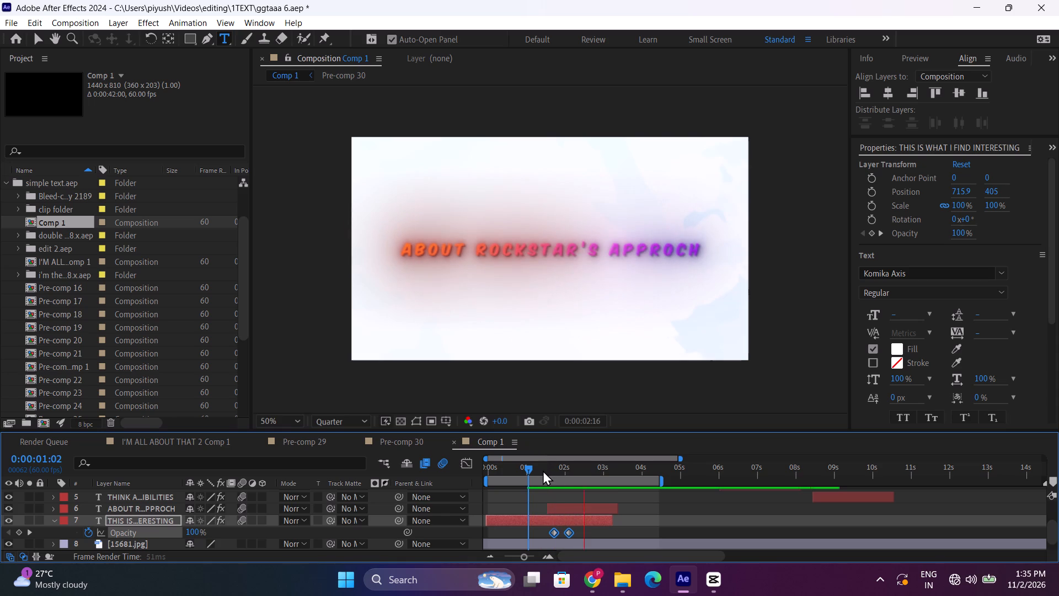
Play back the transition between the two text lines from the start of the composition.
{"action": "left_click_drag", "start_coordinate": [532, 467], "coordinate": [498, 470]}
{"action": "key", "text": "space"}
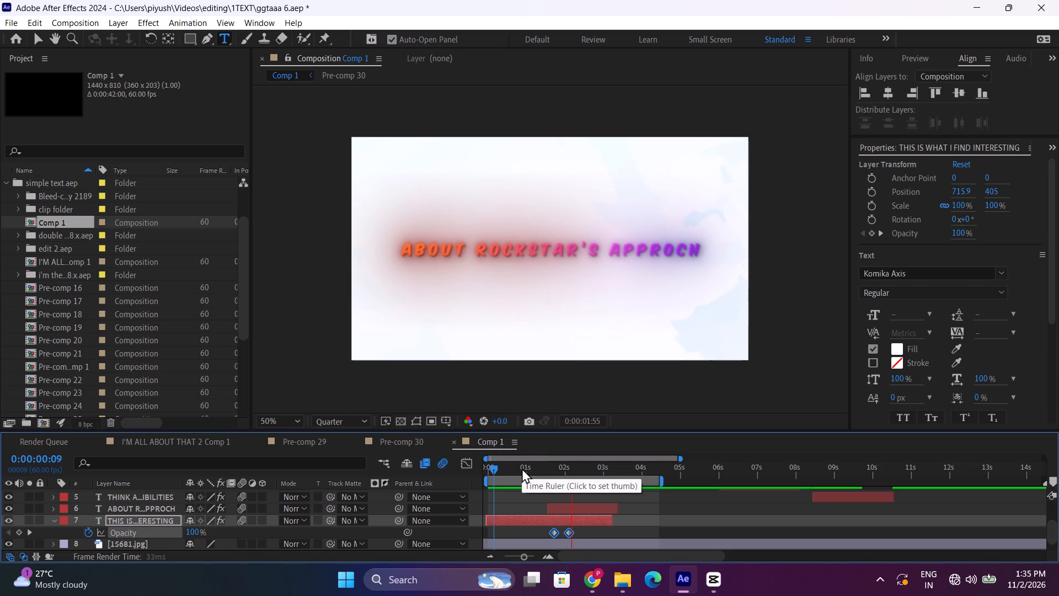
{"action": "left_click_drag", "start_coordinate": [515, 471], "coordinate": [437, 480]}
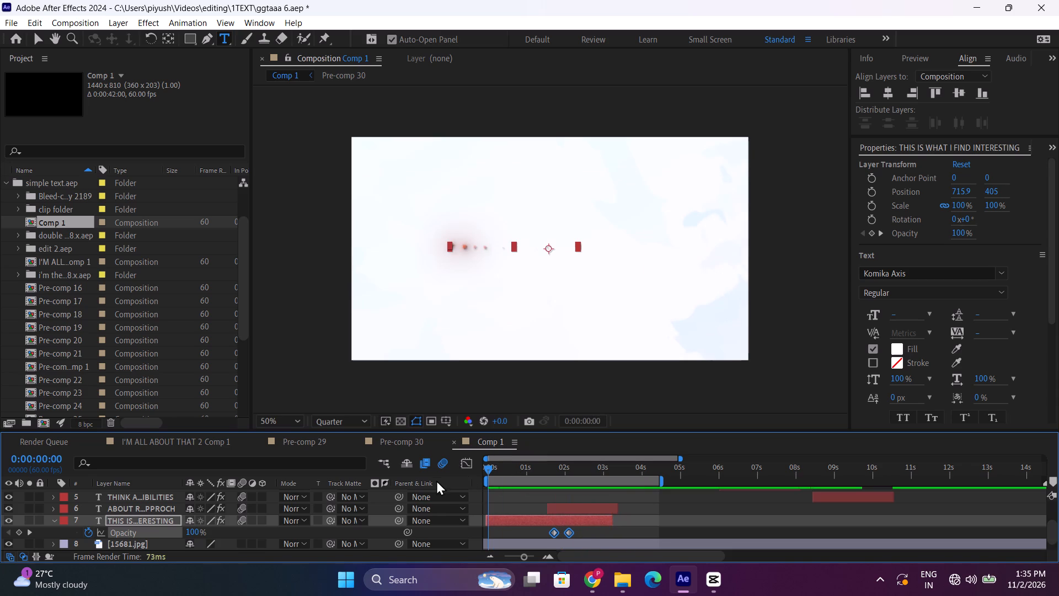
{"action": "key", "text": "space"}
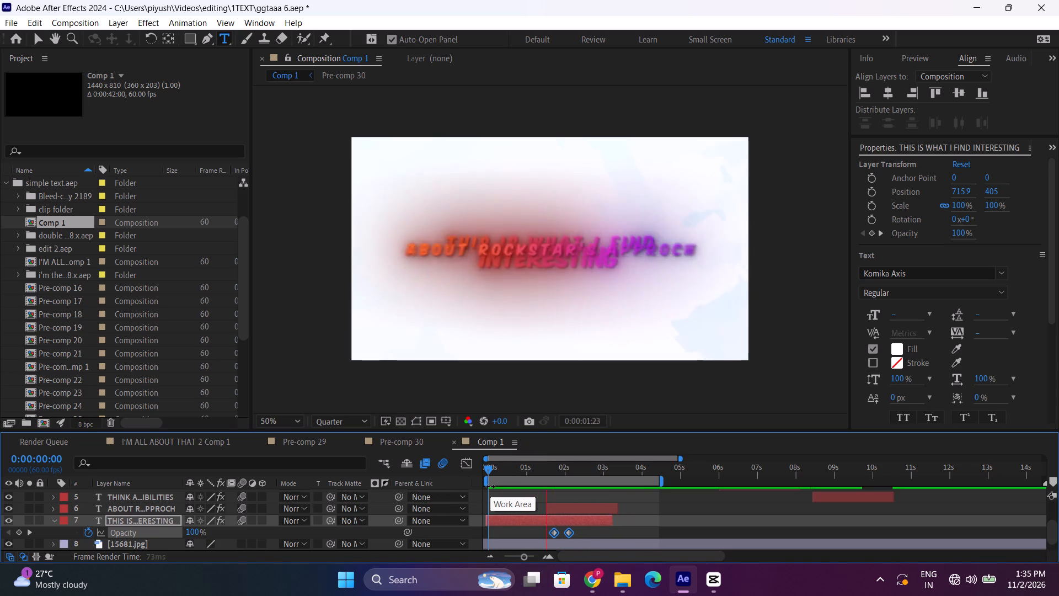
{"action": "left_click", "coordinate": [532, 466]}
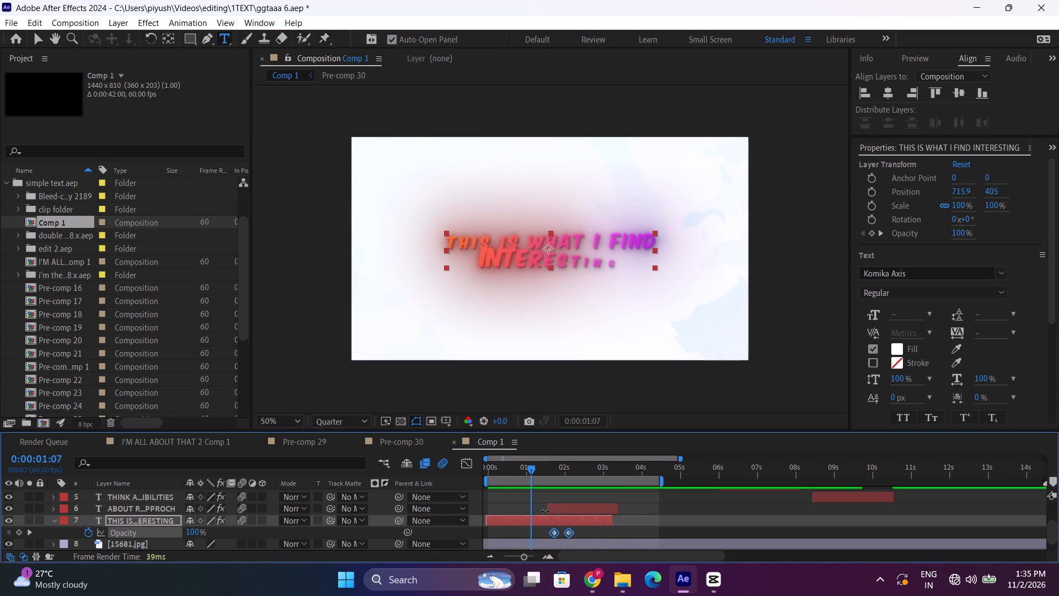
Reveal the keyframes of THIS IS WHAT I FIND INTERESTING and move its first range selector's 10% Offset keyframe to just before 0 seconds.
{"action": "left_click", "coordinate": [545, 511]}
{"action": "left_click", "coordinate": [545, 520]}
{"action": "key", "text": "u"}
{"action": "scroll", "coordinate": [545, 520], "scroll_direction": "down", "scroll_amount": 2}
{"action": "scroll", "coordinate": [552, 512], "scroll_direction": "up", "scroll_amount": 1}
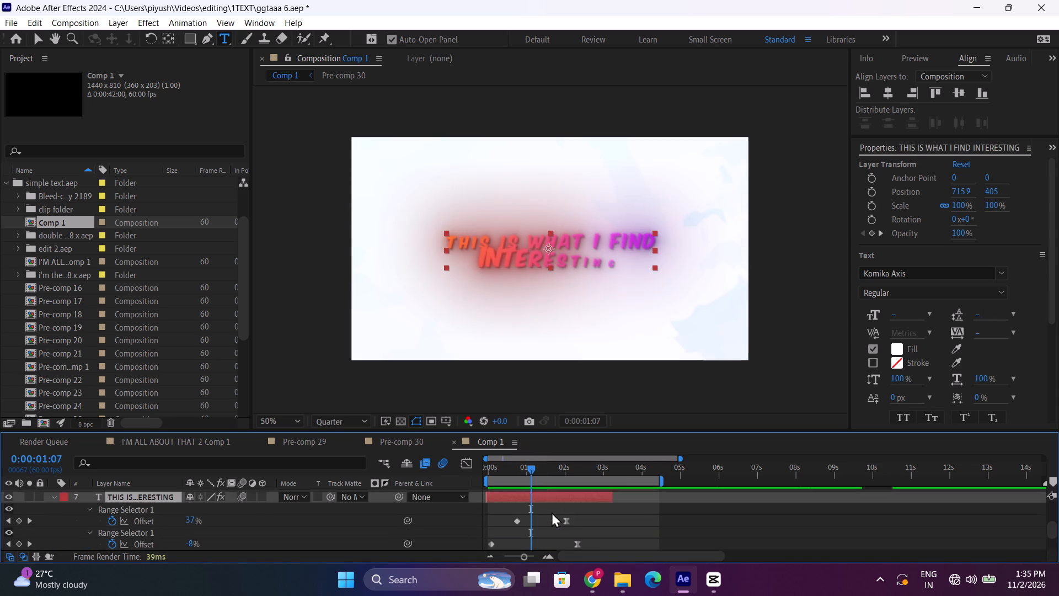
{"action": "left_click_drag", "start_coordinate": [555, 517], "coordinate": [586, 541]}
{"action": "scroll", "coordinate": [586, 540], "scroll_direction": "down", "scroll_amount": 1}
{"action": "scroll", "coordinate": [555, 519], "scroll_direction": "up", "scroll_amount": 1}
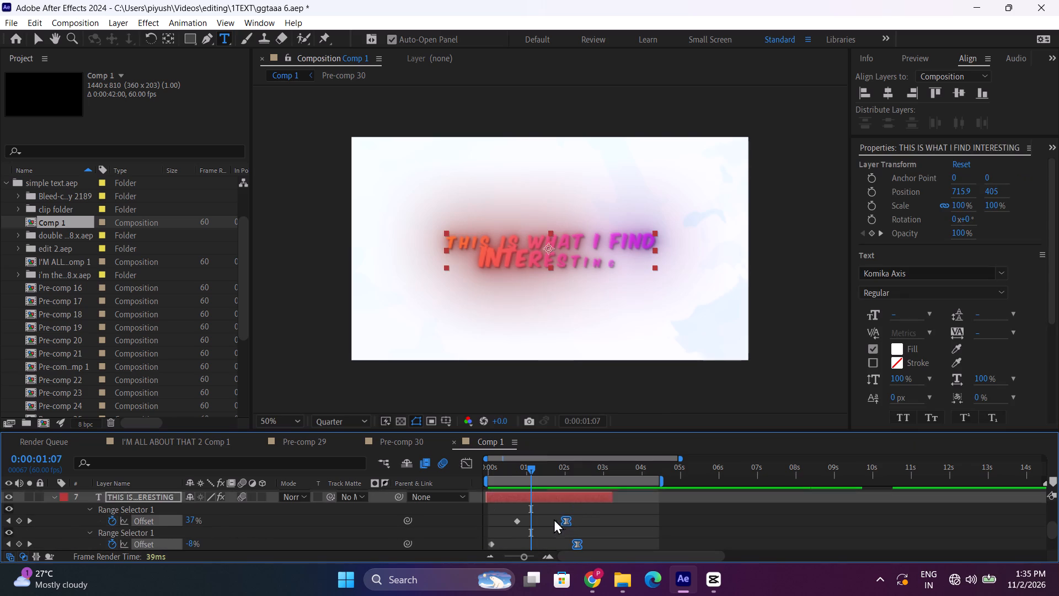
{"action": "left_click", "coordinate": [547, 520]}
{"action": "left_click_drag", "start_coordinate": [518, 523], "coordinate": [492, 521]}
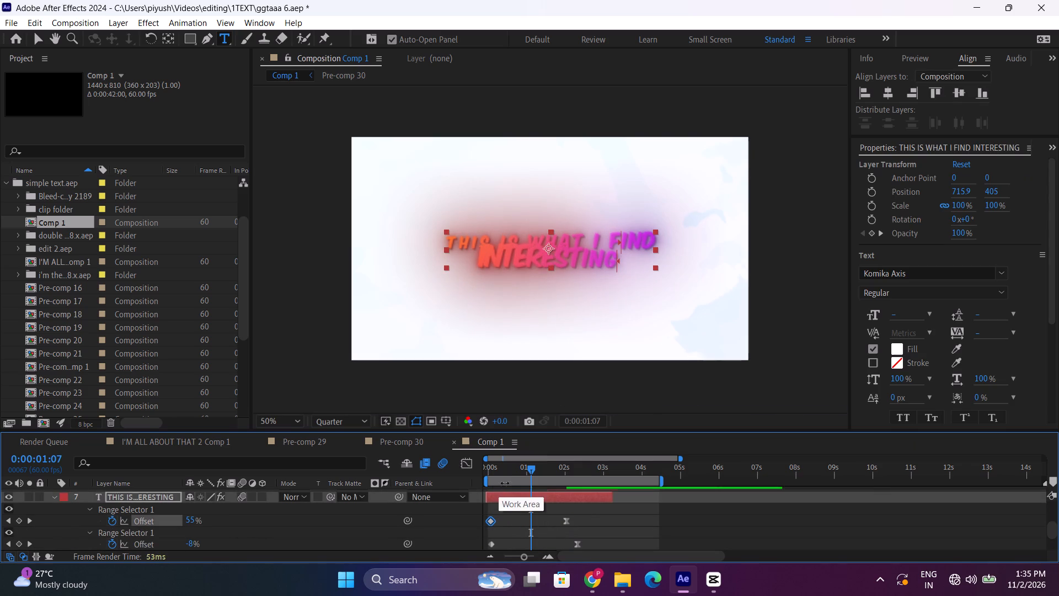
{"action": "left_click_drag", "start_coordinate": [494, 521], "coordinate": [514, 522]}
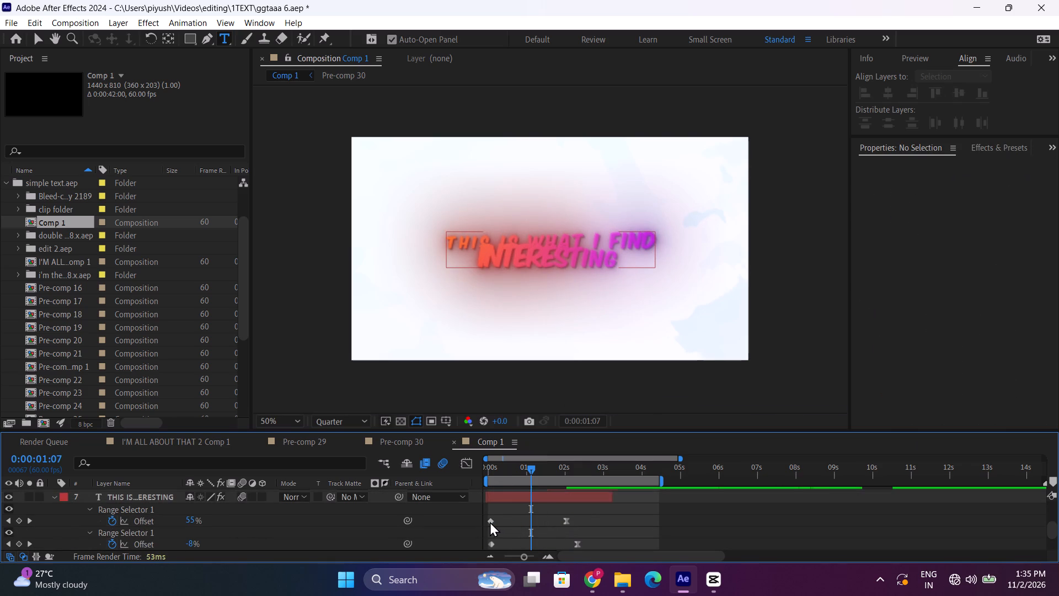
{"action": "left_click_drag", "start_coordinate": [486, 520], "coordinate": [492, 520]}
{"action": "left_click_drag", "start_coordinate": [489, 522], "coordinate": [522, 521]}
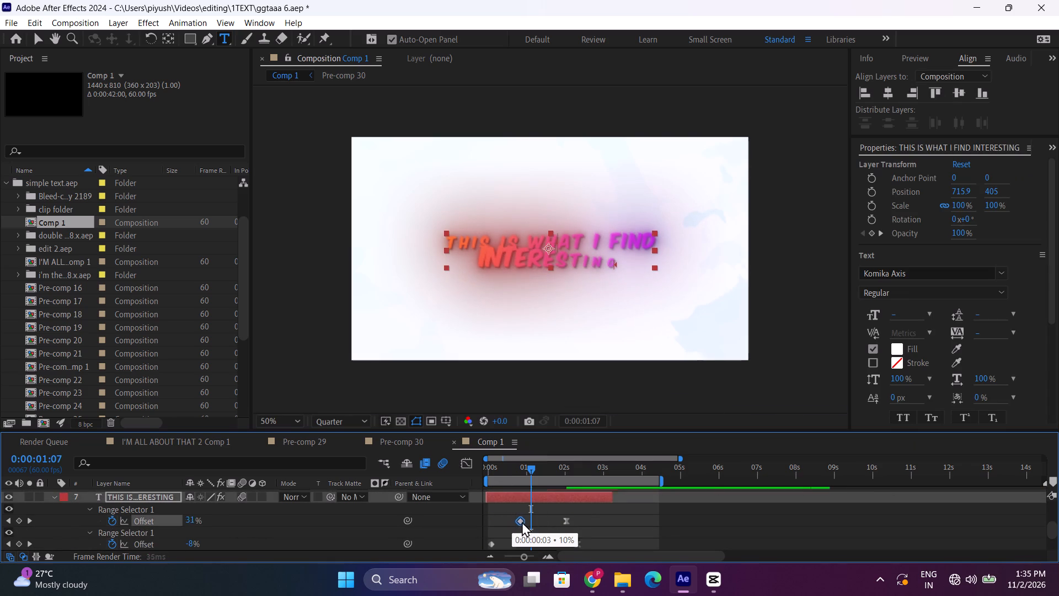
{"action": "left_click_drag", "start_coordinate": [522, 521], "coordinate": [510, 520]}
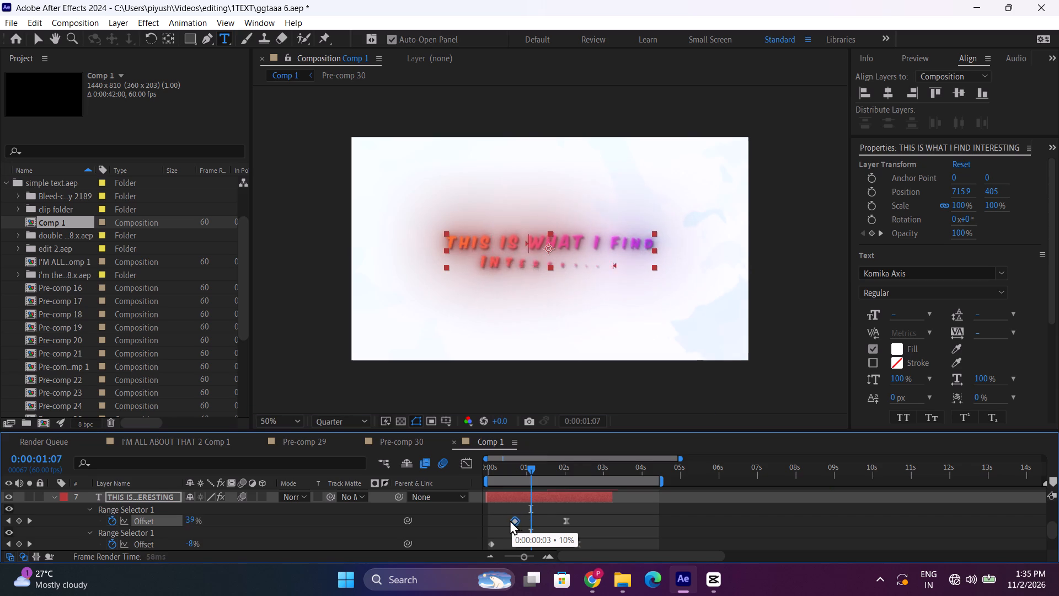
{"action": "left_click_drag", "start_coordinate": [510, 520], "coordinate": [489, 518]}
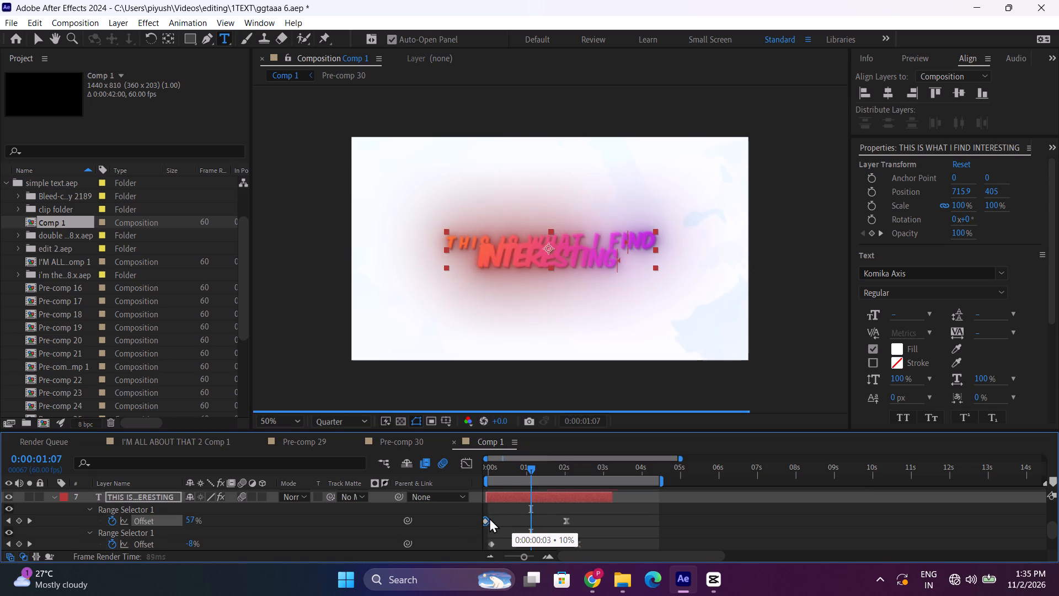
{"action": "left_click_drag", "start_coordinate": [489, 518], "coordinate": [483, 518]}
Move the ending Offset keyframes of both range selectors earlier, to about 1.7 and 2.0 seconds.
{"action": "left_click_drag", "start_coordinate": [493, 473], "coordinate": [486, 474]}
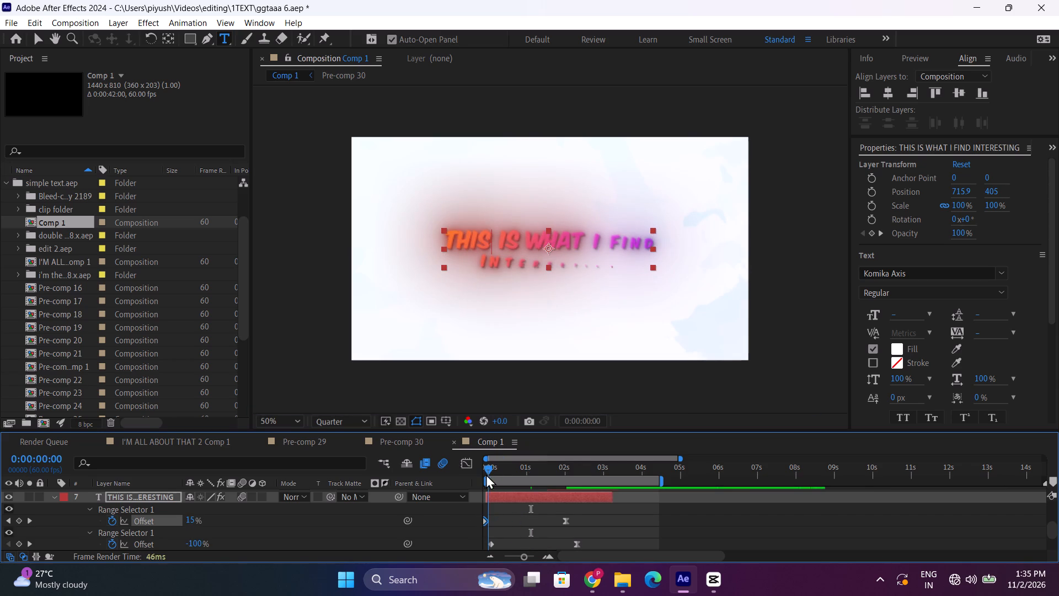
{"action": "left_click_drag", "start_coordinate": [486, 474], "coordinate": [554, 485]}
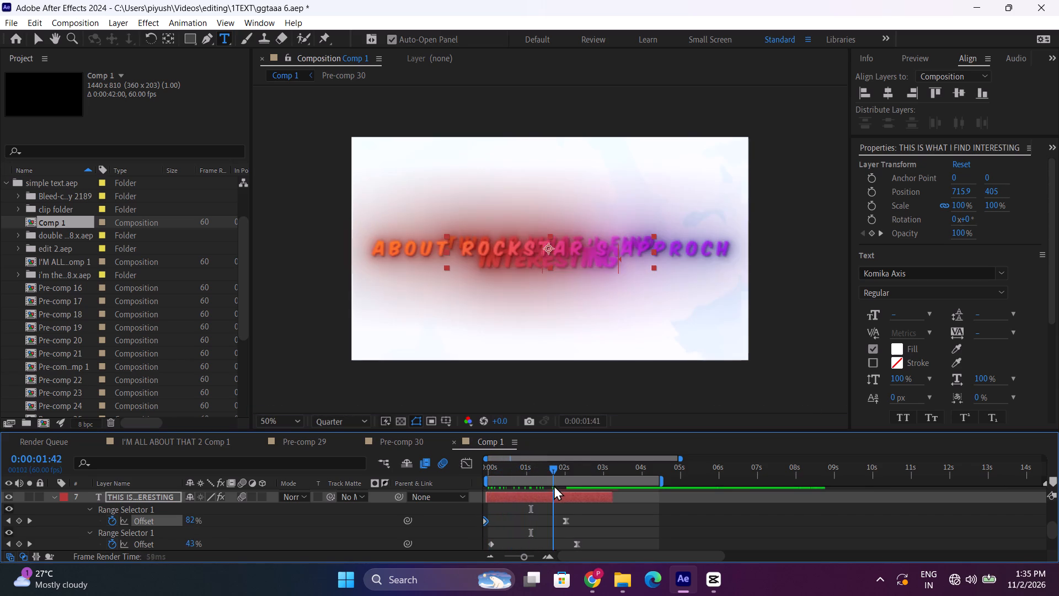
{"action": "left_click_drag", "start_coordinate": [554, 485], "coordinate": [557, 486]}
{"action": "left_click_drag", "start_coordinate": [553, 521], "coordinate": [580, 544]}
{"action": "left_click_drag", "start_coordinate": [565, 520], "coordinate": [555, 520]}
{"action": "scroll", "coordinate": [561, 521], "scroll_direction": "down", "scroll_amount": 1}
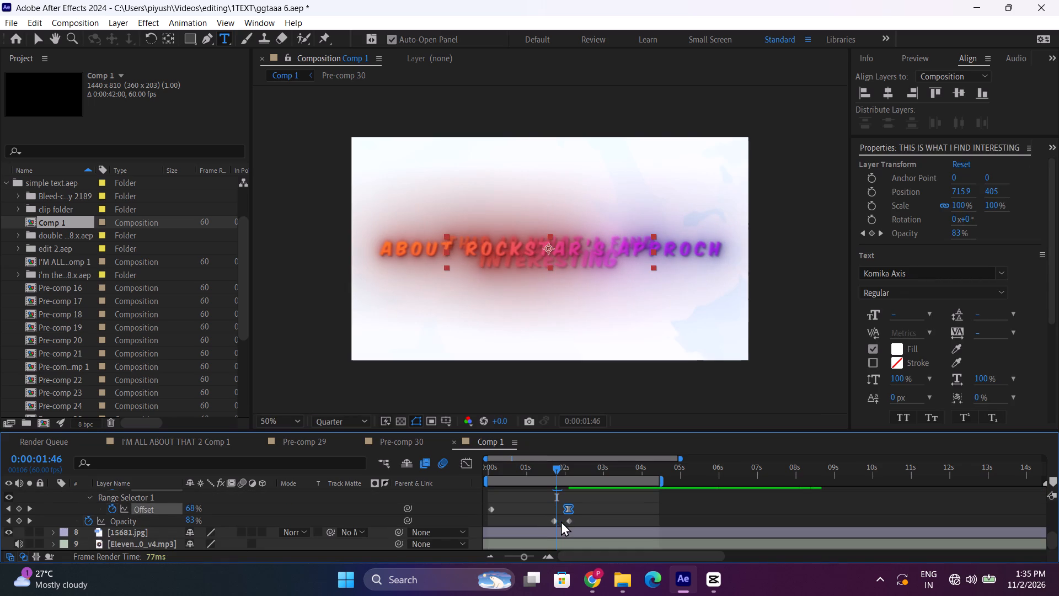
{"action": "scroll", "coordinate": [564, 507], "scroll_direction": "up", "scroll_amount": 1}
{"action": "left_click_drag", "start_coordinate": [557, 523], "coordinate": [552, 523]}
Play back the retimed text reveal from the start and step through its opening frames.
{"action": "key", "text": "space"}
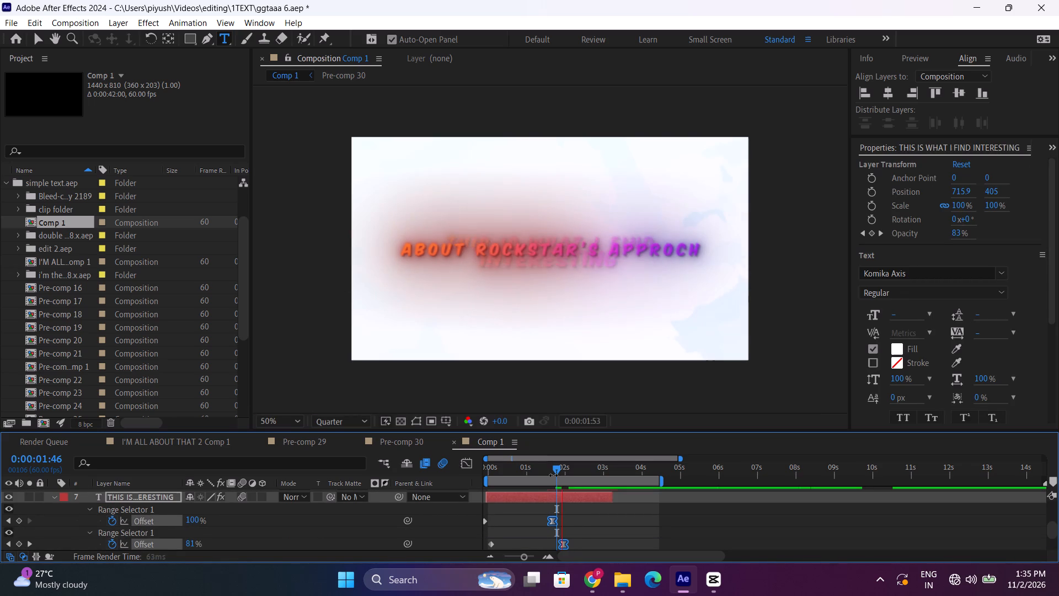
{"action": "left_click_drag", "start_coordinate": [533, 464], "coordinate": [470, 470]}
{"action": "key", "text": "space"}
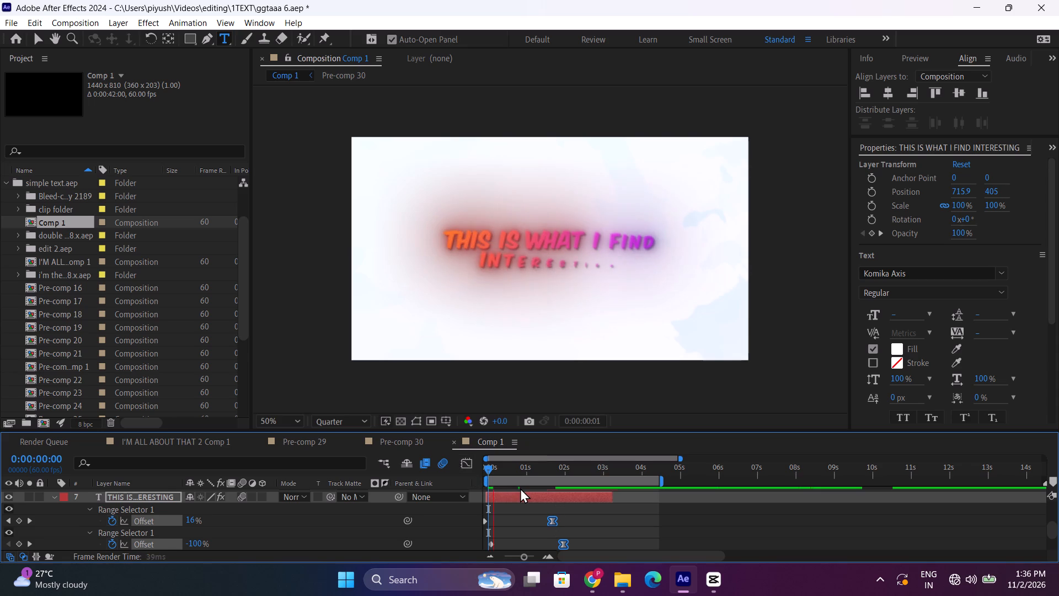
{"action": "left_click_drag", "start_coordinate": [503, 476], "coordinate": [492, 470]}
{"action": "left_click_drag", "start_coordinate": [488, 468], "coordinate": [471, 469]}
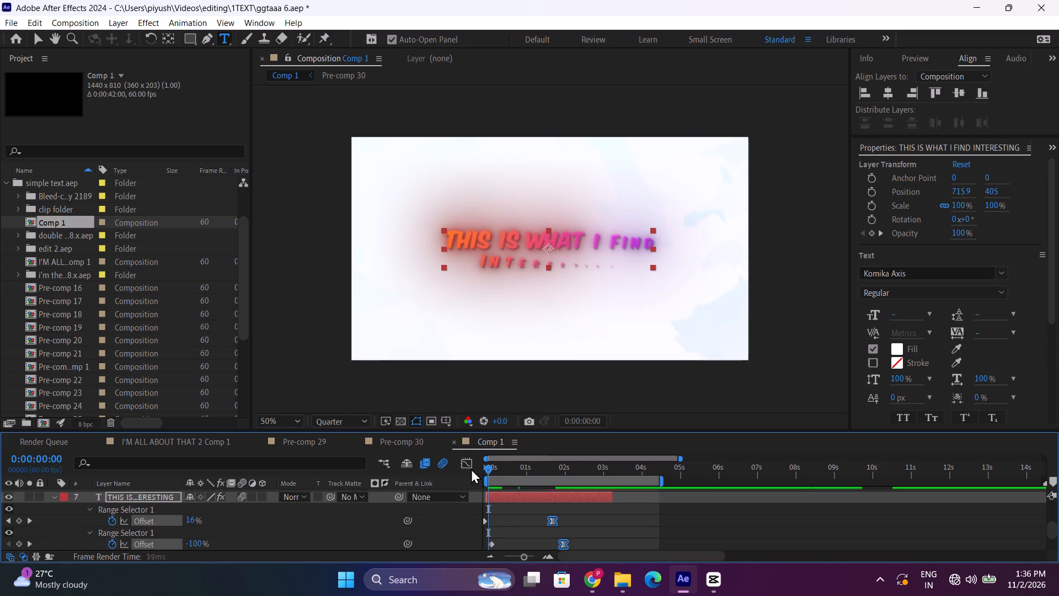
{"action": "left_click_drag", "start_coordinate": [471, 469], "coordinate": [456, 469]}
{"action": "left_click_drag", "start_coordinate": [485, 467], "coordinate": [470, 470]}
{"action": "left_click", "coordinate": [893, 57]}
{"action": "left_click", "coordinate": [910, 58]}
{"action": "triple_click", "coordinate": [910, 79]}
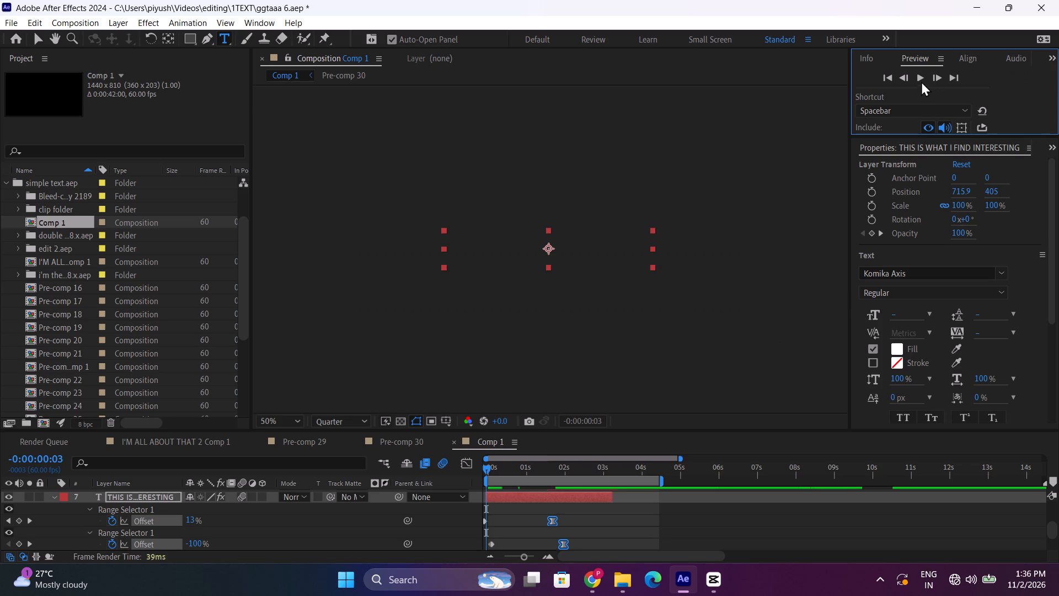
{"action": "left_click", "coordinate": [938, 77]}
{"action": "left_click", "coordinate": [938, 77]}
{"action": "left_click", "coordinate": [938, 76]}
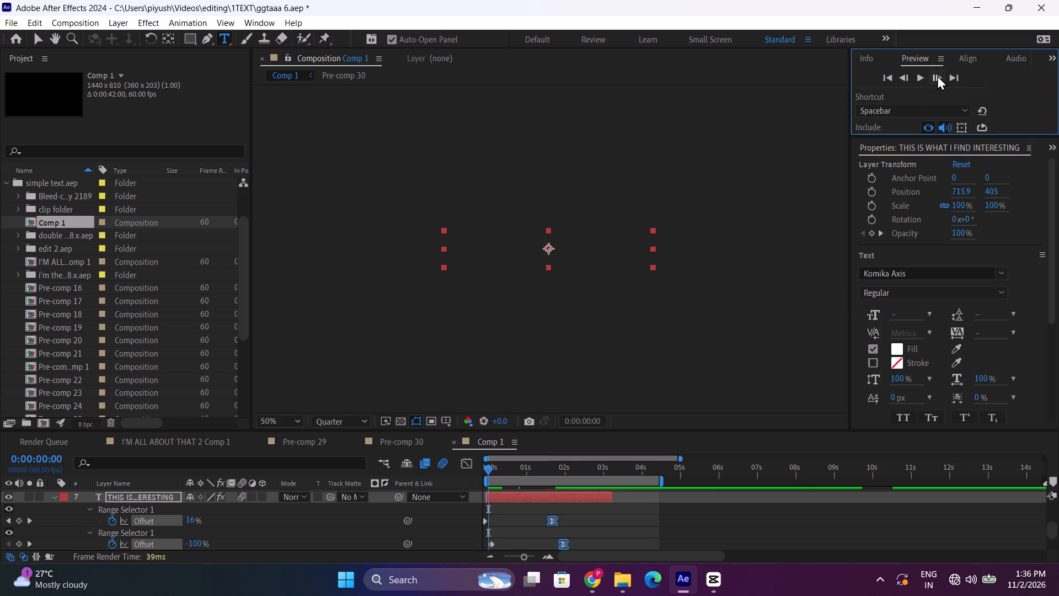
{"action": "left_click", "coordinate": [937, 75]}
{"action": "key", "text": "space"}
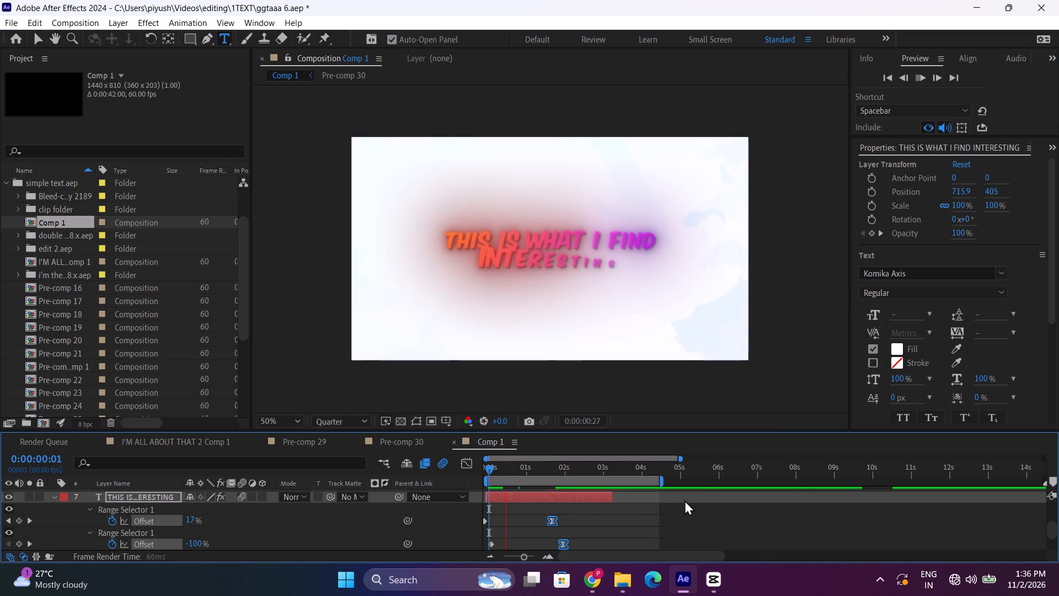
{"action": "key", "text": "space"}
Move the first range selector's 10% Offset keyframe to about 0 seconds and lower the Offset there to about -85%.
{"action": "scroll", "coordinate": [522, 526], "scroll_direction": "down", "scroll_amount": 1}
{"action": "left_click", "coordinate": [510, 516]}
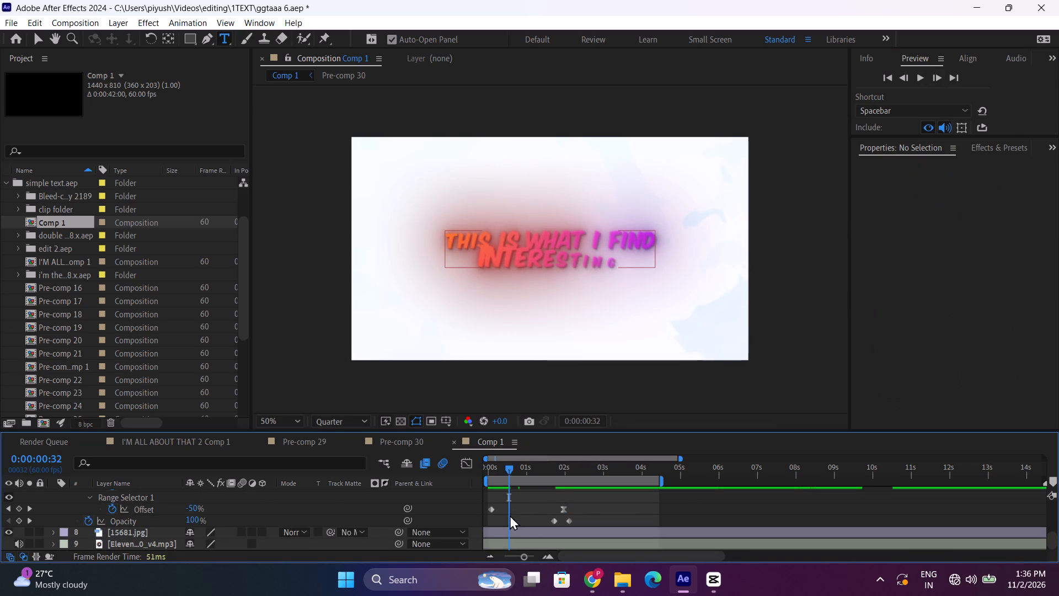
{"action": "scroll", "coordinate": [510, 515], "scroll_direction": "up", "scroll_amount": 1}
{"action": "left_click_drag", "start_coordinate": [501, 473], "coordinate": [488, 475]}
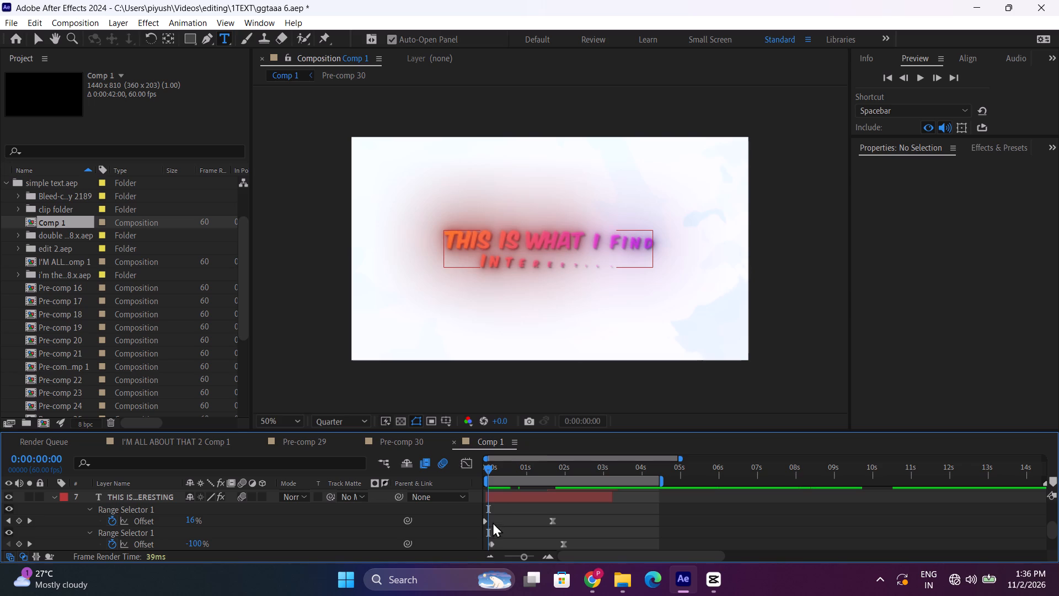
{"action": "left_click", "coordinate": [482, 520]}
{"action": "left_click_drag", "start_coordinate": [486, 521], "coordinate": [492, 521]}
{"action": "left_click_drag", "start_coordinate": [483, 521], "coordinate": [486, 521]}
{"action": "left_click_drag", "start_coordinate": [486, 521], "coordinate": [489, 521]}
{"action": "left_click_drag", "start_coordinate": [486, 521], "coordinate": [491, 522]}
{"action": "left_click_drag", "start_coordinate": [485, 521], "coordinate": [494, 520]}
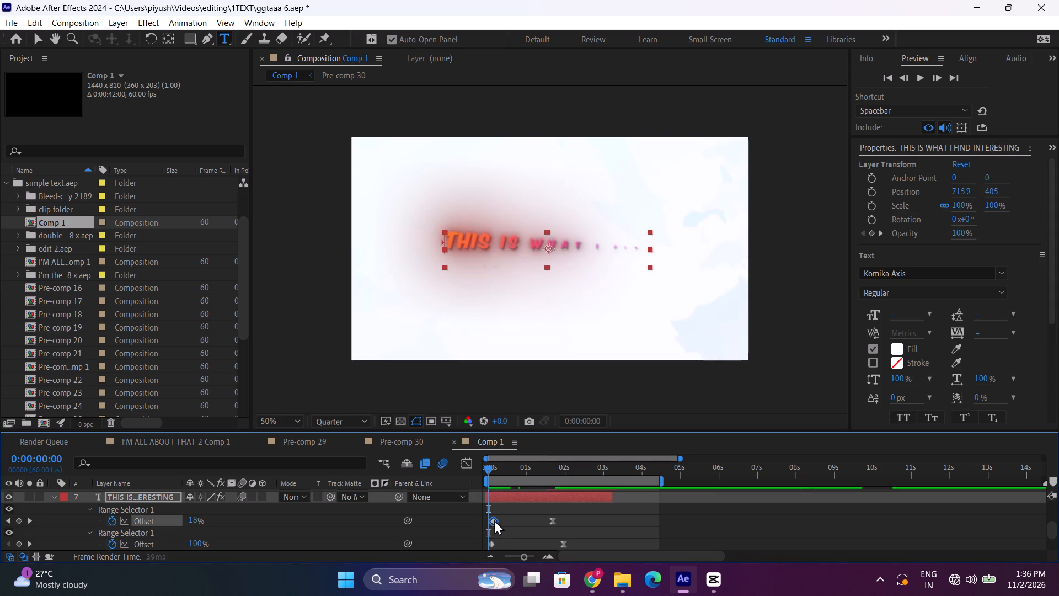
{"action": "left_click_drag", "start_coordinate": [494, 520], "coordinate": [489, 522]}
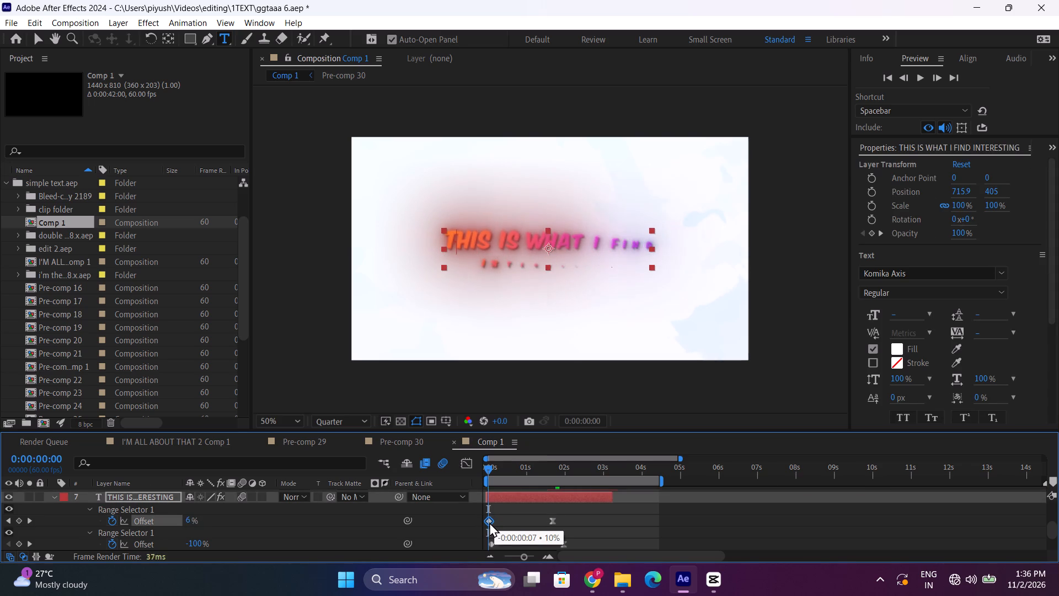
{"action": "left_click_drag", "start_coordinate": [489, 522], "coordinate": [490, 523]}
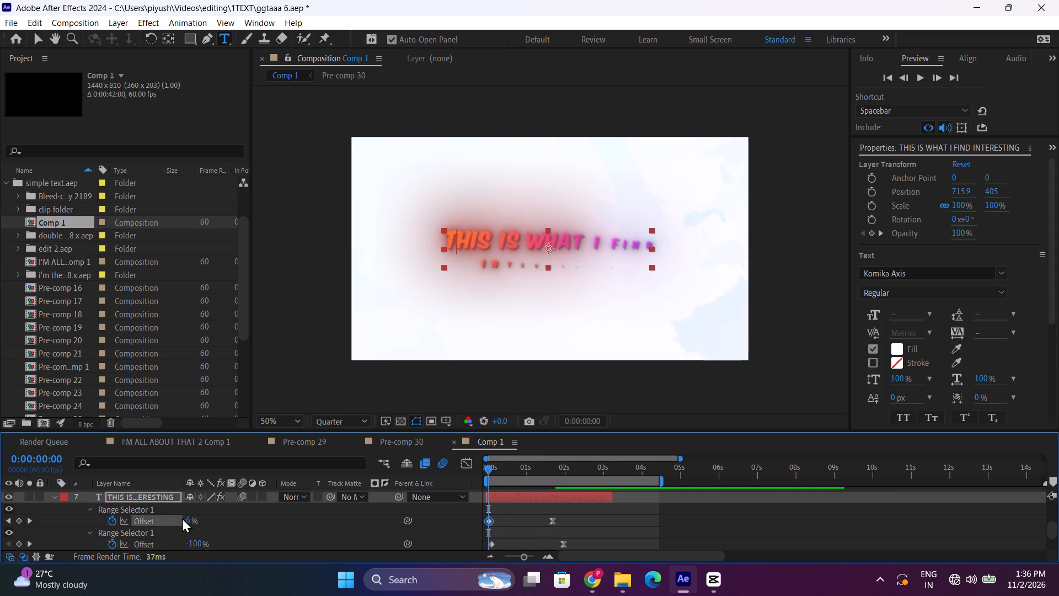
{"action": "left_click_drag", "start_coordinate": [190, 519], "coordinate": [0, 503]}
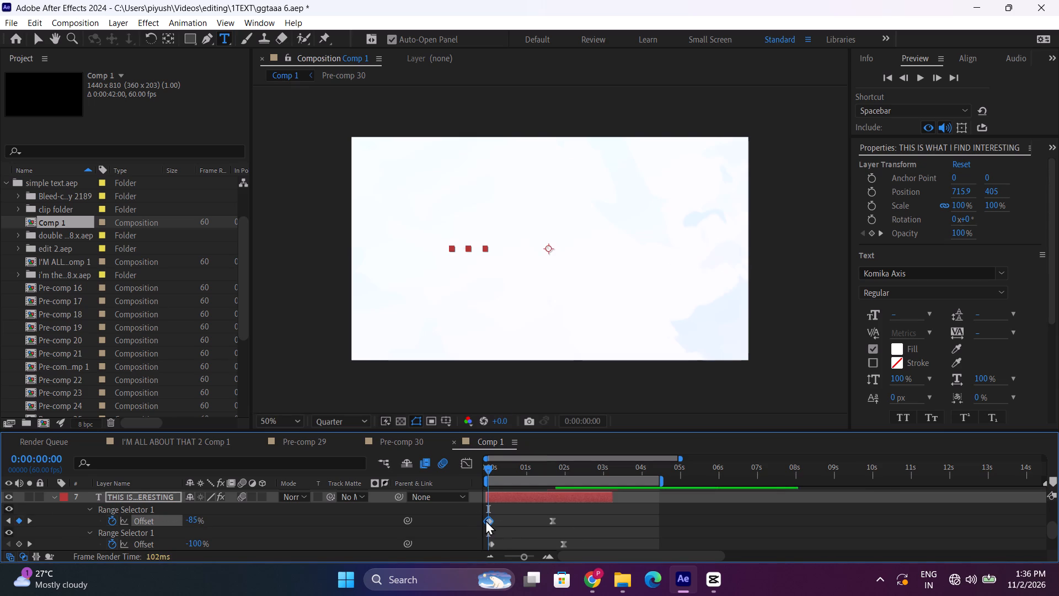
Shift the first range selector's Offset keyframes later and delete its extra middle keyframes at about 1.7 seconds.
{"action": "left_click", "coordinate": [482, 518]}
{"action": "left_click_drag", "start_coordinate": [489, 517], "coordinate": [499, 523]}
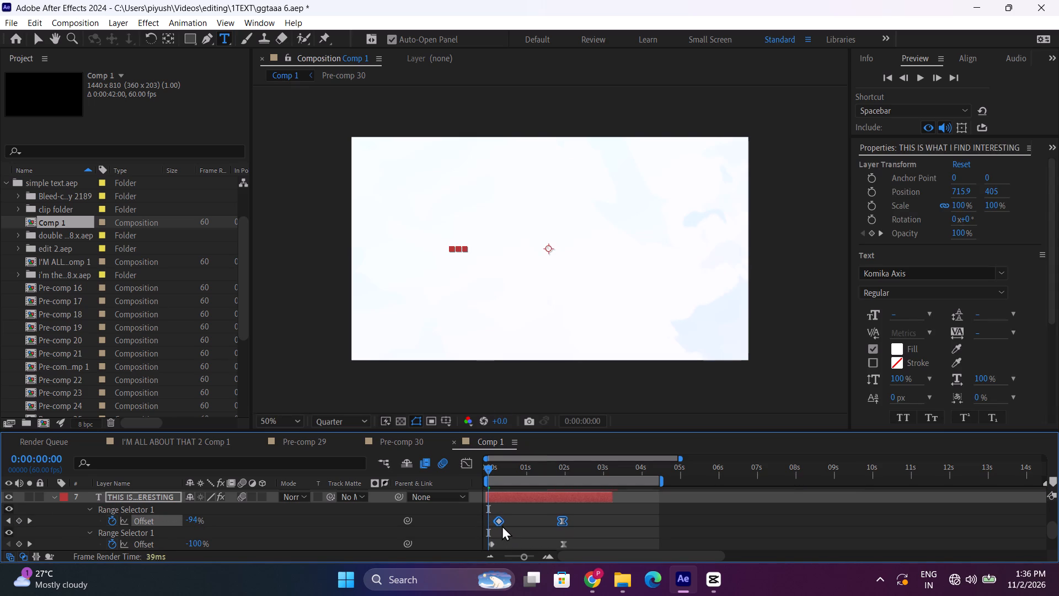
{"action": "left_click_drag", "start_coordinate": [499, 522], "coordinate": [555, 521]}
{"action": "left_click", "coordinate": [550, 530]}
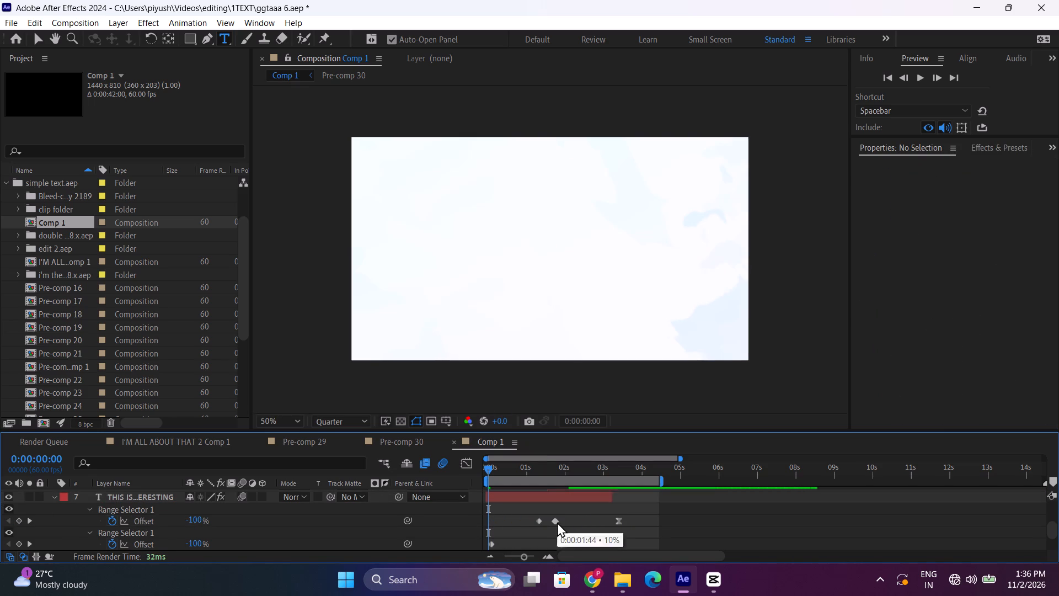
{"action": "left_click", "coordinate": [557, 522]}
{"action": "key", "text": "Delete"}
{"action": "left_click", "coordinate": [555, 519]}
{"action": "key", "text": "Delete"}
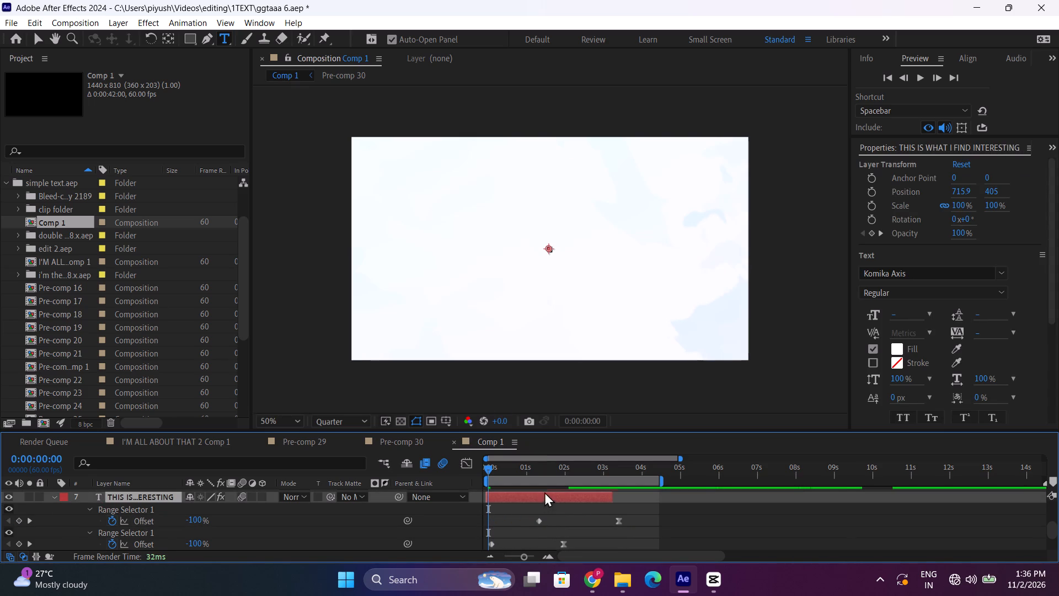
Move the first range selector's two remaining Offset keyframes together to about 0 and 2.0 seconds.
{"action": "left_click_drag", "start_coordinate": [532, 518], "coordinate": [629, 527]}
{"action": "left_click_drag", "start_coordinate": [619, 518], "coordinate": [528, 525]}
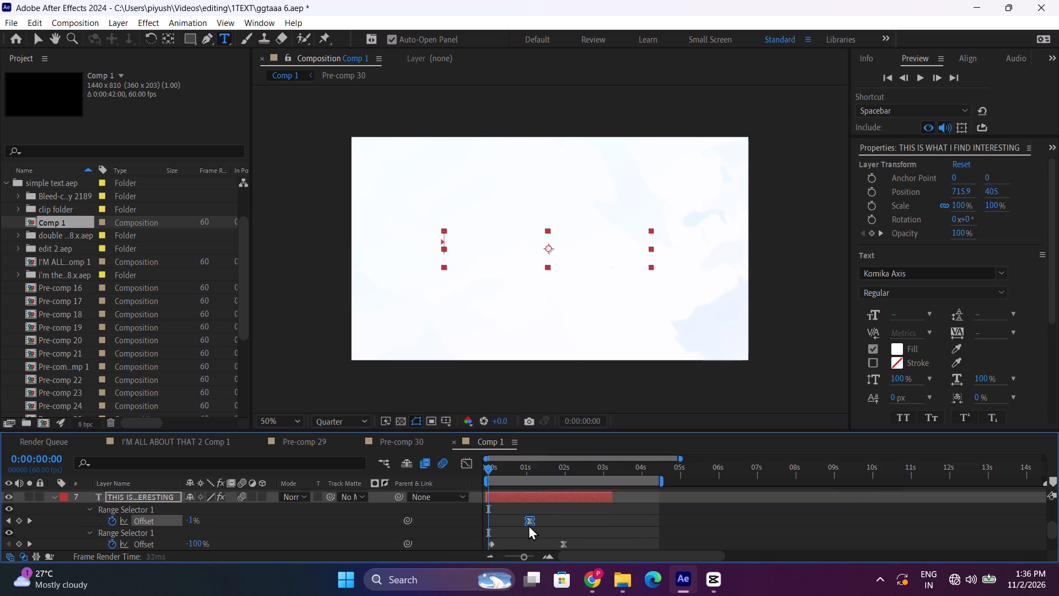
{"action": "left_click_drag", "start_coordinate": [528, 525], "coordinate": [567, 529]}
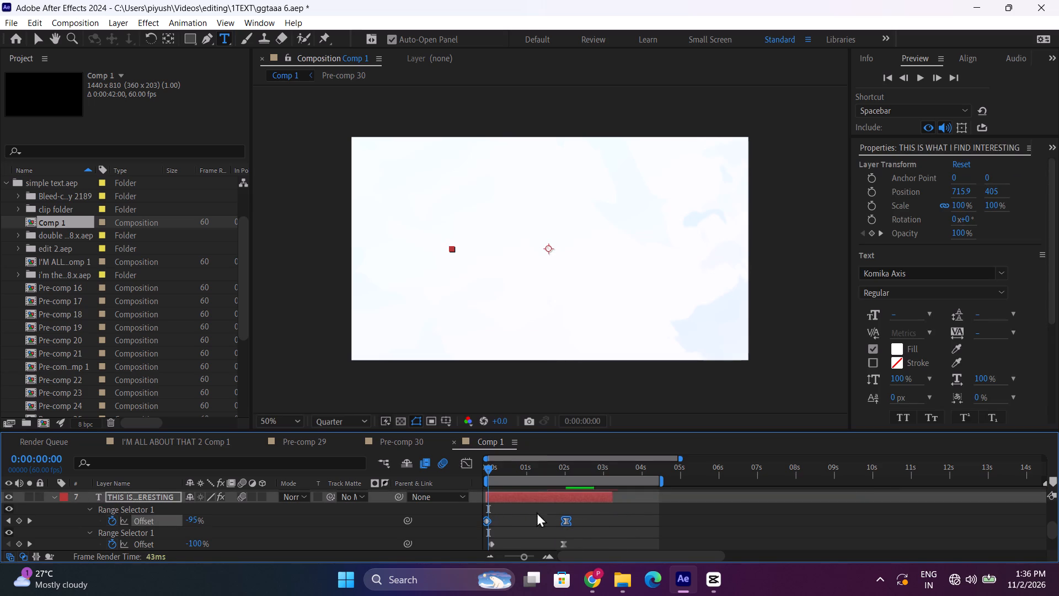
Move the second range selector's starting Offset keyframe to about 0.2 seconds and play back the reveal from the start.
{"action": "scroll", "coordinate": [508, 525], "scroll_direction": "down", "scroll_amount": 1}
{"action": "scroll", "coordinate": [502, 521], "scroll_direction": "up", "scroll_amount": 1}
{"action": "left_click_drag", "start_coordinate": [492, 542], "coordinate": [499, 542]}
{"action": "key", "text": "space"}
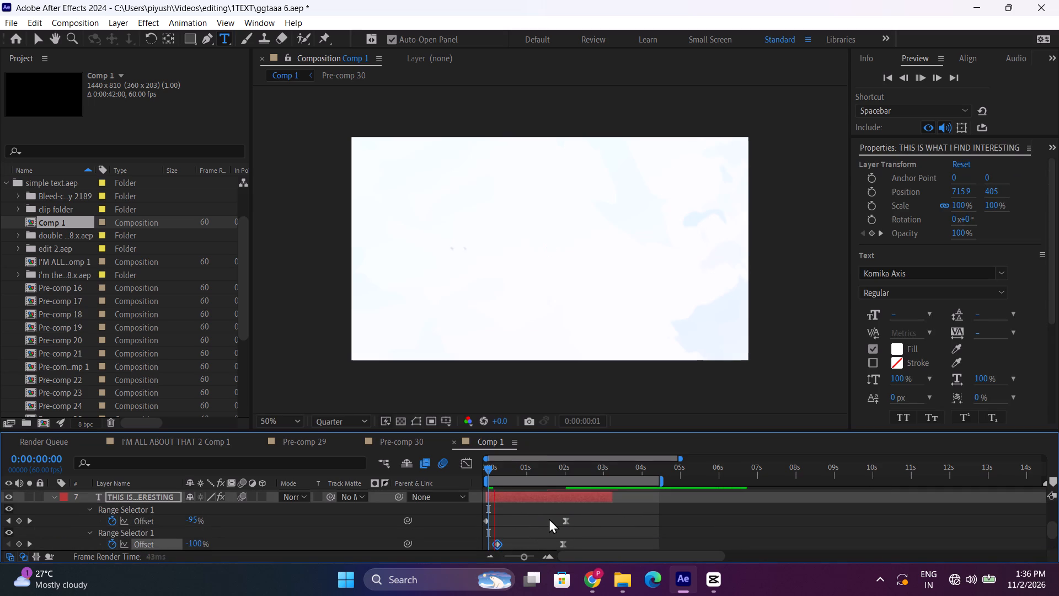
{"action": "left_click_drag", "start_coordinate": [491, 470], "coordinate": [470, 475]}
{"action": "key", "text": "space"}
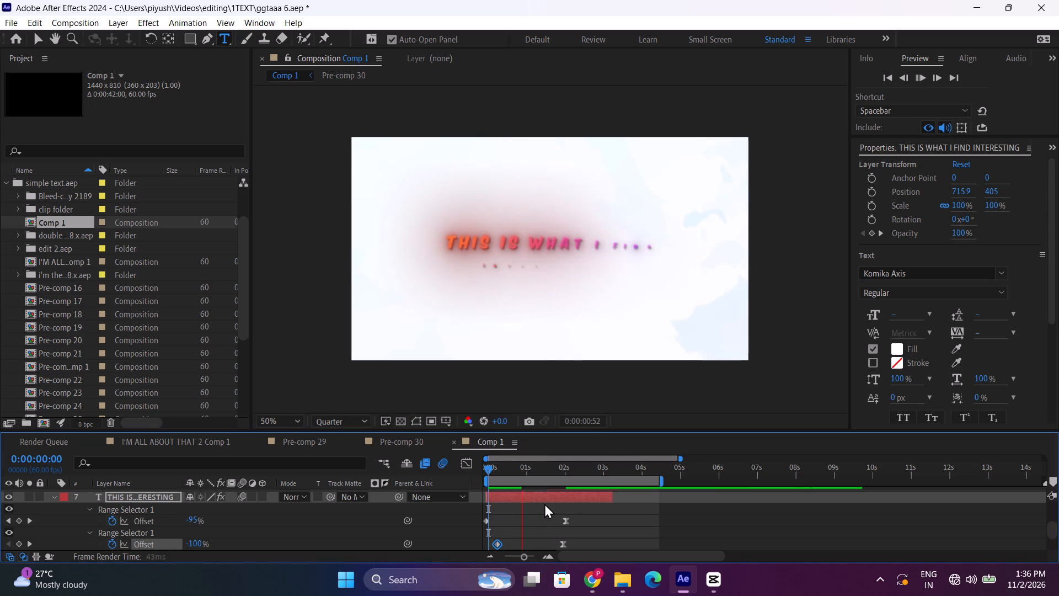
Play back the Comp 1 text reveal repeatedly from the start to check the timing of both text lines.
{"action": "left_click_drag", "start_coordinate": [512, 464], "coordinate": [482, 469]}
{"action": "key", "text": "space"}
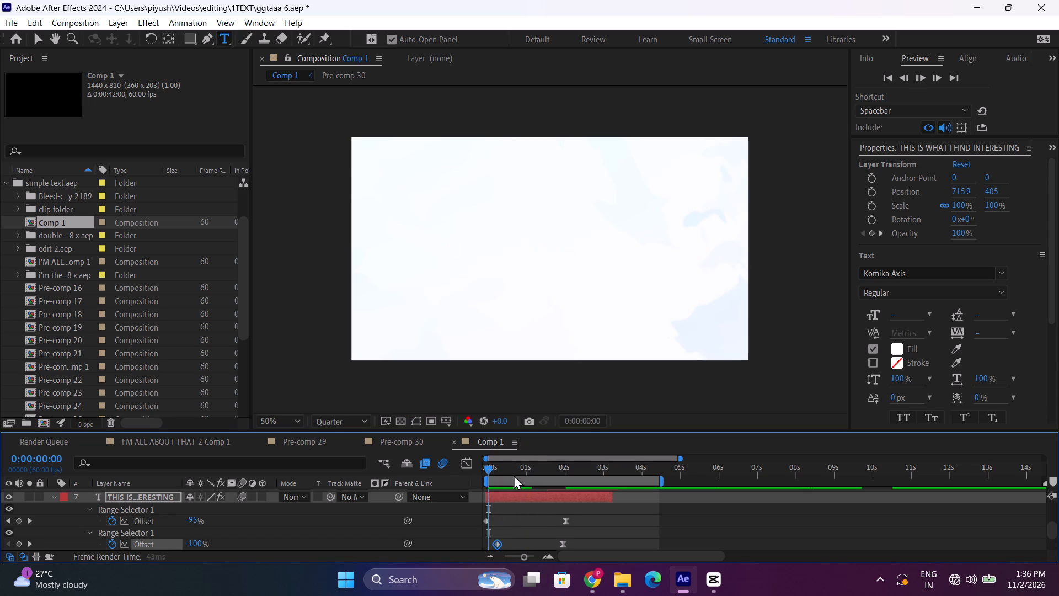
{"action": "key", "text": "space"}
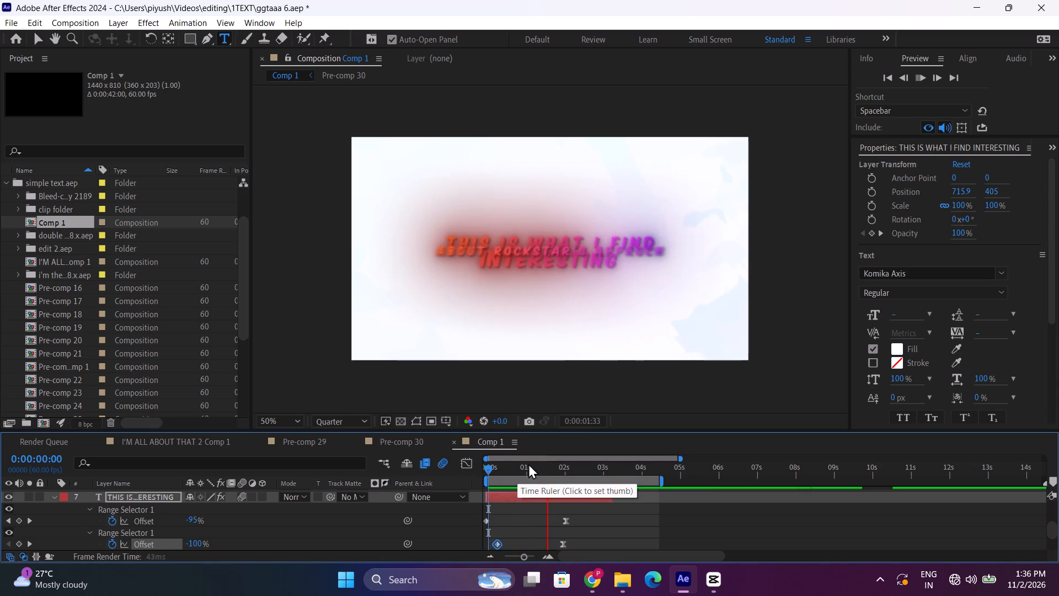
{"action": "left_click_drag", "start_coordinate": [520, 466], "coordinate": [501, 466]}
{"action": "key", "text": "space"}
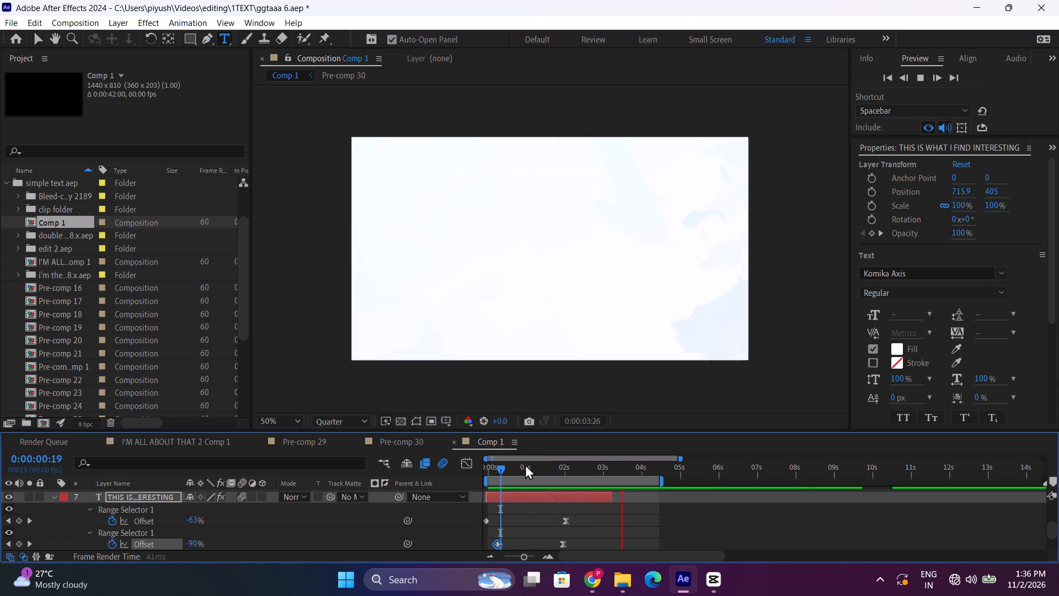
{"action": "left_click_drag", "start_coordinate": [509, 467], "coordinate": [454, 474]}
{"action": "key", "text": "space"}
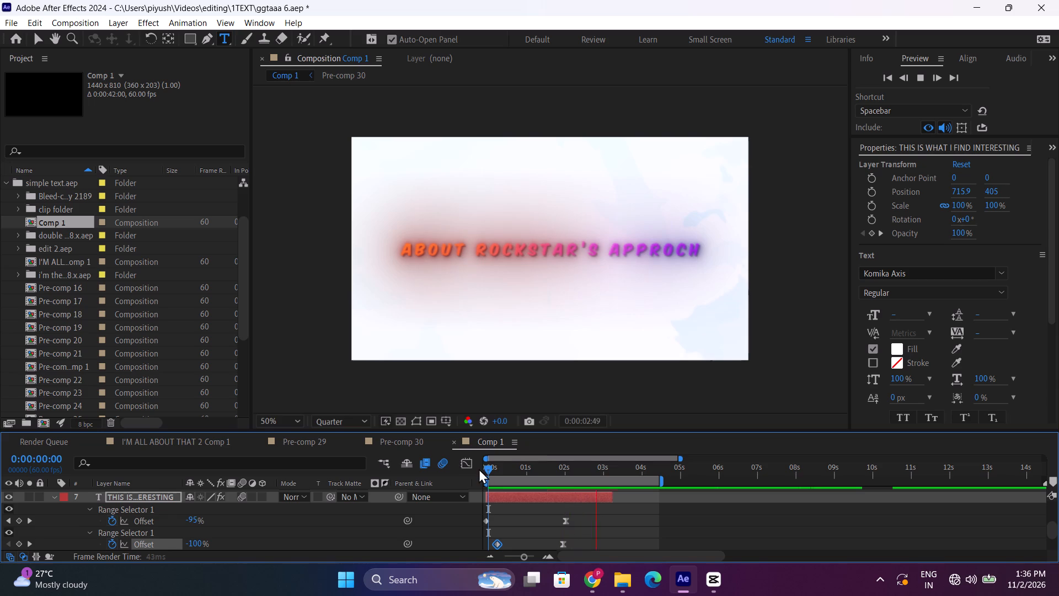
{"action": "left_click_drag", "start_coordinate": [501, 464], "coordinate": [474, 470]}
{"action": "key", "text": "space"}
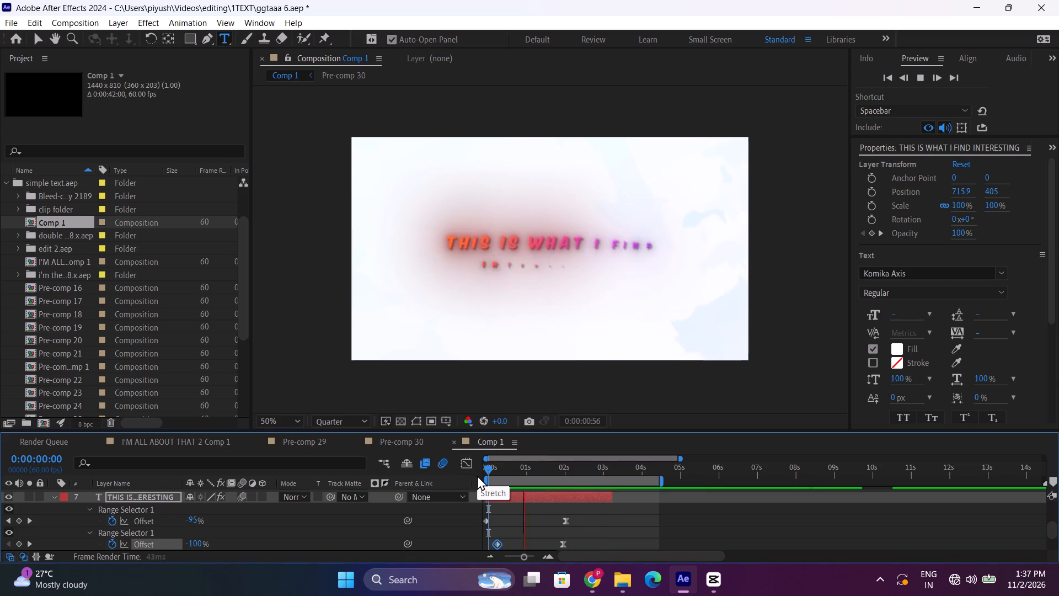
{"action": "key", "text": "space"}
{"action": "scroll", "coordinate": [546, 497], "scroll_direction": "up", "scroll_amount": 1}
{"action": "left_click", "coordinate": [586, 524]}
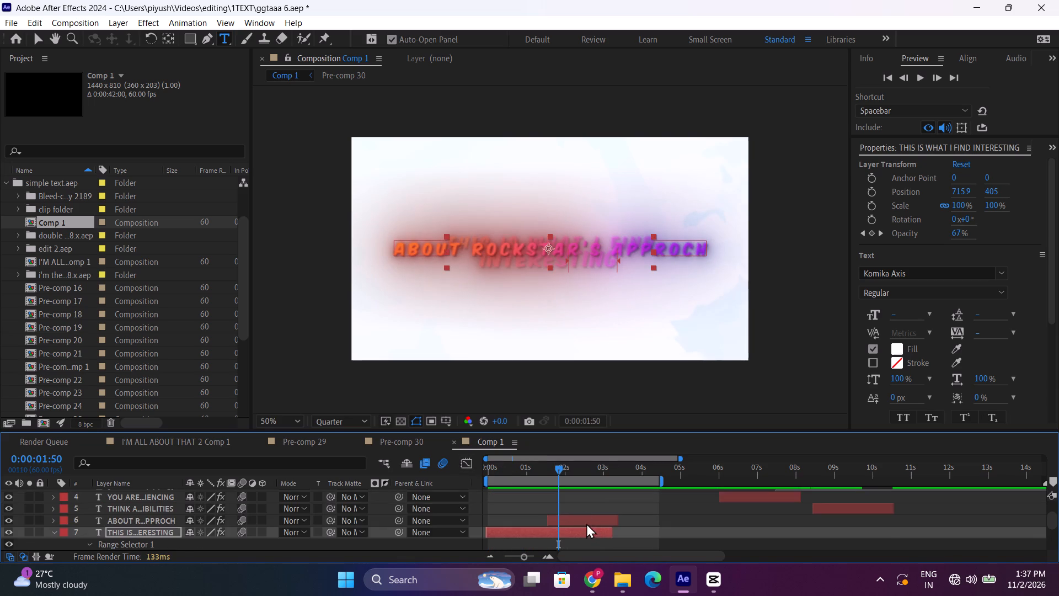
{"action": "left_click_drag", "start_coordinate": [510, 469], "coordinate": [434, 472]}
{"action": "key", "text": "space"}
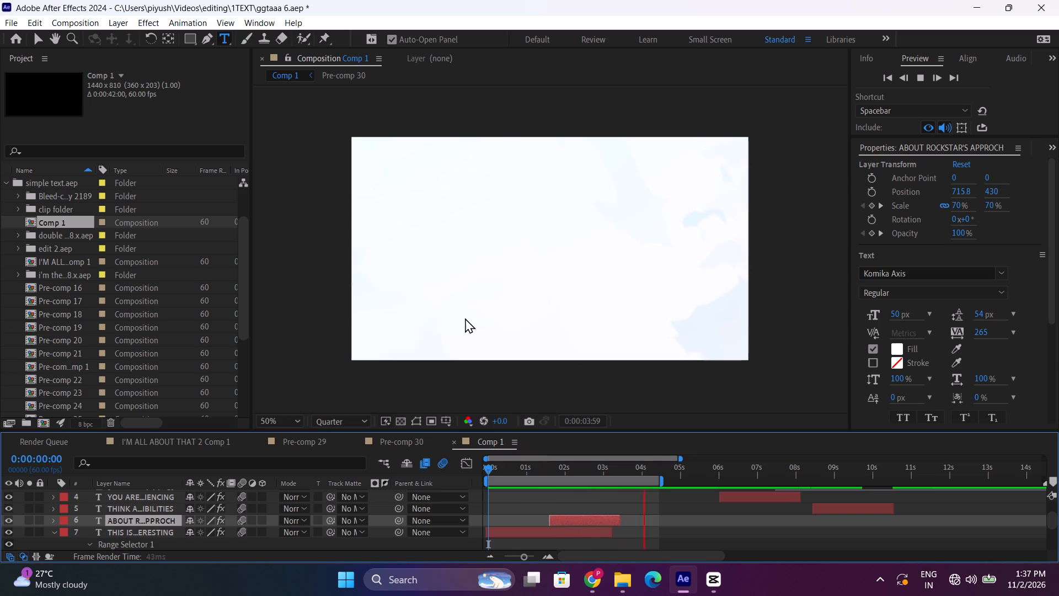
Set the end of Comp 1's work area at 0:00:03:16, near the end of the text layers.
{"action": "left_click", "coordinate": [9, 25]}
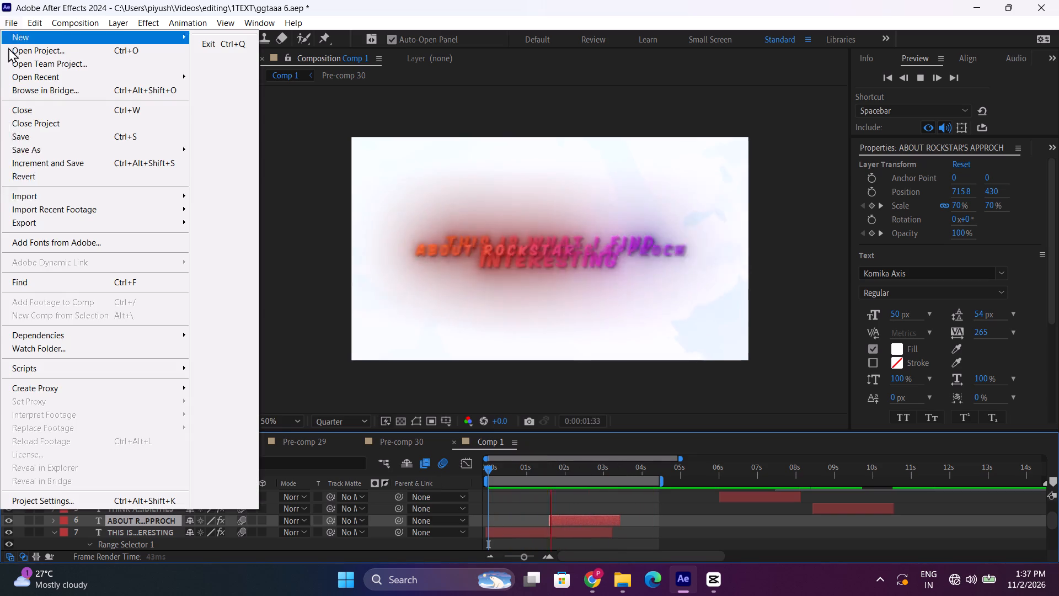
{"action": "left_click", "coordinate": [613, 471]}
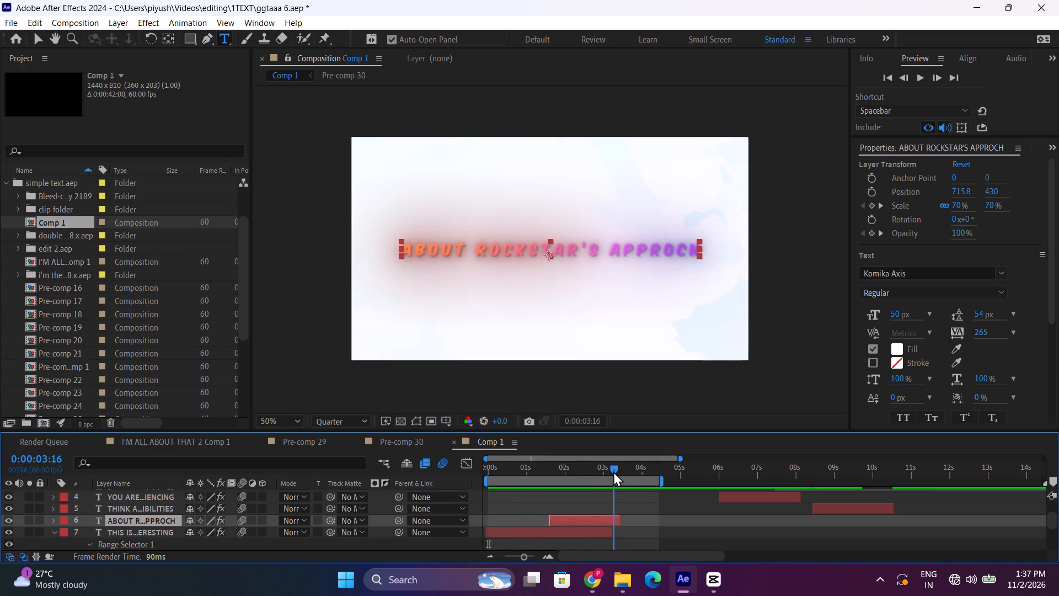
{"action": "key", "text": "n"}
Add Comp 1 to the render queue and set its H.264 output module's target bitrate to 50 Mbps.
{"action": "left_click", "coordinate": [6, 19]}
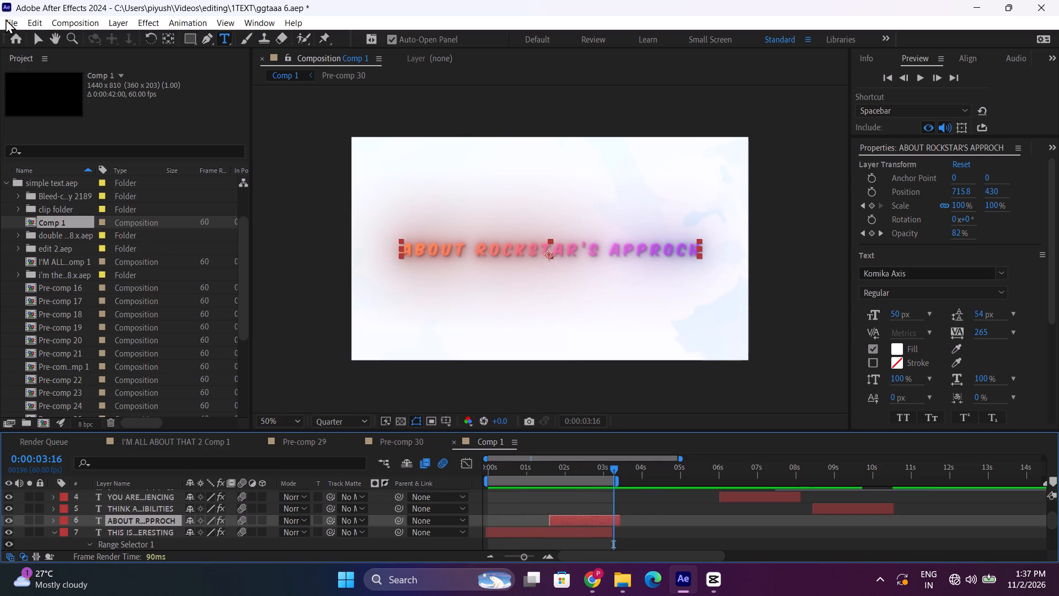
{"action": "double_click", "coordinate": [71, 230]}
{"action": "left_click", "coordinate": [224, 240]}
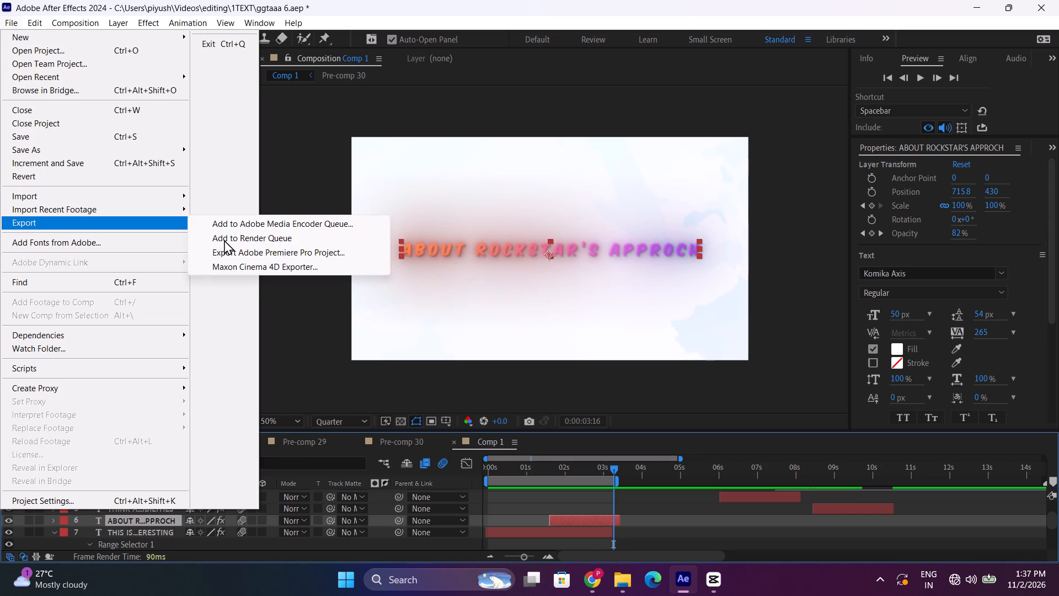
{"action": "scroll", "coordinate": [344, 528], "scroll_direction": "down", "scroll_amount": 3}
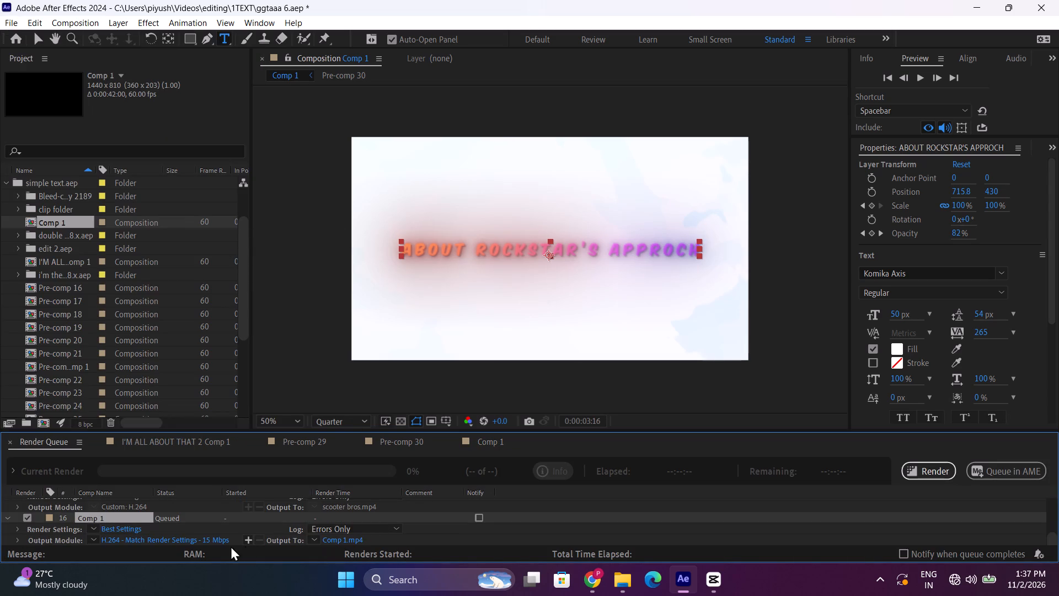
{"action": "double_click", "coordinate": [197, 536]}
{"action": "left_click", "coordinate": [665, 180]}
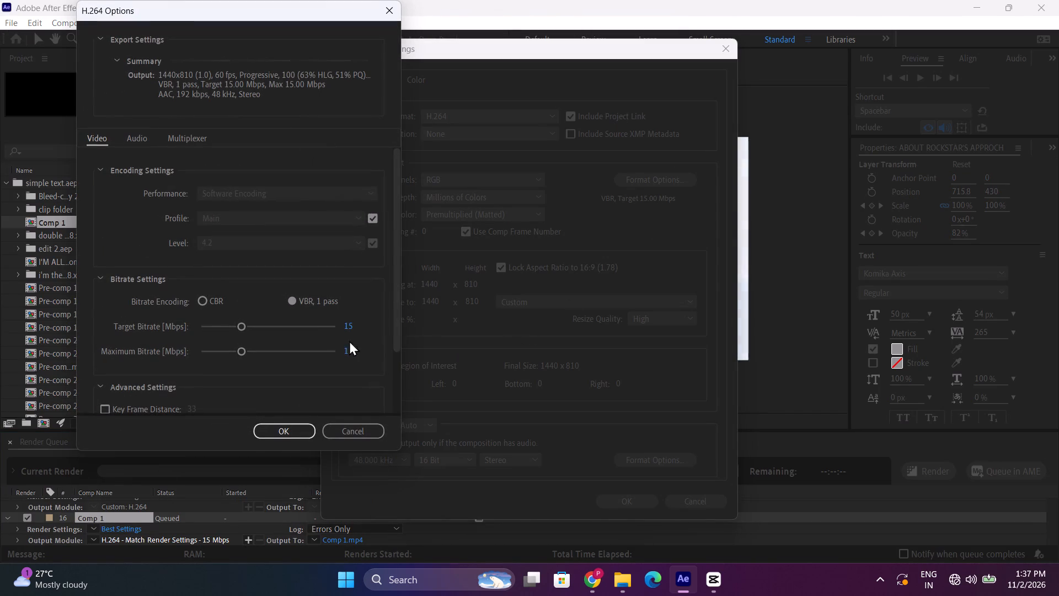
{"action": "left_click_drag", "start_coordinate": [329, 328], "coordinate": [345, 330]}
{"action": "left_click_drag", "start_coordinate": [296, 412], "coordinate": [293, 420]}
{"action": "left_click", "coordinate": [287, 430]}
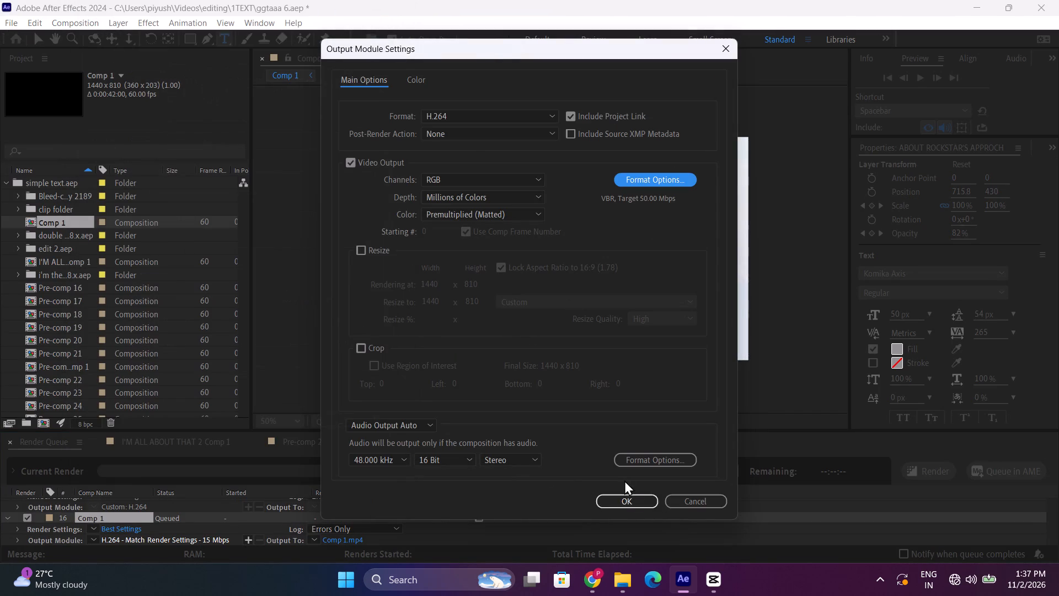
{"action": "left_click", "coordinate": [623, 497]}
Name the output movie approch in the gta video folder and render Comp 1.
{"action": "left_click", "coordinate": [366, 539]}
{"action": "double_click", "coordinate": [362, 538]}
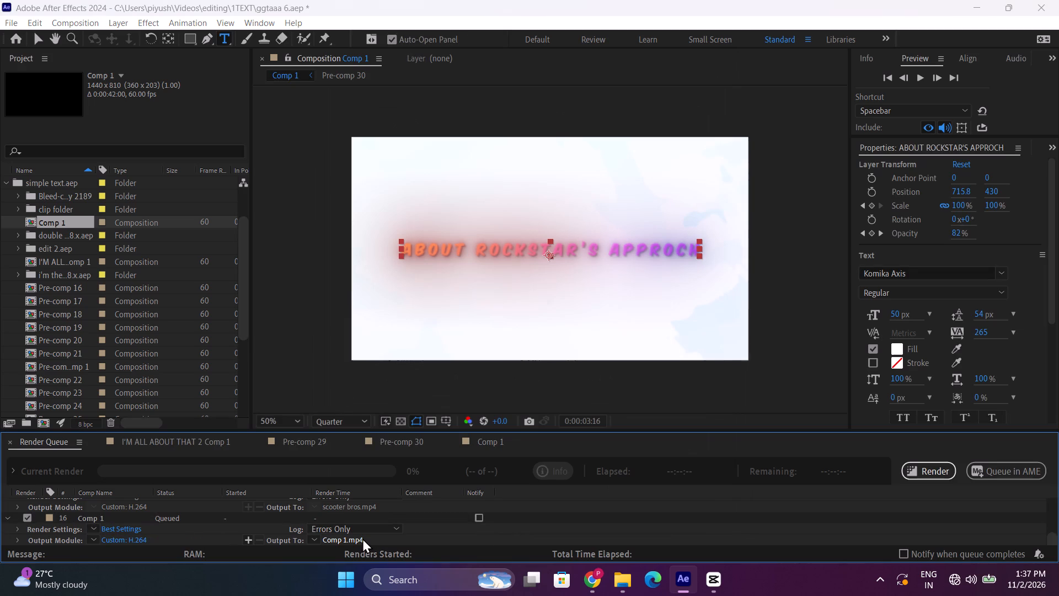
{"action": "type", "text": "appro"}
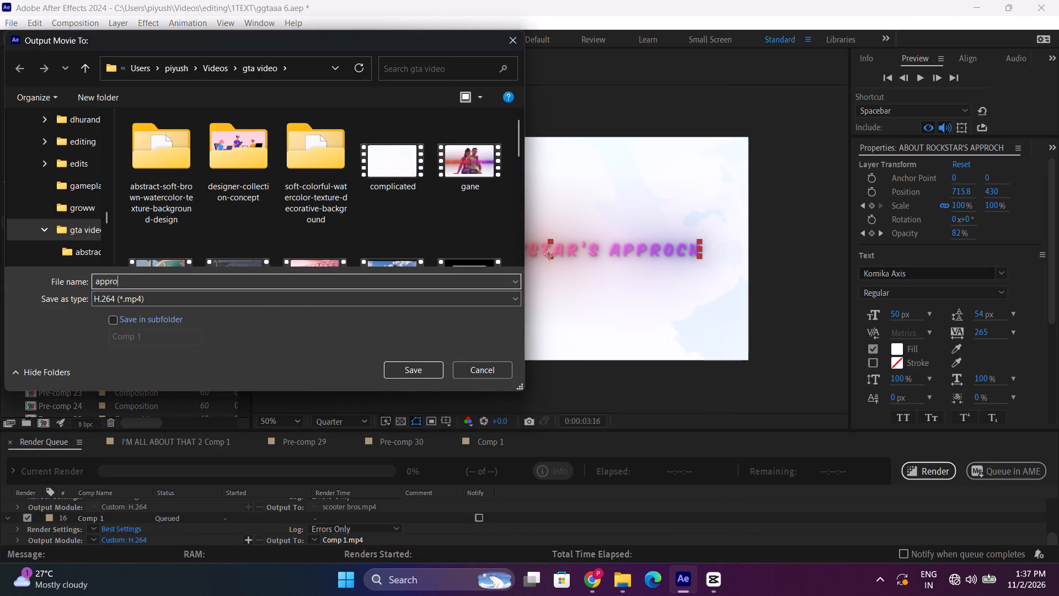
{"action": "type", "text": "ch"}
{"action": "key", "text": "Return"}
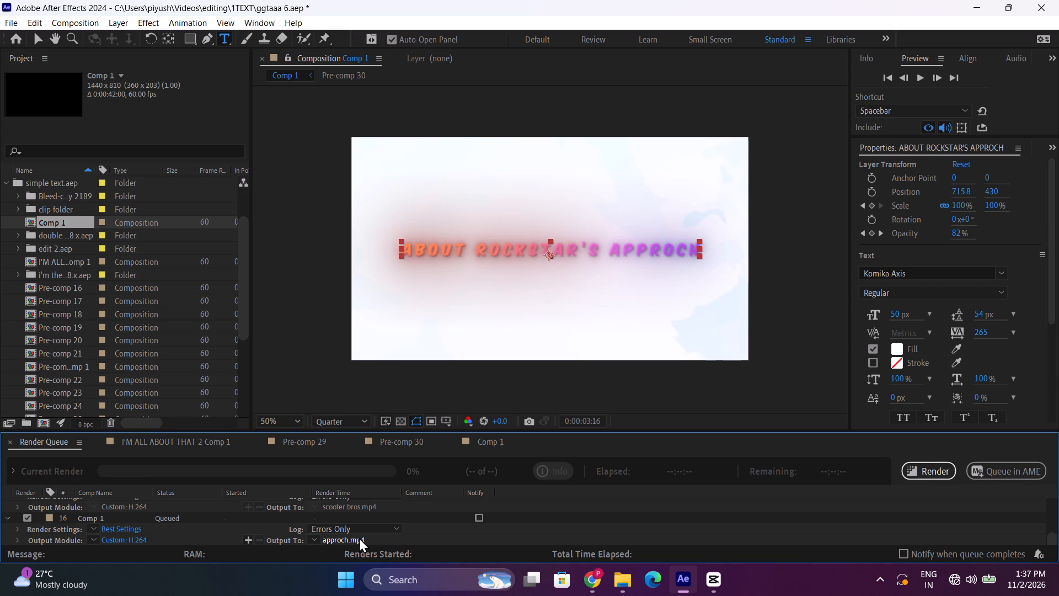
{"action": "left_click", "coordinate": [945, 472]}
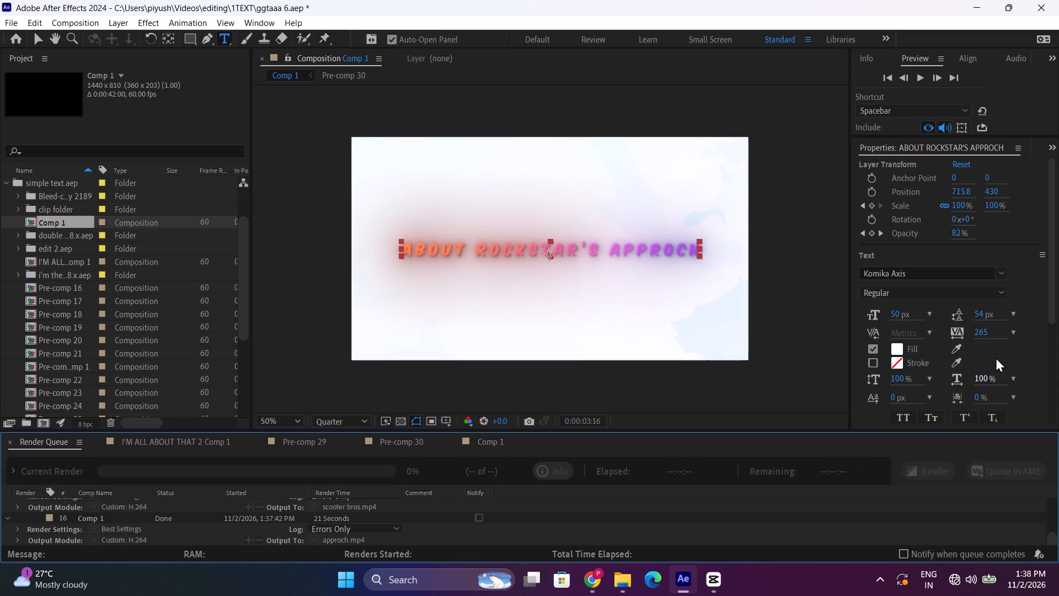
Switch to CapCut, put the playhead at 00:03:22:29 where the gap starts, and import the approch video from the gta video folder.
{"action": "left_click", "coordinate": [715, 570]}
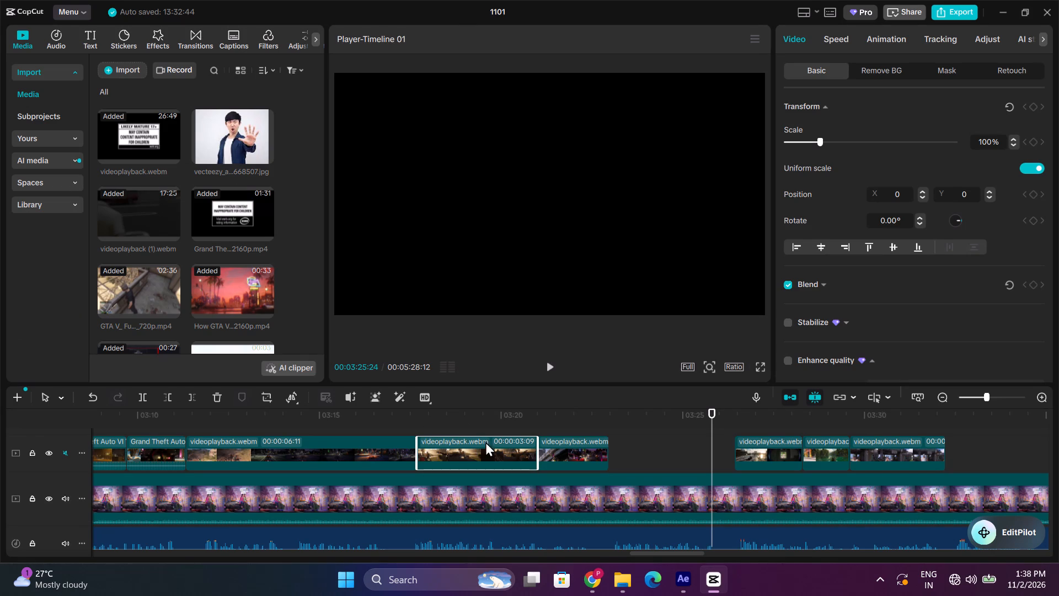
{"action": "left_click_drag", "start_coordinate": [599, 409], "coordinate": [607, 411]}
{"action": "left_click", "coordinate": [607, 411]}
{"action": "left_click", "coordinate": [609, 424]}
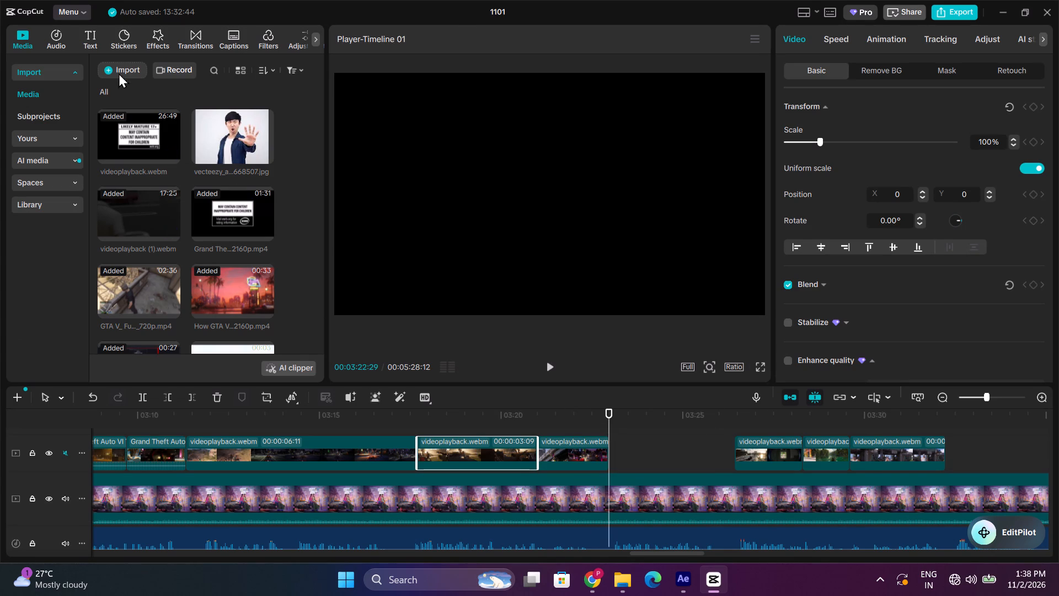
{"action": "left_click", "coordinate": [119, 66]}
{"action": "scroll", "coordinate": [239, 212], "scroll_direction": "down", "scroll_amount": 5}
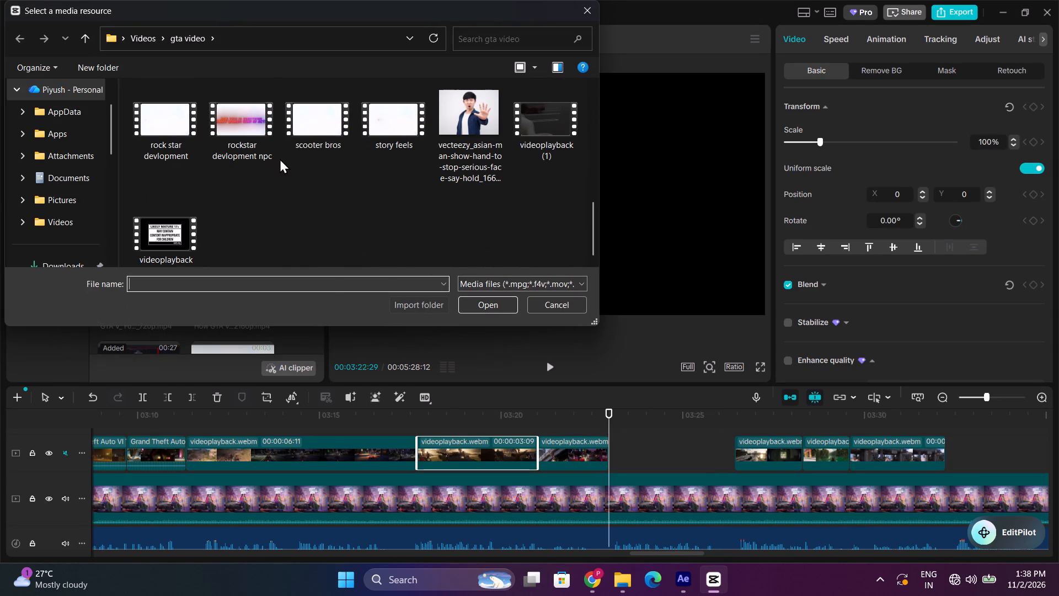
{"action": "scroll", "coordinate": [268, 182], "scroll_direction": "up", "scroll_amount": 2}
{"action": "scroll", "coordinate": [345, 169], "scroll_direction": "up", "scroll_amount": 2}
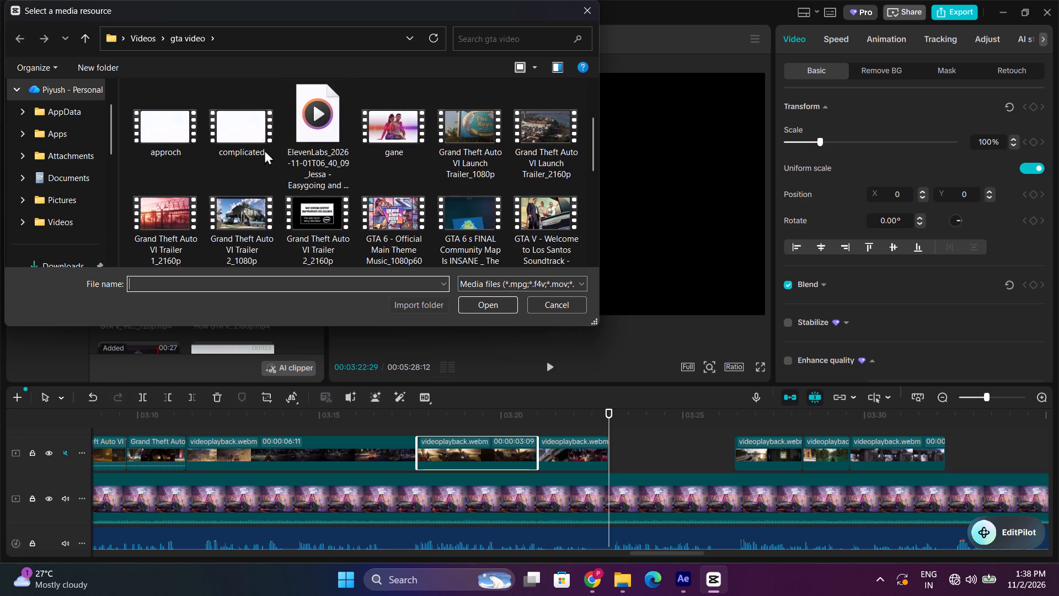
{"action": "left_click_drag", "start_coordinate": [166, 147], "coordinate": [208, 188]}
{"action": "left_click", "coordinate": [172, 151]}
{"action": "left_click", "coordinate": [476, 300]}
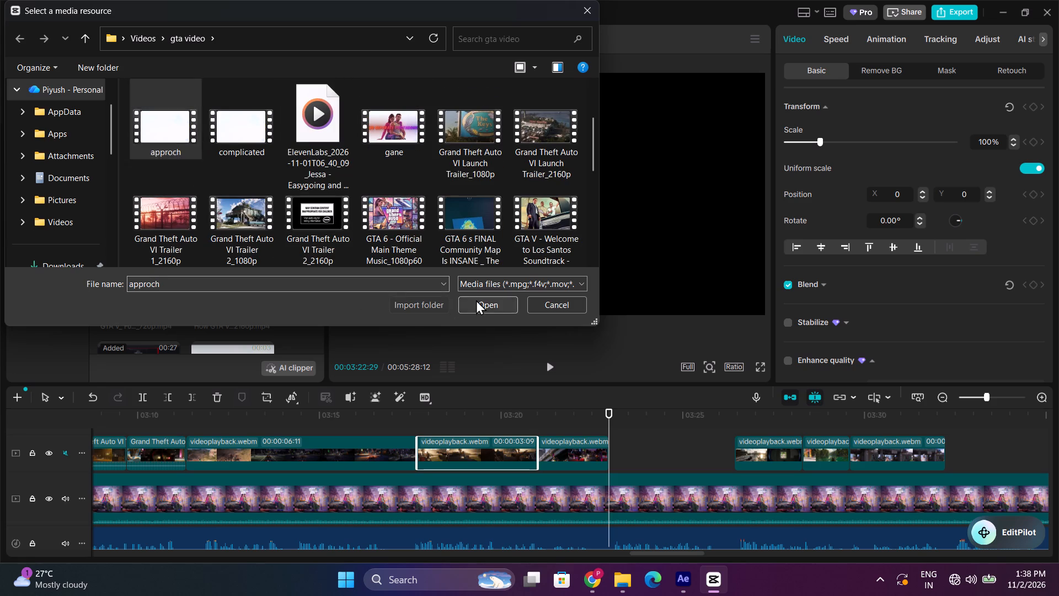
Place approch.mp4 on the upper video track in the gap starting at 00:03:22:29.
{"action": "scroll", "coordinate": [211, 298], "scroll_direction": "down", "scroll_amount": 4}
{"action": "left_click_drag", "start_coordinate": [147, 310], "coordinate": [600, 450]}
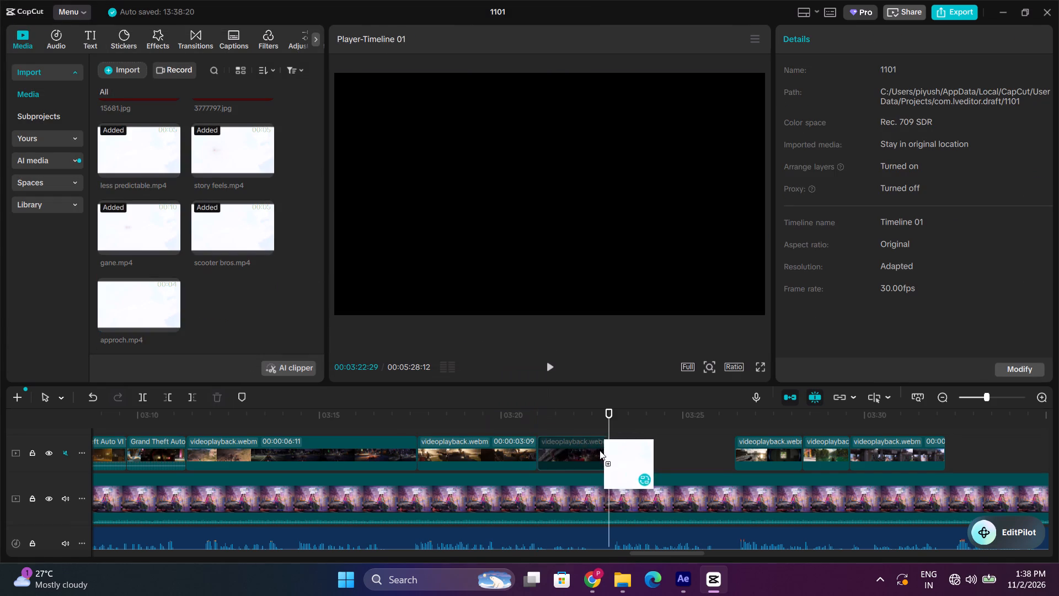
{"action": "left_click_drag", "start_coordinate": [600, 450], "coordinate": [608, 448]}
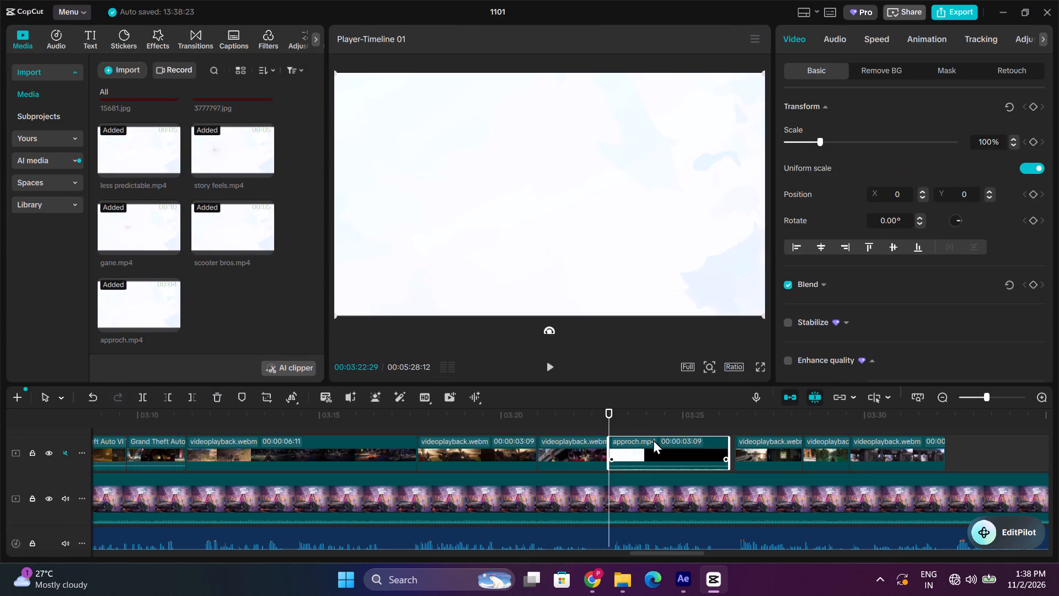
Play through the approch.mp4 clip several times to check its text timing against the voiceover.
{"action": "key", "text": "space"}
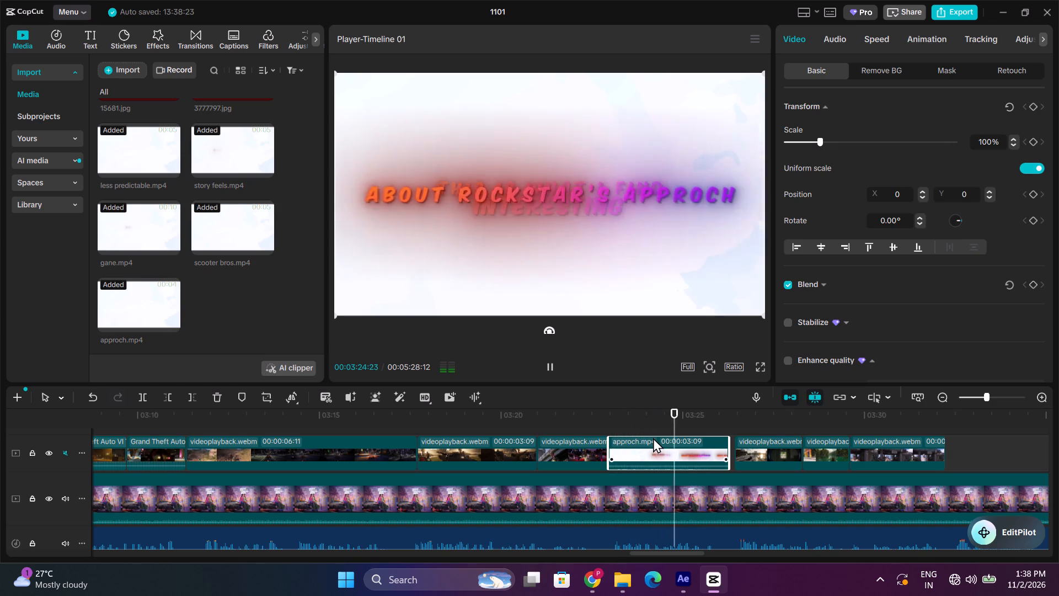
{"action": "key", "text": "space"}
{"action": "key", "text": "space"}
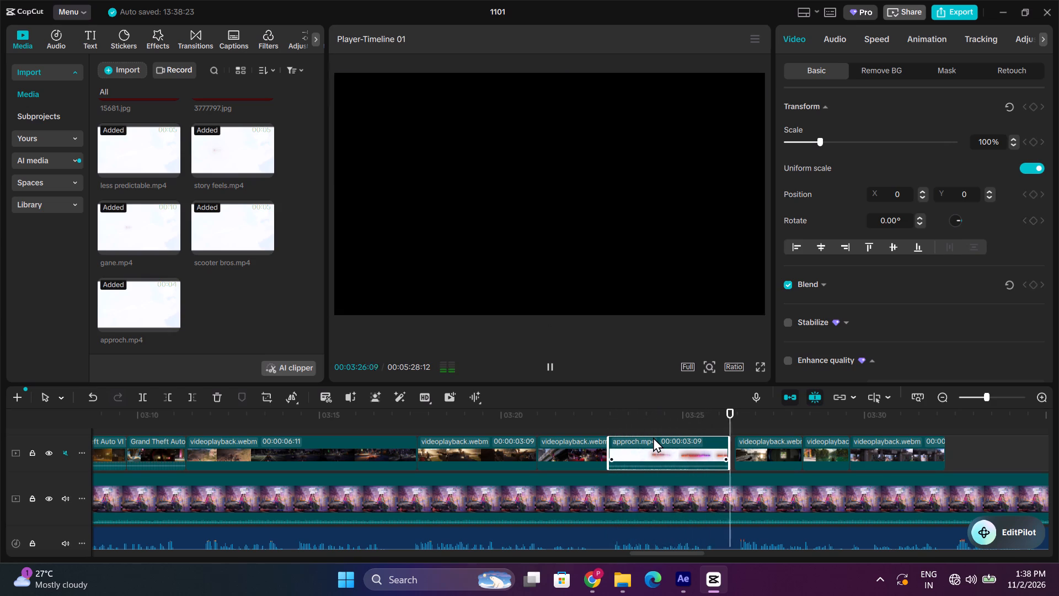
{"action": "key", "text": "space"}
{"action": "left_click", "coordinate": [609, 417]}
{"action": "key", "text": "space"}
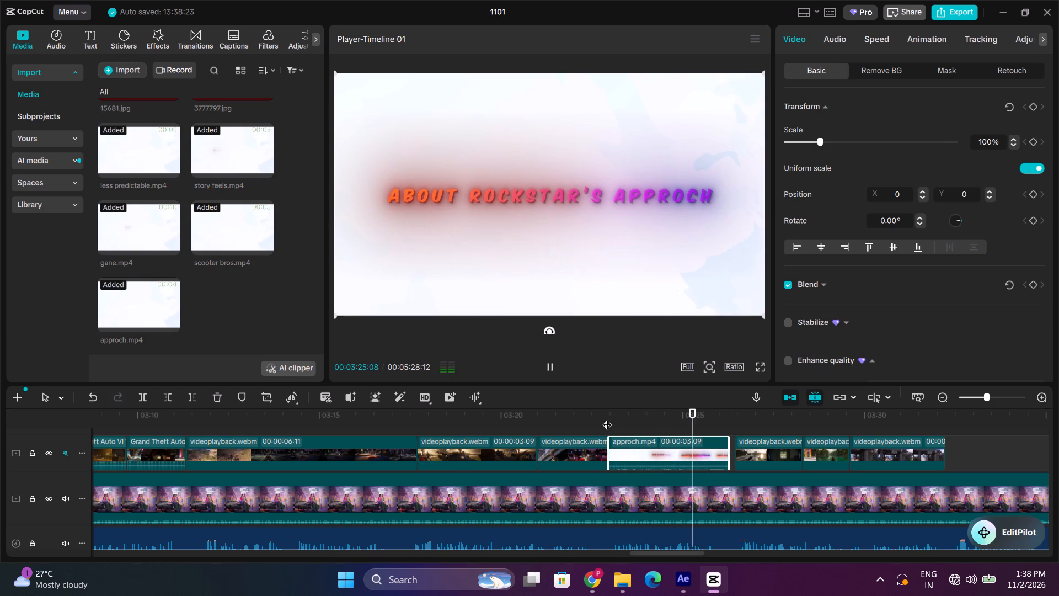
{"action": "key", "text": "space"}
{"action": "left_click", "coordinate": [663, 424]}
{"action": "key", "text": "space"}
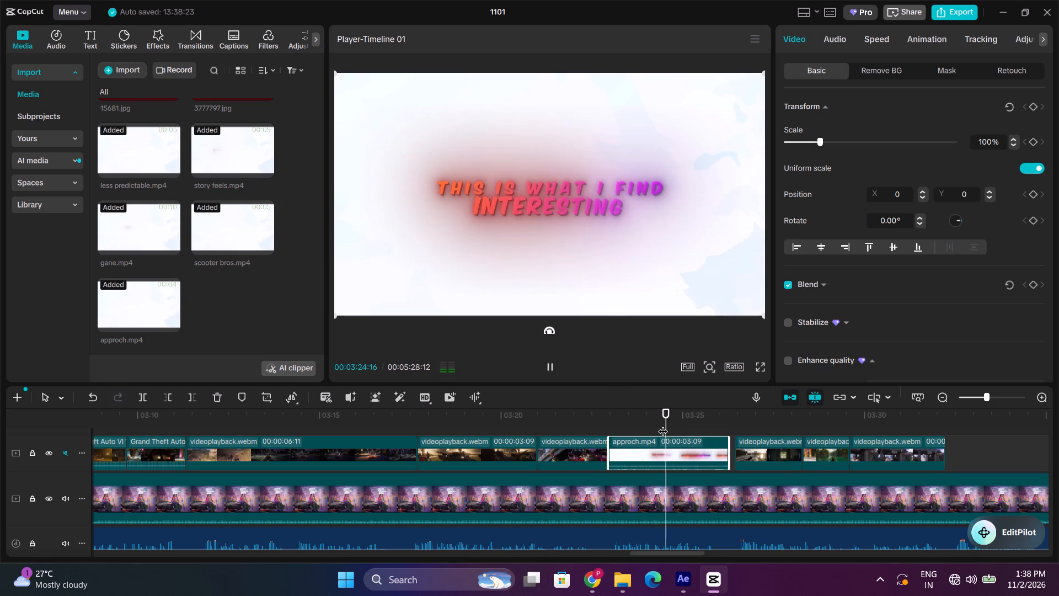
{"action": "key", "text": "space"}
{"action": "key", "text": "space"}
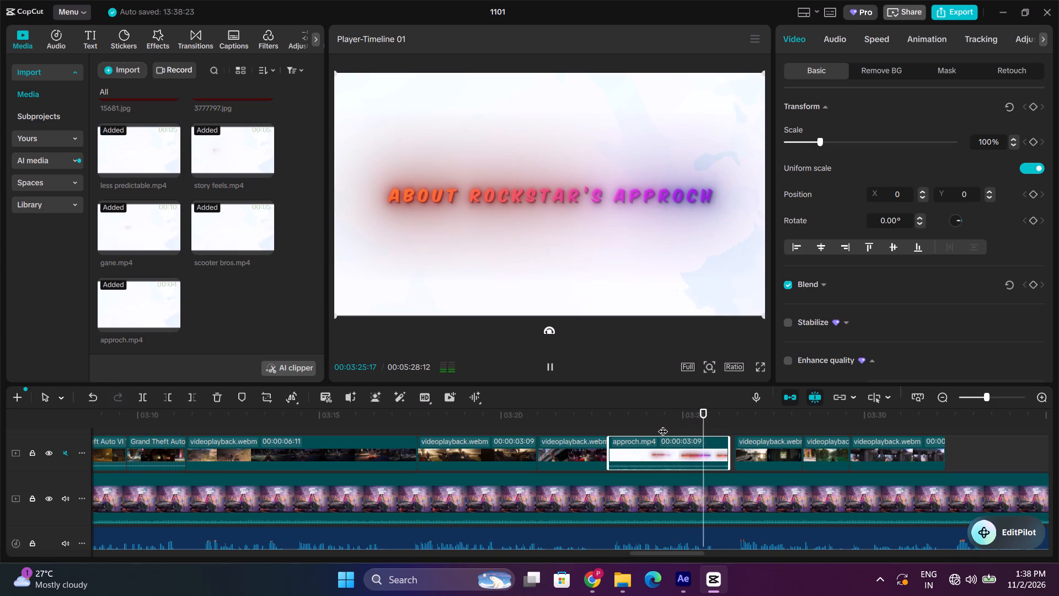
{"action": "key", "text": "space"}
Extend the start of the videoplayback clip after approch.mp4 back to close the small gap, and play across the cut.
{"action": "left_click", "coordinate": [764, 457]}
{"action": "left_click_drag", "start_coordinate": [733, 445], "coordinate": [715, 445]}
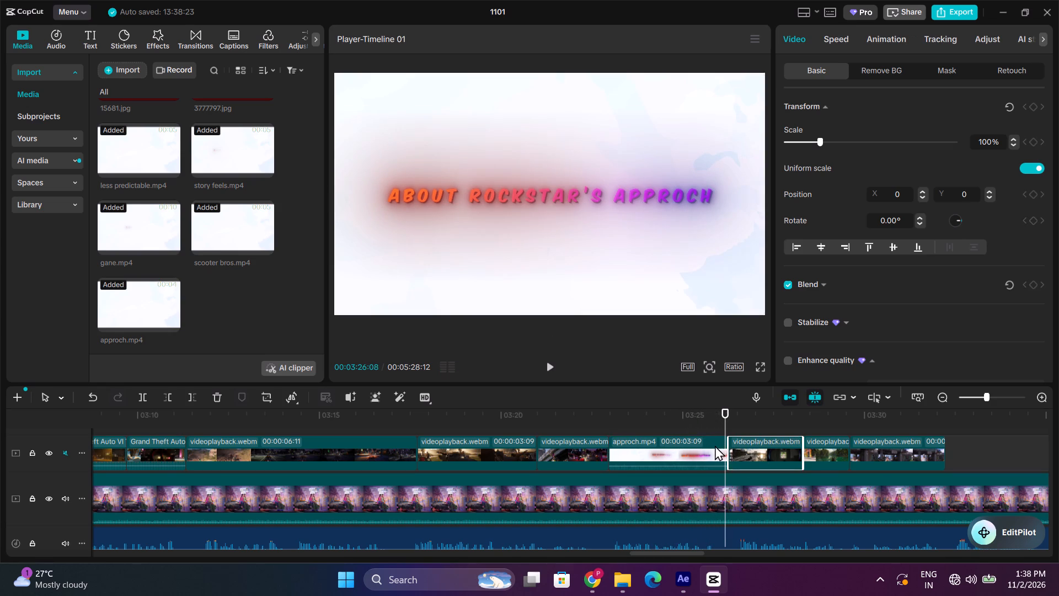
{"action": "key", "text": "space"}
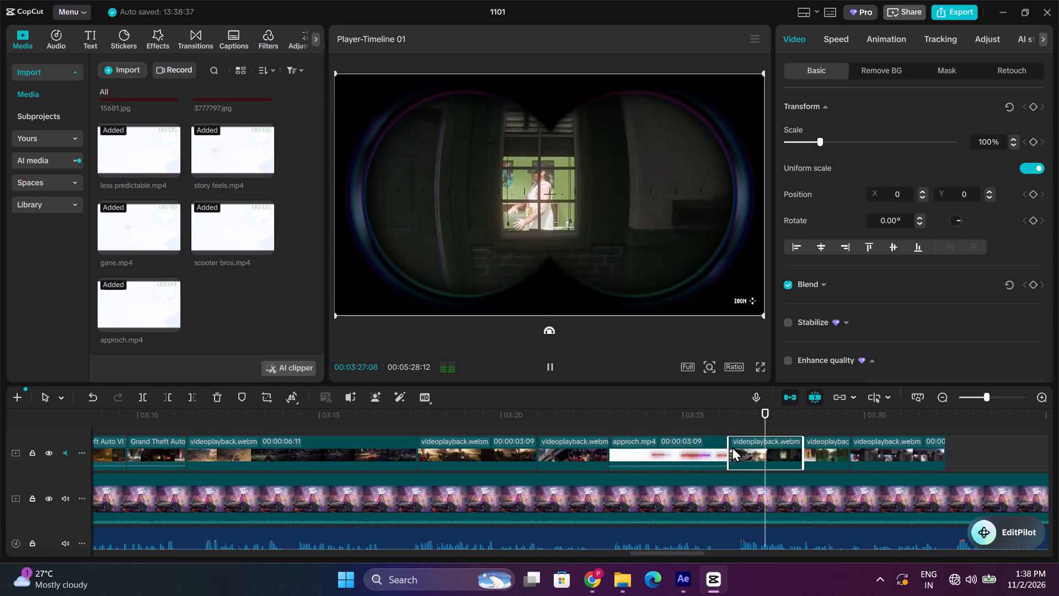
{"action": "left_click", "coordinate": [712, 417]}
{"action": "key", "text": "space"}
{"action": "key", "text": "space"}
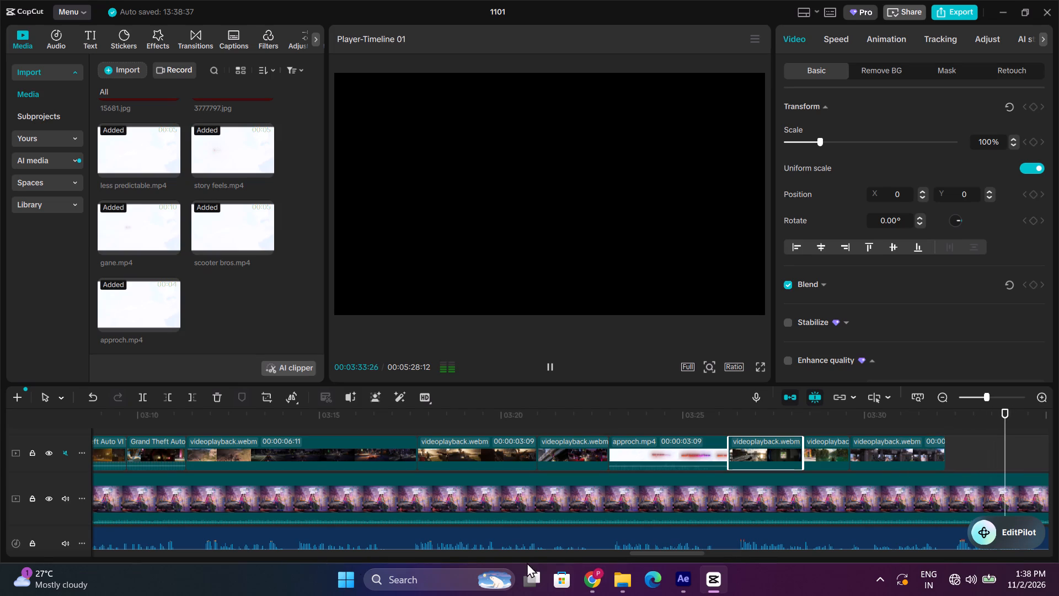
Play the voiceover over the gap after the last videoplayback clip, from about 00:03:32, to hear the line that needs text.
{"action": "left_click_drag", "start_coordinate": [650, 555], "coordinate": [689, 555]}
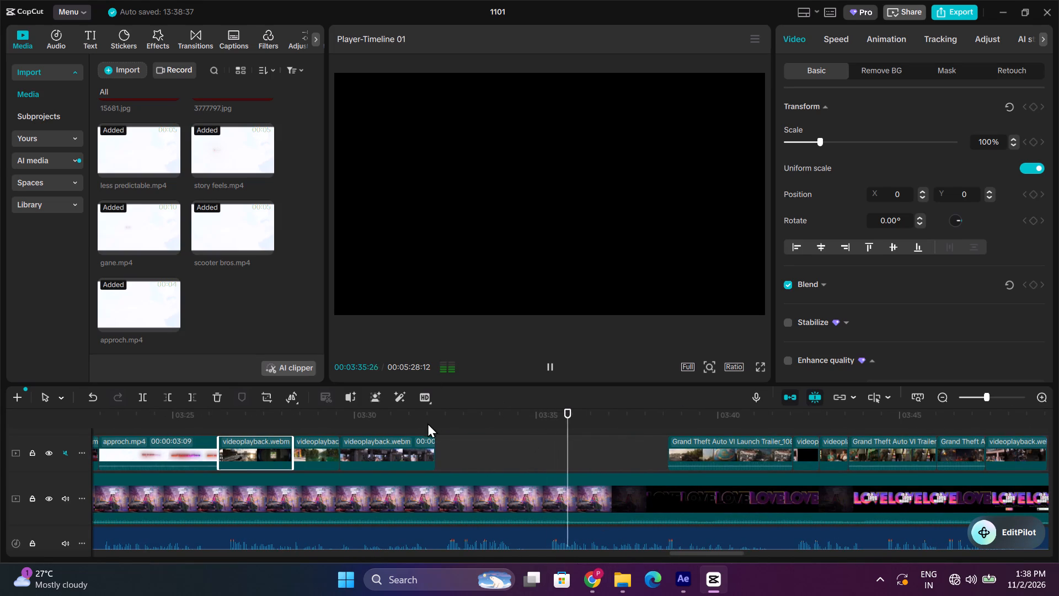
{"action": "left_click", "coordinate": [434, 416]}
{"action": "key", "text": "space"}
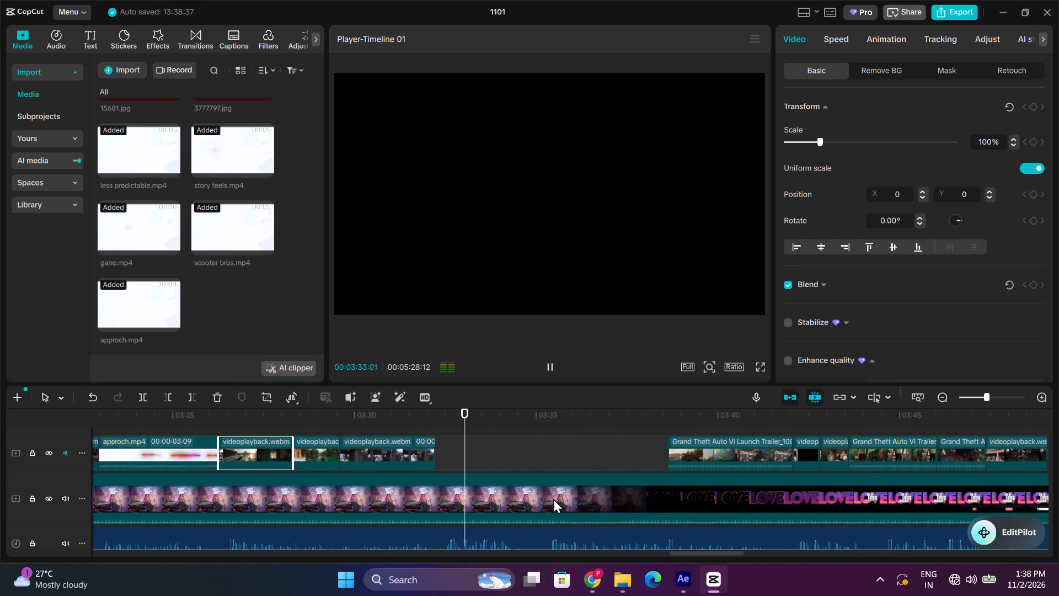
{"action": "key", "text": "space"}
Switch to After Effects, play Comp 1 from its start, and extend the work area end to about 7.8 seconds.
{"action": "left_click", "coordinate": [682, 591]}
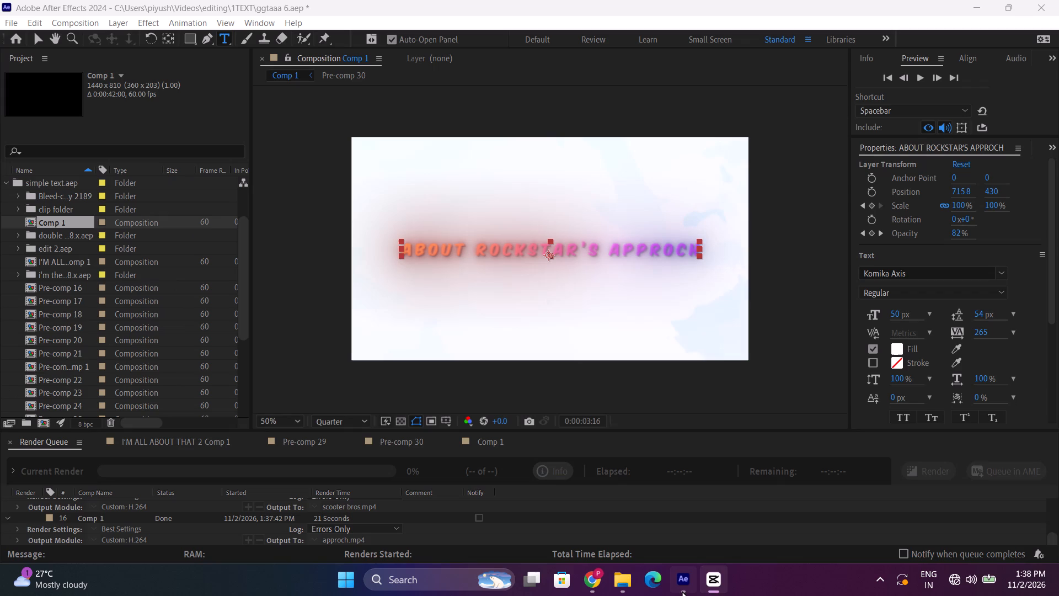
{"action": "left_click", "coordinate": [138, 444]}
{"action": "left_click_drag", "start_coordinate": [388, 462], "coordinate": [369, 462]}
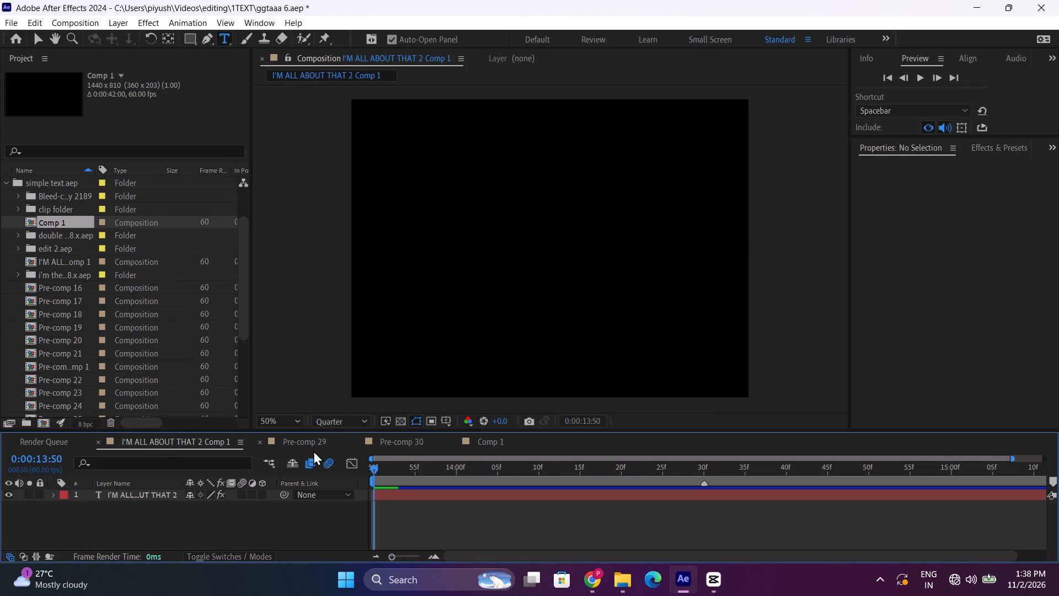
{"action": "left_click", "coordinate": [493, 437]}
{"action": "left_click_drag", "start_coordinate": [522, 472], "coordinate": [437, 471]}
{"action": "key", "text": "space"}
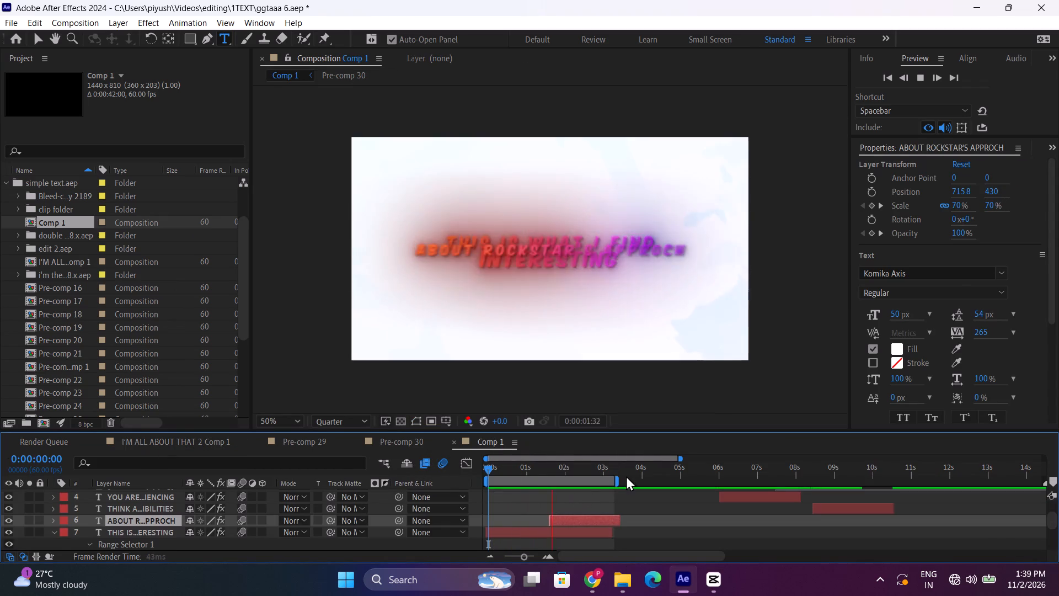
{"action": "key", "text": "space"}
{"action": "left_click_drag", "start_coordinate": [619, 480], "coordinate": [791, 497]}
Shift the ElevenLabs voiceover layer in Comp 1 earlier in two large moves, playing from the start after each one.
{"action": "scroll", "coordinate": [469, 467], "scroll_direction": "down", "scroll_amount": 2}
{"action": "left_click_drag", "start_coordinate": [494, 464], "coordinate": [476, 466]}
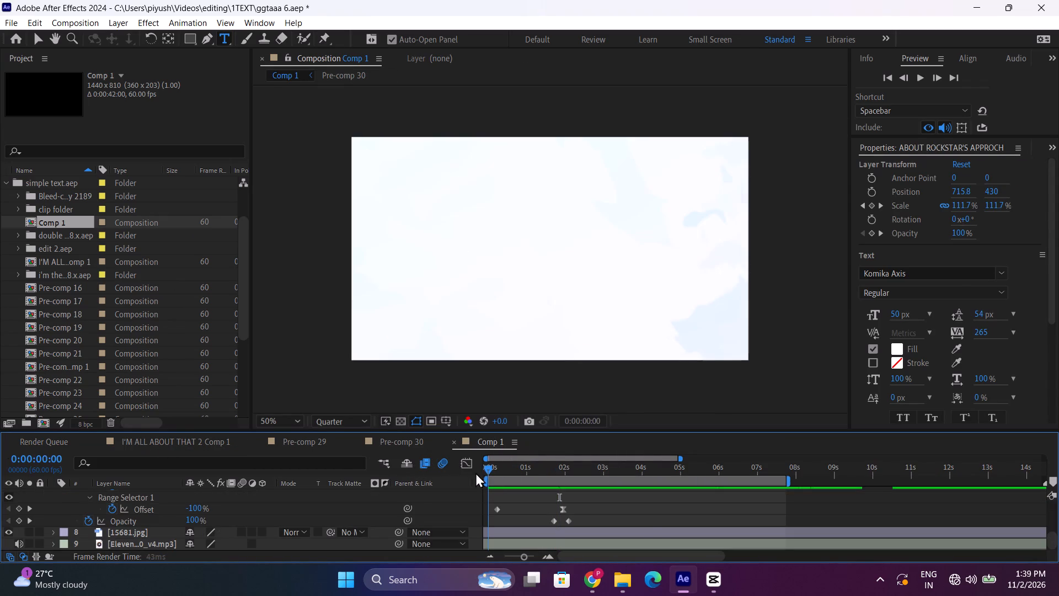
{"action": "left_click_drag", "start_coordinate": [679, 545], "coordinate": [242, 534]}
{"action": "key", "text": "space"}
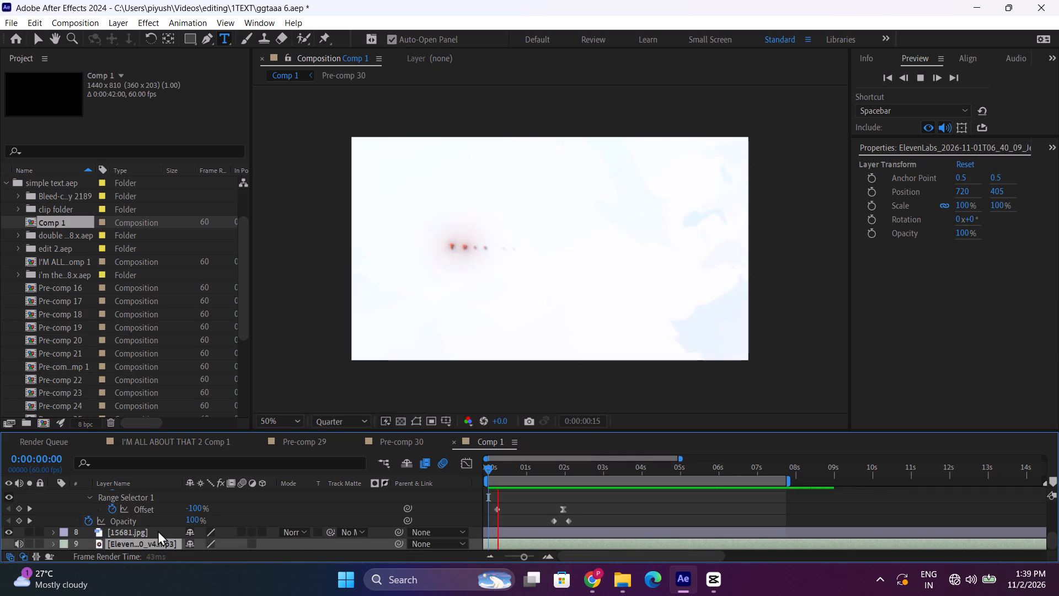
{"action": "scroll", "coordinate": [156, 530], "scroll_direction": "up", "scroll_amount": 1}
{"action": "left_click", "coordinate": [51, 494]}
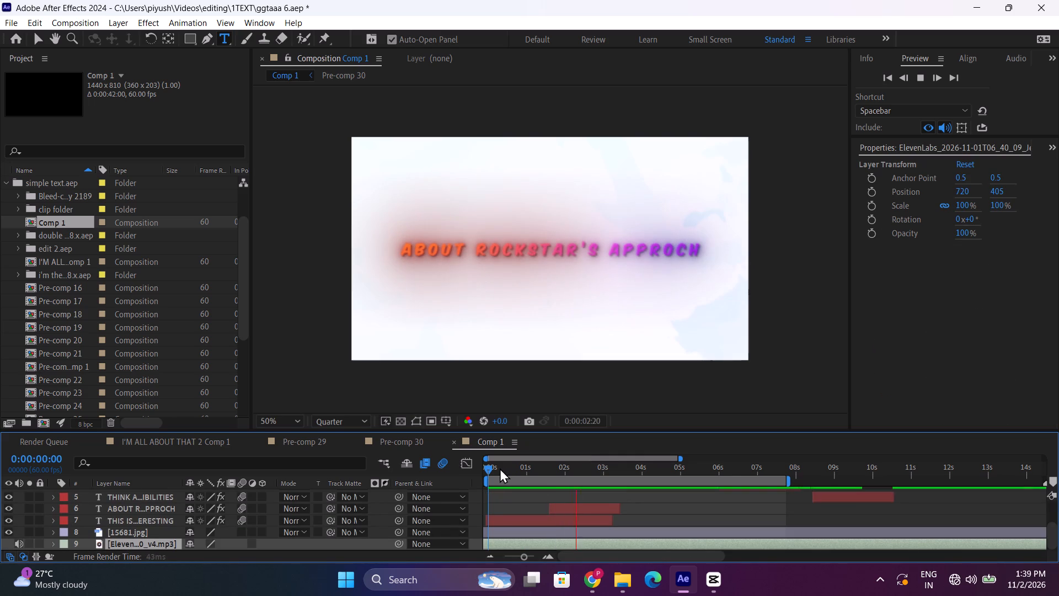
{"action": "left_click_drag", "start_coordinate": [500, 468], "coordinate": [443, 473]}
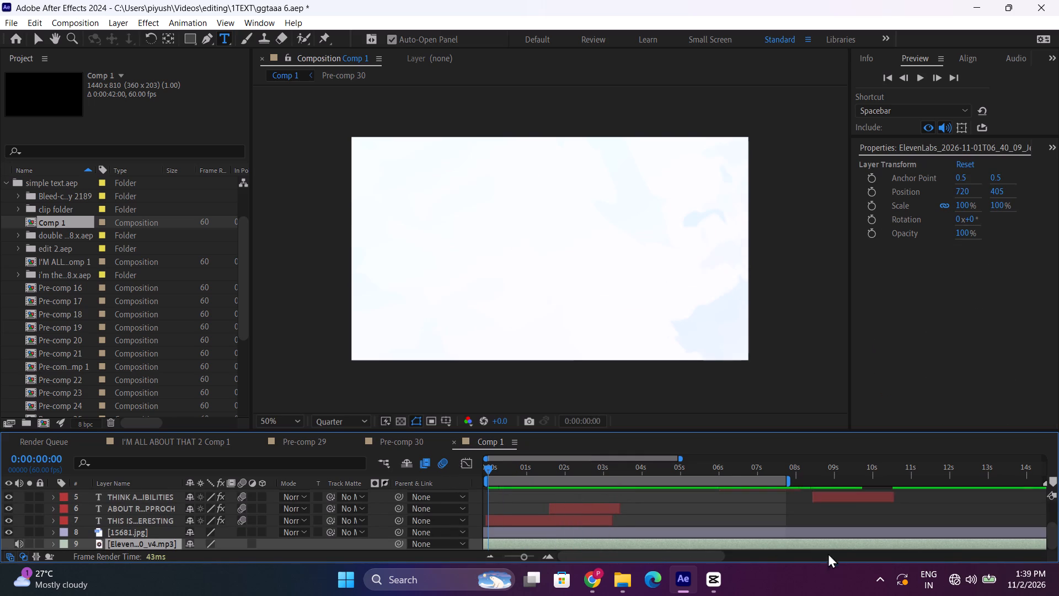
{"action": "left_click_drag", "start_coordinate": [840, 546], "coordinate": [376, 531]}
{"action": "key", "text": "space"}
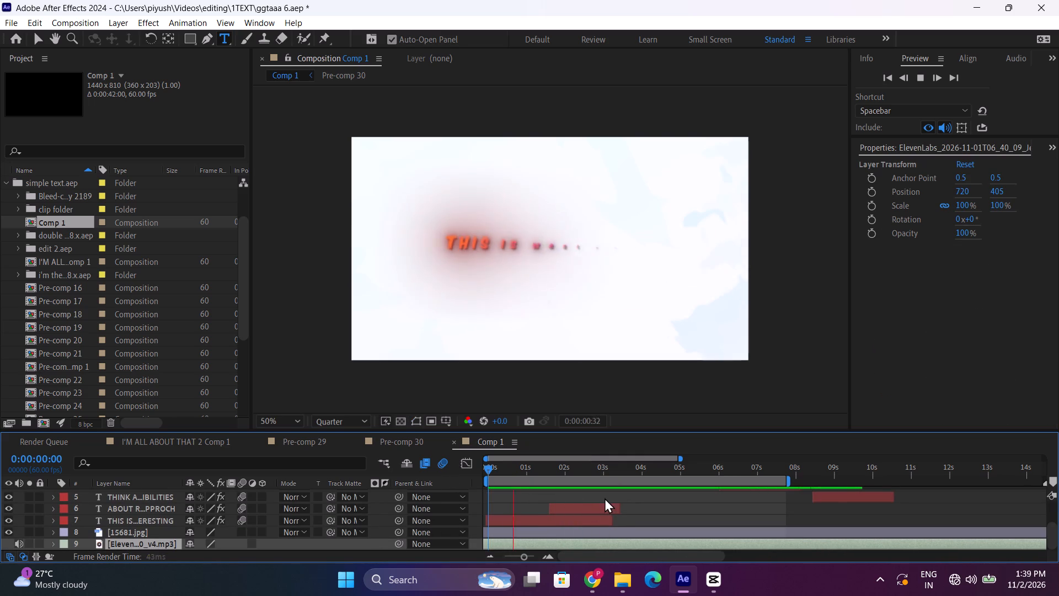
{"action": "left_click_drag", "start_coordinate": [498, 467], "coordinate": [473, 473]}
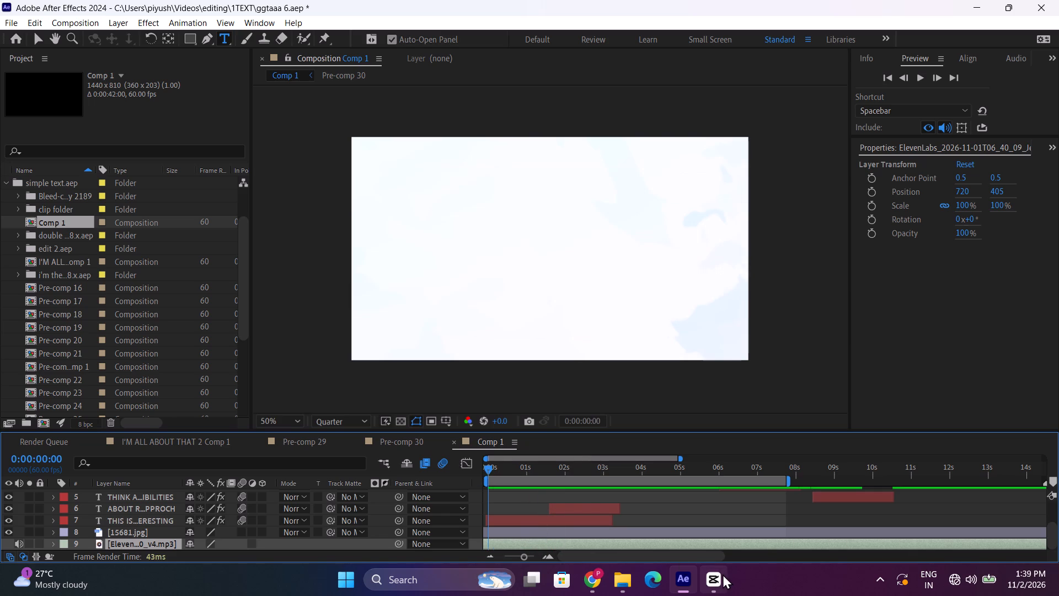
Switch to CapCut and scrub to around 00:03:47 on the timeline to check the position in the voiceover.
{"action": "left_click", "coordinate": [723, 574]}
{"action": "left_click", "coordinate": [963, 427]}
{"action": "left_click_drag", "start_coordinate": [963, 427], "coordinate": [1003, 431]}
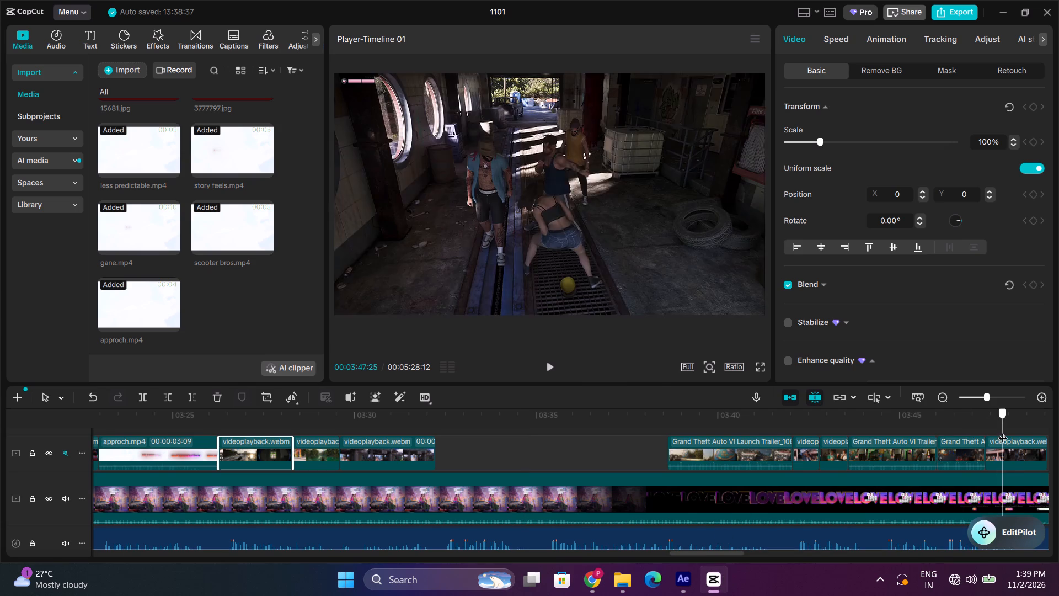
{"action": "left_click_drag", "start_coordinate": [1003, 431], "coordinate": [1007, 431]}
Back in After Effects, shift the voiceover layer later twice and slightly earlier once, playing from the start of Comp 1 to match the line.
{"action": "left_click", "coordinate": [680, 579]}
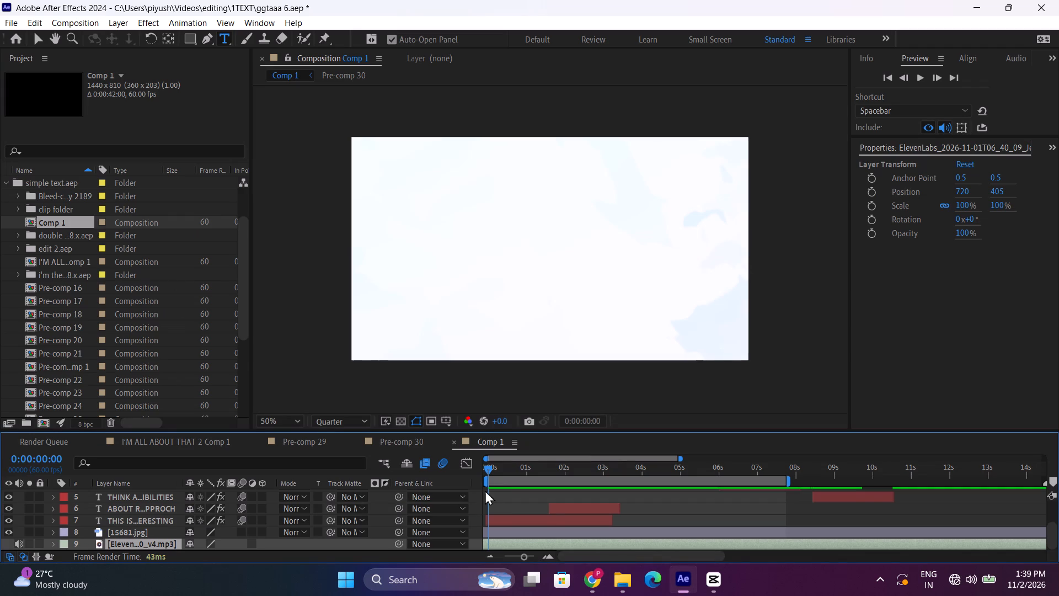
{"action": "left_click_drag", "start_coordinate": [500, 542], "coordinate": [801, 549]}
{"action": "key", "text": "space"}
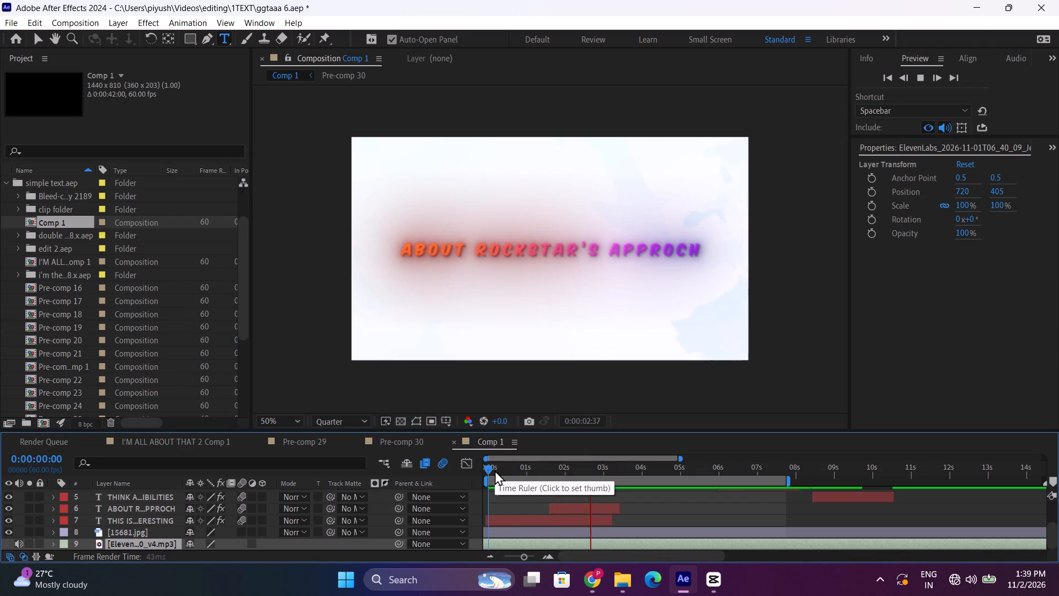
{"action": "left_click_drag", "start_coordinate": [499, 470], "coordinate": [482, 472]}
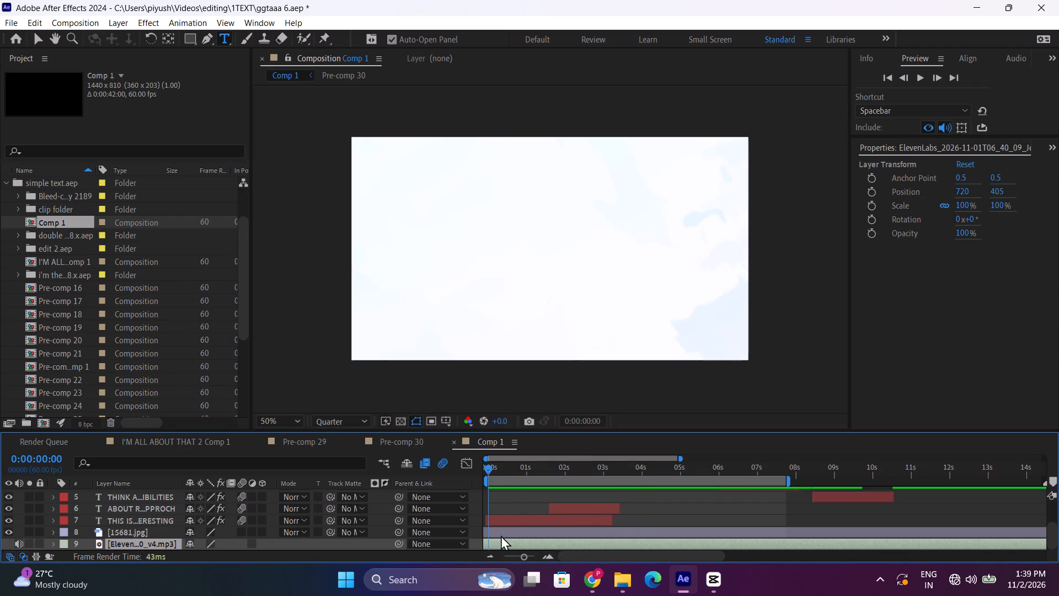
{"action": "left_click_drag", "start_coordinate": [499, 545], "coordinate": [780, 539]}
{"action": "key", "text": "space"}
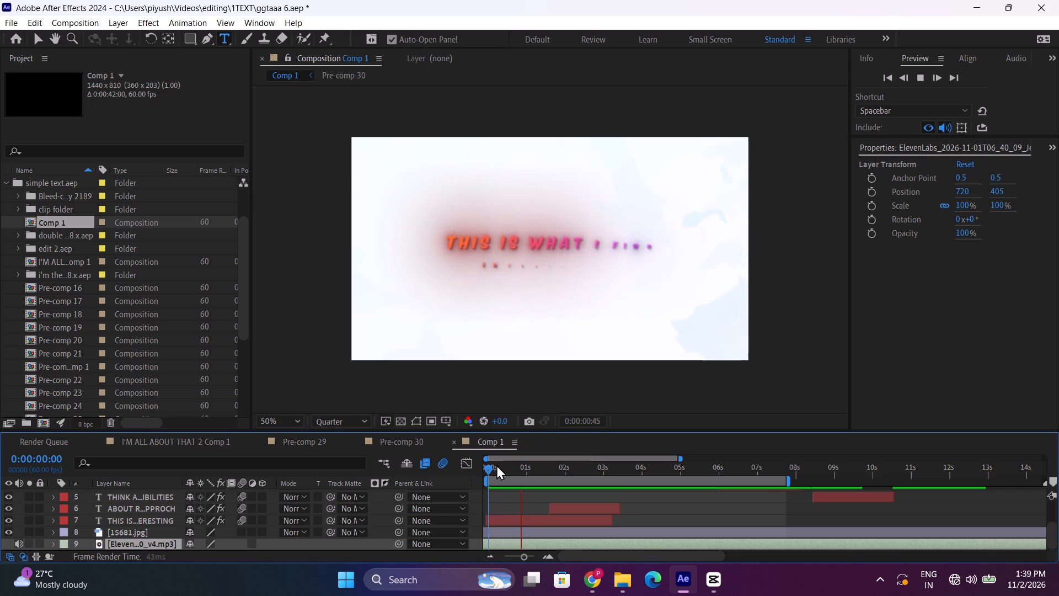
{"action": "left_click_drag", "start_coordinate": [505, 469], "coordinate": [474, 473]}
{"action": "left_click_drag", "start_coordinate": [525, 540], "coordinate": [493, 541]}
{"action": "key", "text": "space"}
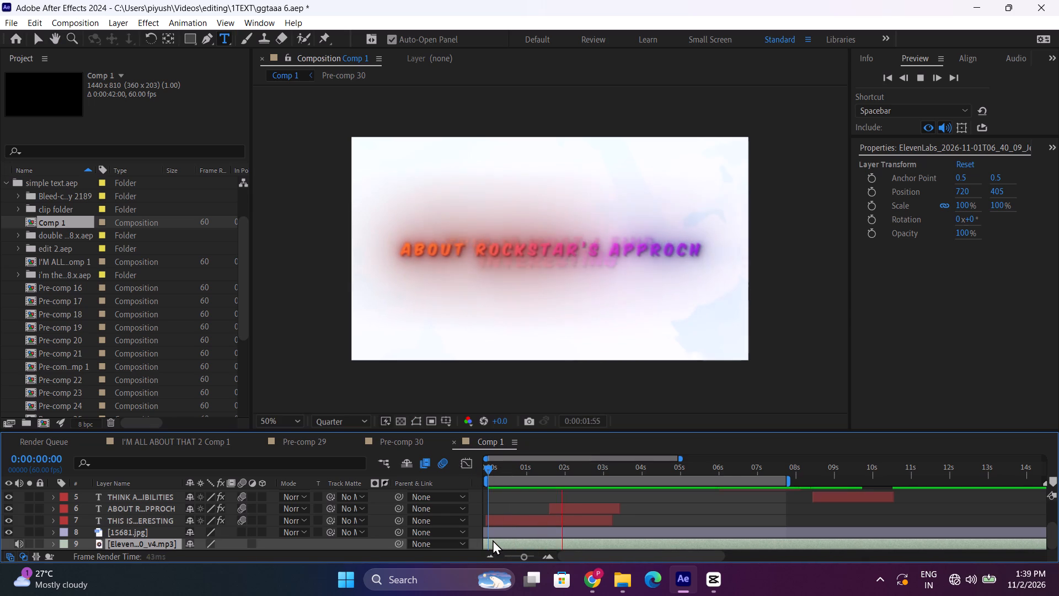
{"action": "key", "text": "space"}
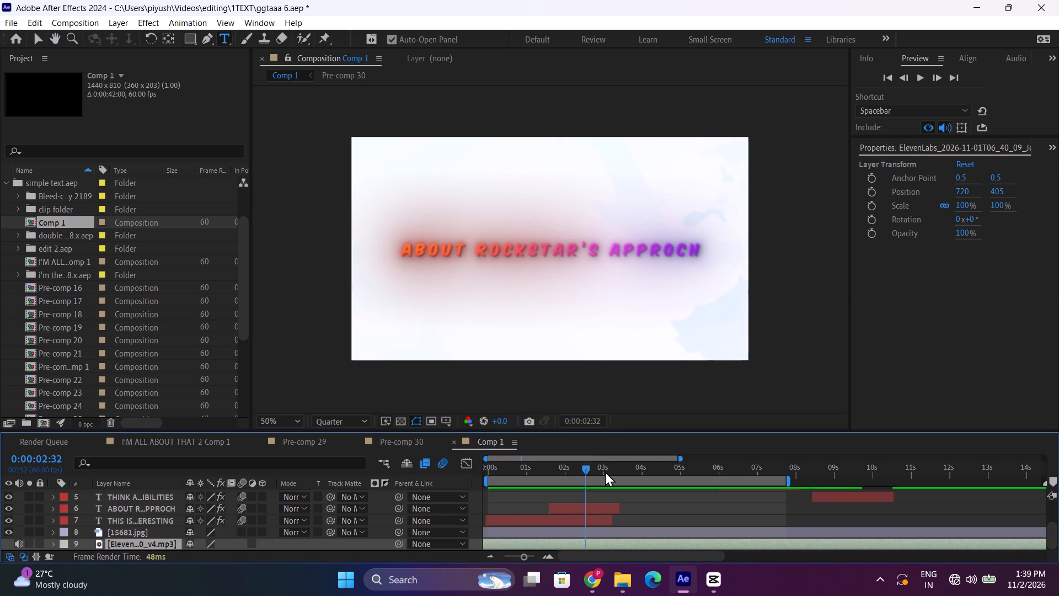
{"action": "left_click_drag", "start_coordinate": [517, 468], "coordinate": [467, 469]}
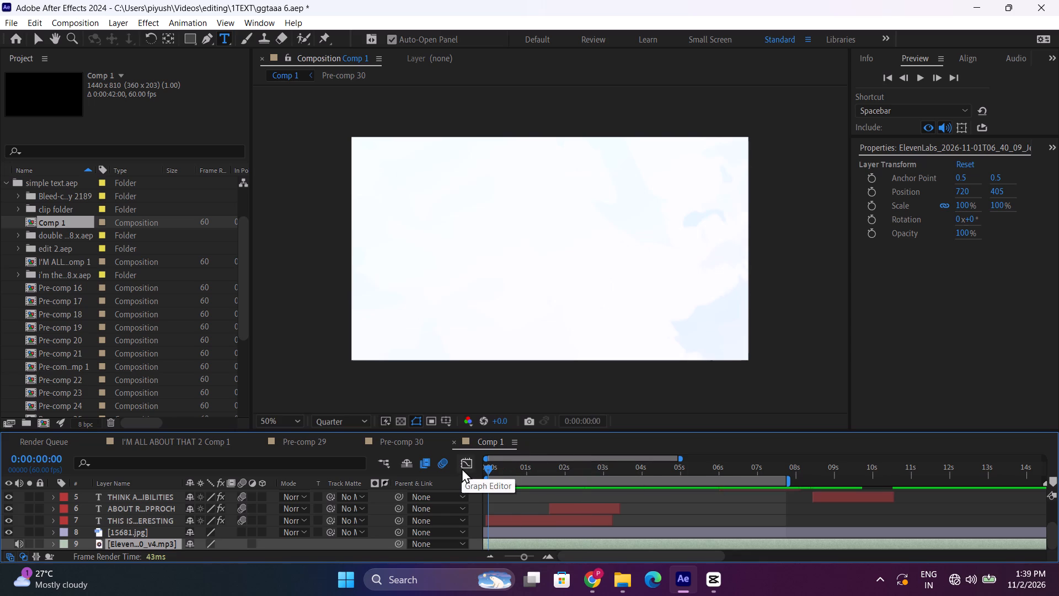
{"action": "key", "text": "space"}
{"action": "key", "text": "space"}
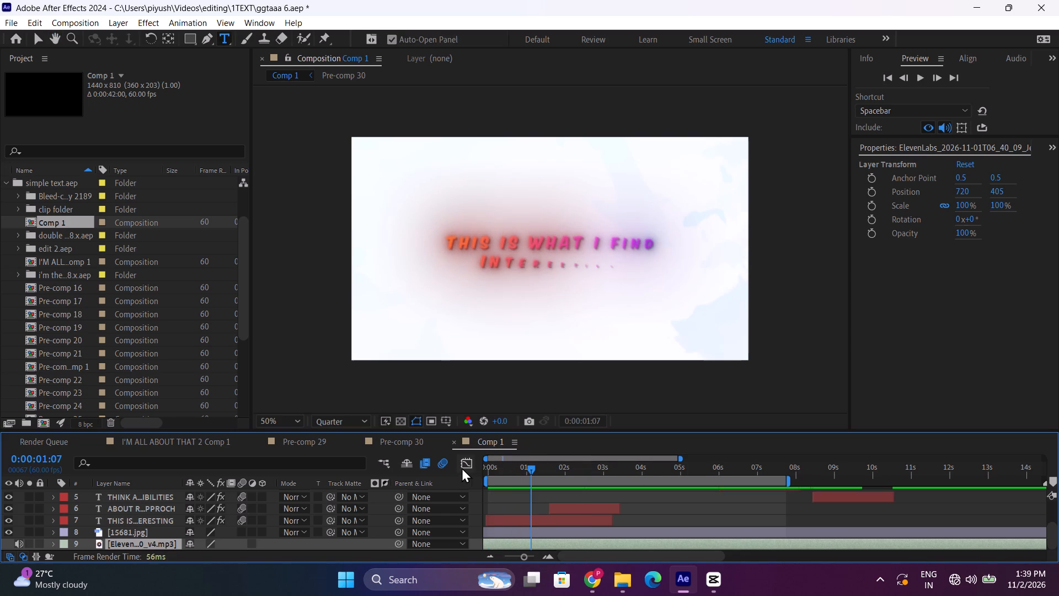
{"action": "key", "text": "space"}
{"action": "left_click_drag", "start_coordinate": [517, 472], "coordinate": [473, 472]}
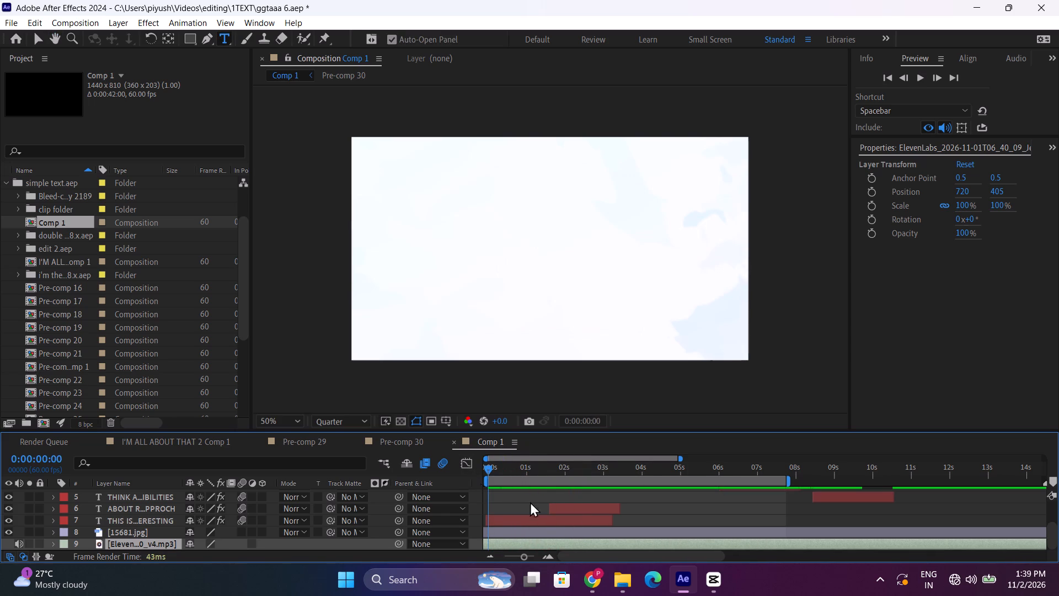
Move the ABOUT ROCKSTAR'S APPROCH text layer later so it starts at about 3.3 seconds, and play Comp 1 from the start.
{"action": "left_click_drag", "start_coordinate": [570, 512], "coordinate": [637, 520]}
{"action": "key", "text": "space"}
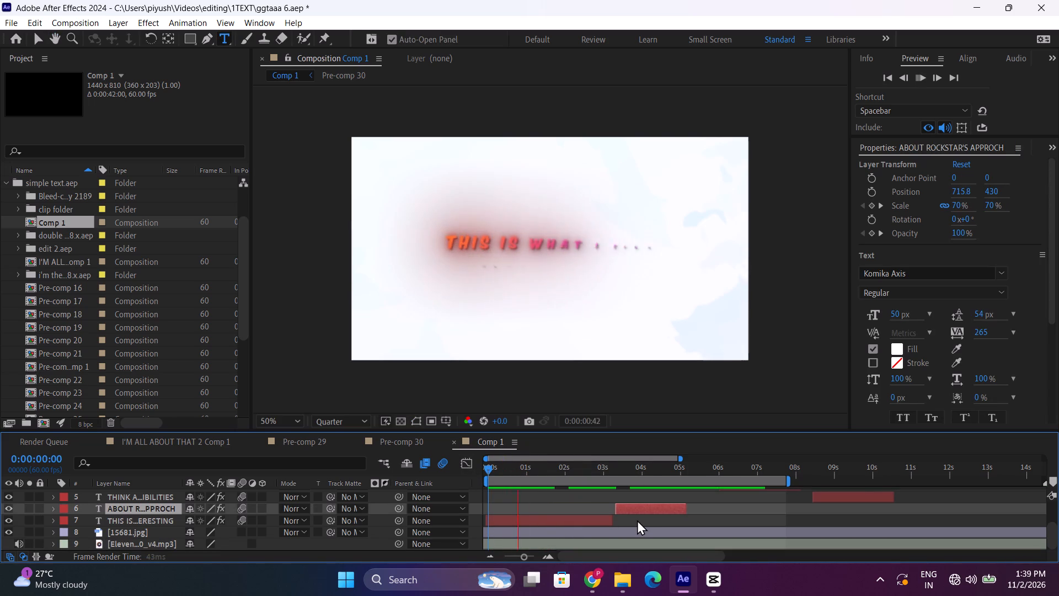
{"action": "key", "text": "space"}
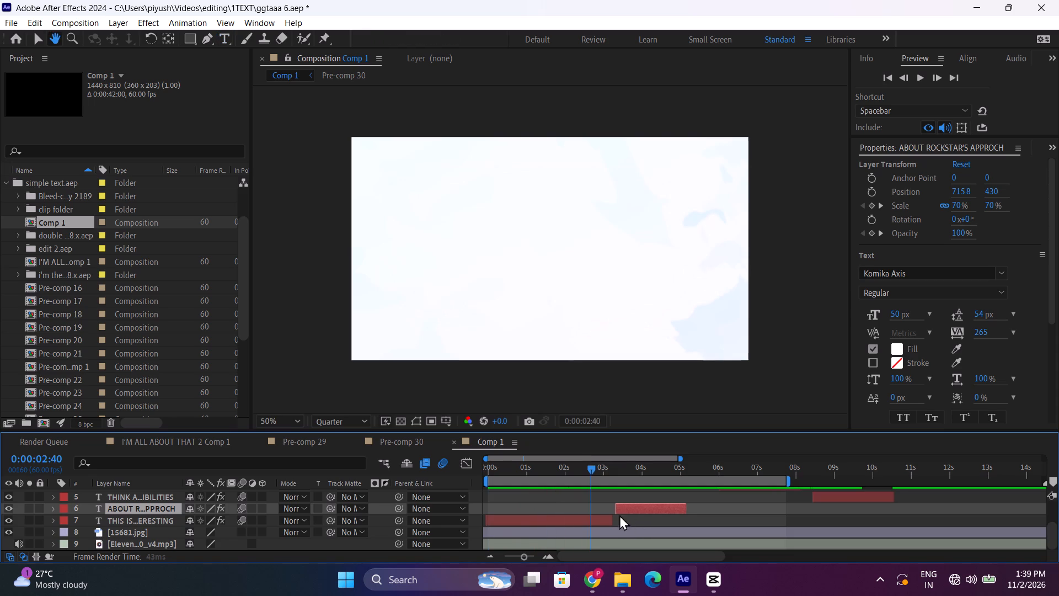
At 0:00:01:41, replace the first line of the THIS IS WHAT I FIND INTERESTING text layer with "NOW LETS TALK".
{"action": "left_click_drag", "start_coordinate": [550, 473], "coordinate": [553, 480]}
{"action": "double_click", "coordinate": [554, 527]}
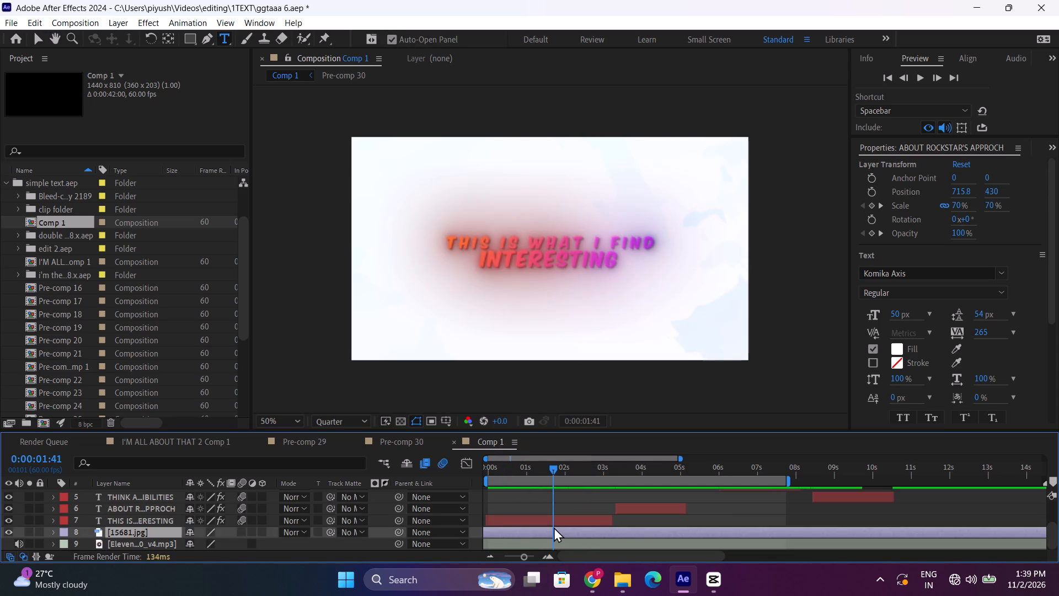
{"action": "left_click", "coordinate": [555, 525]}
{"action": "left_click_drag", "start_coordinate": [651, 242], "coordinate": [646, 242]}
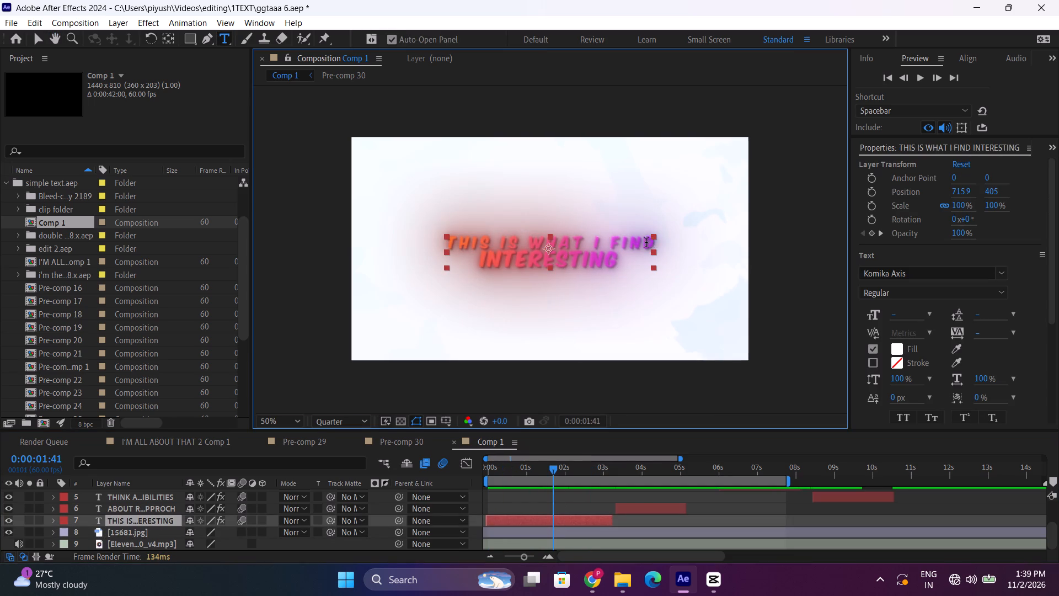
{"action": "left_click_drag", "start_coordinate": [646, 242], "coordinate": [418, 242]}
{"action": "type", "text": "NOW L"}
{"action": "type", "text": "ETS TALK"}
{"action": "key", "text": "space"}
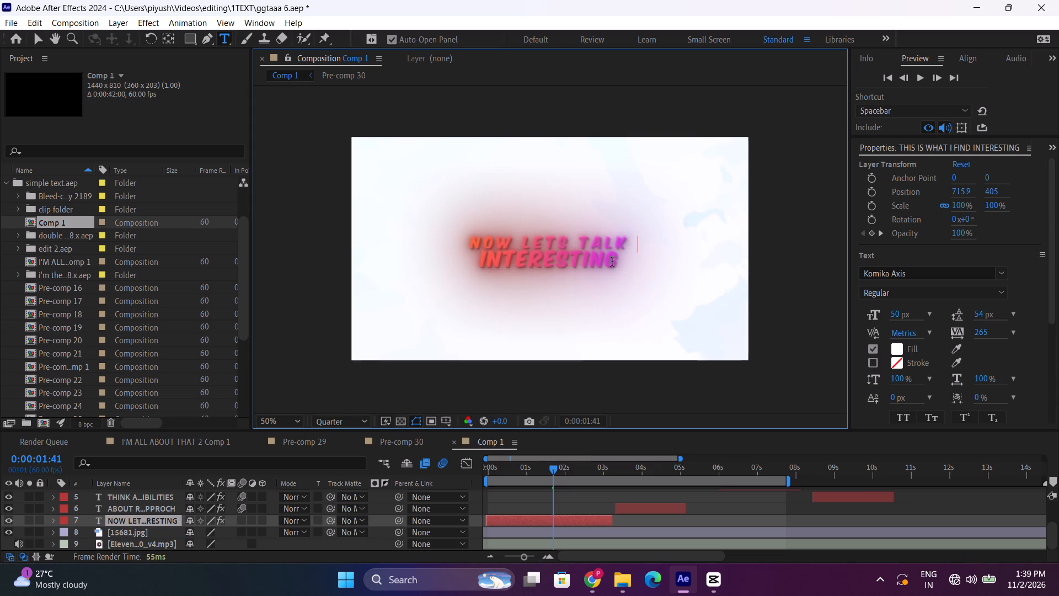
Replace the second line of the text layer, INTERESTING, with "ABOUT SAMLLER DETAILS".
{"action": "left_click_drag", "start_coordinate": [618, 262], "coordinate": [470, 272]}
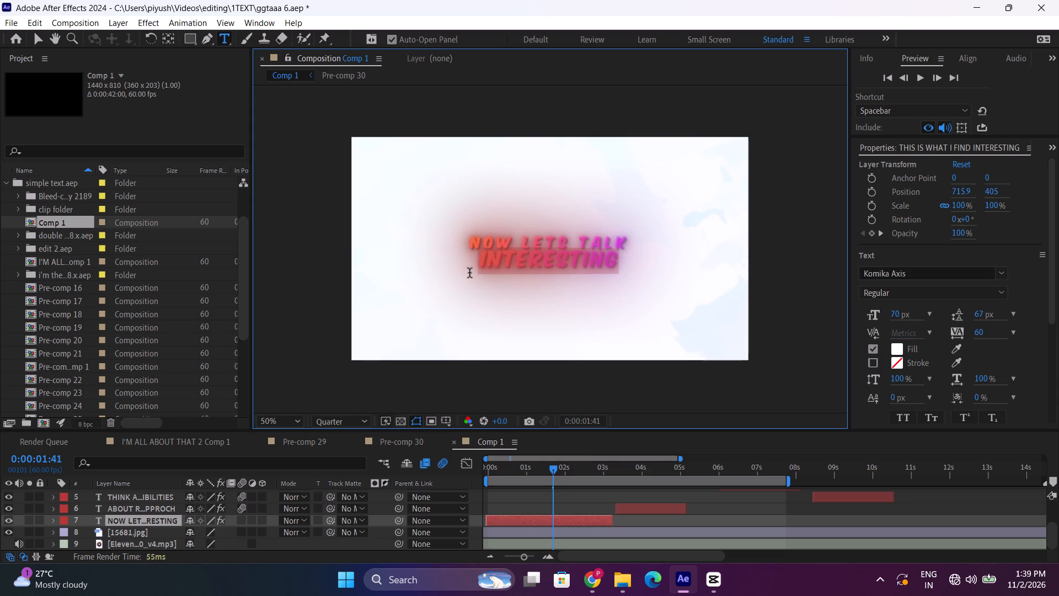
{"action": "type", "text": "ABOOUT"}
{"action": "key", "text": "space"}
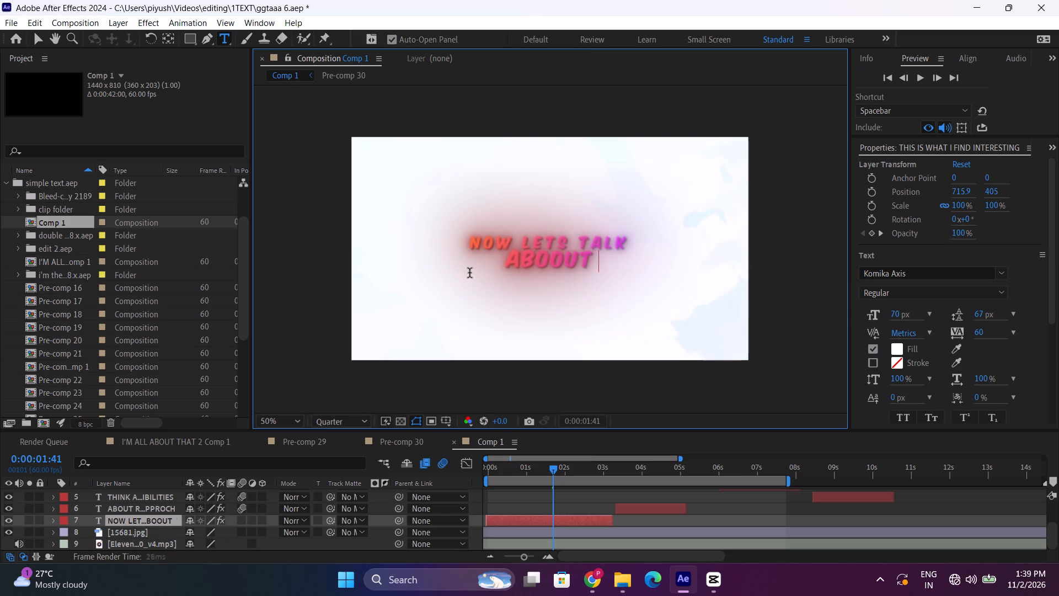
{"action": "key", "text": "BackSpace"}
{"action": "key", "text": "BackSpace"}
{"action": "key", "text": "BackSpace"}
{"action": "key", "text": "BackSpace"}
{"action": "type", "text": "UT S"}
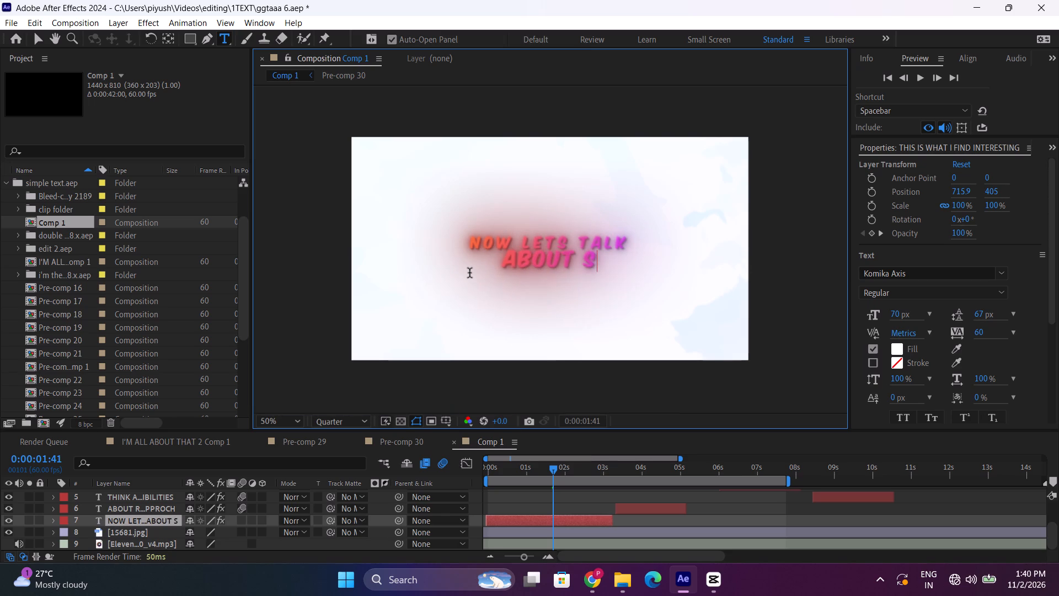
{"action": "type", "text": "AMLLER"}
{"action": "key", "text": "shift+space"}
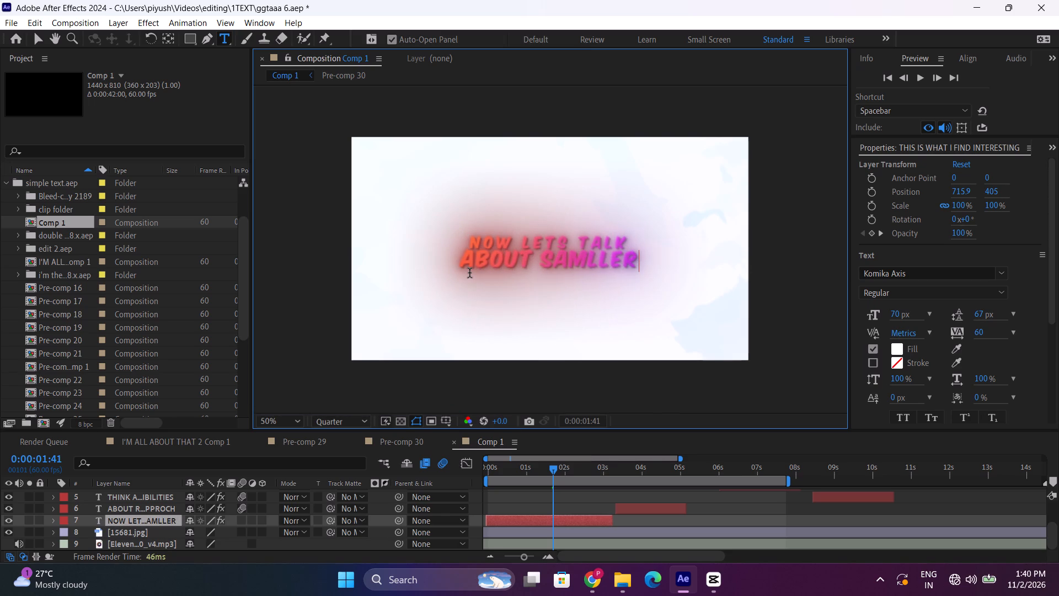
{"action": "type", "text": "DETAL"}
{"action": "key", "text": "shift+BackSpace"}
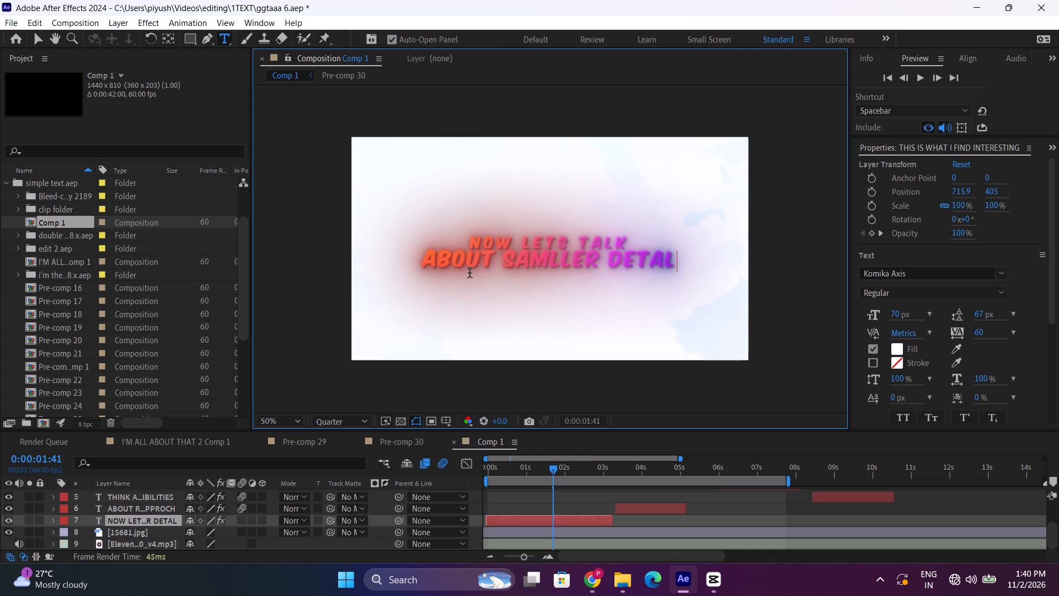
{"action": "key", "text": "BackSpace"}
{"action": "type", "text": "ILS"}
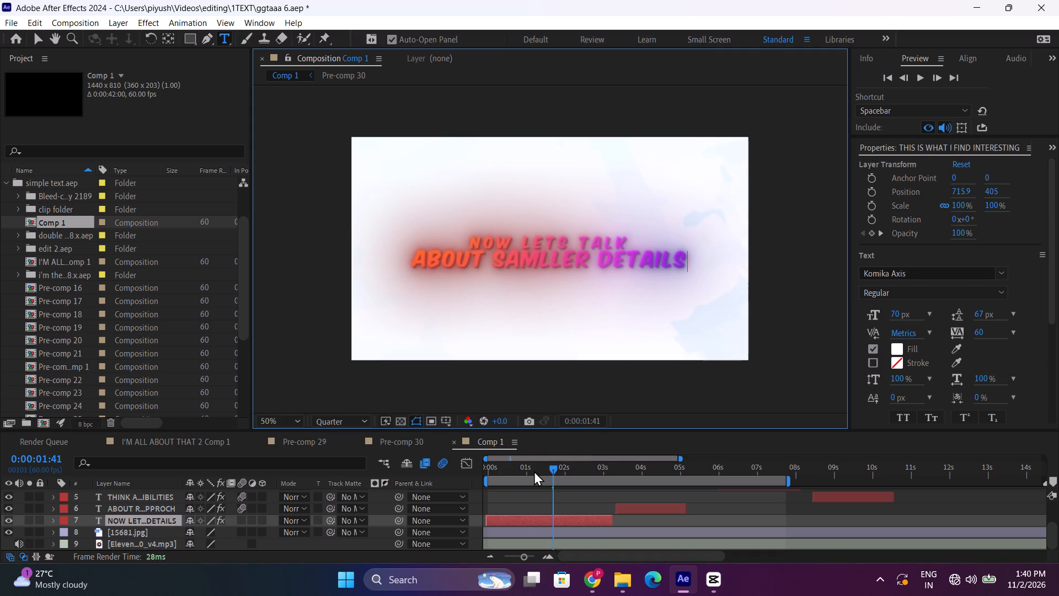
Play Comp 1 from the start twice to check the new text's animation timing against the voiceover.
{"action": "left_click_drag", "start_coordinate": [521, 470], "coordinate": [483, 466]}
{"action": "key", "text": "space"}
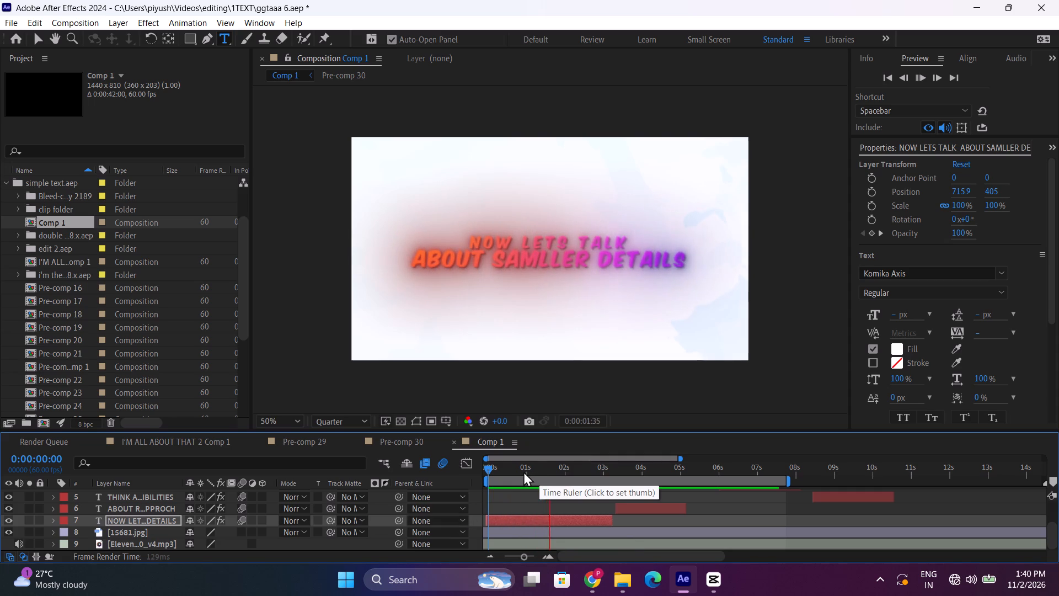
{"action": "left_click_drag", "start_coordinate": [512, 469], "coordinate": [474, 469]}
{"action": "key", "text": "space"}
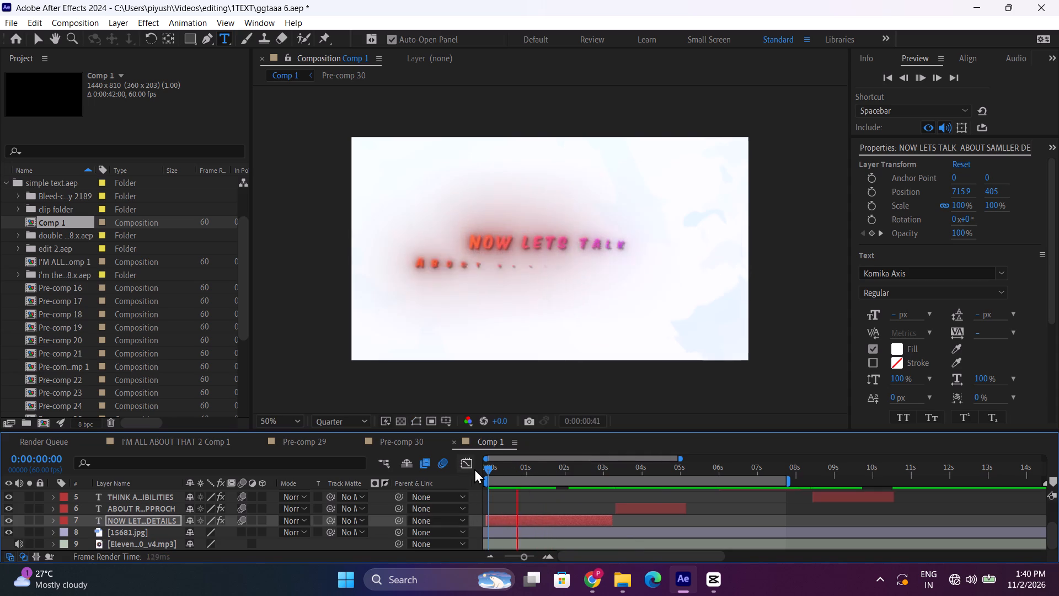
{"action": "key", "text": "space"}
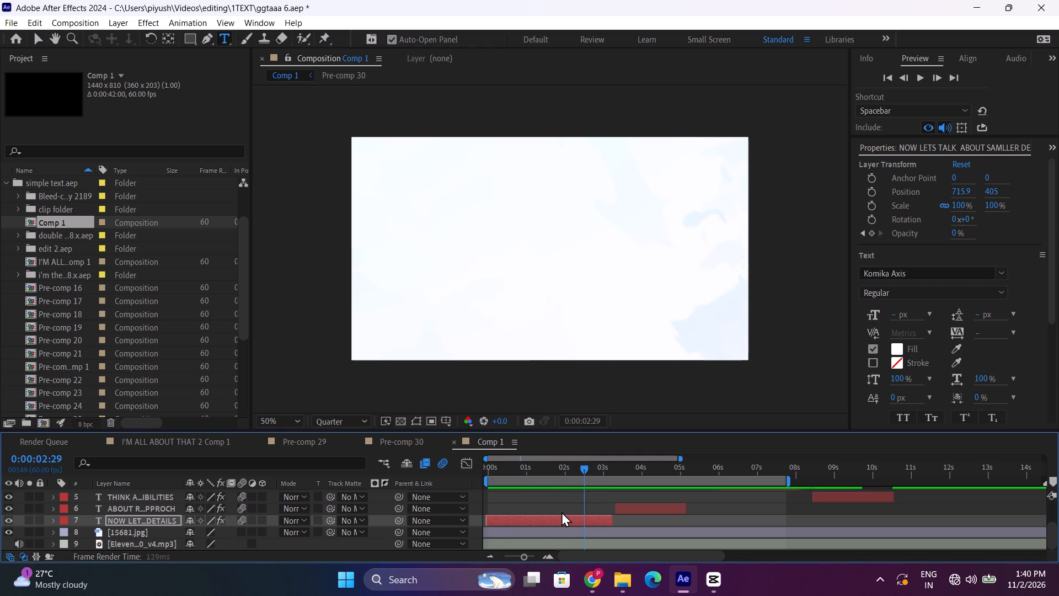
On the NOW LETS TALK text layer, move the two Range Selectors' final Offset keyframes later, to about 2.3 and 2.6 seconds.
{"action": "key", "text": "u"}
{"action": "scroll", "coordinate": [565, 513], "scroll_direction": "down", "scroll_amount": 1}
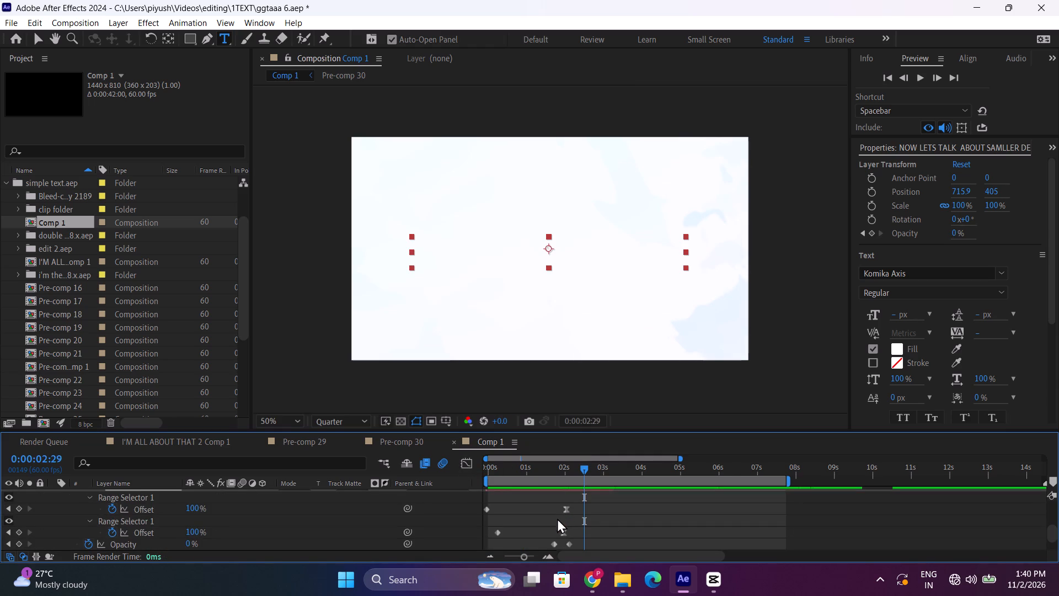
{"action": "left_click_drag", "start_coordinate": [563, 532], "coordinate": [579, 533]}
{"action": "left_click_drag", "start_coordinate": [560, 505], "coordinate": [571, 519]}
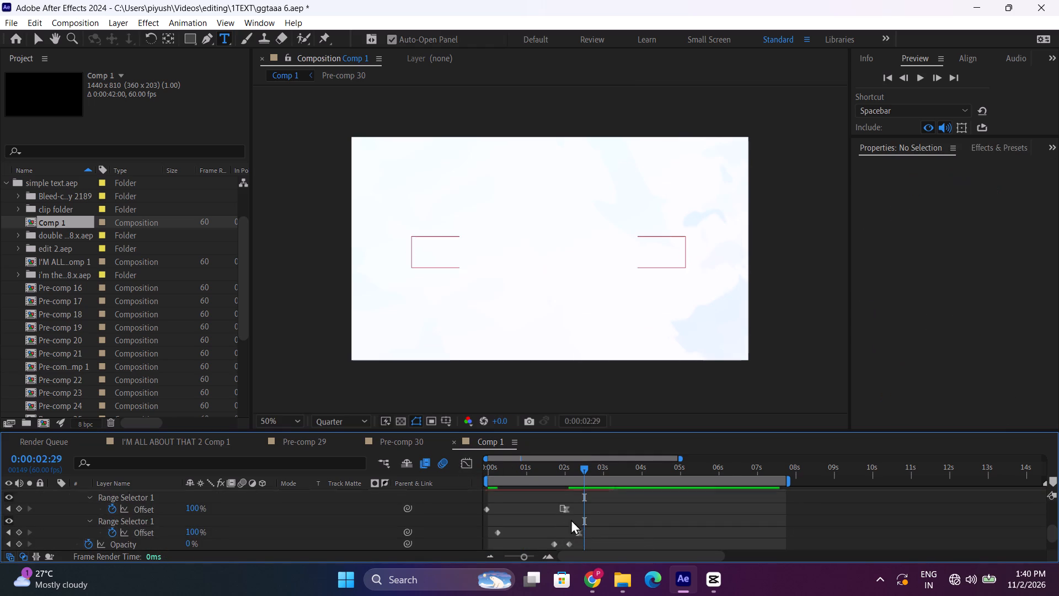
{"action": "left_click_drag", "start_coordinate": [571, 519], "coordinate": [584, 533]}
{"action": "left_click_drag", "start_coordinate": [577, 530], "coordinate": [585, 531]}
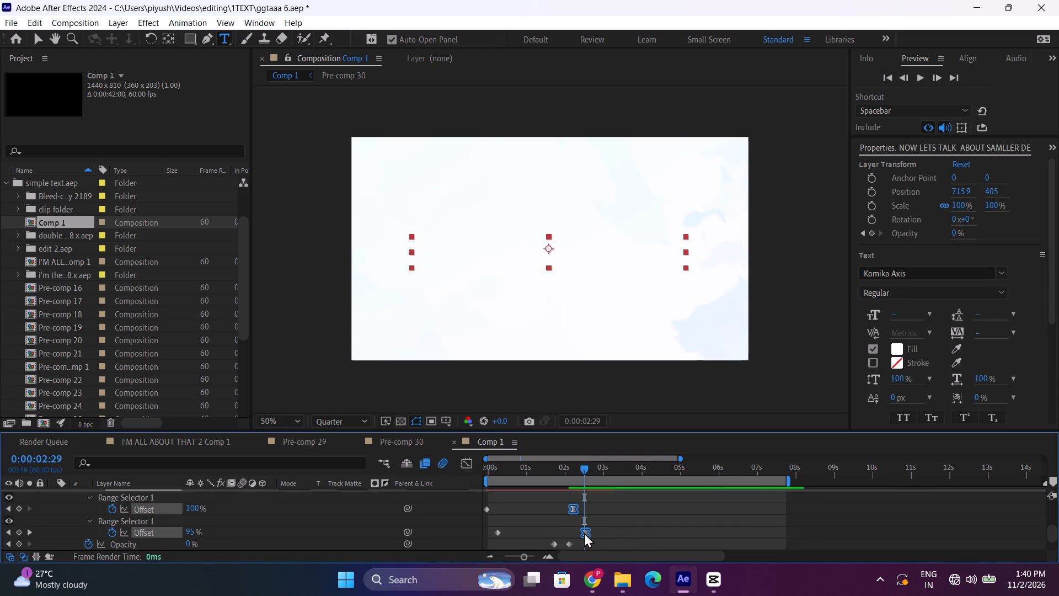
{"action": "left_click", "coordinate": [584, 533]}
{"action": "left_click", "coordinate": [606, 523]}
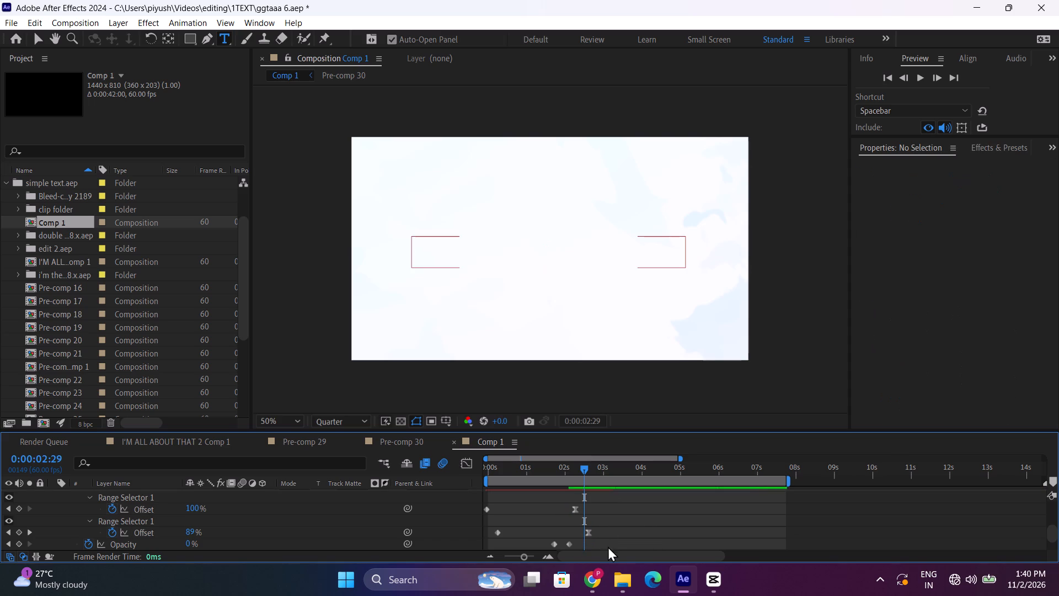
Move both Opacity keyframes of the NOW LETS TALK layer later, so the fade-out ends near the layer's end at about 3.2 seconds.
{"action": "left_click_drag", "start_coordinate": [539, 540], "coordinate": [577, 551]}
{"action": "left_click_drag", "start_coordinate": [568, 545], "coordinate": [584, 547]}
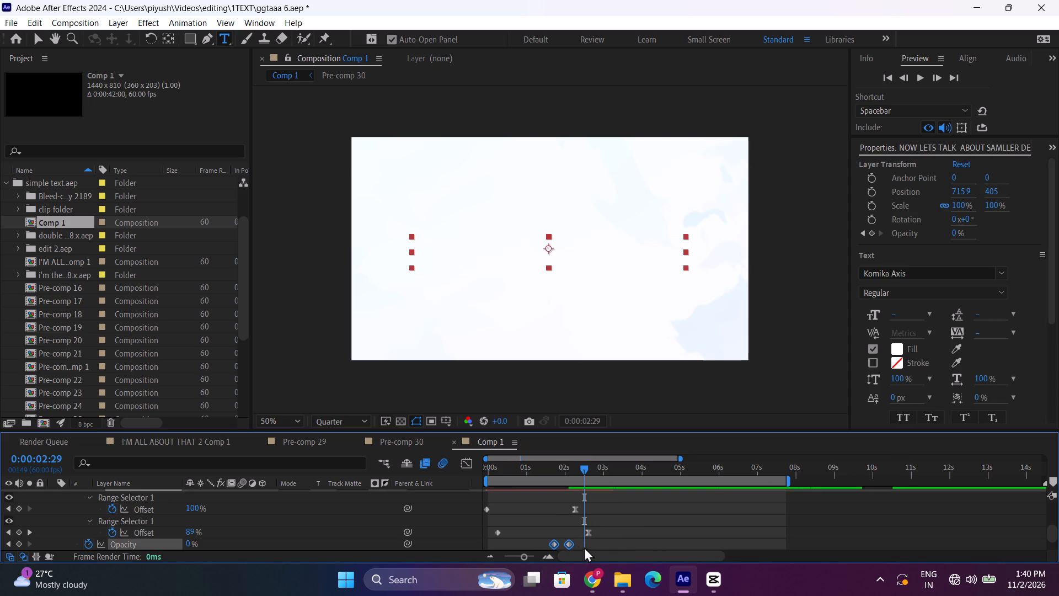
{"action": "left_click_drag", "start_coordinate": [584, 547], "coordinate": [617, 553]}
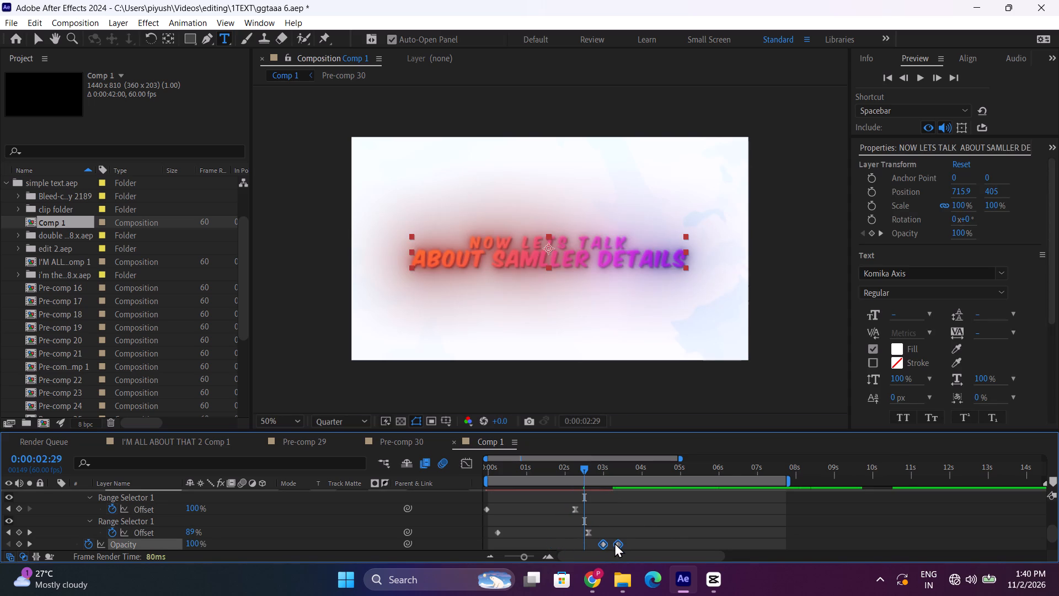
{"action": "left_click_drag", "start_coordinate": [614, 542], "coordinate": [608, 545]}
{"action": "left_click_drag", "start_coordinate": [596, 544], "coordinate": [625, 549]}
{"action": "left_click_drag", "start_coordinate": [617, 543], "coordinate": [607, 545]}
{"action": "scroll", "coordinate": [105, 513], "scroll_direction": "up", "scroll_amount": 1}
{"action": "left_click", "coordinate": [52, 523]}
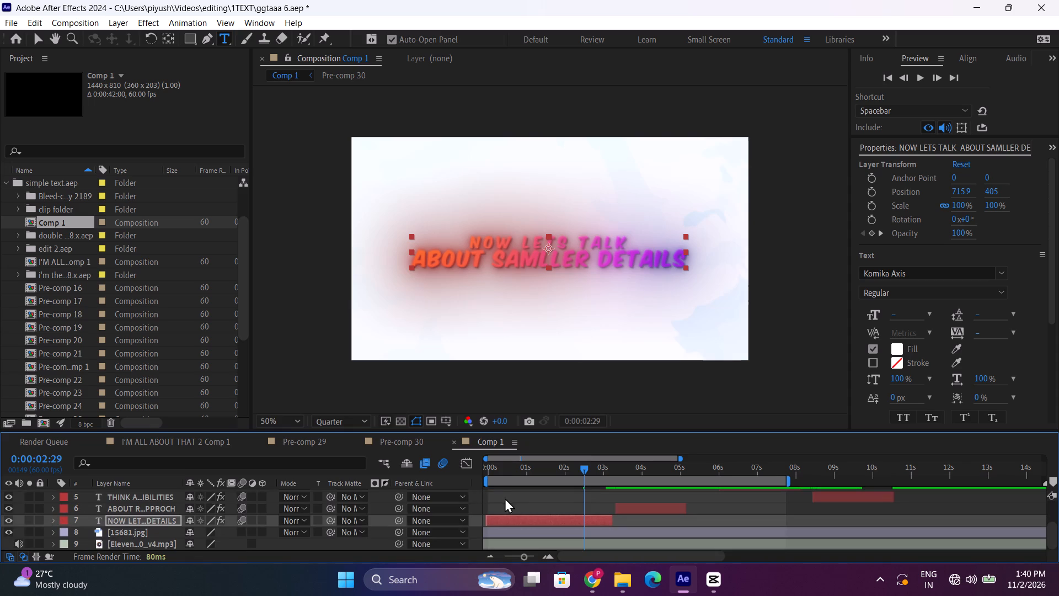
Play Comp 1 from the start twice to check the retimed text animation.
{"action": "left_click_drag", "start_coordinate": [504, 469], "coordinate": [455, 473]}
{"action": "key", "text": "space"}
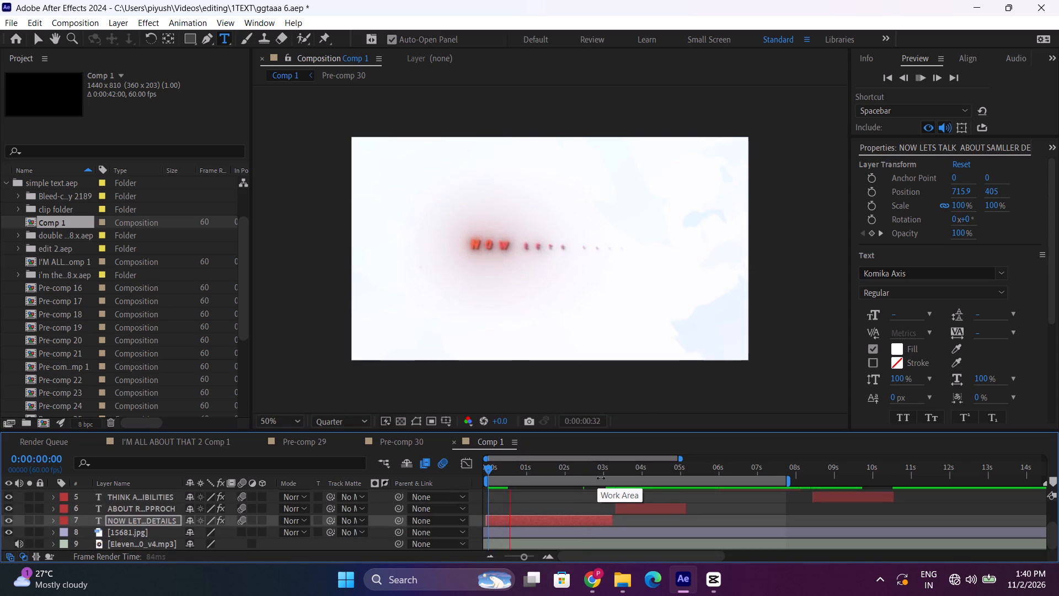
{"action": "left_click", "coordinate": [717, 585]}
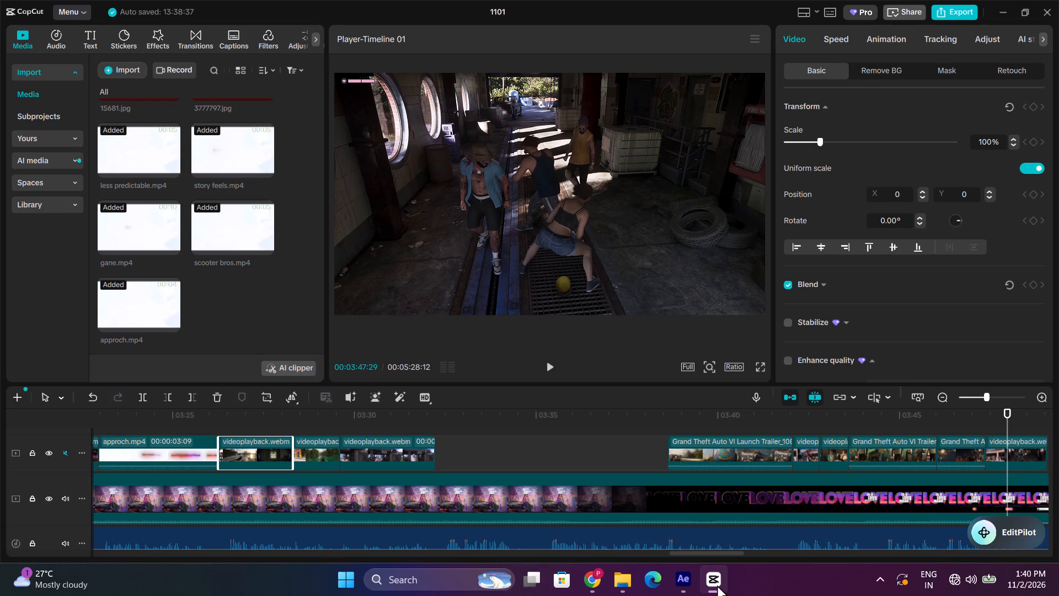
{"action": "left_click", "coordinate": [721, 584]}
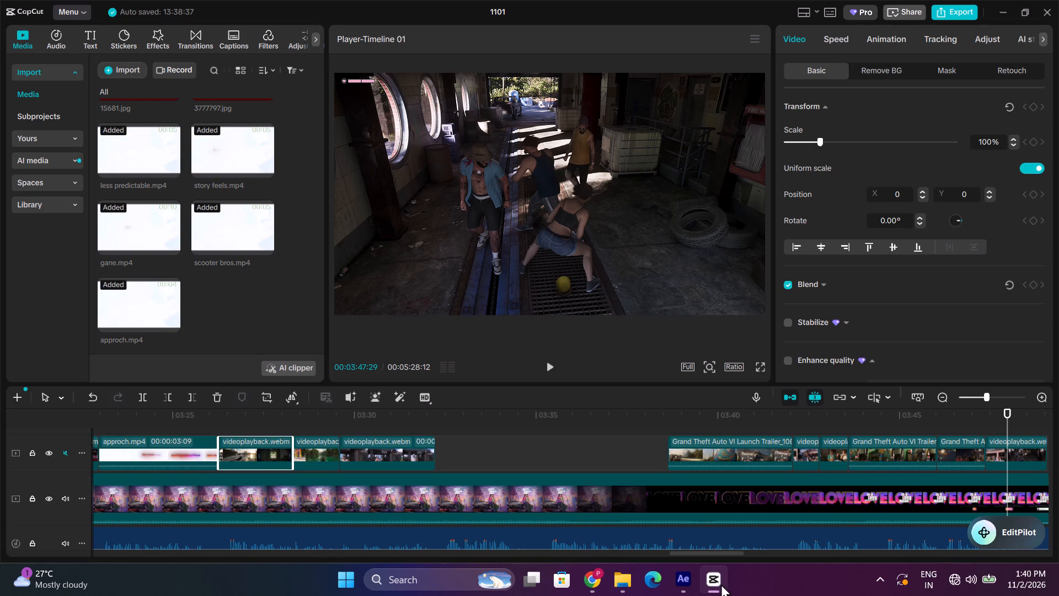
{"action": "left_click", "coordinate": [721, 584]}
{"action": "left_click", "coordinate": [690, 573]}
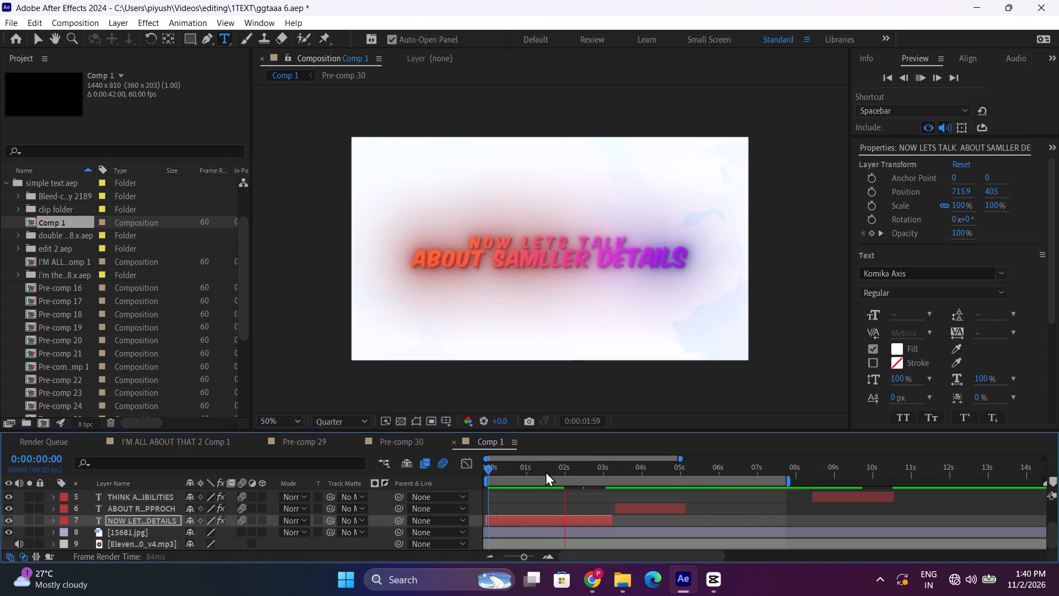
{"action": "left_click_drag", "start_coordinate": [532, 477], "coordinate": [474, 479]}
{"action": "left_click_drag", "start_coordinate": [507, 470], "coordinate": [482, 470]}
{"action": "key", "text": "space"}
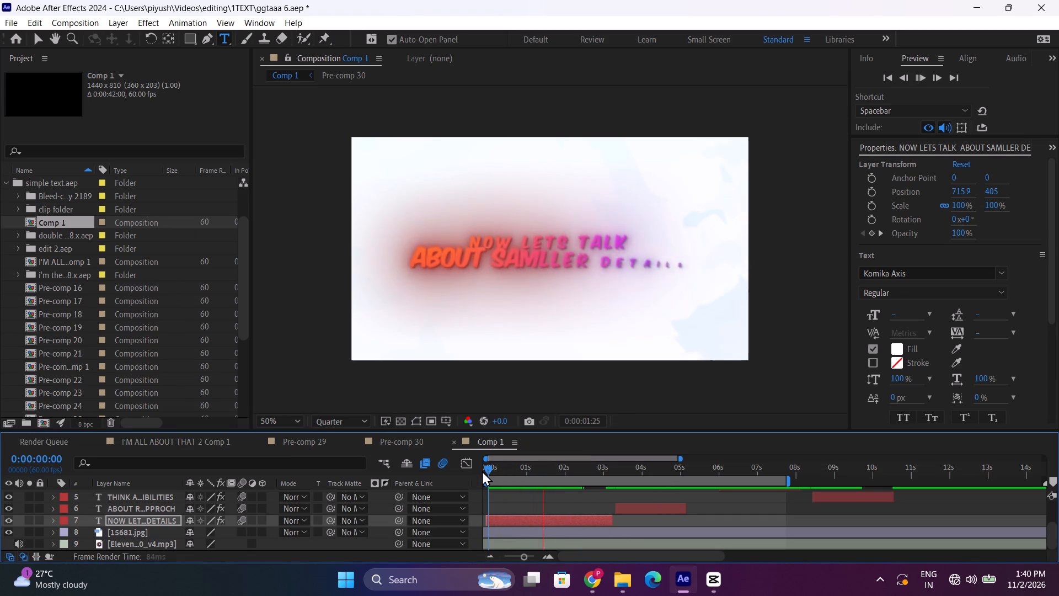
{"action": "key", "text": "space"}
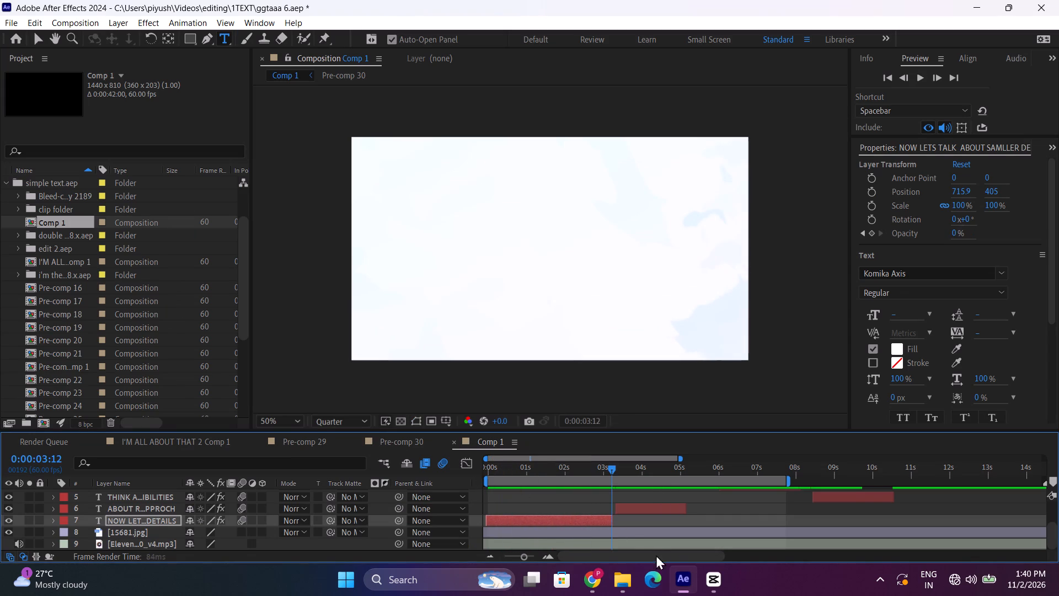
Switch to CapCut and replay the timeline from about 00:03:35 to hear the voiceover across the gap.
{"action": "left_click", "coordinate": [710, 581]}
{"action": "left_click", "coordinate": [552, 422]}
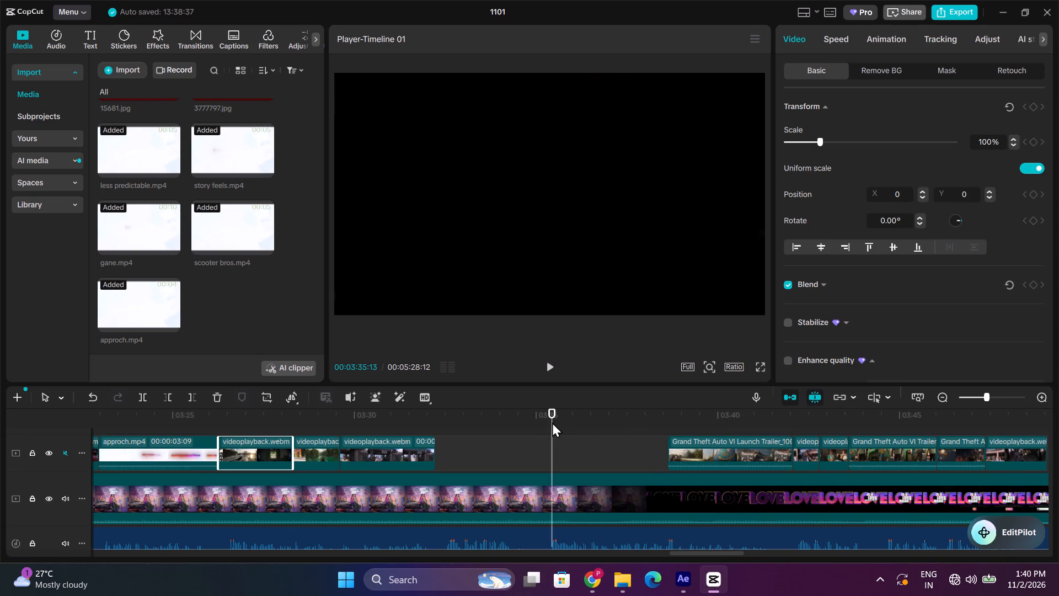
{"action": "key", "text": "space"}
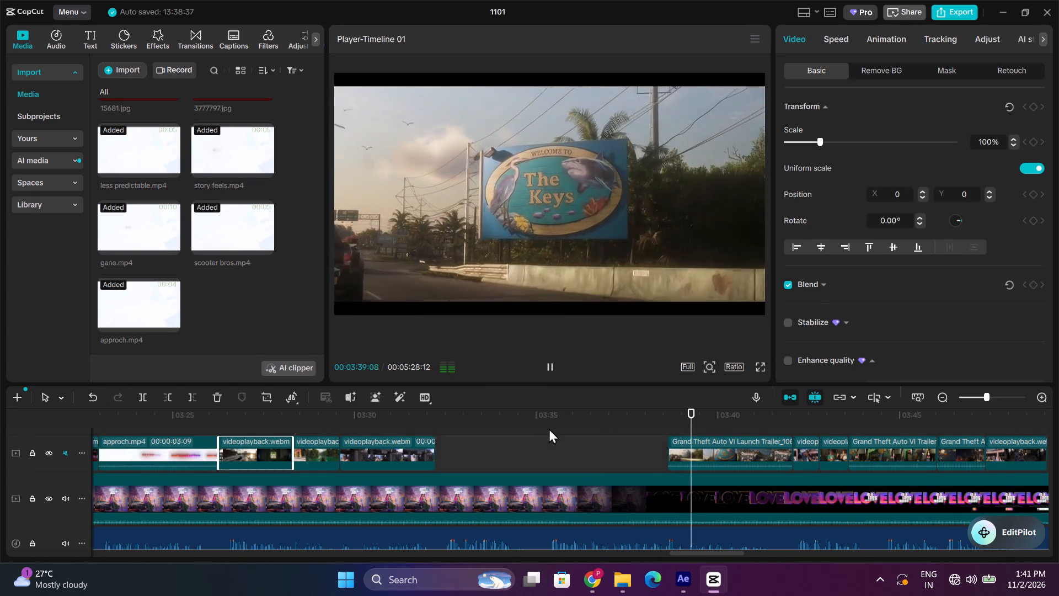
{"action": "left_click", "coordinate": [549, 428]}
{"action": "key", "text": "space"}
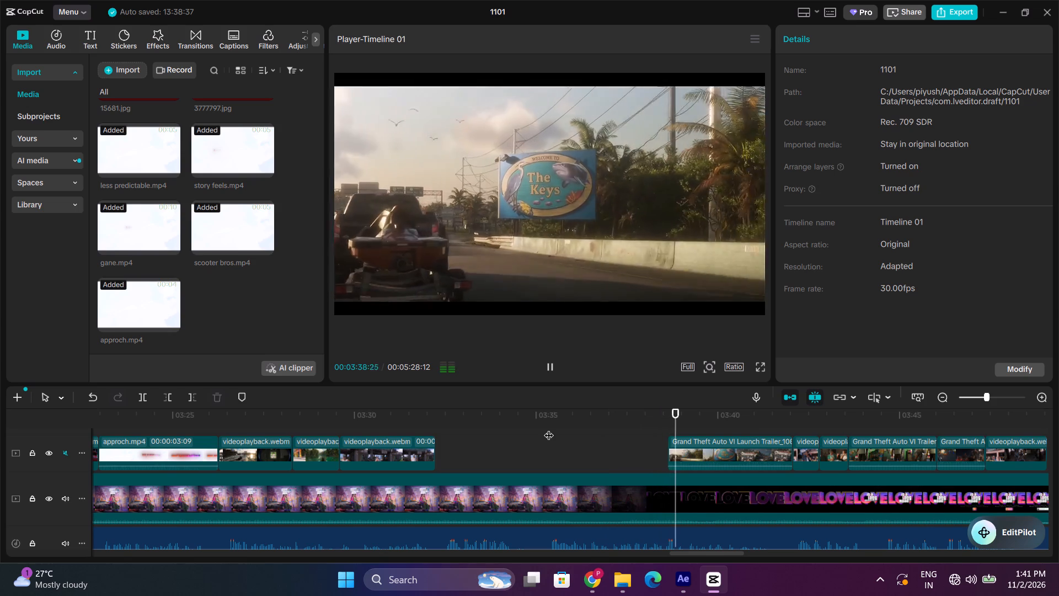
{"action": "left_click", "coordinate": [549, 428]}
{"action": "key", "text": "space"}
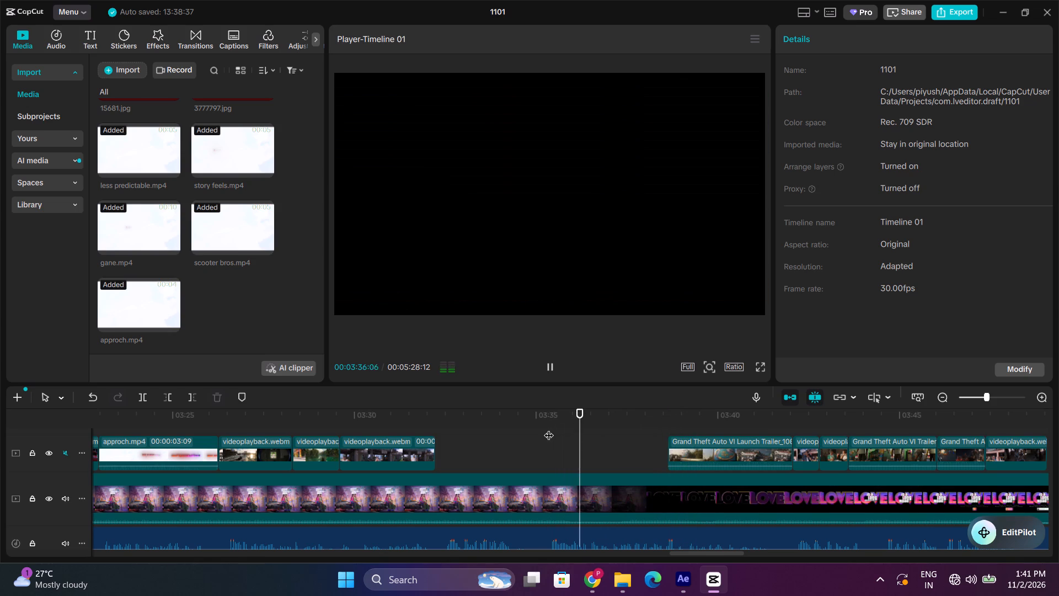
{"action": "key", "text": "space"}
{"action": "key", "text": "space"}
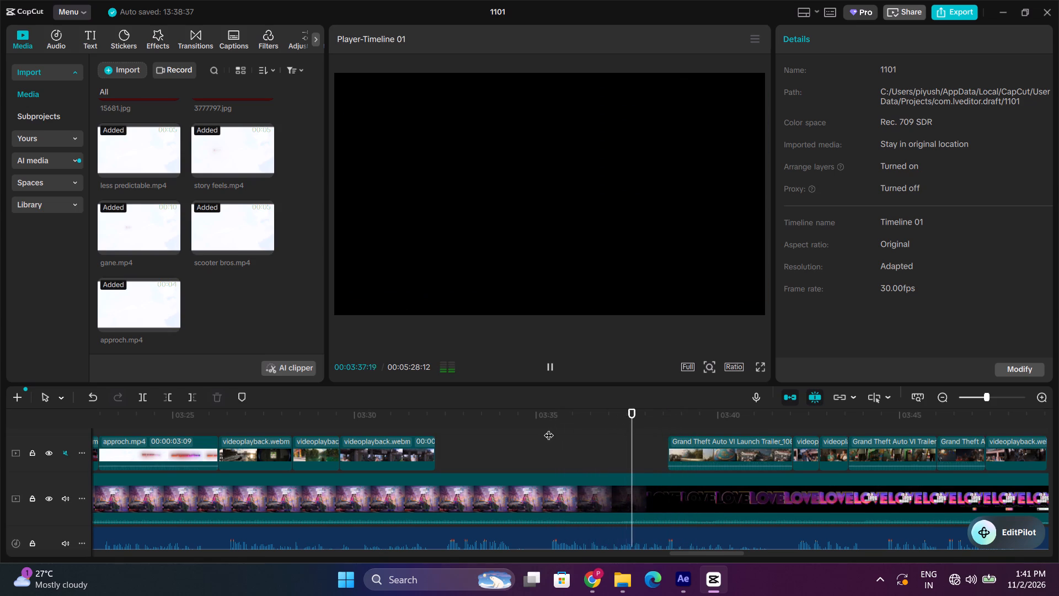
{"action": "key", "text": "space"}
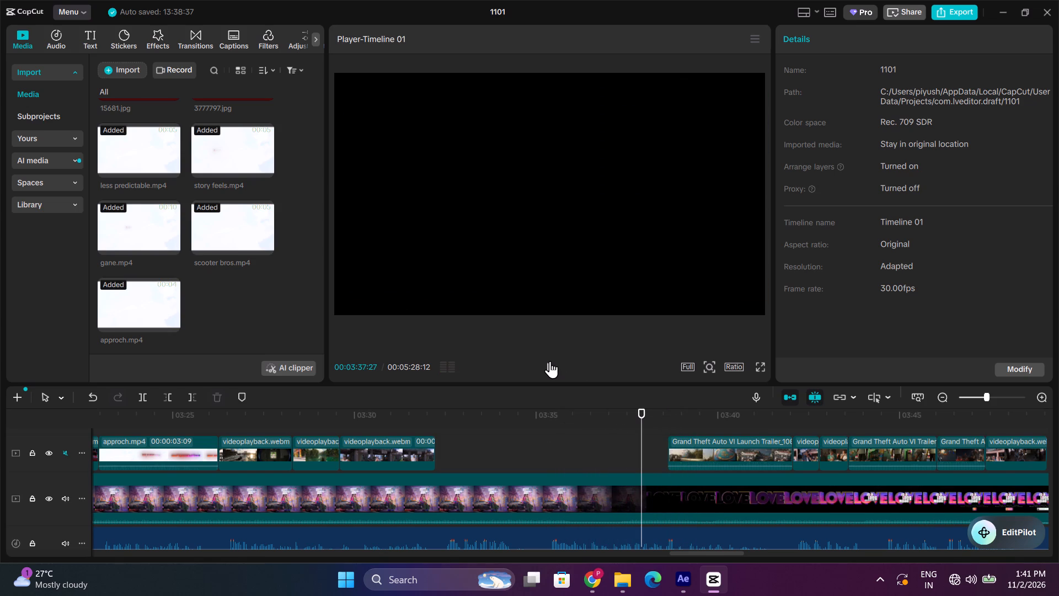
{"action": "left_click", "coordinate": [550, 361]}
{"action": "left_click", "coordinate": [563, 365]}
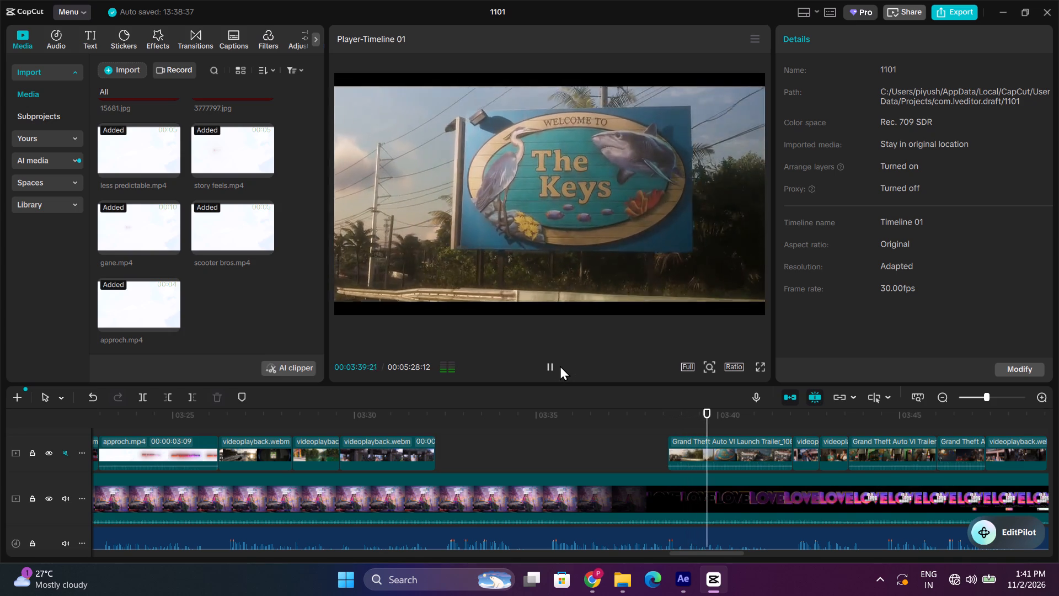
{"action": "left_click", "coordinate": [558, 365]}
Add the 2160p Grand Theft Auto VI Launch Trailer above the gap, slide it to the boat-polishing shot, and trim its start at 00:03:35:06.
{"action": "scroll", "coordinate": [224, 319], "scroll_direction": "up", "scroll_amount": 5}
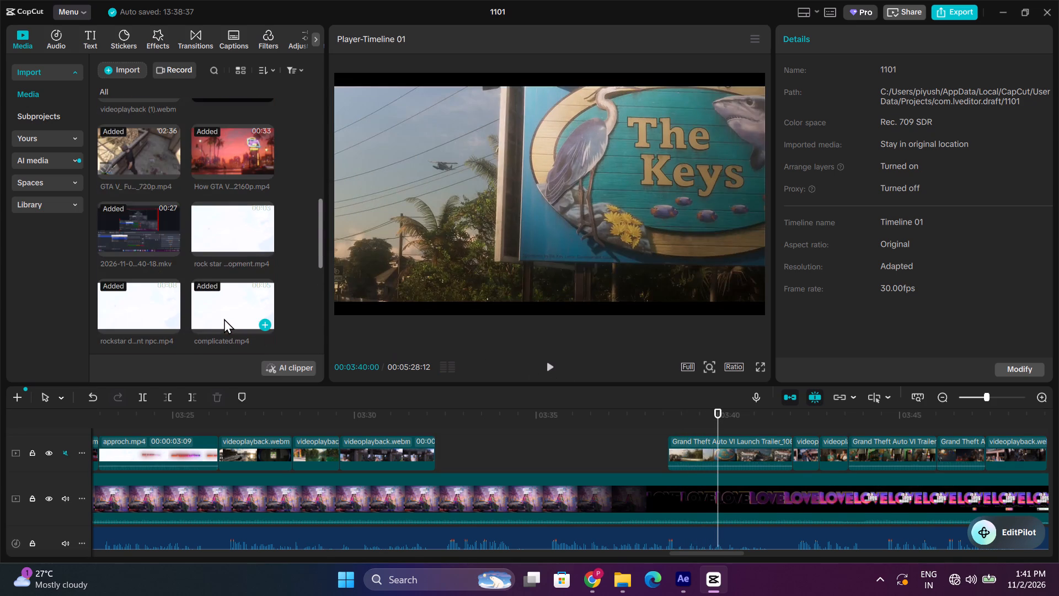
{"action": "scroll", "coordinate": [224, 318], "scroll_direction": "up", "scroll_amount": 3}
{"action": "scroll", "coordinate": [224, 318], "scroll_direction": "down", "scroll_amount": 1}
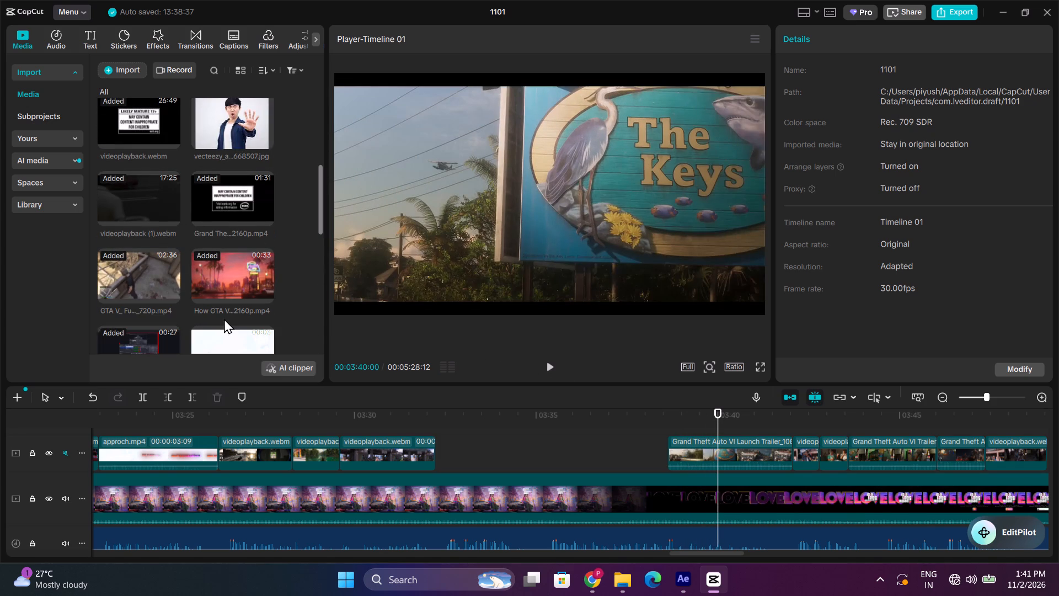
{"action": "scroll", "coordinate": [114, 290], "scroll_direction": "up", "scroll_amount": 4}
{"action": "scroll", "coordinate": [160, 244], "scroll_direction": "up", "scroll_amount": 1}
{"action": "left_click", "coordinate": [149, 209]}
{"action": "left_click", "coordinate": [149, 209]}
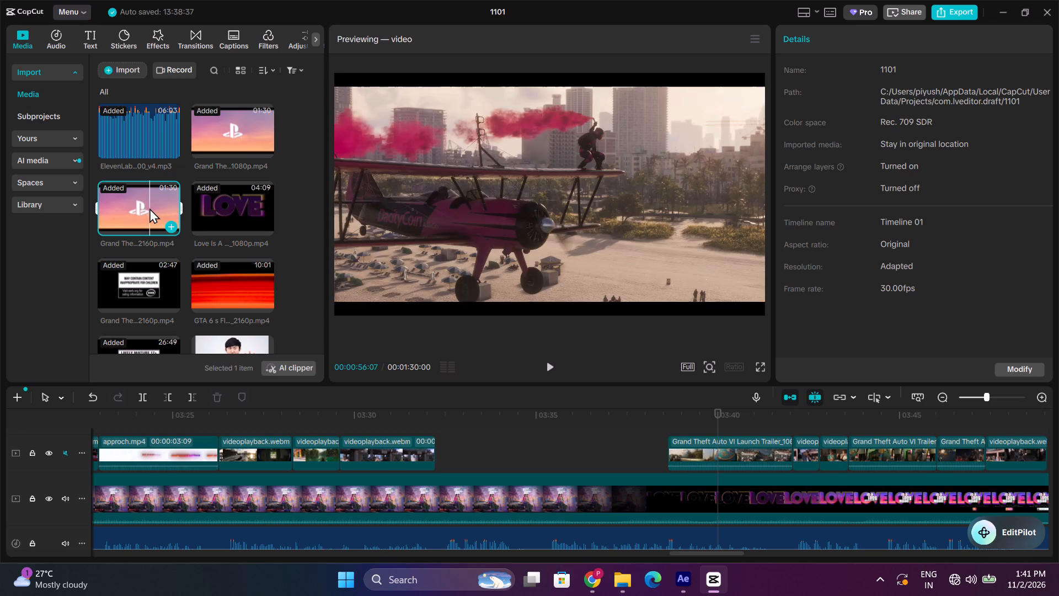
{"action": "left_click_drag", "start_coordinate": [146, 207], "coordinate": [422, 416]}
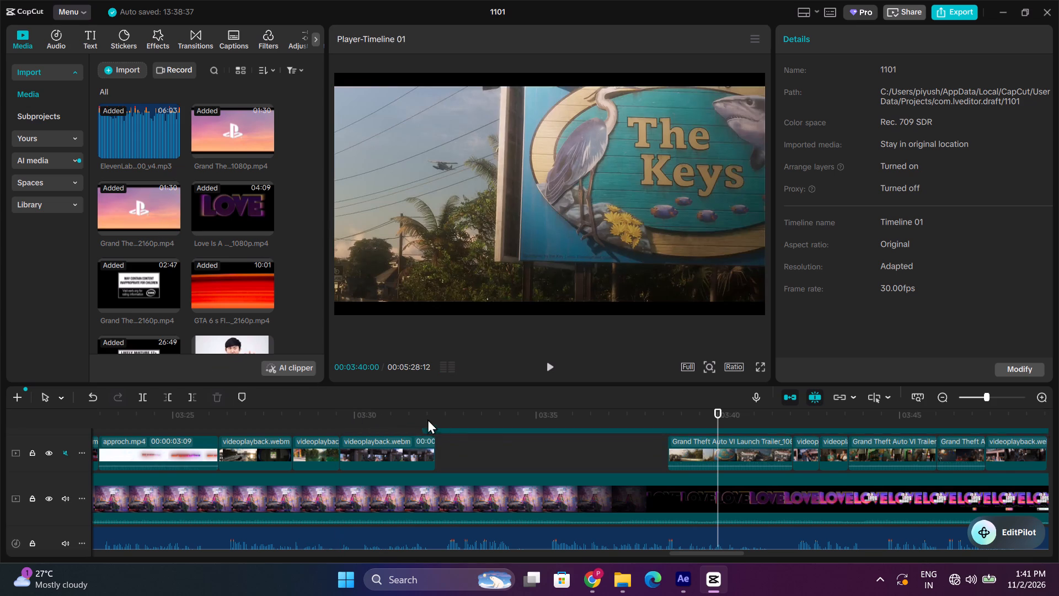
{"action": "scroll", "coordinate": [497, 430], "scroll_direction": "up", "scroll_amount": 1}
{"action": "left_click", "coordinate": [544, 408]}
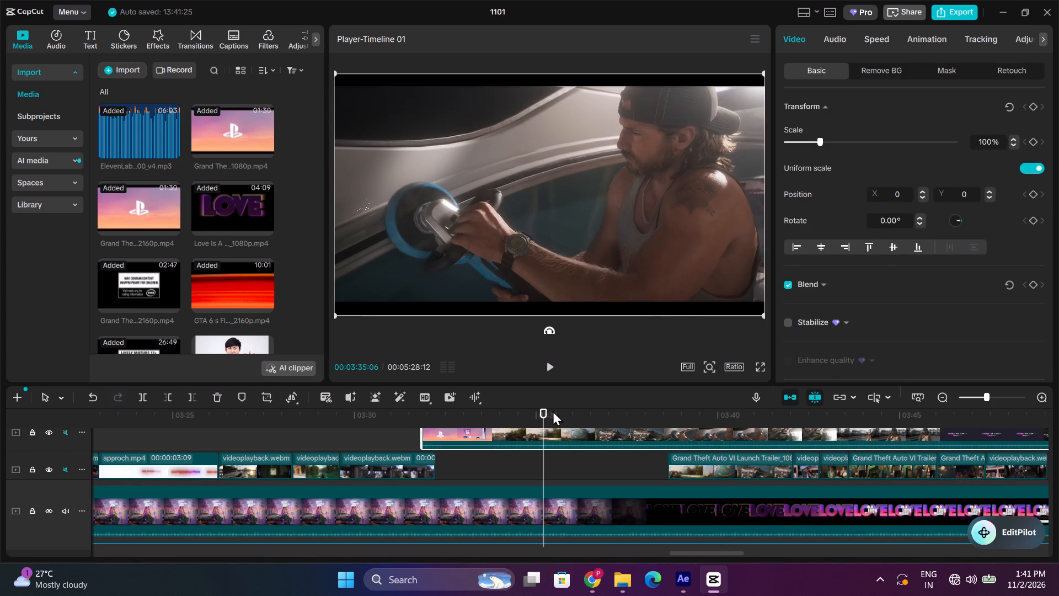
{"action": "left_click_drag", "start_coordinate": [773, 438], "coordinate": [645, 442]}
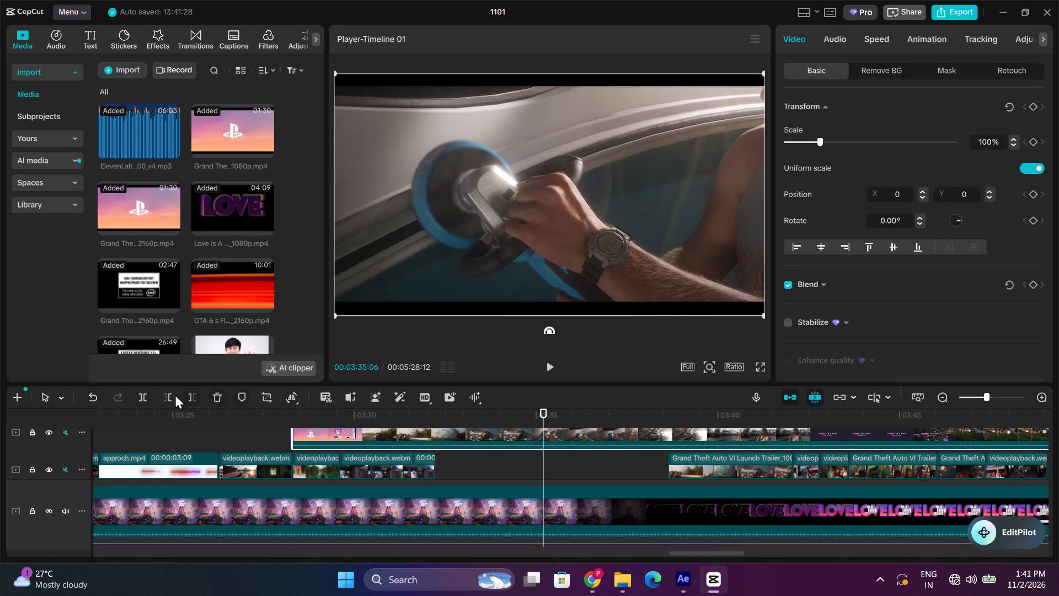
{"action": "left_click", "coordinate": [165, 396]}
Play the trimmed trailer clip against the voiceover and split it at 00:03:36:24.
{"action": "key", "text": "space"}
{"action": "scroll", "coordinate": [572, 475], "scroll_direction": "down", "scroll_amount": 2}
{"action": "scroll", "coordinate": [558, 469], "scroll_direction": "up", "scroll_amount": 2}
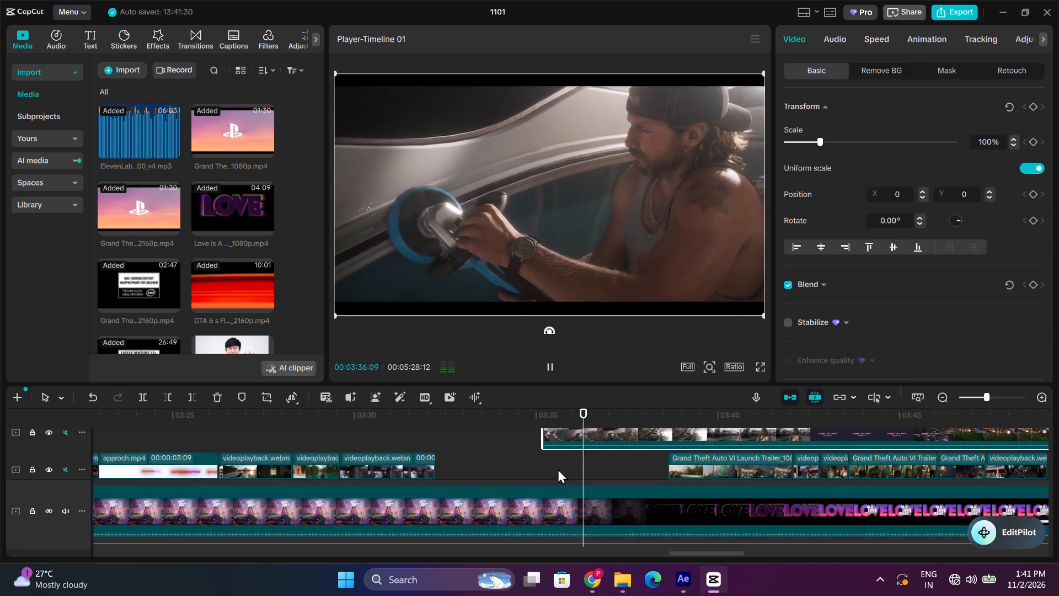
{"action": "key", "text": "space"}
{"action": "key", "text": "space"}
{"action": "key", "text": "space"}
{"action": "left_click", "coordinate": [143, 396]}
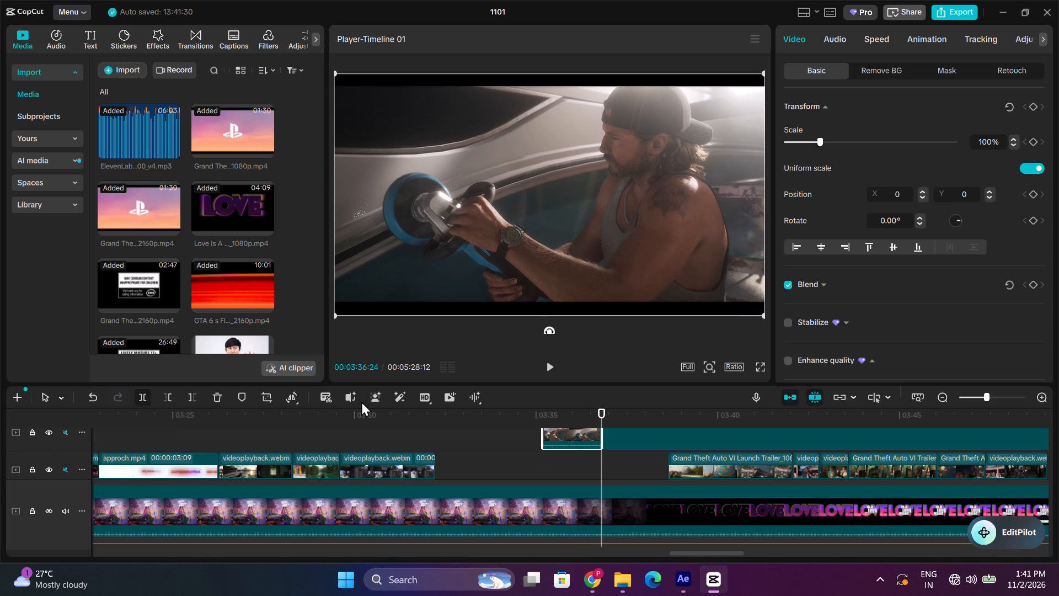
Slide the remaining trailer piece earlier until the GTA VI logo shot meets 00:03:36:24, and trim its start there.
{"action": "key", "text": "space"}
{"action": "scroll", "coordinate": [762, 445], "scroll_direction": "up", "scroll_amount": 1}
{"action": "left_click_drag", "start_coordinate": [802, 444], "coordinate": [585, 434]}
{"action": "scroll", "coordinate": [612, 444], "scroll_direction": "up", "scroll_amount": 1}
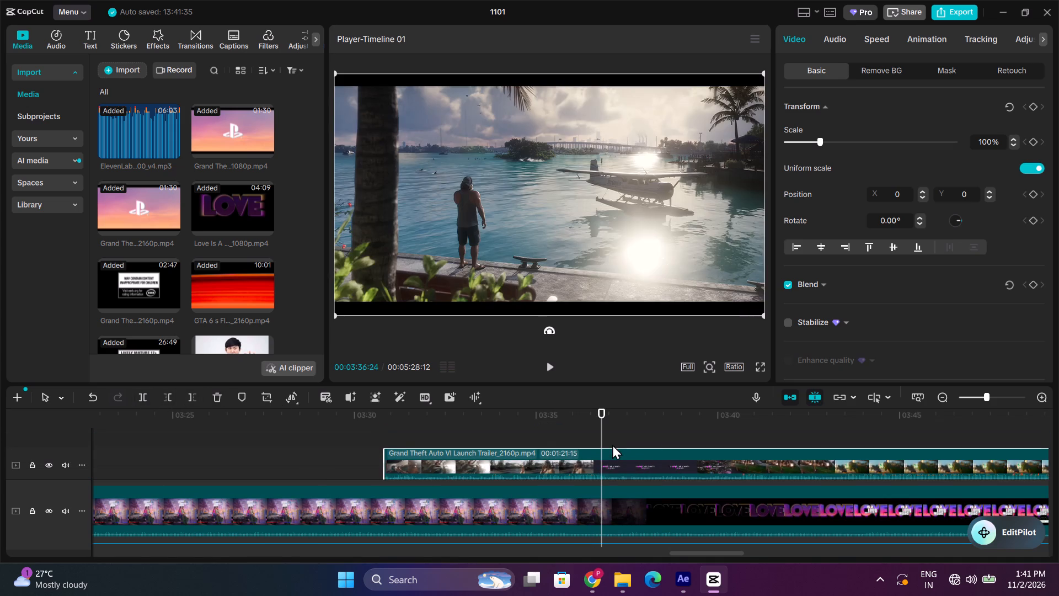
{"action": "left_click_drag", "start_coordinate": [836, 475], "coordinate": [653, 473]}
{"action": "left_click_drag", "start_coordinate": [737, 461], "coordinate": [544, 455]}
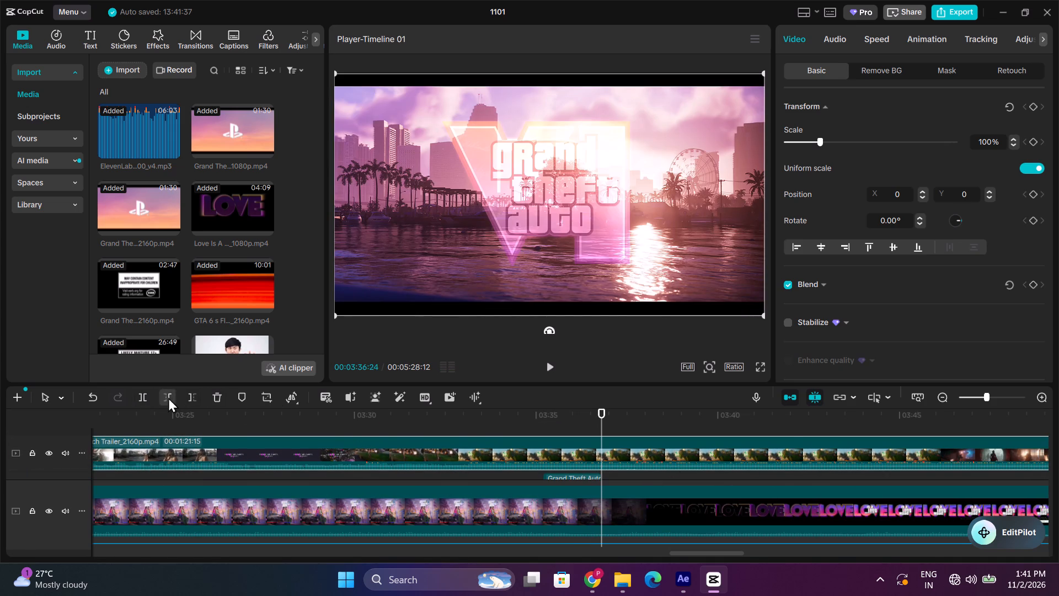
{"action": "left_click", "coordinate": [168, 397]}
Slide the remaining trailer piece earlier until the shirtless man's gym workout shot meets 00:03:36:24, and trim its start there.
{"action": "left_click_drag", "start_coordinate": [915, 464], "coordinate": [570, 461]}
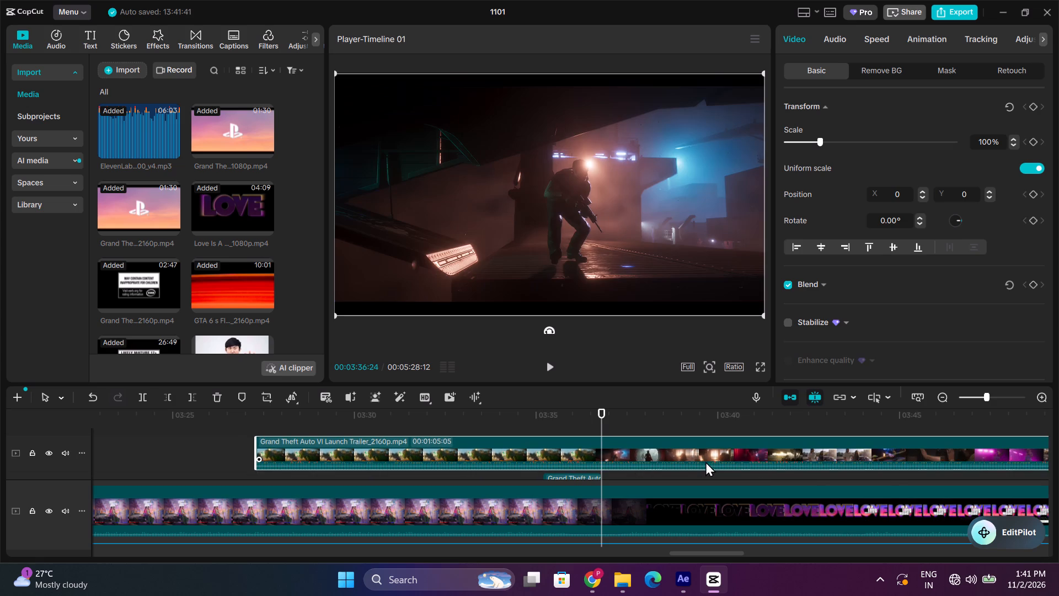
{"action": "left_click_drag", "start_coordinate": [698, 460], "coordinate": [536, 460]}
{"action": "left_click_drag", "start_coordinate": [700, 455], "coordinate": [592, 459]}
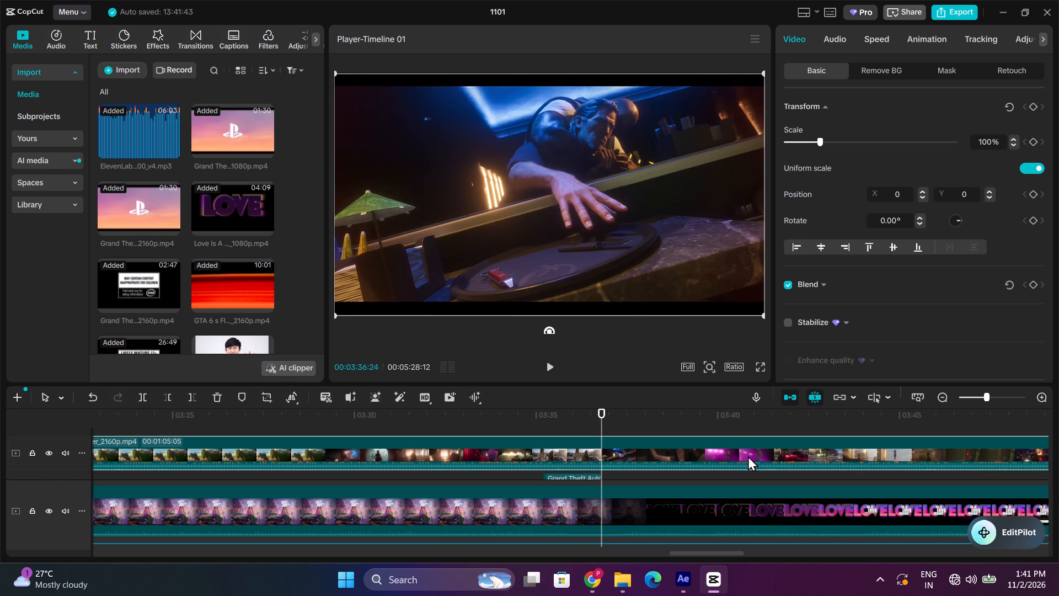
{"action": "left_click_drag", "start_coordinate": [745, 454], "coordinate": [668, 455]}
{"action": "left_click_drag", "start_coordinate": [698, 455], "coordinate": [639, 453]}
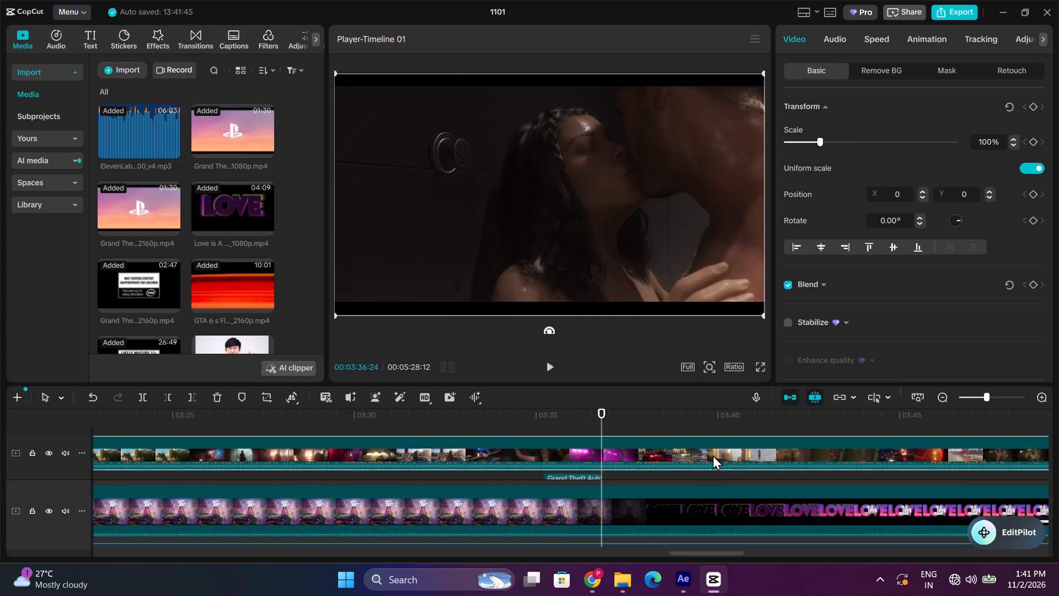
{"action": "left_click_drag", "start_coordinate": [766, 457], "coordinate": [594, 459]}
{"action": "left_click_drag", "start_coordinate": [750, 455], "coordinate": [743, 455]}
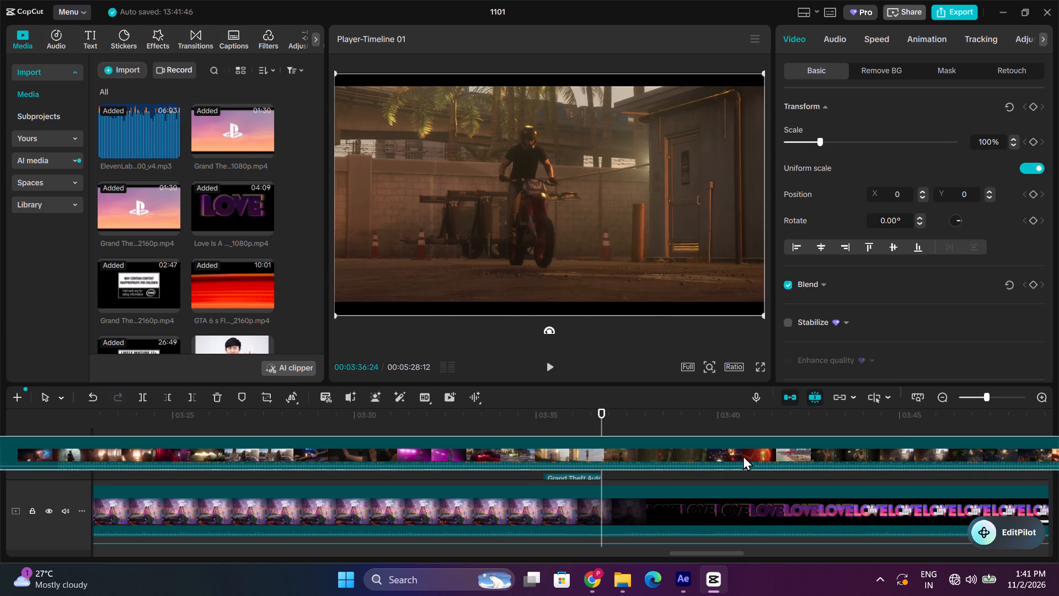
{"action": "left_click_drag", "start_coordinate": [743, 455], "coordinate": [732, 455]}
{"action": "left_click_drag", "start_coordinate": [730, 455], "coordinate": [582, 460]}
{"action": "left_click_drag", "start_coordinate": [687, 449], "coordinate": [641, 454]}
{"action": "left_click_drag", "start_coordinate": [716, 448], "coordinate": [606, 448]}
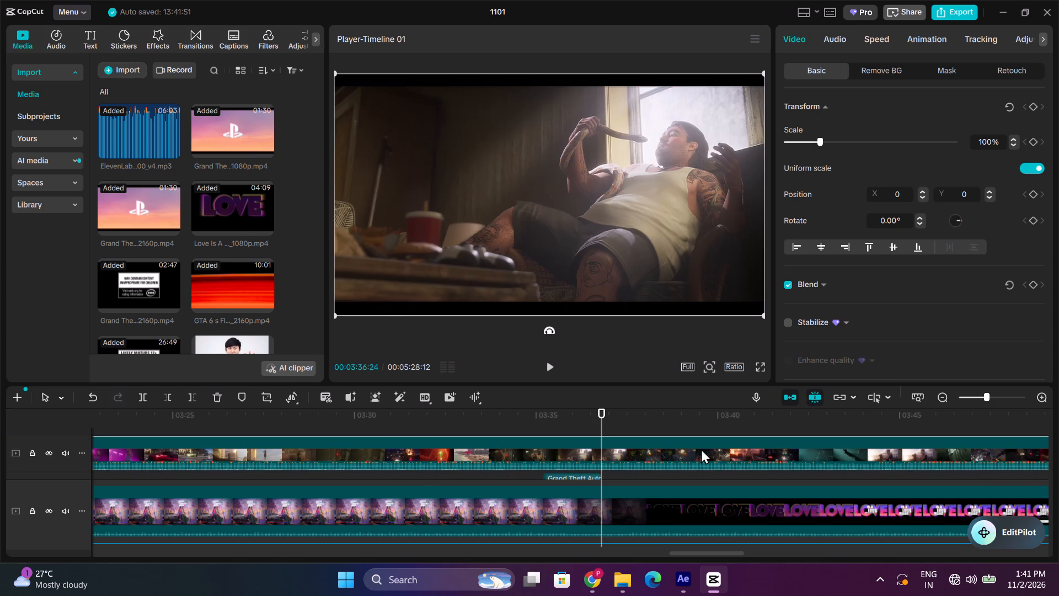
{"action": "left_click_drag", "start_coordinate": [495, 455], "coordinate": [549, 460]}
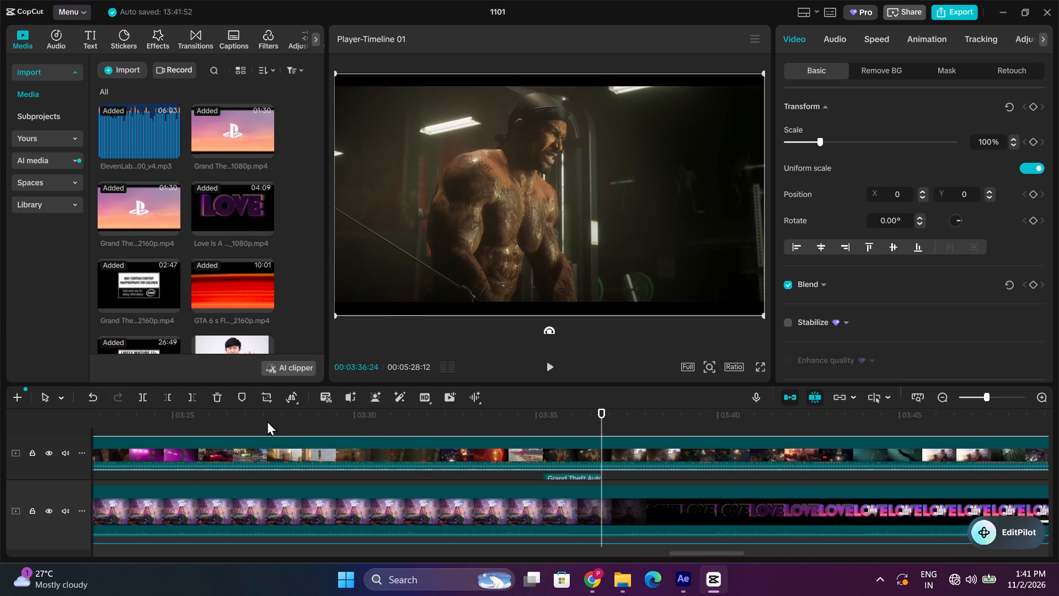
{"action": "left_click_drag", "start_coordinate": [536, 451], "coordinate": [576, 450]}
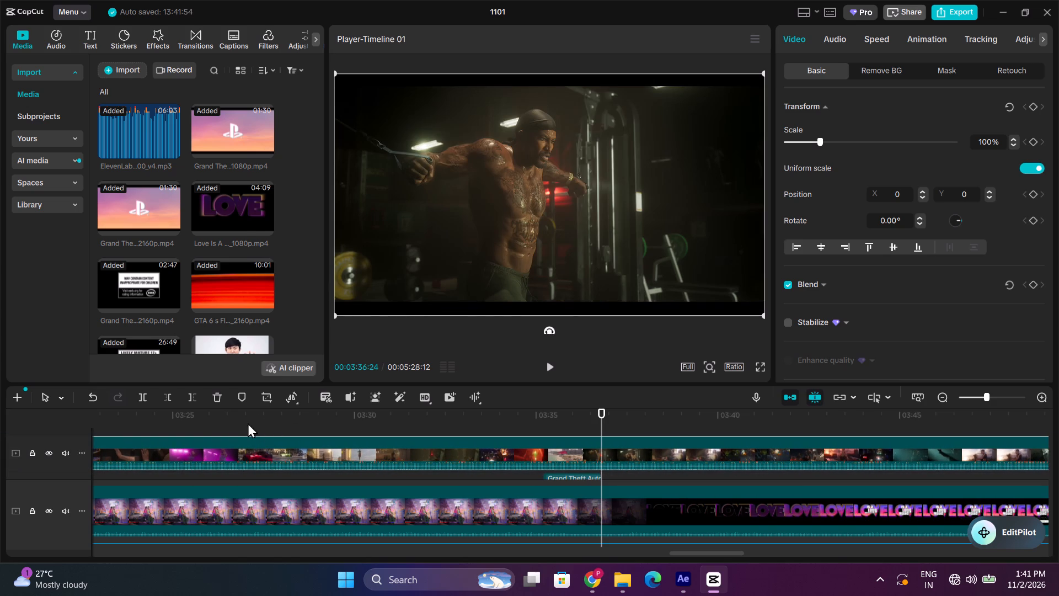
{"action": "left_click", "coordinate": [166, 398]}
Move the trimmed gym-shot clip down onto the boat-polishing clip's track, directly after that clip.
{"action": "scroll", "coordinate": [595, 432], "scroll_direction": "down", "scroll_amount": 1}
{"action": "scroll", "coordinate": [652, 440], "scroll_direction": "down", "scroll_amount": 2}
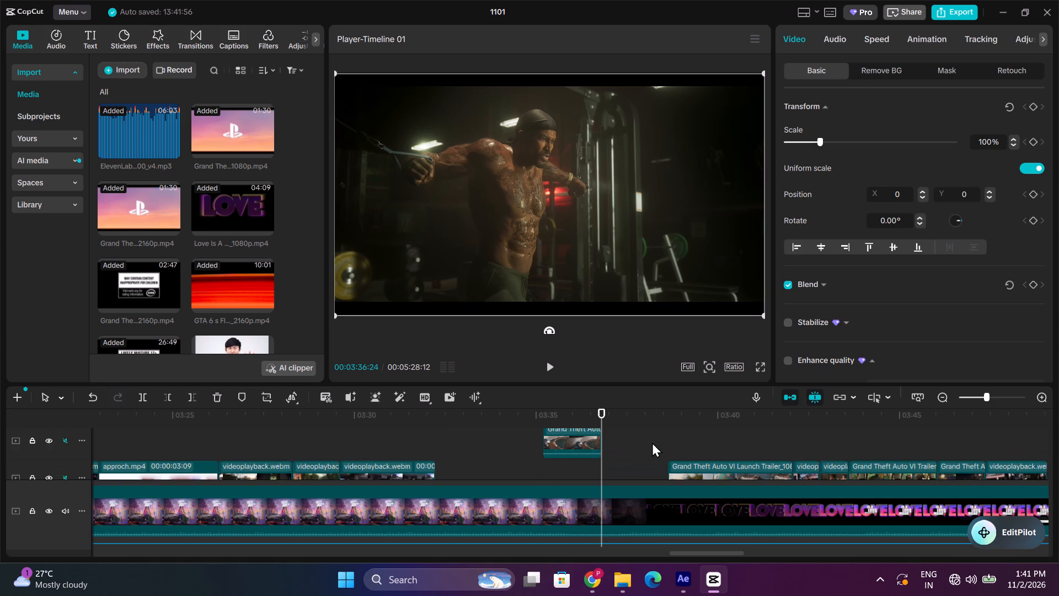
{"action": "scroll", "coordinate": [652, 442], "scroll_direction": "up", "scroll_amount": 1}
{"action": "left_click_drag", "start_coordinate": [648, 427], "coordinate": [650, 459]}
{"action": "scroll", "coordinate": [648, 457], "scroll_direction": "up", "scroll_amount": 1}
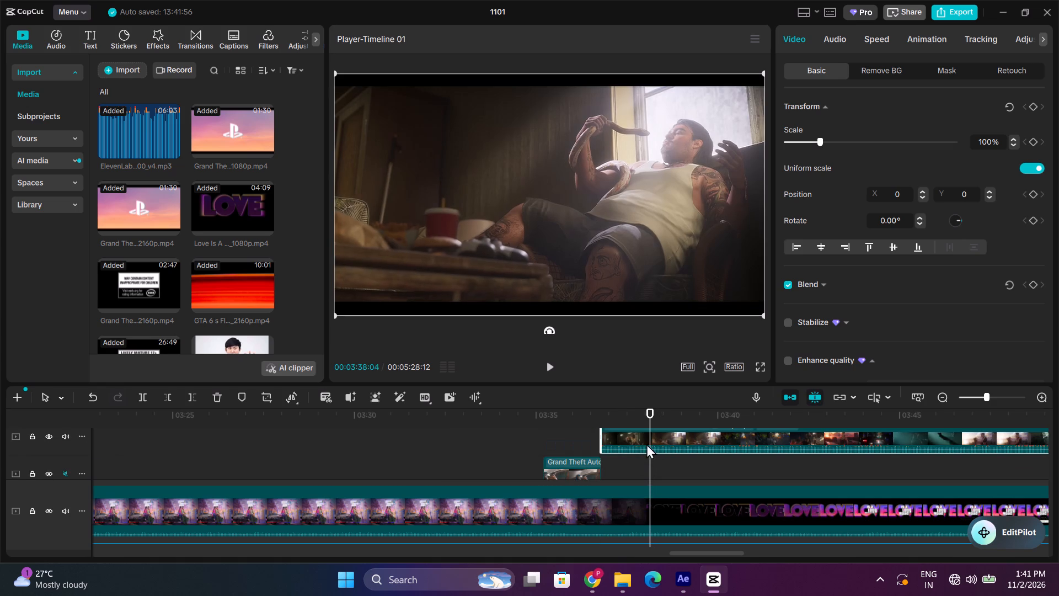
{"action": "left_click_drag", "start_coordinate": [647, 434], "coordinate": [648, 469]}
Play the gym-shot clip against the voiceover from 00:03:36:24 and scrub through the rest of its trailer footage.
{"action": "left_click", "coordinate": [596, 411]}
{"action": "left_click", "coordinate": [604, 411]}
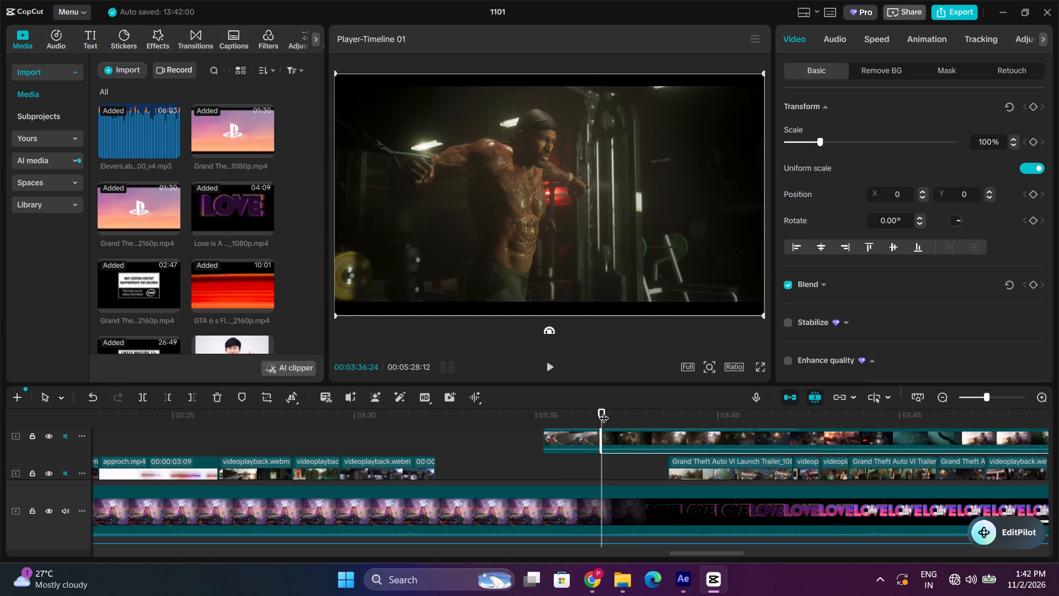
{"action": "key", "text": "space"}
{"action": "key", "text": "space"}
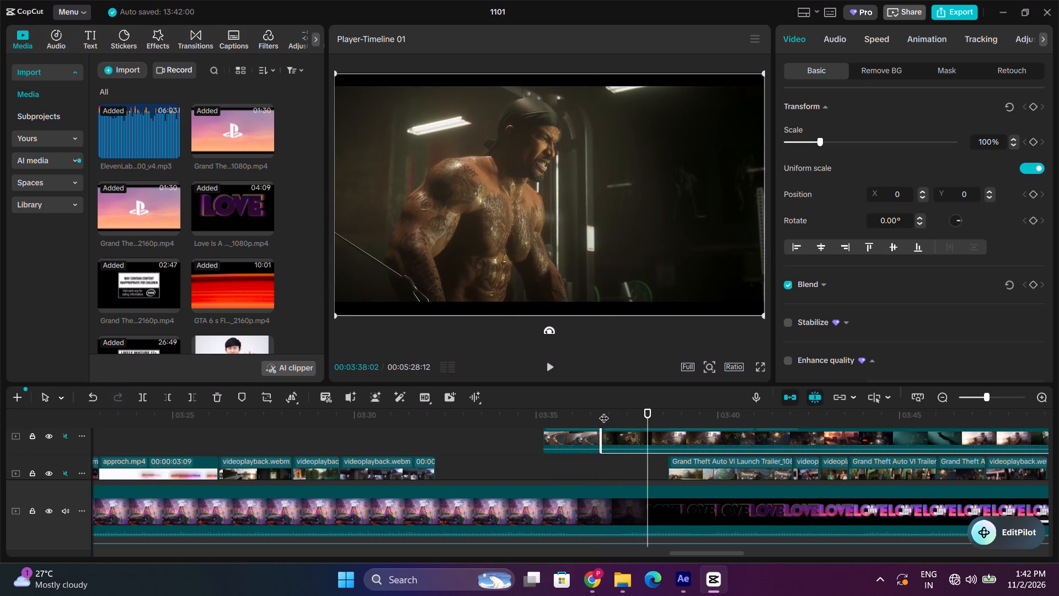
{"action": "key", "text": "space"}
{"action": "key", "text": "space"}
{"action": "key", "text": "space"}
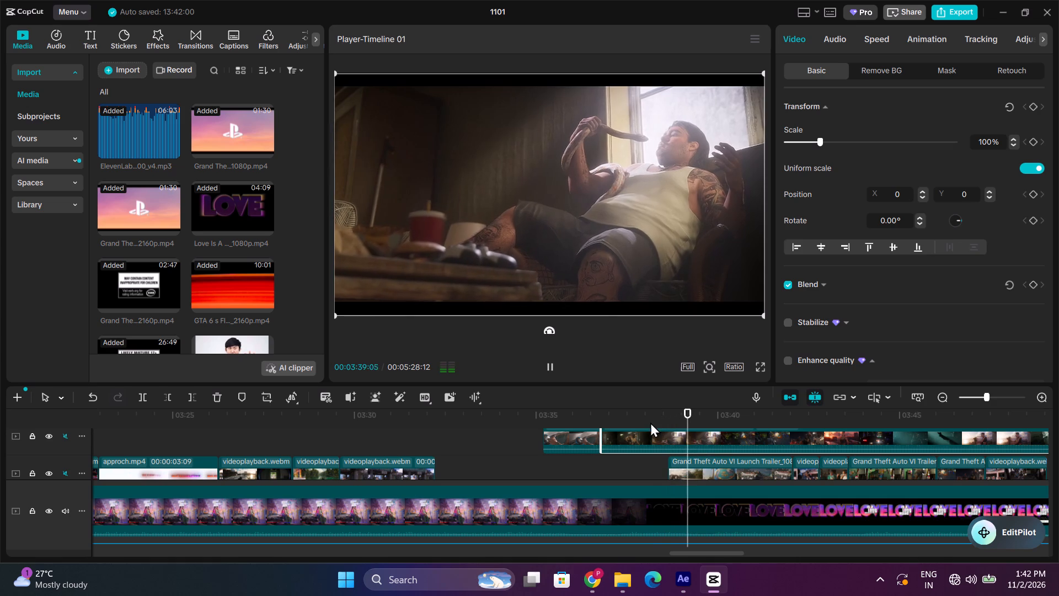
{"action": "left_click", "coordinate": [761, 422]}
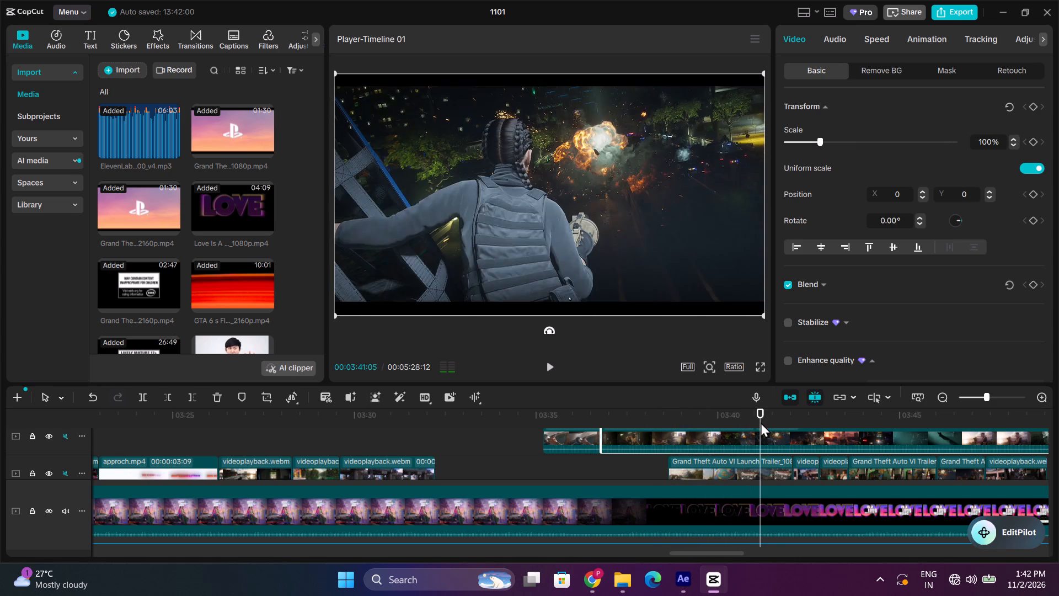
{"action": "left_click_drag", "start_coordinate": [761, 422], "coordinate": [926, 423]}
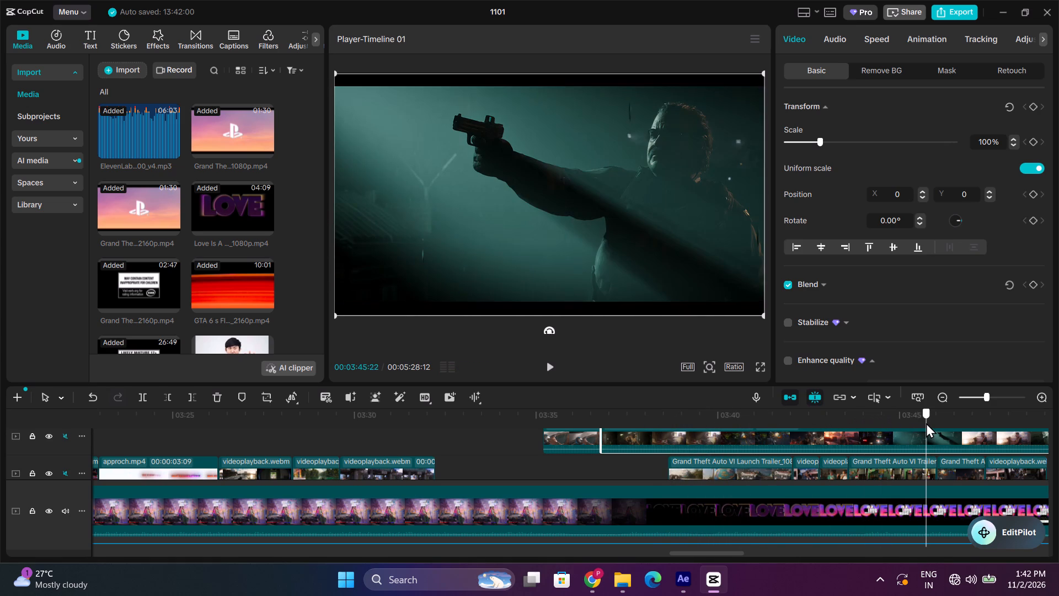
{"action": "left_click_drag", "start_coordinate": [926, 423], "coordinate": [1005, 430]}
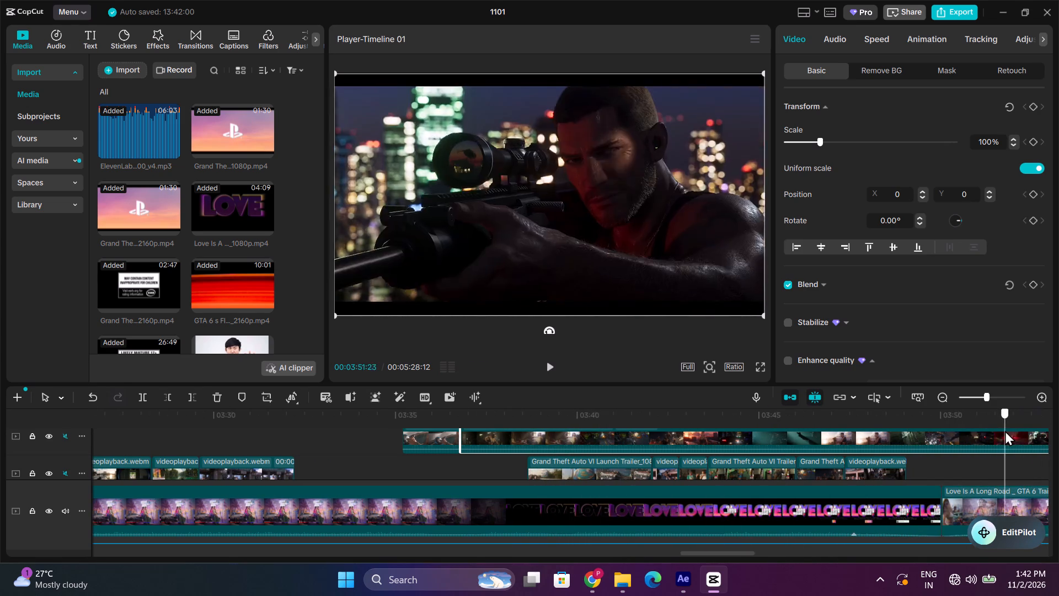
{"action": "left_click_drag", "start_coordinate": [1005, 430], "coordinate": [1042, 432]}
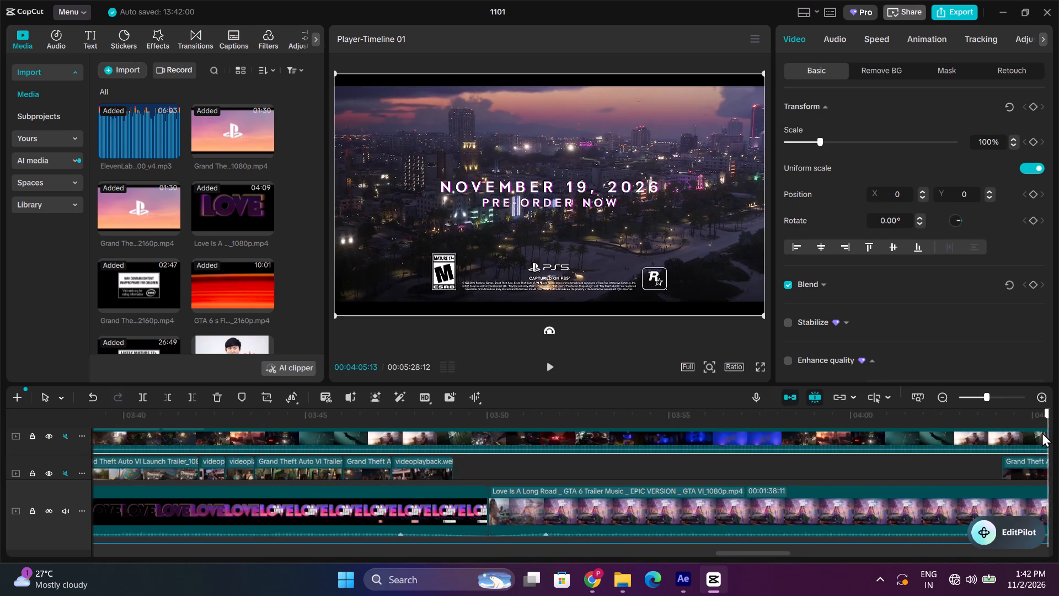
Replay the boat-polishing and gym shots with the voiceover, and trim the gym clip's end at 00:03:38:19, where the following trailer clip starts.
{"action": "left_click_drag", "start_coordinate": [1042, 432], "coordinate": [360, 453]}
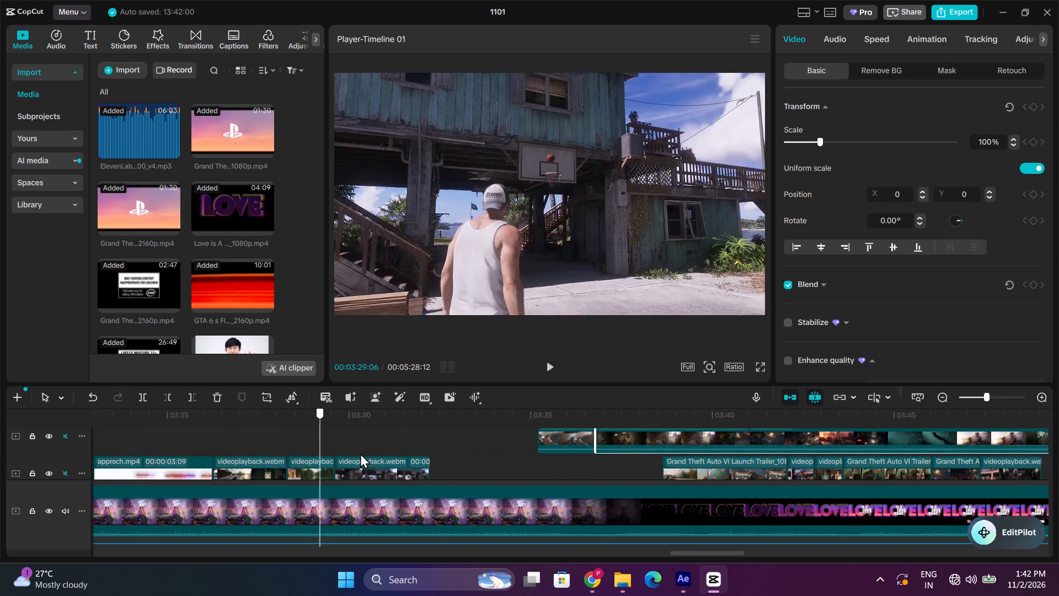
{"action": "left_click_drag", "start_coordinate": [360, 453], "coordinate": [568, 451]}
{"action": "key", "text": "space"}
{"action": "key", "text": "space"}
{"action": "key", "text": "space"}
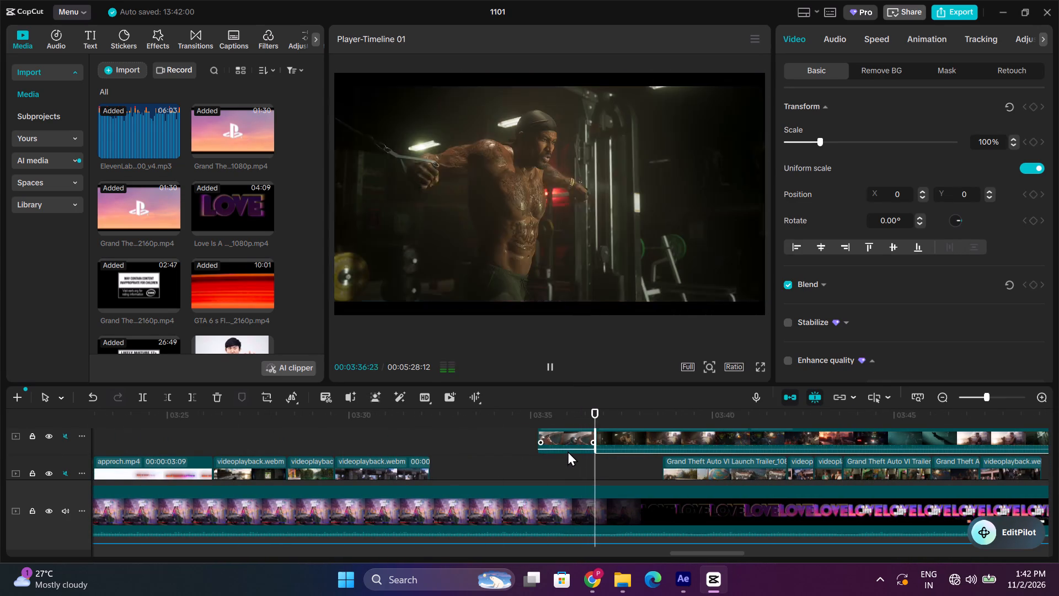
{"action": "key", "text": "space"}
{"action": "key", "text": "space"}
{"action": "key", "text": "space"}
{"action": "key", "text": "space"}
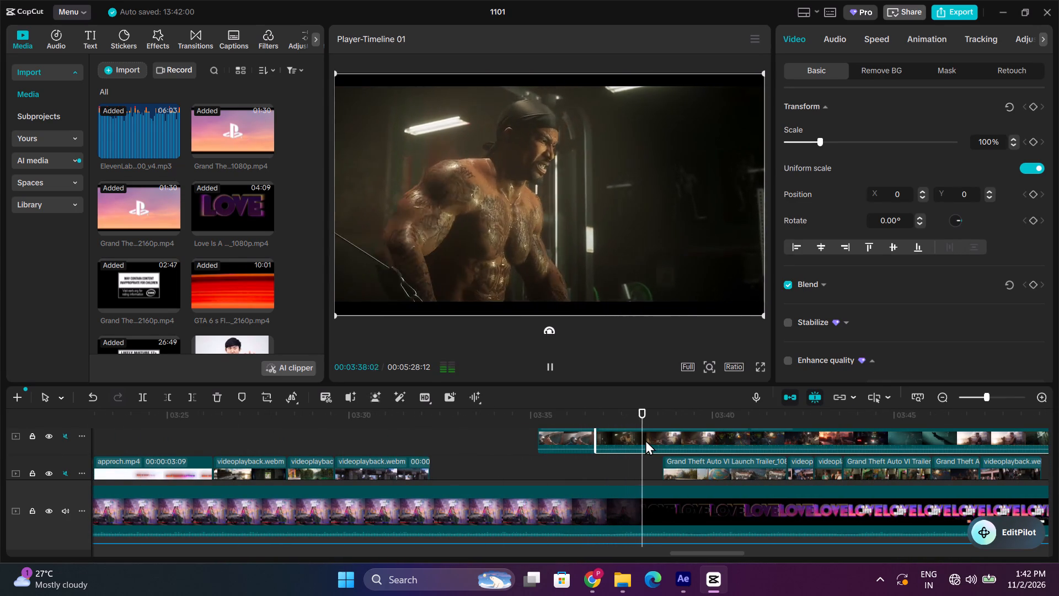
{"action": "key", "text": "space"}
{"action": "key", "text": "space"}
{"action": "key", "text": "space"}
{"action": "left_click", "coordinate": [662, 425]}
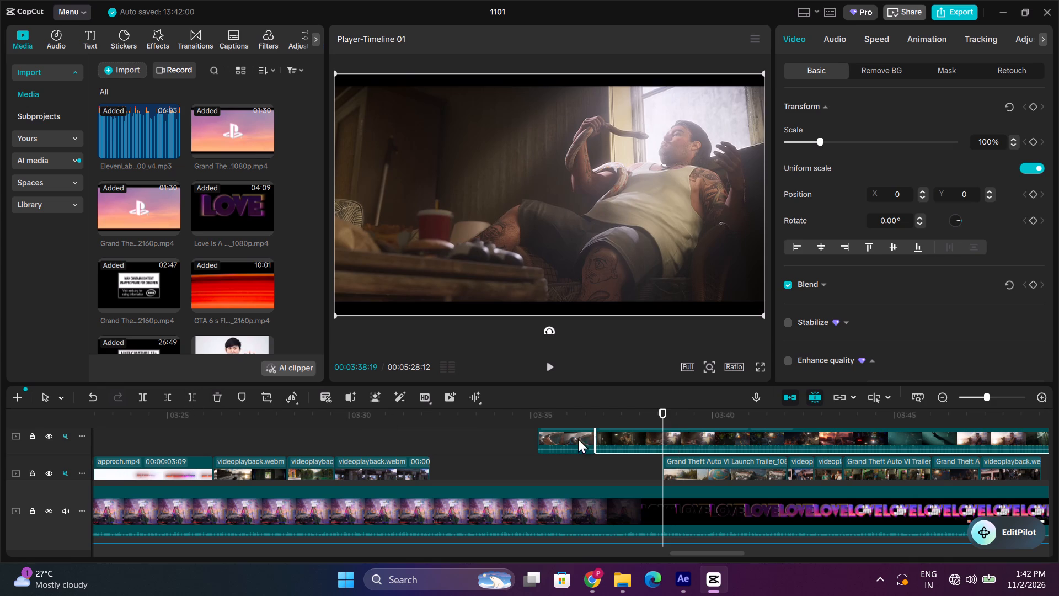
{"action": "left_click", "coordinate": [192, 393]}
{"action": "key", "text": "space"}
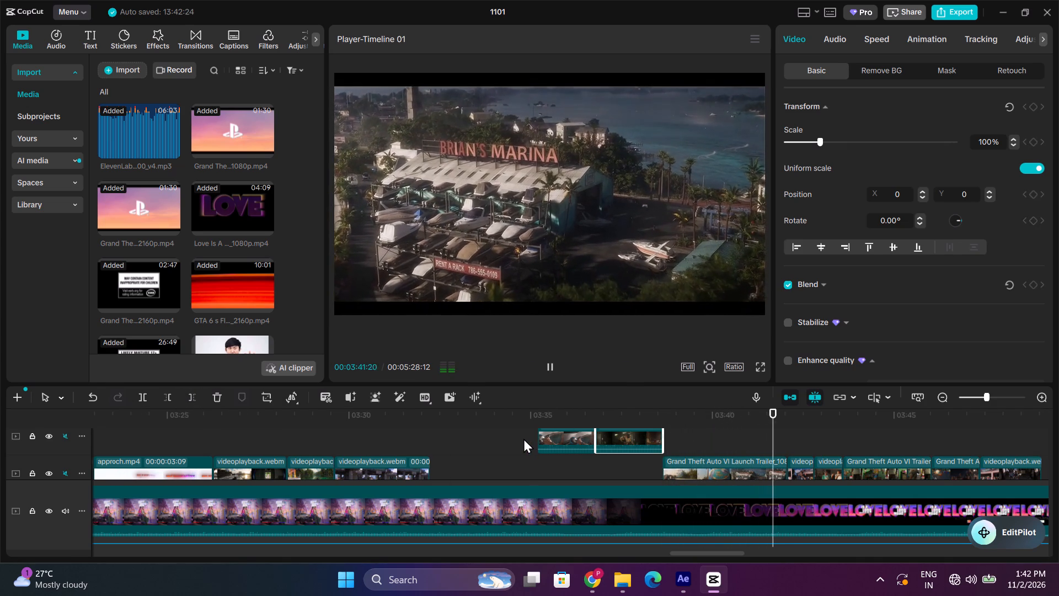
Select the boat-polishing and gym clips together and move them down onto the main B-roll track, before the 1080p trailer clip.
{"action": "left_click_drag", "start_coordinate": [495, 440], "coordinate": [679, 462]}
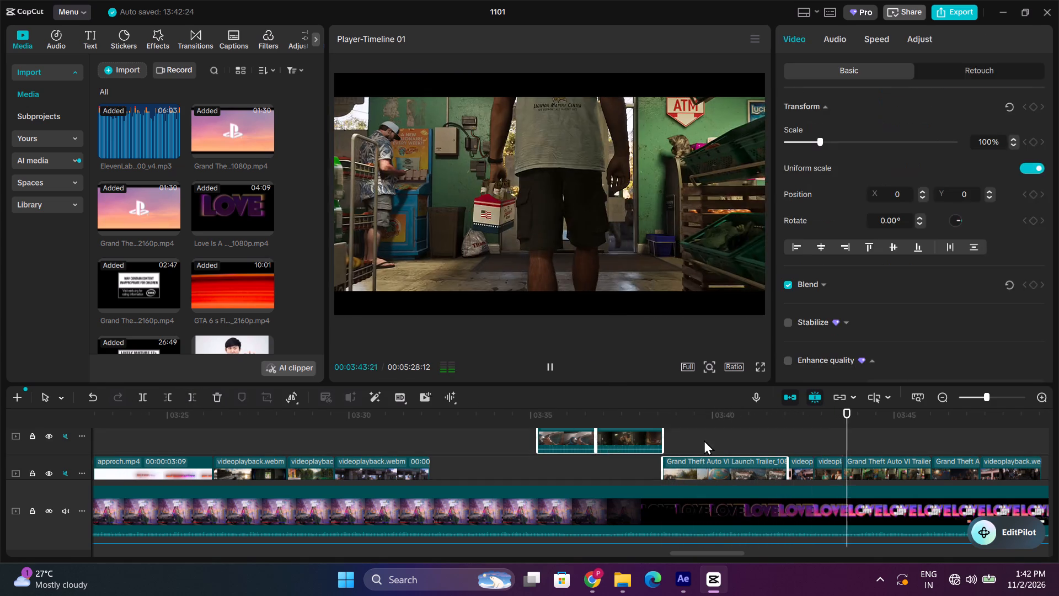
{"action": "left_click", "coordinate": [704, 440]}
{"action": "left_click_drag", "start_coordinate": [521, 435], "coordinate": [659, 445]}
{"action": "left_click_drag", "start_coordinate": [621, 434], "coordinate": [622, 461]}
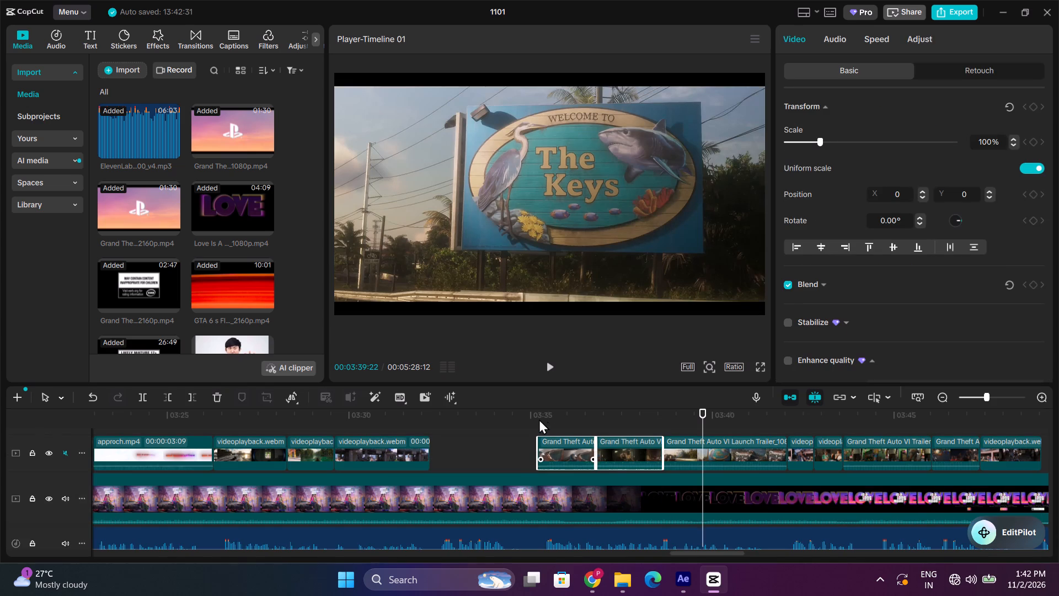
Find the voiceover cue just after 00:03:35 and trim the start of the boat-polishing clip to 00:03:35:15.
{"action": "left_click", "coordinate": [533, 417]}
{"action": "key", "text": "space"}
{"action": "left_click", "coordinate": [553, 418]}
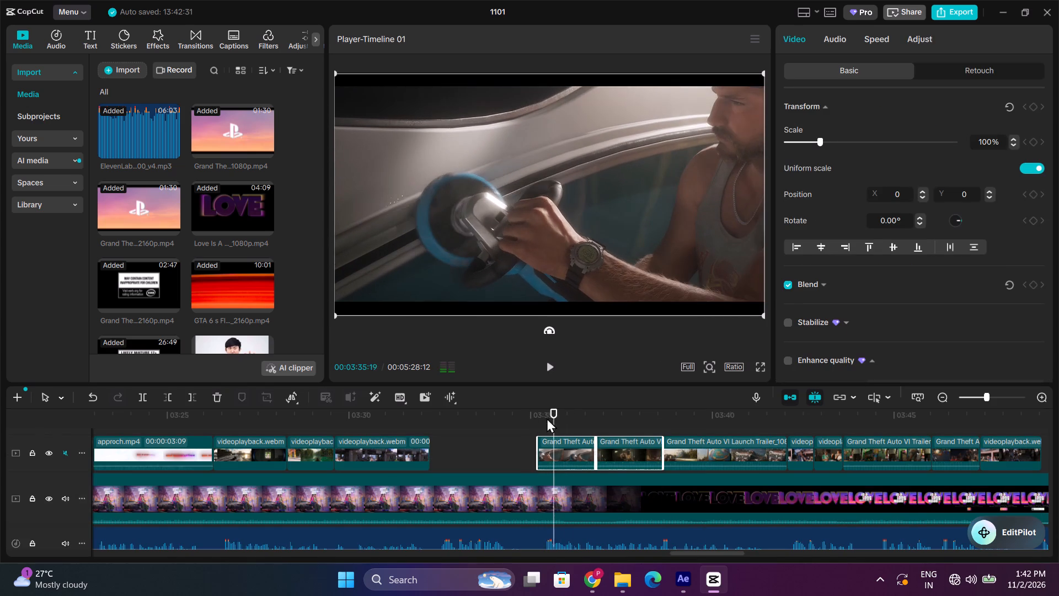
{"action": "left_click", "coordinate": [546, 418]}
{"action": "left_click", "coordinate": [561, 454]}
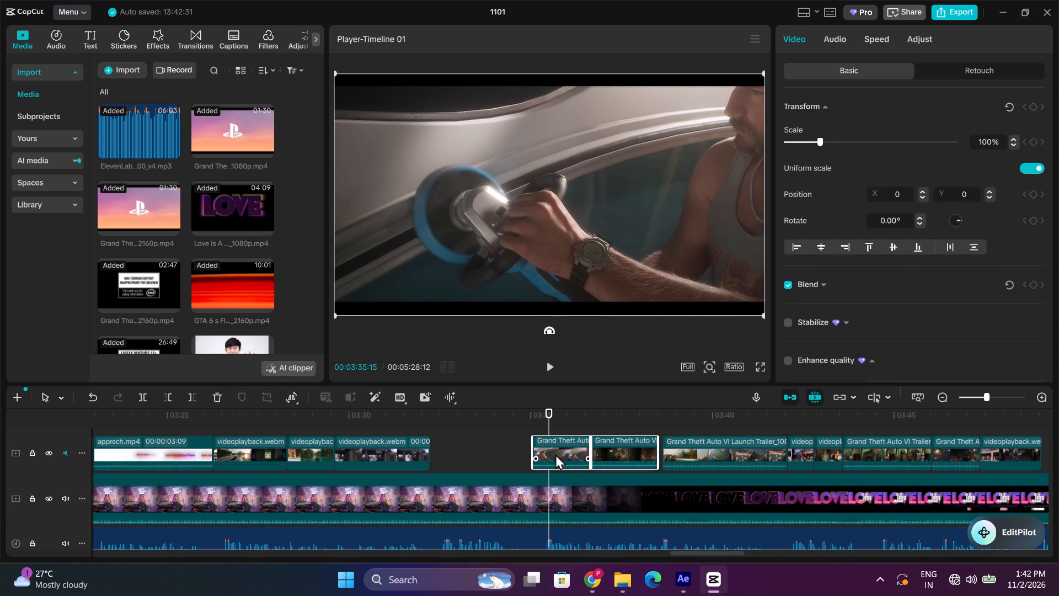
{"action": "left_click", "coordinate": [549, 450]}
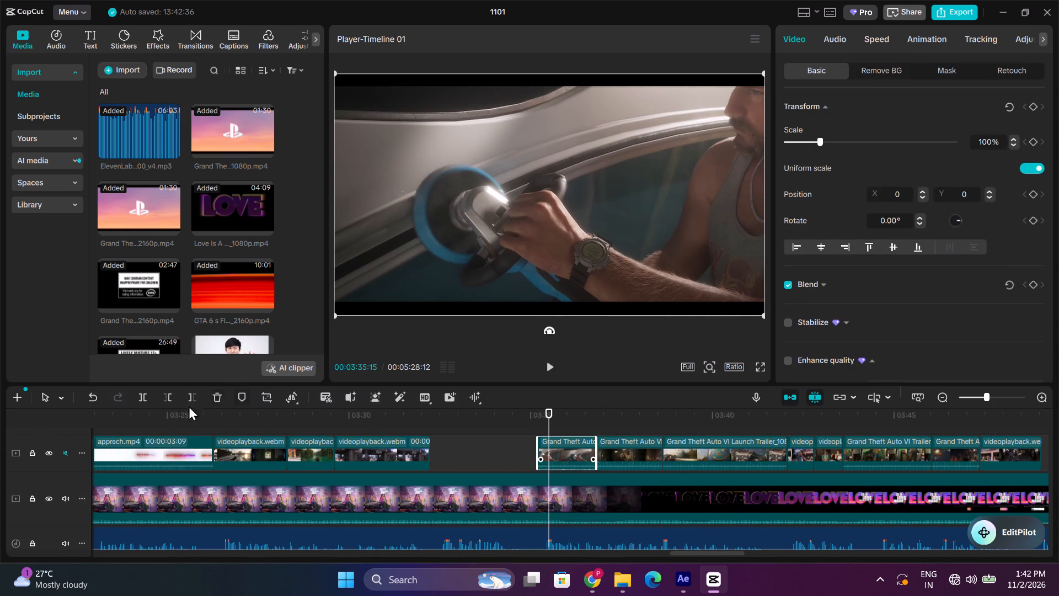
{"action": "left_click", "coordinate": [164, 398]}
Trim the gym clip's start slightly, rejoin it to the boat-polishing clip with its end meeting the following clip, and replay the result.
{"action": "key", "text": "space"}
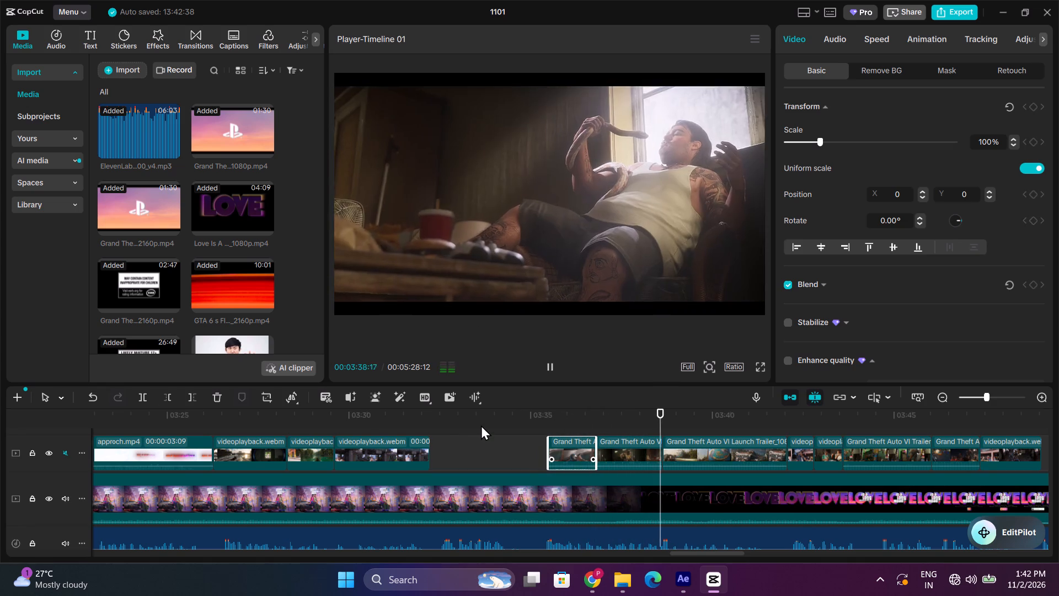
{"action": "key", "text": "space"}
{"action": "left_click", "coordinate": [630, 425]}
{"action": "left_click", "coordinate": [637, 445]}
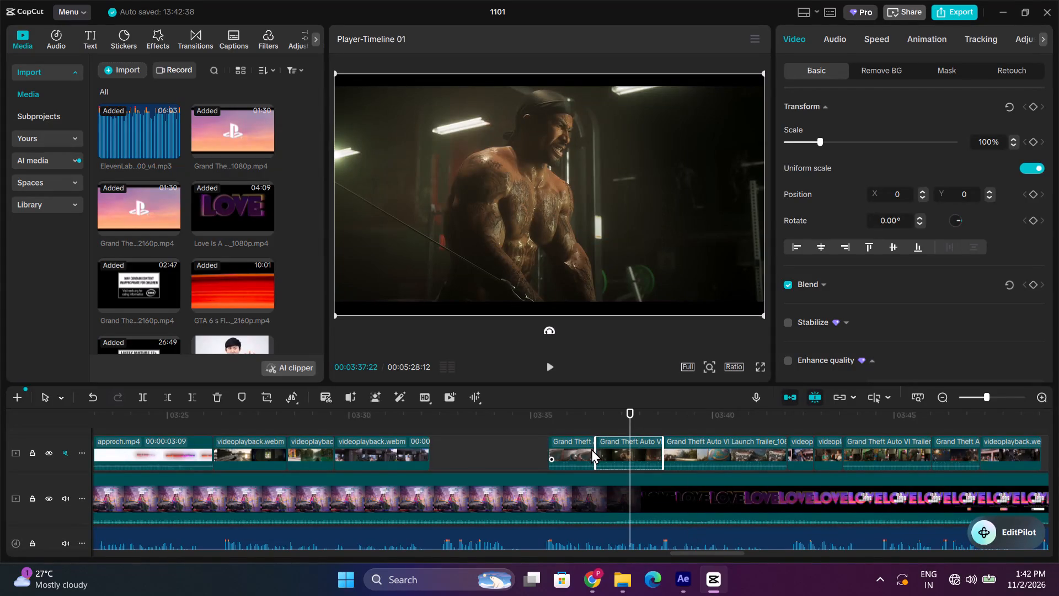
{"action": "left_click_drag", "start_coordinate": [599, 446], "coordinate": [607, 446]}
{"action": "left_click_drag", "start_coordinate": [600, 446], "coordinate": [606, 445]}
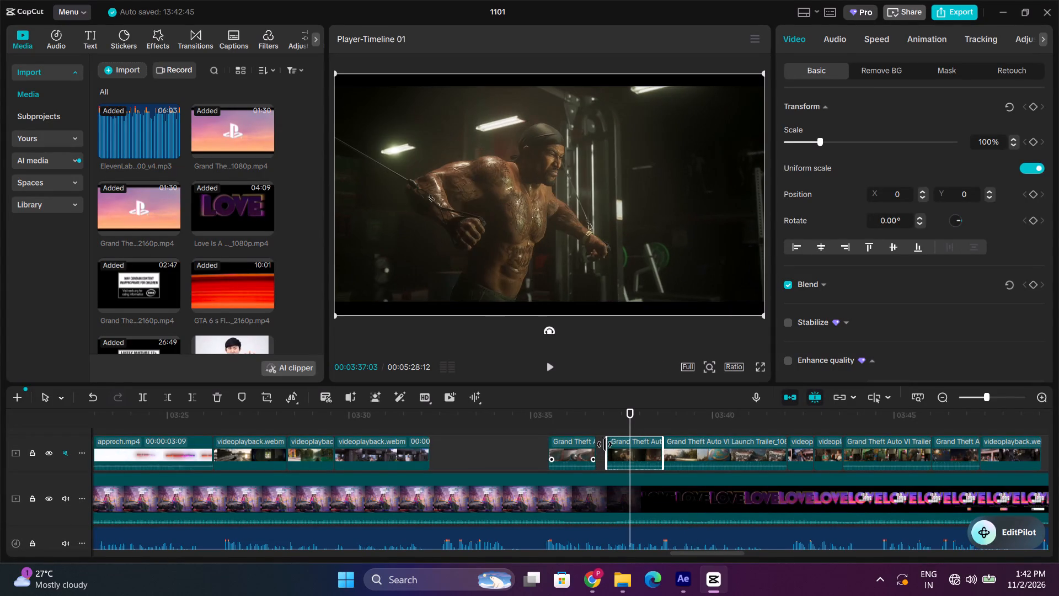
{"action": "left_click_drag", "start_coordinate": [616, 447], "coordinate": [607, 448]}
{"action": "left_click_drag", "start_coordinate": [650, 446], "coordinate": [689, 449]}
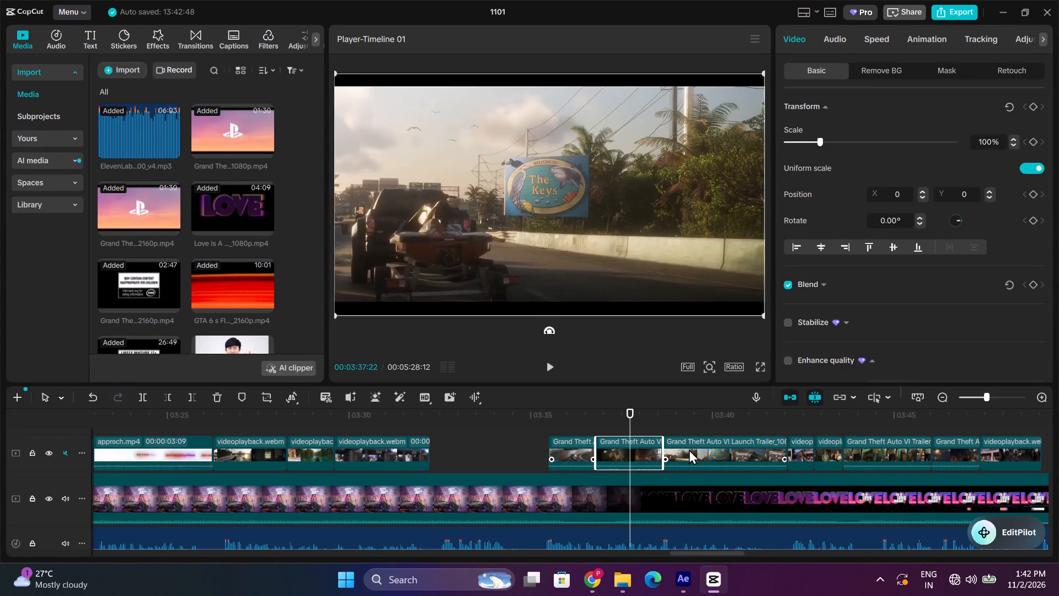
{"action": "key", "text": "space"}
{"action": "left_click", "coordinate": [568, 424]}
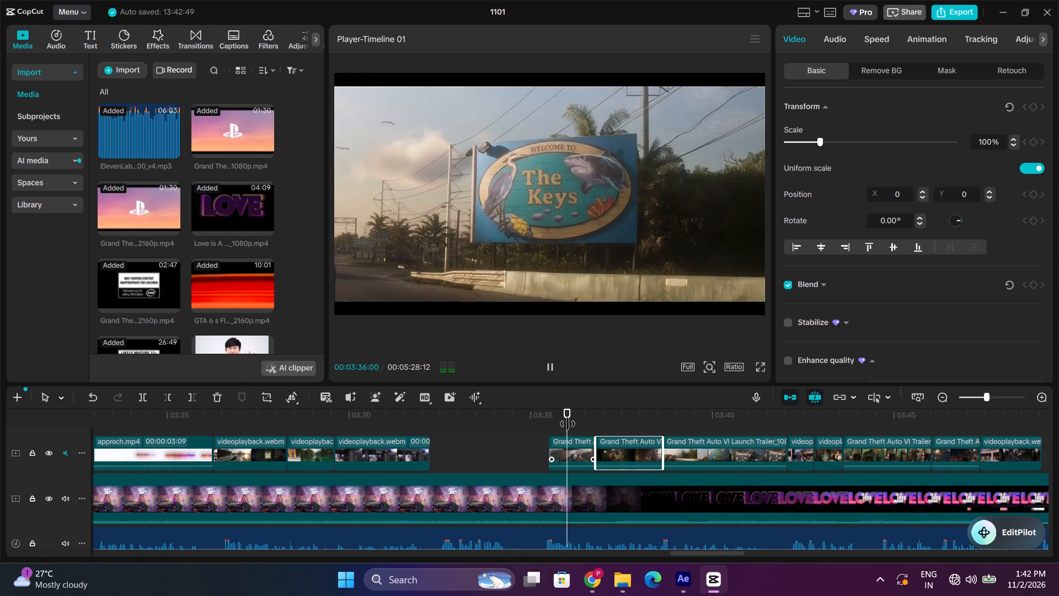
{"action": "key", "text": "space"}
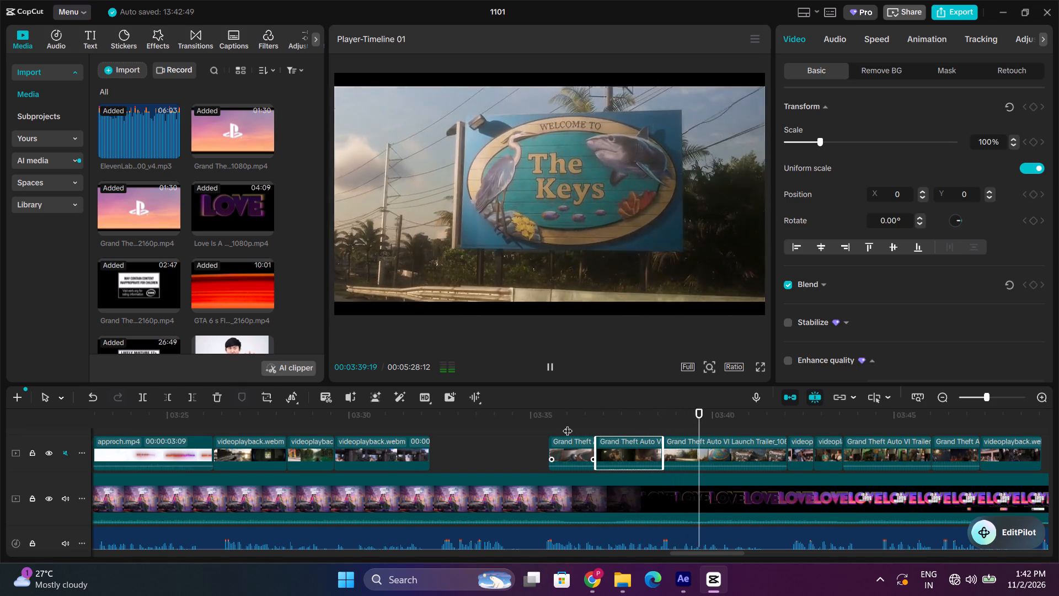
{"action": "key", "text": "space"}
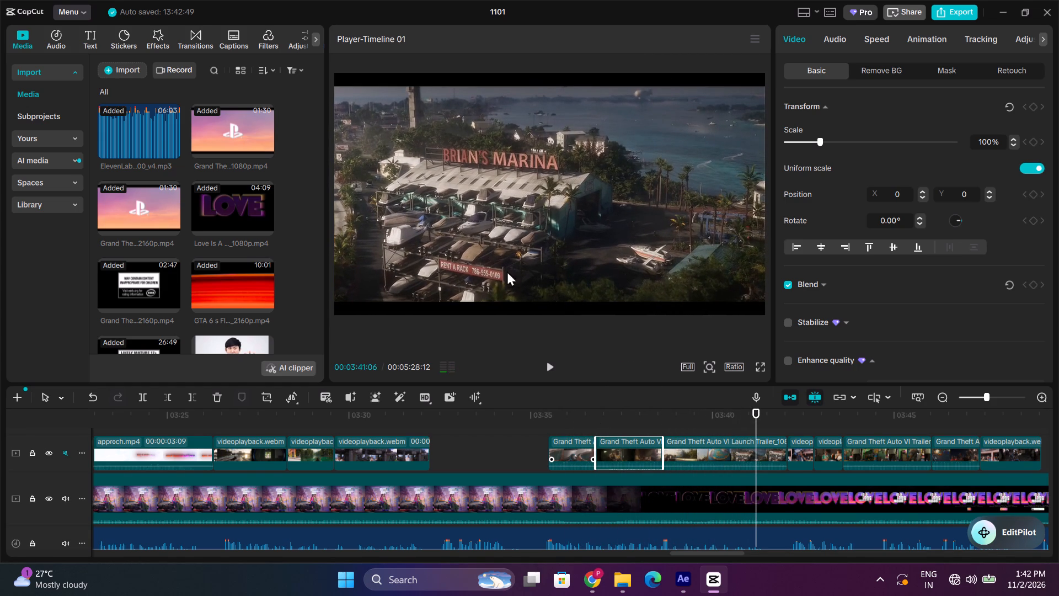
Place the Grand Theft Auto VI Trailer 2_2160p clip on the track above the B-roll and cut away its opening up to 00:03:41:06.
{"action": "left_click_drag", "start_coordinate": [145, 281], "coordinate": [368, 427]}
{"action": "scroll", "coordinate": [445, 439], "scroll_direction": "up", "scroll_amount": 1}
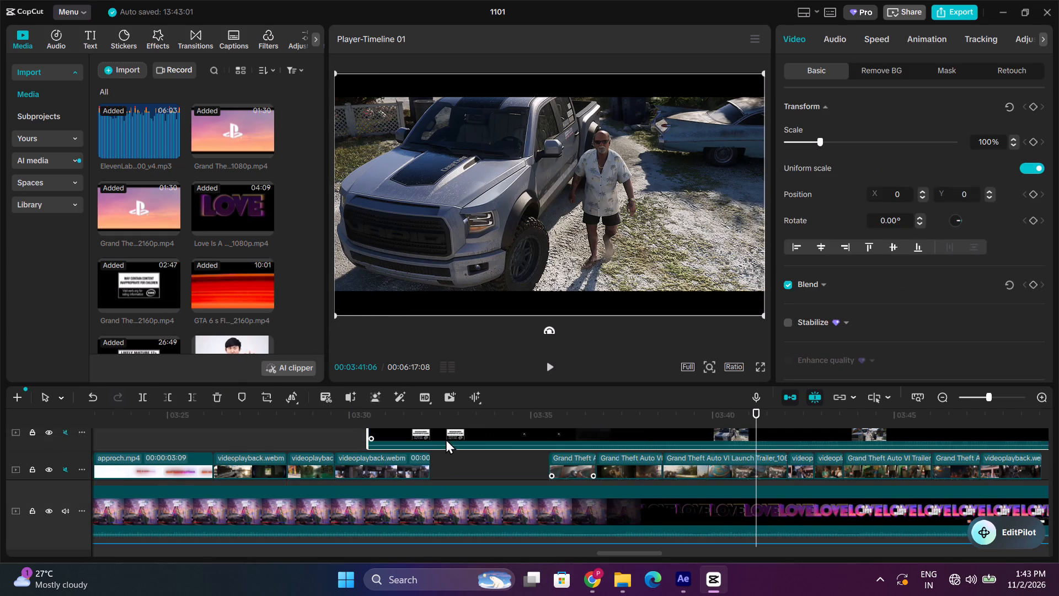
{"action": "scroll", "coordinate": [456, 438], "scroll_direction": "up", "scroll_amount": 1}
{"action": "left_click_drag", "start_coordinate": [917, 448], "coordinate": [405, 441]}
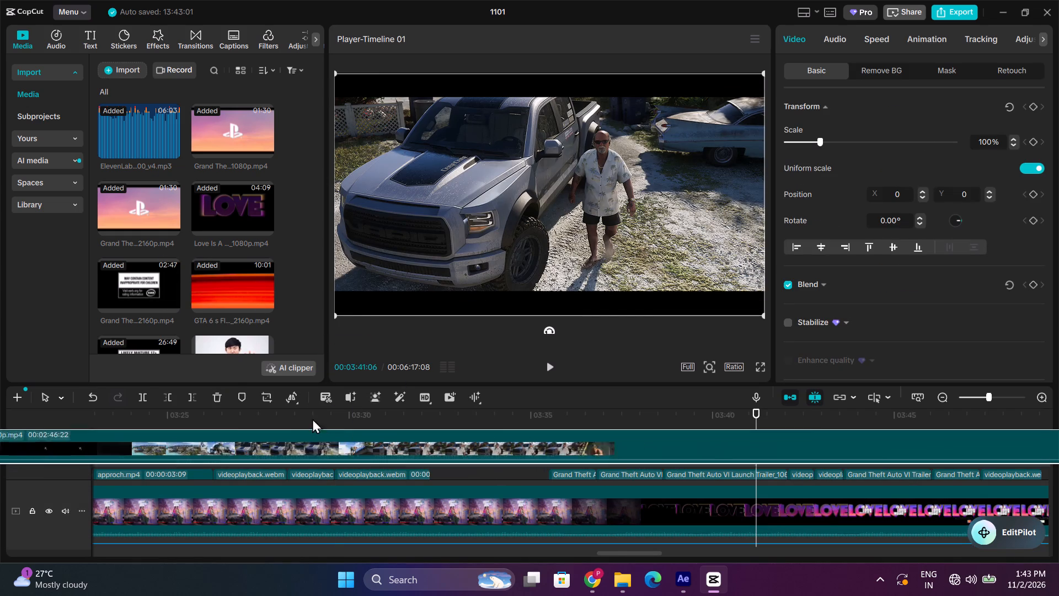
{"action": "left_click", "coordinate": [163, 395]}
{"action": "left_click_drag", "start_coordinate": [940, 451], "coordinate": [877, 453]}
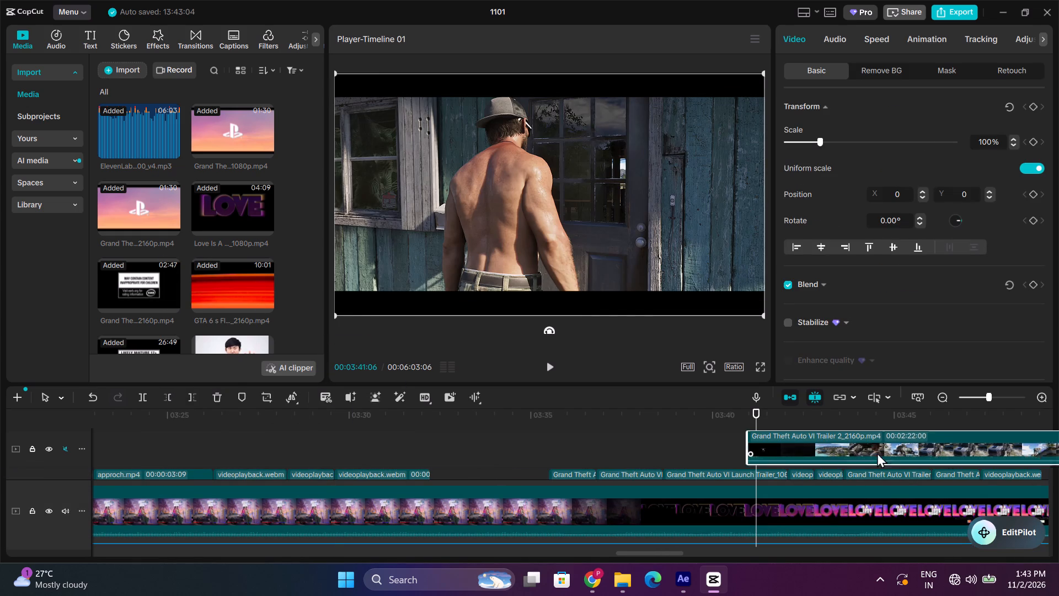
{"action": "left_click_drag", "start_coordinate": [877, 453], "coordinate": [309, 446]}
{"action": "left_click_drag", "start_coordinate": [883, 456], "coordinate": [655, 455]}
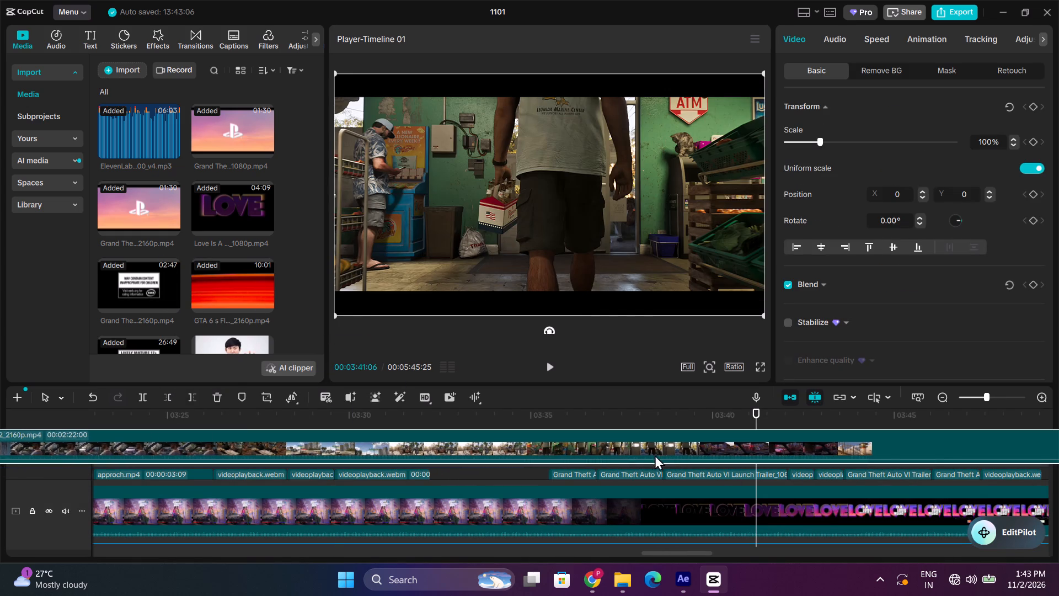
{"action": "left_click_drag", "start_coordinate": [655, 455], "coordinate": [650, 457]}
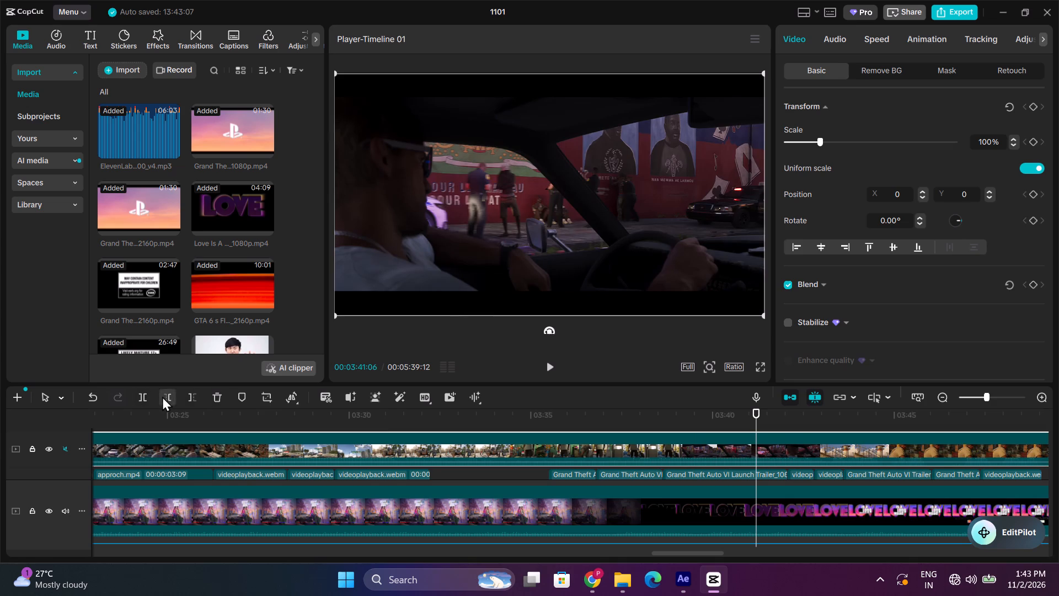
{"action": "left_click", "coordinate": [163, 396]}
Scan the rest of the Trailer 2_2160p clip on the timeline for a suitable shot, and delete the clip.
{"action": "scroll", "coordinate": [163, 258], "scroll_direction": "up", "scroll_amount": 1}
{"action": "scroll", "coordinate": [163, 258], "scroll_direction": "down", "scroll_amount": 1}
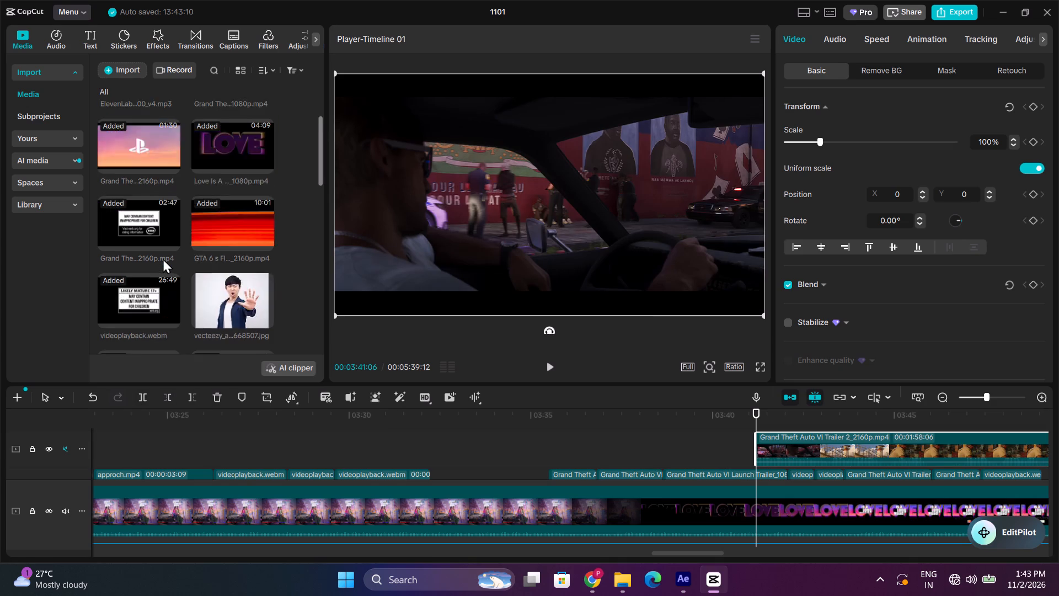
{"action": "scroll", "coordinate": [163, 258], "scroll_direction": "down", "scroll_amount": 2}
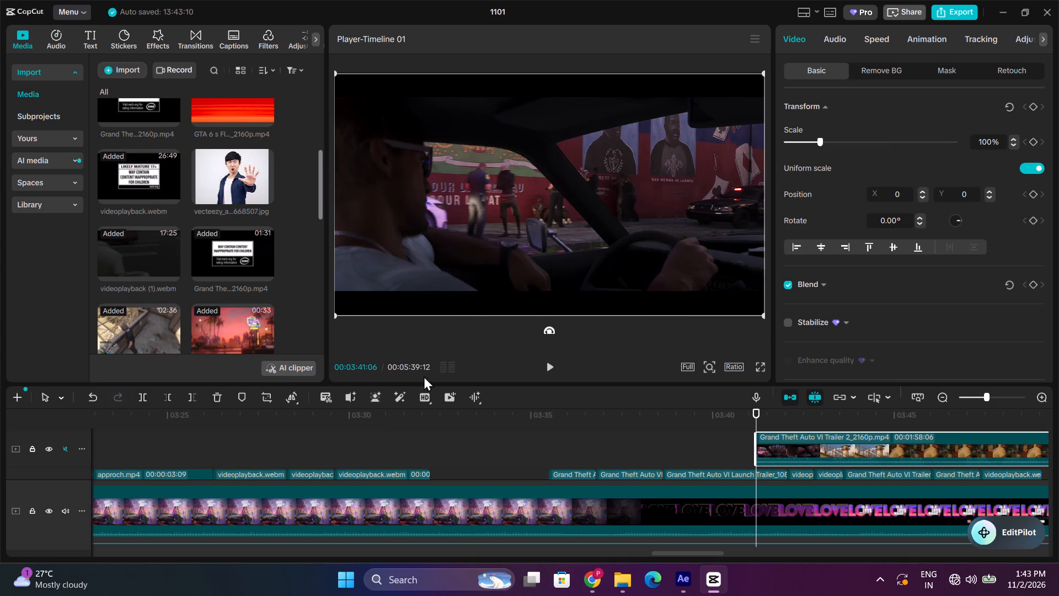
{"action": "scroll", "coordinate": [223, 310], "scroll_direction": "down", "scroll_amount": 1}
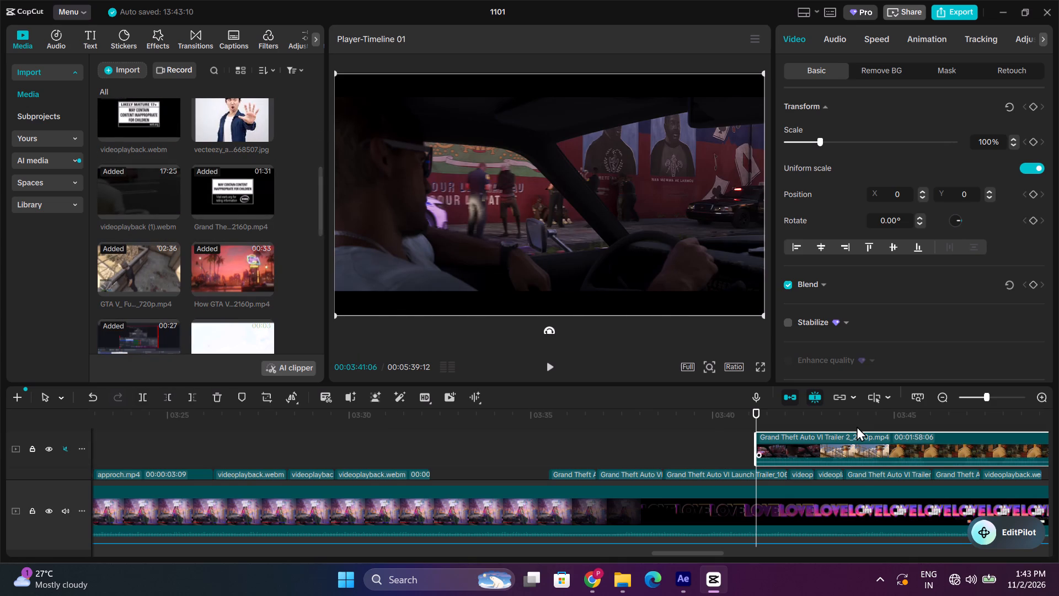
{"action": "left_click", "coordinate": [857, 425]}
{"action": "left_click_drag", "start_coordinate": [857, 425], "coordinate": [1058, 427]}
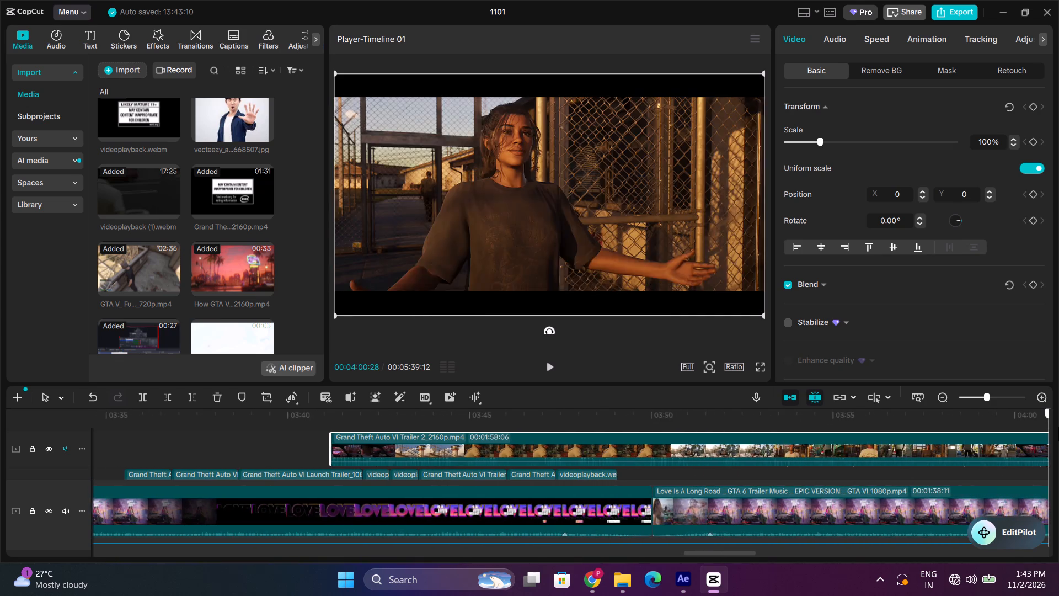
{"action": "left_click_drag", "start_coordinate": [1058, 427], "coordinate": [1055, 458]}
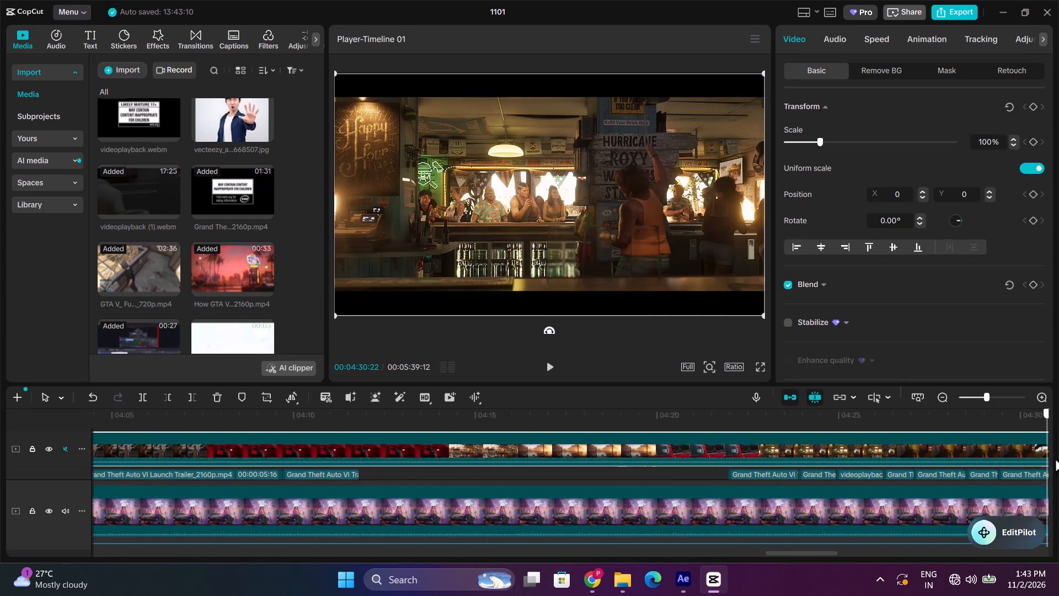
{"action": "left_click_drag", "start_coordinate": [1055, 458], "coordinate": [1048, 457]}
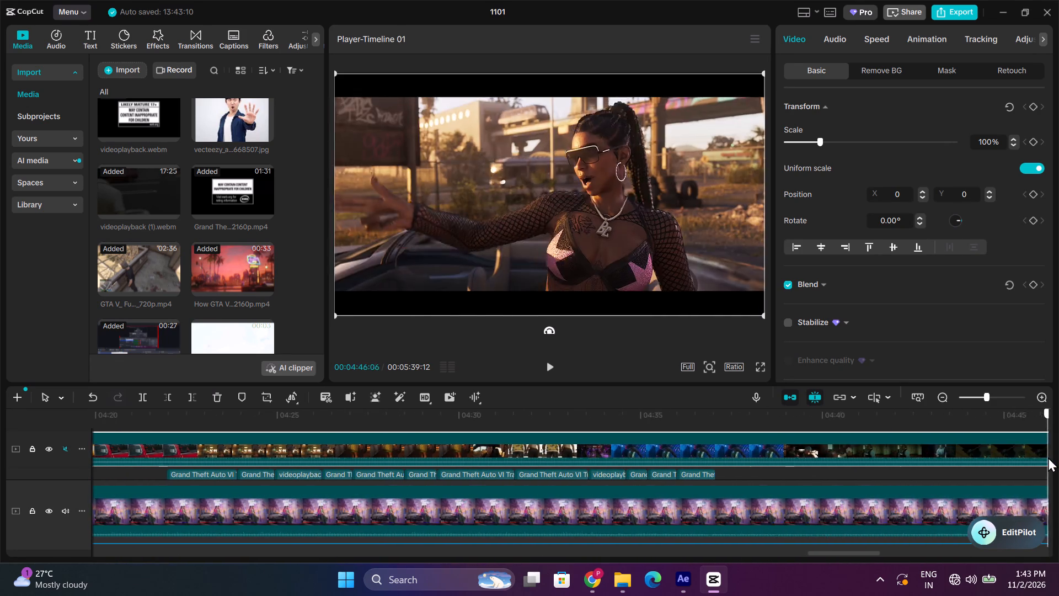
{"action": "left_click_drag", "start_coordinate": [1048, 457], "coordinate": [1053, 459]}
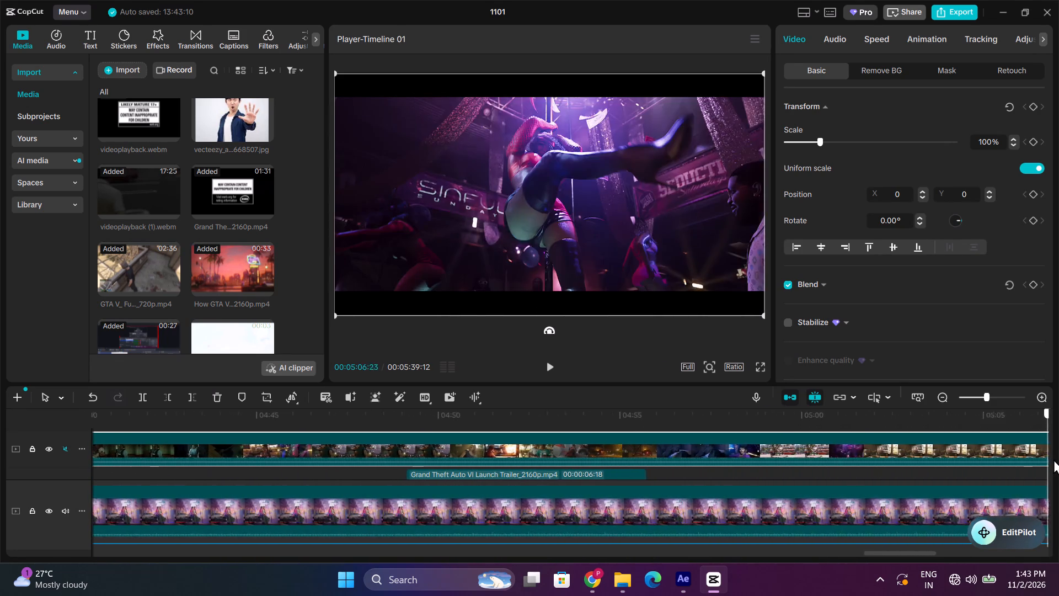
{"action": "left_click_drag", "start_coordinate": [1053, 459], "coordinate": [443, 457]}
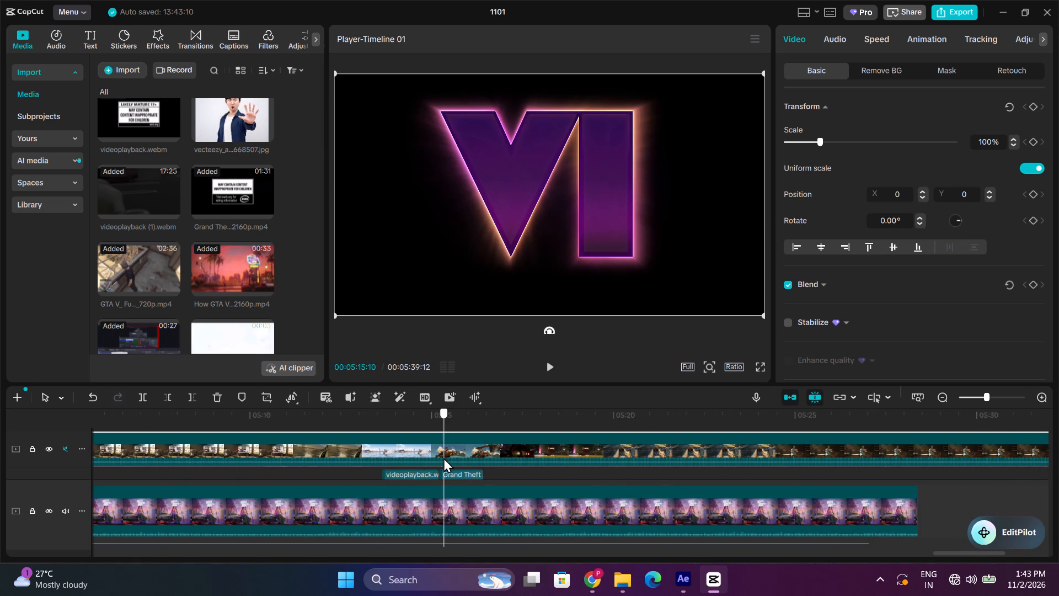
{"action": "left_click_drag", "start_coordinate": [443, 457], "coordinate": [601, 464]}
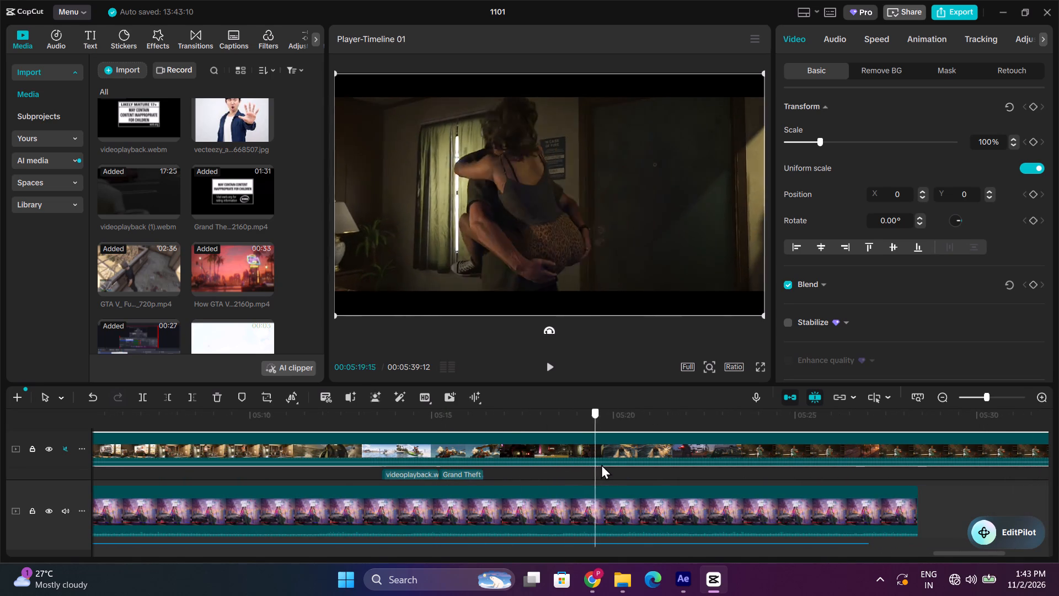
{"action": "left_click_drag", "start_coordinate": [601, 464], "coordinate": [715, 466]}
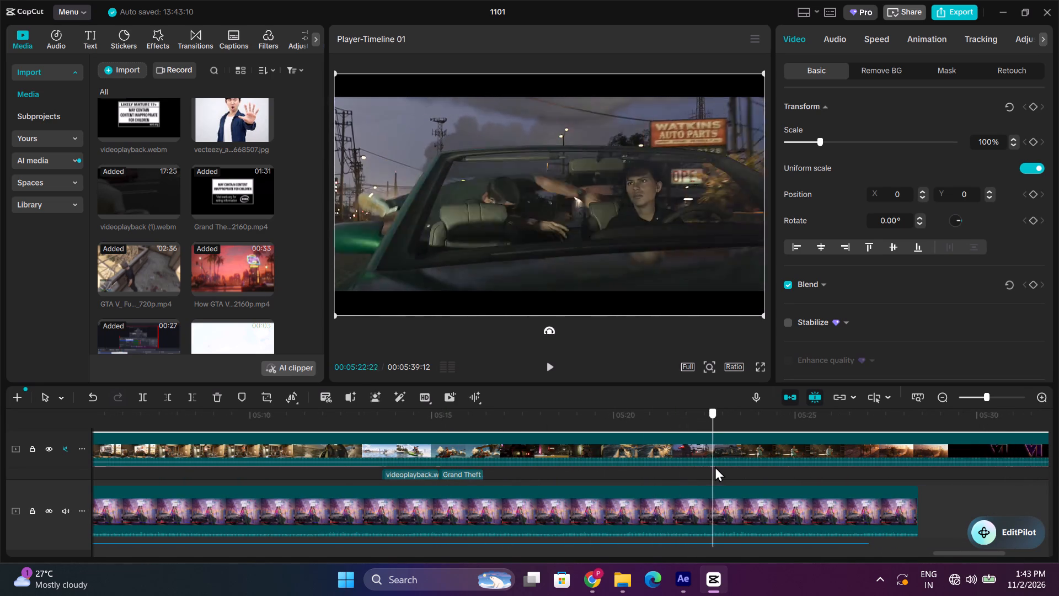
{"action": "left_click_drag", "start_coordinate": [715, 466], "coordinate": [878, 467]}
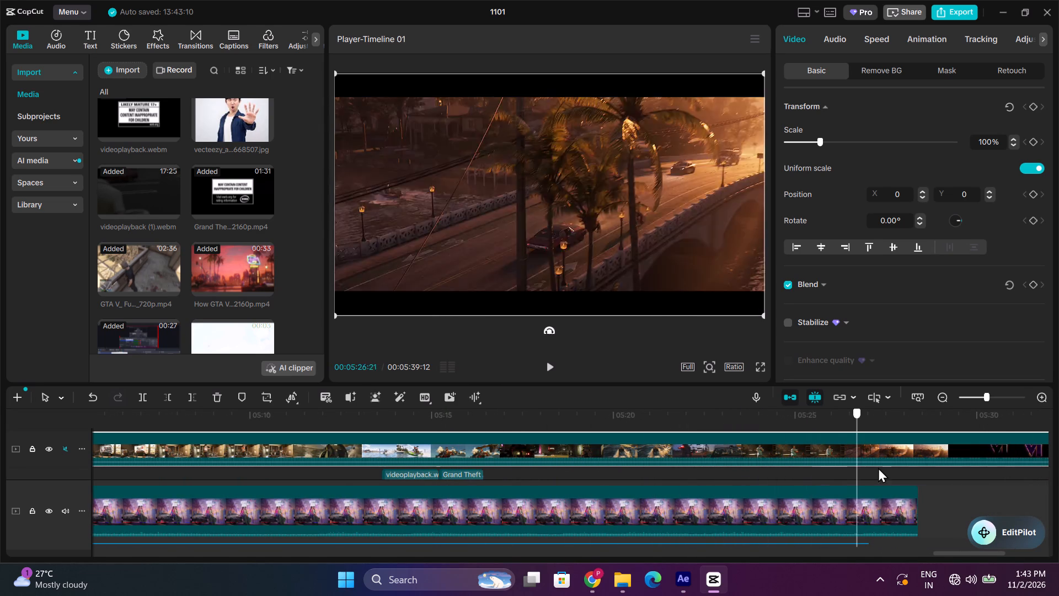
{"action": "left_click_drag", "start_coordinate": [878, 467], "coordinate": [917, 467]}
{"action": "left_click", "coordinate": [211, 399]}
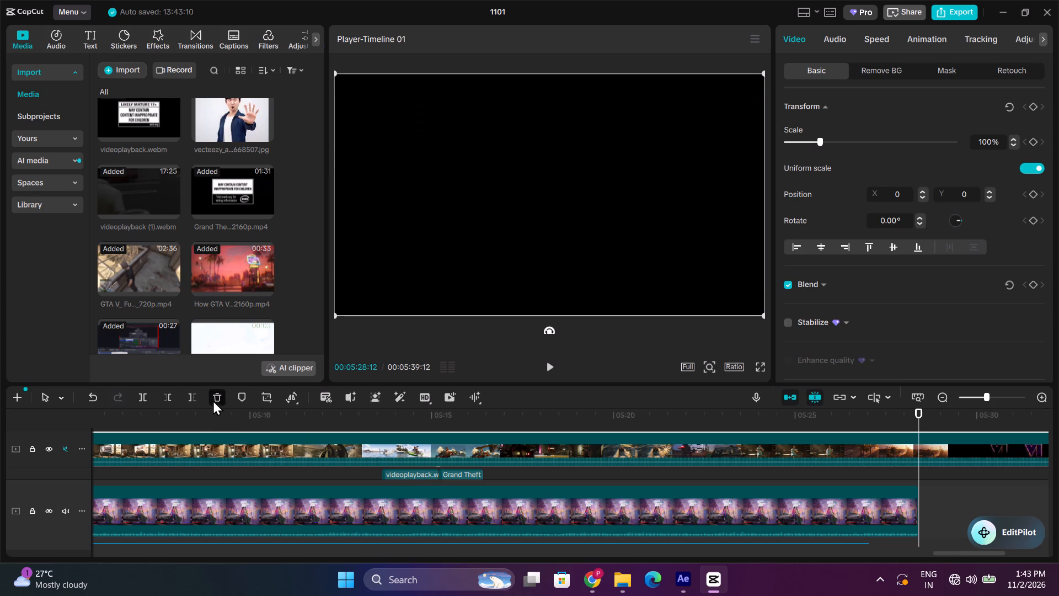
Look through the imported media for another source clip with suitable GTA VI footage.
{"action": "scroll", "coordinate": [199, 278], "scroll_direction": "down", "scroll_amount": 3}
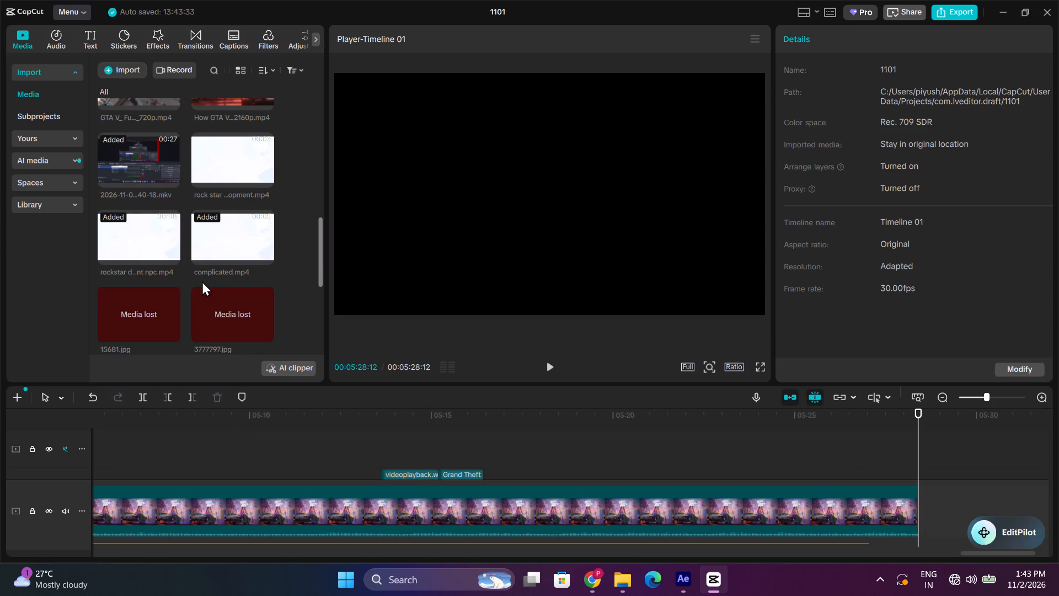
{"action": "scroll", "coordinate": [202, 281], "scroll_direction": "down", "scroll_amount": 1}
{"action": "scroll", "coordinate": [202, 281], "scroll_direction": "up", "scroll_amount": 2}
{"action": "scroll", "coordinate": [202, 281], "scroll_direction": "down", "scroll_amount": 5}
{"action": "scroll", "coordinate": [202, 281], "scroll_direction": "up", "scroll_amount": 5}
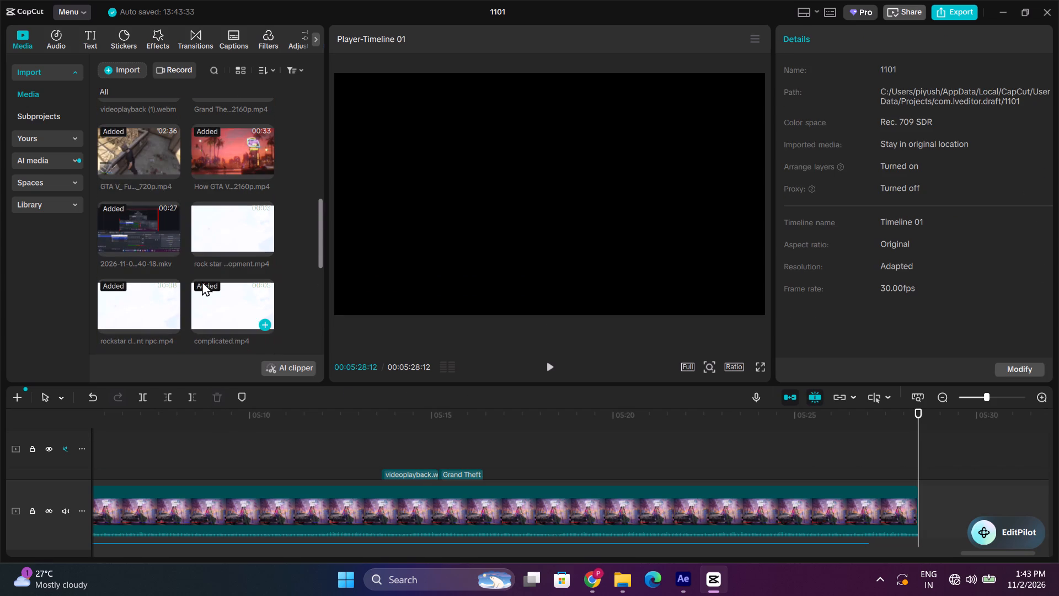
{"action": "scroll", "coordinate": [201, 281], "scroll_direction": "up", "scroll_amount": 4}
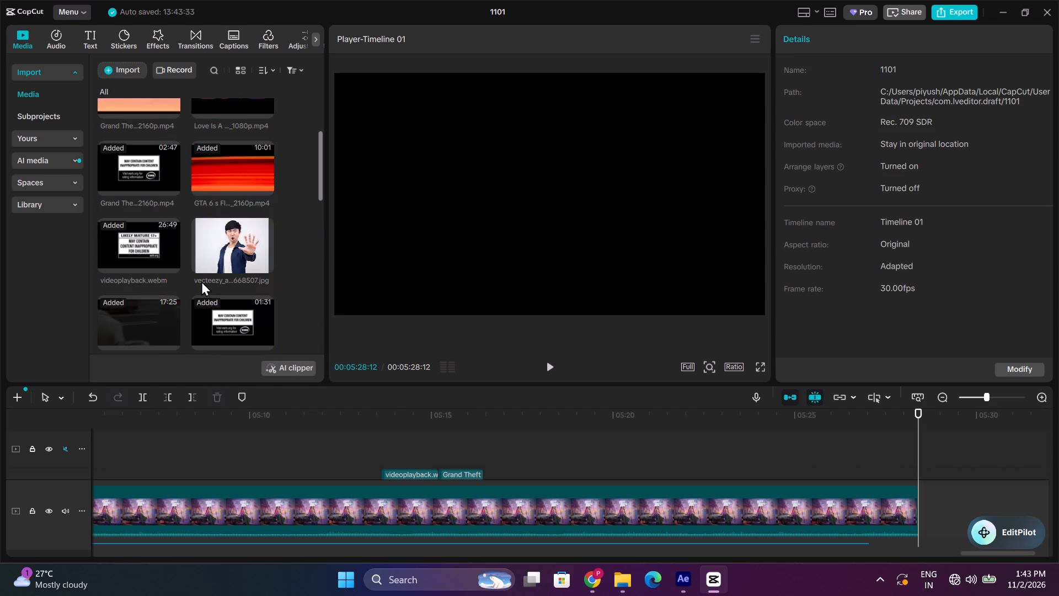
{"action": "scroll", "coordinate": [201, 281], "scroll_direction": "up", "scroll_amount": 3}
{"action": "scroll", "coordinate": [201, 281], "scroll_direction": "down", "scroll_amount": 1}
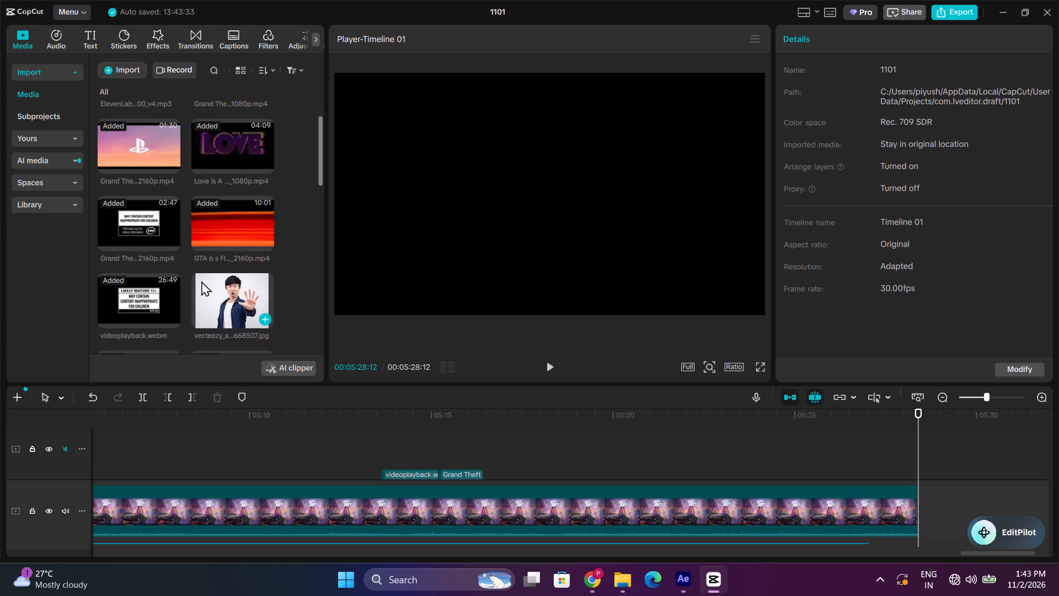
{"action": "scroll", "coordinate": [201, 282], "scroll_direction": "down", "scroll_amount": 2}
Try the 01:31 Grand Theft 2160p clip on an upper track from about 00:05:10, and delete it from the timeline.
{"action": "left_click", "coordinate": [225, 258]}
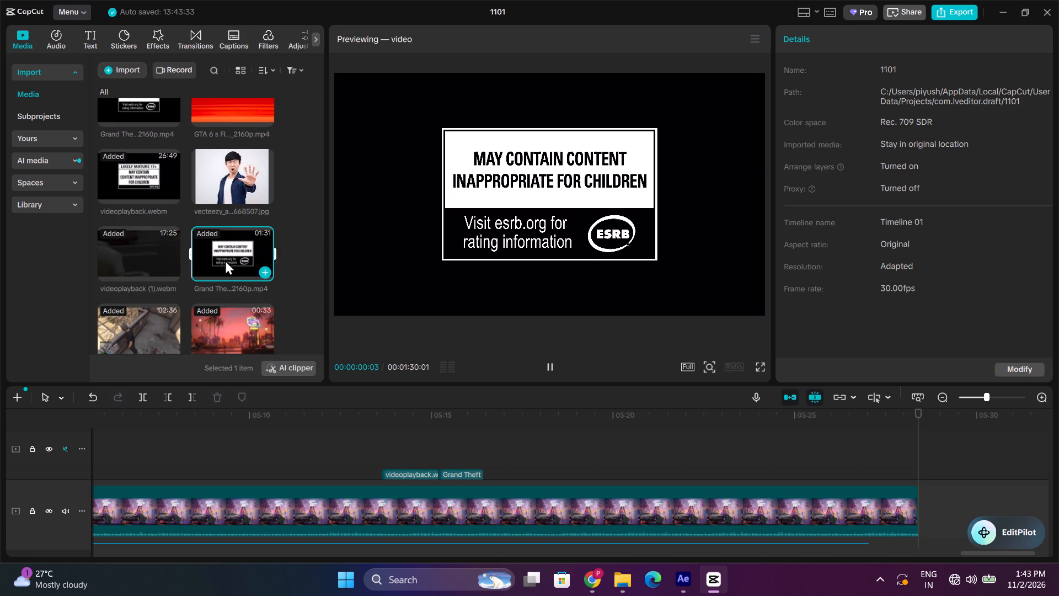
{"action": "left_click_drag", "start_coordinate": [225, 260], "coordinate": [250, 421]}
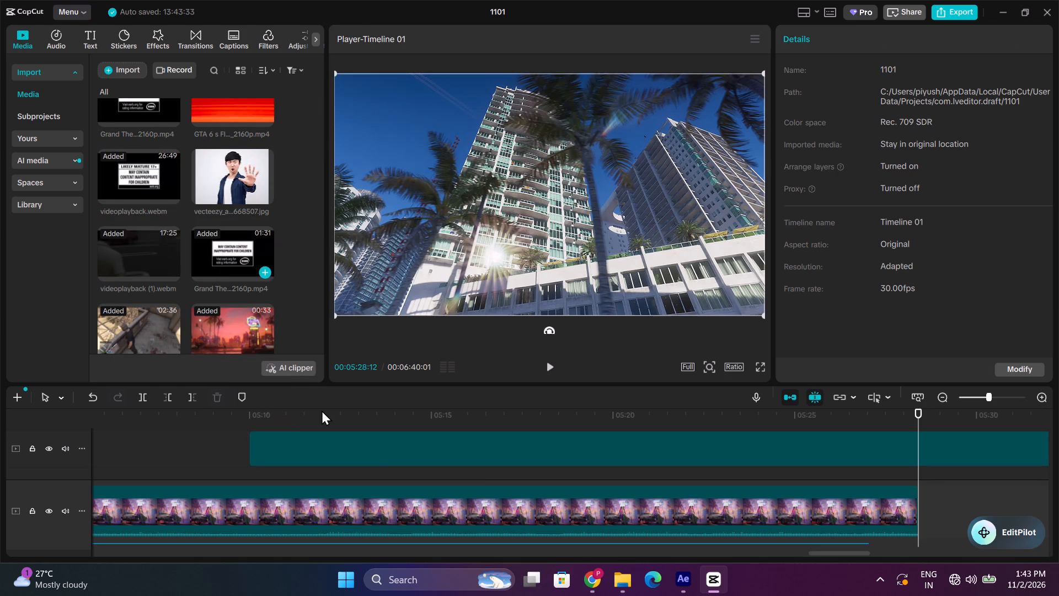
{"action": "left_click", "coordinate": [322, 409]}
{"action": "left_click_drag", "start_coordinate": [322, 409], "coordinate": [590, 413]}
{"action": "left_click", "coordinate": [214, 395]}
Skim the 02:47 Grand Theft 2160p clip in the media preview for a suitable shot.
{"action": "scroll", "coordinate": [191, 248], "scroll_direction": "up", "scroll_amount": 3}
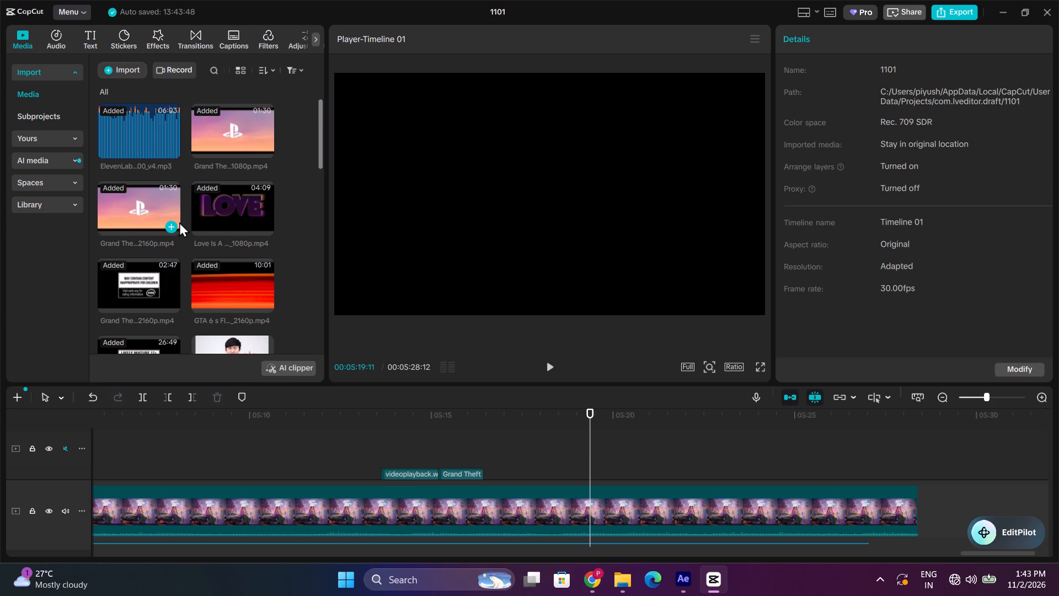
{"action": "scroll", "coordinate": [168, 187], "scroll_direction": "up", "scroll_amount": 1}
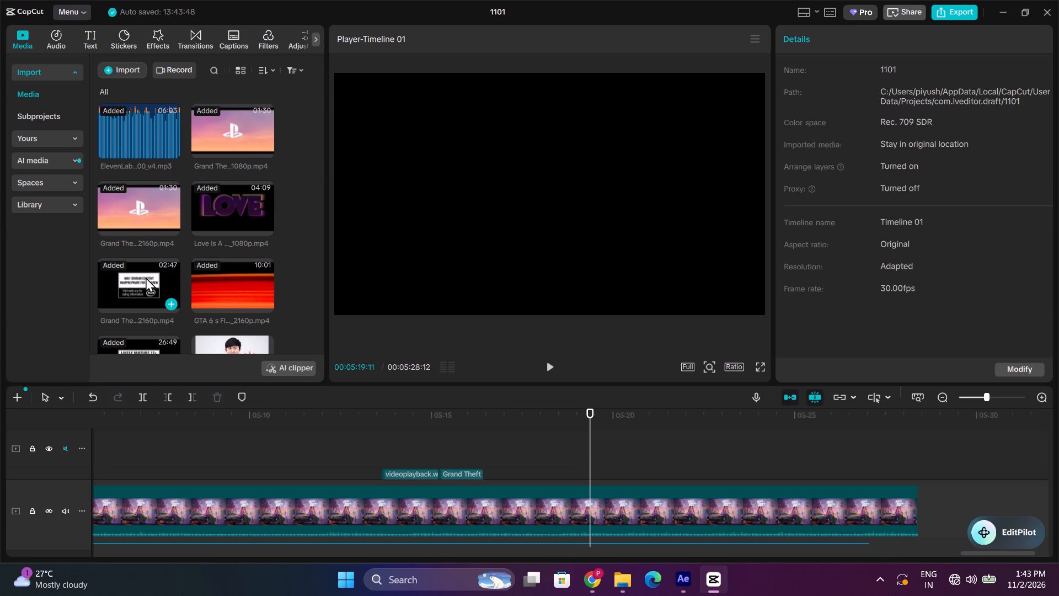
{"action": "left_click", "coordinate": [146, 277]}
{"action": "left_click", "coordinate": [146, 277]}
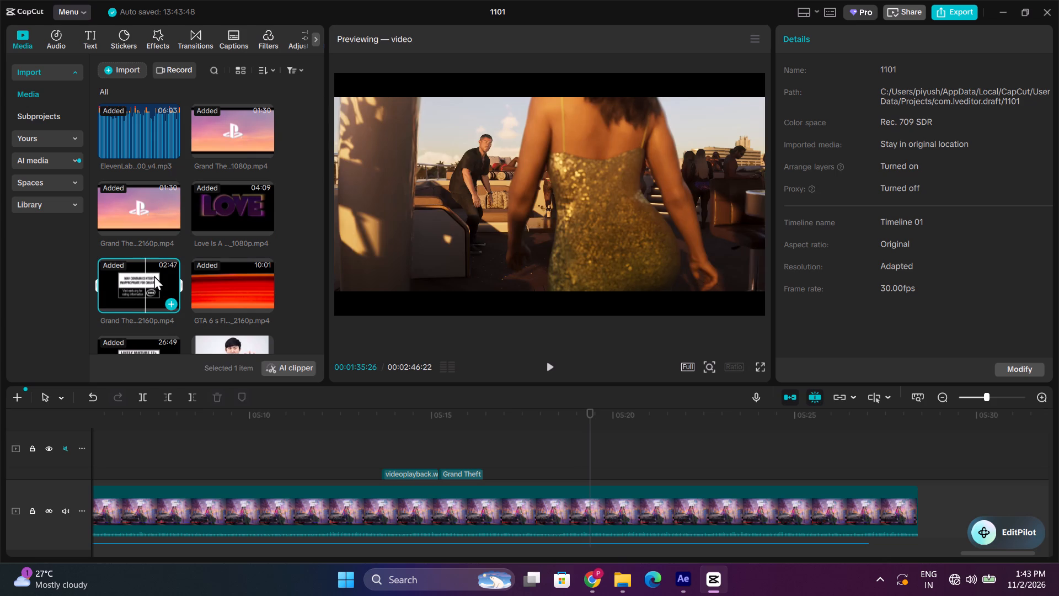
{"action": "left_click", "coordinate": [157, 276]}
{"action": "left_click", "coordinate": [143, 277]}
{"action": "left_click", "coordinate": [125, 276]}
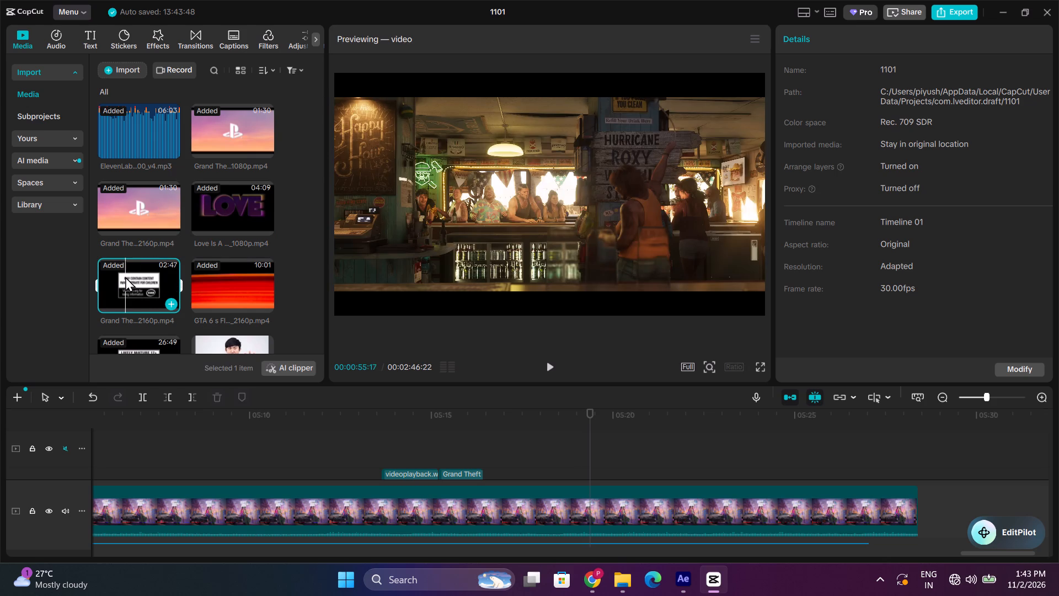
{"action": "left_click", "coordinate": [125, 276]}
{"action": "left_click", "coordinate": [124, 276]}
{"action": "left_click", "coordinate": [130, 277]}
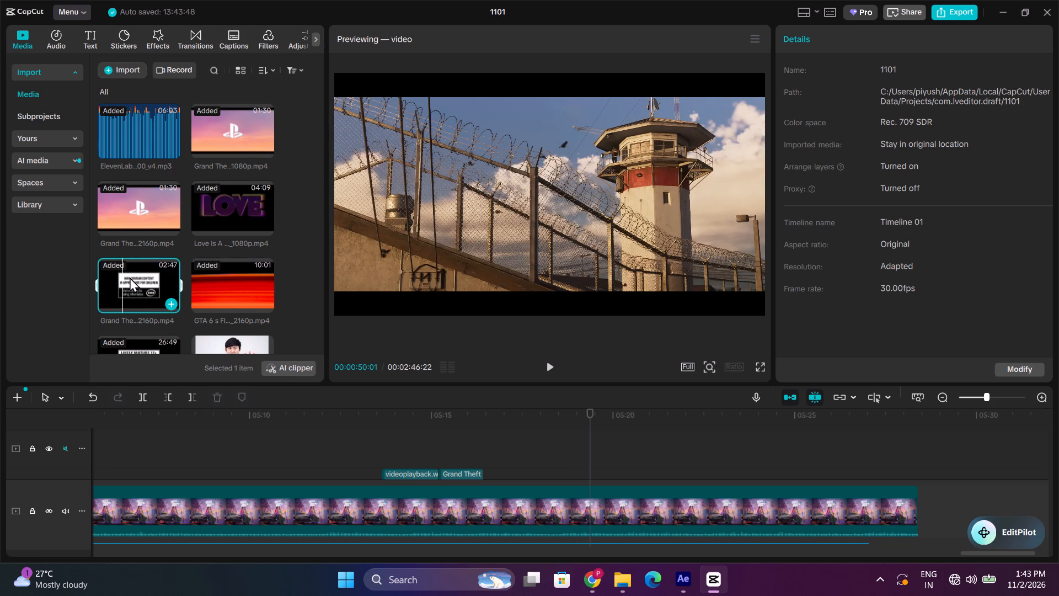
{"action": "left_click", "coordinate": [136, 280]}
{"action": "left_click", "coordinate": [142, 285]}
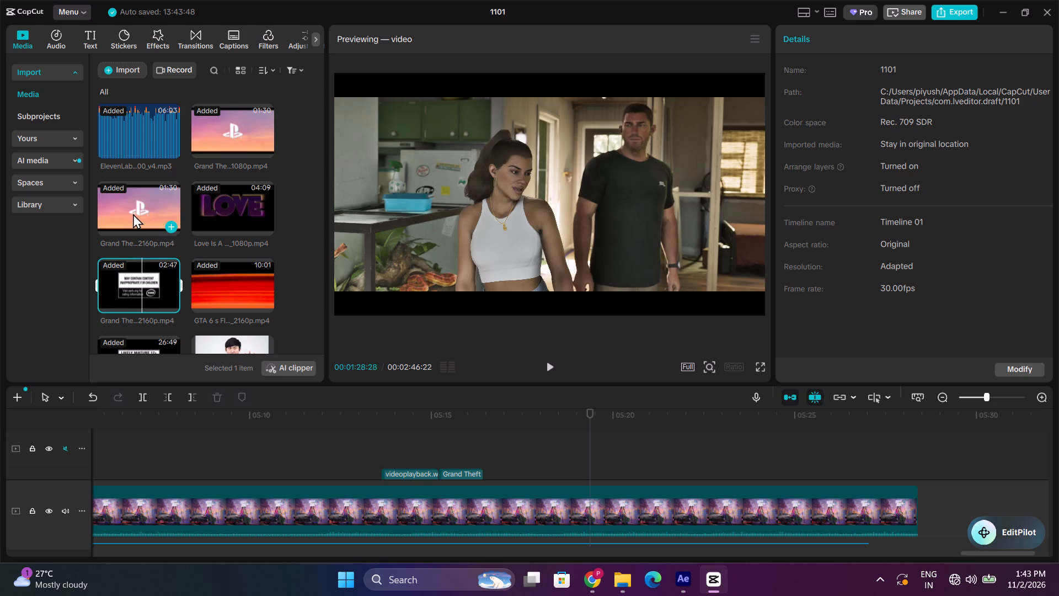
Place the Grand Theft Auto VI Launch Trailer_2160p clip on the track above the B-roll, starting at about 00:05:08.
{"action": "left_click", "coordinate": [133, 213]}
{"action": "left_click_drag", "start_coordinate": [132, 207], "coordinate": [204, 442]}
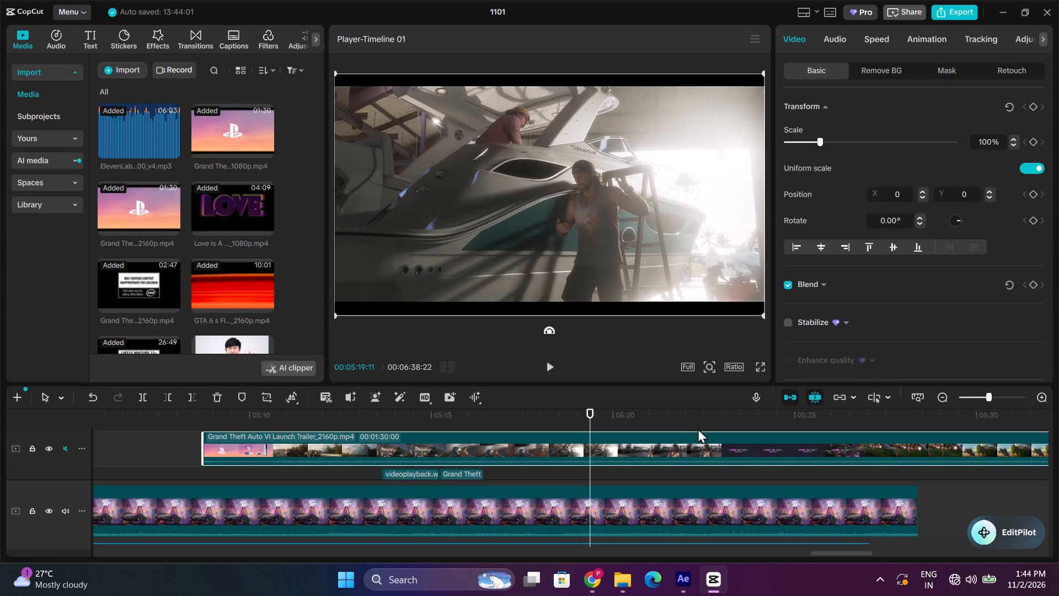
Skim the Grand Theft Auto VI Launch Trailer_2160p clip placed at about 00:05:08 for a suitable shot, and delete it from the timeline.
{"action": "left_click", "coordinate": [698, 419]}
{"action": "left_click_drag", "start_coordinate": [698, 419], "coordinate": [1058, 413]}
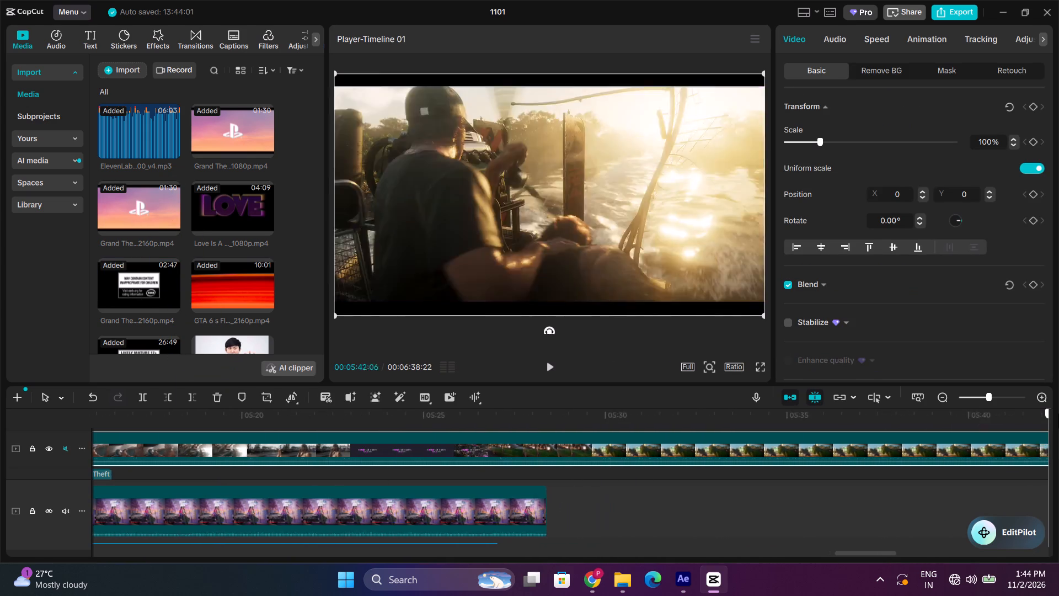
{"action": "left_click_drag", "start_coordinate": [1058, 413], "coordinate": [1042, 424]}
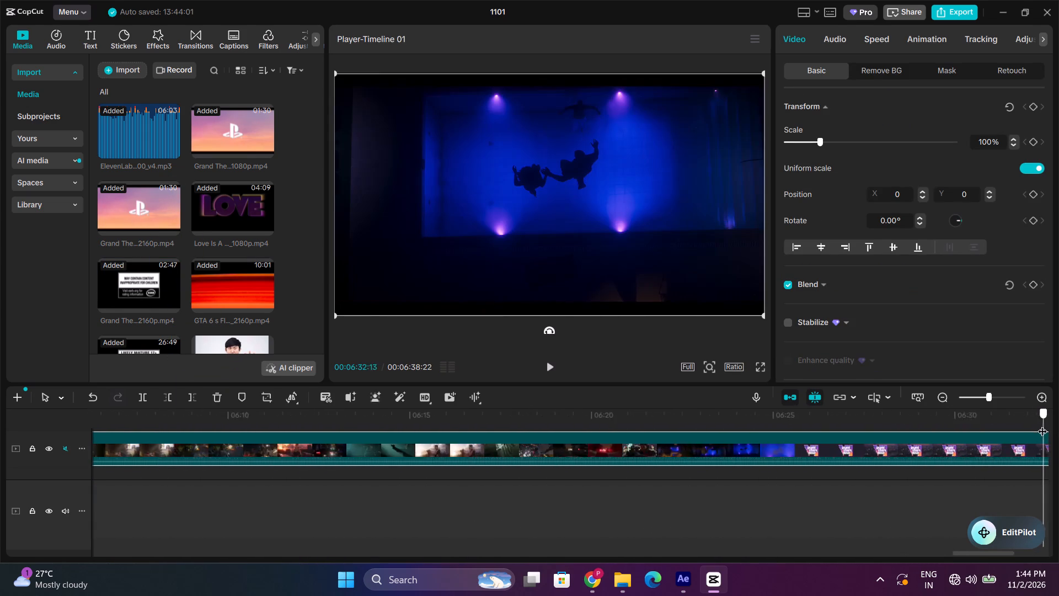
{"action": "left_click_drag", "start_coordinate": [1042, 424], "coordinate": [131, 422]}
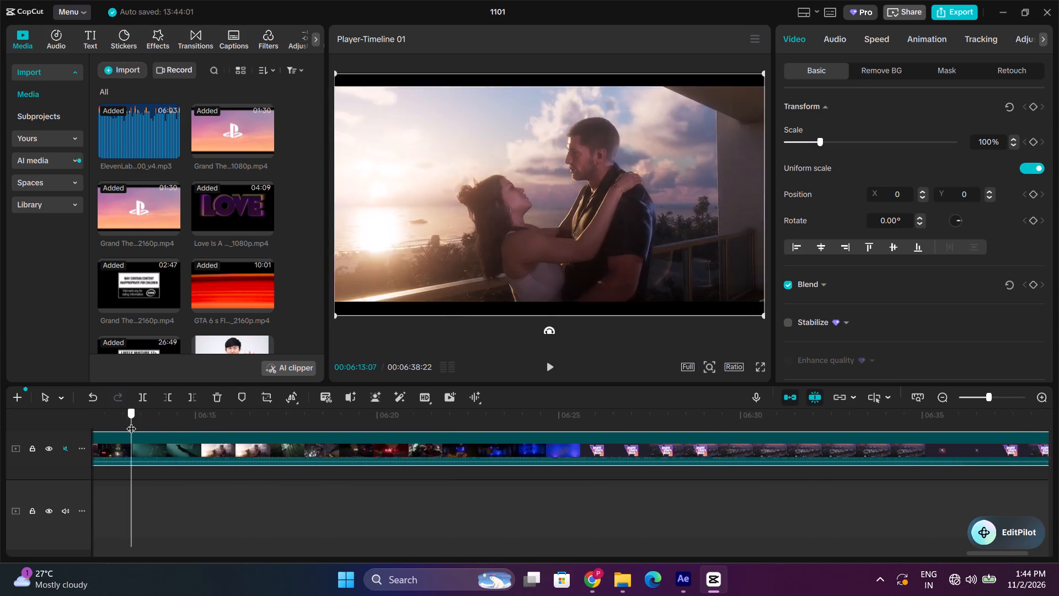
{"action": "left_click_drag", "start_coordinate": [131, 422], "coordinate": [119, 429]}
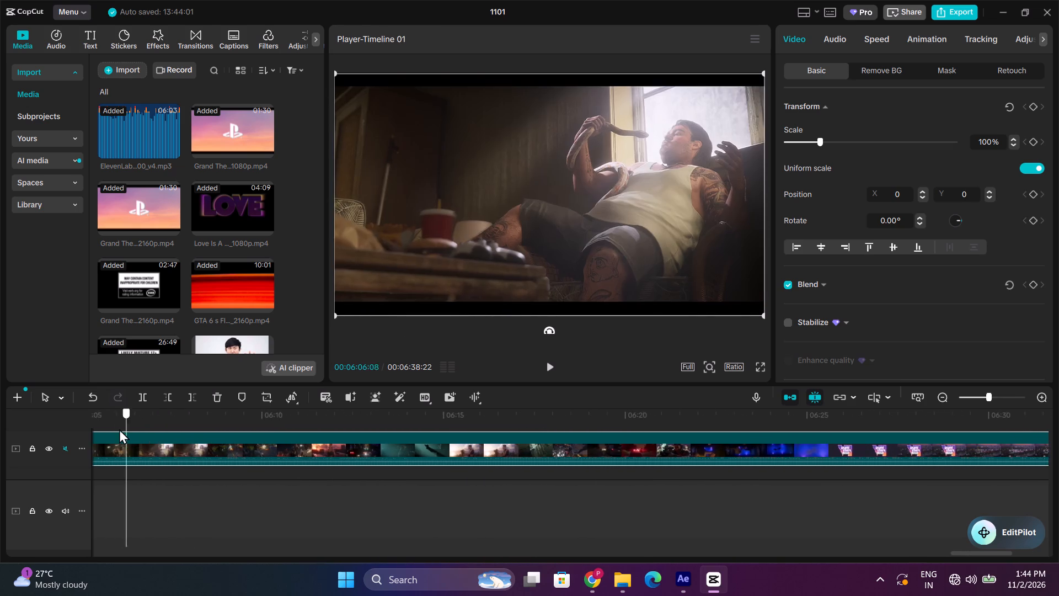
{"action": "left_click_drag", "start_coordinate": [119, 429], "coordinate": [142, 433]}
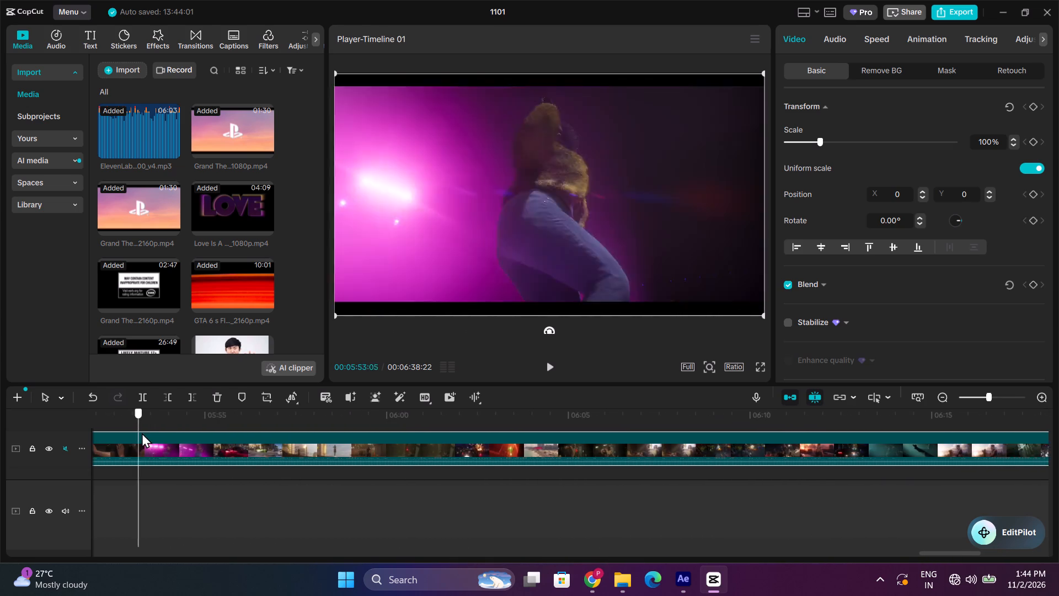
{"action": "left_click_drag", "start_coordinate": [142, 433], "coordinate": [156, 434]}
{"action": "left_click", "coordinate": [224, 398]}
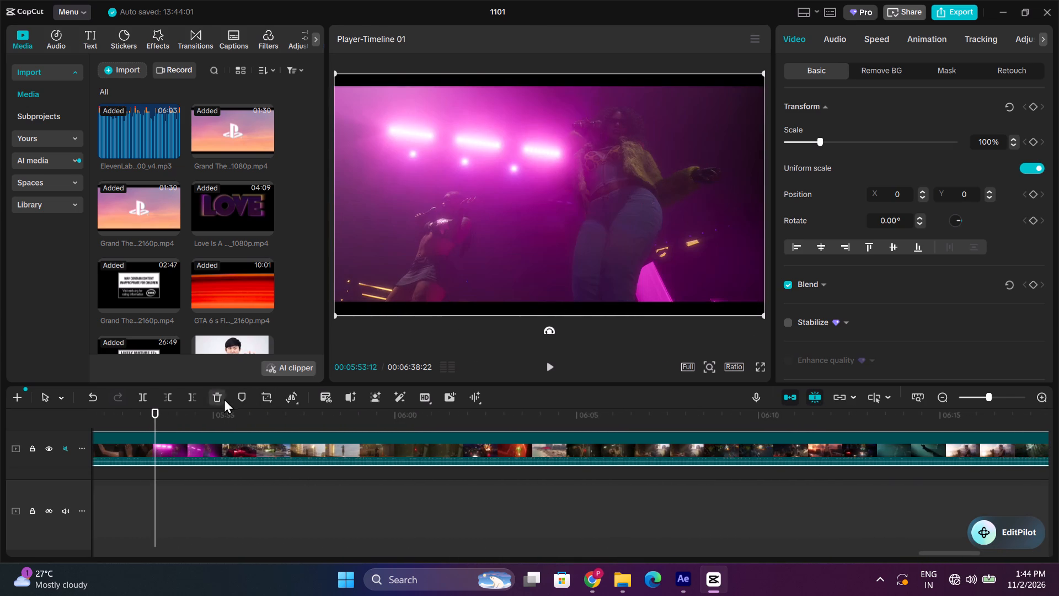
Place the 26:49 videoplayback.webm clip on the track above the B-roll, starting at about 00:05:12.
{"action": "scroll", "coordinate": [186, 317], "scroll_direction": "down", "scroll_amount": 1}
{"action": "left_click_drag", "start_coordinate": [148, 301], "coordinate": [180, 429]}
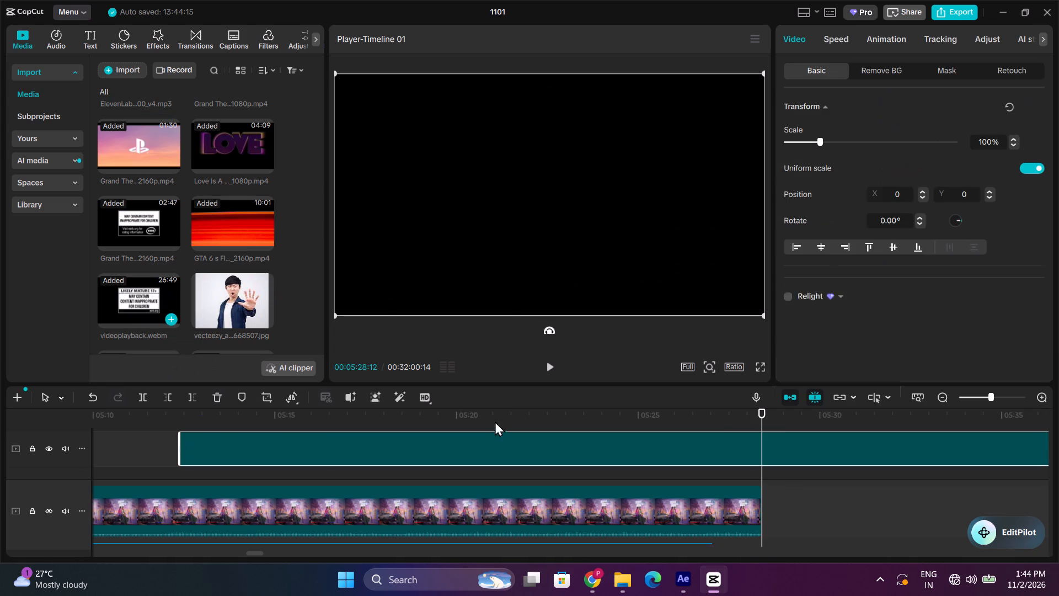
Find the forest wildlife scene in the videoplayback.webm clip and trim away everything before it at 00:12:58:27.
{"action": "left_click", "coordinate": [808, 420]}
{"action": "left_click_drag", "start_coordinate": [808, 420], "coordinate": [1039, 432]}
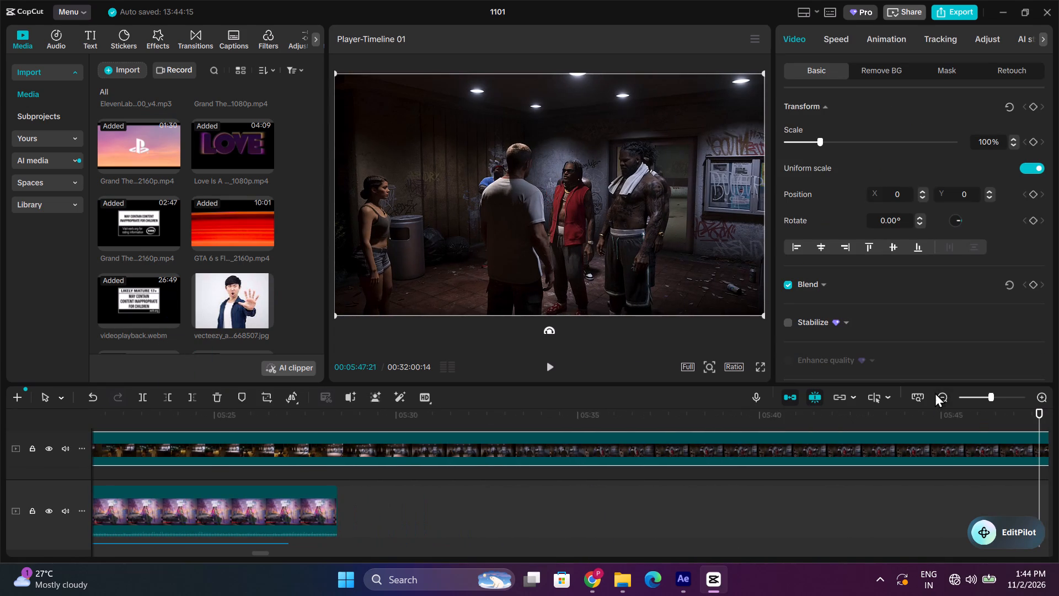
{"action": "triple_click", "coordinate": [949, 395]}
{"action": "left_click", "coordinate": [949, 395]}
{"action": "left_click", "coordinate": [945, 410]}
{"action": "left_click_drag", "start_coordinate": [945, 410], "coordinate": [1037, 425]}
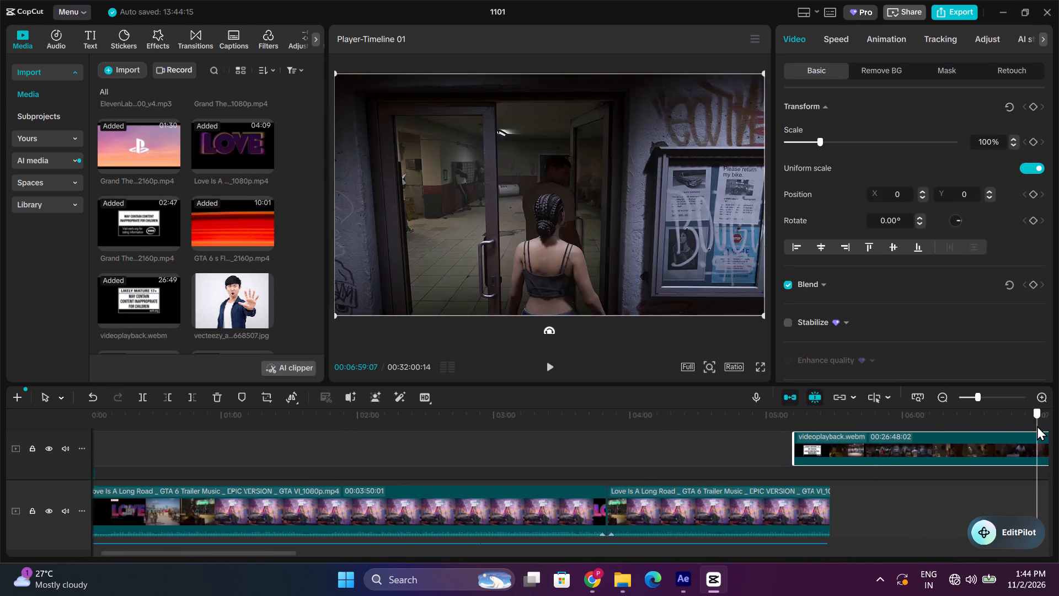
{"action": "left_click_drag", "start_coordinate": [1037, 425], "coordinate": [595, 419]}
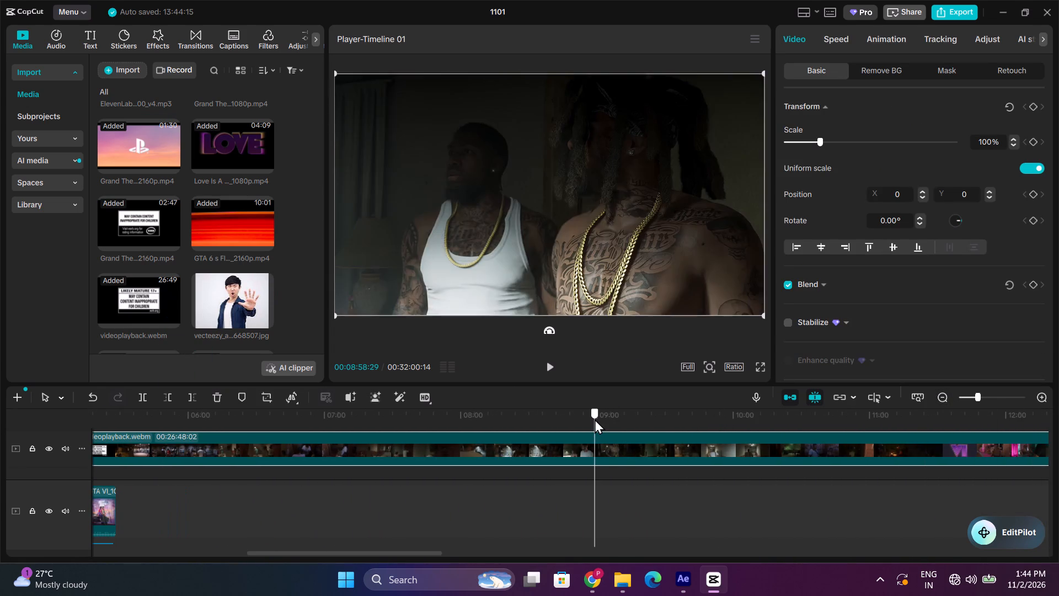
{"action": "left_click_drag", "start_coordinate": [595, 419], "coordinate": [414, 451]}
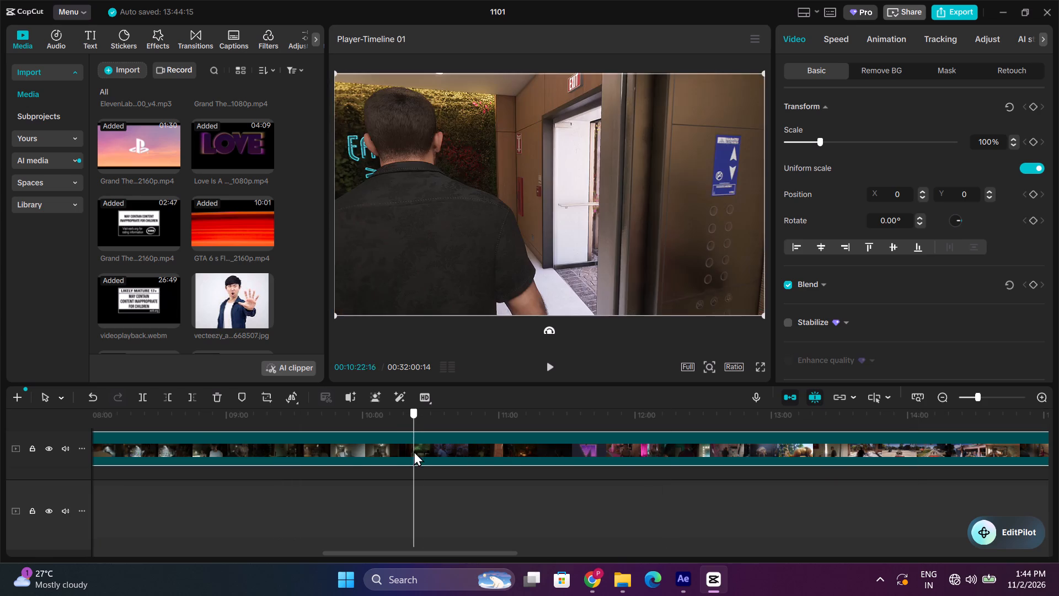
{"action": "left_click_drag", "start_coordinate": [414, 451], "coordinate": [593, 459]}
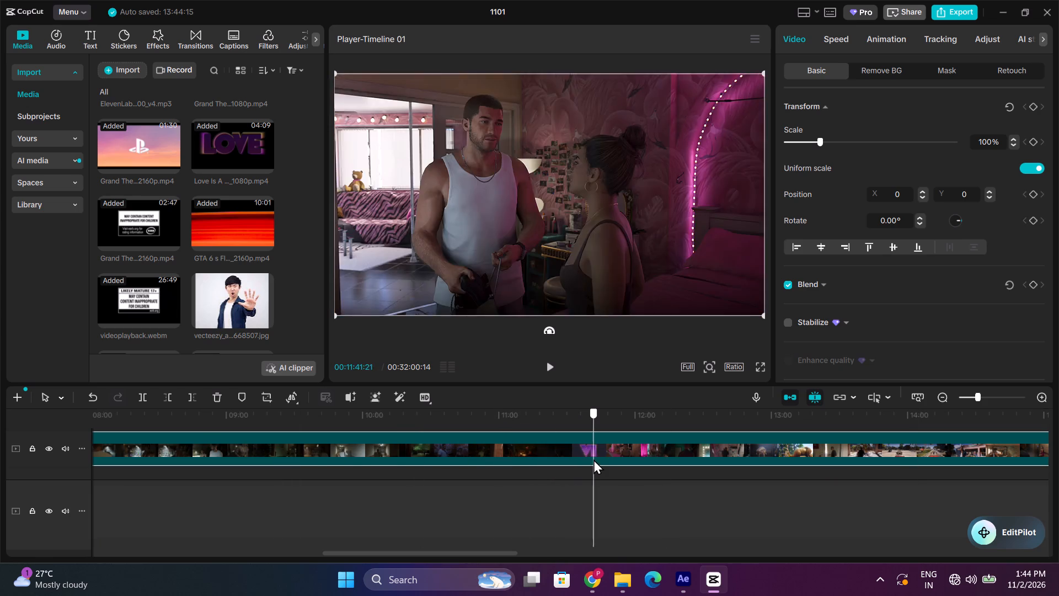
{"action": "left_click_drag", "start_coordinate": [593, 459], "coordinate": [677, 461]}
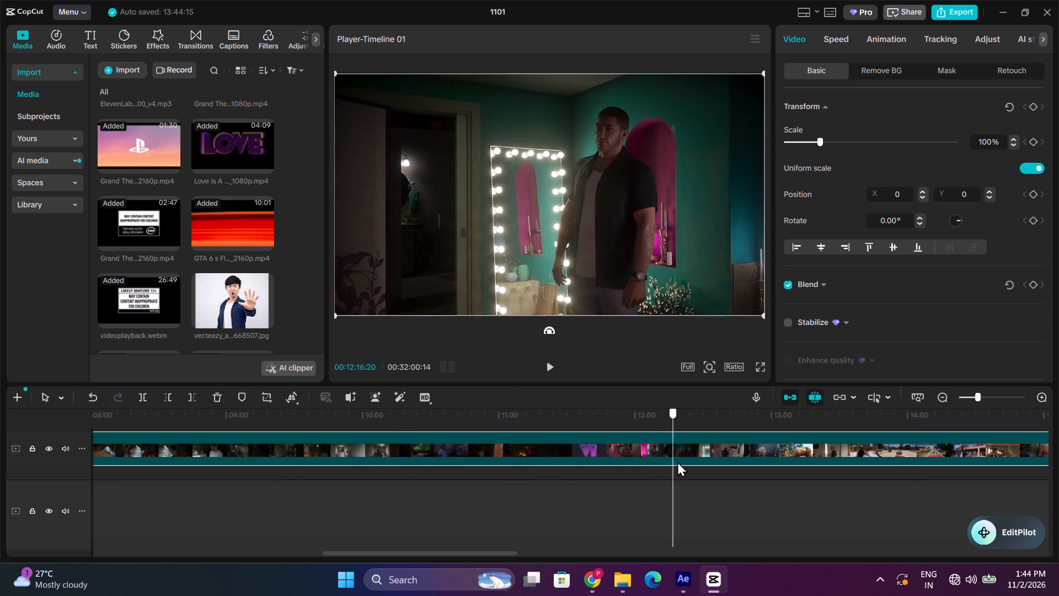
{"action": "left_click_drag", "start_coordinate": [677, 461], "coordinate": [763, 460]}
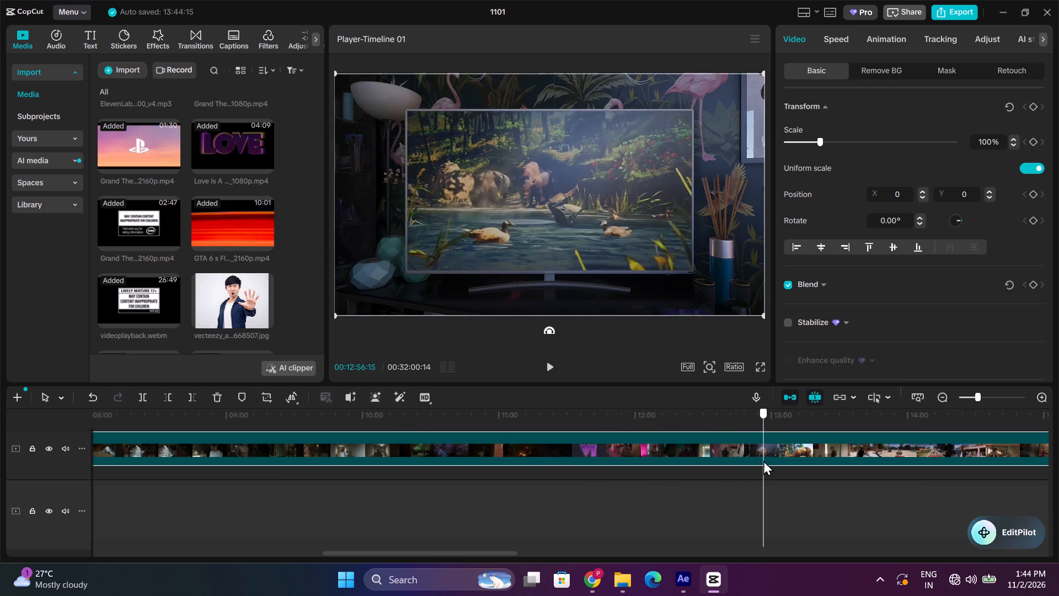
{"action": "left_click_drag", "start_coordinate": [763, 460], "coordinate": [769, 460]}
{"action": "left_click", "coordinate": [170, 398]}
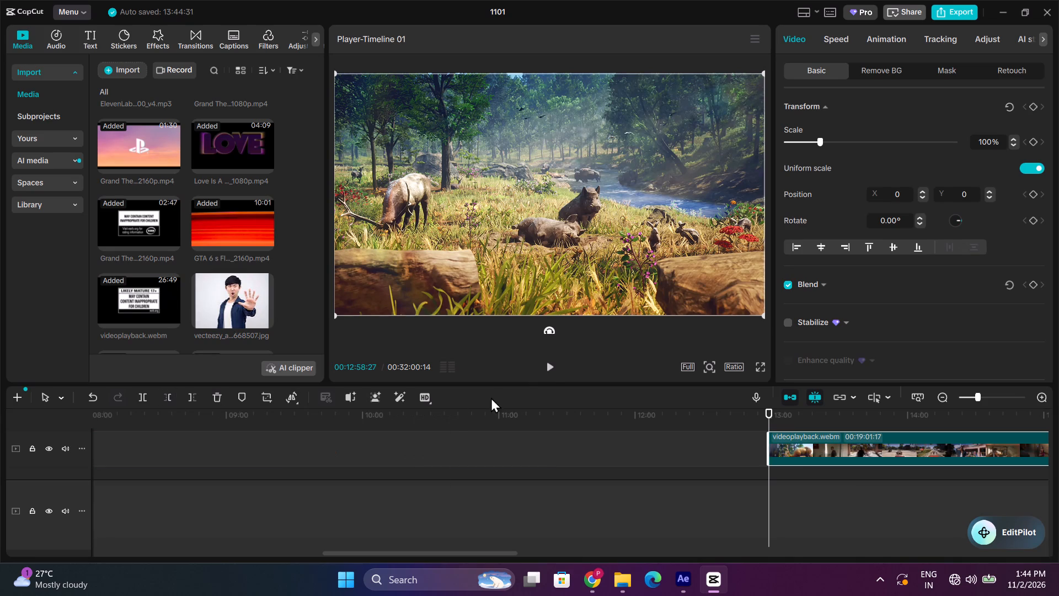
Play through the wildlife shot and trim the rest of the clip after 00:13:02:18.
{"action": "left_click", "coordinate": [544, 375]}
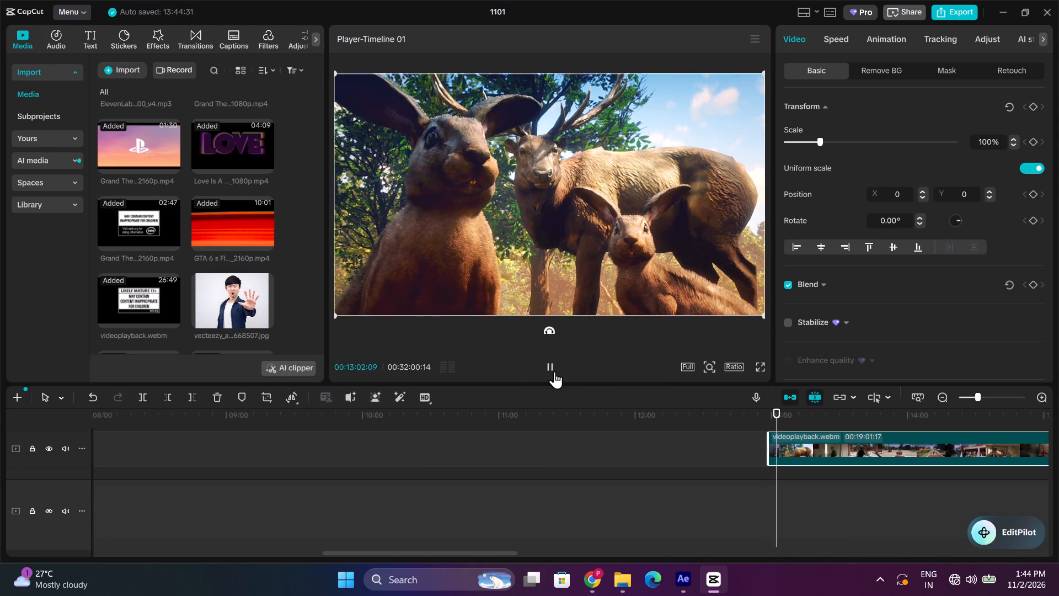
{"action": "left_click", "coordinate": [554, 371]}
{"action": "left_click", "coordinate": [193, 395]}
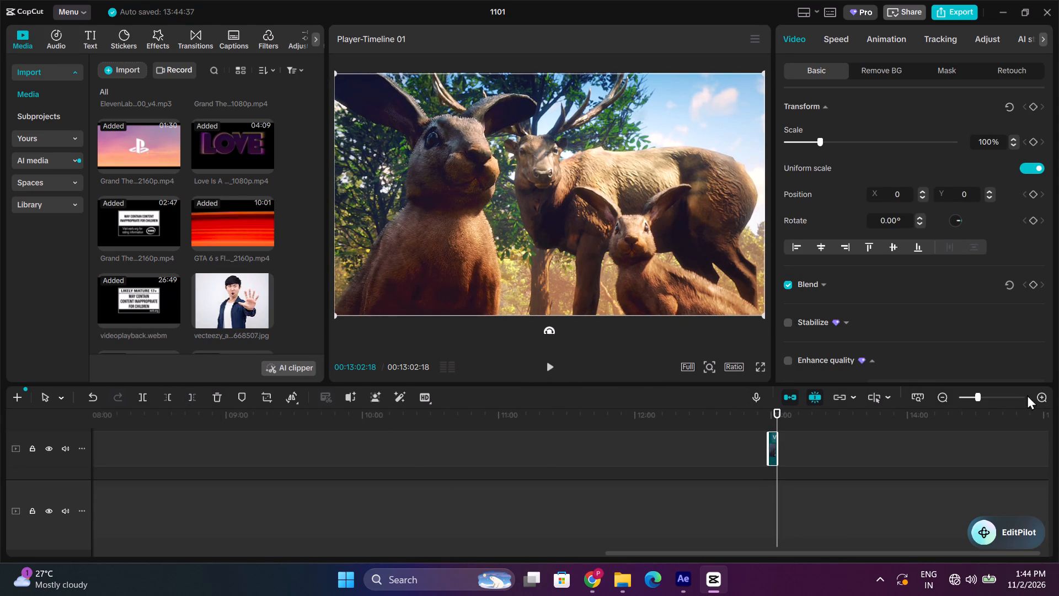
Move the trimmed wildlife clip back to a track above the trailer shots, starting at about 00:03:36.
{"action": "triple_click", "coordinate": [1049, 393]}
{"action": "left_click_drag", "start_coordinate": [763, 443], "coordinate": [707, 492]}
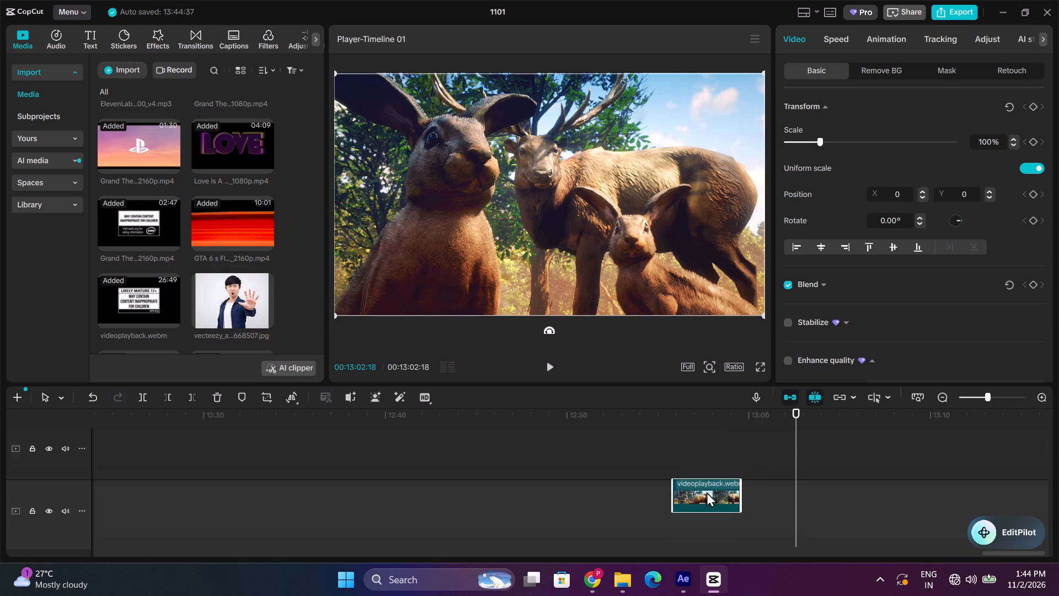
{"action": "left_click_drag", "start_coordinate": [707, 492], "coordinate": [707, 491]}
{"action": "left_click_drag", "start_coordinate": [712, 504], "coordinate": [341, 453]}
{"action": "scroll", "coordinate": [89, 426], "scroll_direction": "down", "scroll_amount": 4}
{"action": "scroll", "coordinate": [338, 445], "scroll_direction": "down", "scroll_amount": 2}
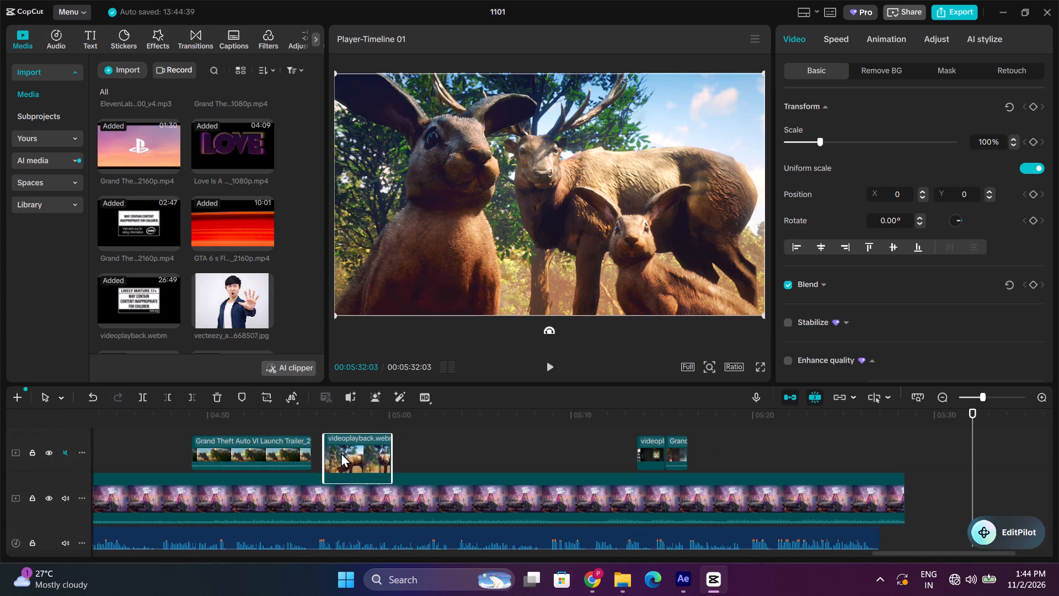
{"action": "left_click_drag", "start_coordinate": [341, 453], "coordinate": [0, 457]}
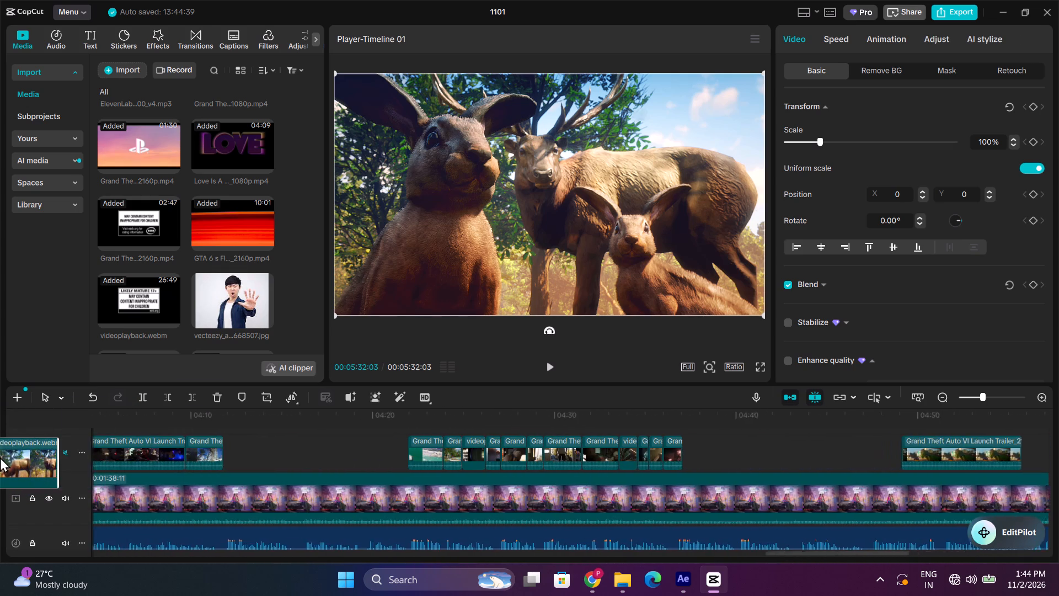
{"action": "left_click_drag", "start_coordinate": [0, 457], "coordinate": [0, 459]}
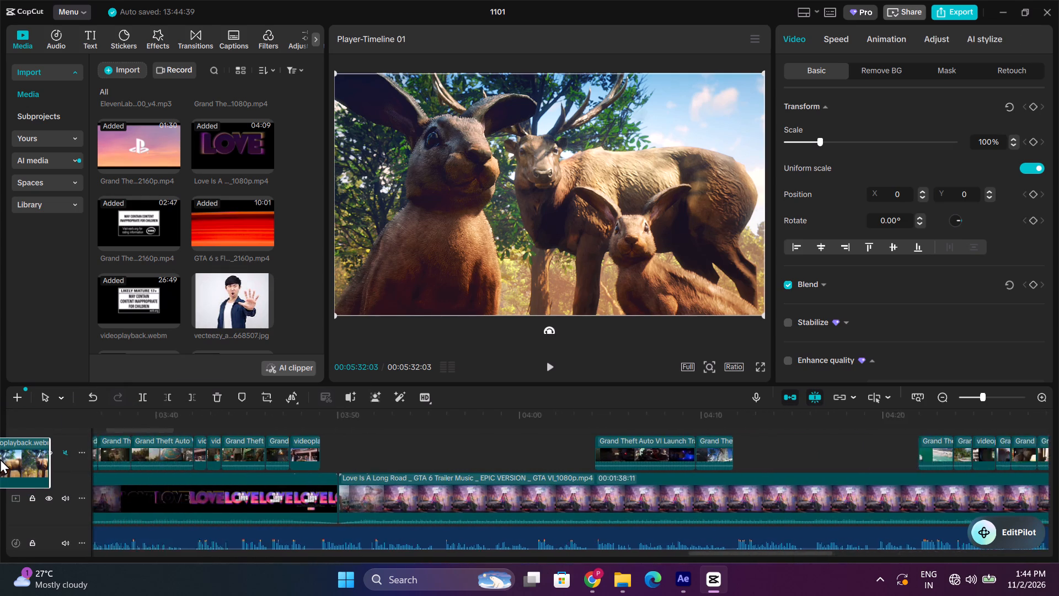
{"action": "left_click_drag", "start_coordinate": [0, 459], "coordinate": [392, 434]}
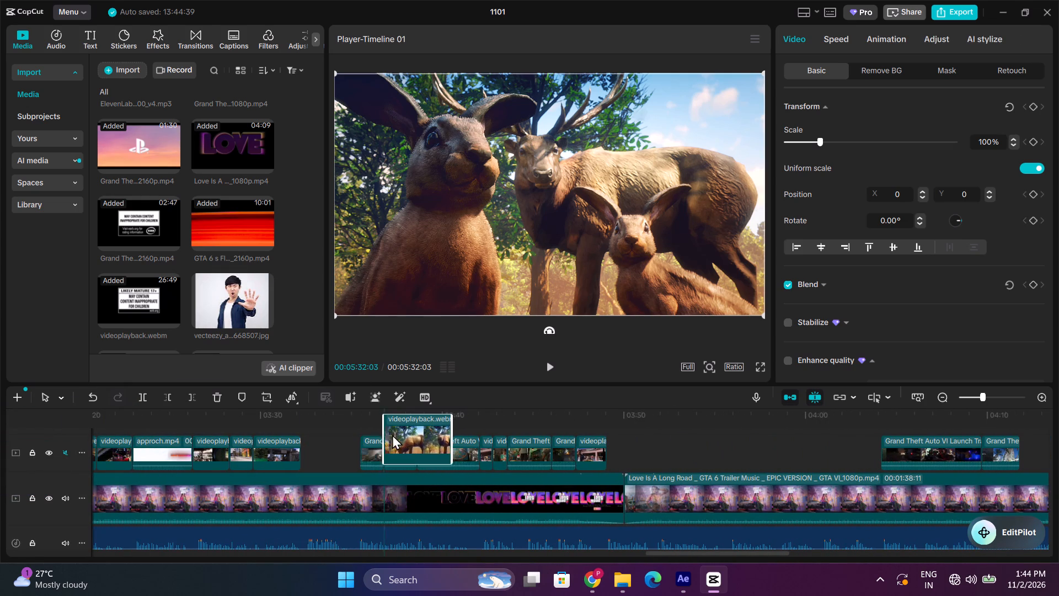
{"action": "left_click_drag", "start_coordinate": [392, 434], "coordinate": [402, 449]}
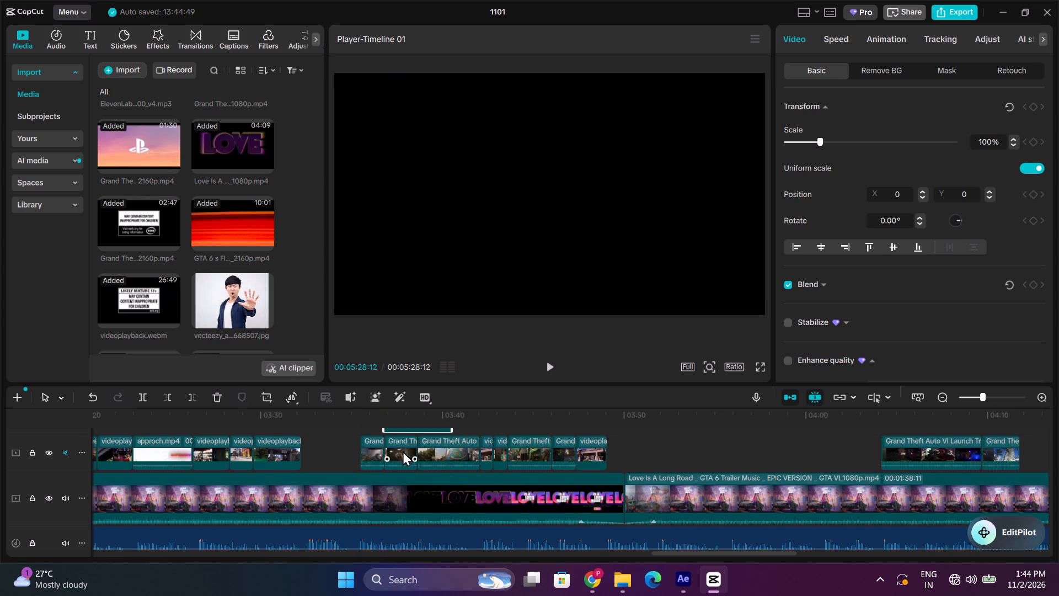
Preview the section at the wildlife clip and shift the clip on its upper track to start at about 00:03:38.
{"action": "scroll", "coordinate": [397, 437], "scroll_direction": "up", "scroll_amount": 1}
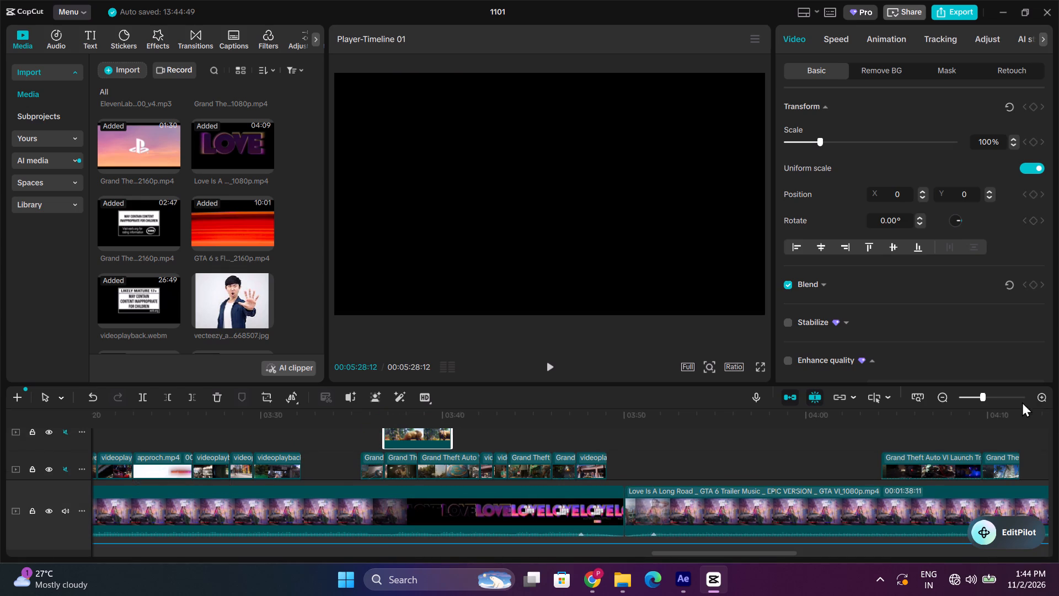
{"action": "left_click", "coordinate": [1038, 391]}
{"action": "left_click", "coordinate": [1042, 391]}
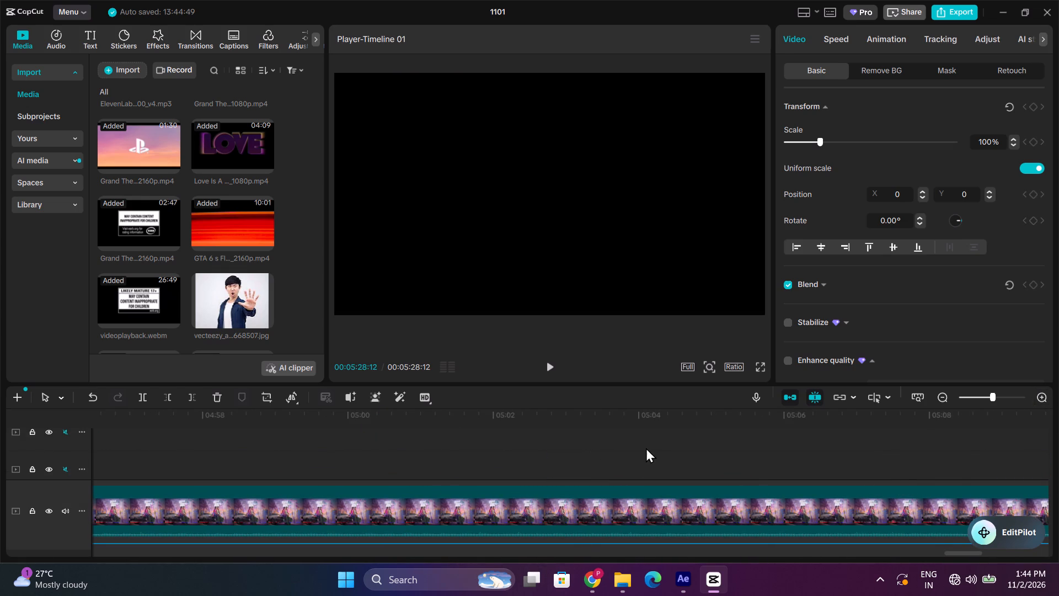
{"action": "left_click", "coordinate": [650, 448]}
{"action": "left_click_drag", "start_coordinate": [650, 448], "coordinate": [572, 435]}
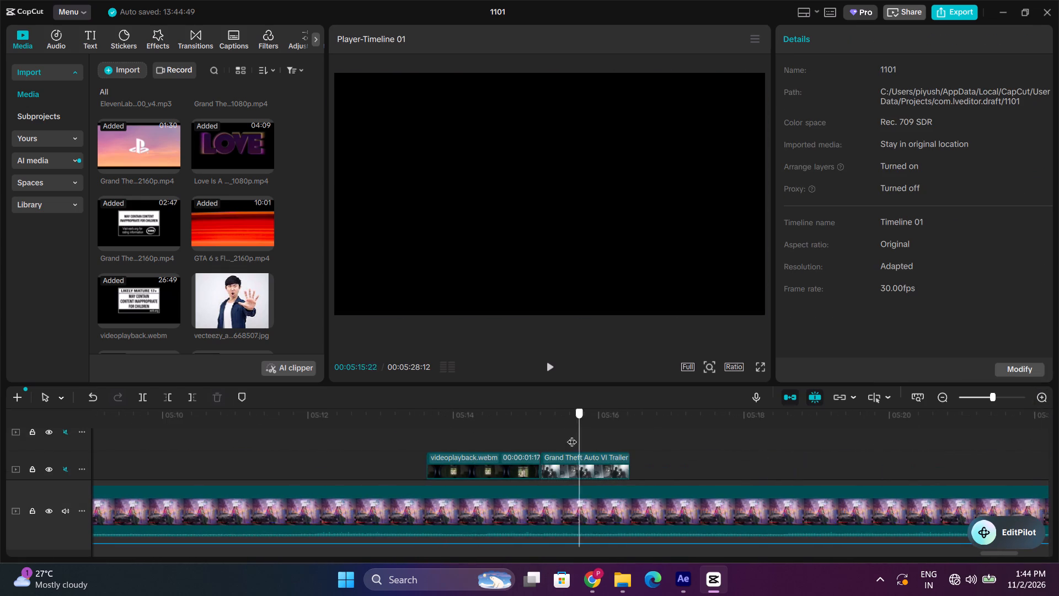
{"action": "left_click_drag", "start_coordinate": [572, 435], "coordinate": [0, 449]}
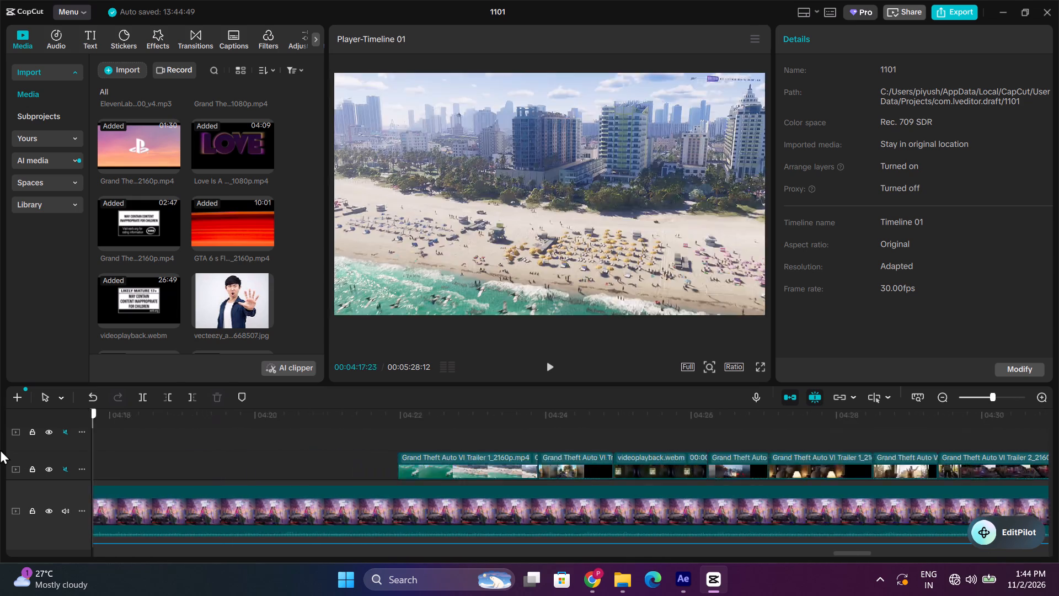
{"action": "left_click_drag", "start_coordinate": [0, 449], "coordinate": [3, 474]}
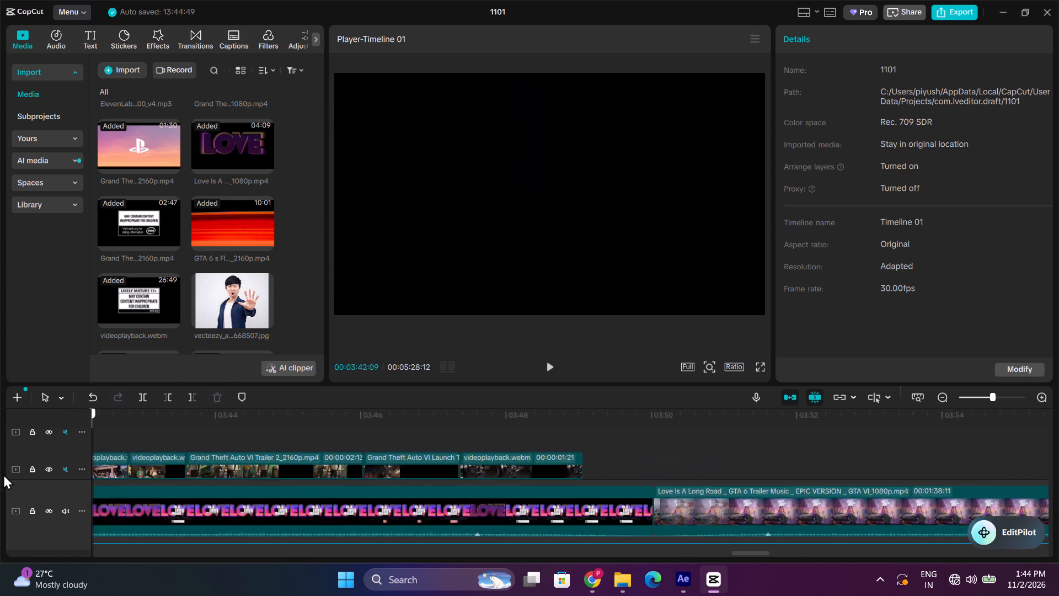
{"action": "left_click_drag", "start_coordinate": [3, 474], "coordinate": [507, 458]}
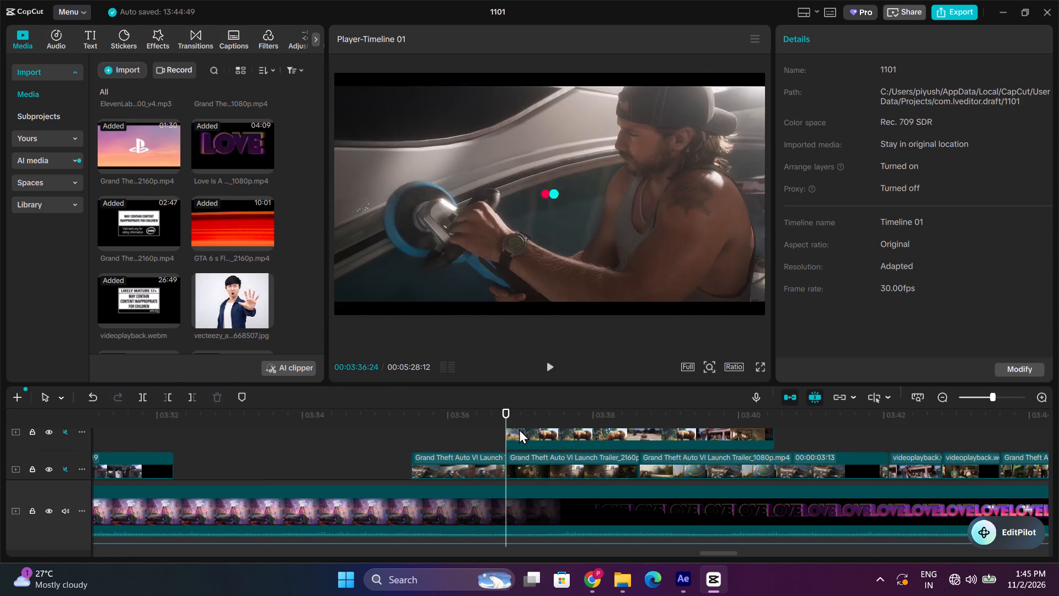
{"action": "key", "text": "space"}
{"action": "key", "text": "space"}
{"action": "left_click_drag", "start_coordinate": [550, 433], "coordinate": [657, 440]}
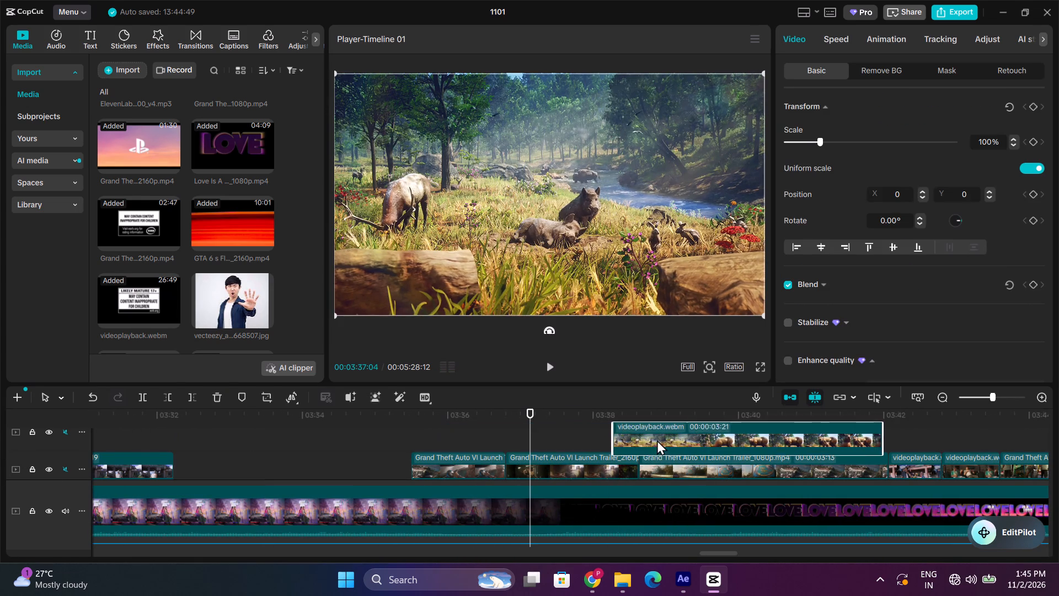
{"action": "left_click_drag", "start_coordinate": [657, 440], "coordinate": [657, 440]}
Delete the Grand Theft Auto VI Launch Trailer clip that starts at about 00:03:35.
{"action": "left_click", "coordinate": [491, 469]}
{"action": "key", "text": "Delete"}
Move the gym shot from Grand Theft Auto VI Launch Trailer_2160p to start at about 00:03:35 and play it against the voiceover.
{"action": "scroll", "coordinate": [506, 453], "scroll_direction": "down", "scroll_amount": 3}
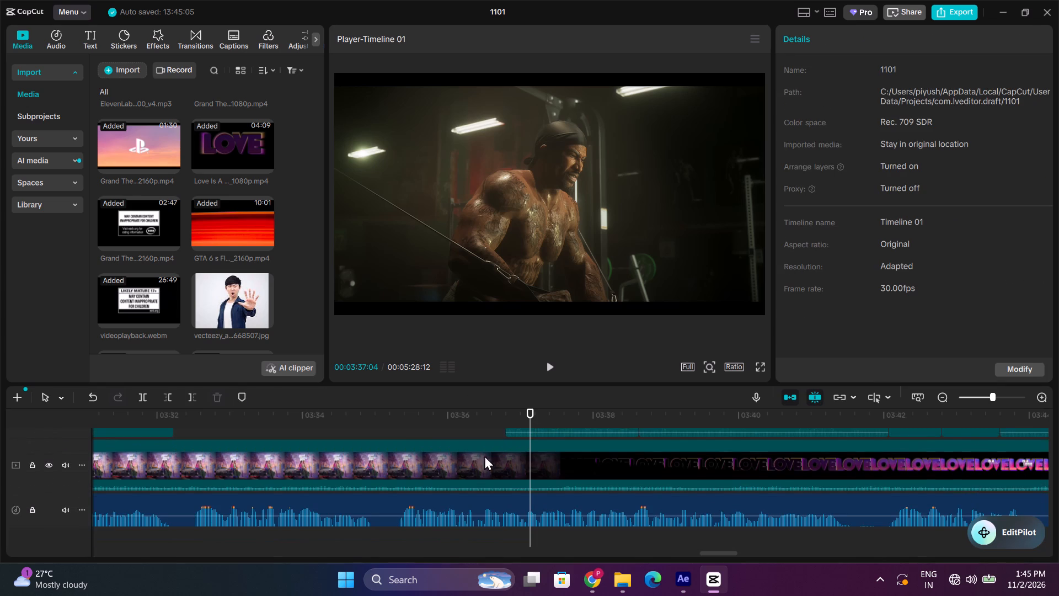
{"action": "left_click_drag", "start_coordinate": [418, 433], "coordinate": [404, 436]}
{"action": "left_click", "coordinate": [404, 437]}
{"action": "left_click", "coordinate": [407, 424]}
{"action": "scroll", "coordinate": [486, 466], "scroll_direction": "up", "scroll_amount": 1}
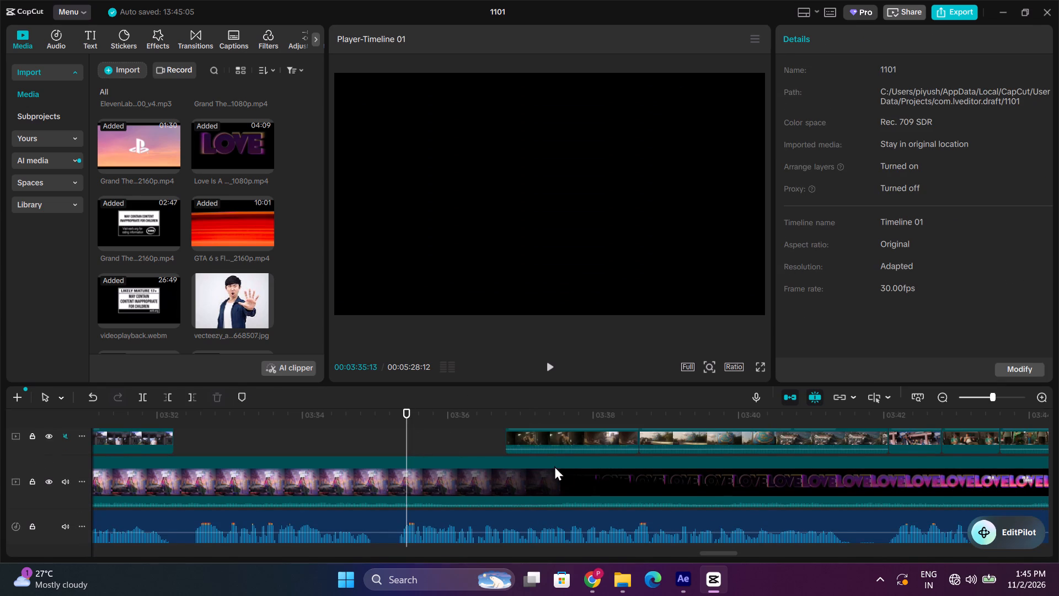
{"action": "left_click_drag", "start_coordinate": [556, 440], "coordinate": [450, 450]}
{"action": "key", "text": "space"}
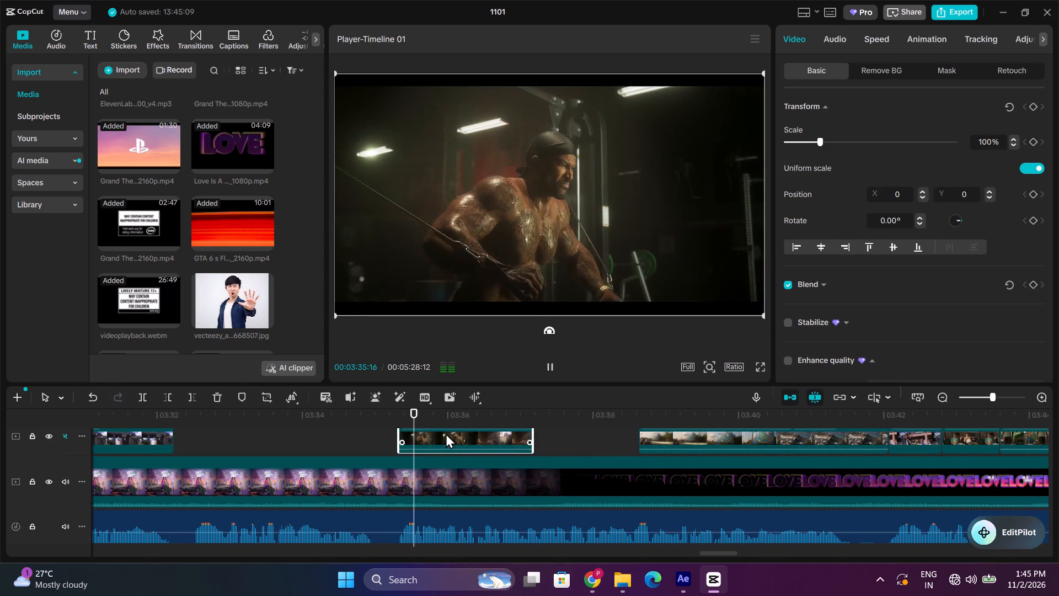
{"action": "key", "text": "space"}
{"action": "key", "text": "space"}
{"action": "key", "text": "space"}
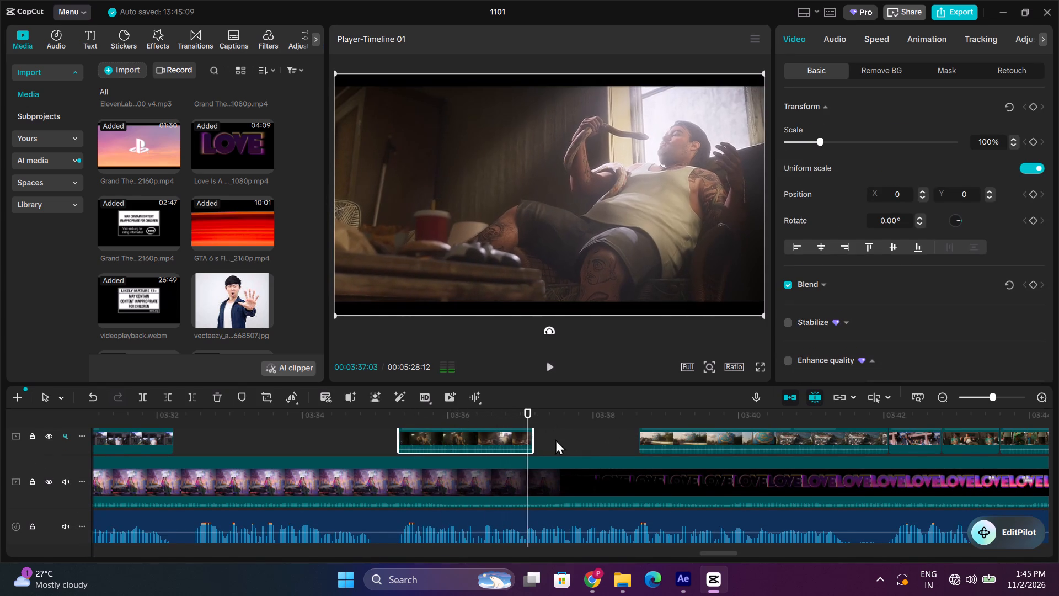
{"action": "key", "text": "space"}
{"action": "key", "text": "space"}
Extend the end of the trailer shot at 00:03:35 slightly, and delete the separate clip below the wildlife shot that starts at about 00:03:38.
{"action": "left_click", "coordinate": [536, 437]}
{"action": "left_click", "coordinate": [707, 435]}
{"action": "scroll", "coordinate": [709, 446], "scroll_direction": "up", "scroll_amount": 1}
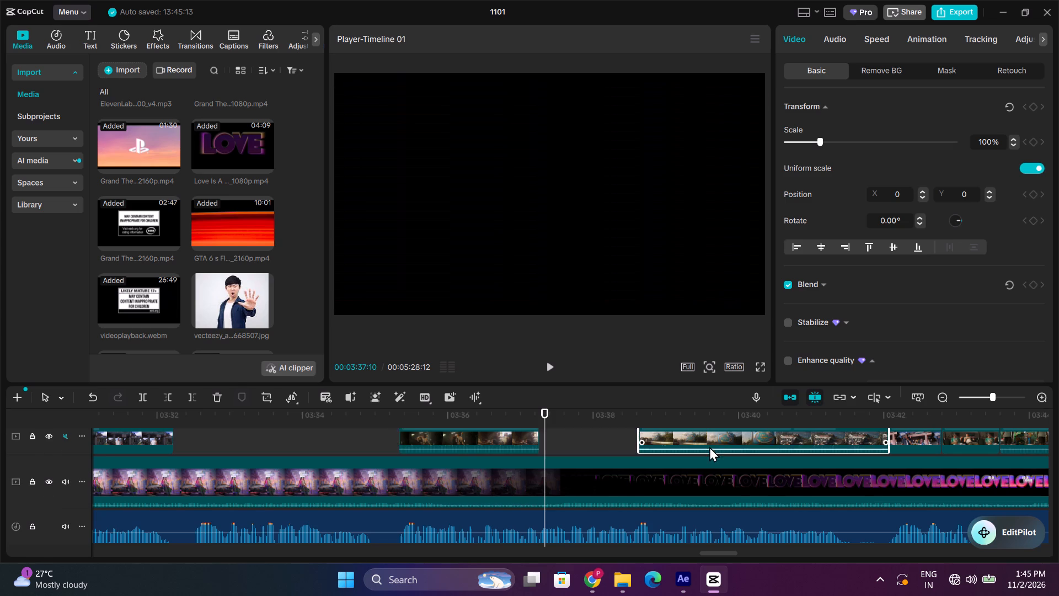
{"action": "scroll", "coordinate": [777, 470], "scroll_direction": "up", "scroll_amount": 1}
{"action": "key", "text": "Delete"}
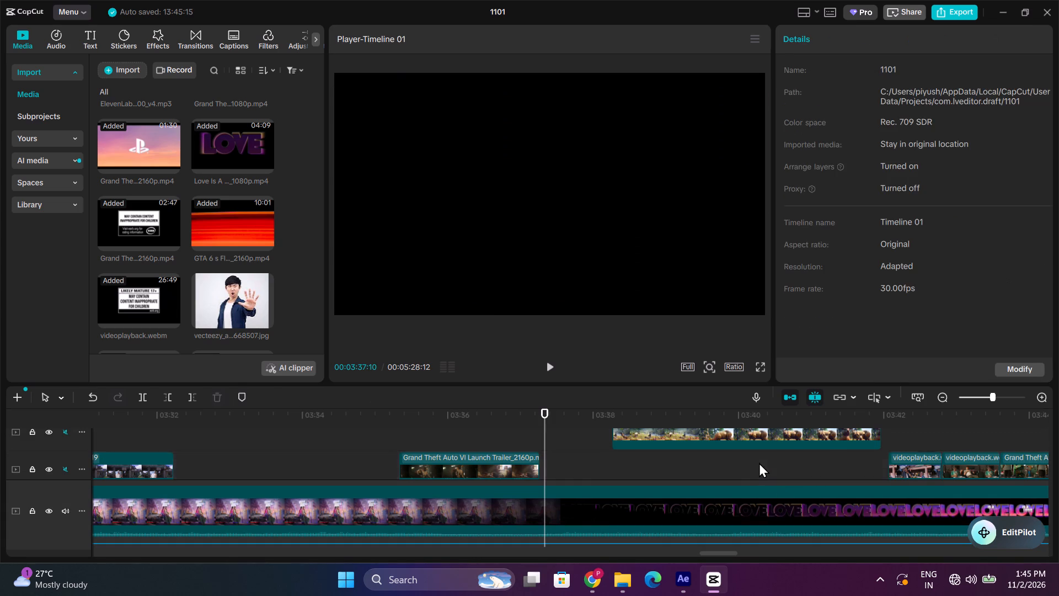
Move the wildlife clip down into the trailer shots' track and extend it to fill the gap from about 00:03:37 to 00:03:42.
{"action": "scroll", "coordinate": [759, 462], "scroll_direction": "up", "scroll_amount": 1}
{"action": "left_click_drag", "start_coordinate": [759, 445], "coordinate": [763, 464]}
{"action": "scroll", "coordinate": [735, 444], "scroll_direction": "down", "scroll_amount": 1}
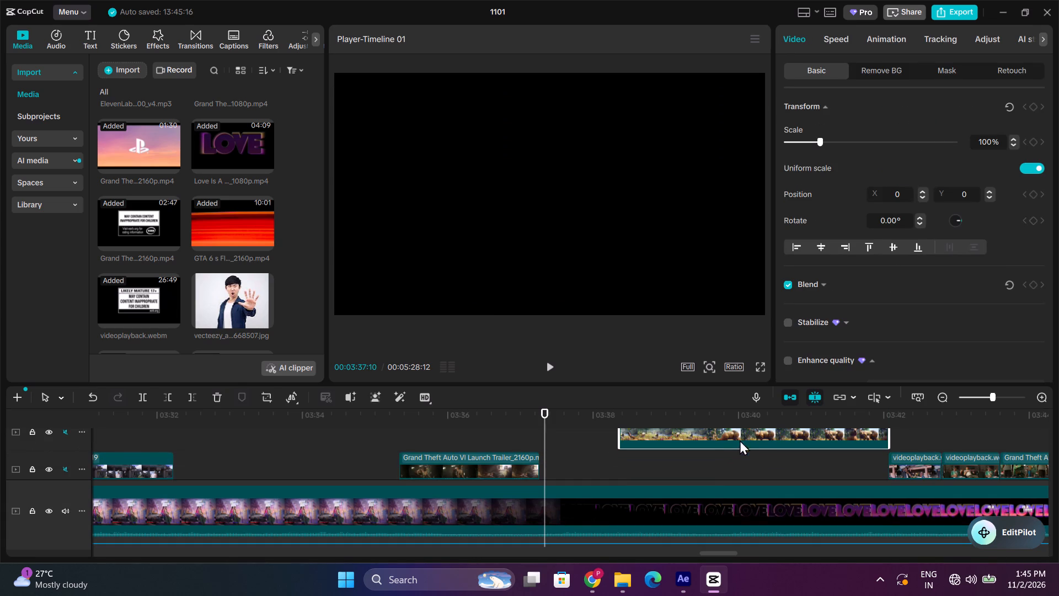
{"action": "left_click_drag", "start_coordinate": [751, 434], "coordinate": [670, 475]}
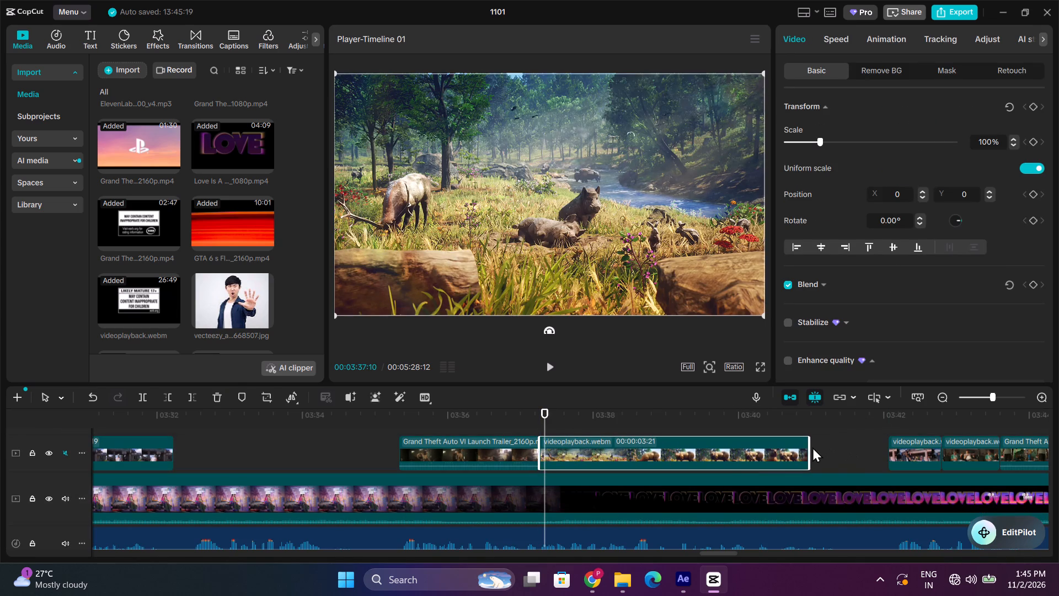
{"action": "left_click_drag", "start_coordinate": [808, 450], "coordinate": [815, 450]}
{"action": "left_click_drag", "start_coordinate": [726, 450], "coordinate": [790, 455]}
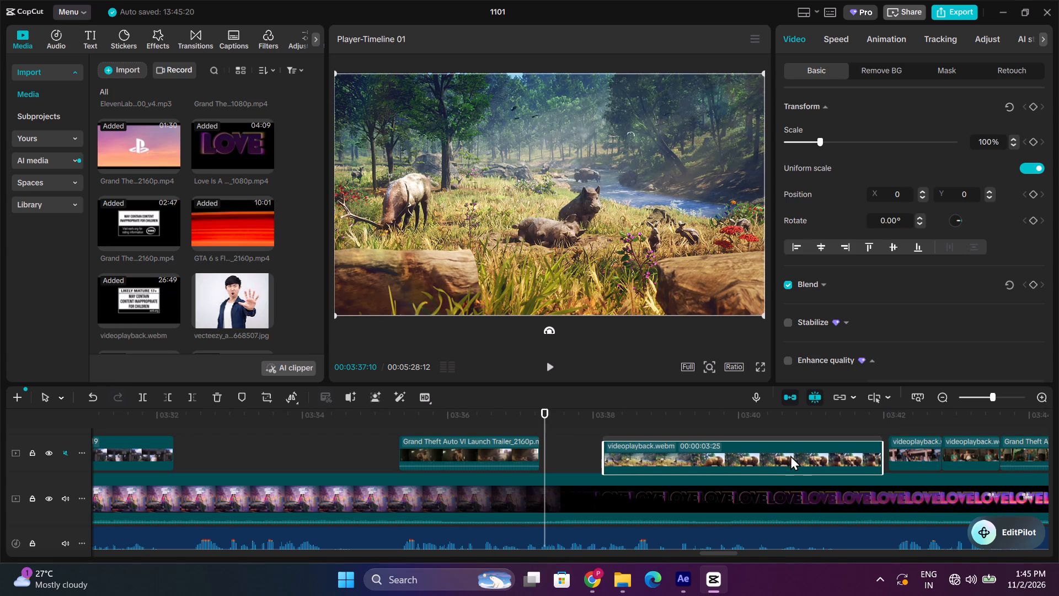
{"action": "left_click_drag", "start_coordinate": [790, 455], "coordinate": [798, 455]}
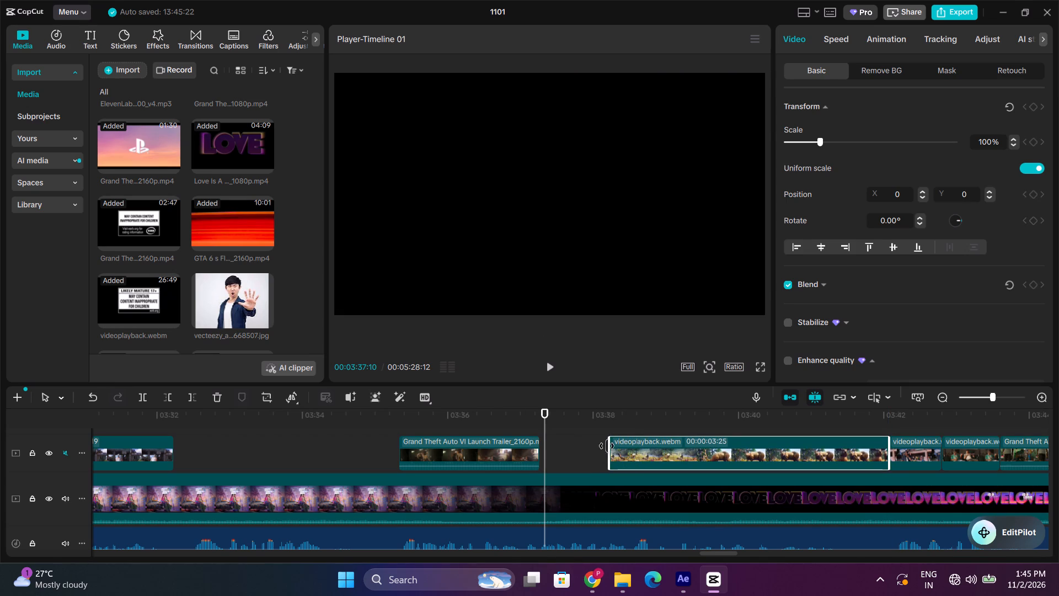
{"action": "left_click_drag", "start_coordinate": [607, 446], "coordinate": [430, 437]}
Play the section from about 00:03:37 against the voiceover and check the remaining gap before the gym shot.
{"action": "key", "text": "space"}
{"action": "left_click", "coordinate": [533, 412]}
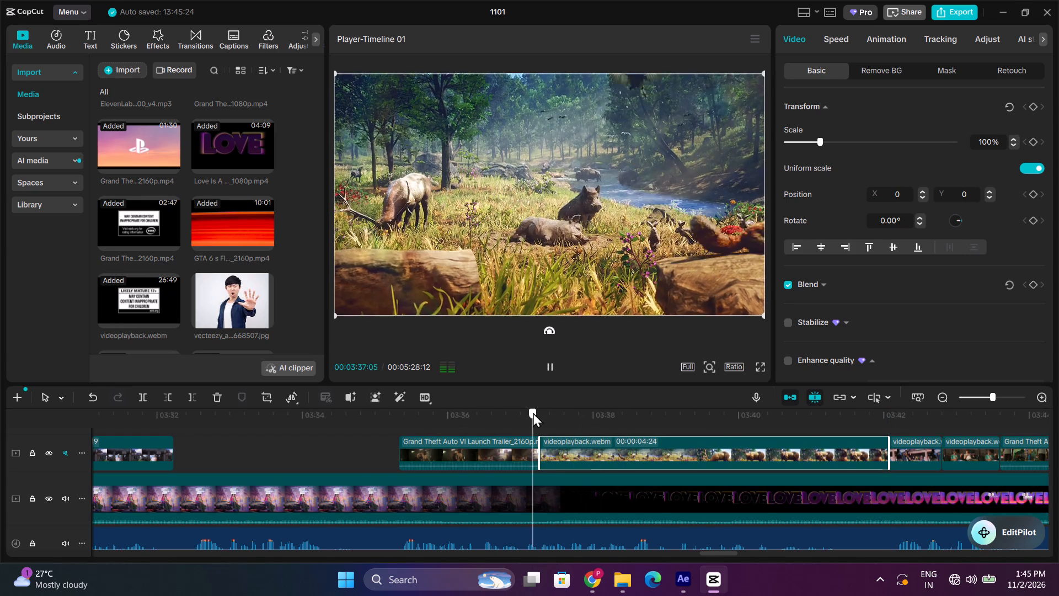
{"action": "left_click", "coordinate": [543, 412]}
{"action": "key", "text": "space"}
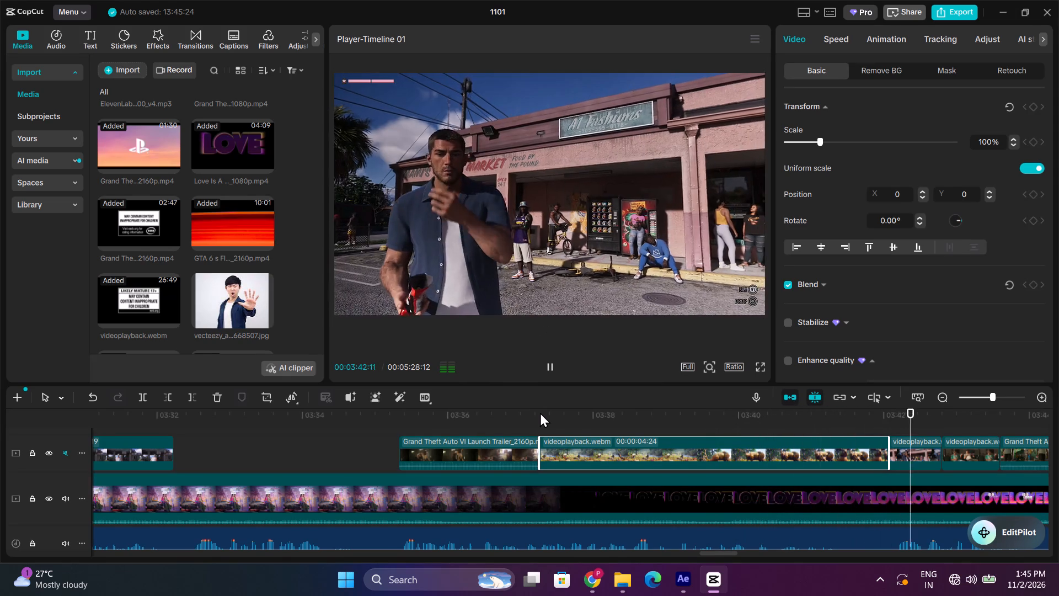
{"action": "left_click", "coordinate": [938, 393]}
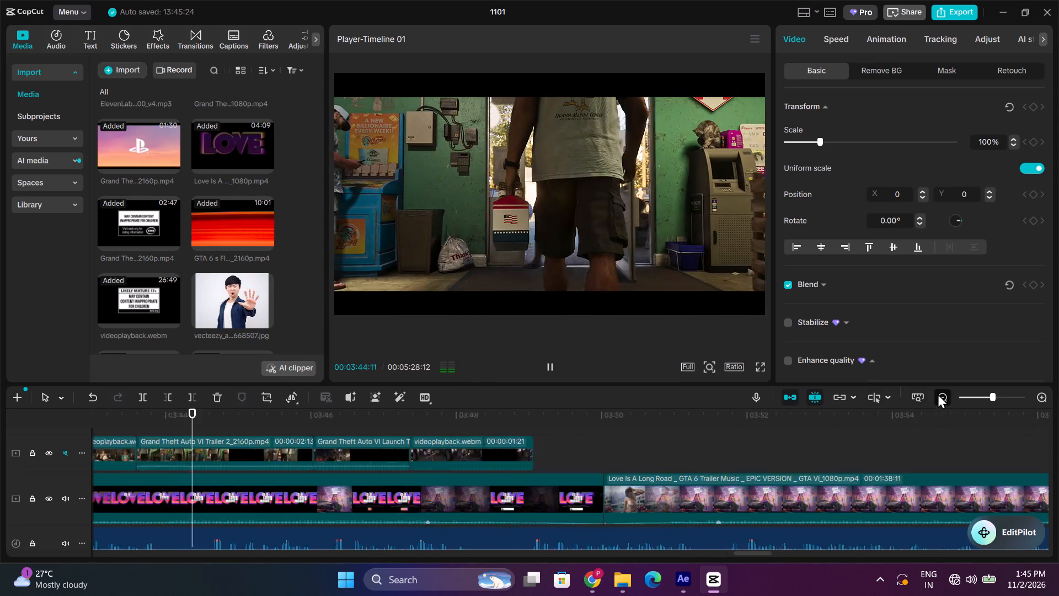
{"action": "left_click", "coordinate": [942, 396]}
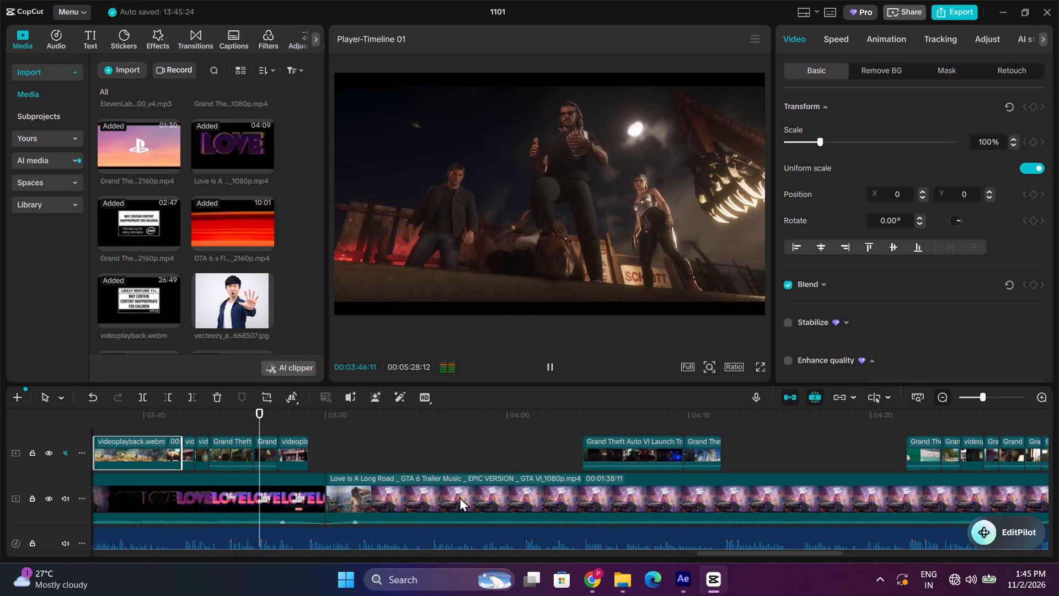
{"action": "left_click", "coordinate": [222, 418]}
{"action": "left_click_drag", "start_coordinate": [219, 418], "coordinate": [409, 446]}
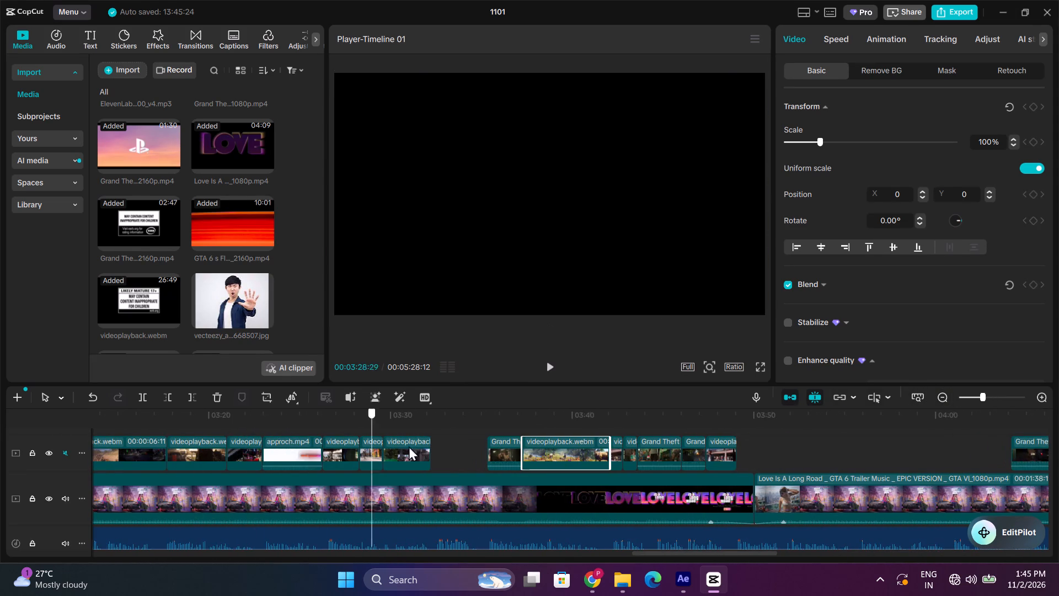
{"action": "left_click_drag", "start_coordinate": [409, 446], "coordinate": [501, 441]}
In After Effects, shift the ABOUT ROCKSTAR'S APPROCH text layer slightly later and end Comp 1's work area at 0:00:03:13.
{"action": "left_click", "coordinate": [686, 572]}
{"action": "key", "text": "space"}
{"action": "left_click_drag", "start_coordinate": [570, 475], "coordinate": [535, 475]}
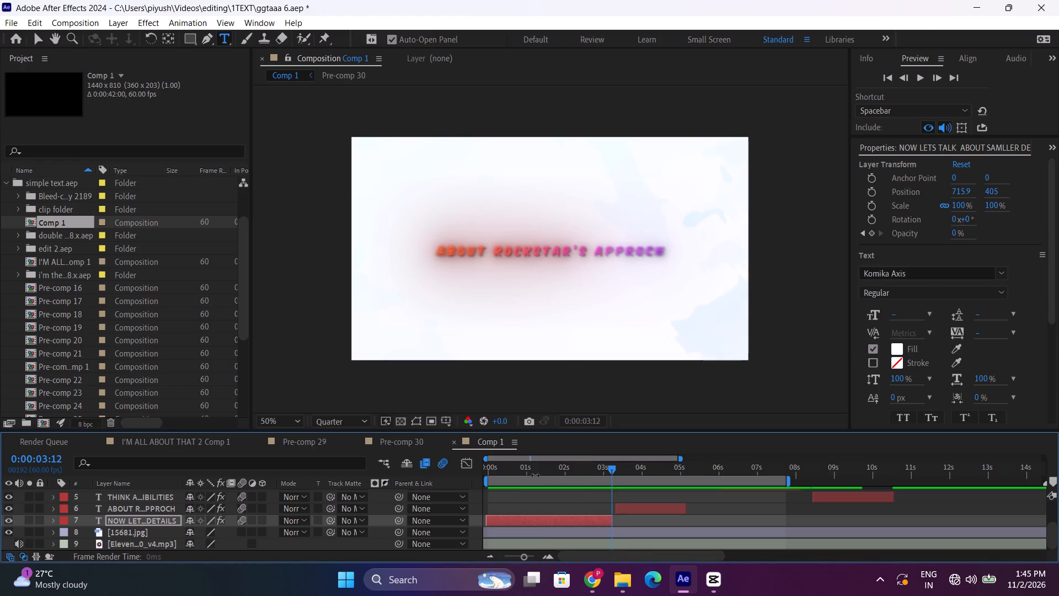
{"action": "left_click_drag", "start_coordinate": [535, 475], "coordinate": [486, 478]}
{"action": "left_click_drag", "start_coordinate": [657, 508], "coordinate": [667, 506]}
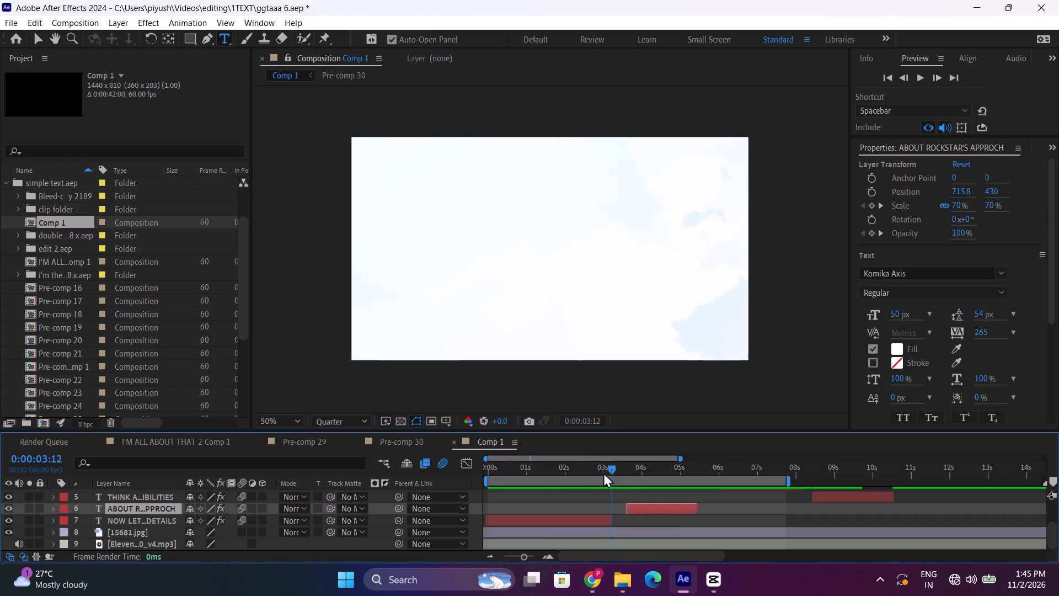
{"action": "left_click", "coordinate": [603, 472]}
{"action": "left_click_drag", "start_coordinate": [608, 470], "coordinate": [616, 469]}
{"action": "key", "text": "n"}
Add Comp 1 to the render queue and set its H.264 output target bitrate to 50 Mbps.
{"action": "left_click", "coordinate": [8, 25]}
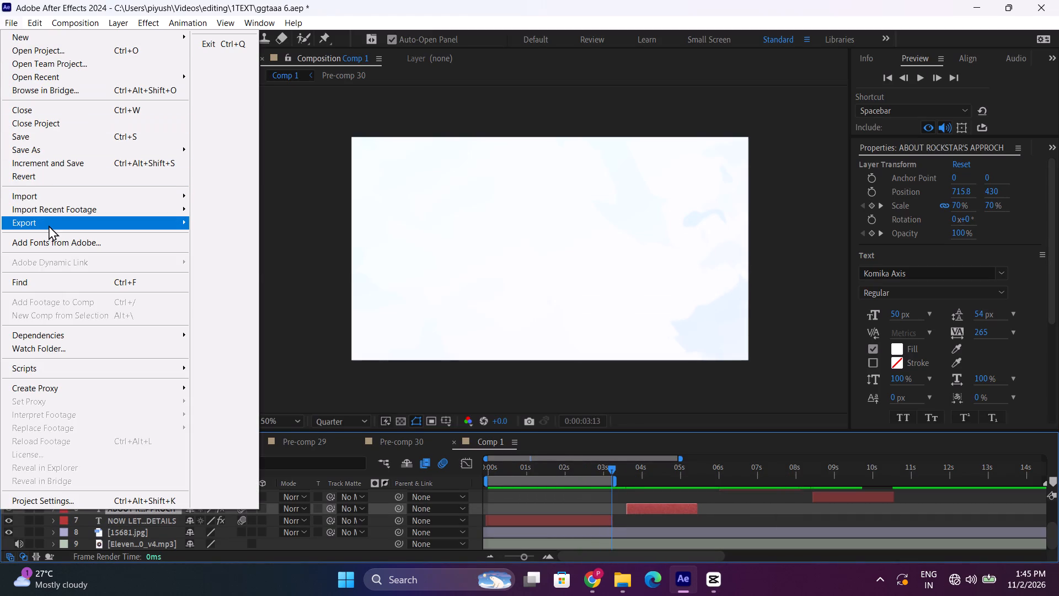
{"action": "left_click", "coordinate": [49, 226]}
{"action": "left_click", "coordinate": [242, 233]}
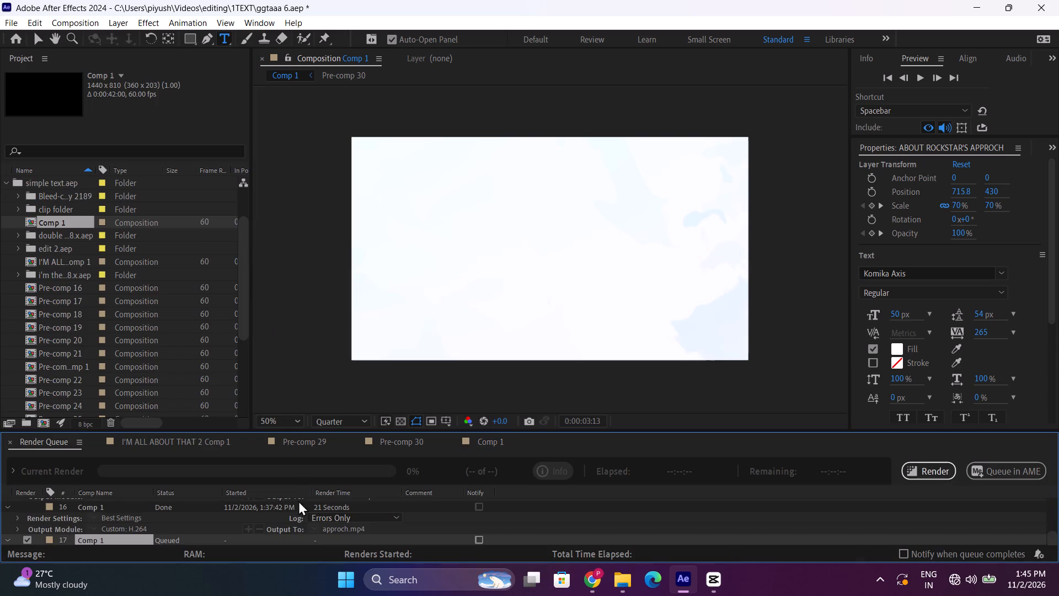
{"action": "scroll", "coordinate": [303, 517], "scroll_direction": "down", "scroll_amount": 3}
{"action": "left_click", "coordinate": [215, 537]}
{"action": "left_click", "coordinate": [665, 178]}
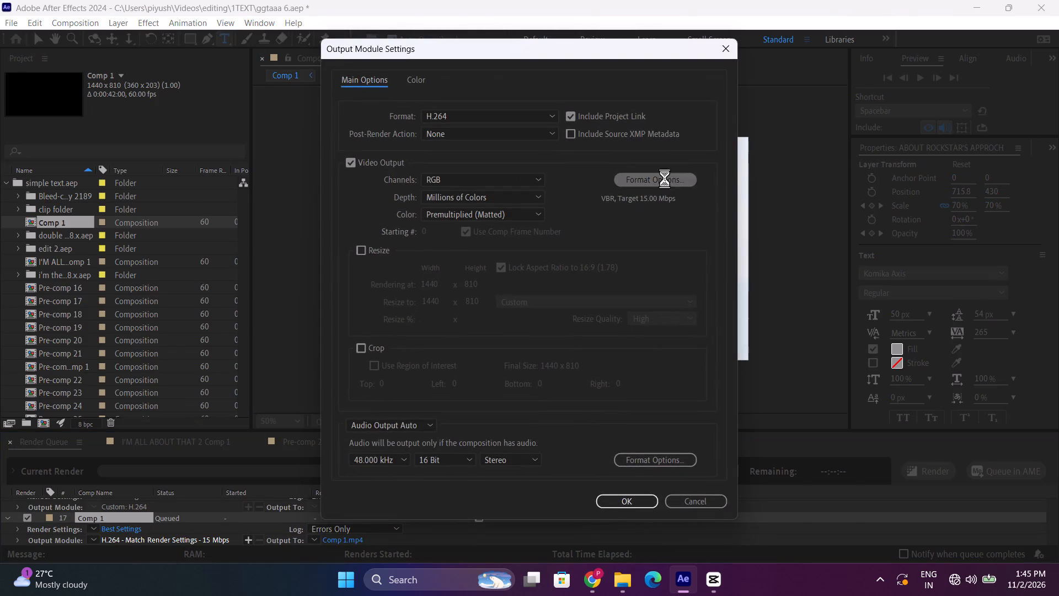
{"action": "left_click_drag", "start_coordinate": [276, 323], "coordinate": [379, 341]}
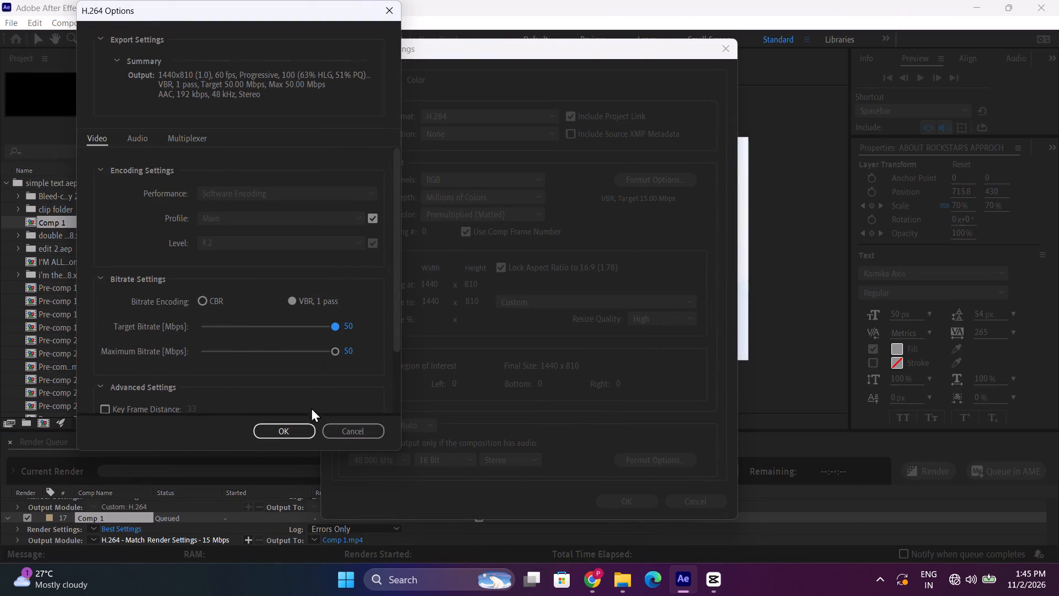
{"action": "left_click", "coordinate": [309, 411]}
{"action": "left_click", "coordinate": [301, 424]}
{"action": "left_click", "coordinate": [647, 496]}
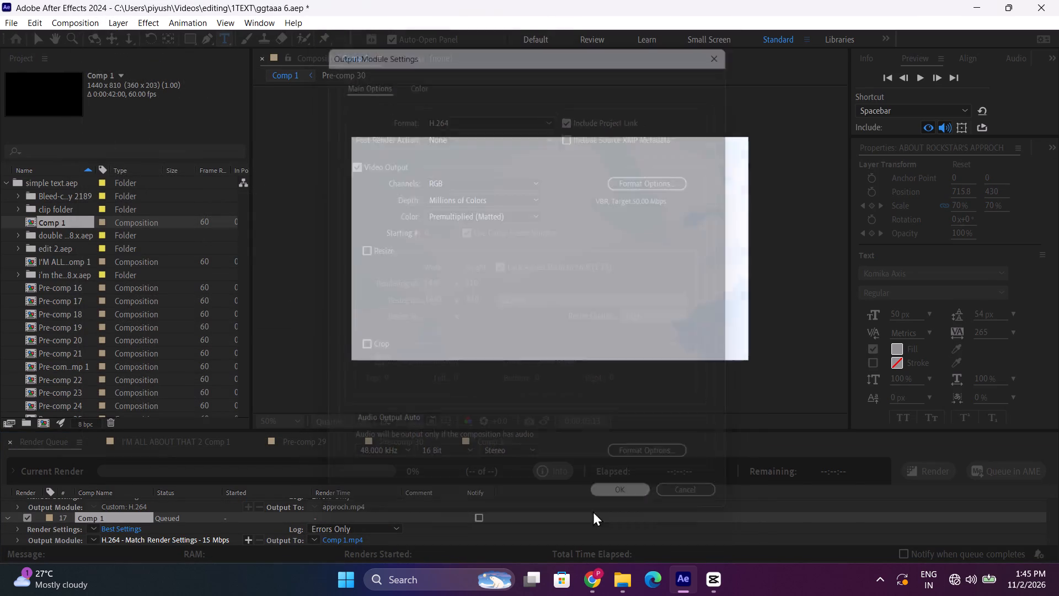
Name the output file "smaller details" and render Comp 1.
{"action": "left_click", "coordinate": [330, 534]}
{"action": "double_click", "coordinate": [336, 540]}
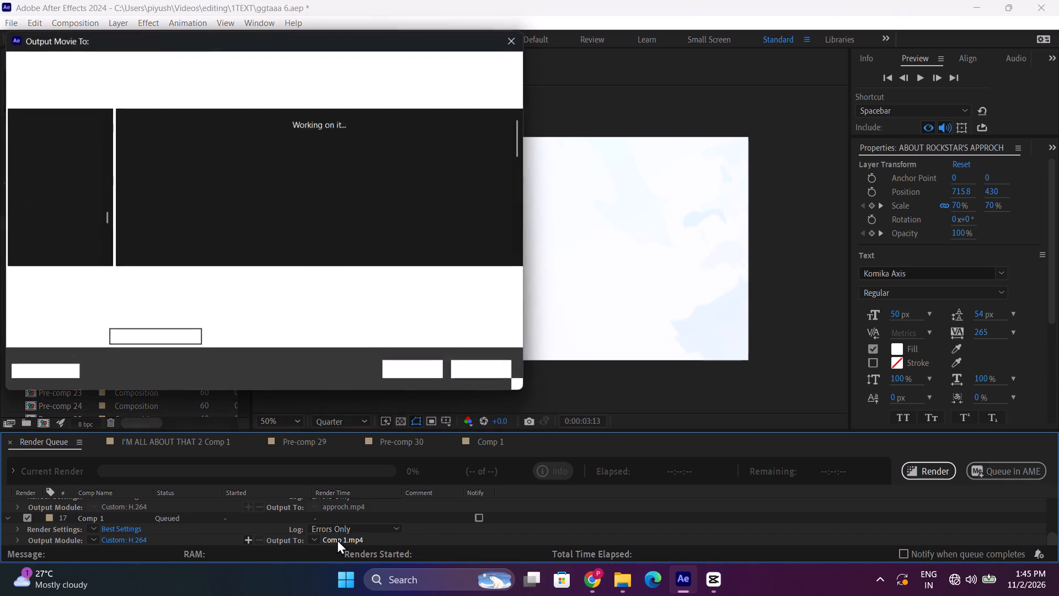
{"action": "type", "text": "smaller e"}
{"action": "key", "text": "BackSpace"}
{"action": "type", "text": "details"}
{"action": "key", "text": "Return"}
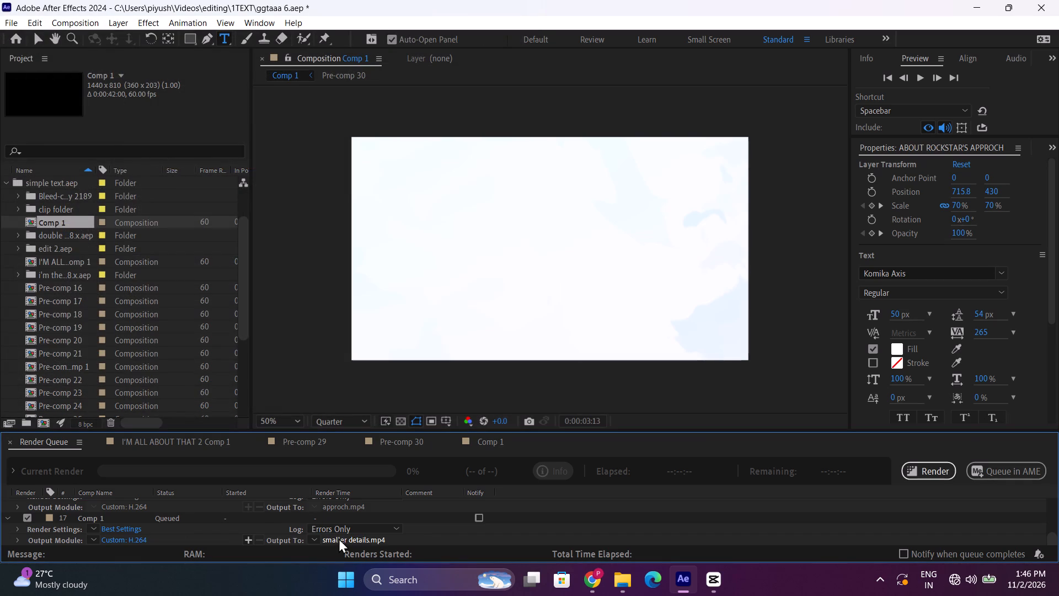
{"action": "left_click", "coordinate": [929, 471]}
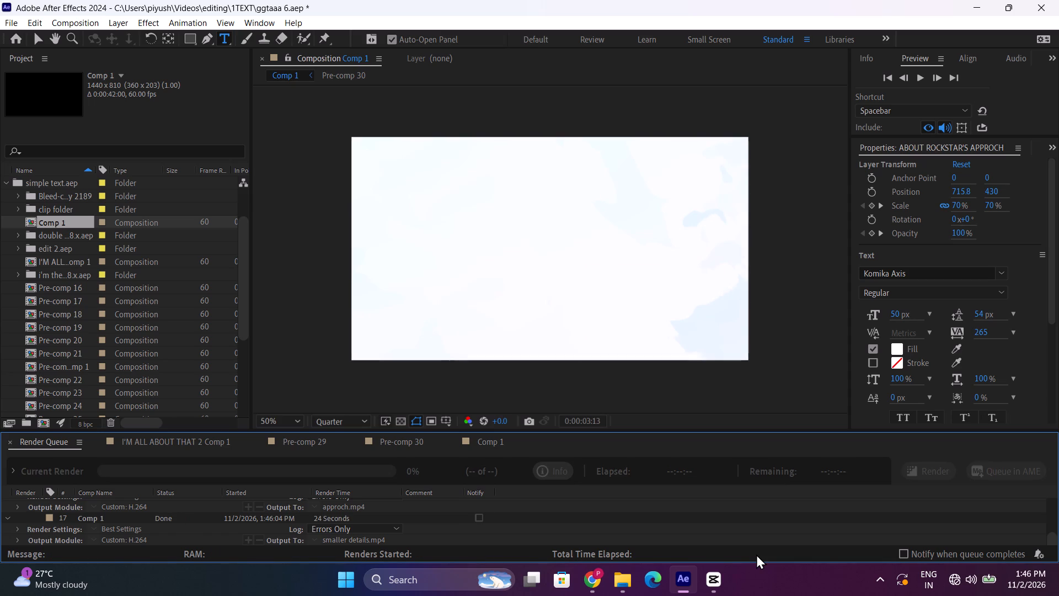
Switch to CapCut and import the smaller details video from the gta video folder.
{"action": "left_click", "coordinate": [715, 570]}
{"action": "left_click_drag", "start_coordinate": [505, 409], "coordinate": [472, 414]}
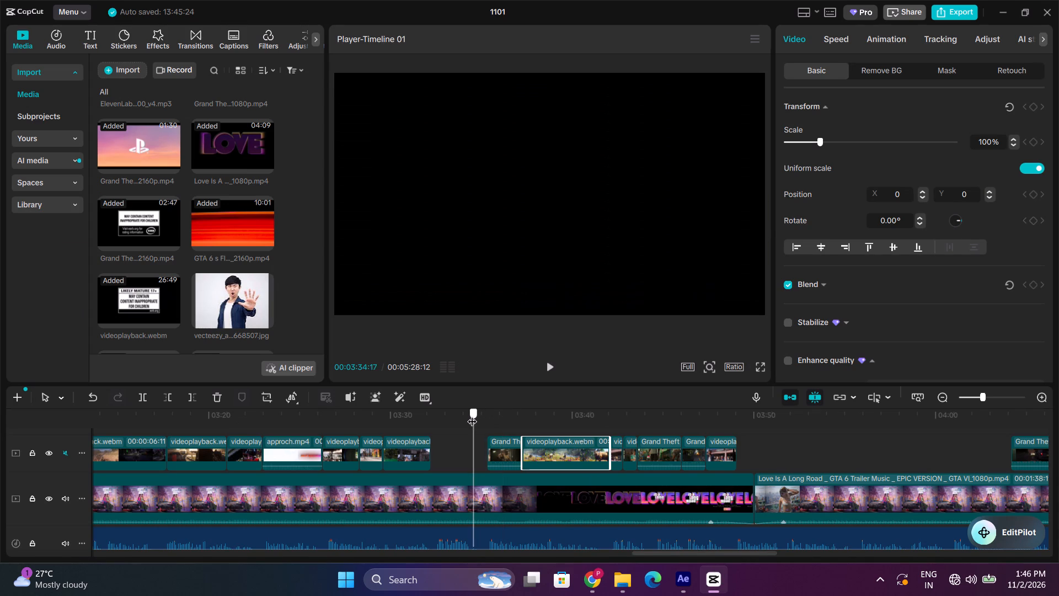
{"action": "left_click_drag", "start_coordinate": [472, 414], "coordinate": [419, 413]}
{"action": "left_click", "coordinate": [142, 70]}
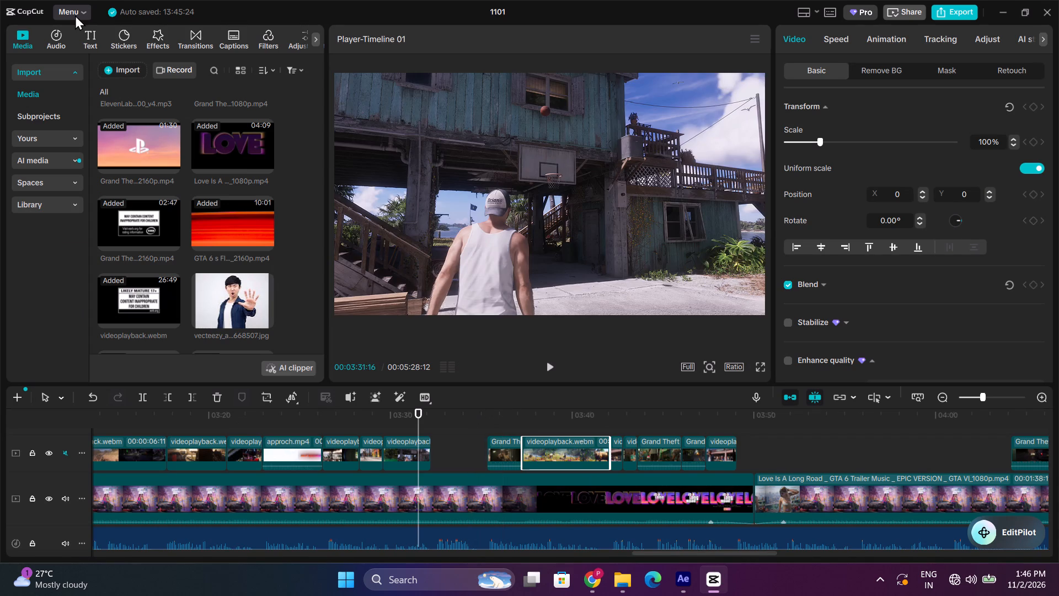
{"action": "scroll", "coordinate": [445, 188], "scroll_direction": "down", "scroll_amount": 1}
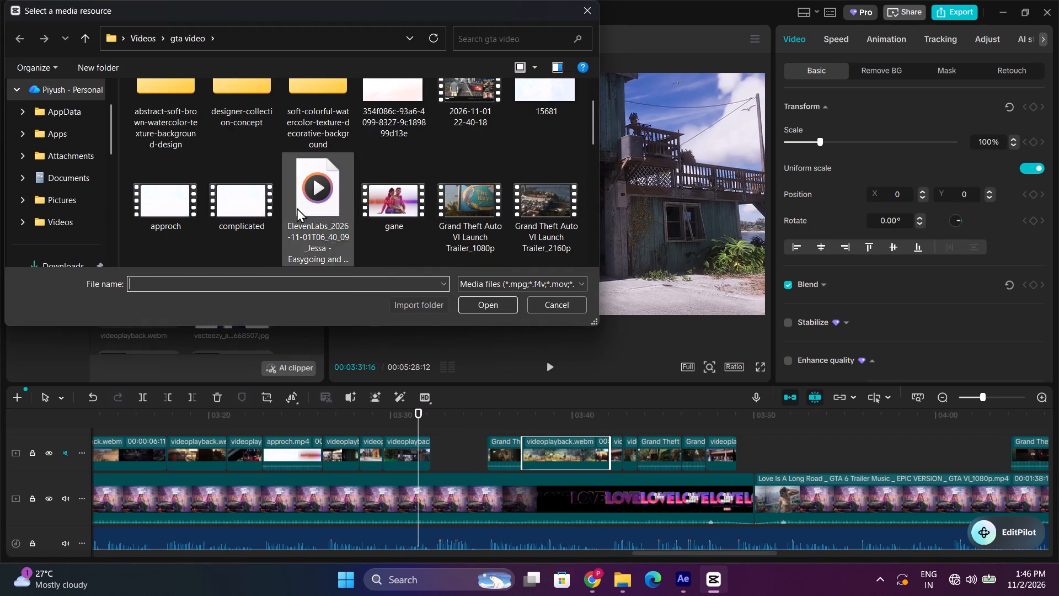
{"action": "scroll", "coordinate": [209, 196], "scroll_direction": "down", "scroll_amount": 3}
{"action": "double_click", "coordinate": [411, 189]}
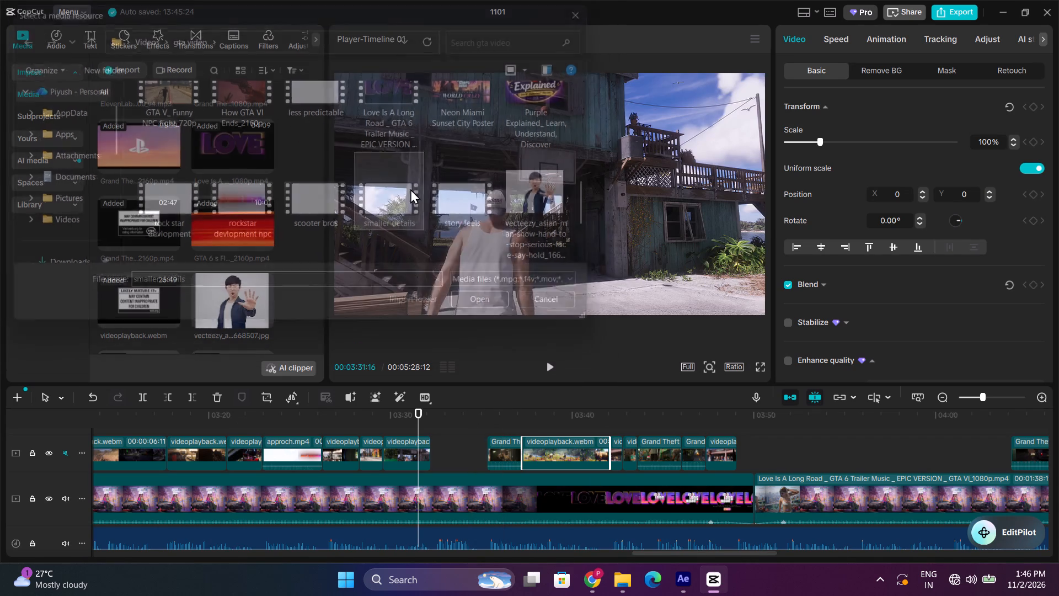
Add smaller details.mp4 to the timeline on a track above the gap, starting at about 00:03:32.
{"action": "left_click_drag", "start_coordinate": [245, 294], "coordinate": [433, 443]}
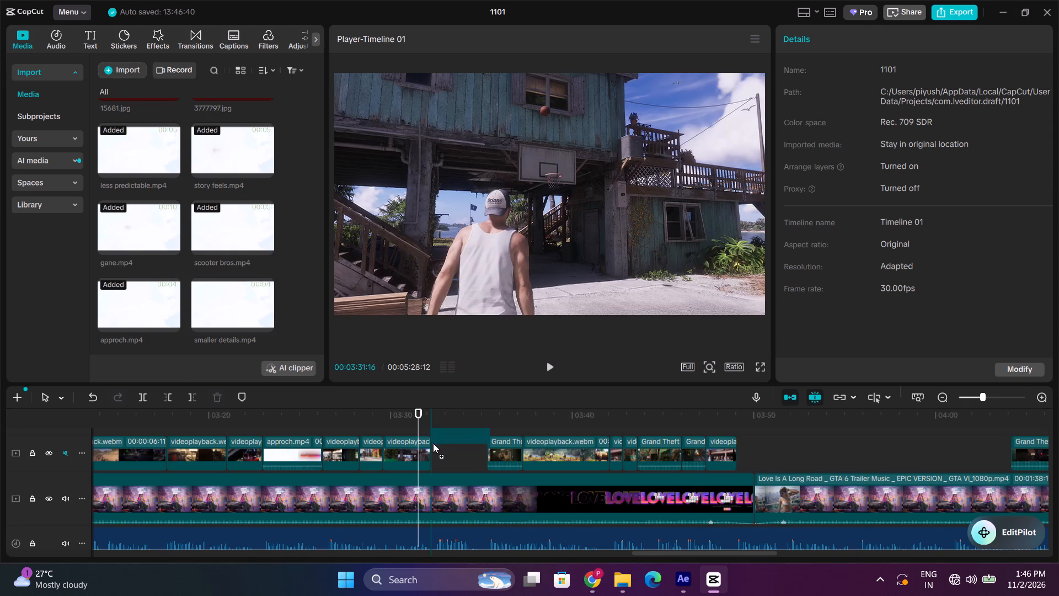
{"action": "left_click_drag", "start_coordinate": [433, 443], "coordinate": [429, 446]}
{"action": "scroll", "coordinate": [475, 426], "scroll_direction": "up", "scroll_amount": 1}
{"action": "left_click", "coordinate": [243, 291]}
{"action": "left_click", "coordinate": [703, 586]}
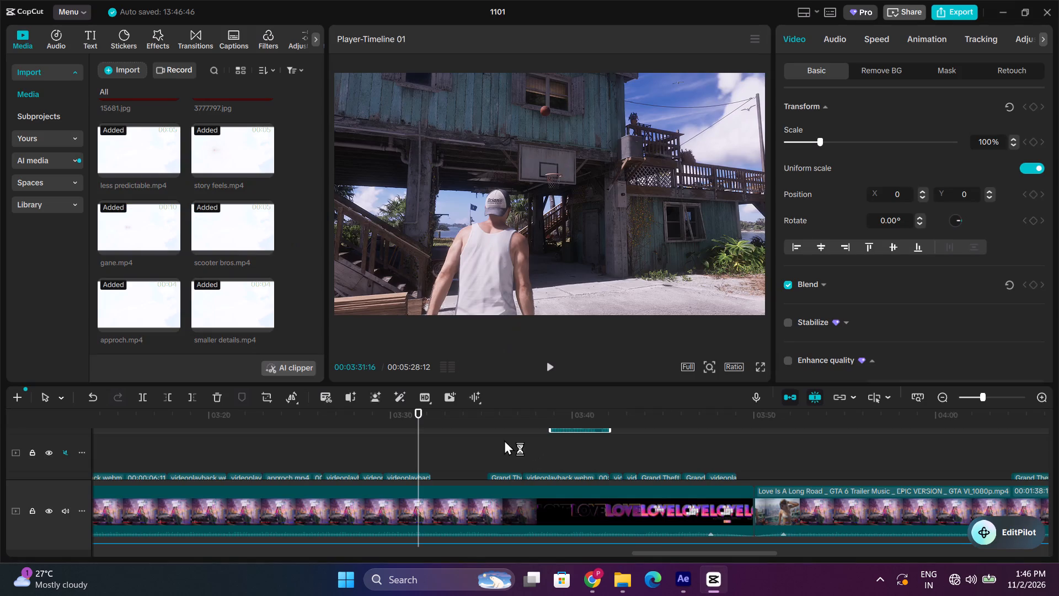
{"action": "scroll", "coordinate": [587, 443], "scroll_direction": "up", "scroll_amount": 1}
{"action": "left_click_drag", "start_coordinate": [575, 433], "coordinate": [457, 461]}
{"action": "scroll", "coordinate": [458, 465], "scroll_direction": "down", "scroll_amount": 4}
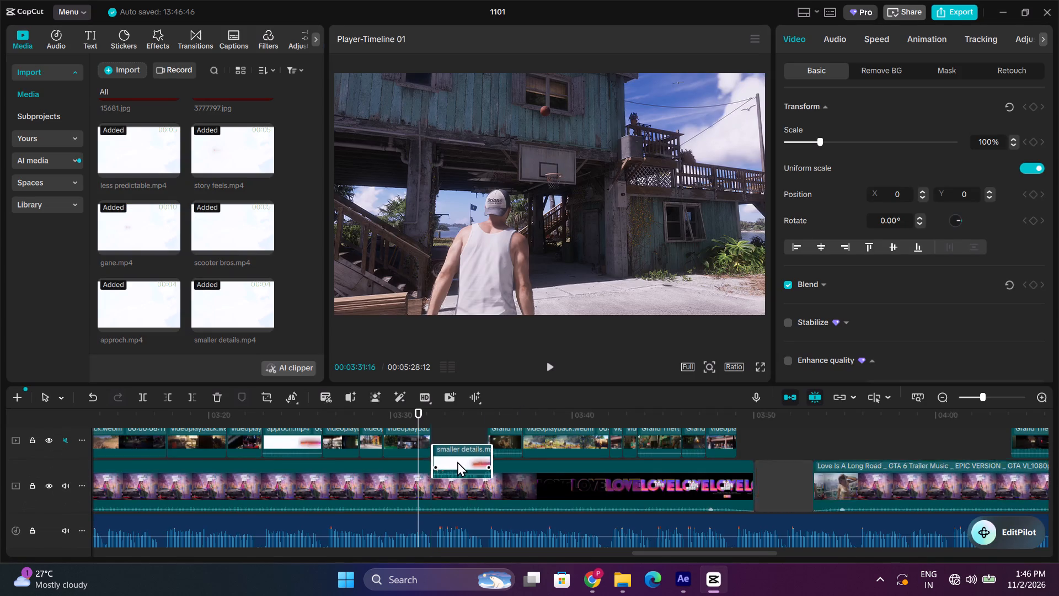
{"action": "left_click_drag", "start_coordinate": [457, 461], "coordinate": [455, 447]}
{"action": "scroll", "coordinate": [455, 447], "scroll_direction": "up", "scroll_amount": 2}
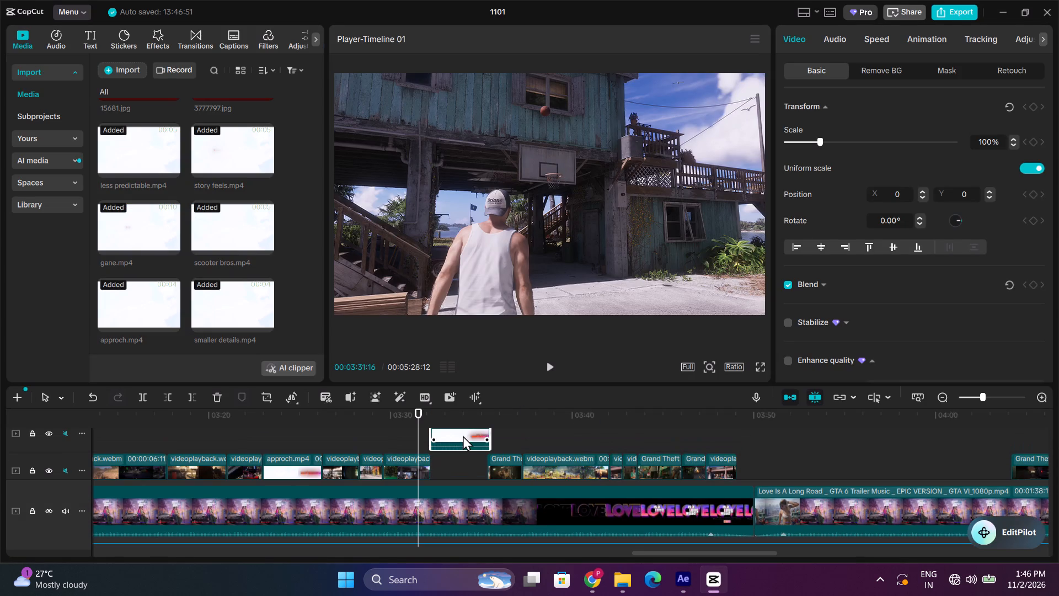
Trim the end of the smaller details clip to 00:03:35:10 and move it down into the gap before the gym shot.
{"action": "key", "text": "space"}
{"action": "key", "text": "space"}
{"action": "key", "text": "space"}
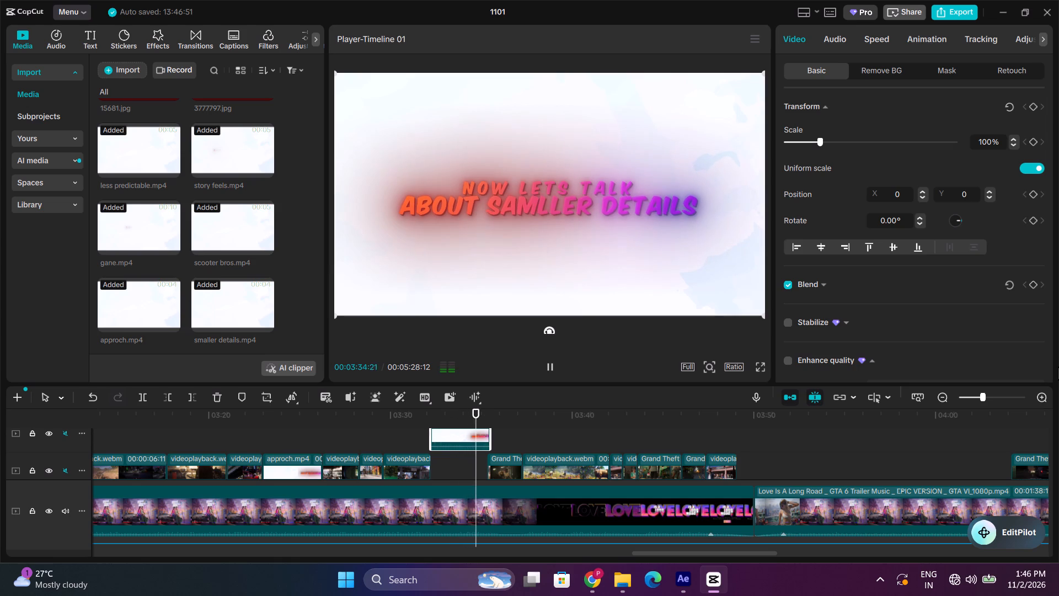
{"action": "key", "text": "space"}
{"action": "left_click", "coordinate": [1042, 396]}
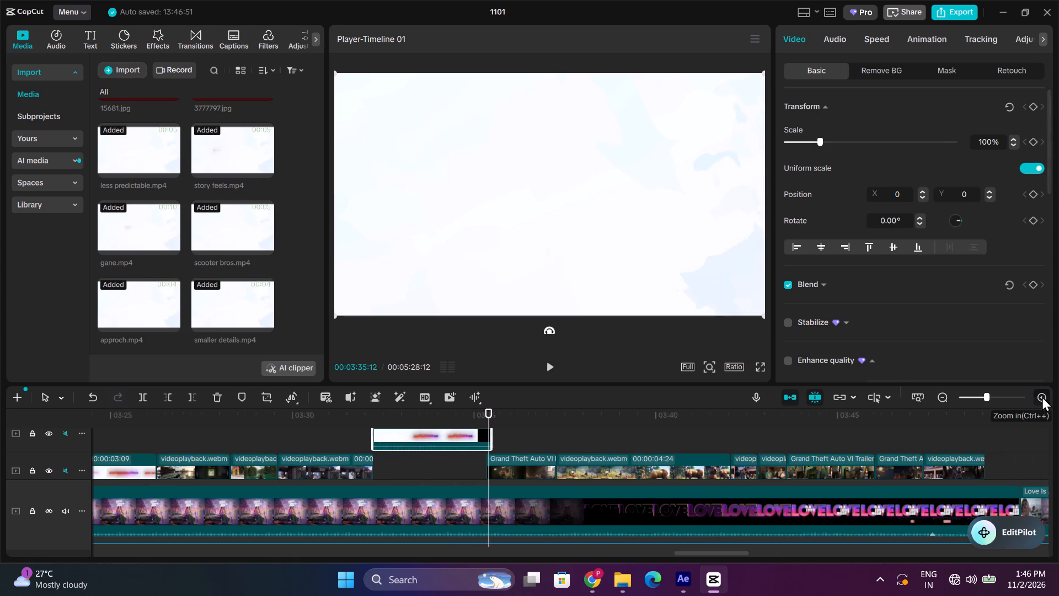
{"action": "left_click", "coordinate": [486, 412]}
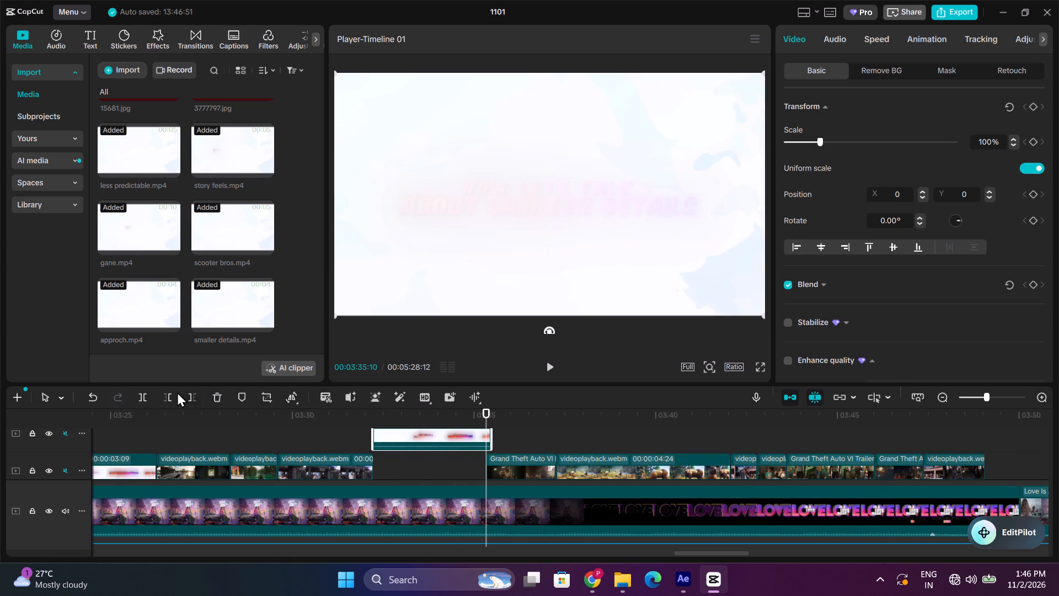
{"action": "left_click", "coordinate": [191, 395]}
{"action": "left_click_drag", "start_coordinate": [440, 433], "coordinate": [440, 461]}
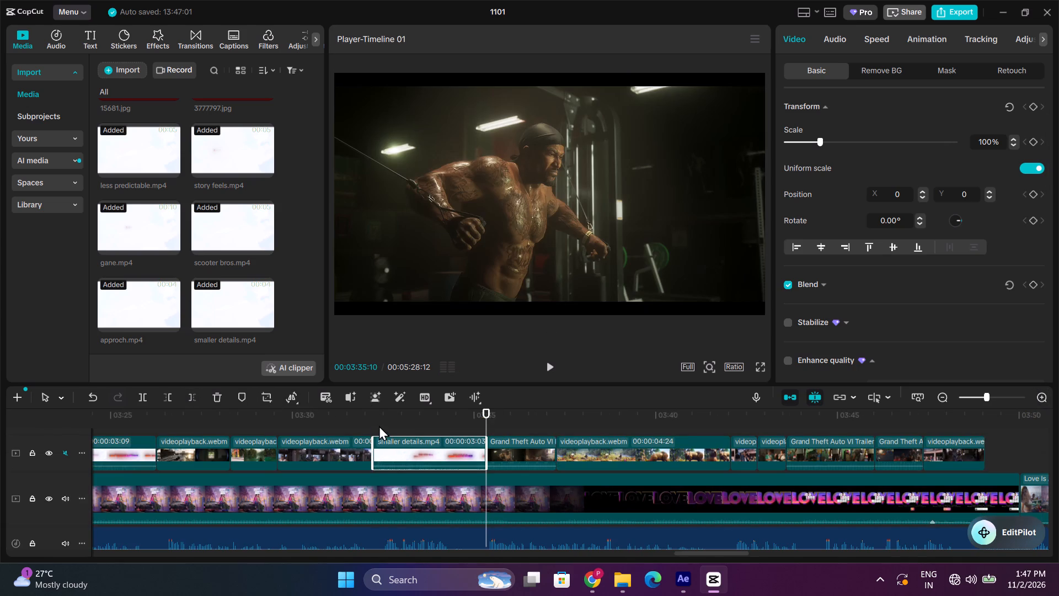
Play the timeline from the smaller details clip into the empty section after about 00:03:49 against the voiceover.
{"action": "left_click", "coordinate": [379, 425]}
{"action": "key", "text": "space"}
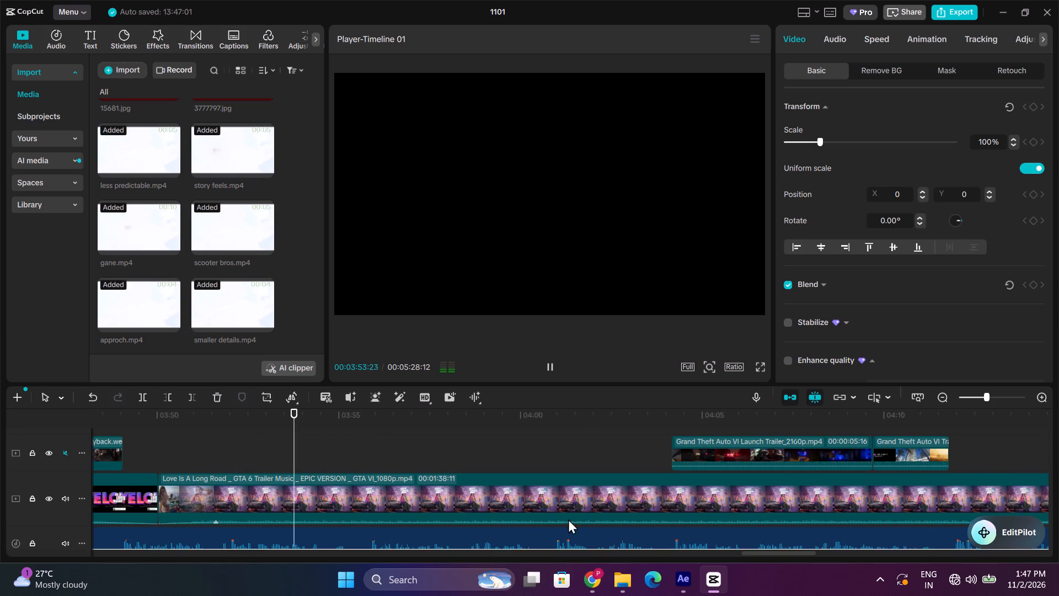
{"action": "left_click", "coordinate": [940, 392]}
{"action": "scroll", "coordinate": [618, 450], "scroll_direction": "down", "scroll_amount": 1}
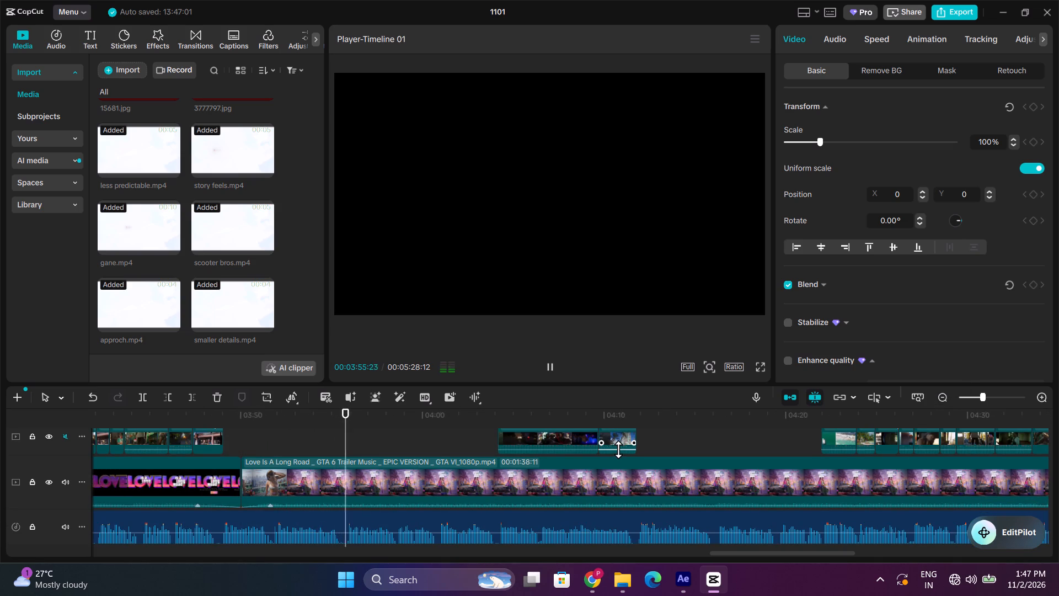
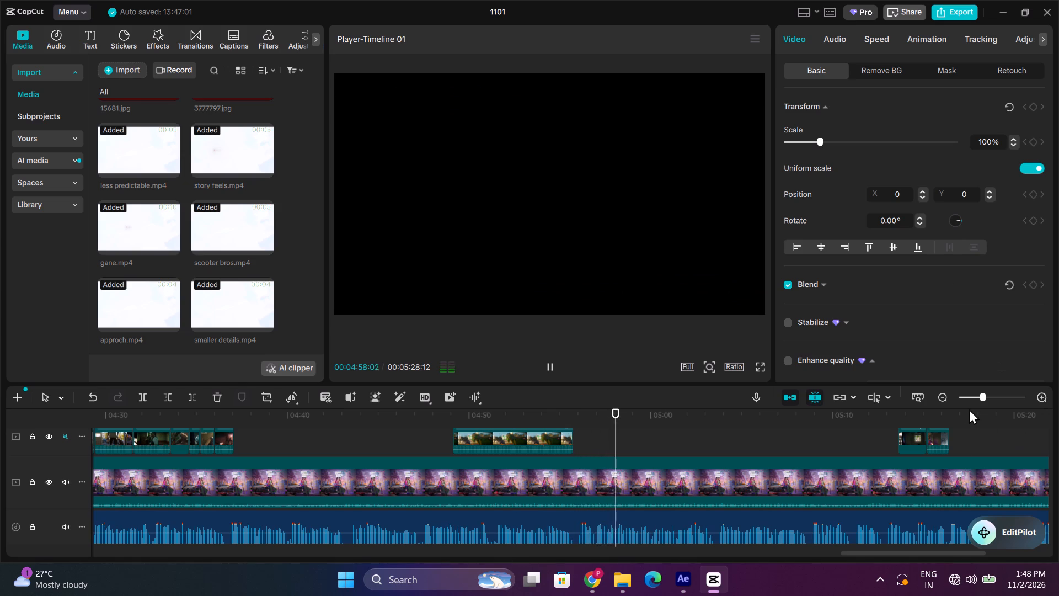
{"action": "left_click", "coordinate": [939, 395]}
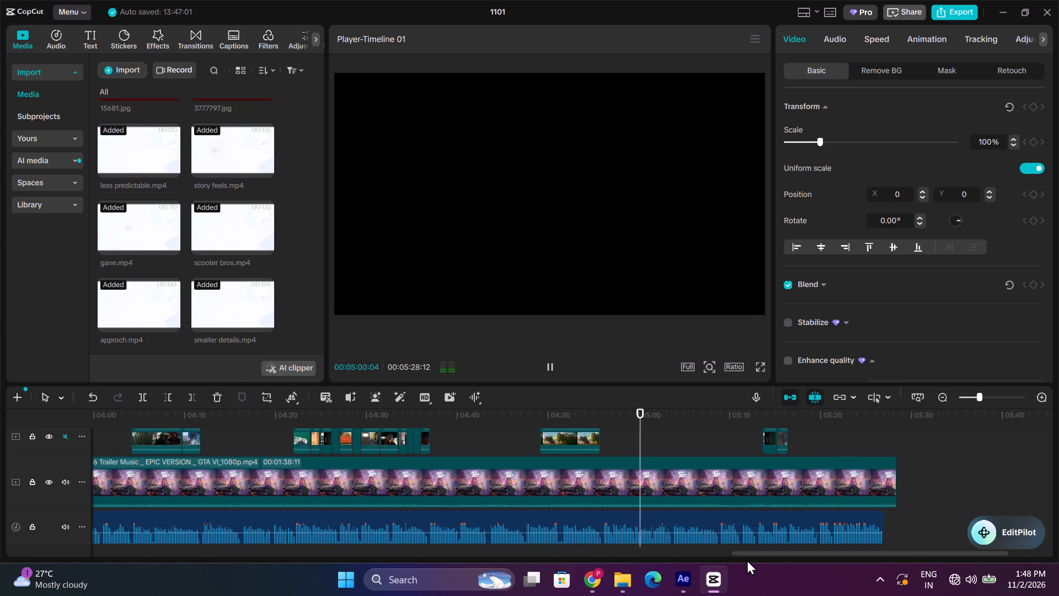
Go back to the gap in the footage after about 00:02:49 and play the timeline from its start.
{"action": "left_click_drag", "start_coordinate": [752, 555], "coordinate": [694, 536]}
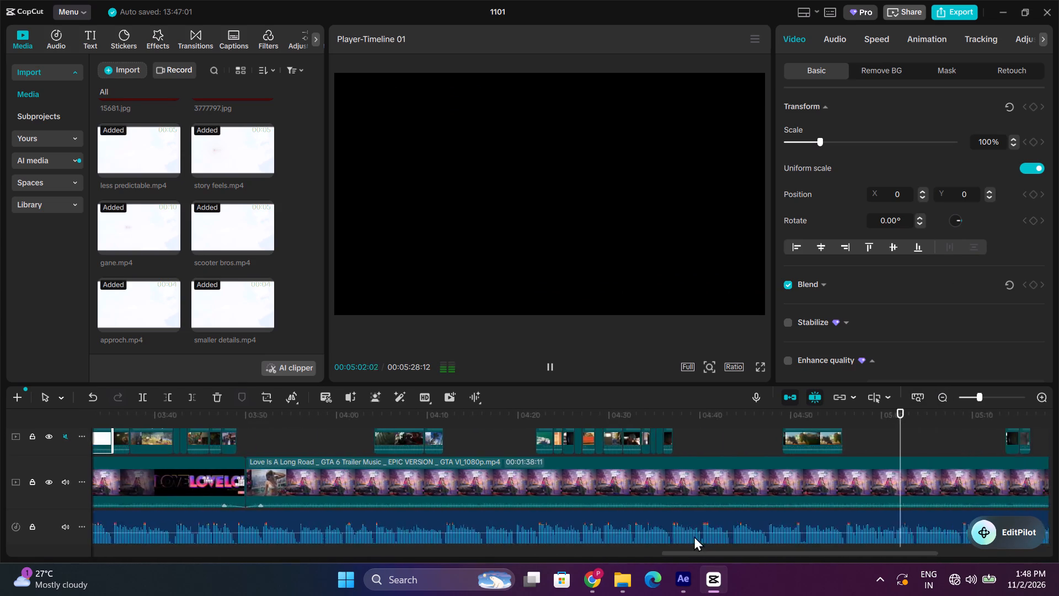
{"action": "left_click_drag", "start_coordinate": [694, 536], "coordinate": [429, 521]}
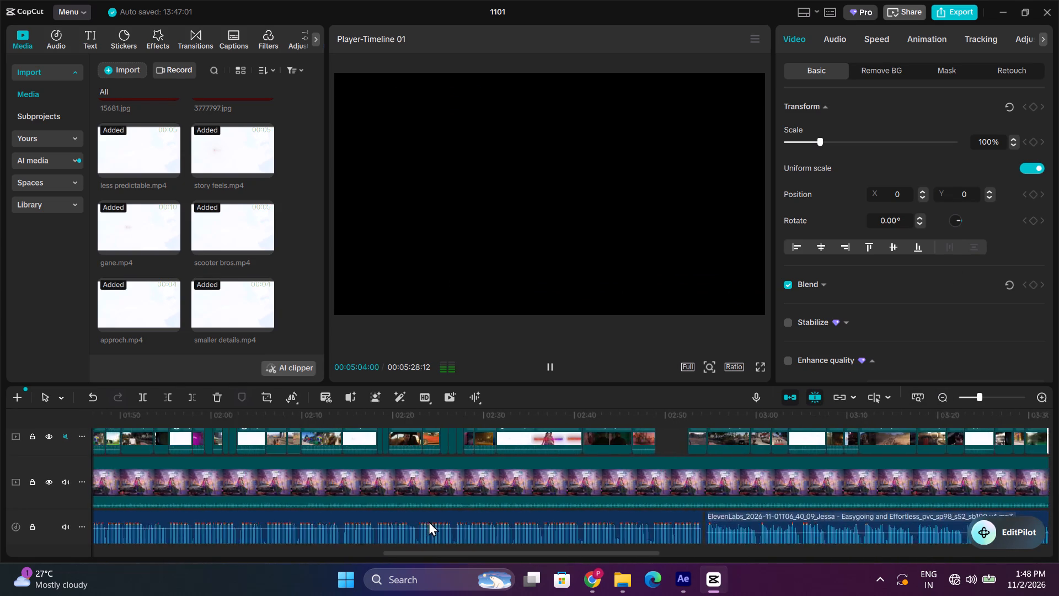
{"action": "left_click_drag", "start_coordinate": [429, 521], "coordinate": [466, 519]}
{"action": "left_click", "coordinate": [446, 419]}
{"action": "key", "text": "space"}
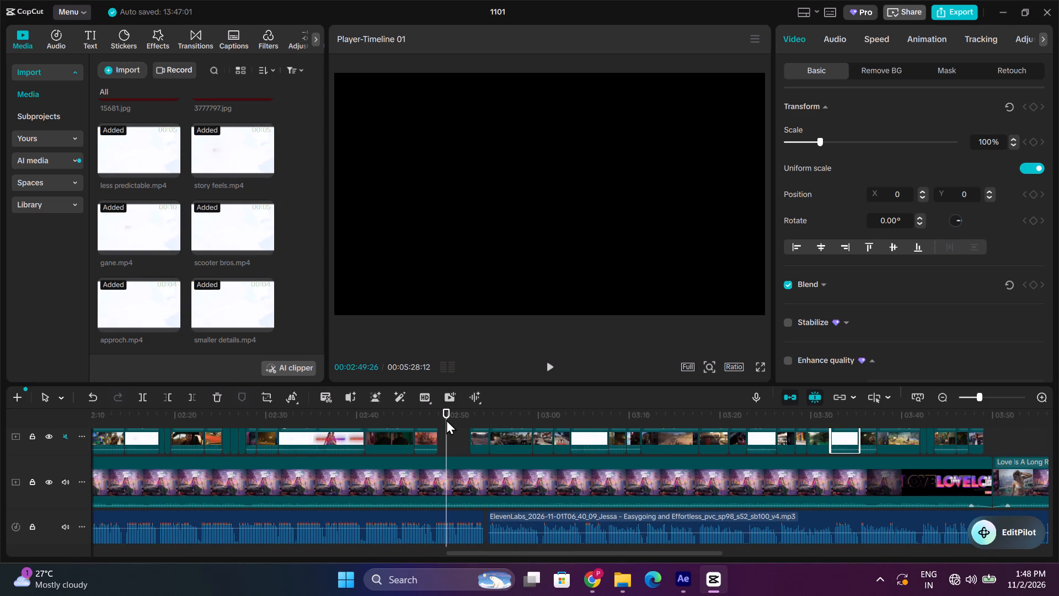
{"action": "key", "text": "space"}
{"action": "left_click", "coordinate": [436, 416]}
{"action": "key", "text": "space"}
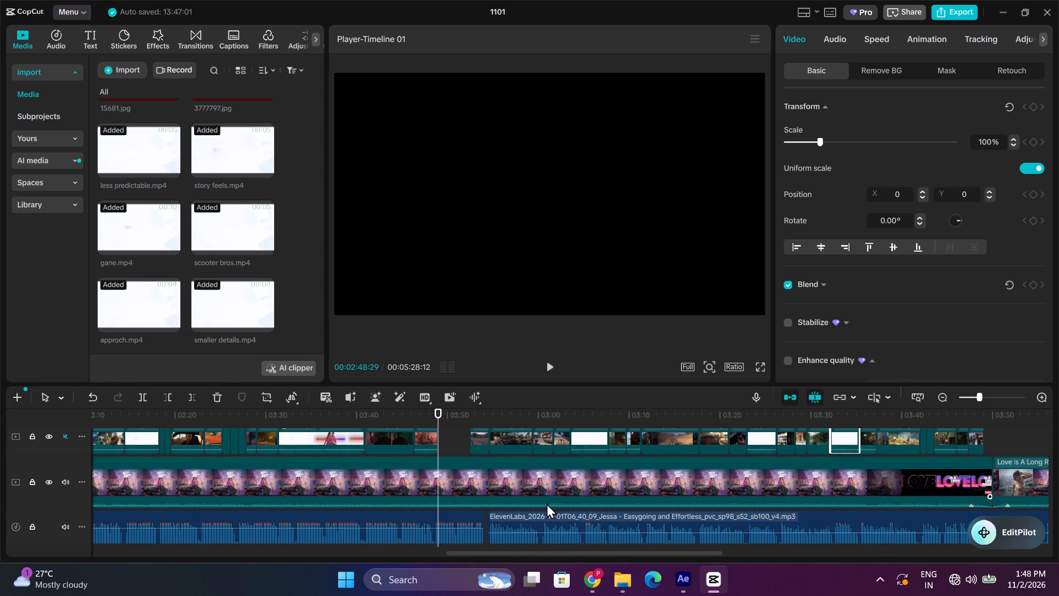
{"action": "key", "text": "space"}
Turn on the computer's Wi-Fi.
{"action": "left_click", "coordinate": [958, 588]}
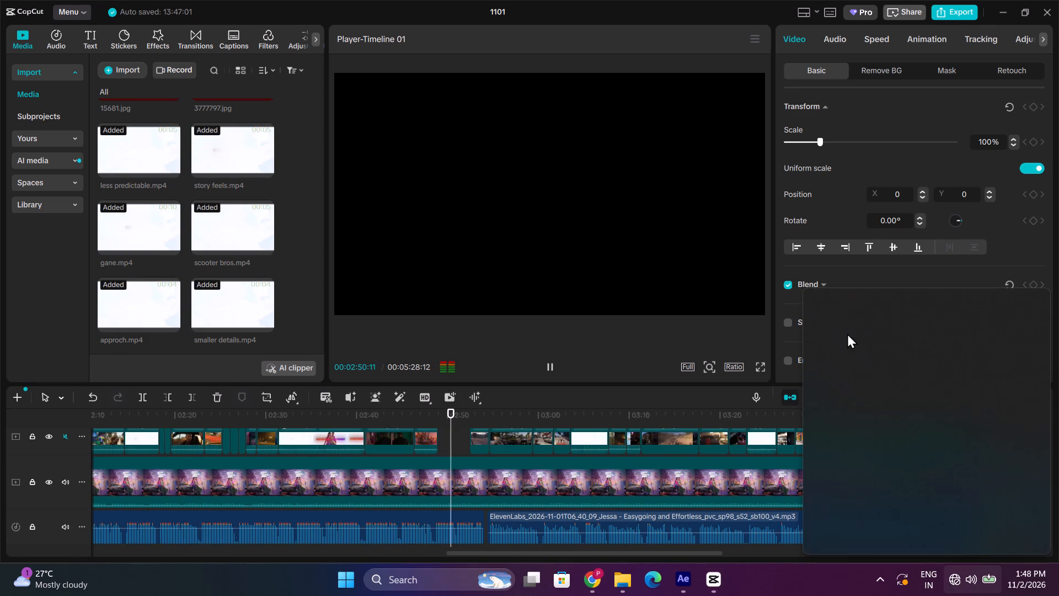
{"action": "left_click", "coordinate": [825, 321]}
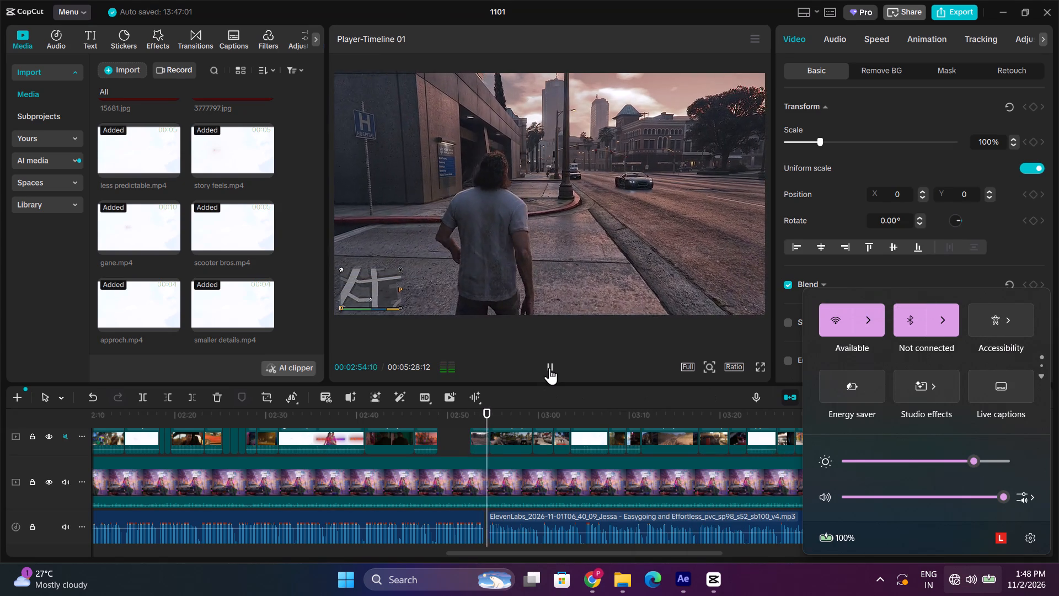
Replay the gap between about 00:02:49 and 00:02:52 to check which voiceover line needs footage.
{"action": "left_click", "coordinate": [549, 367]}
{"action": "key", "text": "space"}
{"action": "left_click", "coordinate": [436, 418]}
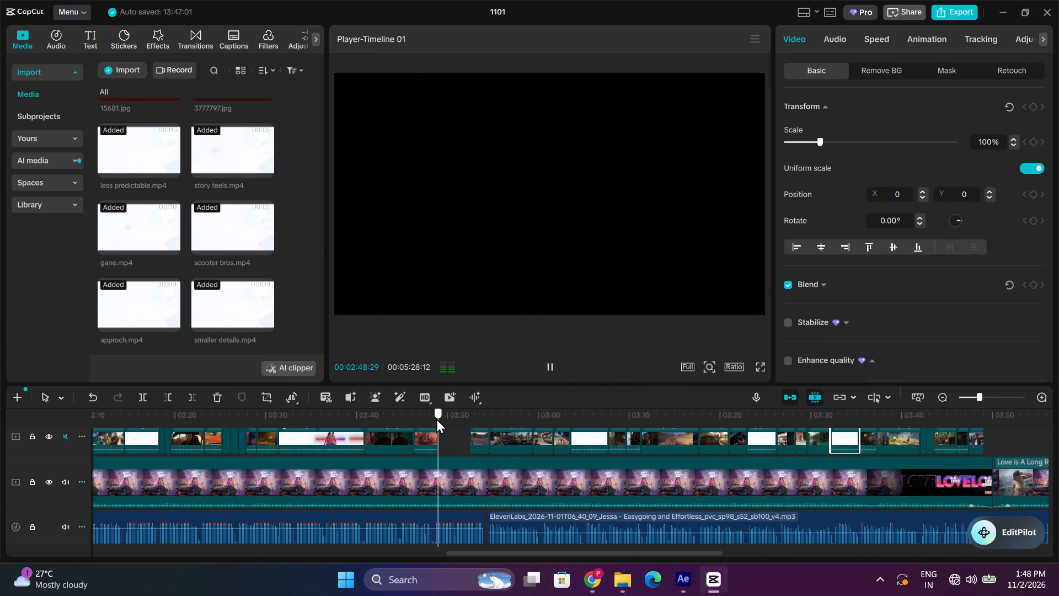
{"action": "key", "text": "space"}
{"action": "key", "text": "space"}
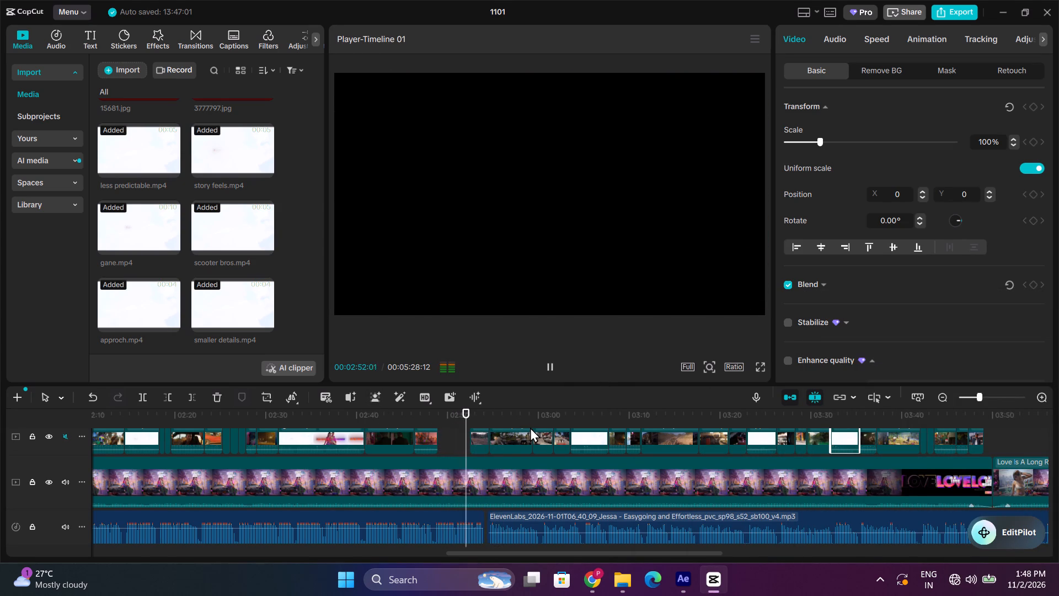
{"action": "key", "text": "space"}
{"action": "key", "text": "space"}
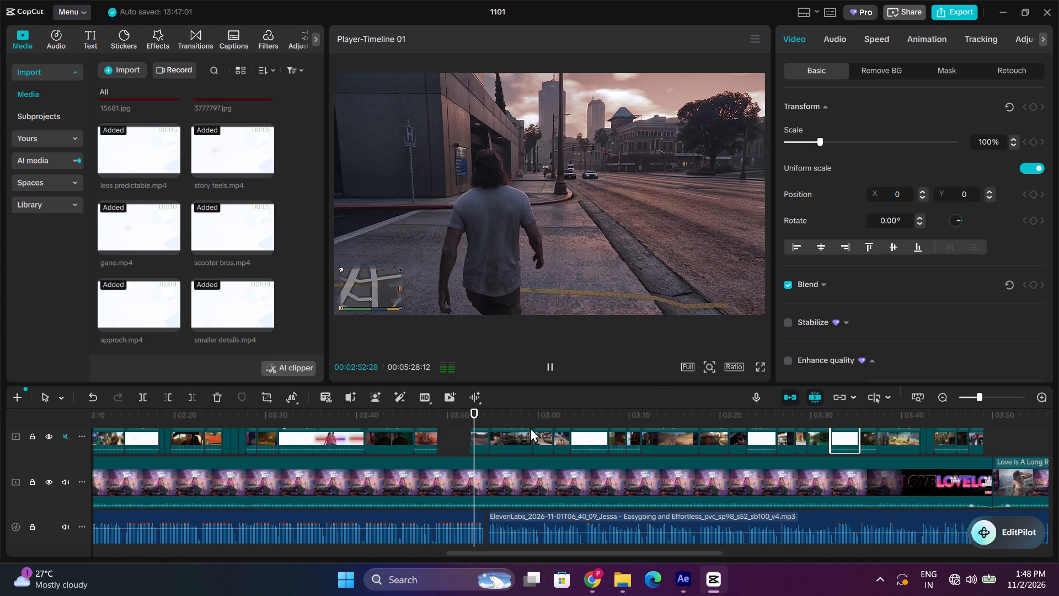
{"action": "left_click", "coordinate": [452, 412]}
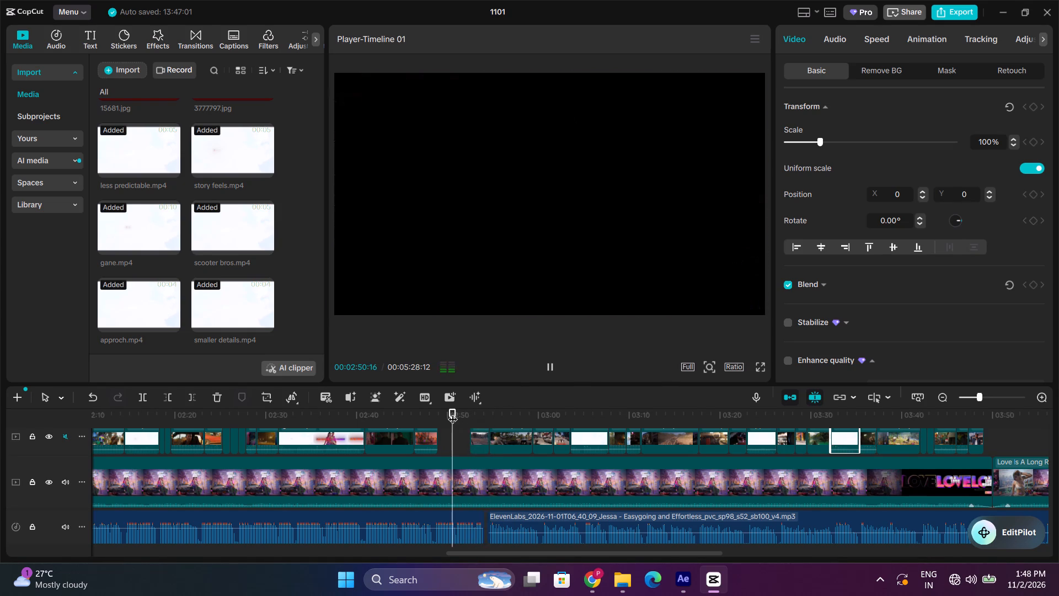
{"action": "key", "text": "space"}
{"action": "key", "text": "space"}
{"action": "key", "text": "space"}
Switch to Chrome and connect the computer to the Airtel_sari_1690 Wi-Fi network.
{"action": "left_click", "coordinate": [591, 576]}
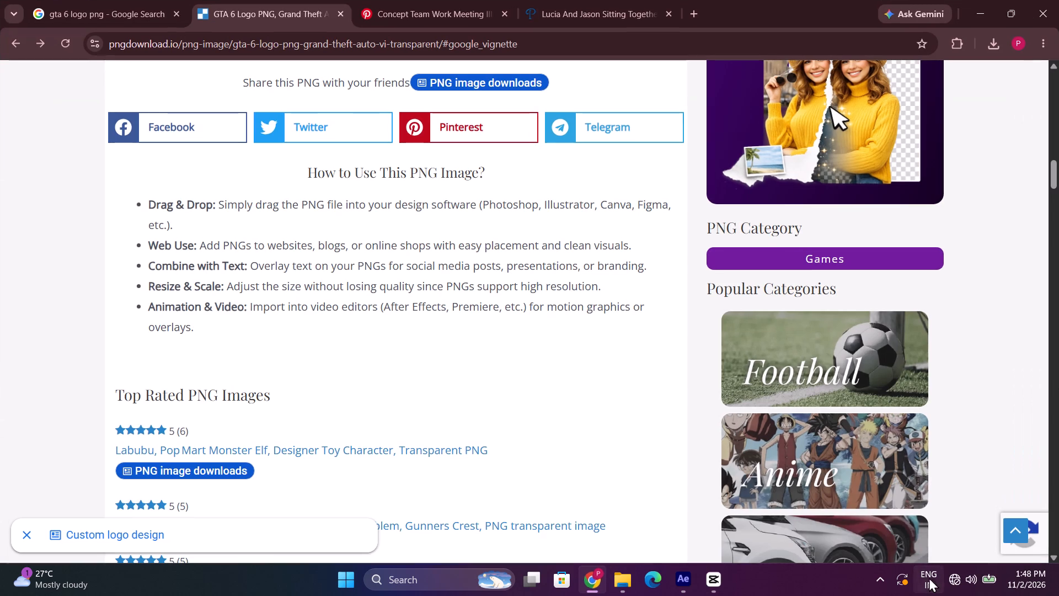
{"action": "left_click", "coordinate": [951, 586]}
{"action": "left_click", "coordinate": [871, 332]}
{"action": "left_click", "coordinate": [872, 333]}
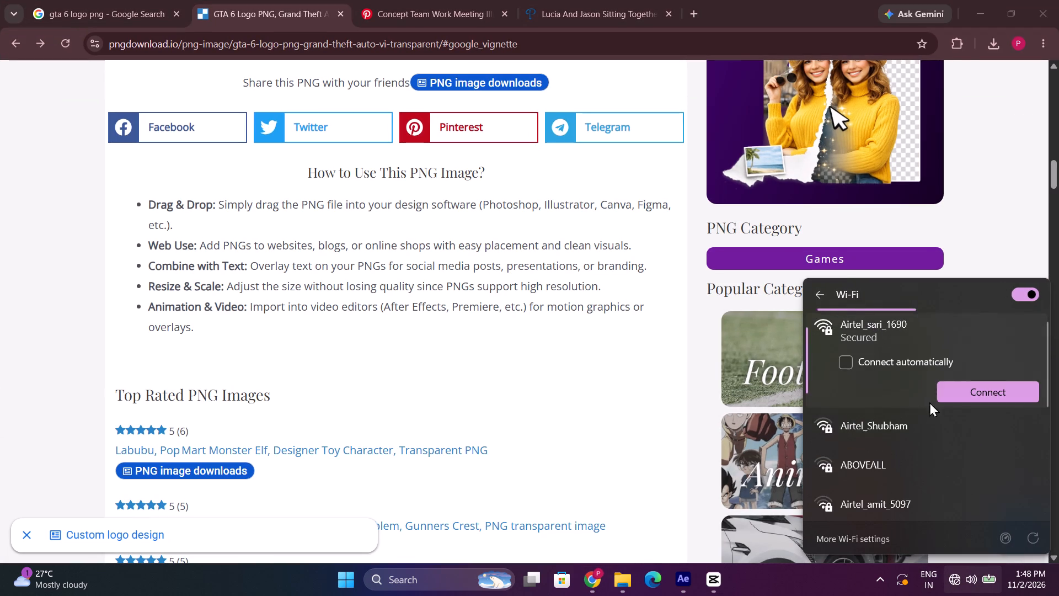
{"action": "left_click", "coordinate": [981, 389]}
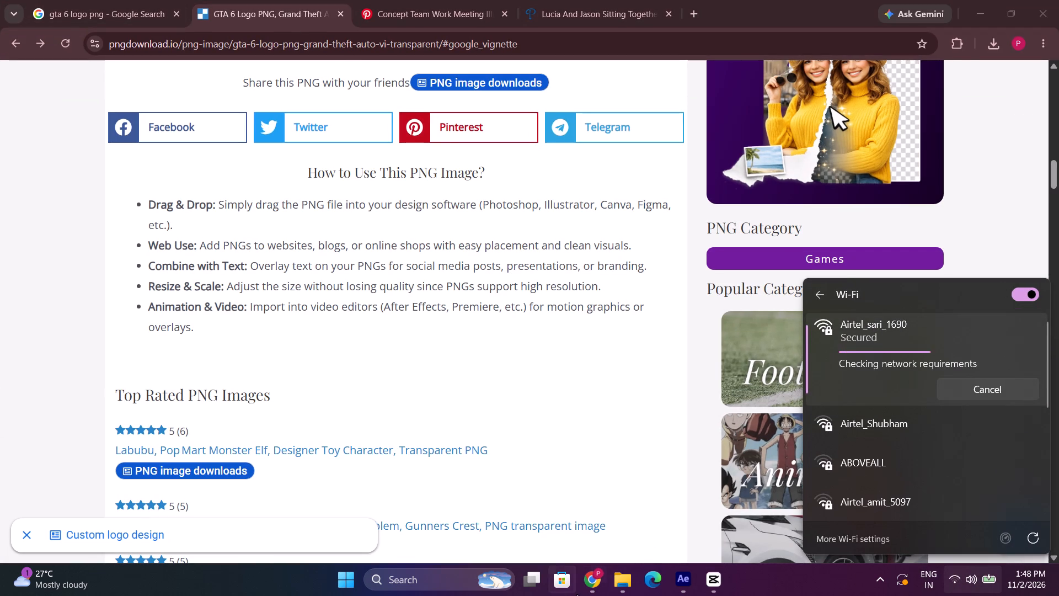
Return to CapCut and place the playhead at the start of the gap, at 00:02:48:29.
{"action": "left_click", "coordinate": [607, 575]}
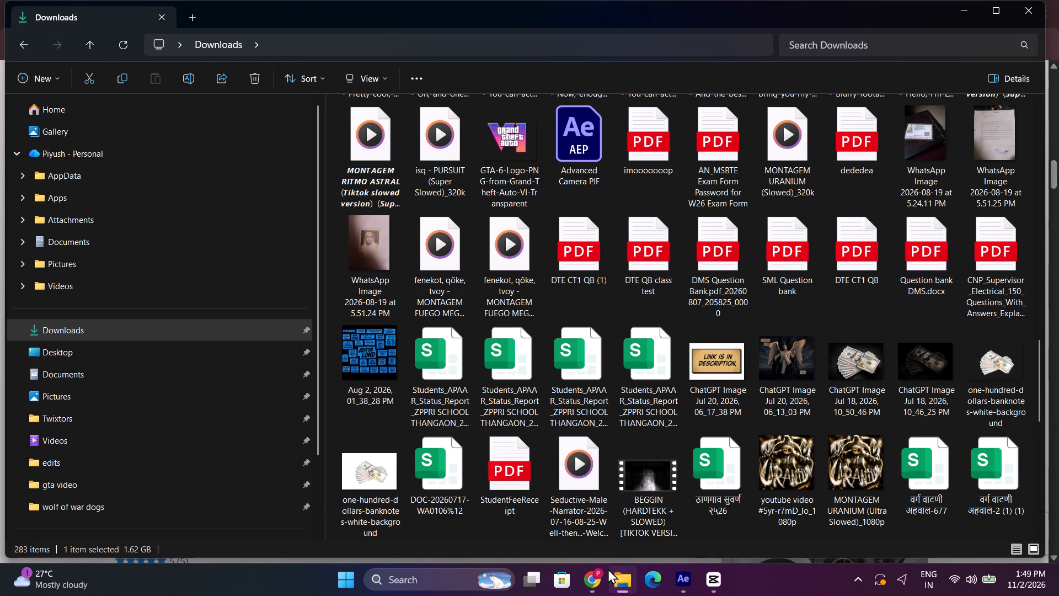
{"action": "left_click", "coordinate": [705, 582]}
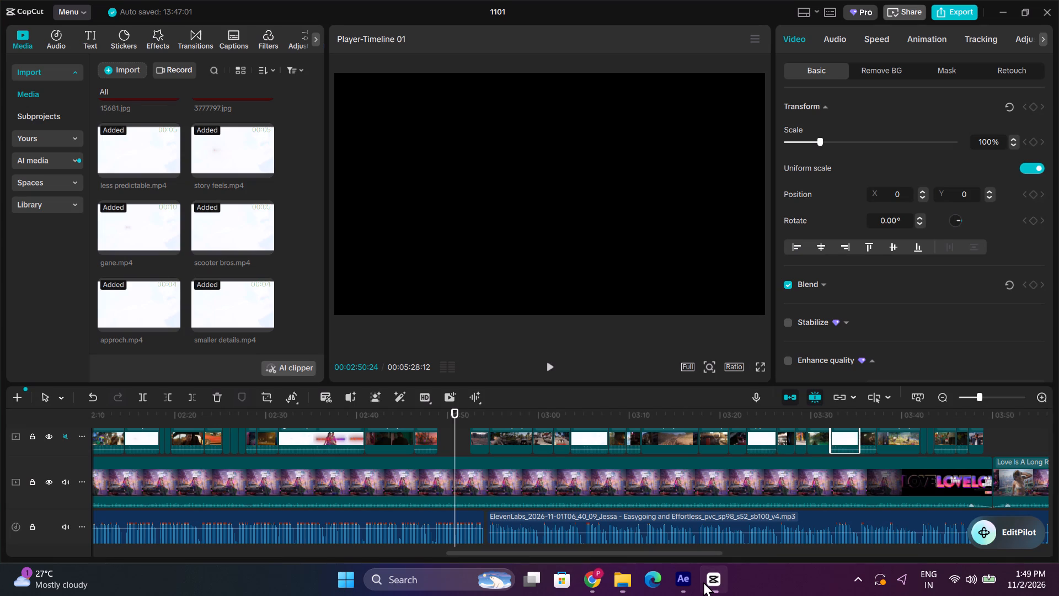
{"action": "left_click_drag", "start_coordinate": [454, 416], "coordinate": [453, 416]}
{"action": "left_click_drag", "start_coordinate": [453, 416], "coordinate": [438, 413]}
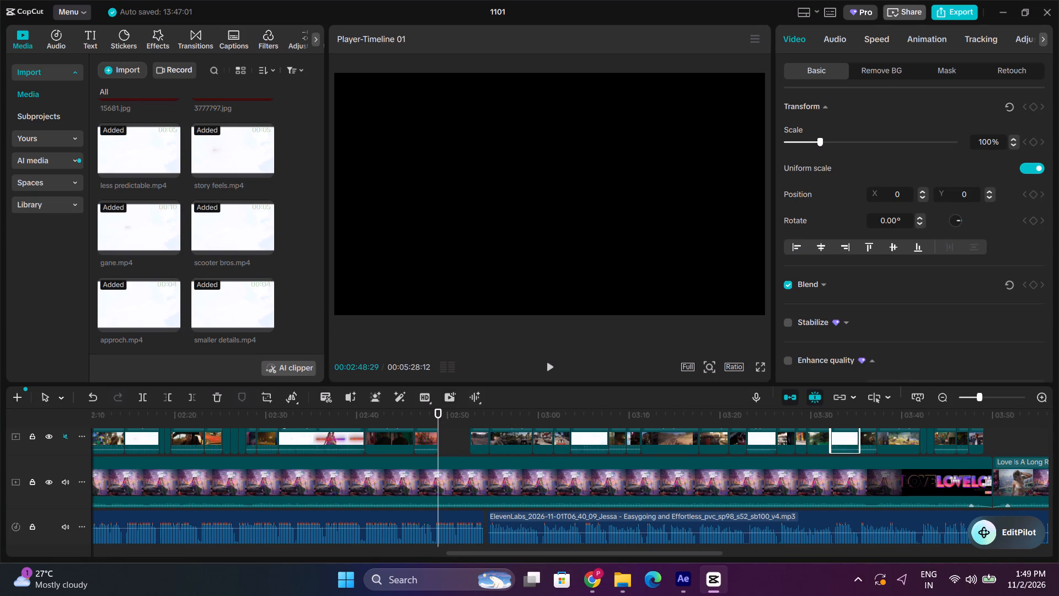
Switch to Chrome and start a web search in a new tab with the words "gta 5".
{"action": "left_click", "coordinate": [600, 583]}
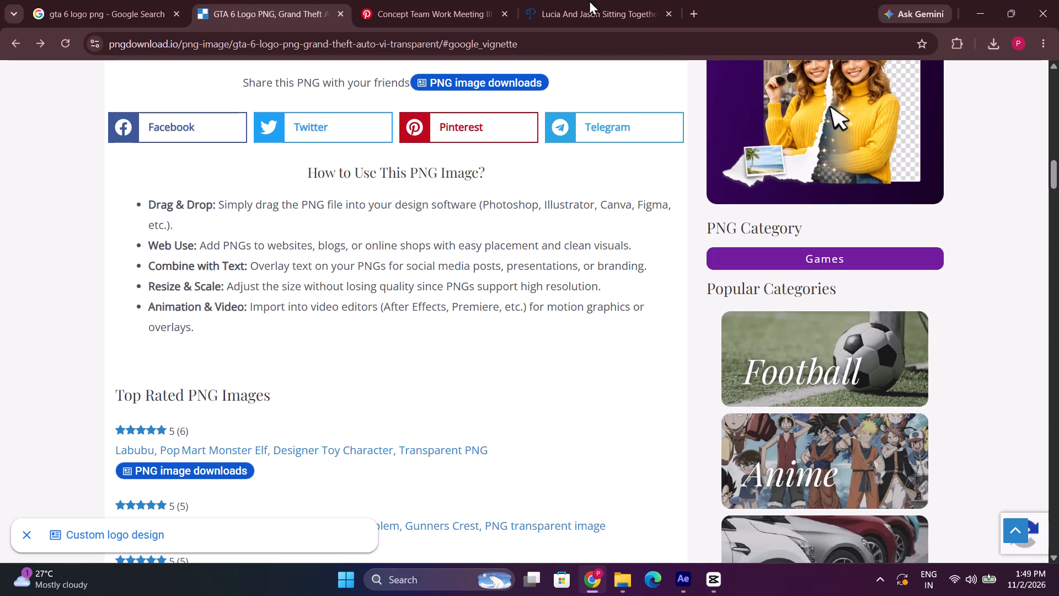
{"action": "left_click", "coordinate": [695, 11]}
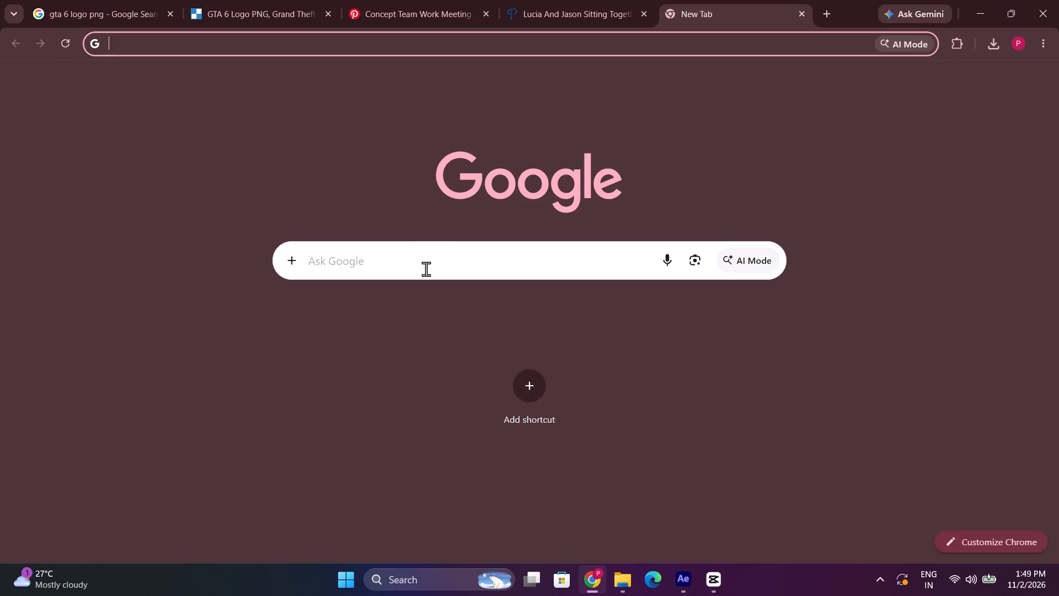
{"action": "left_click", "coordinate": [426, 269]}
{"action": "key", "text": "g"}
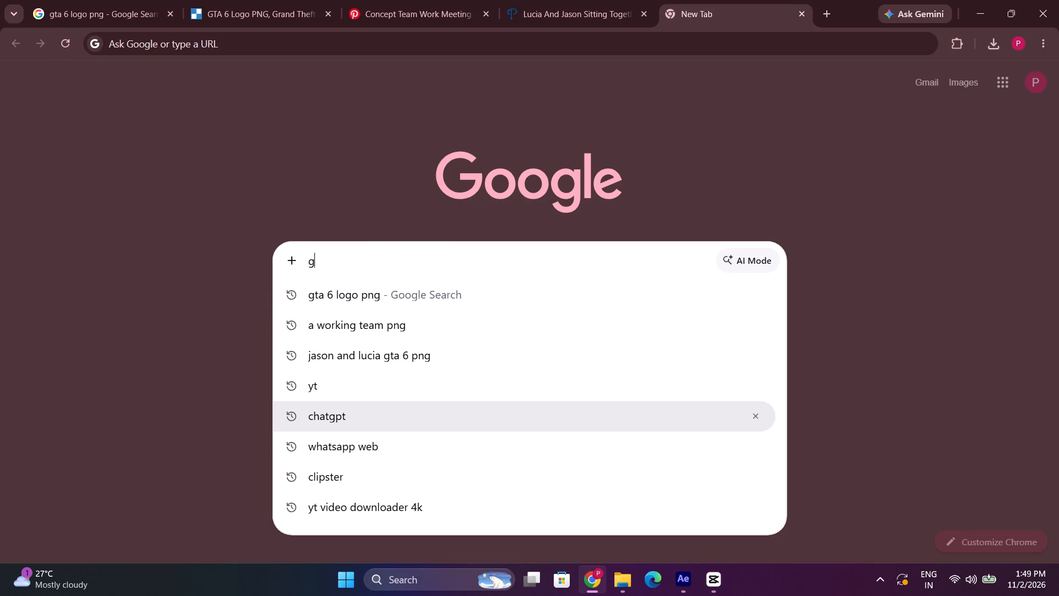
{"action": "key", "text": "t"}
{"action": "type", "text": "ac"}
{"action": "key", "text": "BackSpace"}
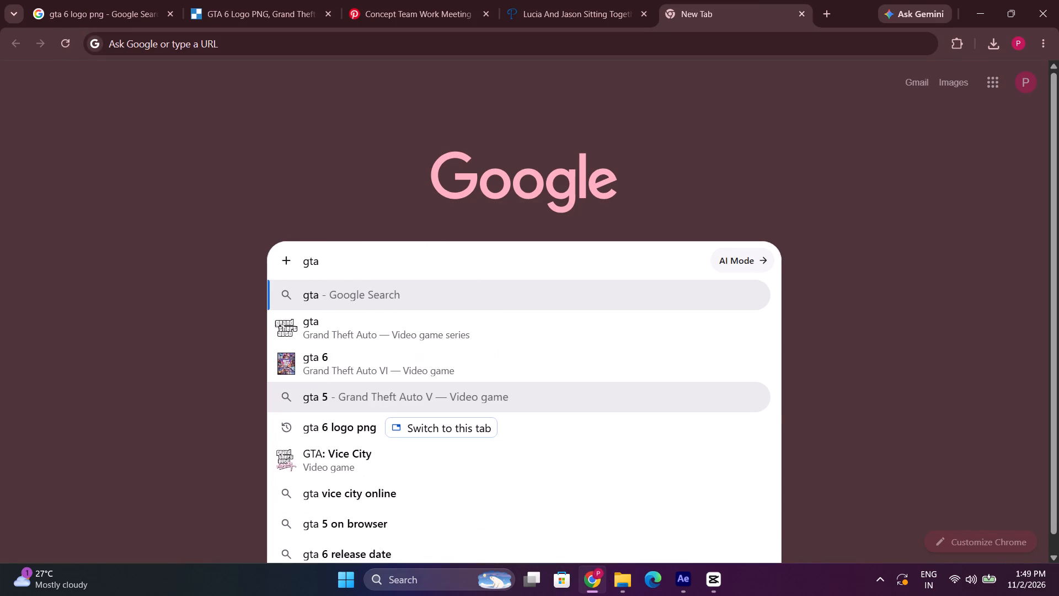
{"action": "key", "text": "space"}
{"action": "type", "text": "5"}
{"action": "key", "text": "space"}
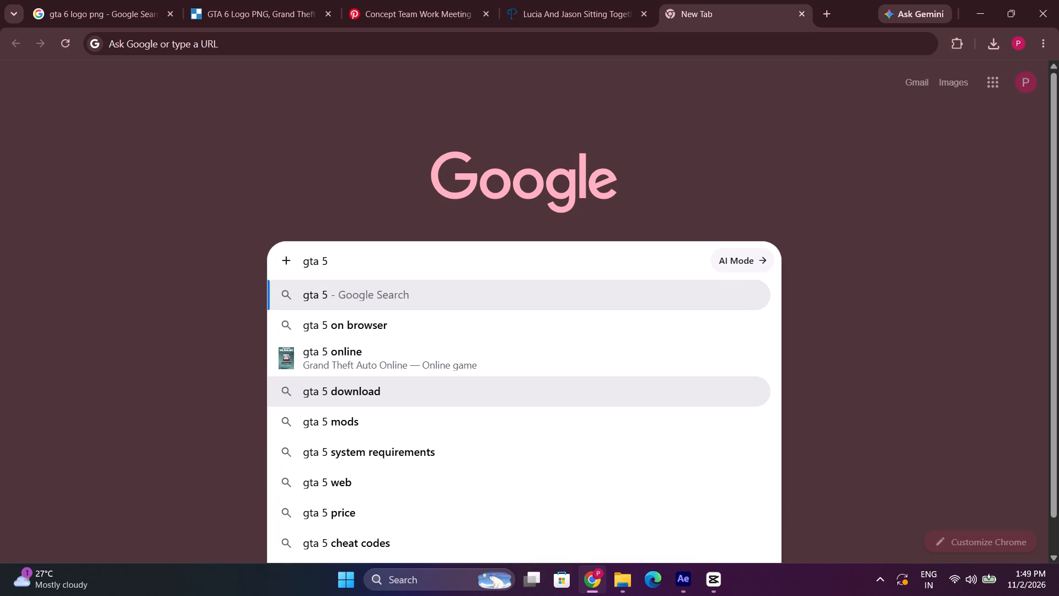
Switch to Chrome, replace the new tab's search text with "yt" and open the YouTube site from the results.
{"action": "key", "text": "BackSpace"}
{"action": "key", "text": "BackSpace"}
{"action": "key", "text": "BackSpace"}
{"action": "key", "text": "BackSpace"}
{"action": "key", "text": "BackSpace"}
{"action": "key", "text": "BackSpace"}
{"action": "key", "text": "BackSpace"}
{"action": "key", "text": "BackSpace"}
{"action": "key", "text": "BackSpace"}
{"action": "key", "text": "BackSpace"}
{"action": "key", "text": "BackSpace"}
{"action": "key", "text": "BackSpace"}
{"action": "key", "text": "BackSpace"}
{"action": "type", "text": "yt"}
{"action": "key", "text": "Return"}
{"action": "left_click", "coordinate": [162, 228]}
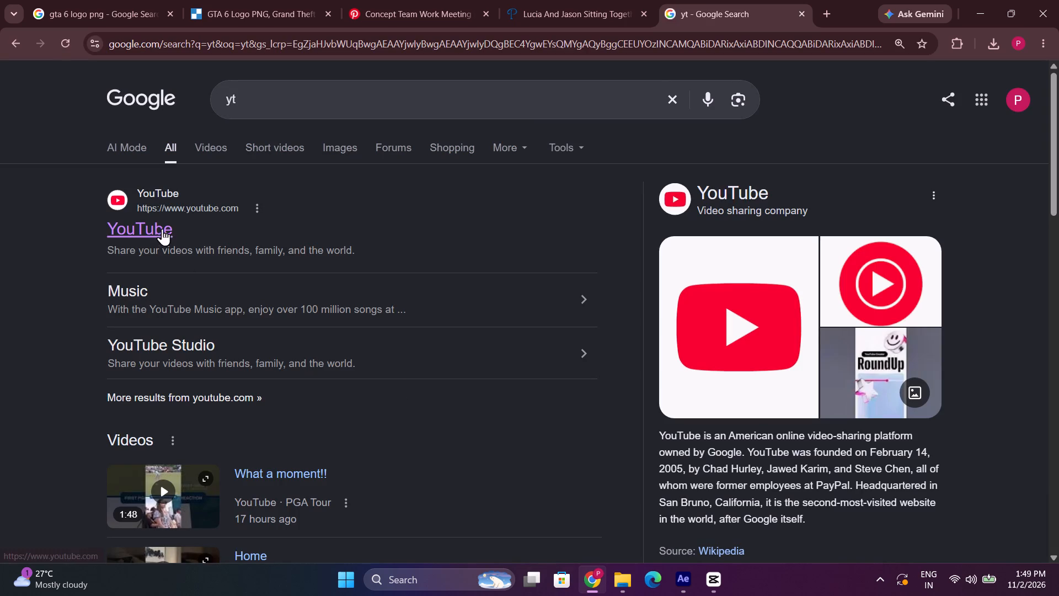
Close the "Lucia And Jason Sitting Together" browser tab.
{"action": "left_click", "coordinate": [646, 14]}
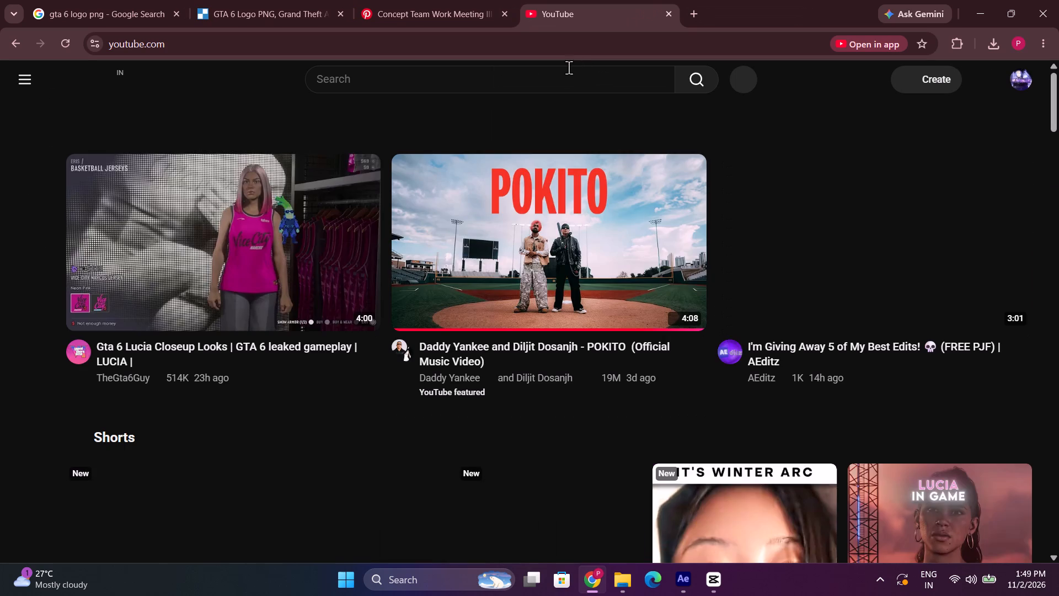
Browse the YouTube home feed, skim the Jailer Aura Tiger Muthuvel Pandian short and pause it near its end.
{"action": "scroll", "coordinate": [583, 276], "scroll_direction": "down", "scroll_amount": 5}
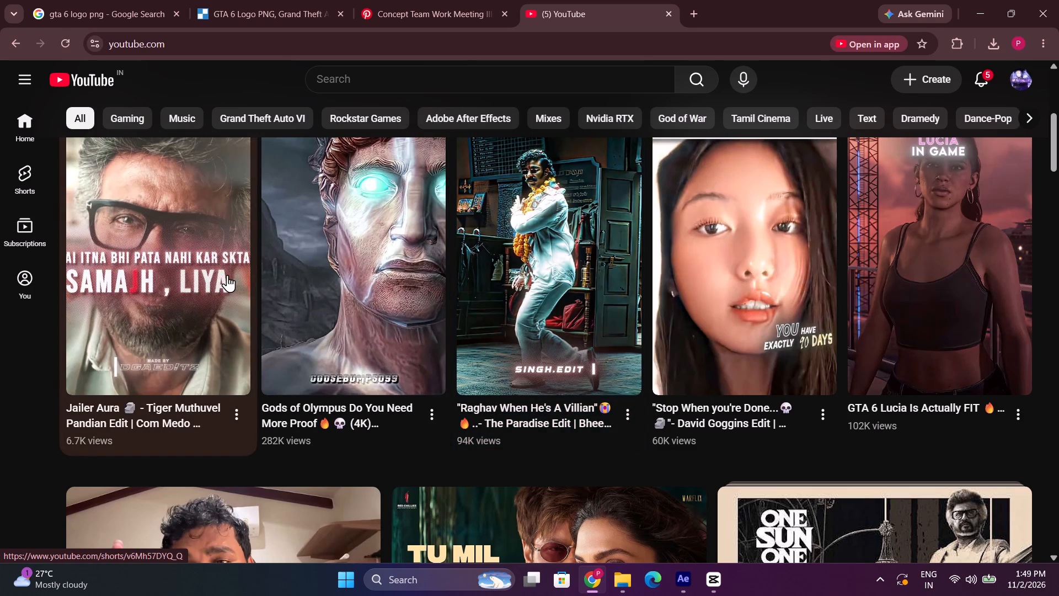
{"action": "left_click", "coordinate": [227, 275]}
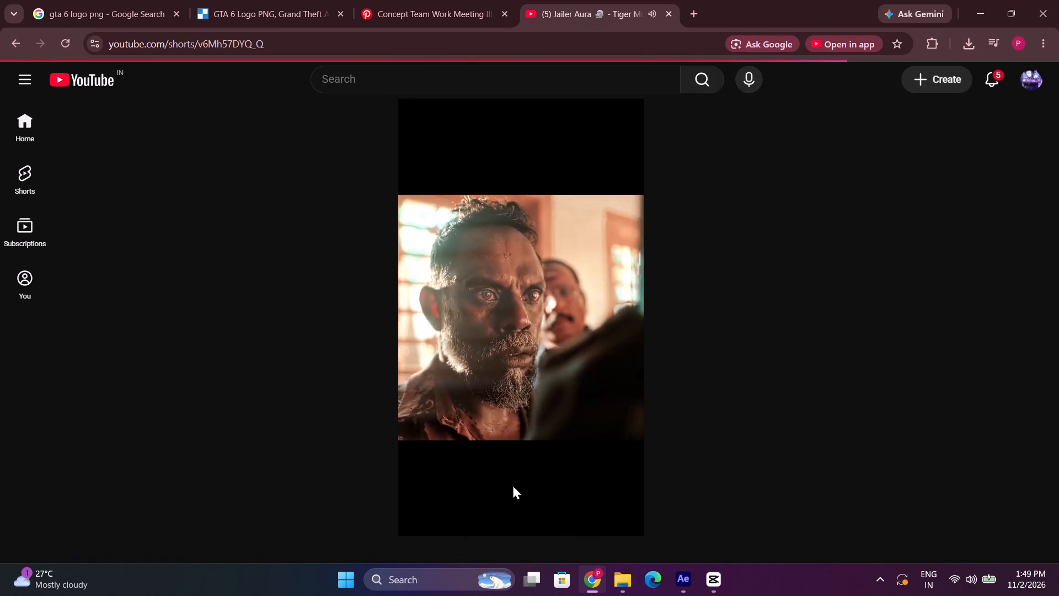
{"action": "left_click", "coordinate": [515, 538]}
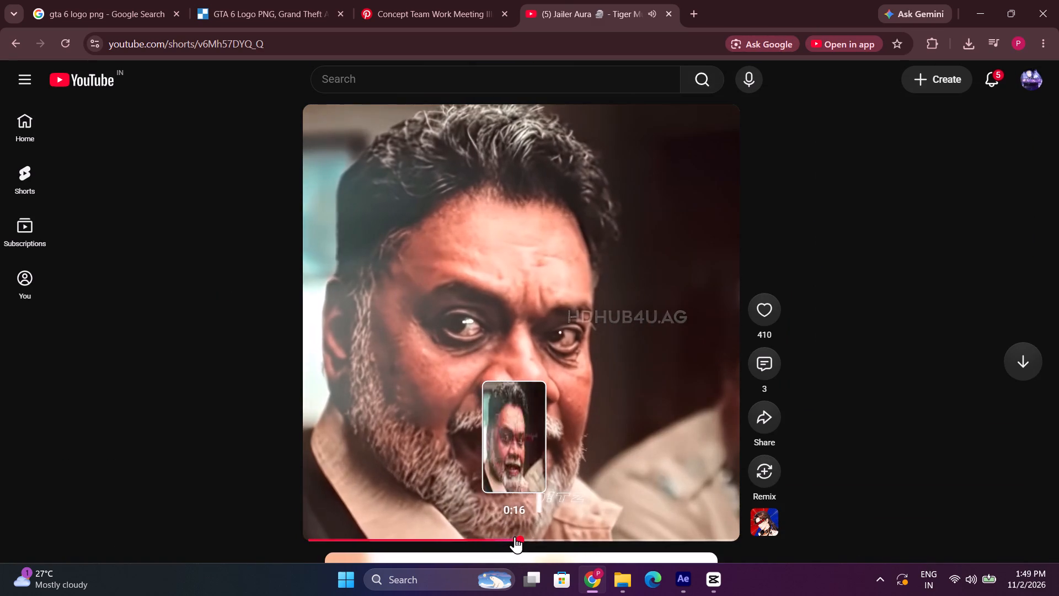
{"action": "left_click", "coordinate": [573, 540]}
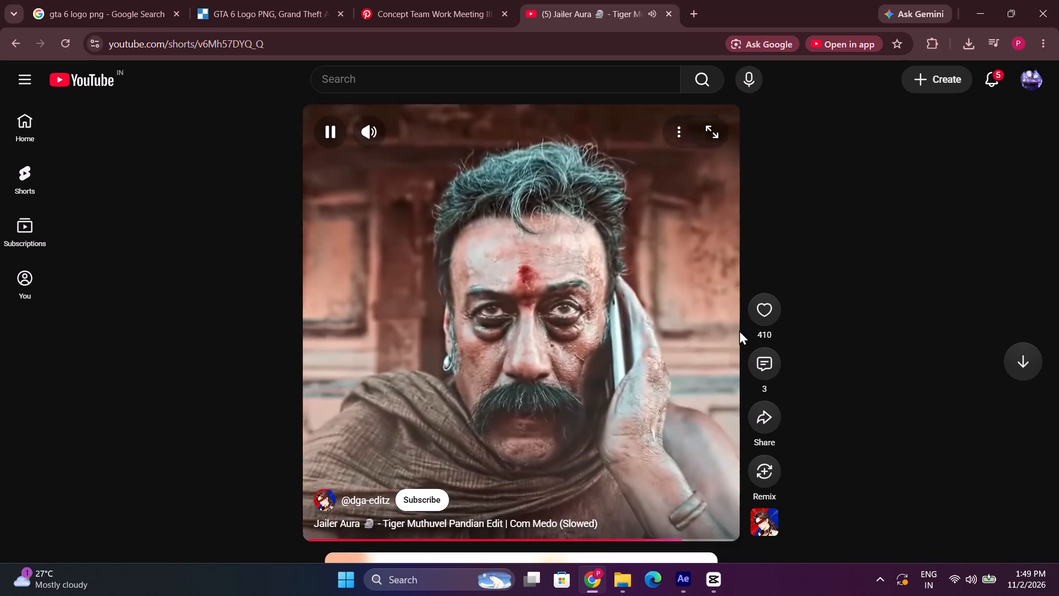
{"action": "left_click", "coordinate": [681, 350]}
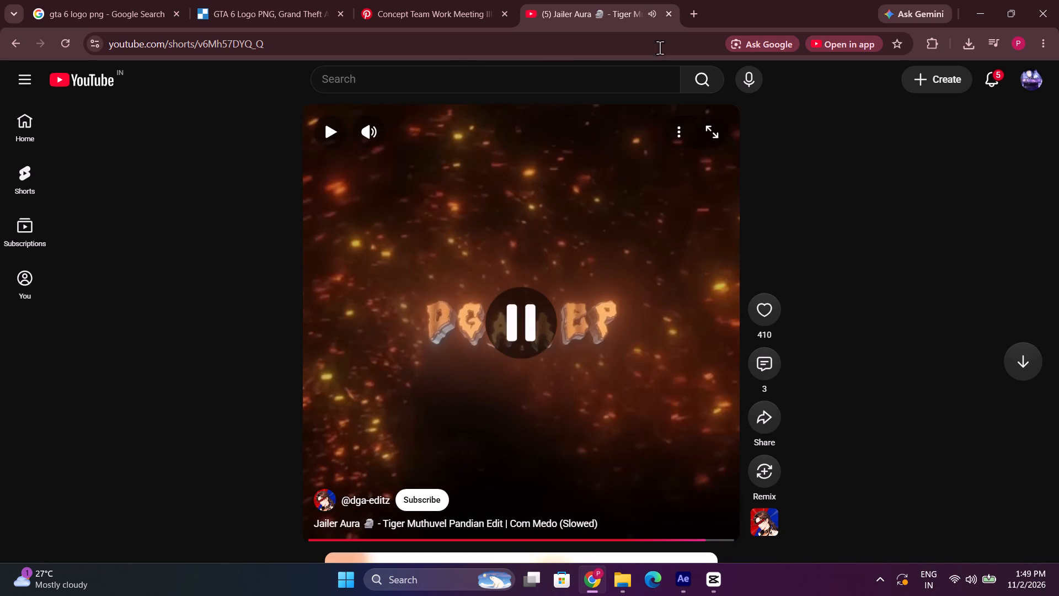
Search YouTube for "gta 5 michael funny moments".
{"action": "left_click", "coordinate": [352, 76]}
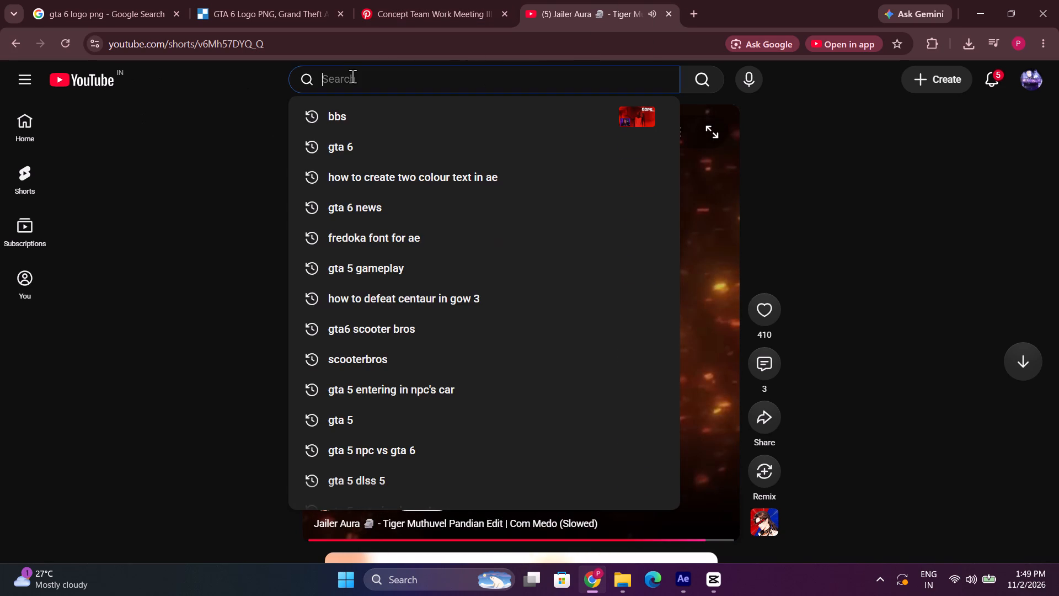
{"action": "type", "text": "gta 5"}
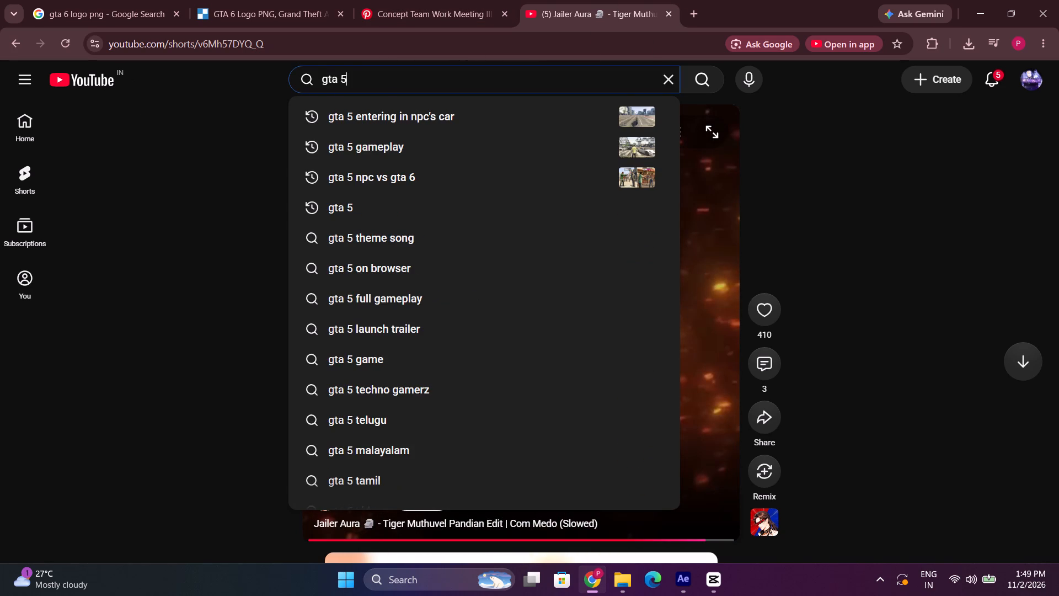
{"action": "key", "text": "space"}
{"action": "type", "text": "michael funnt"}
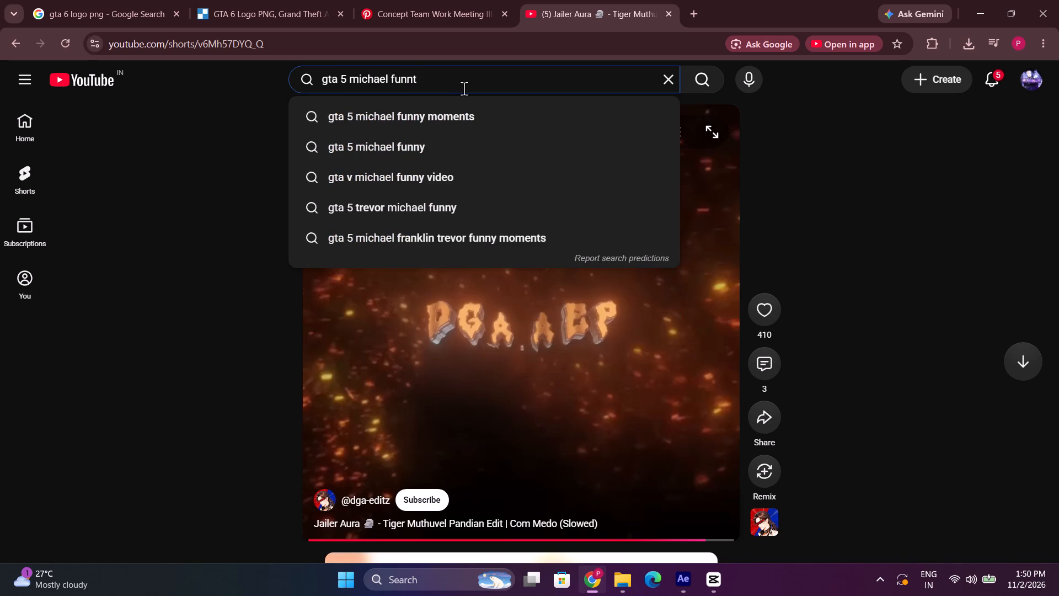
{"action": "left_click", "coordinate": [479, 109]}
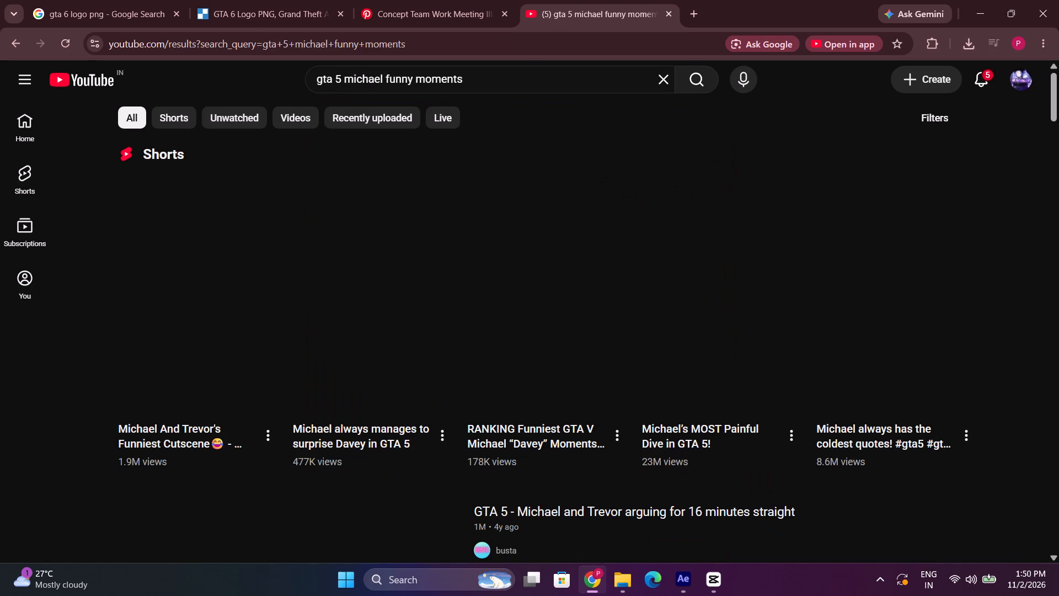
Examine the Michael funny moments results for usable clips, previewing the Michael and Trevor arguing video with sound.
{"action": "scroll", "coordinate": [220, 399], "scroll_direction": "down", "scroll_amount": 3}
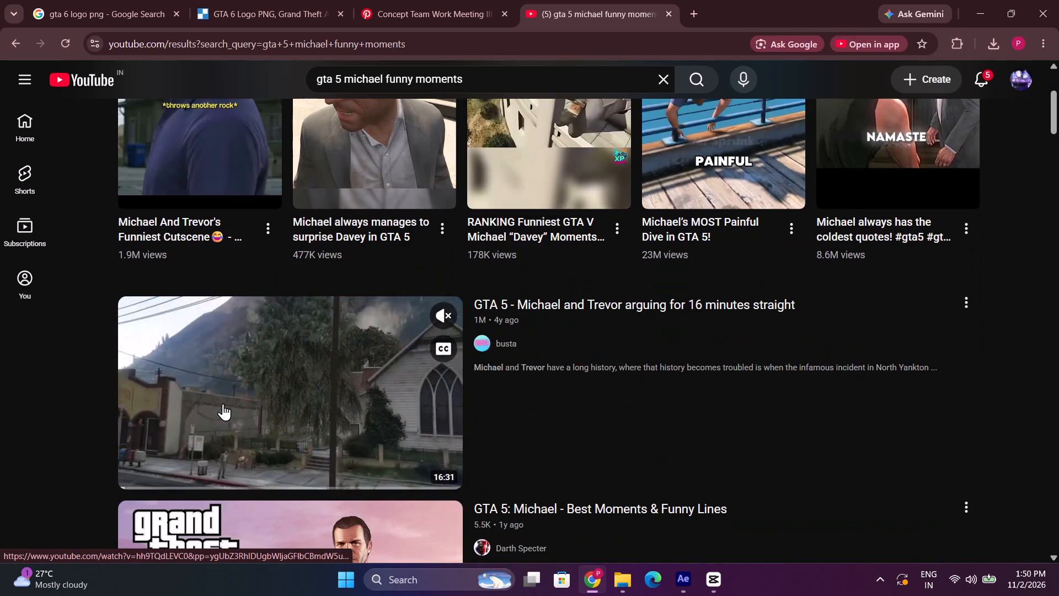
{"action": "left_click", "coordinate": [438, 315]}
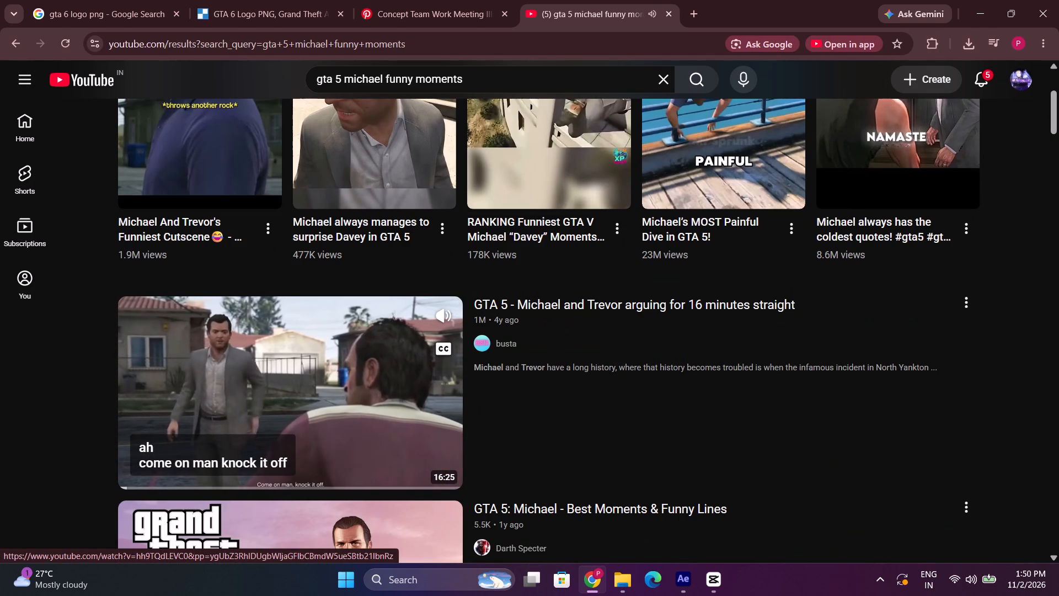
{"action": "scroll", "coordinate": [376, 347], "scroll_direction": "down", "scroll_amount": 7}
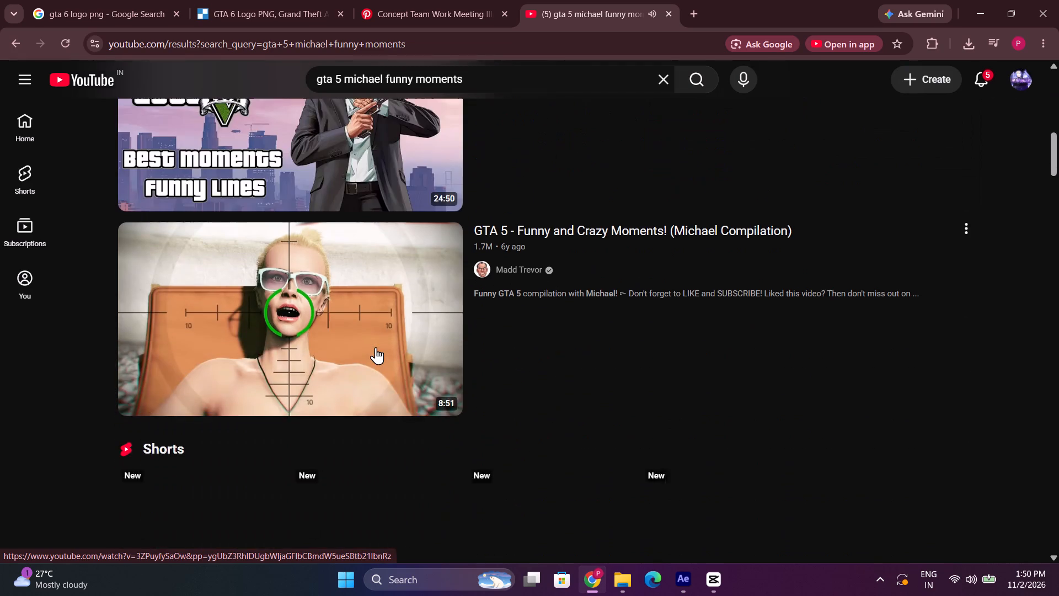
{"action": "scroll", "coordinate": [376, 347], "scroll_direction": "down", "scroll_amount": 4}
{"action": "scroll", "coordinate": [221, 344], "scroll_direction": "down", "scroll_amount": 3}
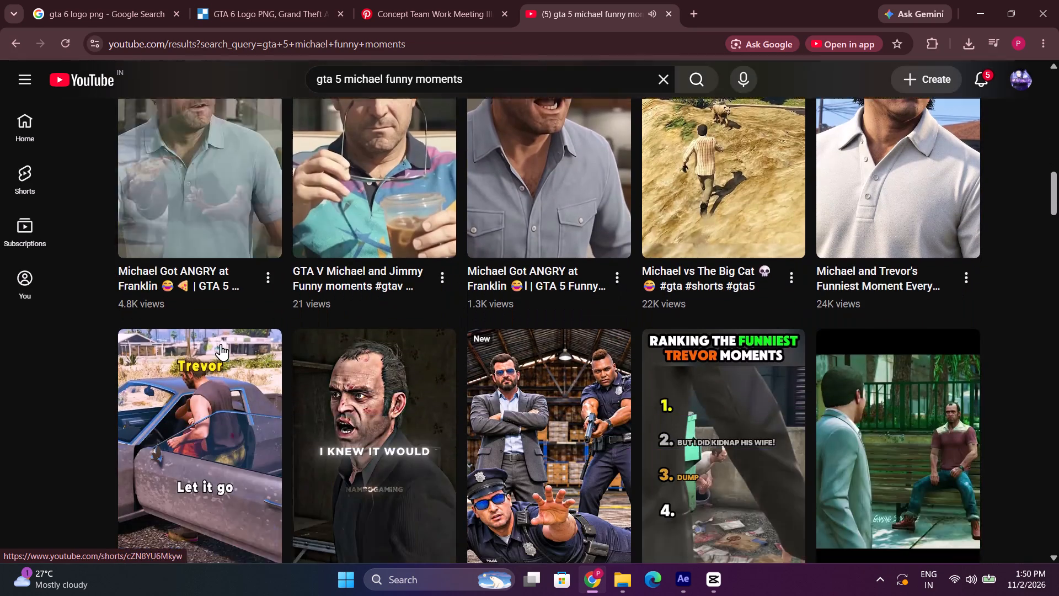
{"action": "scroll", "coordinate": [221, 344], "scroll_direction": "down", "scroll_amount": 7}
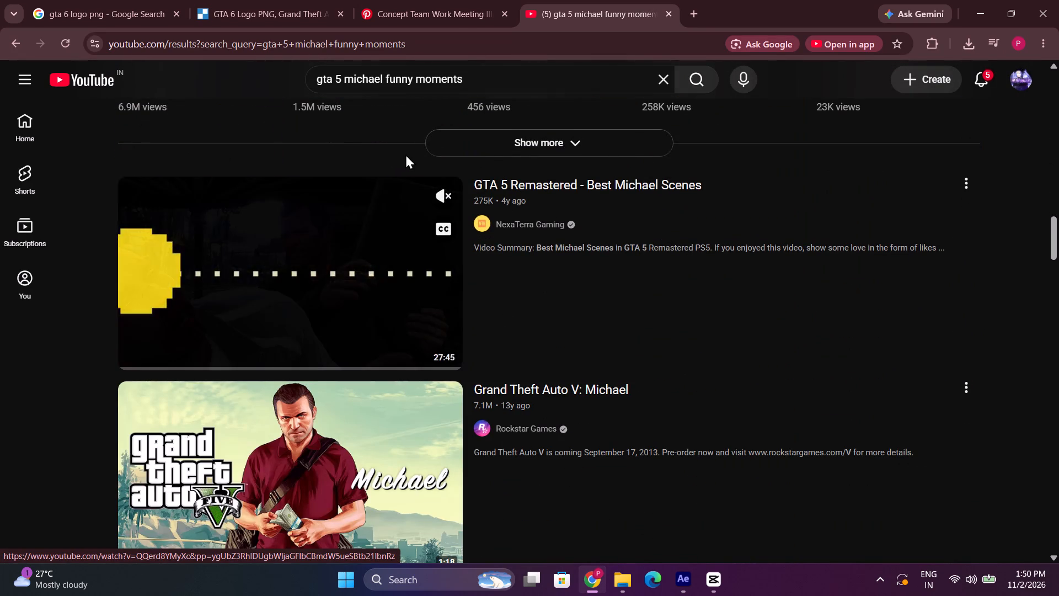
Extend the YouTube search to "gta 5 michael funny moments daveyy".
{"action": "left_click", "coordinate": [460, 86]}
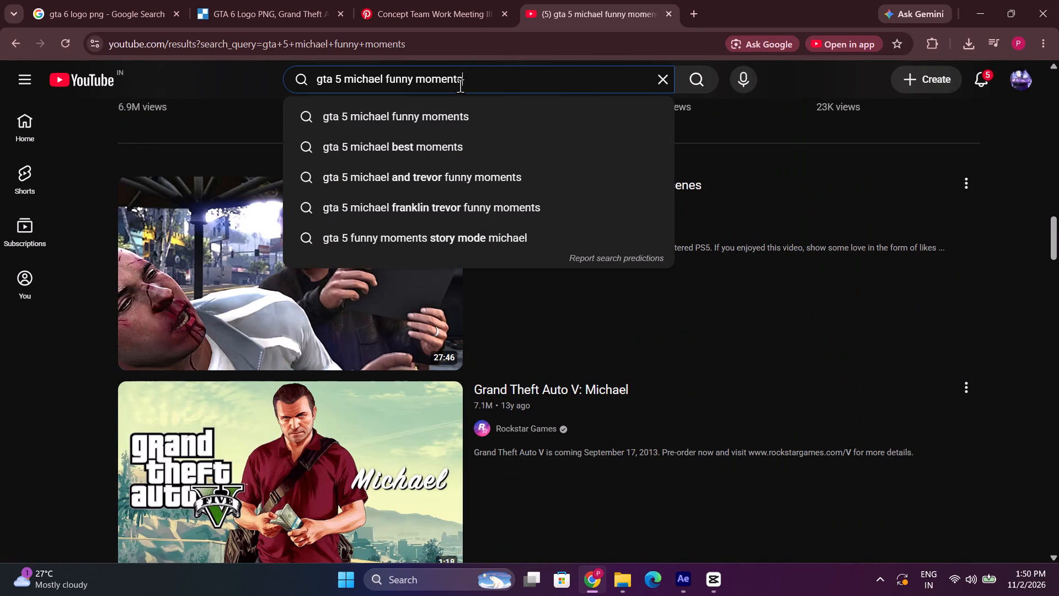
{"action": "key", "text": "space"}
{"action": "type", "text": "dave"}
{"action": "type", "text": "yy"}
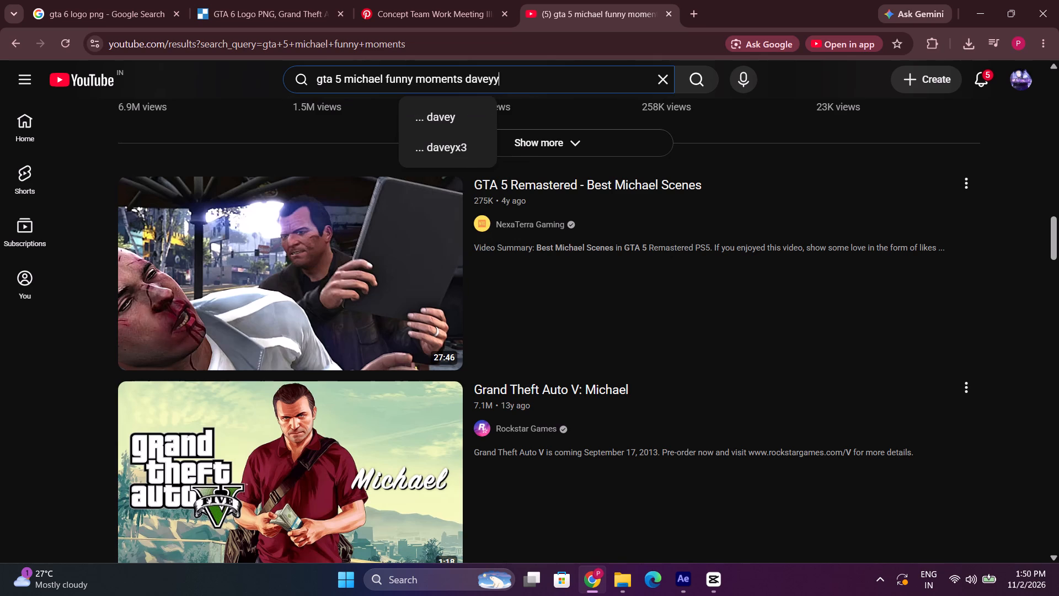
{"action": "key", "text": "Return"}
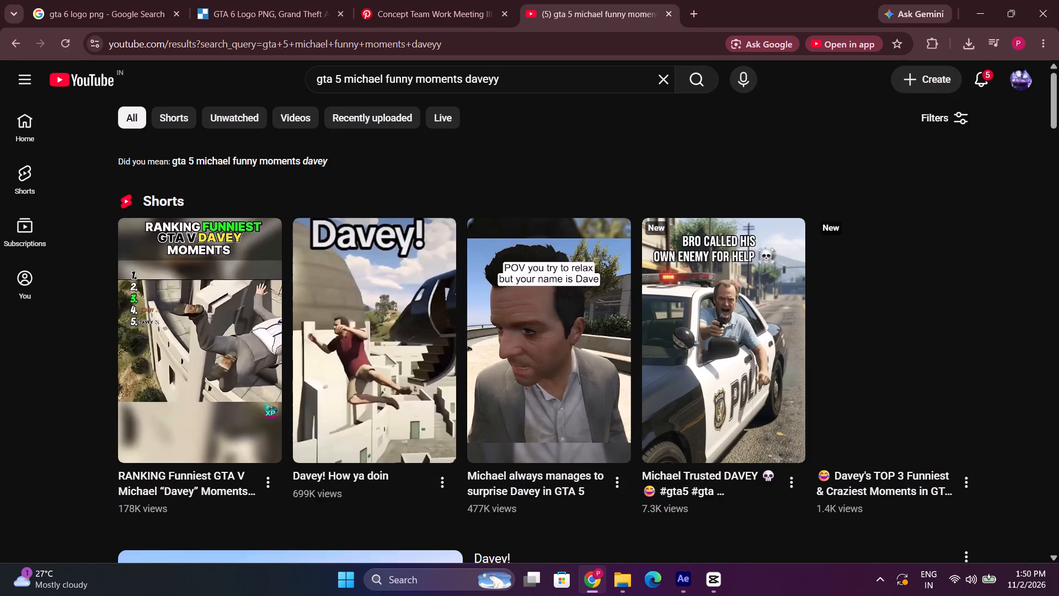
Open the "Davey!" video by CrazyWeeMonkey, change its playback quality, review the clip and return to the results.
{"action": "scroll", "coordinate": [227, 292], "scroll_direction": "down", "scroll_amount": 5}
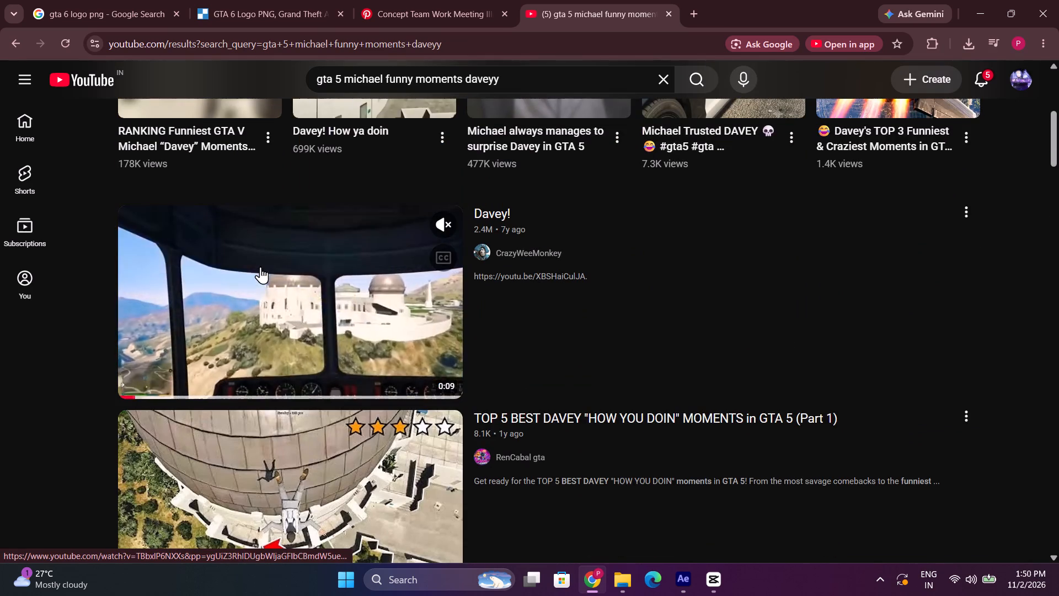
{"action": "left_click", "coordinate": [260, 267]}
{"action": "key", "text": "Right"}
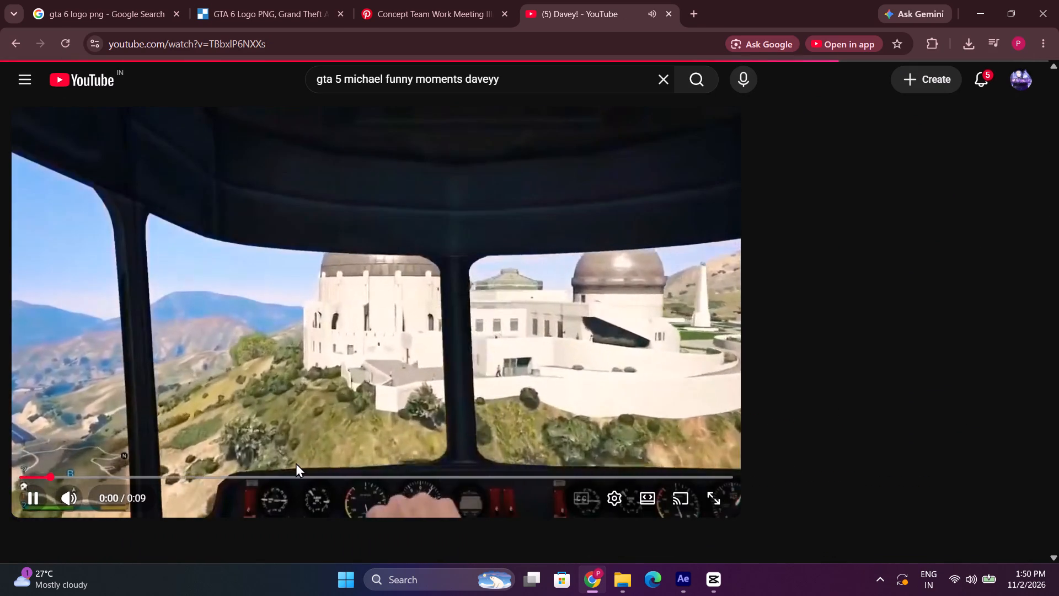
{"action": "key", "text": "Left"}
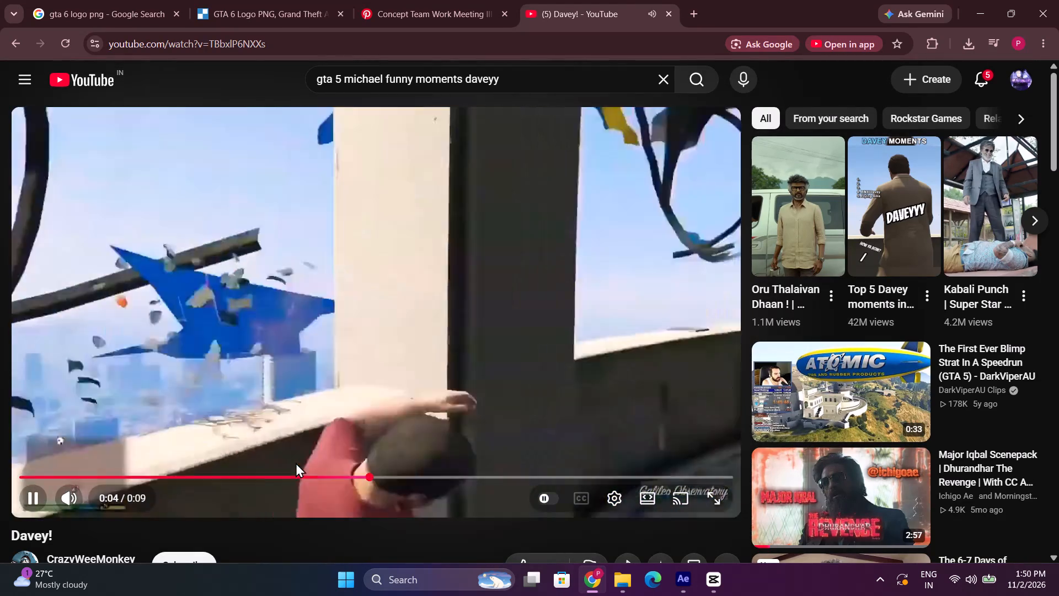
{"action": "left_click", "coordinate": [627, 489]}
{"action": "left_click", "coordinate": [623, 448]}
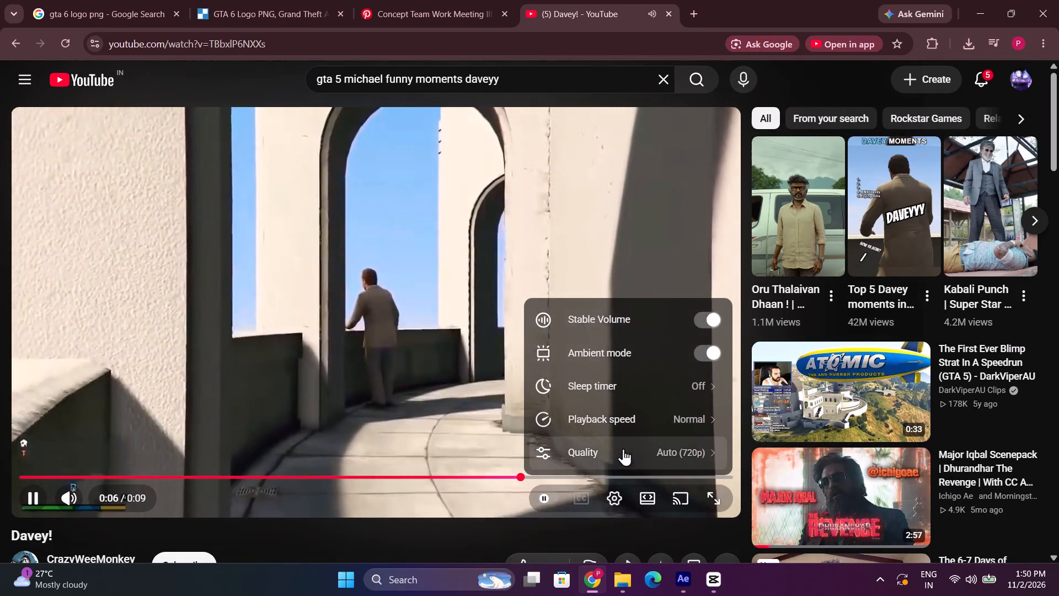
{"action": "left_click", "coordinate": [611, 277]}
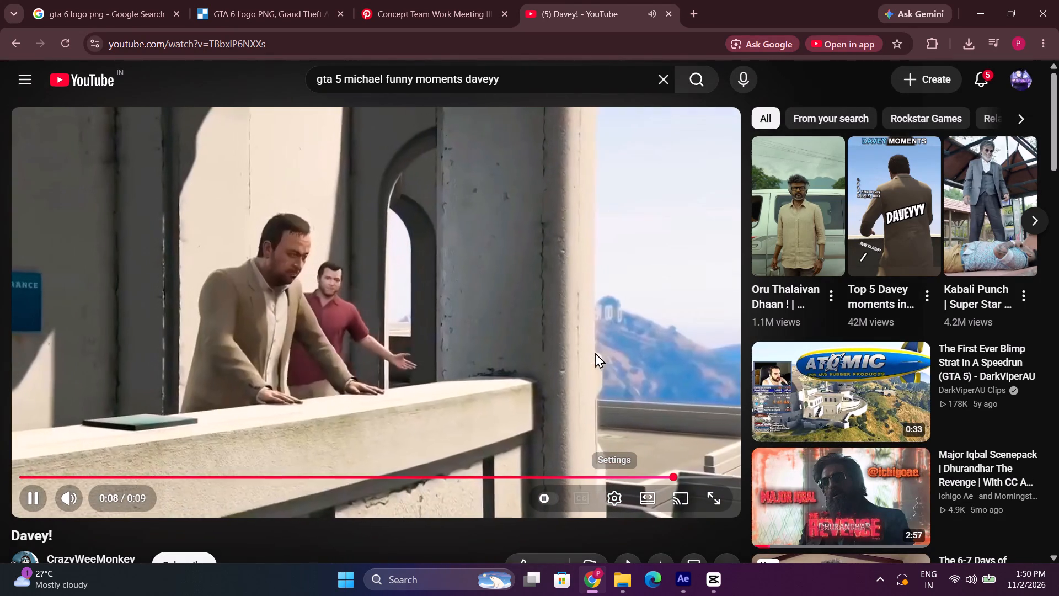
{"action": "left_click", "coordinate": [449, 478]}
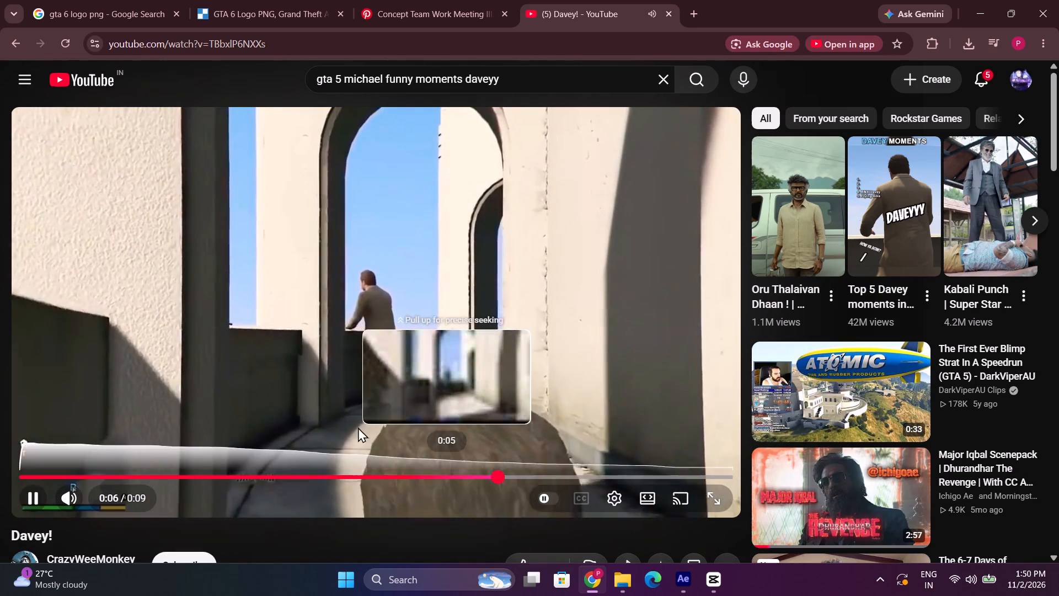
{"action": "left_click", "coordinate": [1, 48]}
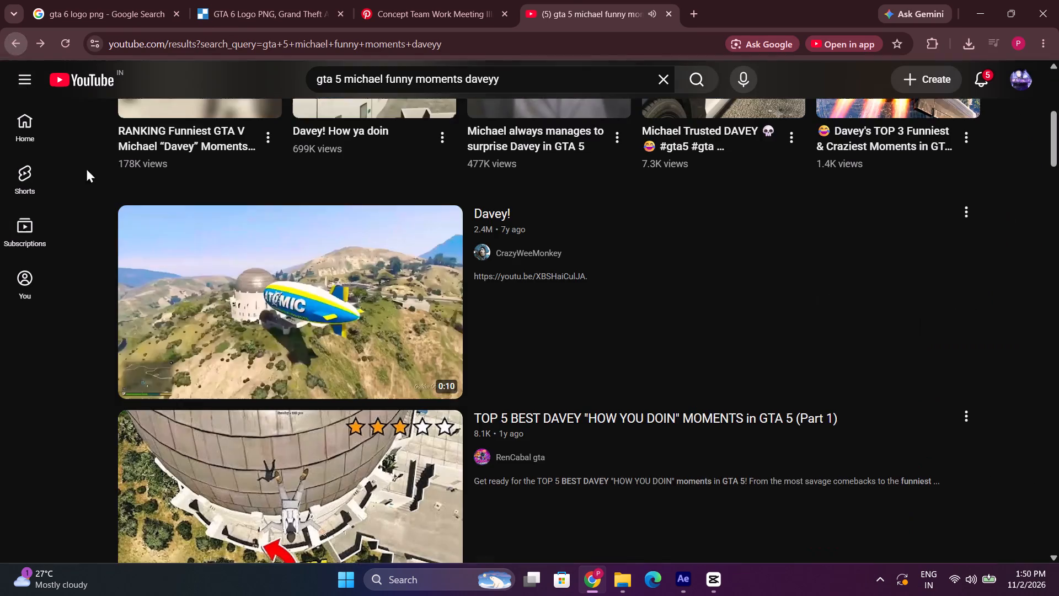
Open the "TOP 5 BEST DAVEY HOW YOU DOIN MOMENTS in GTA 5 (Part 1)" video, check it at another playback quality and return to the results.
{"action": "scroll", "coordinate": [234, 313], "scroll_direction": "down", "scroll_amount": 3}
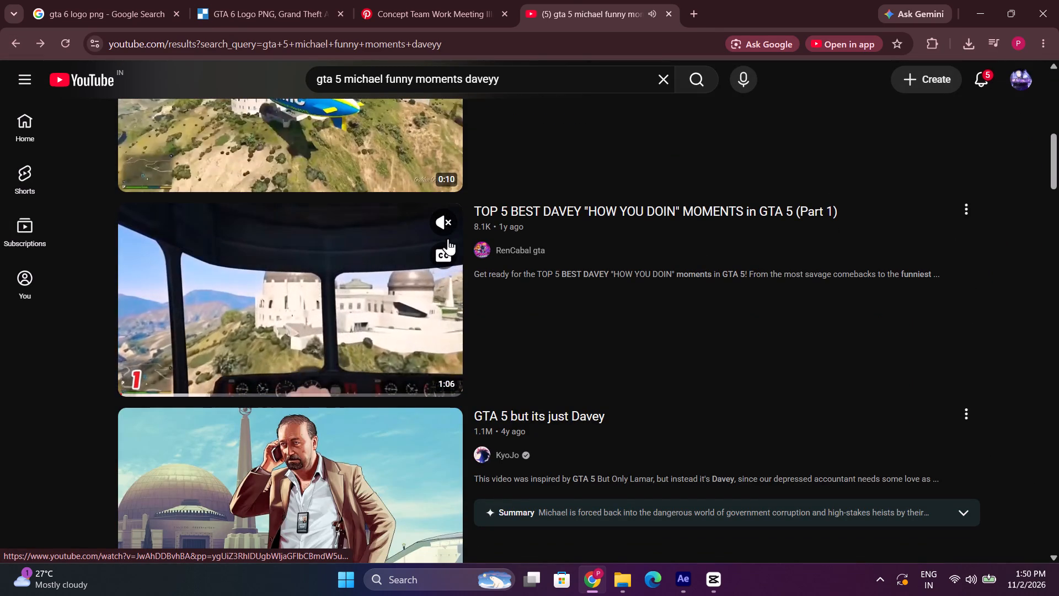
{"action": "left_click", "coordinate": [400, 256]}
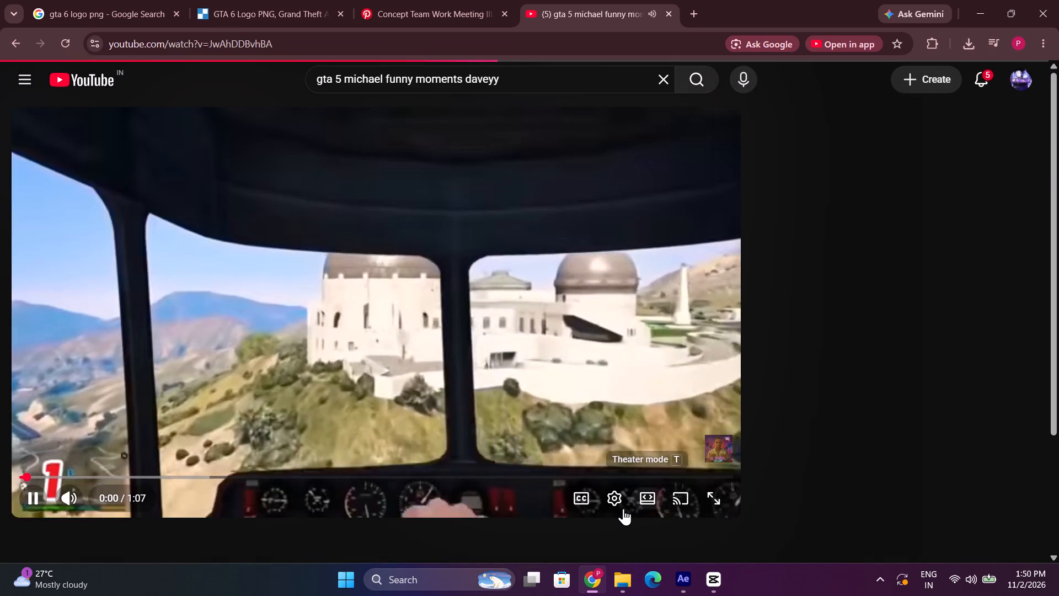
{"action": "left_click", "coordinate": [622, 507]}
{"action": "left_click", "coordinate": [621, 497]}
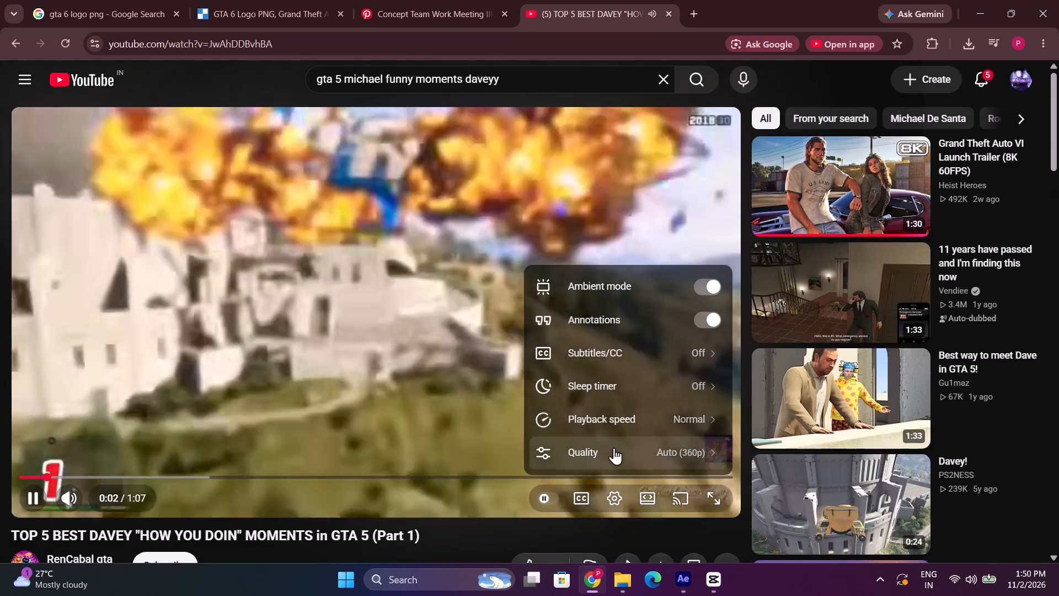
{"action": "left_click", "coordinate": [614, 447]}
{"action": "scroll", "coordinate": [594, 296], "scroll_direction": "up", "scroll_amount": 1}
{"action": "left_click", "coordinate": [605, 258]}
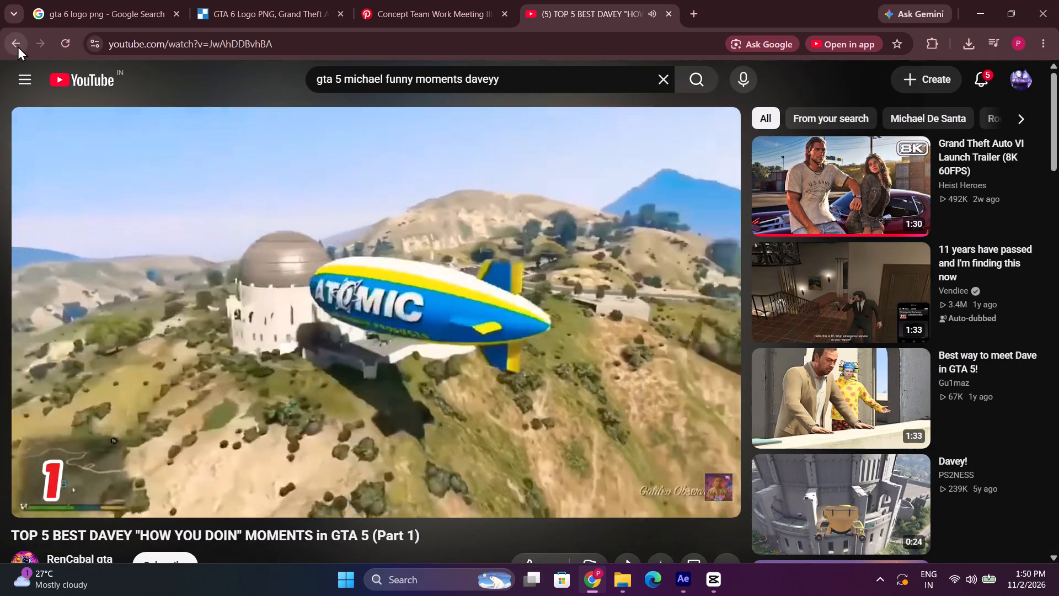
{"action": "left_click", "coordinate": [18, 46]}
Examine the search results for Davey footage, previewing several parts of "GTA 5 but its just Davey" with sound.
{"action": "scroll", "coordinate": [295, 273], "scroll_direction": "down", "scroll_amount": 3}
{"action": "scroll", "coordinate": [315, 321], "scroll_direction": "down", "scroll_amount": 2}
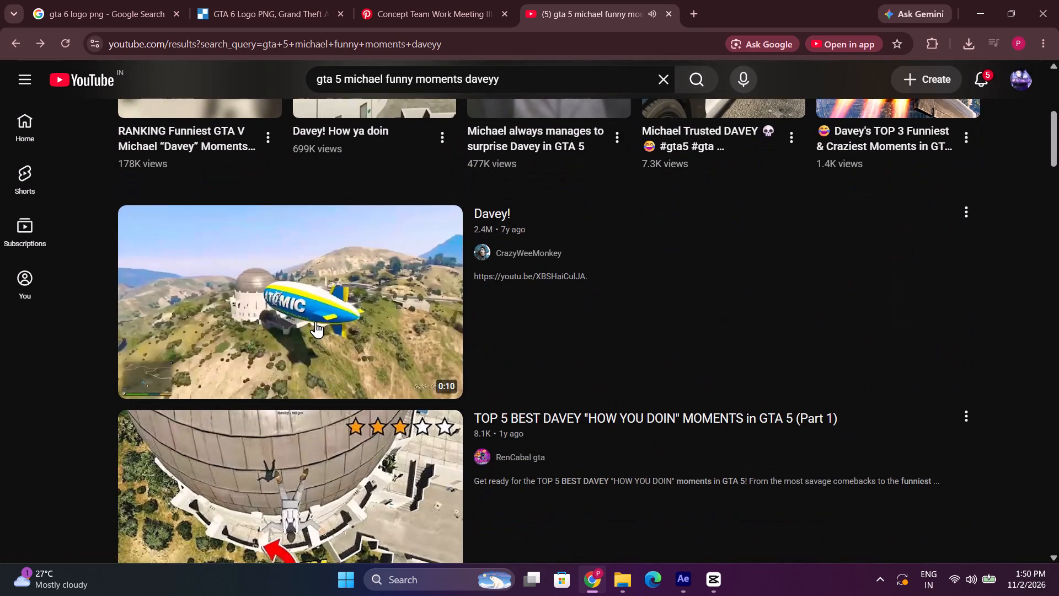
{"action": "scroll", "coordinate": [315, 321], "scroll_direction": "down", "scroll_amount": 2}
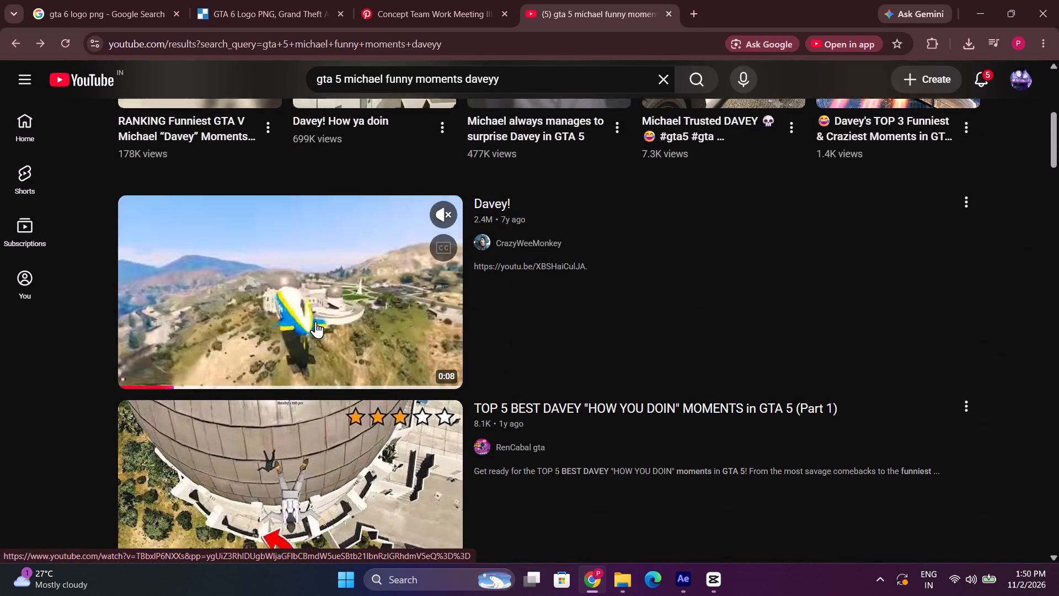
{"action": "scroll", "coordinate": [315, 321], "scroll_direction": "down", "scroll_amount": 1}
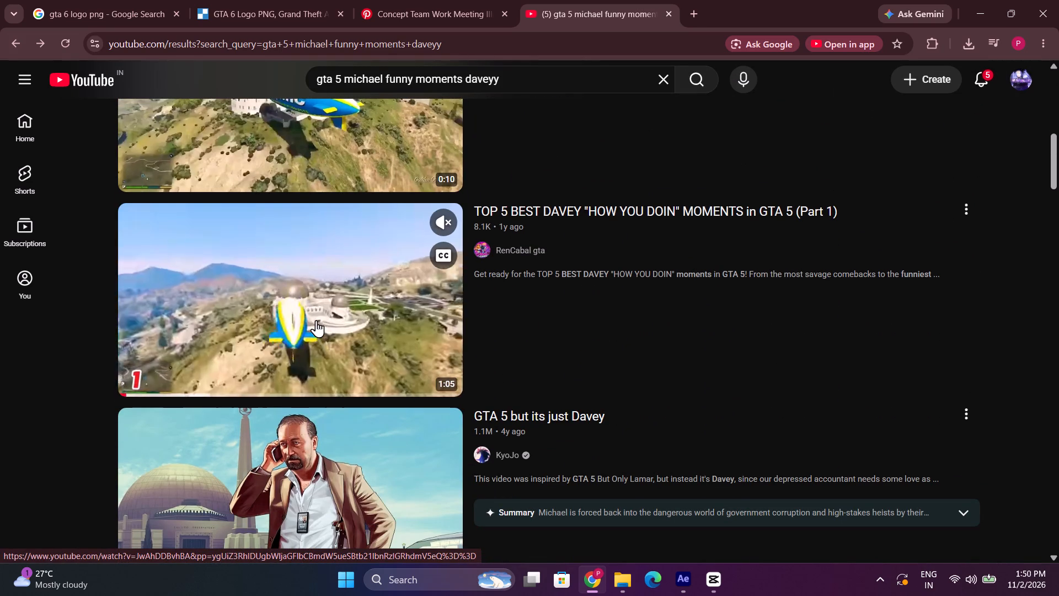
{"action": "scroll", "coordinate": [316, 320], "scroll_direction": "down", "scroll_amount": 2}
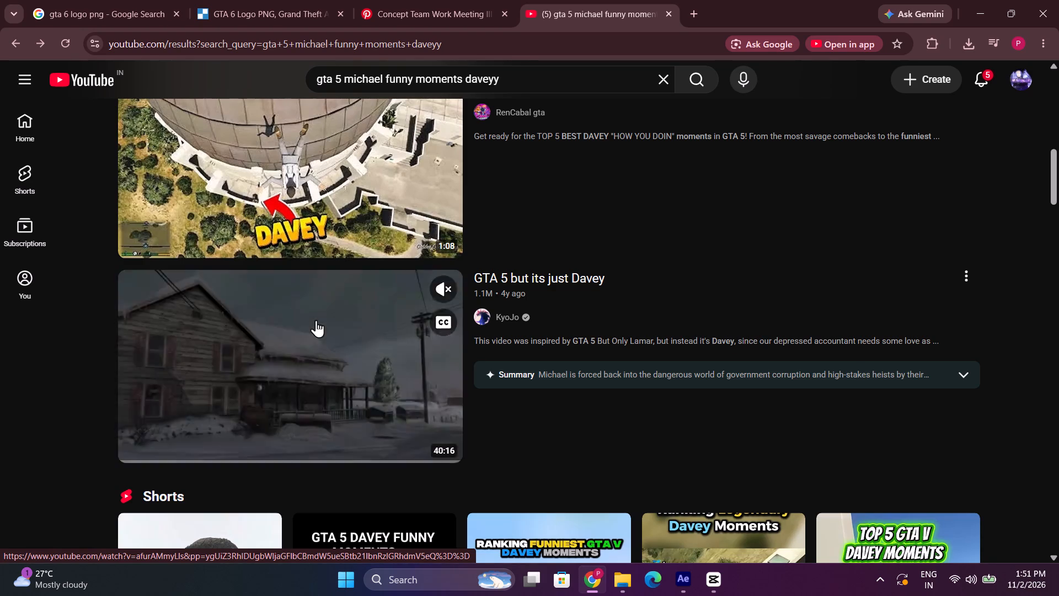
{"action": "left_click", "coordinate": [451, 278]}
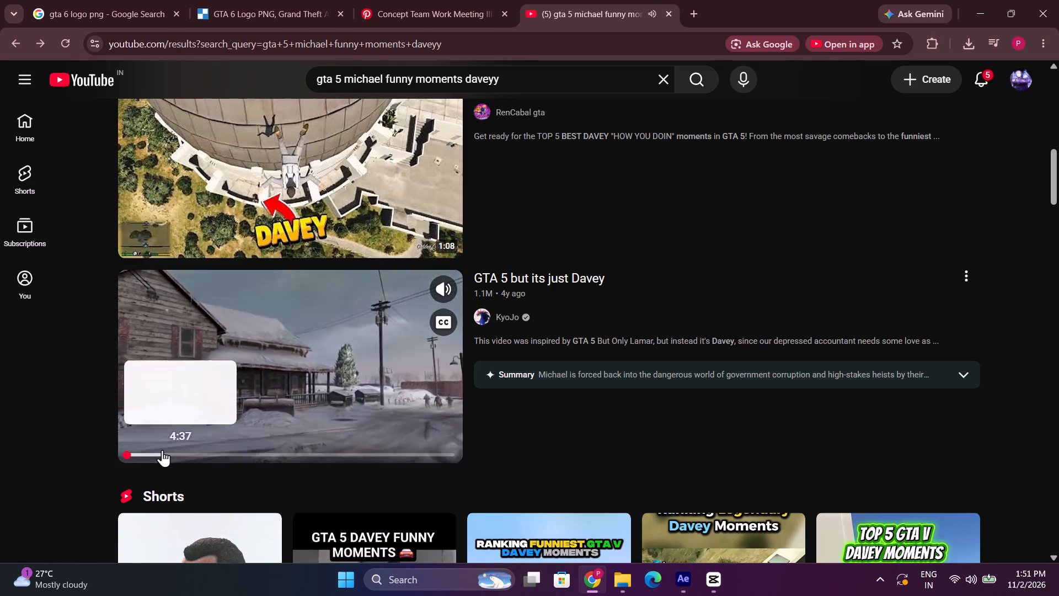
{"action": "left_click", "coordinate": [149, 451]}
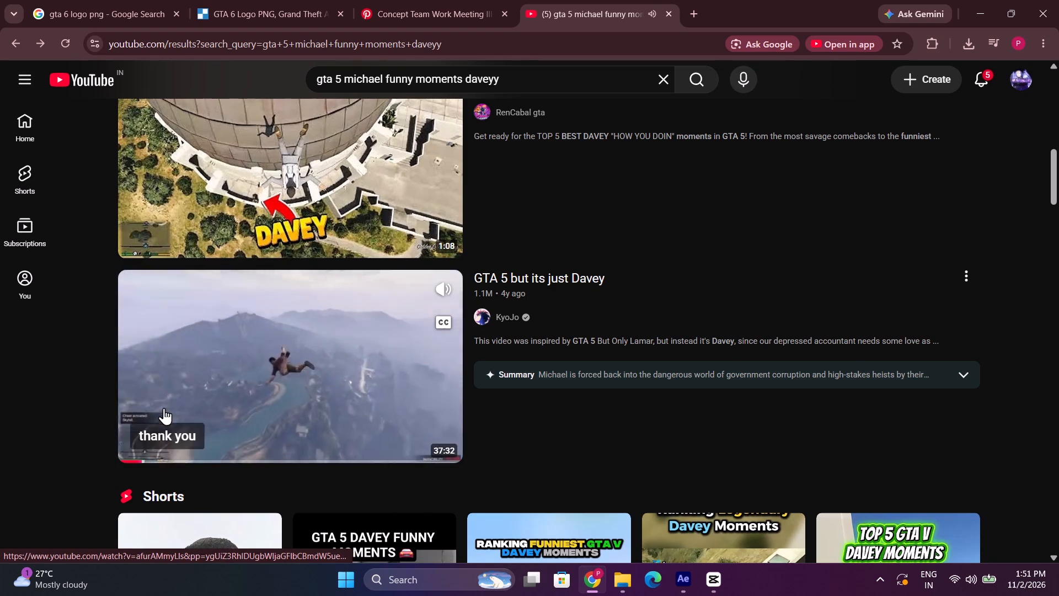
{"action": "left_click", "coordinate": [138, 451]}
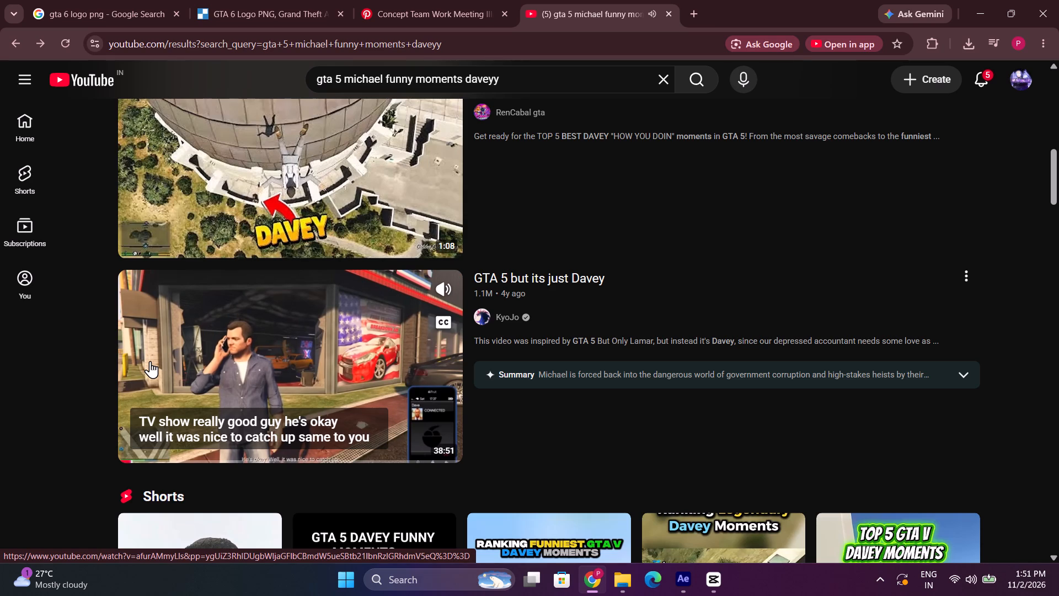
Examine the Davey Shorts and preview RedLazer5000's "Davey how you doin?" video with sound, replaying its middle section.
{"action": "scroll", "coordinate": [150, 361], "scroll_direction": "down", "scroll_amount": 4}
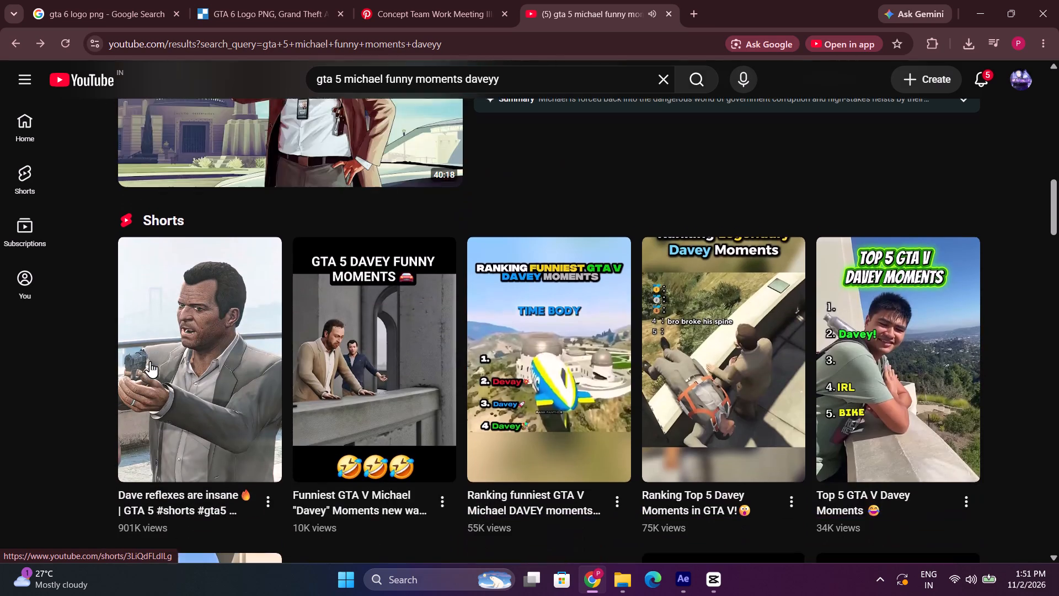
{"action": "scroll", "coordinate": [150, 361], "scroll_direction": "down", "scroll_amount": 10}
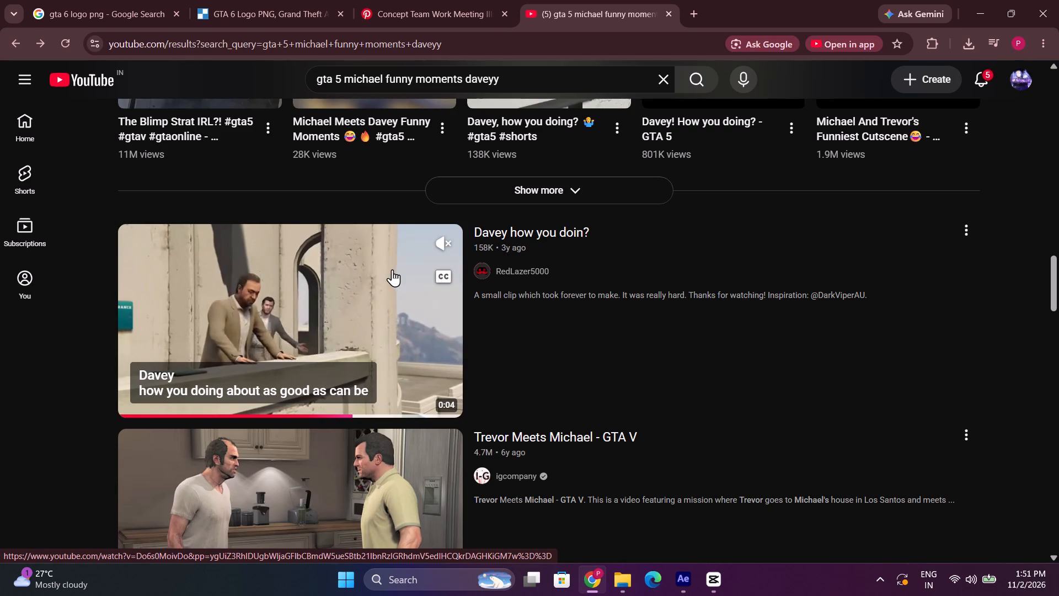
{"action": "left_click", "coordinate": [270, 413]}
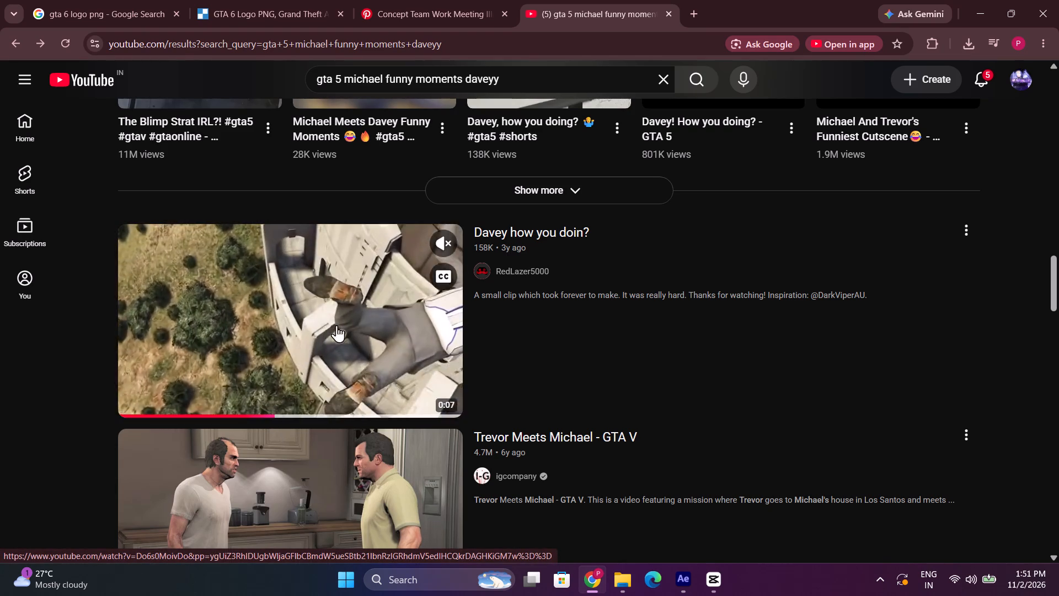
{"action": "left_click", "coordinate": [444, 238]}
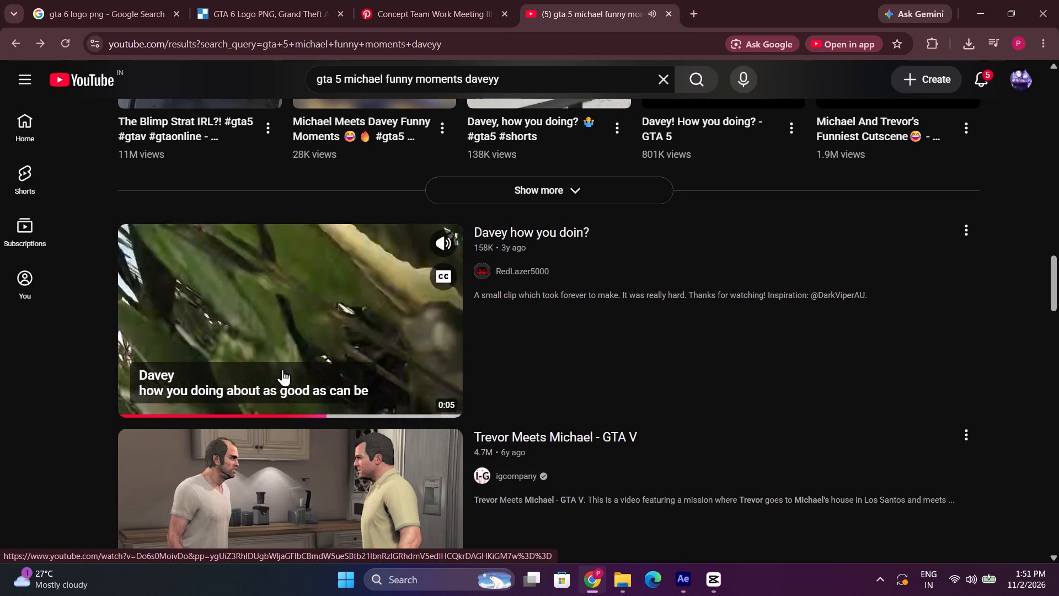
{"action": "left_click", "coordinate": [260, 413]}
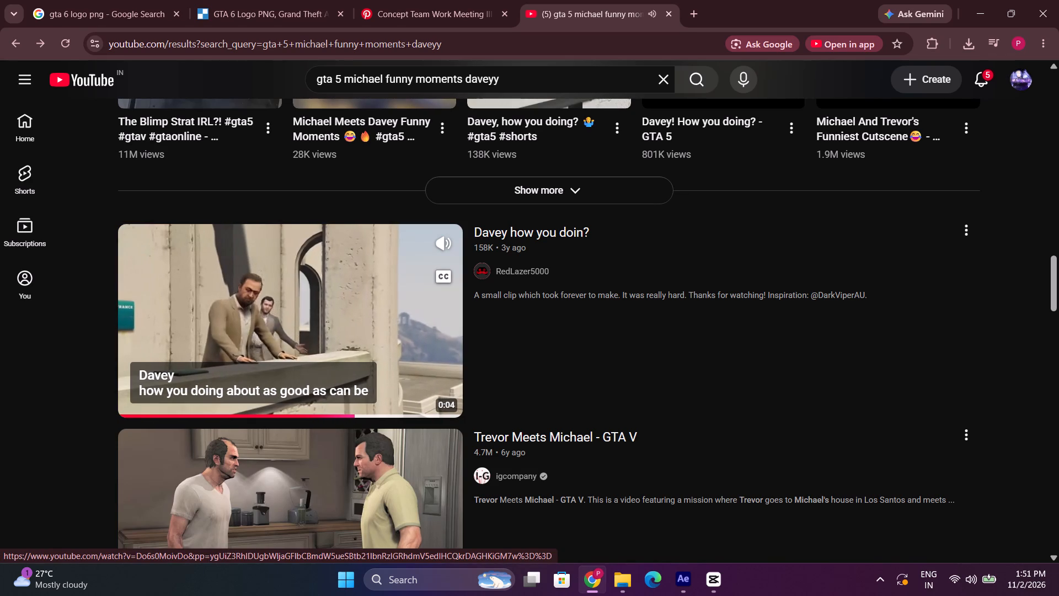
{"action": "scroll", "coordinate": [269, 341], "scroll_direction": "up", "scroll_amount": 9}
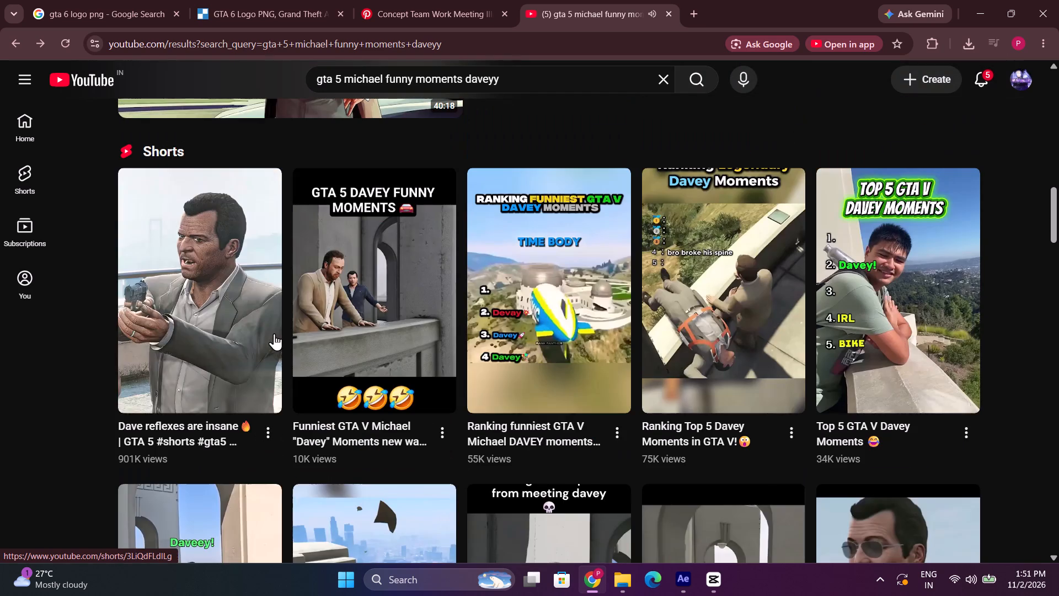
{"action": "scroll", "coordinate": [274, 333], "scroll_direction": "down", "scroll_amount": 4}
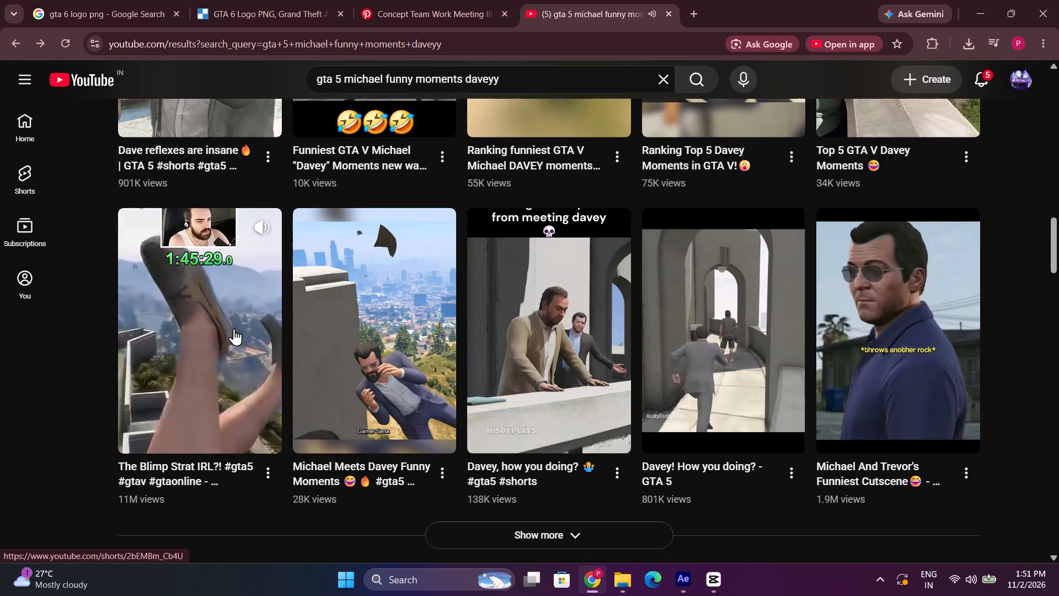
{"action": "scroll", "coordinate": [234, 328], "scroll_direction": "up", "scroll_amount": 20}
{"action": "scroll", "coordinate": [235, 327], "scroll_direction": "down", "scroll_amount": 5}
Reopen CrazyWeeMonkey's "Davey!" video, replay part of it, pause it and copy its share link.
{"action": "left_click", "coordinate": [279, 358]}
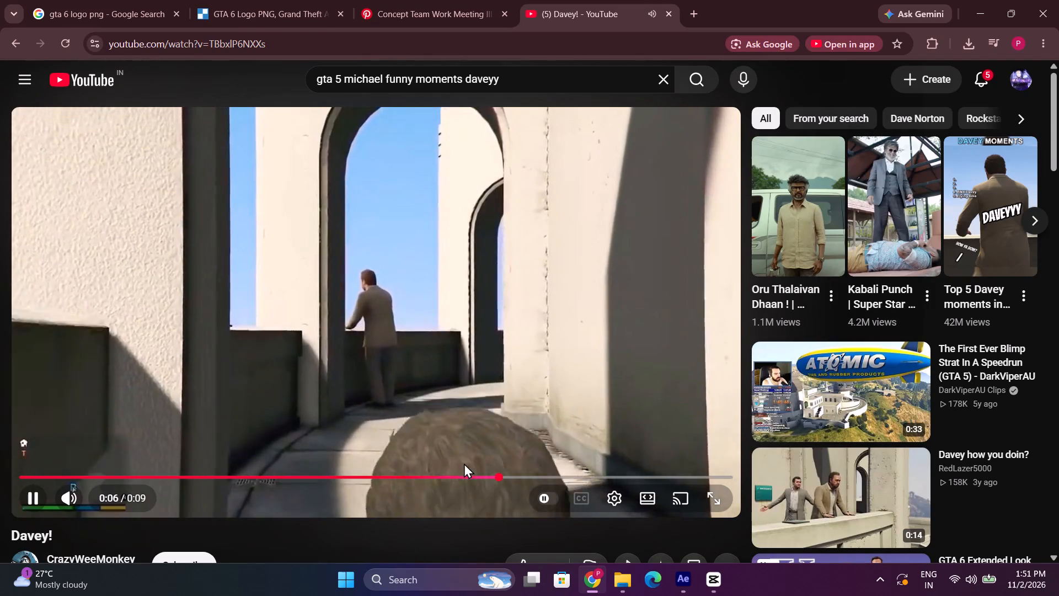
{"action": "left_click", "coordinate": [393, 471]}
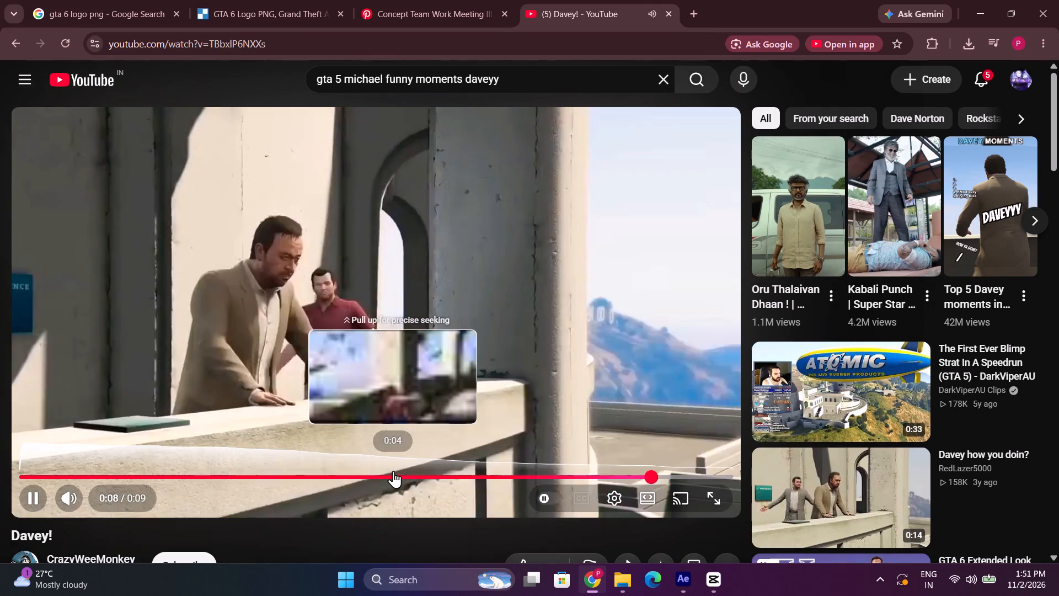
{"action": "left_click", "coordinate": [355, 468]}
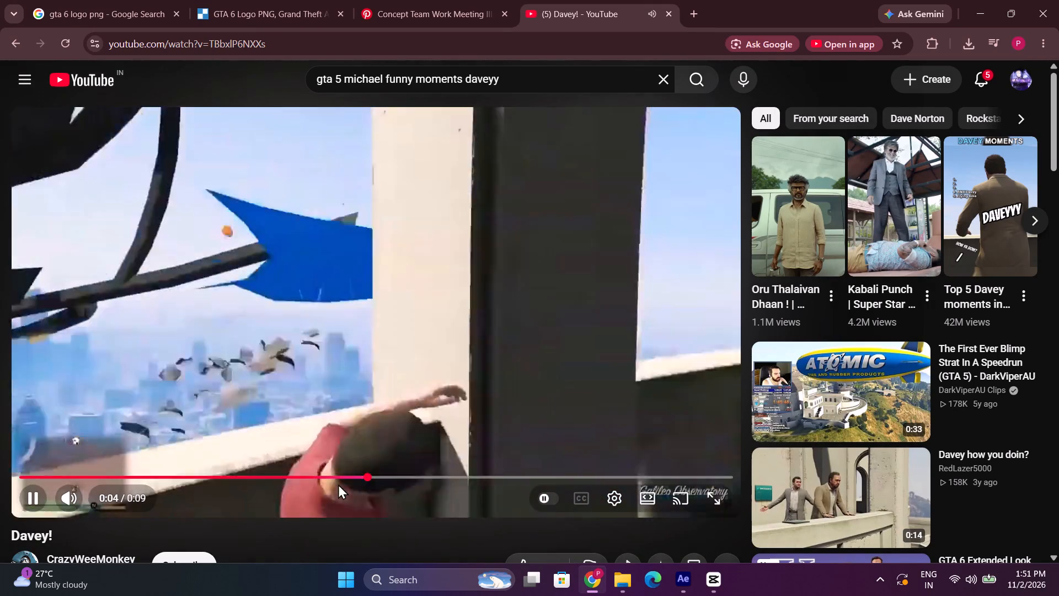
{"action": "key", "text": "space"}
{"action": "scroll", "coordinate": [593, 507], "scroll_direction": "down", "scroll_amount": 2}
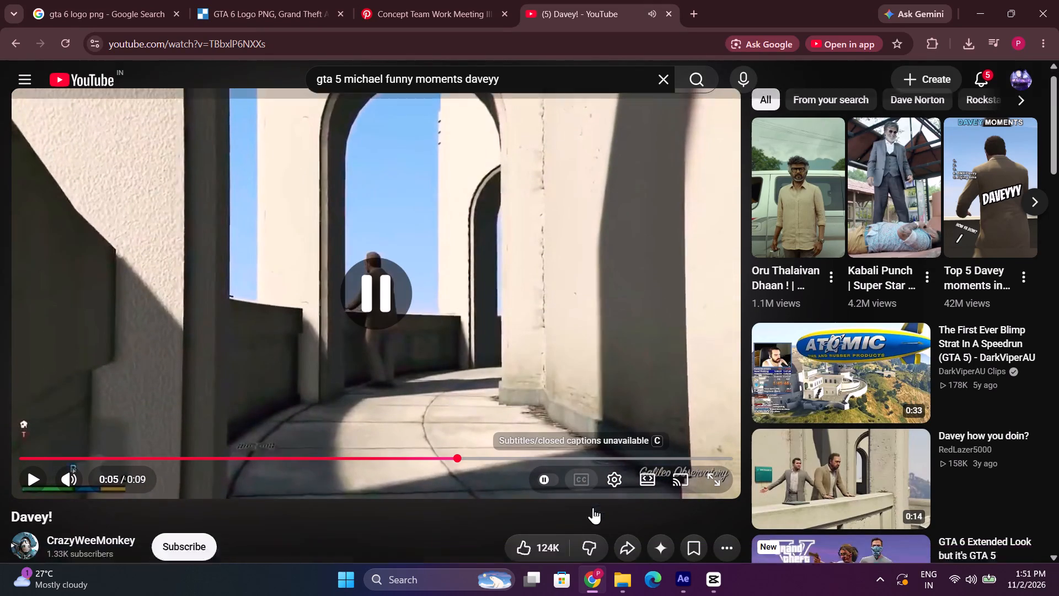
{"action": "left_click", "coordinate": [634, 439]}
{"action": "left_click", "coordinate": [651, 388]}
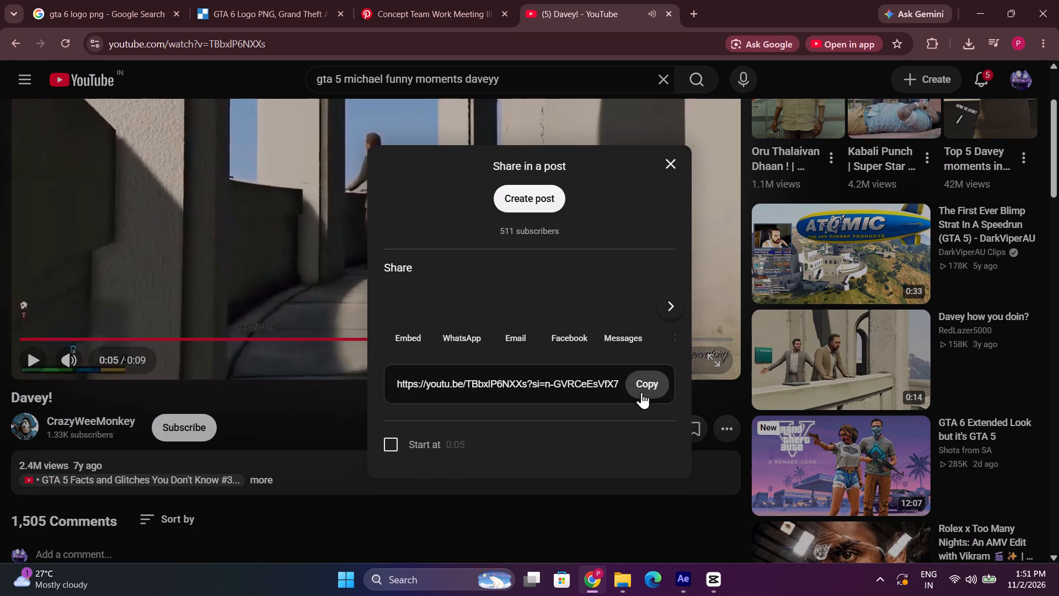
{"action": "left_click", "coordinate": [673, 166]}
Search Google for "yt video downloader 4k" in a new browser tab.
{"action": "left_click", "coordinate": [698, 12]}
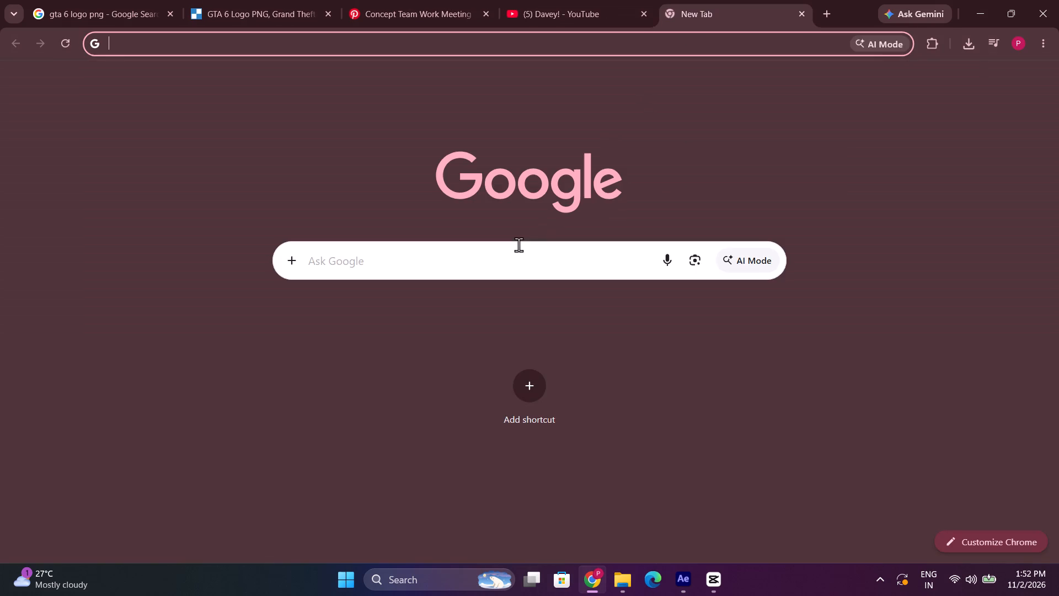
{"action": "left_click", "coordinate": [465, 284]}
{"action": "left_click", "coordinate": [465, 272]}
{"action": "type", "text": "yt"}
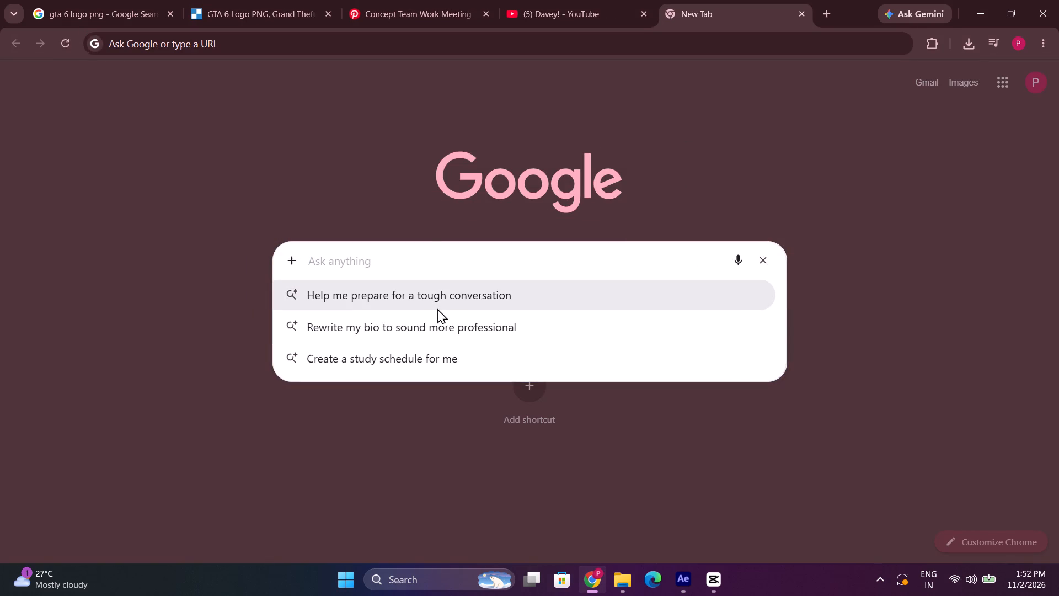
{"action": "left_click", "coordinate": [427, 254]}
{"action": "type", "text": "yt"}
{"action": "key", "text": "space"}
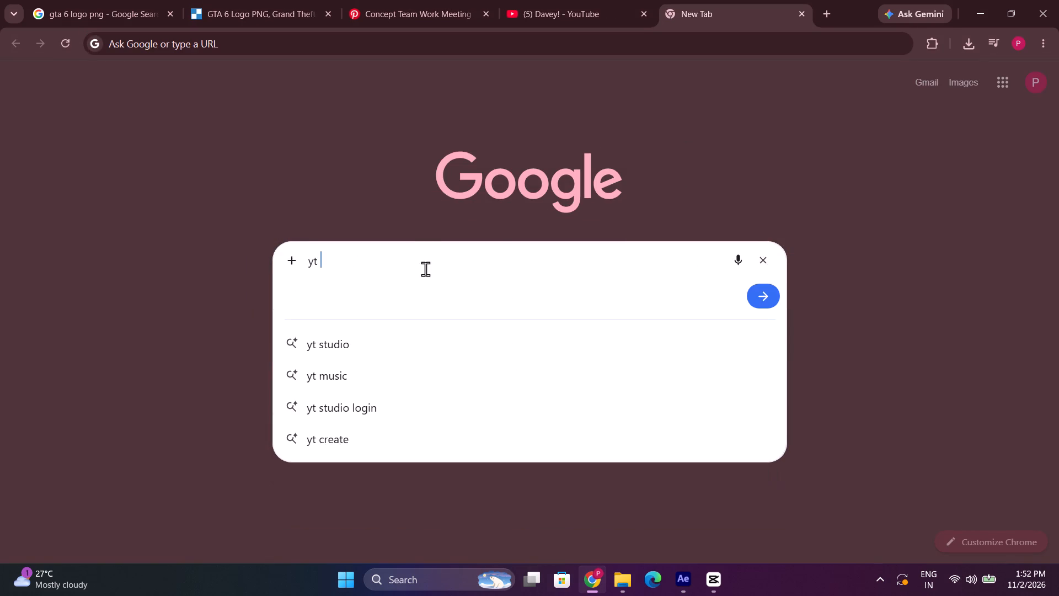
{"action": "type", "text": "video downloader 4k"}
{"action": "key", "text": "Return"}
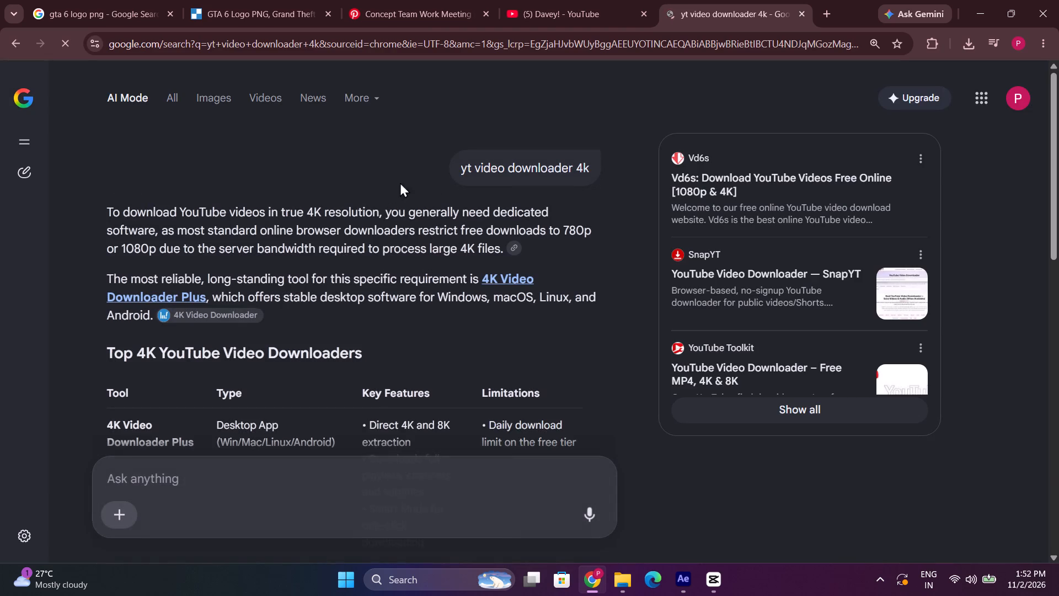
Switch from the AI answer to all web results and open the Vd6s YouTube downloader site.
{"action": "scroll", "coordinate": [197, 336], "scroll_direction": "down", "scroll_amount": 3}
{"action": "scroll", "coordinate": [197, 335], "scroll_direction": "up", "scroll_amount": 3}
{"action": "left_click_drag", "start_coordinate": [510, 280], "coordinate": [288, 274]}
{"action": "left_click", "coordinate": [177, 100]}
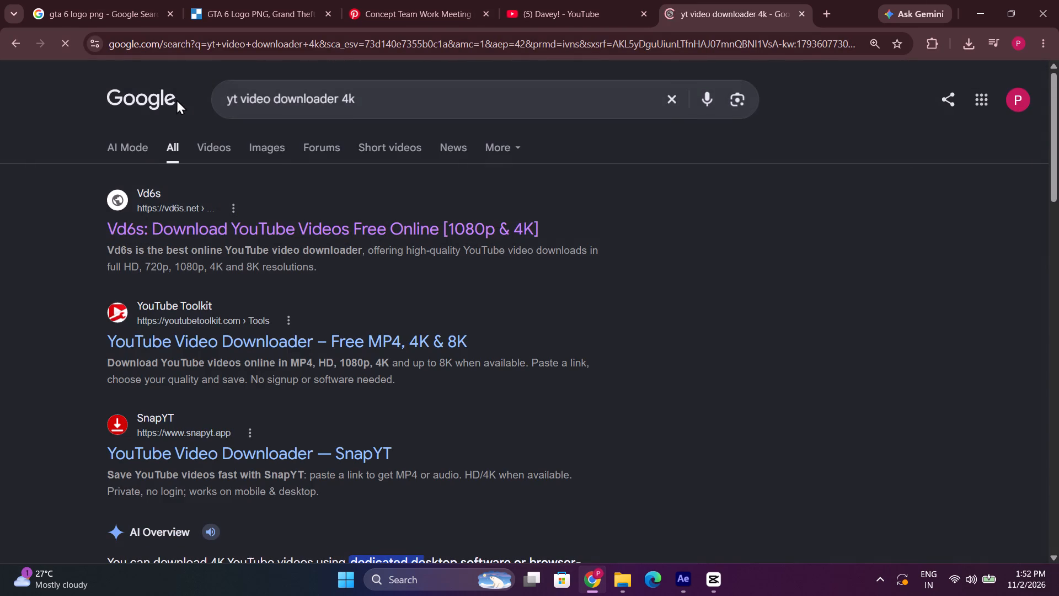
{"action": "left_click", "coordinate": [198, 212]}
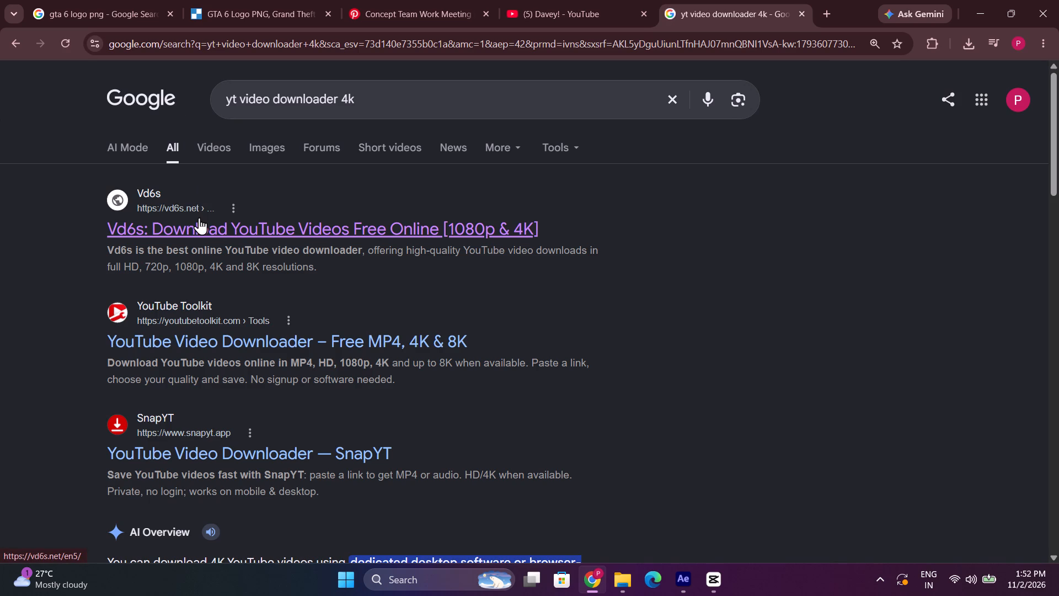
{"action": "left_click", "coordinate": [199, 217]}
Load the copied "Davey!" link in the downloader and download the 720p MP4 with audio.
{"action": "left_click", "coordinate": [478, 289]}
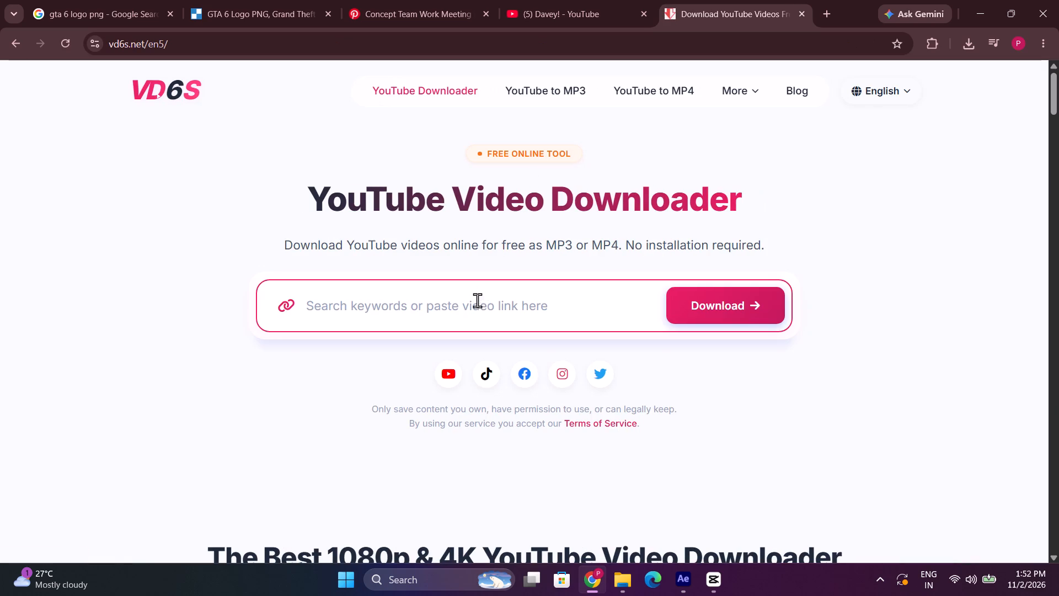
{"action": "left_click", "coordinate": [477, 308]}
{"action": "key", "text": "ctrl+v"}
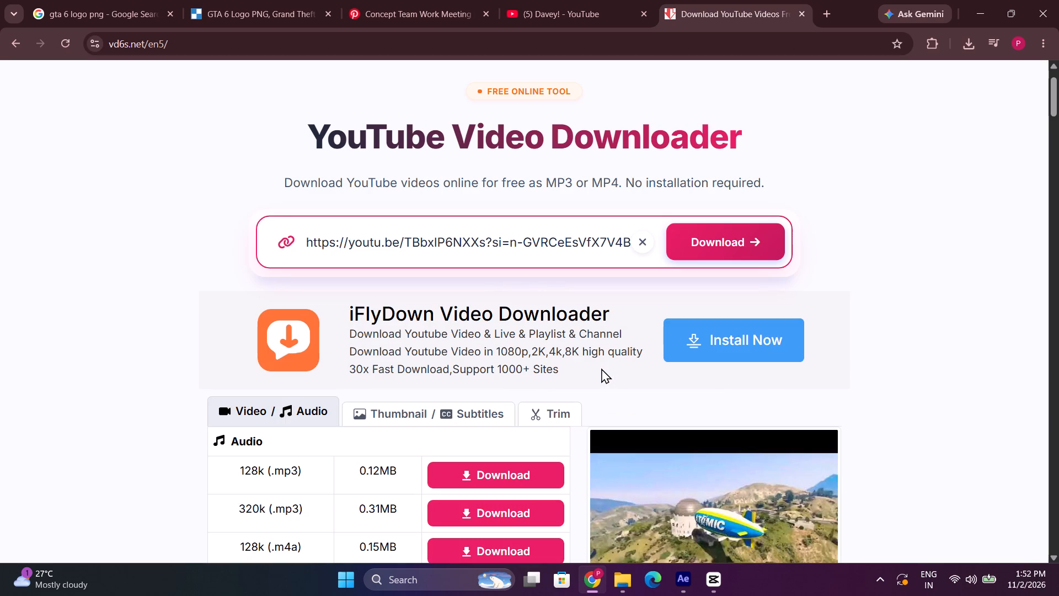
{"action": "scroll", "coordinate": [510, 411], "scroll_direction": "down", "scroll_amount": 3}
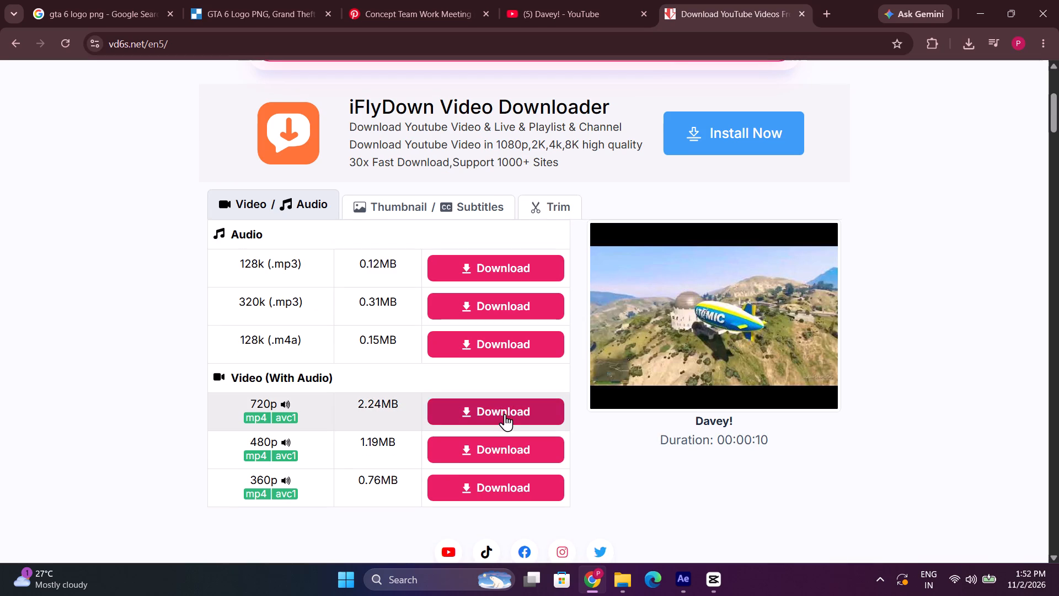
{"action": "left_click", "coordinate": [509, 412]}
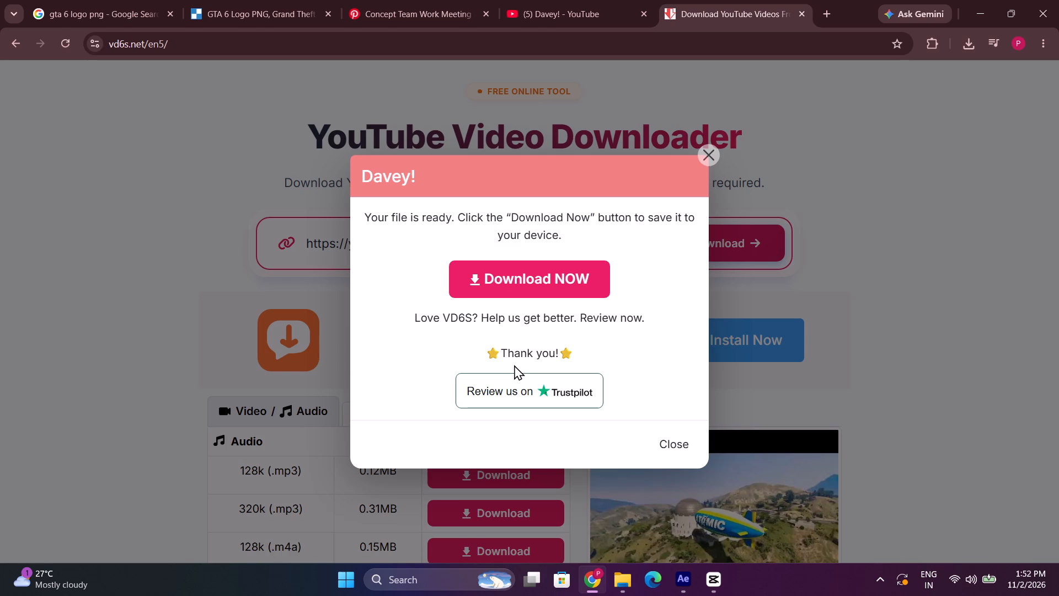
{"action": "left_click", "coordinate": [581, 289]}
Return to the YouTube tab and change the search to "gta 5 trevor funny moments".
{"action": "left_click", "coordinate": [514, 0]}
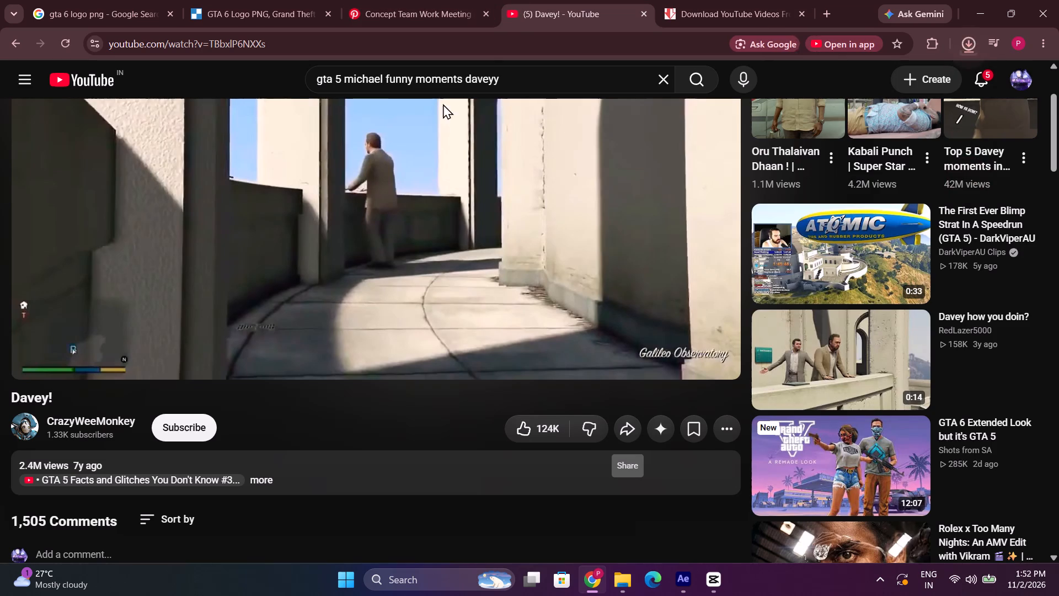
{"action": "left_click_drag", "start_coordinate": [384, 76], "coordinate": [345, 79]}
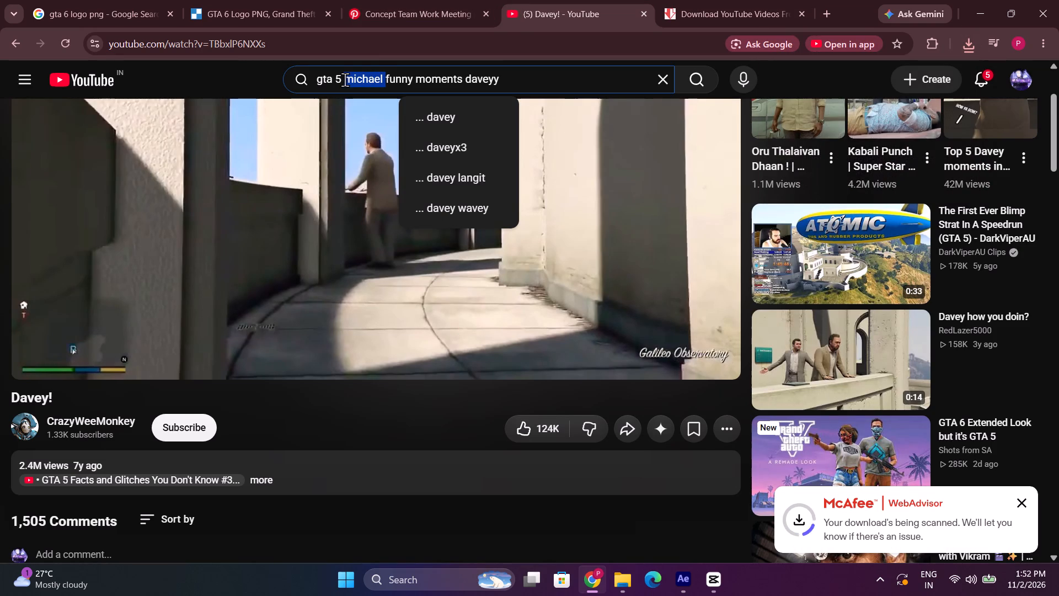
{"action": "left_click_drag", "start_coordinate": [345, 79], "coordinate": [344, 80]}
{"action": "type", "text": "treve"}
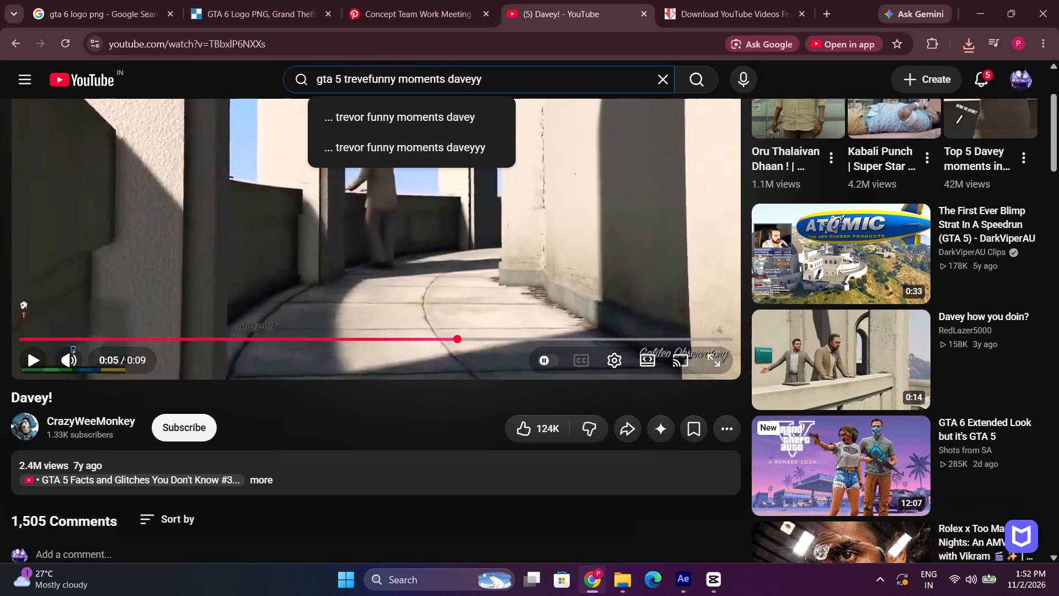
{"action": "key", "text": "BackSpace"}
{"action": "type", "text": "or"}
{"action": "key", "text": "space"}
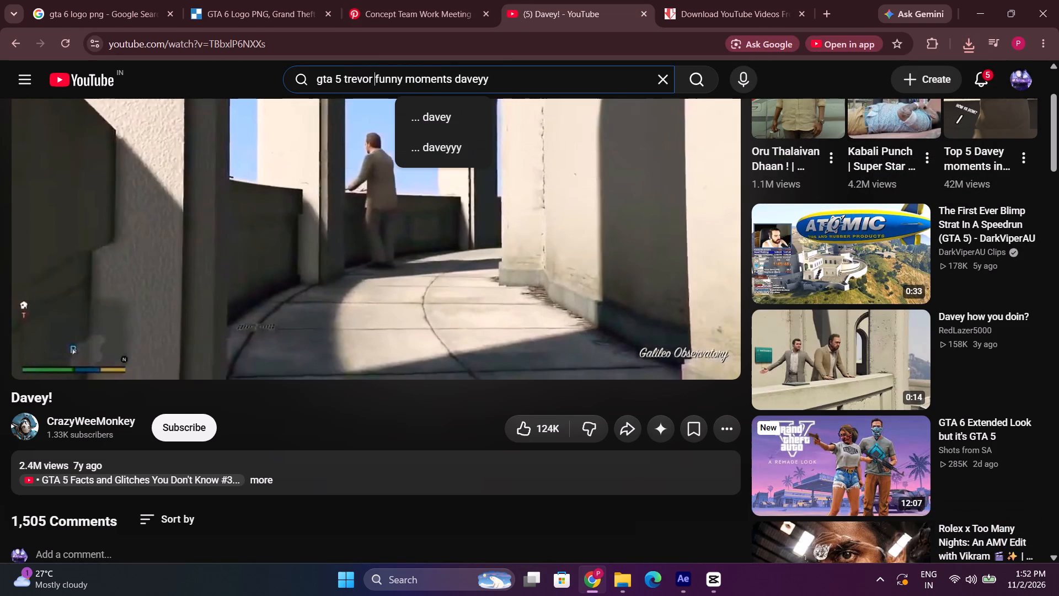
{"action": "left_click_drag", "start_coordinate": [533, 86], "coordinate": [454, 86]}
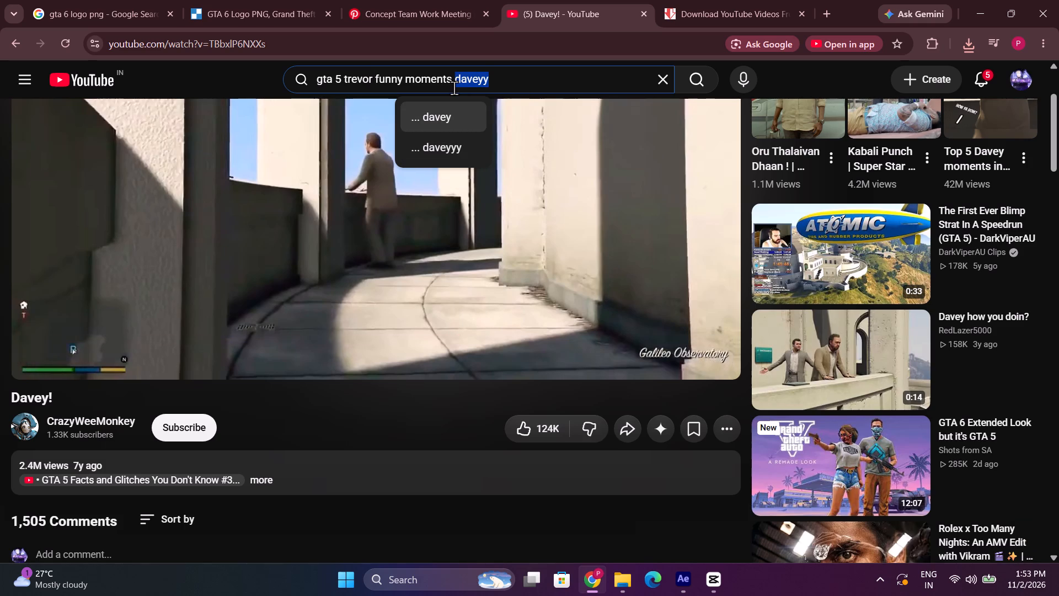
{"action": "key", "text": "BackSpace"}
{"action": "key", "text": "Return"}
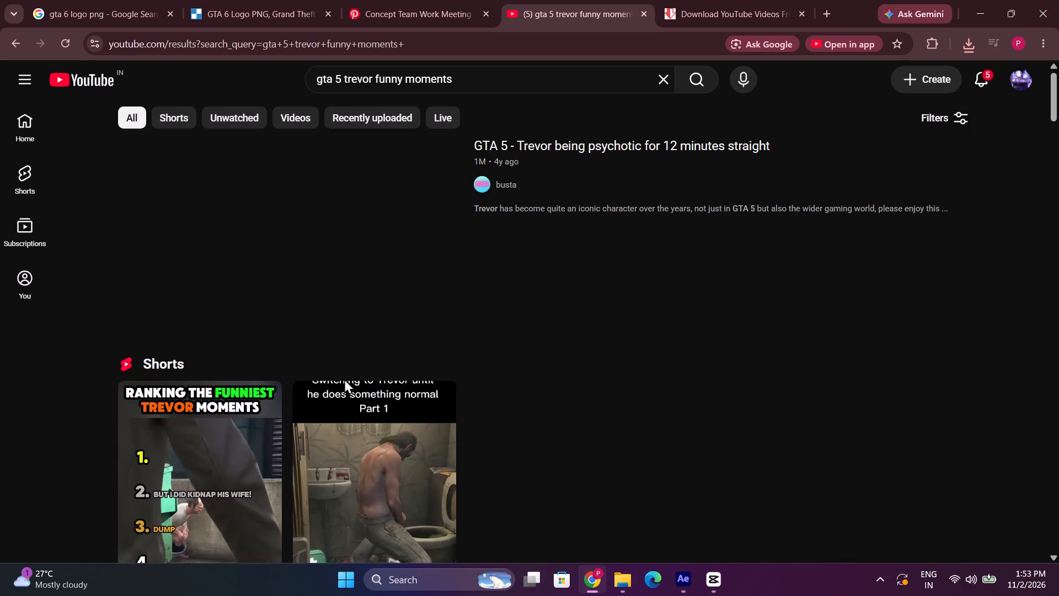
Open Rockstar's "Grand Theft Auto V: Trevor" trailer, sample its footage partway through, and return to the search results.
{"action": "scroll", "coordinate": [221, 469], "scroll_direction": "down", "scroll_amount": 8}
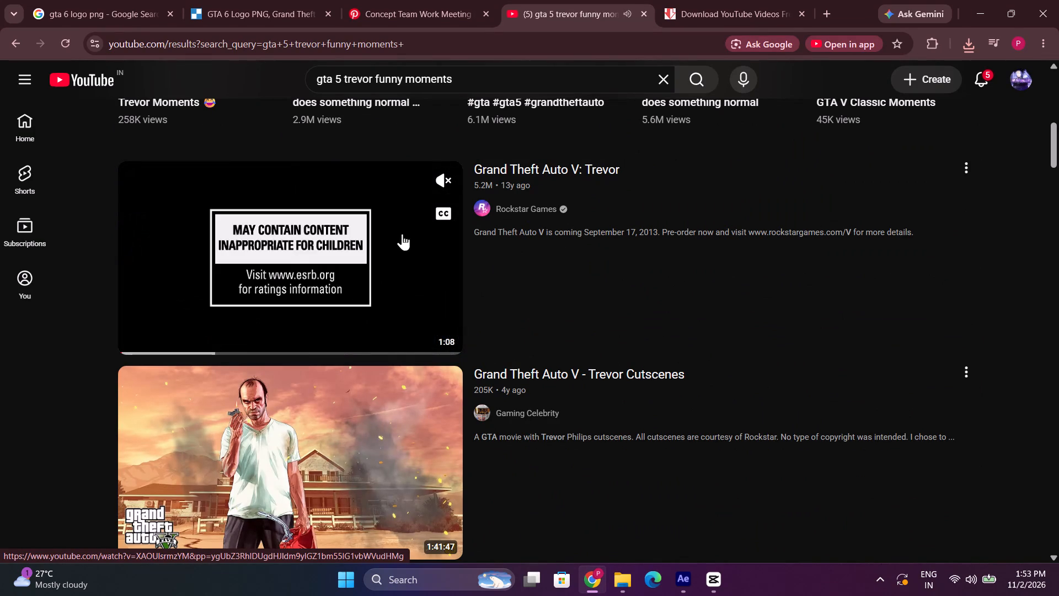
{"action": "left_click", "coordinate": [421, 197]}
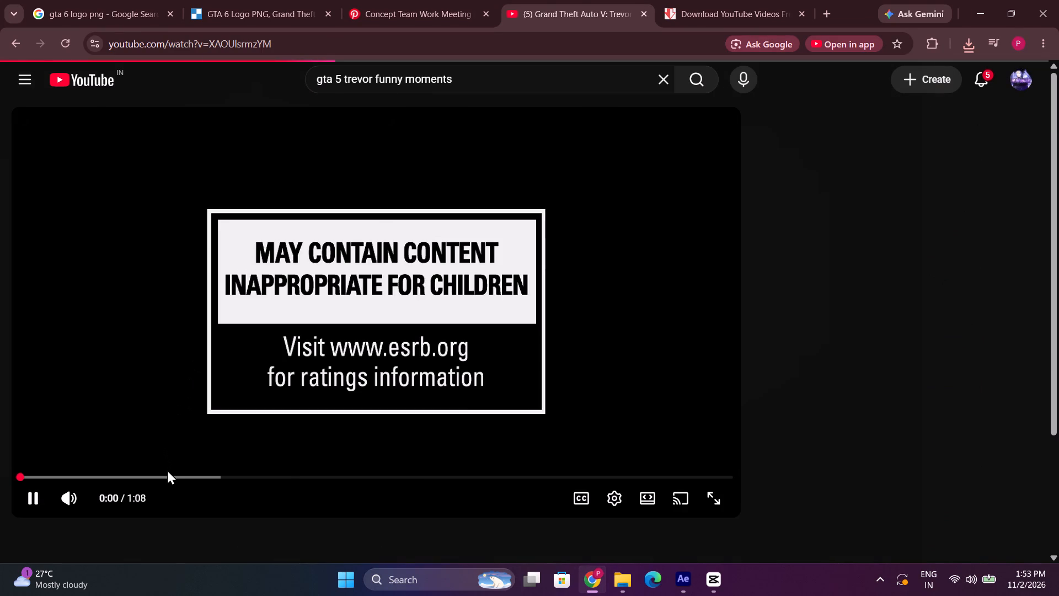
{"action": "left_click", "coordinate": [167, 470]}
{"action": "left_click", "coordinate": [172, 477]}
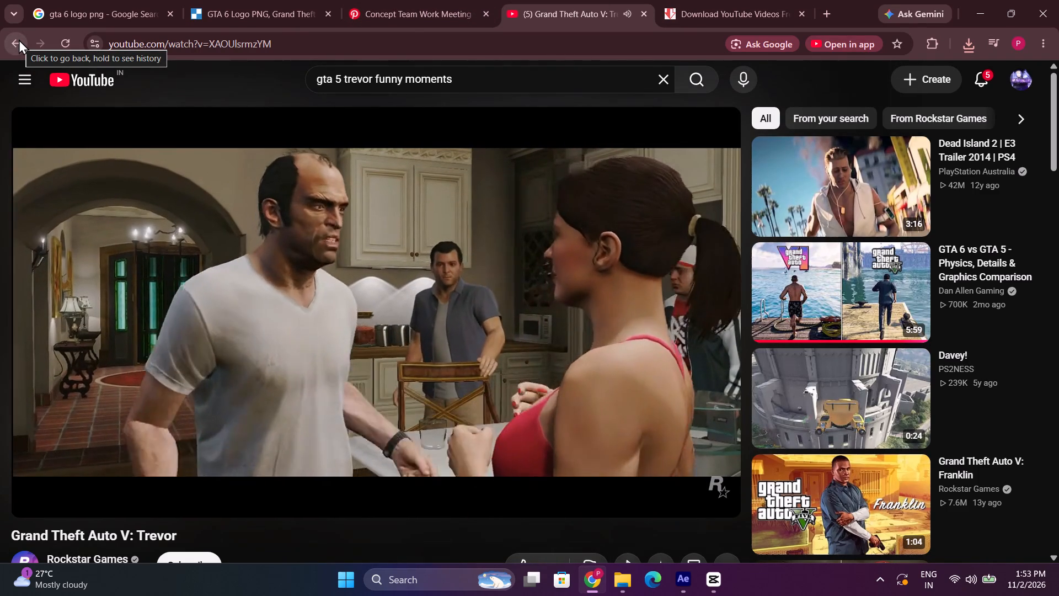
{"action": "left_click", "coordinate": [19, 39]}
Browse further Trevor results and skim the preview of "Best GTA V 'Switch to Trevor' Moments" for usable scenes.
{"action": "scroll", "coordinate": [367, 312], "scroll_direction": "down", "scroll_amount": 5}
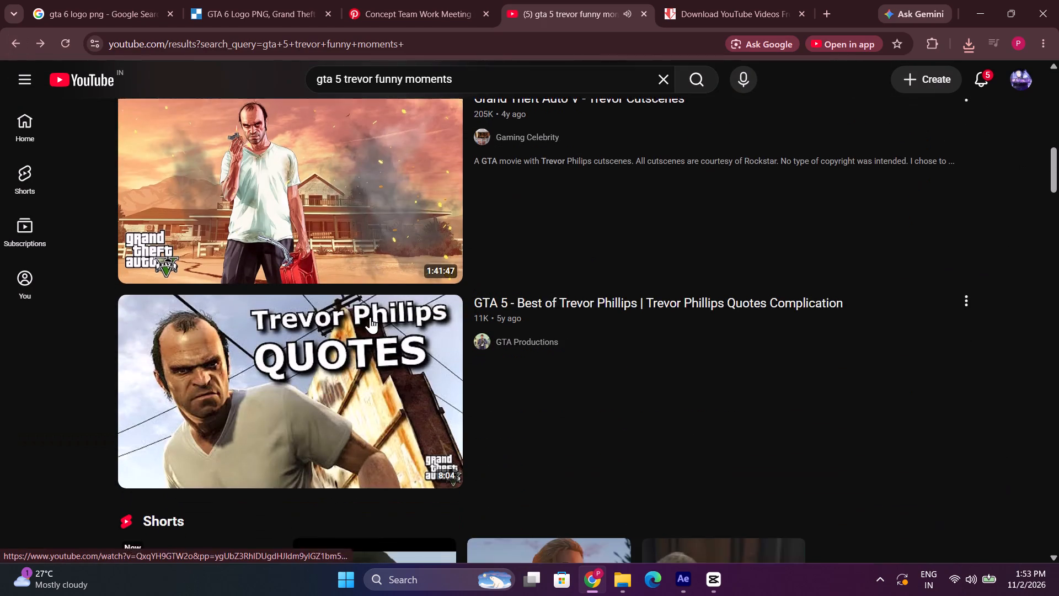
{"action": "scroll", "coordinate": [370, 317], "scroll_direction": "down", "scroll_amount": 2}
{"action": "scroll", "coordinate": [367, 222], "scroll_direction": "down", "scroll_amount": 3}
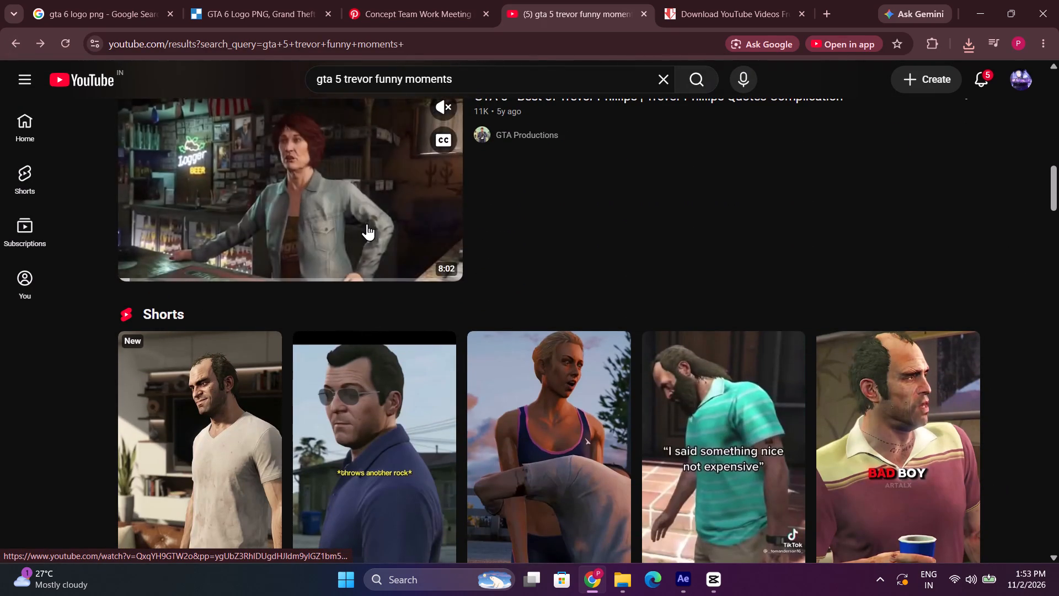
{"action": "scroll", "coordinate": [367, 223], "scroll_direction": "down", "scroll_amount": 12}
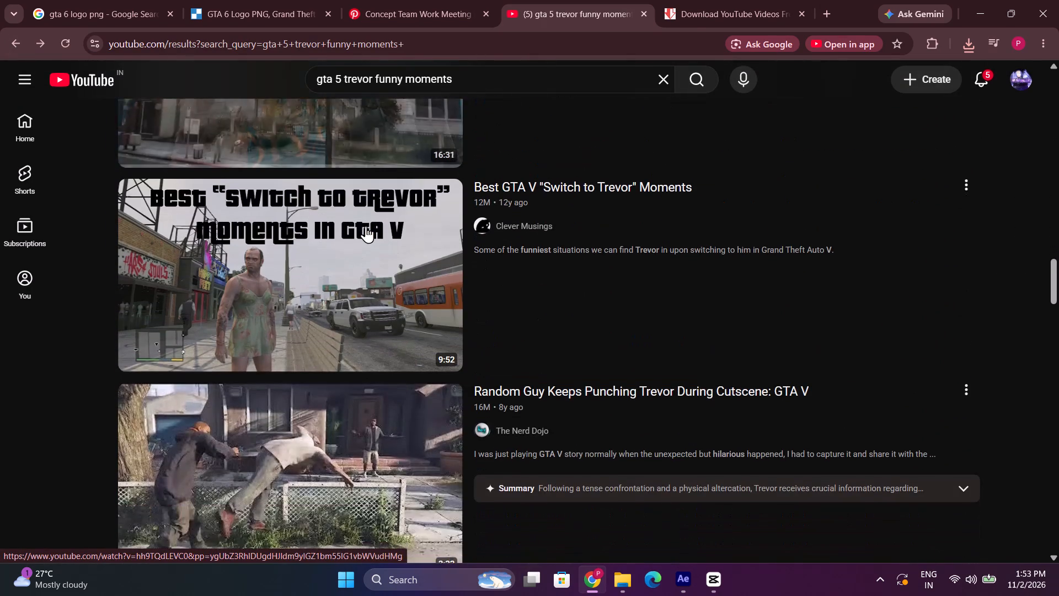
{"action": "left_click", "coordinate": [156, 359]}
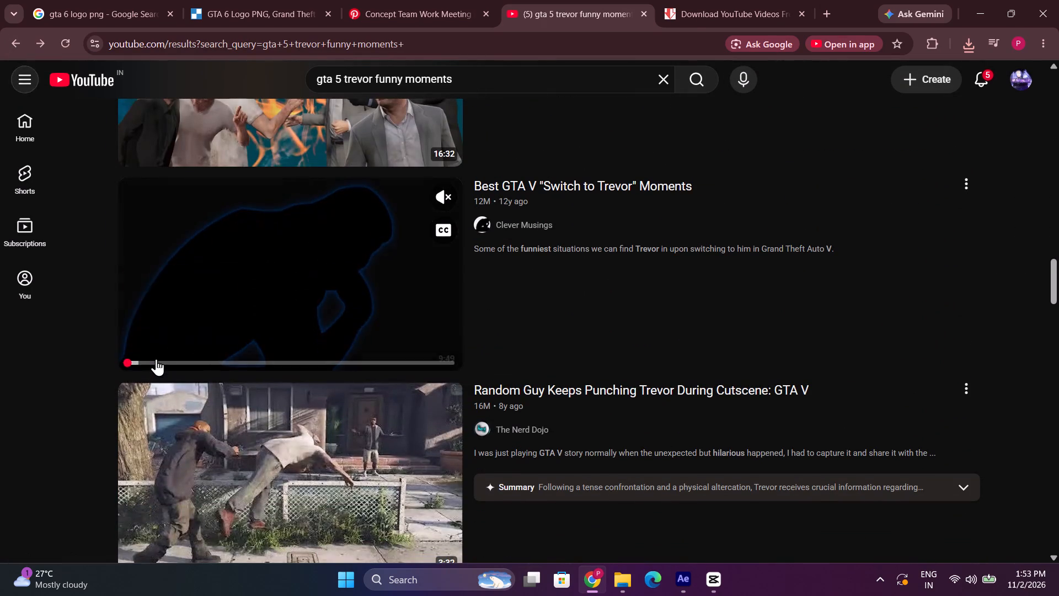
{"action": "left_click", "coordinate": [194, 363]}
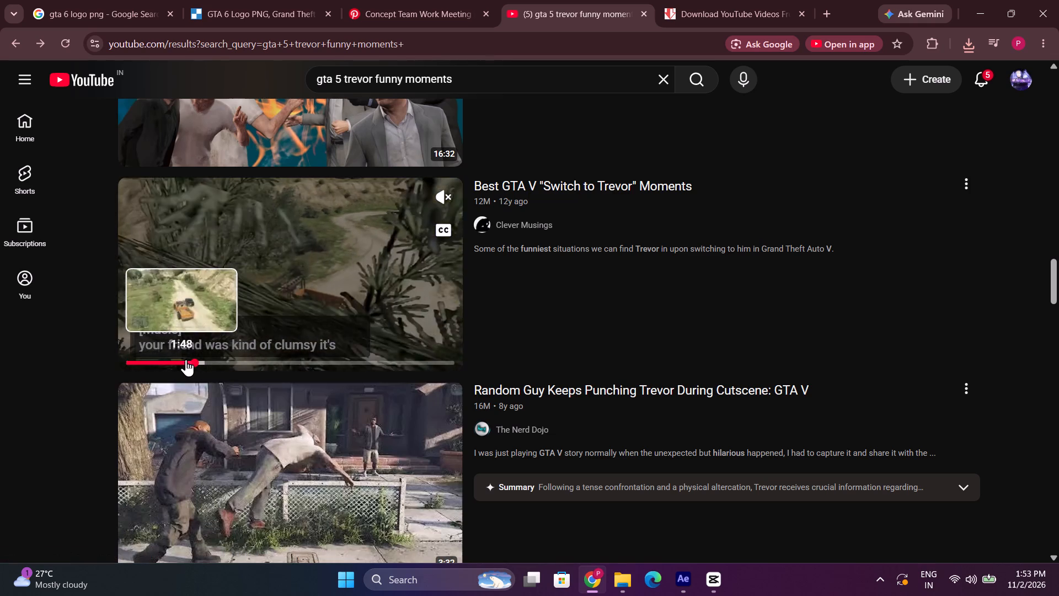
{"action": "left_click", "coordinate": [170, 352]}
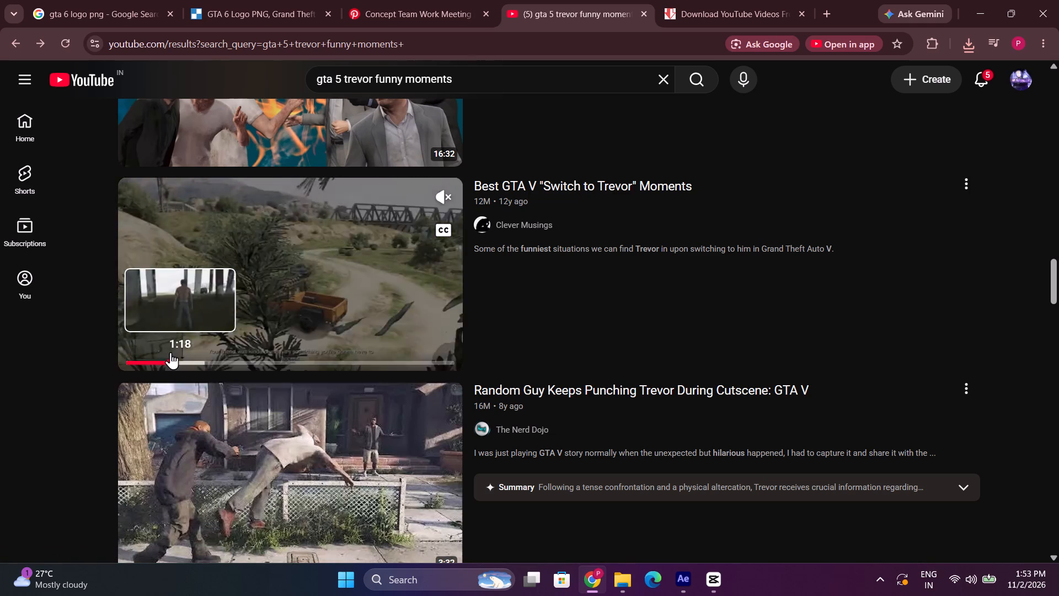
{"action": "left_click", "coordinate": [222, 355]}
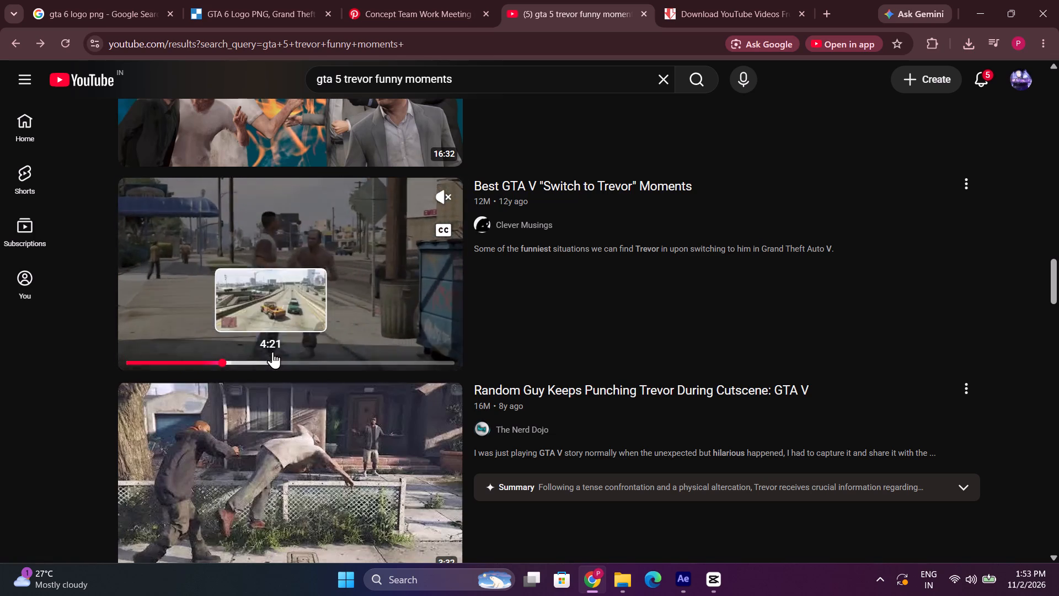
{"action": "left_click", "coordinate": [272, 352]}
{"action": "left_click", "coordinate": [297, 356]}
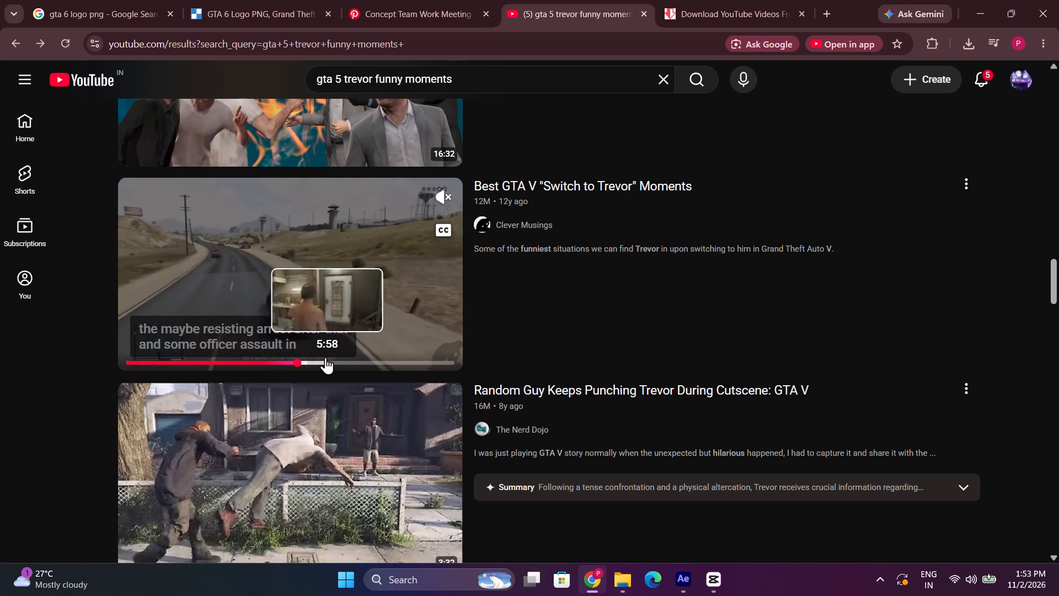
{"action": "left_click", "coordinate": [326, 357]}
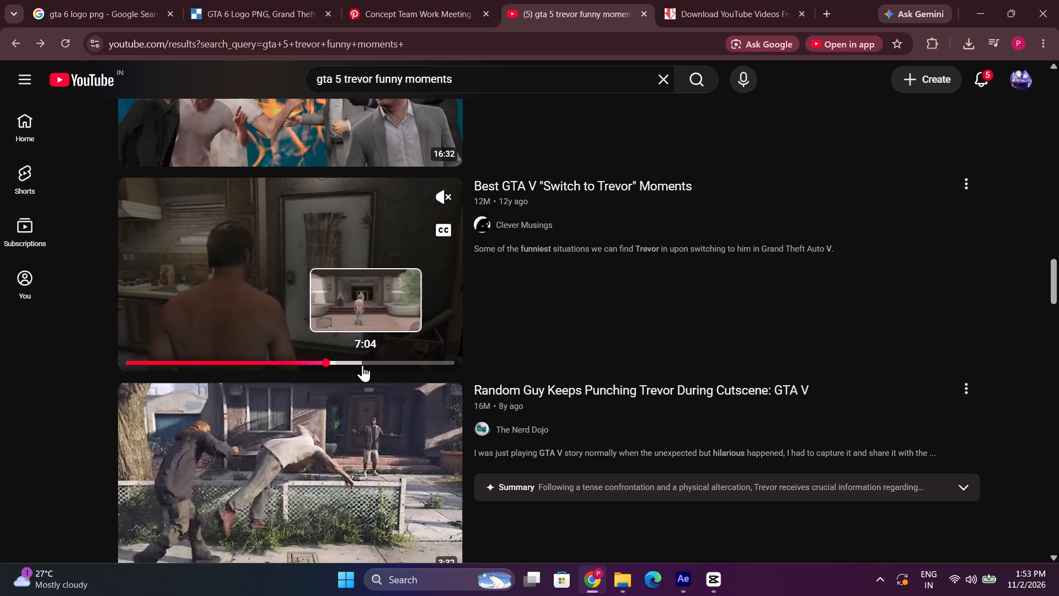
{"action": "left_click", "coordinate": [362, 365]}
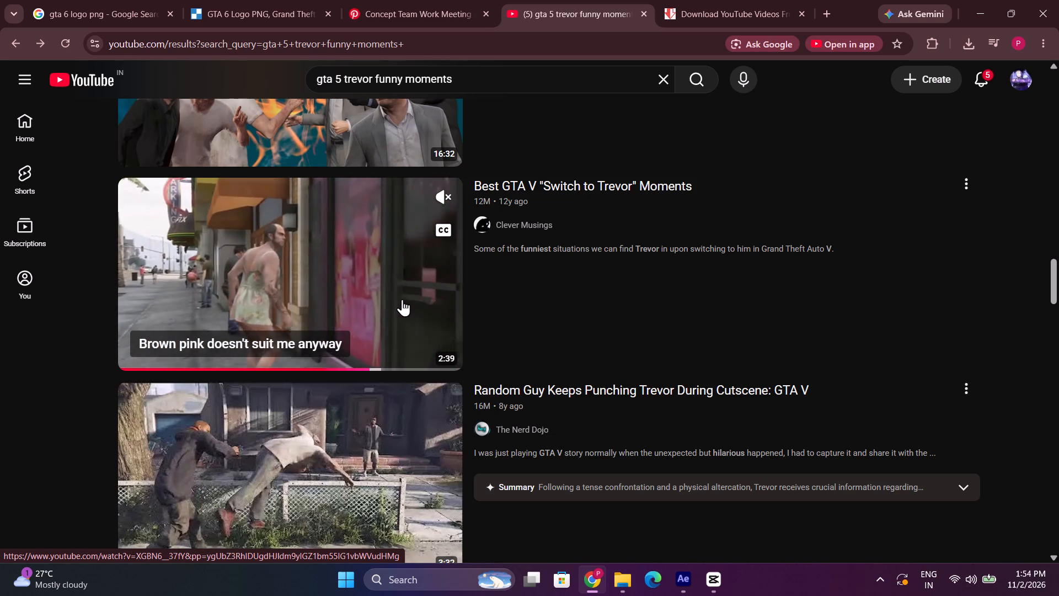
Skim the preview of "Random Guy Keeps Punching Trevor During Cutscene: GTA V" at several points.
{"action": "scroll", "coordinate": [384, 419], "scroll_direction": "down", "scroll_amount": 2}
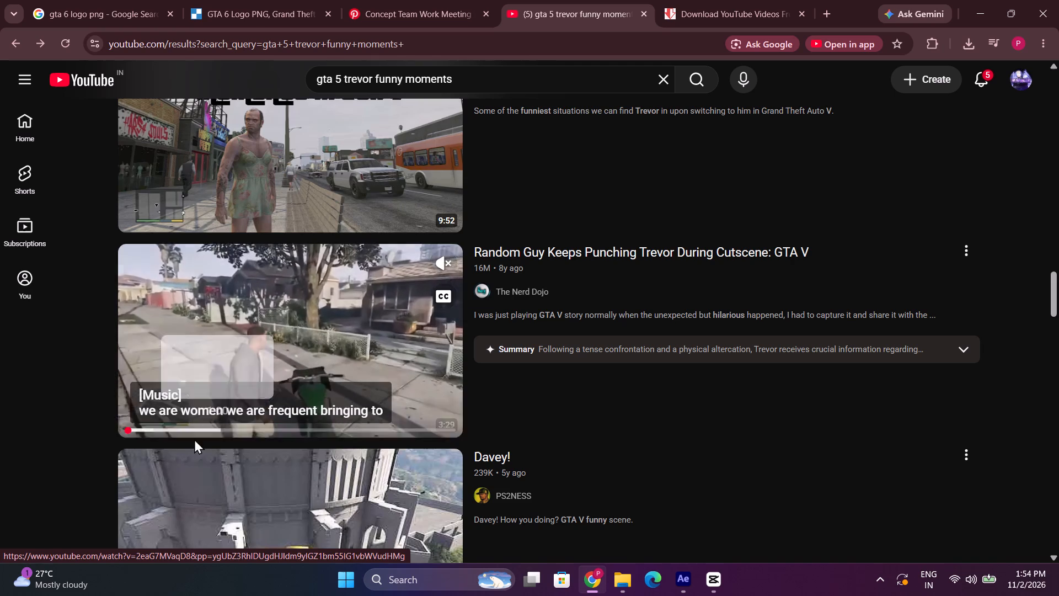
{"action": "left_click", "coordinate": [160, 430]}
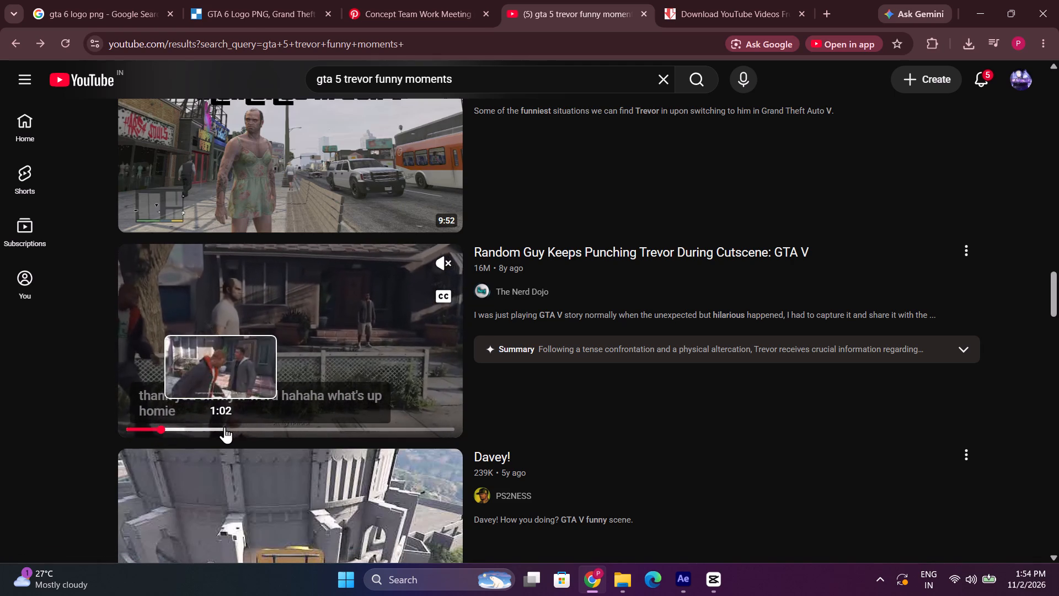
{"action": "left_click", "coordinate": [224, 427]}
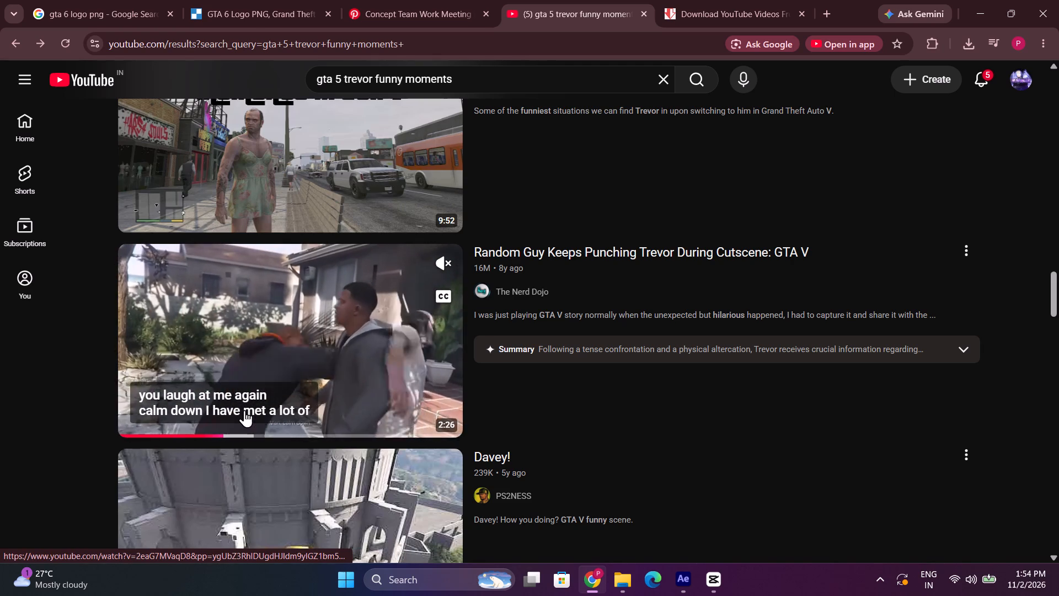
{"action": "left_click", "coordinate": [197, 433]}
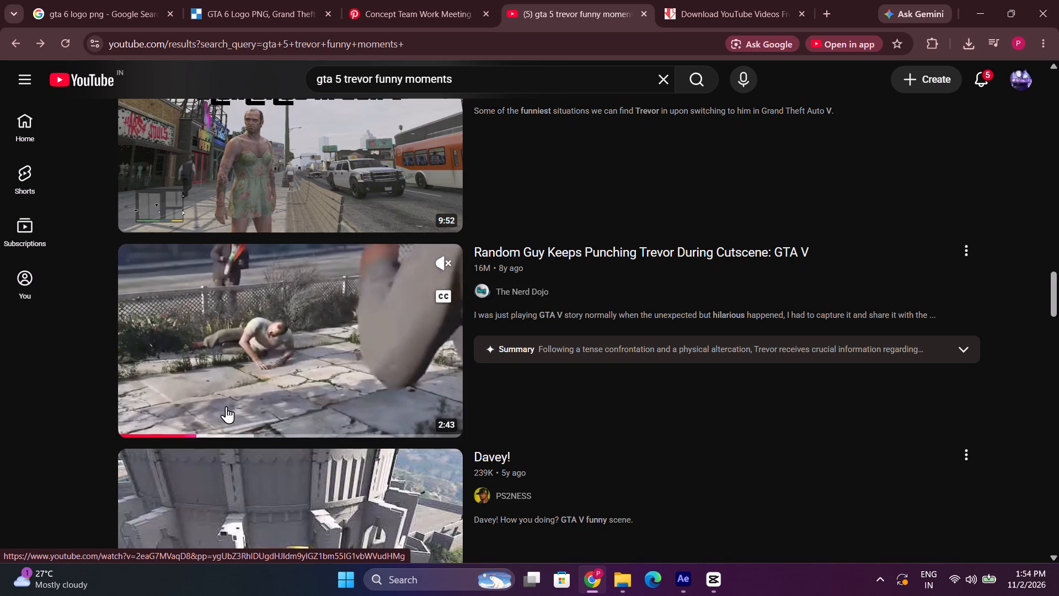
Open "Random Guy Keeps Punching Trevor During Cutscene: GTA V", pause playback, and copy the video's share link.
{"action": "left_click", "coordinate": [272, 385]}
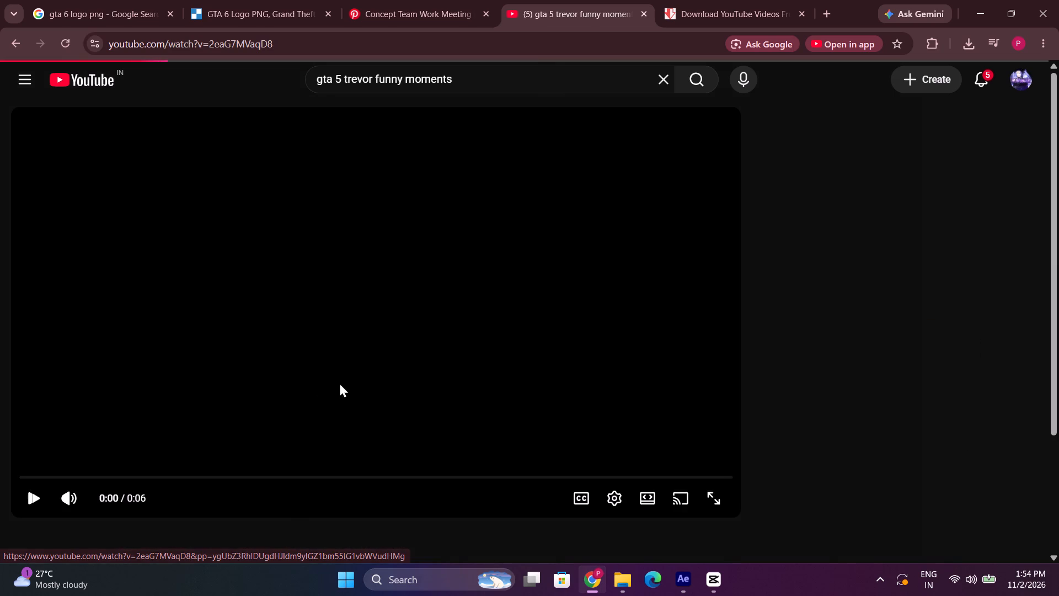
{"action": "scroll", "coordinate": [426, 405], "scroll_direction": "down", "scroll_amount": 3}
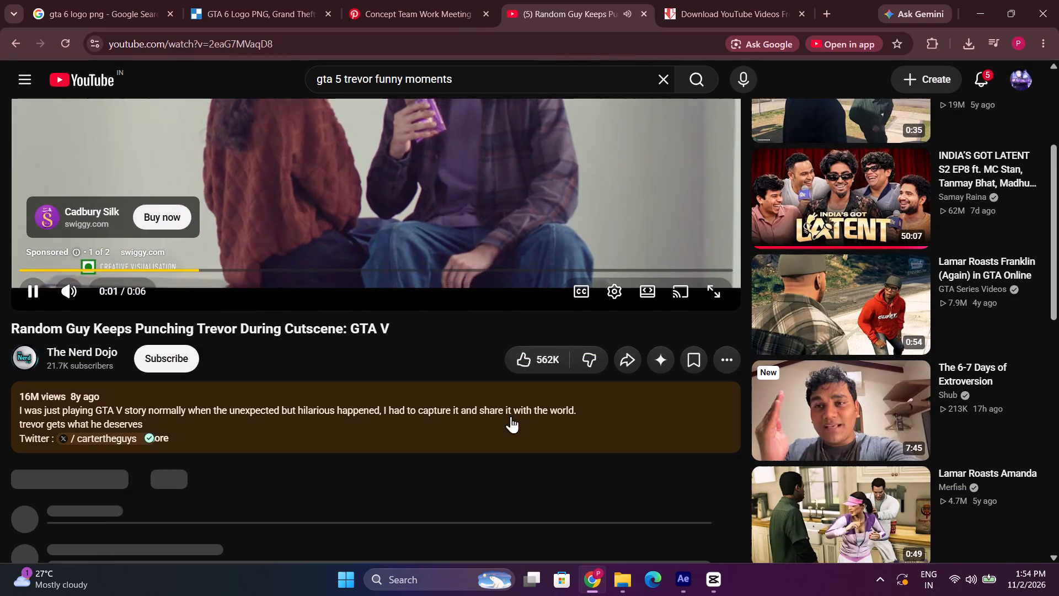
{"action": "key", "text": "space"}
{"action": "left_click", "coordinate": [592, 349]}
{"action": "left_click", "coordinate": [590, 355]}
{"action": "left_click", "coordinate": [637, 363]}
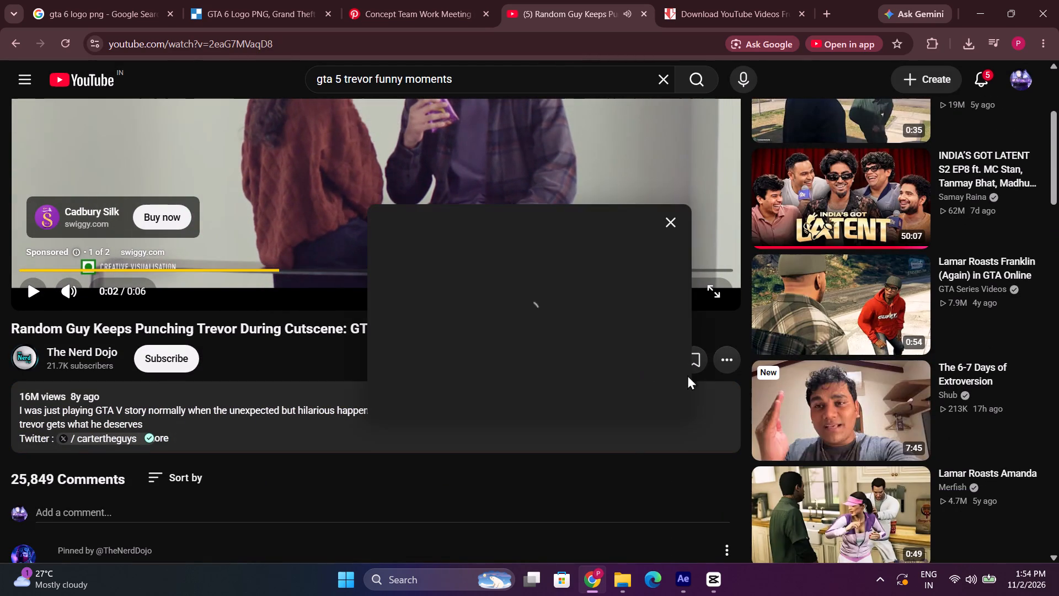
{"action": "left_click", "coordinate": [639, 381]}
{"action": "left_click_drag", "start_coordinate": [674, 170], "coordinate": [674, 169]}
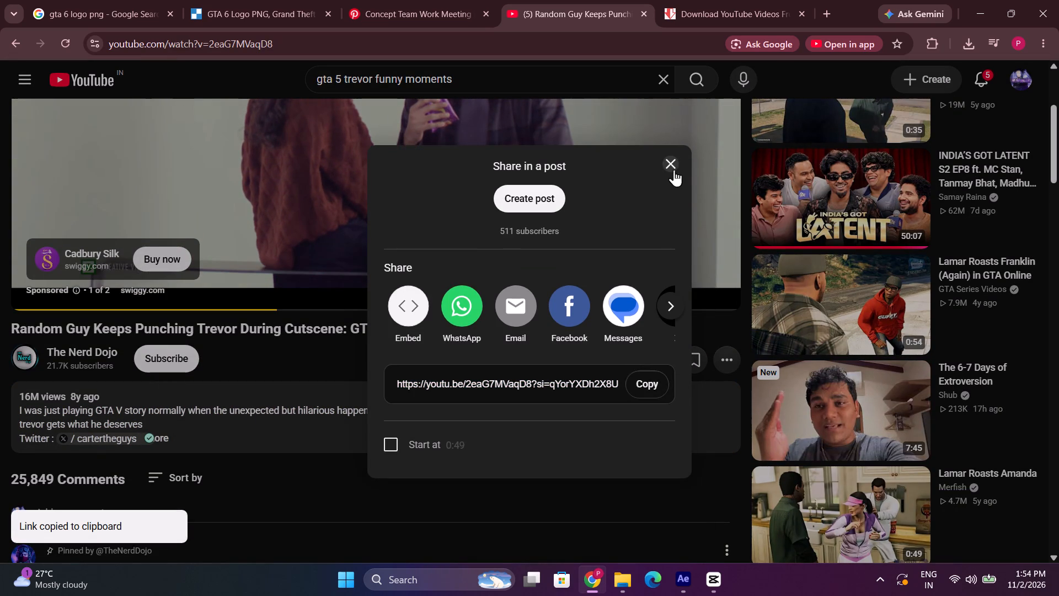
{"action": "left_click_drag", "start_coordinate": [674, 169], "coordinate": [671, 178]}
{"action": "left_click", "coordinate": [671, 172]}
Replace the old link in the Vd6s downloader with the copied Trevor cutscene link and start the 720p video download.
{"action": "left_click", "coordinate": [723, 0]}
{"action": "left_click", "coordinate": [700, 154]}
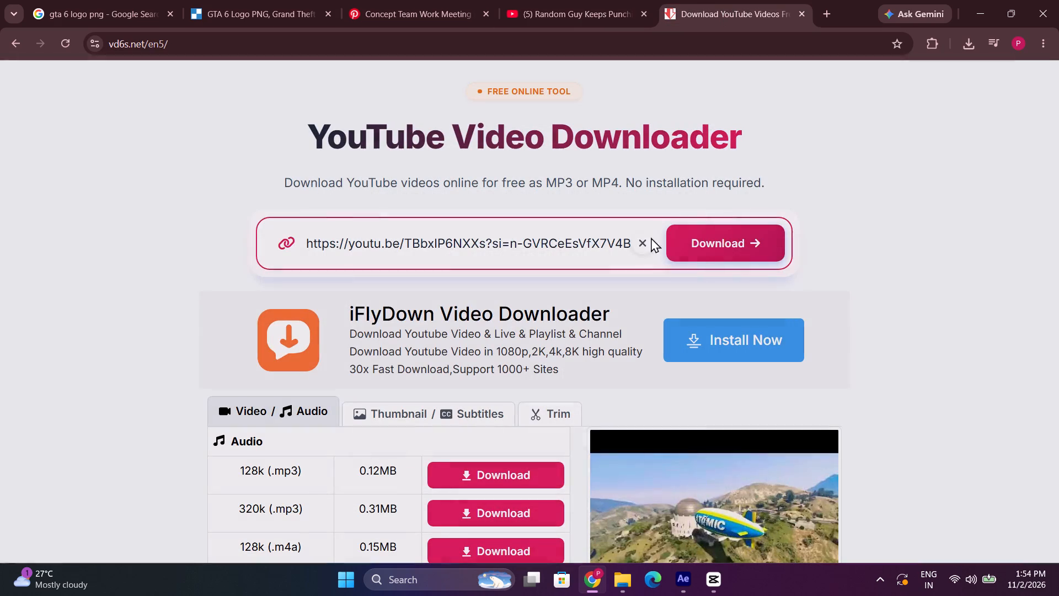
{"action": "left_click", "coordinate": [641, 241]}
{"action": "left_click", "coordinate": [530, 244]}
{"action": "key", "text": "ctrl+v"}
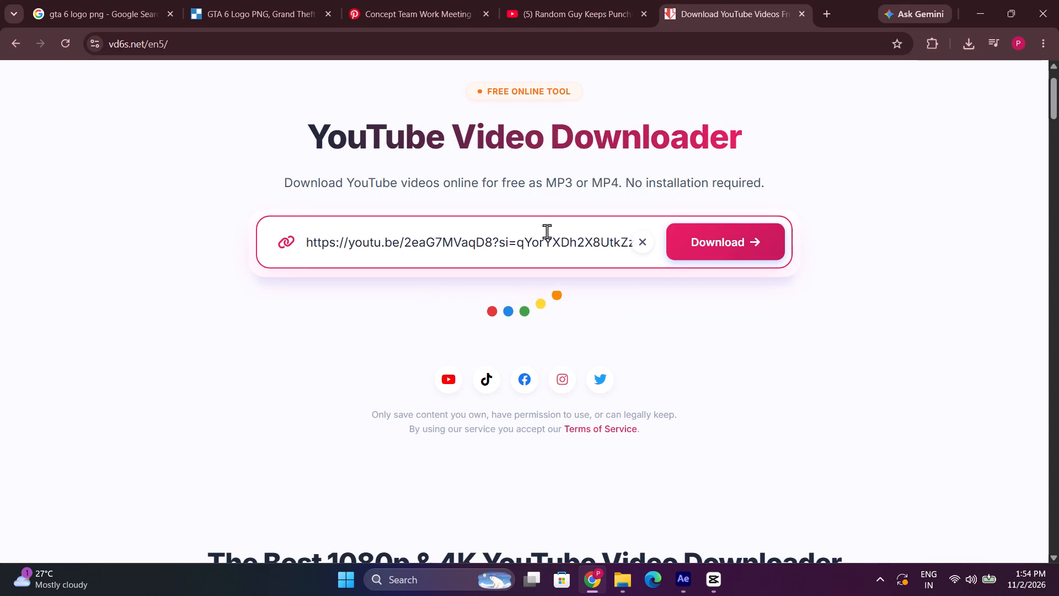
{"action": "left_click_drag", "start_coordinate": [584, 307], "coordinate": [542, 308]}
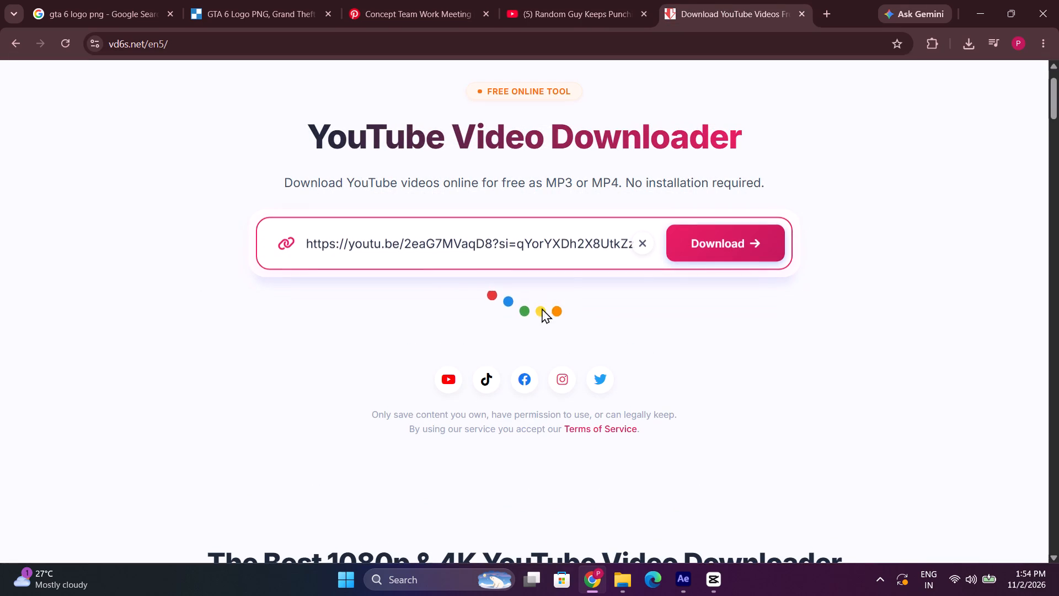
{"action": "left_click_drag", "start_coordinate": [542, 308], "coordinate": [405, 310]}
{"action": "scroll", "coordinate": [427, 353], "scroll_direction": "down", "scroll_amount": 5}
{"action": "left_click", "coordinate": [458, 265]}
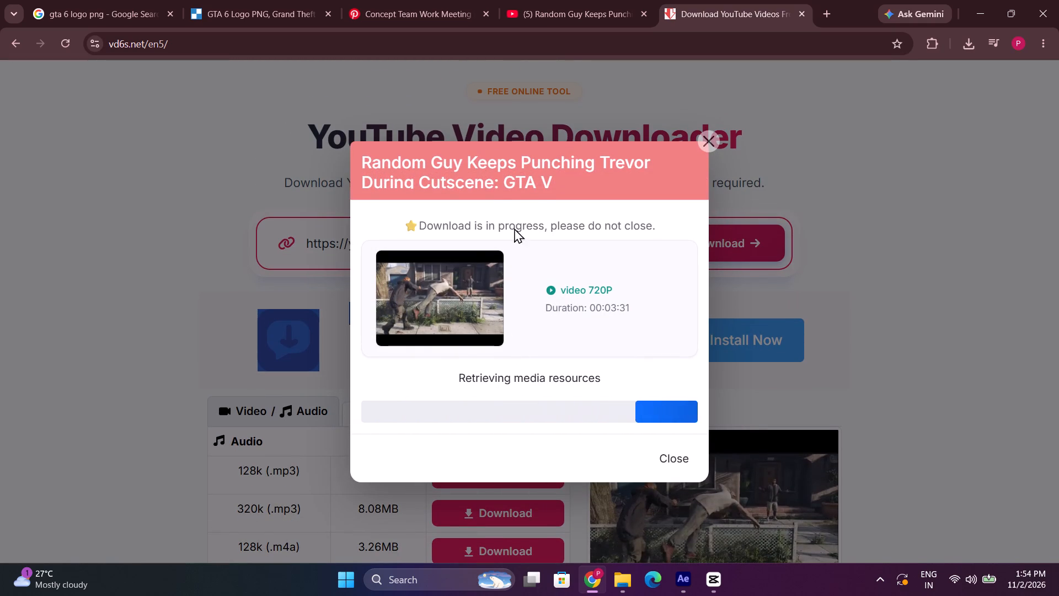
Check the 720p download's progress in the downloader and return to the Trevor cutscene video on YouTube.
{"action": "left_click", "coordinate": [576, 15]}
{"action": "left_click", "coordinate": [672, 0]}
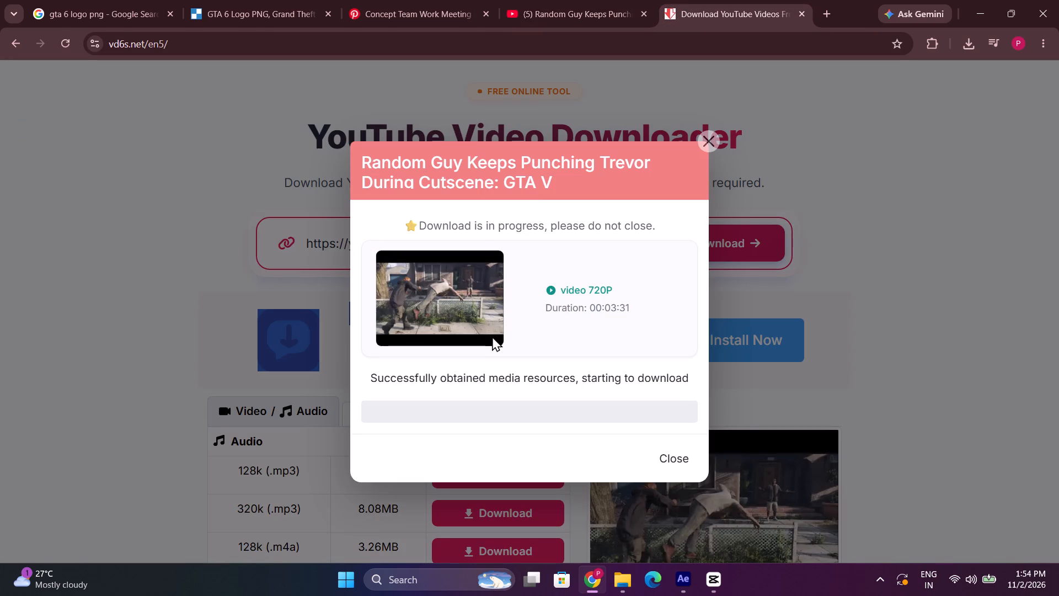
{"action": "left_click", "coordinate": [607, 0]}
{"action": "left_click", "coordinate": [676, 157]}
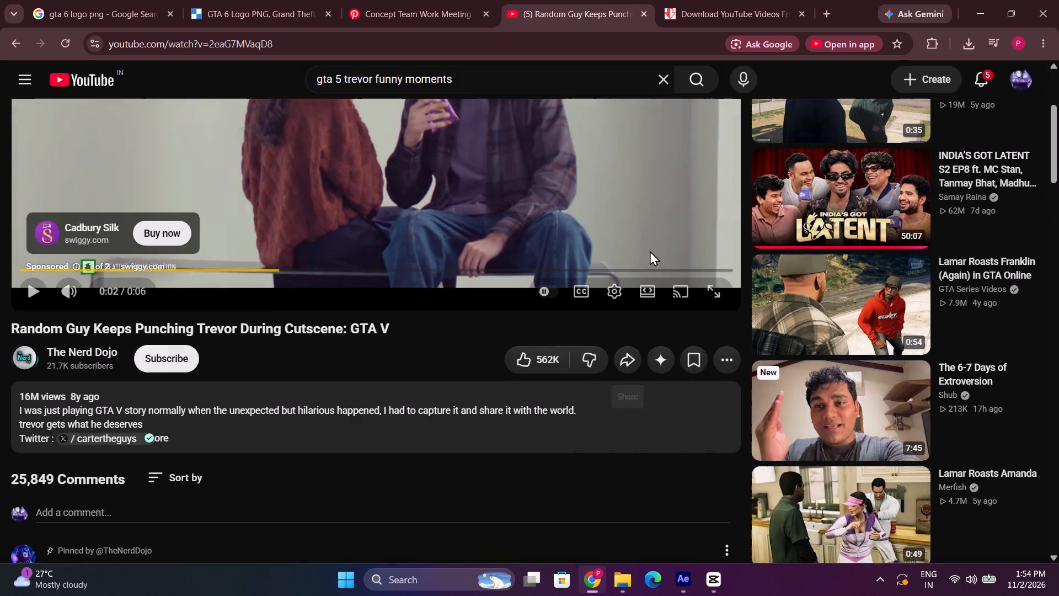
{"action": "scroll", "coordinate": [650, 257], "scroll_direction": "up", "scroll_amount": 1}
{"action": "left_click", "coordinate": [601, 264]}
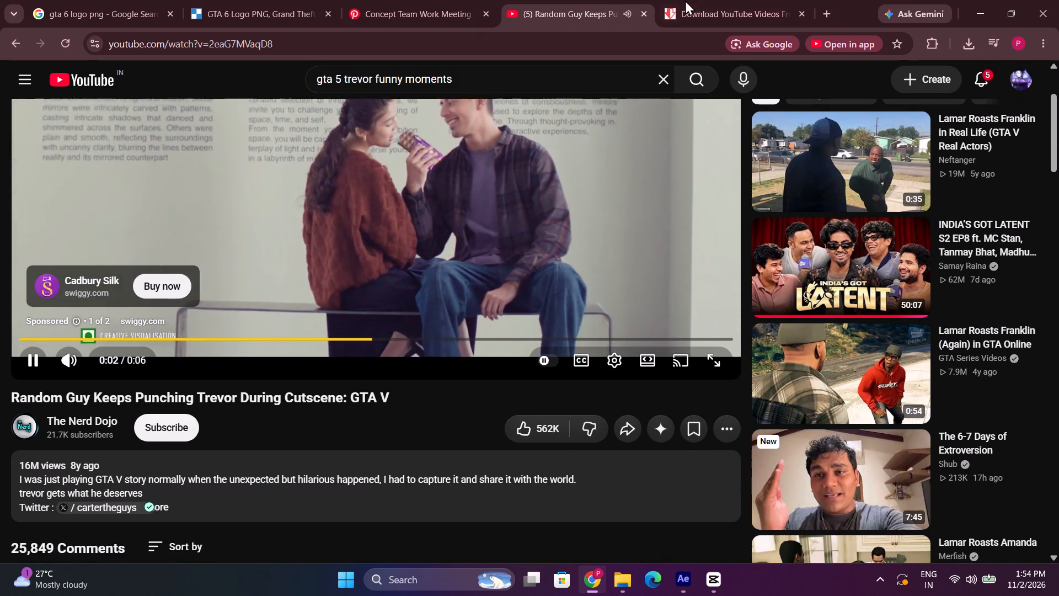
{"action": "left_click", "coordinate": [685, 0]}
{"action": "left_click", "coordinate": [565, 301]}
{"action": "left_click", "coordinate": [619, 0]}
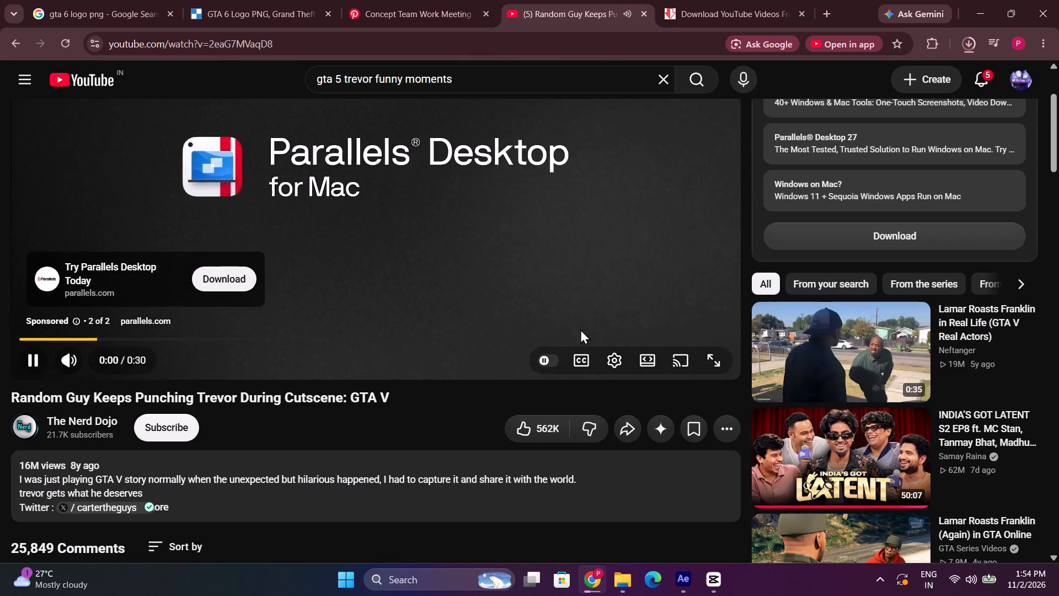
Skip the ad and skim forward through the Trevor cutscene video to review its scenes.
{"action": "scroll", "coordinate": [579, 322], "scroll_direction": "up", "scroll_amount": 2}
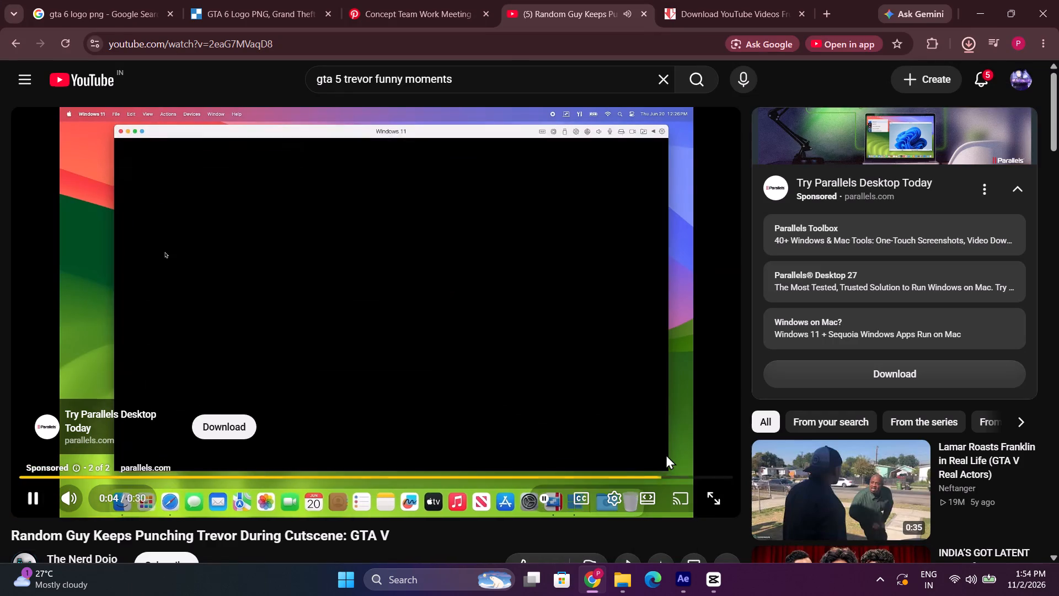
{"action": "left_click", "coordinate": [675, 452]}
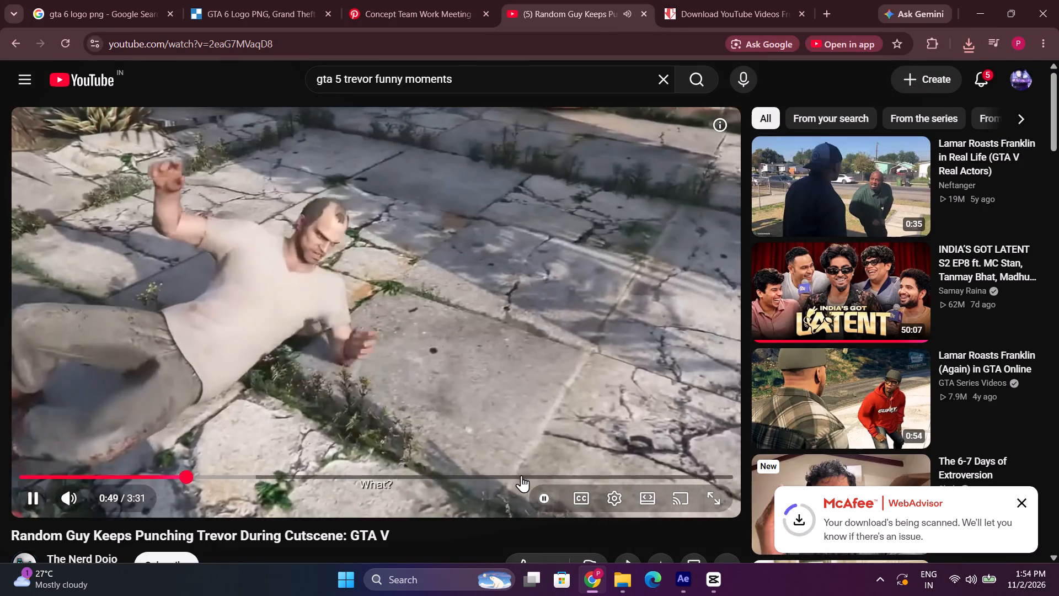
{"action": "key", "text": "Right"}
{"action": "key", "text": "Right"}
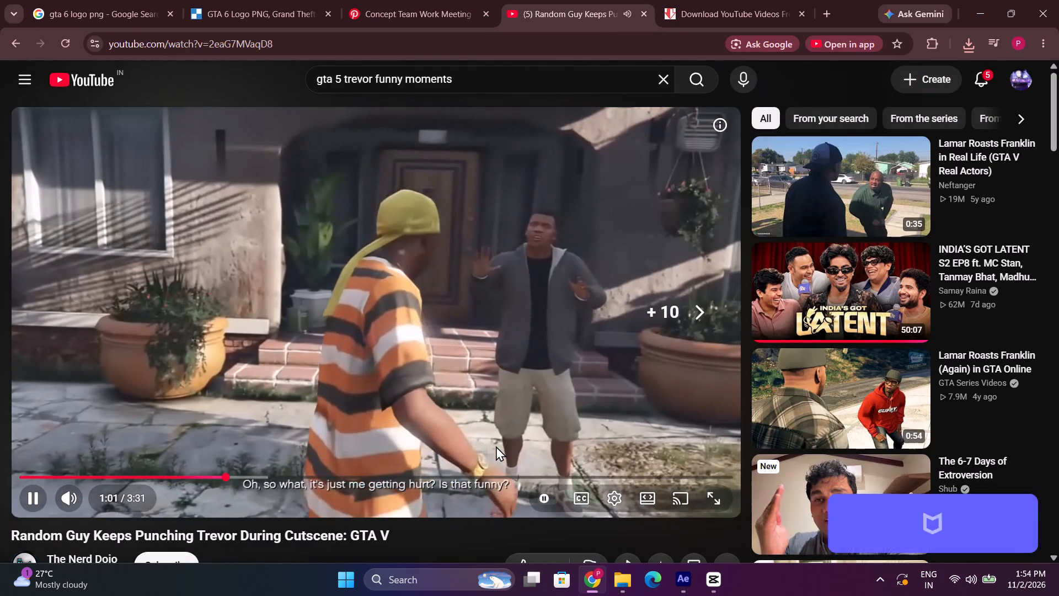
{"action": "key", "text": "Right"}
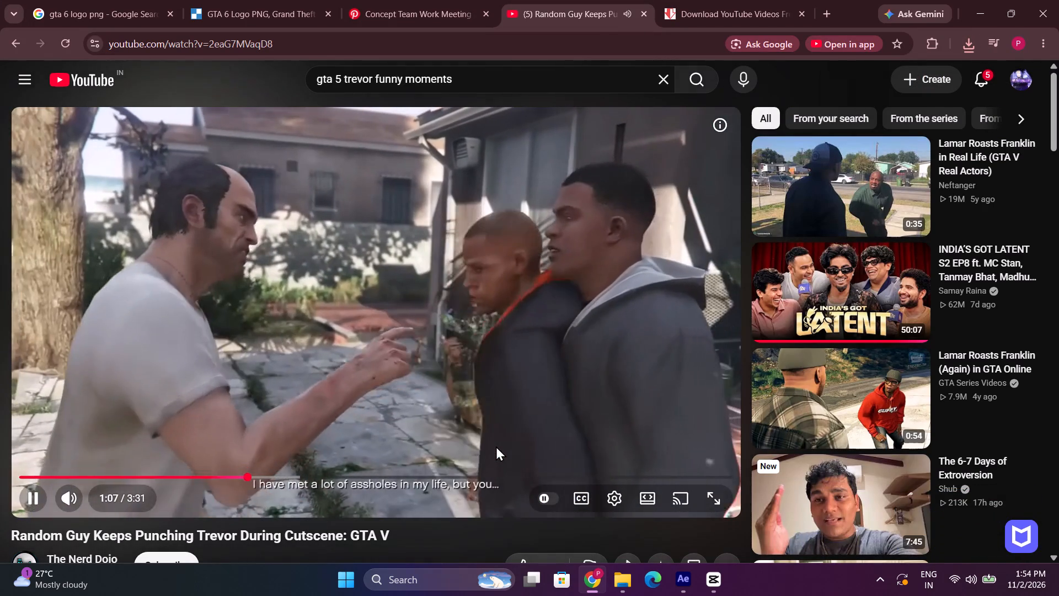
{"action": "key", "text": "Right"}
{"action": "key", "text": "Right"}
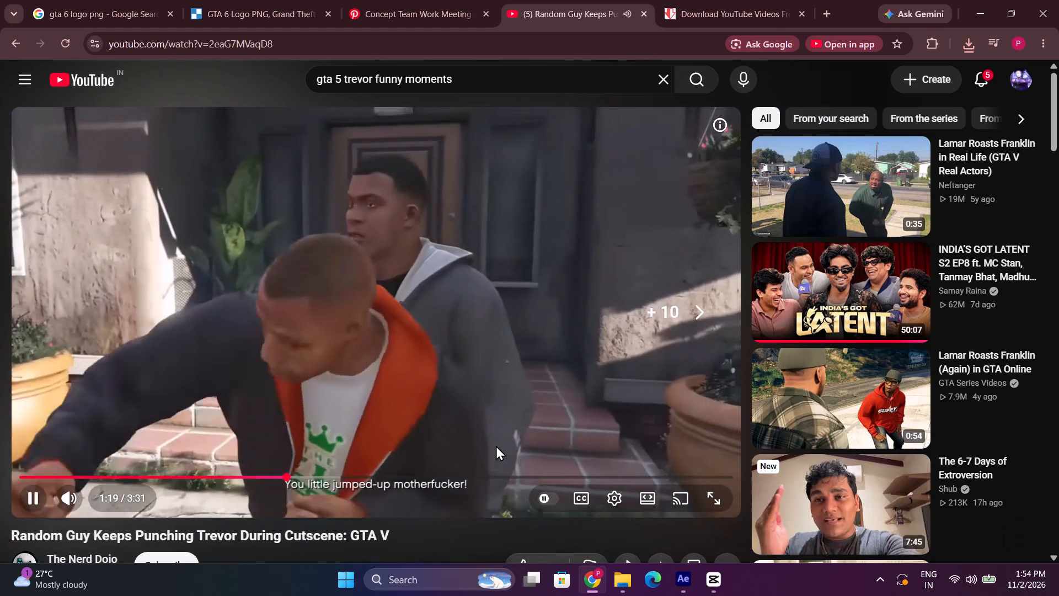
{"action": "key", "text": "Right"}
{"action": "key", "text": "Right"}
{"action": "key", "text": "Right"}
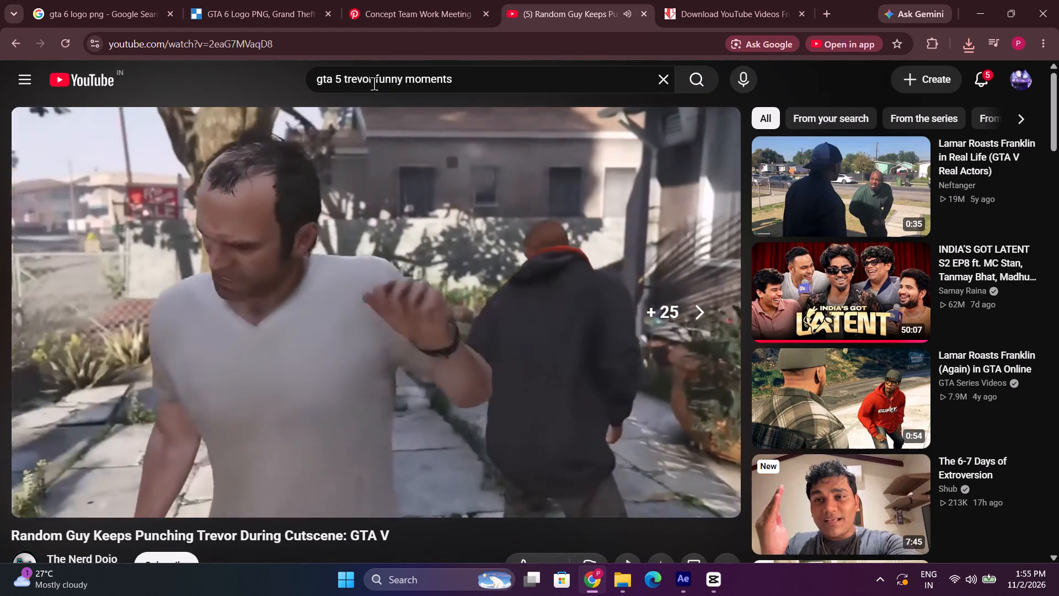
Change the YouTube search from Trevor to Franklin and search for "gta 5 franklin funny moments".
{"action": "left_click_drag", "start_coordinate": [374, 83], "coordinate": [344, 89]}
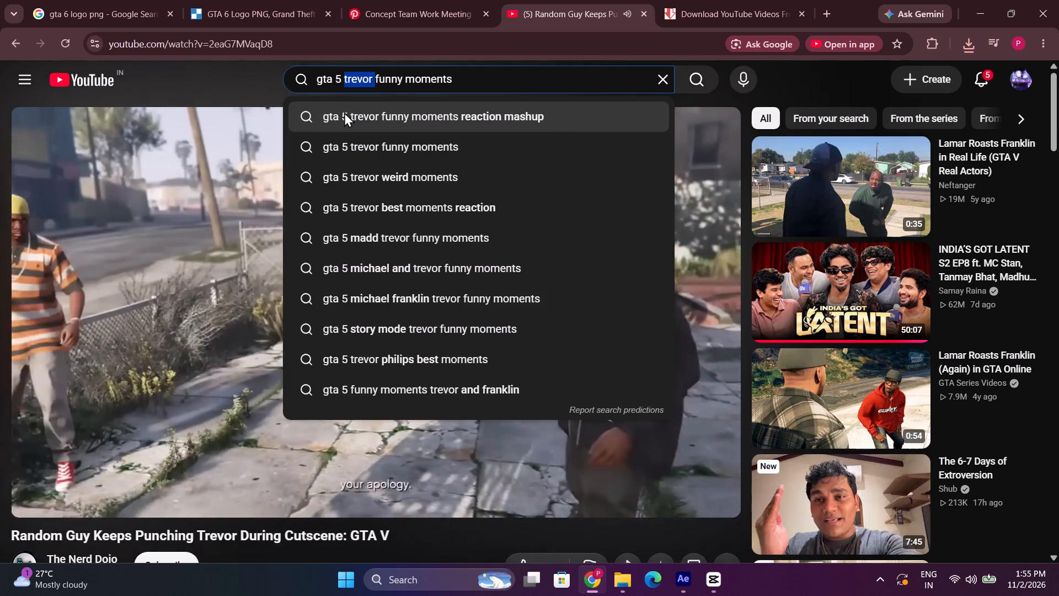
{"action": "type", "text": "fr"}
{"action": "key", "text": "a"}
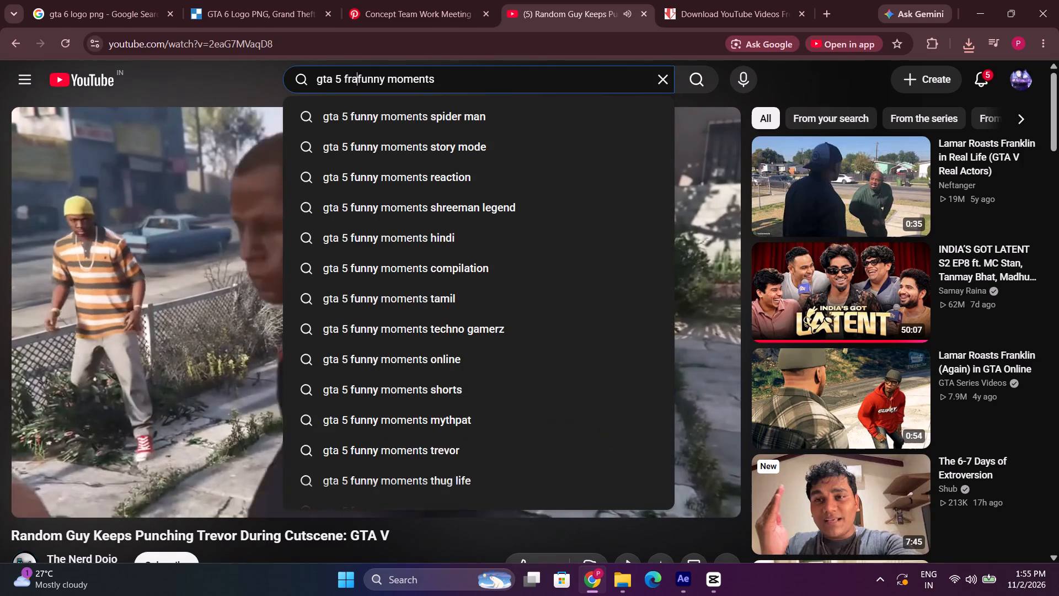
{"action": "type", "text": "nk"}
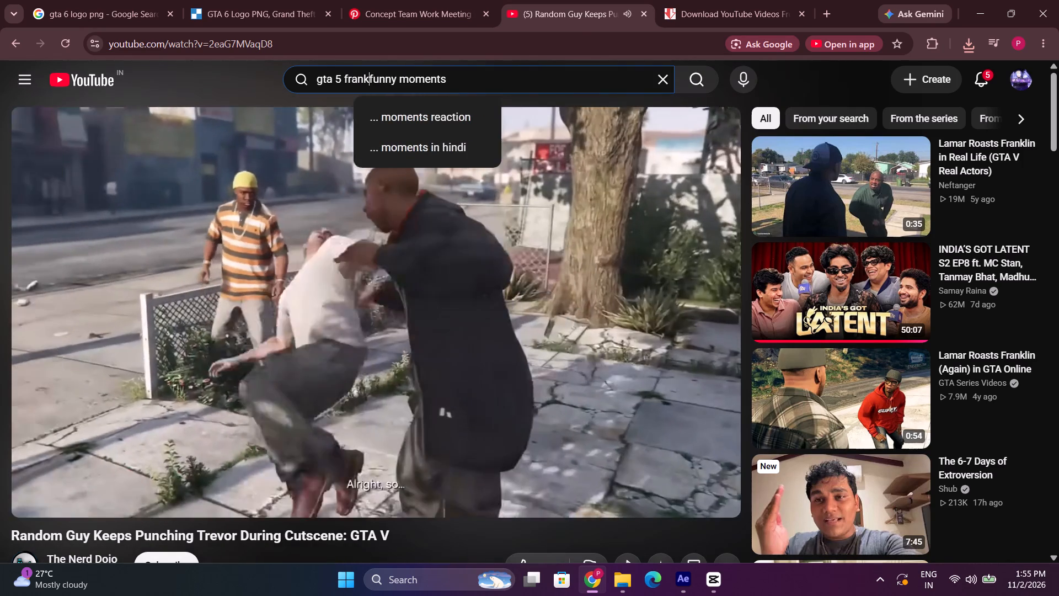
{"action": "type", "text": "lin"}
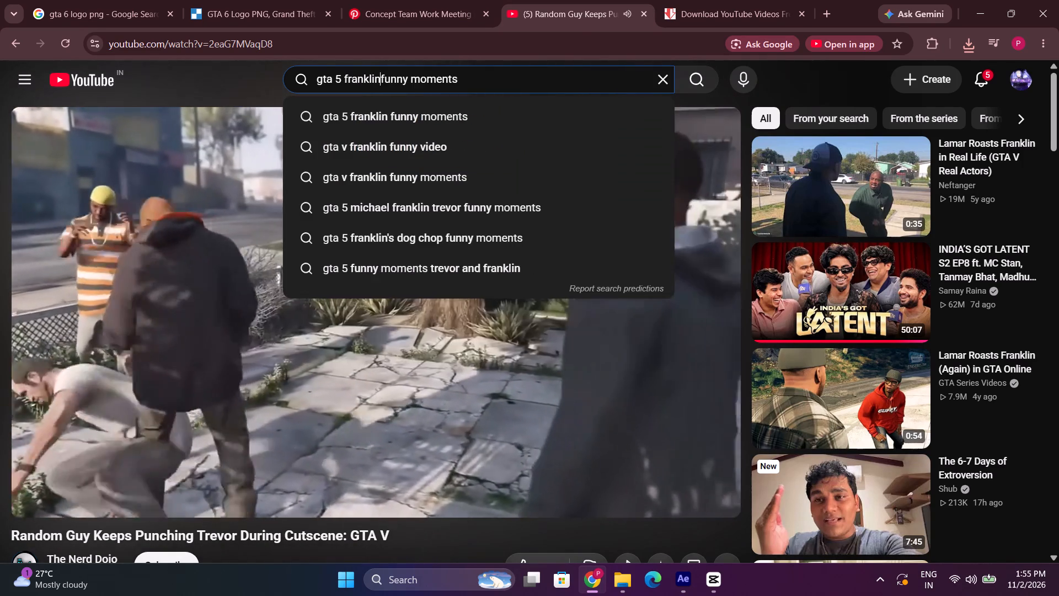
{"action": "key", "text": "space"}
{"action": "key", "text": "Return"}
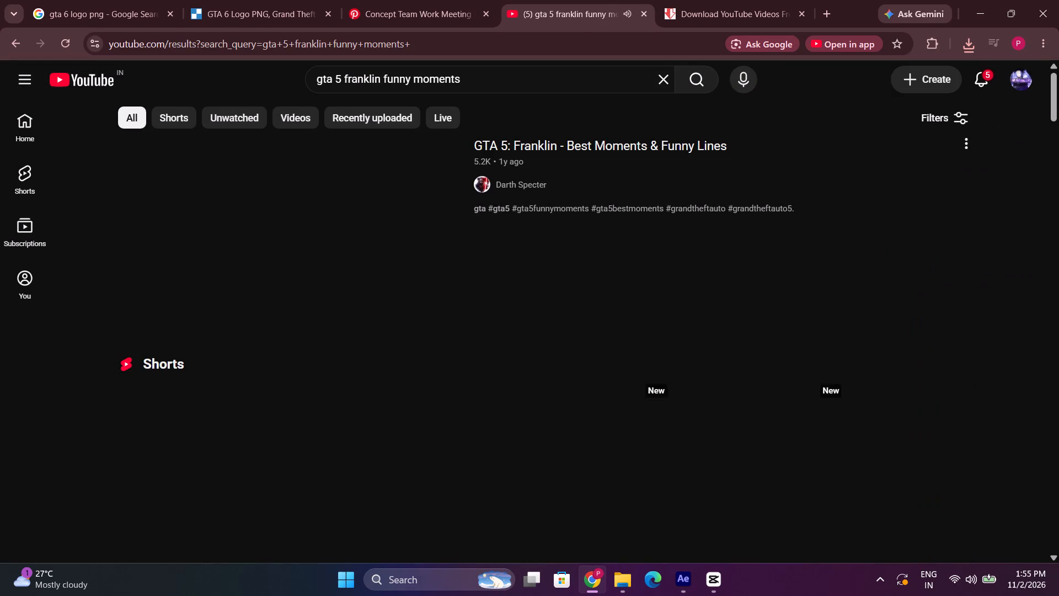
Browse the Franklin search results and skim the preview of "37 Lamars Roast Franklin" with sound on.
{"action": "scroll", "coordinate": [310, 237], "scroll_direction": "down", "scroll_amount": 2}
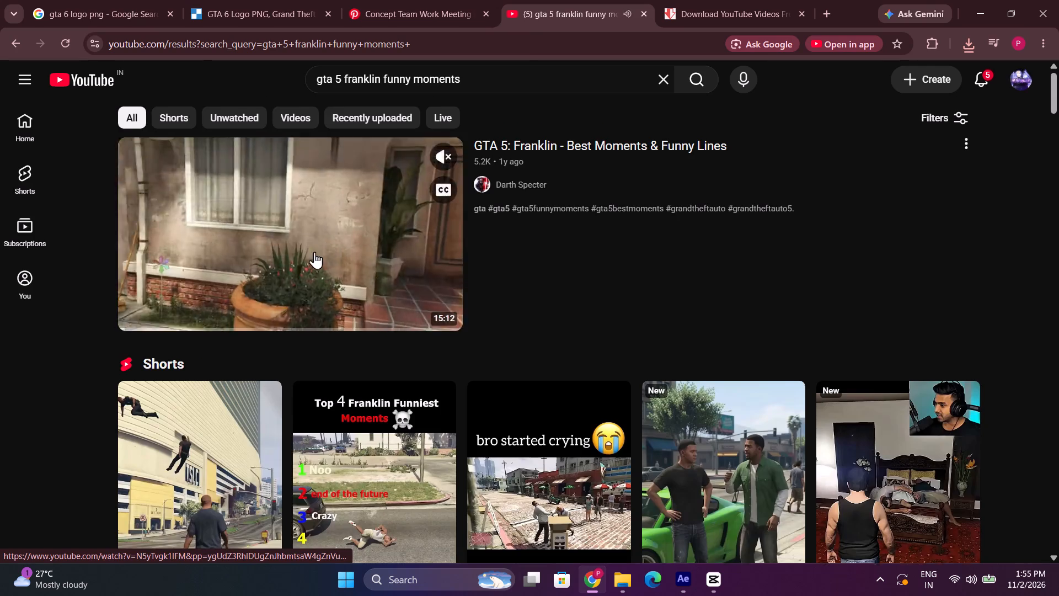
{"action": "scroll", "coordinate": [314, 252], "scroll_direction": "down", "scroll_amount": 2}
{"action": "scroll", "coordinate": [325, 304], "scroll_direction": "down", "scroll_amount": 5}
{"action": "scroll", "coordinate": [329, 349], "scroll_direction": "up", "scroll_amount": 1}
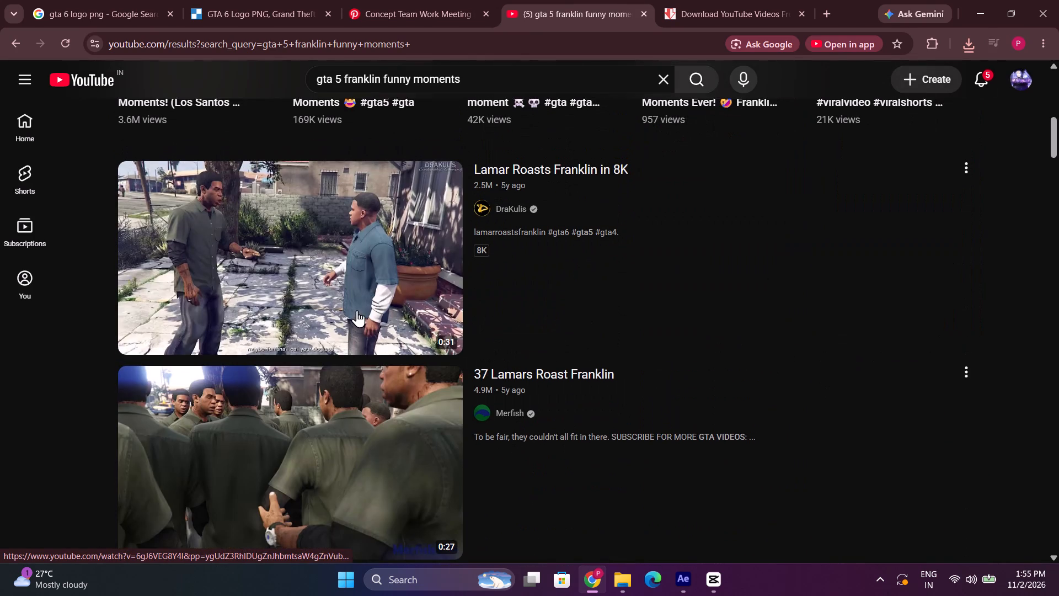
{"action": "scroll", "coordinate": [334, 407], "scroll_direction": "down", "scroll_amount": 1}
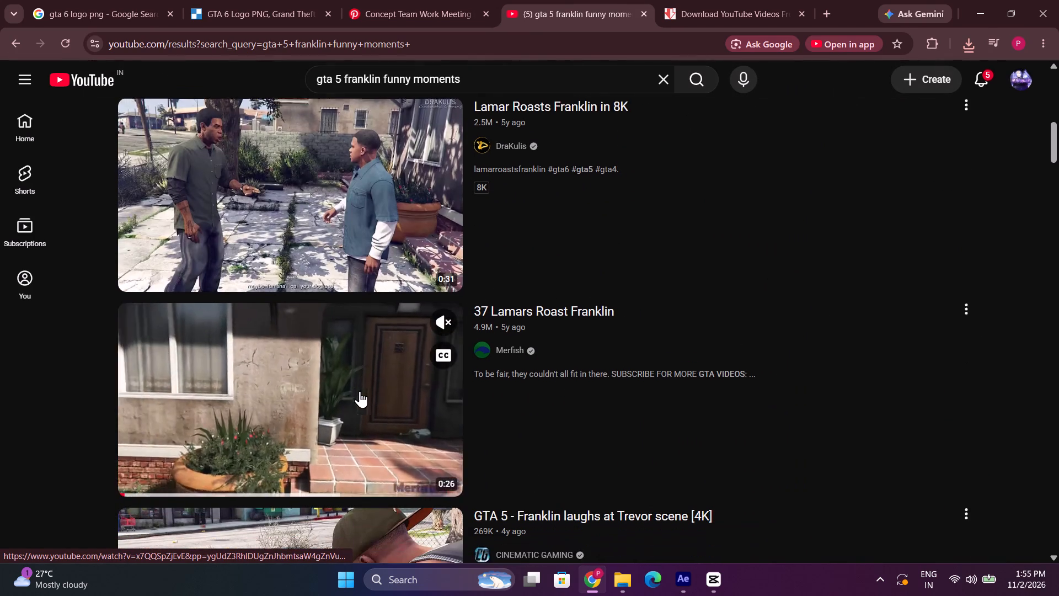
{"action": "left_click", "coordinate": [451, 318]}
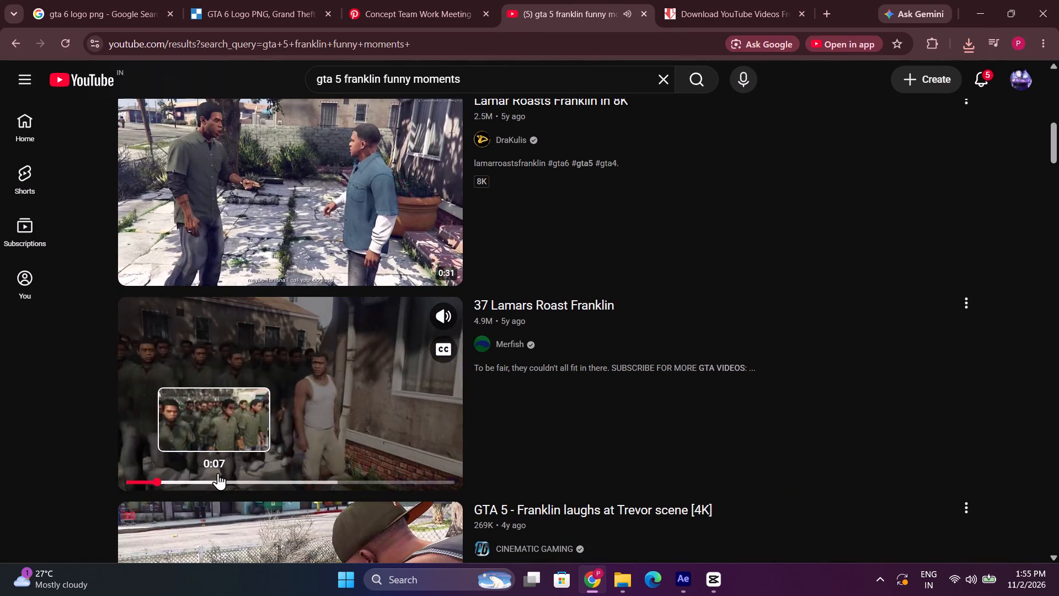
{"action": "left_click", "coordinate": [263, 476]}
{"action": "left_click", "coordinate": [311, 480]}
{"action": "left_click", "coordinate": [342, 479]}
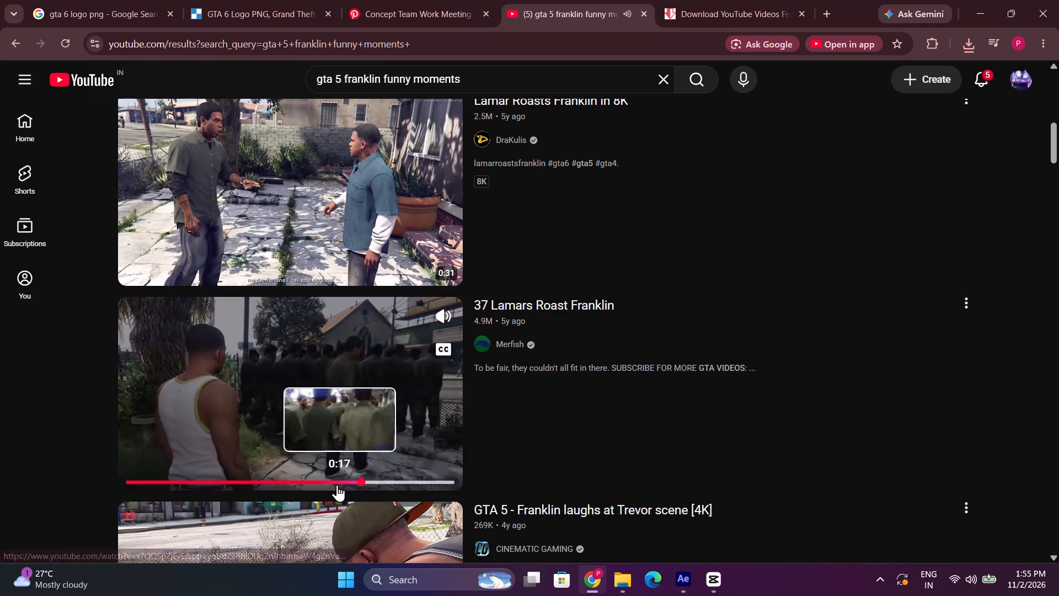
{"action": "left_click", "coordinate": [337, 485]}
Look further through the Franklin results and skim the preview of "Trevor Meeting Franklin Before Michael Has Introduced Them" with sound.
{"action": "scroll", "coordinate": [389, 432], "scroll_direction": "down", "scroll_amount": 7}
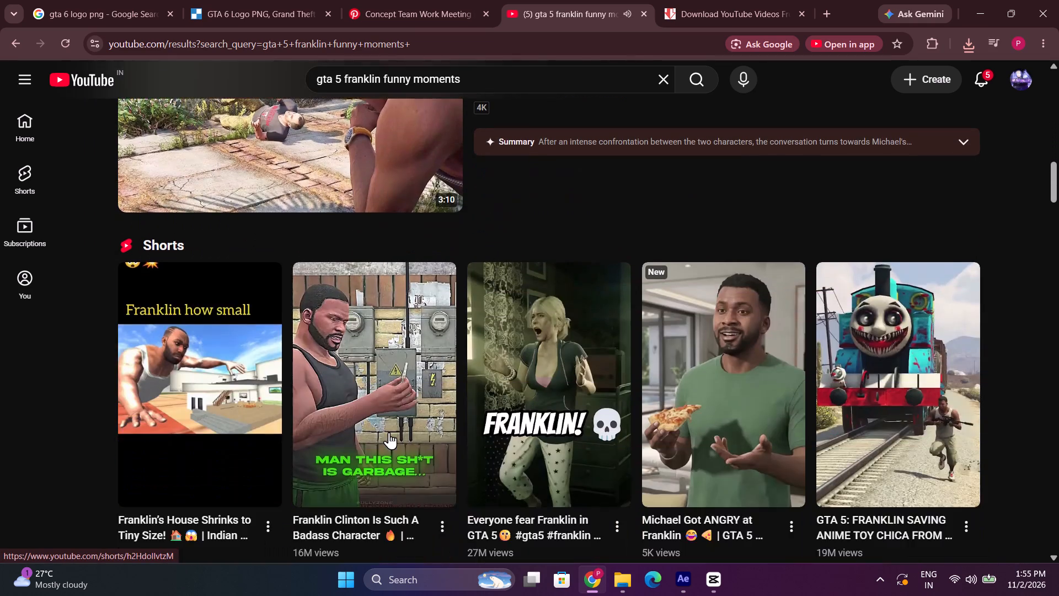
{"action": "scroll", "coordinate": [389, 432], "scroll_direction": "down", "scroll_amount": 12}
{"action": "scroll", "coordinate": [389, 432], "scroll_direction": "up", "scroll_amount": 5}
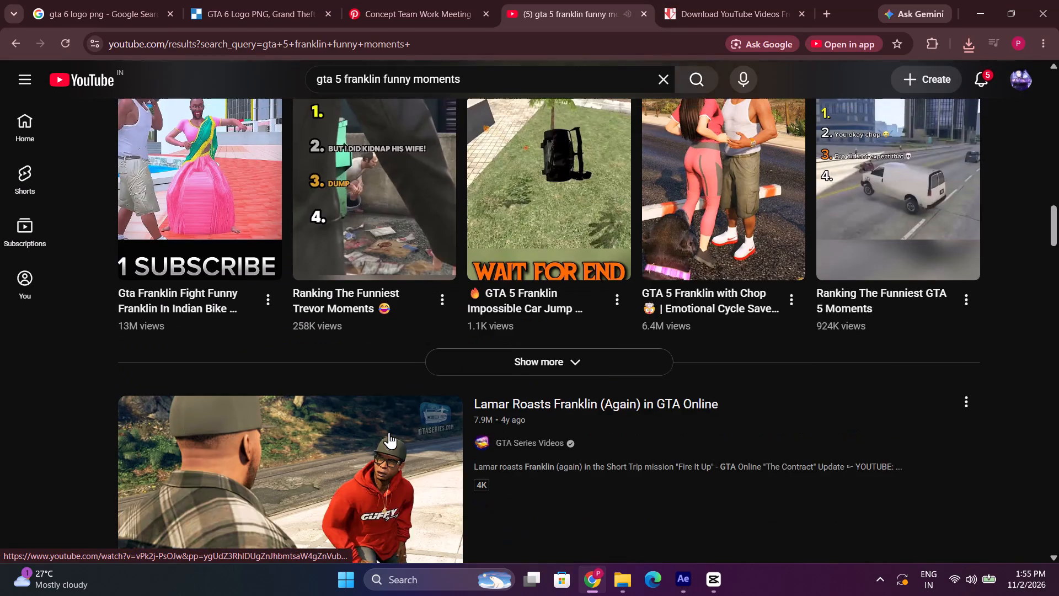
{"action": "scroll", "coordinate": [389, 432], "scroll_direction": "down", "scroll_amount": 4}
{"action": "scroll", "coordinate": [418, 359], "scroll_direction": "down", "scroll_amount": 3}
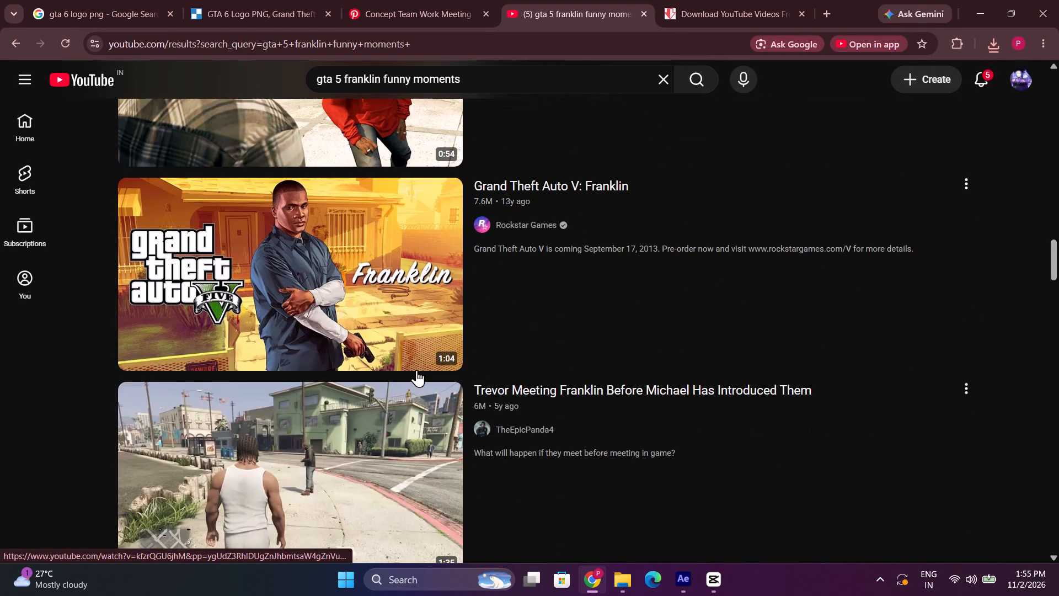
{"action": "scroll", "coordinate": [312, 364], "scroll_direction": "down", "scroll_amount": 4}
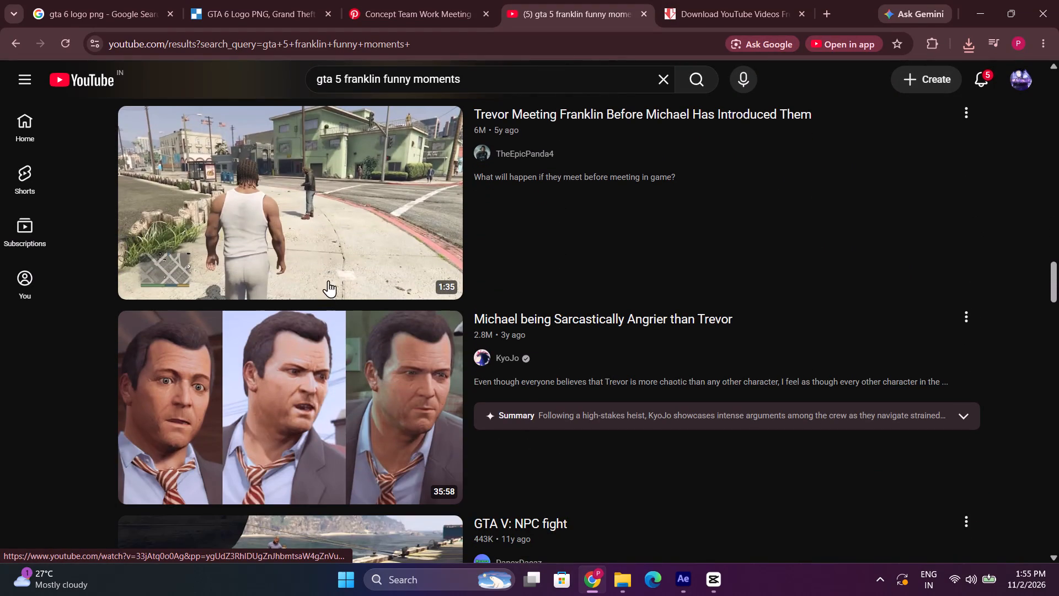
{"action": "left_click", "coordinate": [235, 286]}
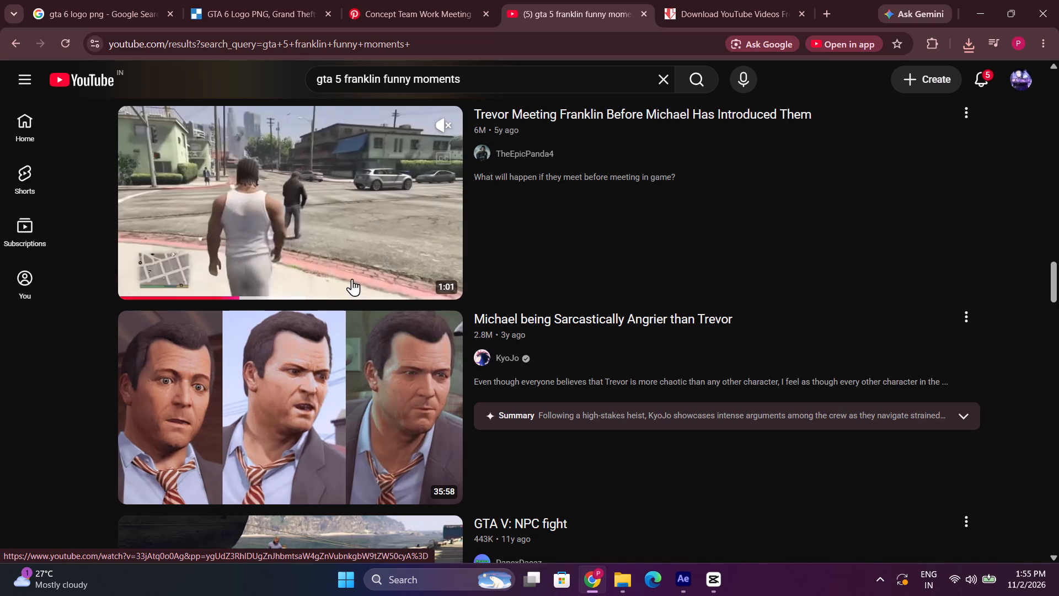
{"action": "left_click", "coordinate": [353, 297]}
{"action": "scroll", "coordinate": [379, 285], "scroll_direction": "down", "scroll_amount": 5}
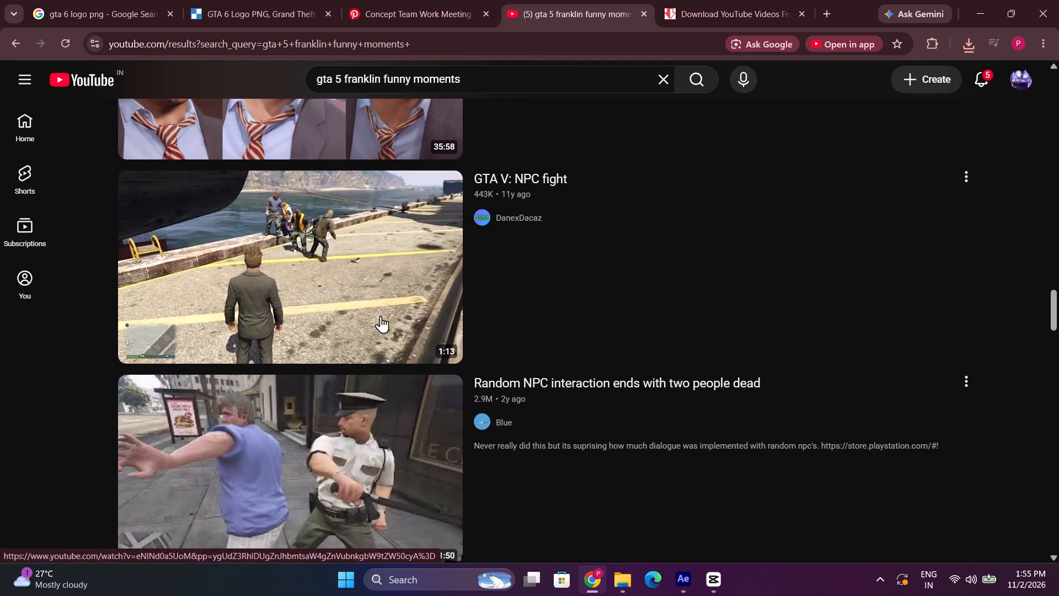
{"action": "scroll", "coordinate": [381, 316], "scroll_direction": "up", "scroll_amount": 7}
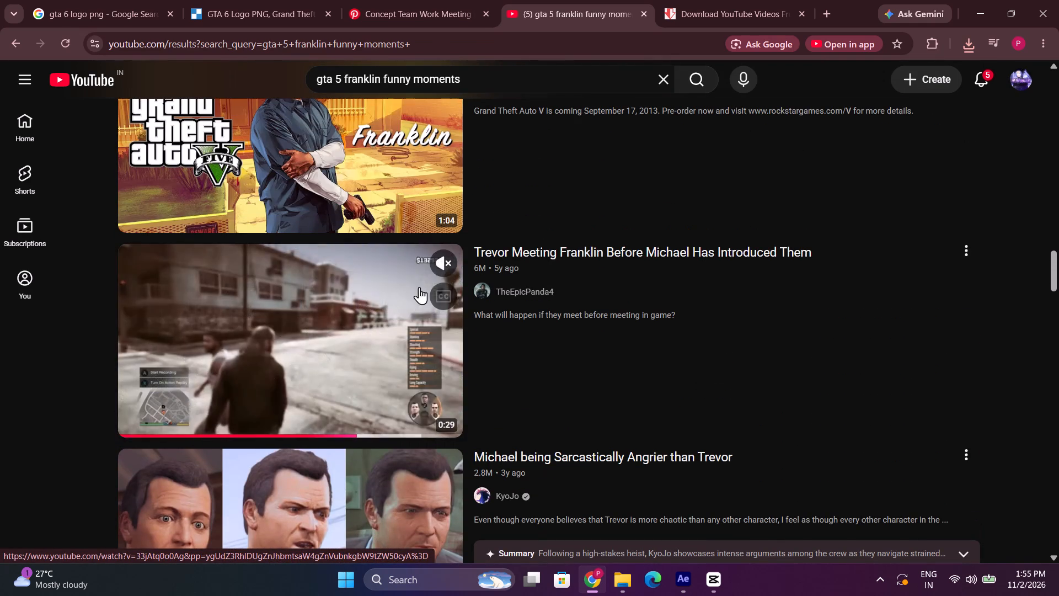
{"action": "left_click", "coordinate": [450, 256]}
{"action": "left_click", "coordinate": [259, 428]}
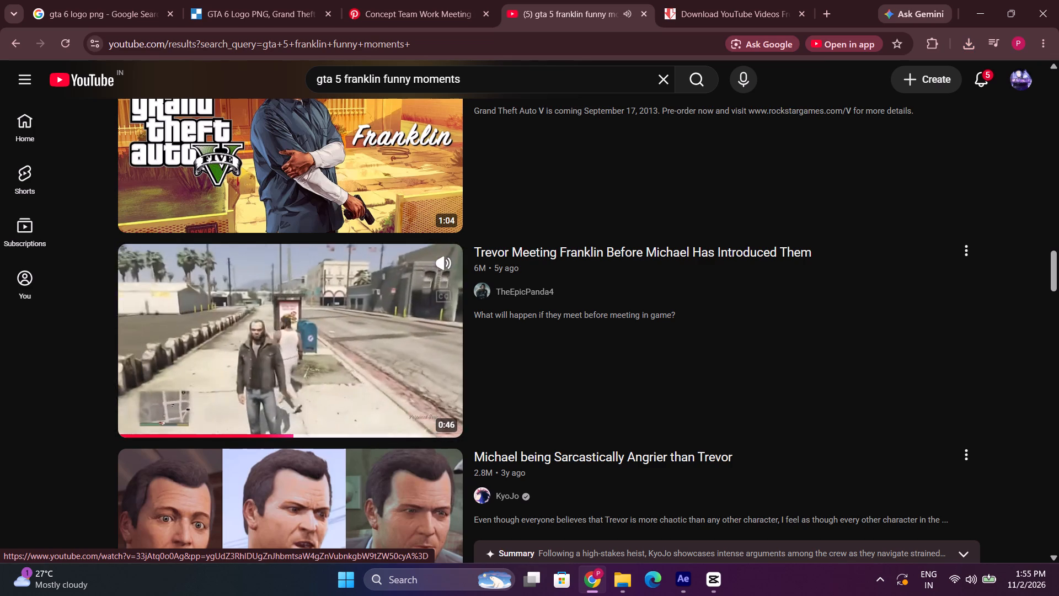
Find "Random NPC interaction ends with two people dead" further down the results and skim through its preview.
{"action": "scroll", "coordinate": [320, 386], "scroll_direction": "down", "scroll_amount": 7}
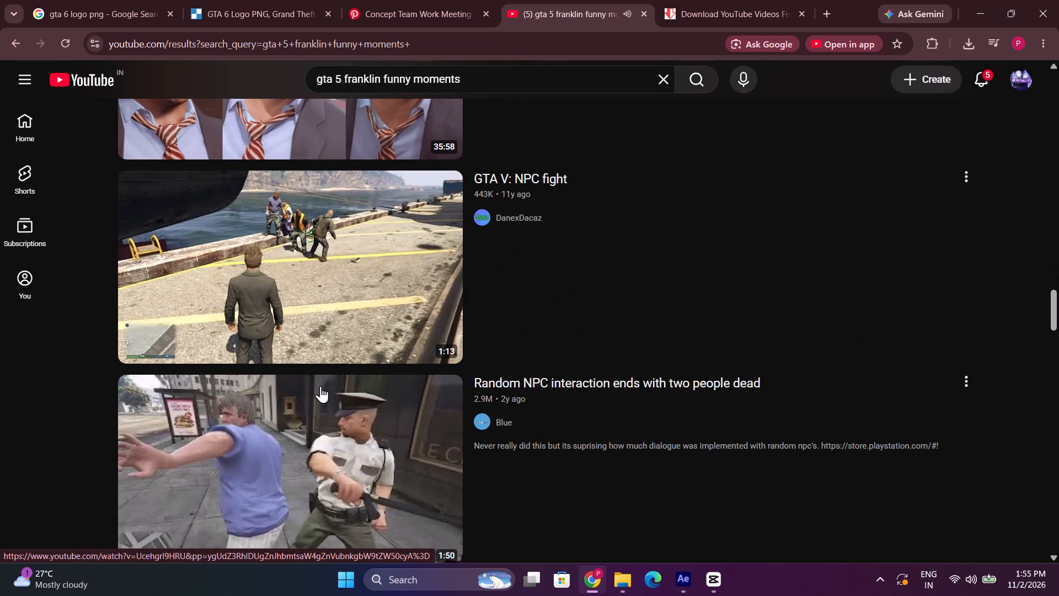
{"action": "scroll", "coordinate": [320, 436], "scroll_direction": "down", "scroll_amount": 5}
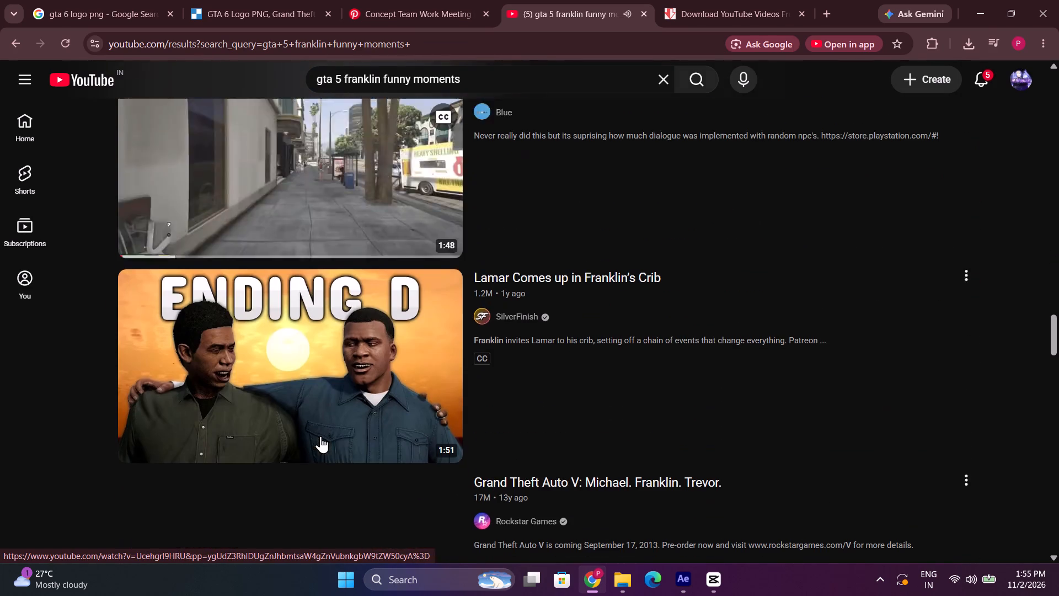
{"action": "scroll", "coordinate": [0, 165], "scroll_direction": "up", "scroll_amount": 3}
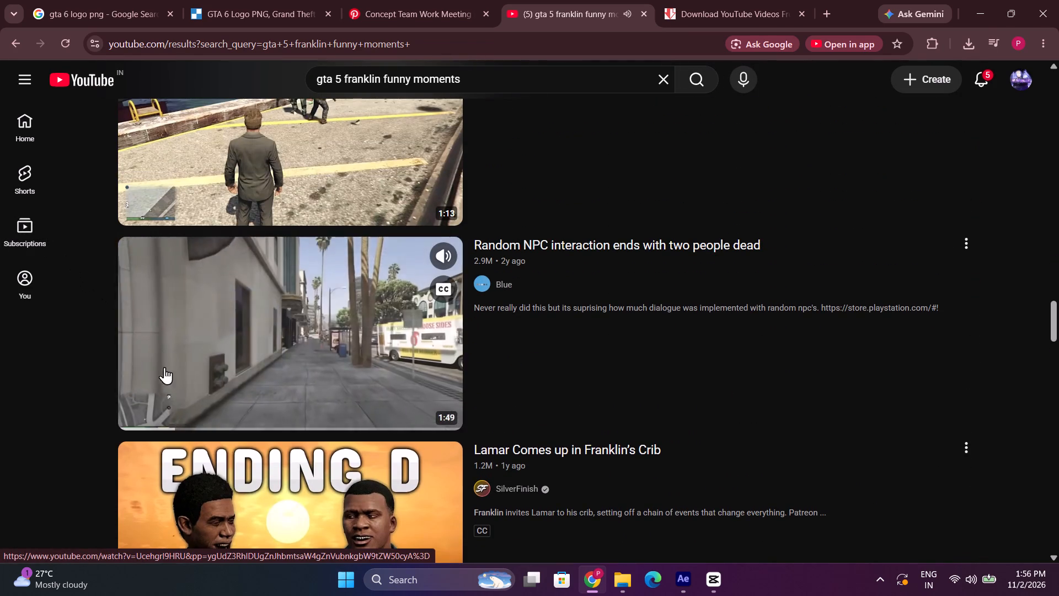
{"action": "left_click", "coordinate": [191, 422]}
{"action": "left_click", "coordinate": [260, 418]}
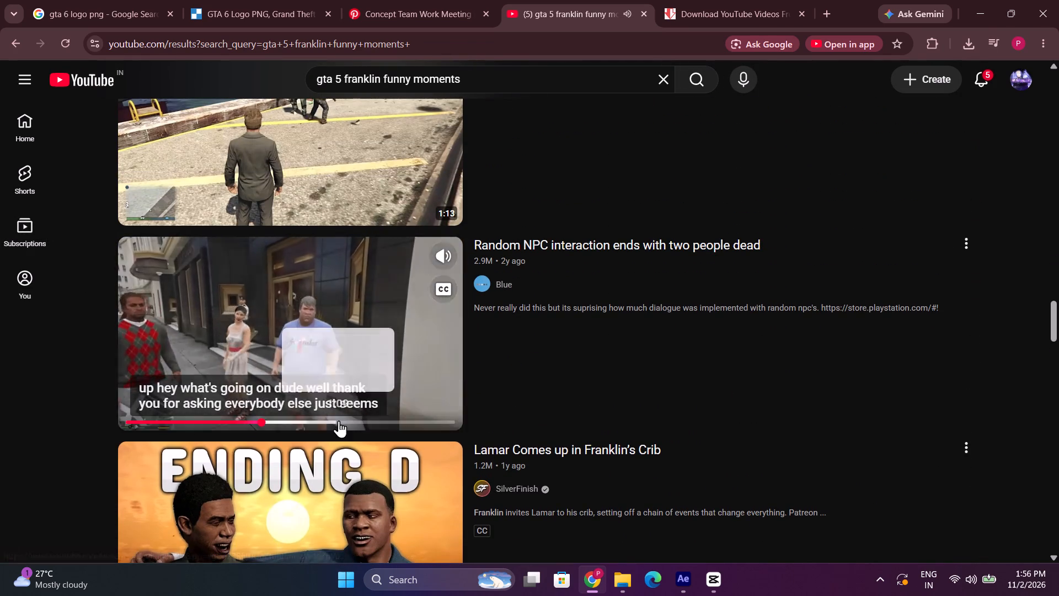
{"action": "left_click", "coordinate": [339, 421]}
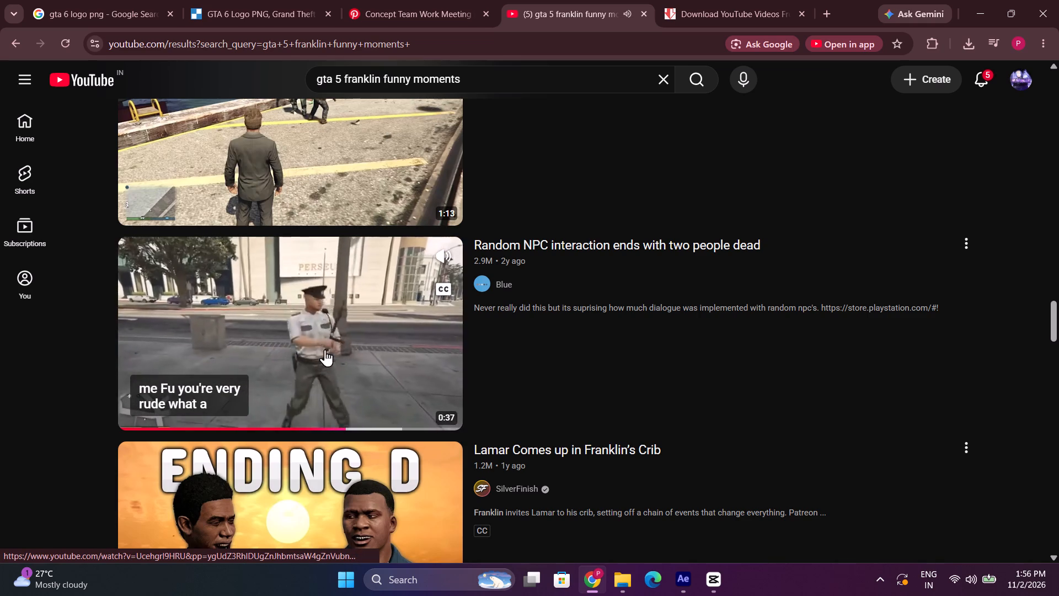
Open "37 Lamars Roast Franklin" from the results, pause playback, and copy the video's share link.
{"action": "scroll", "coordinate": [325, 349], "scroll_direction": "up", "scroll_amount": 20}
{"action": "scroll", "coordinate": [325, 349], "scroll_direction": "up", "scroll_amount": 10}
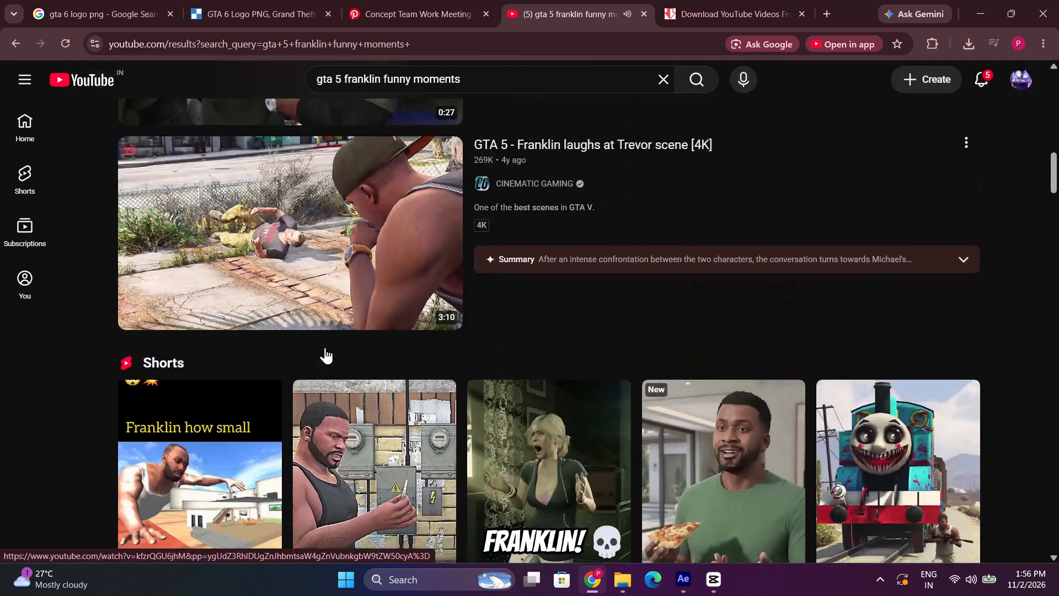
{"action": "left_click", "coordinate": [353, 321]}
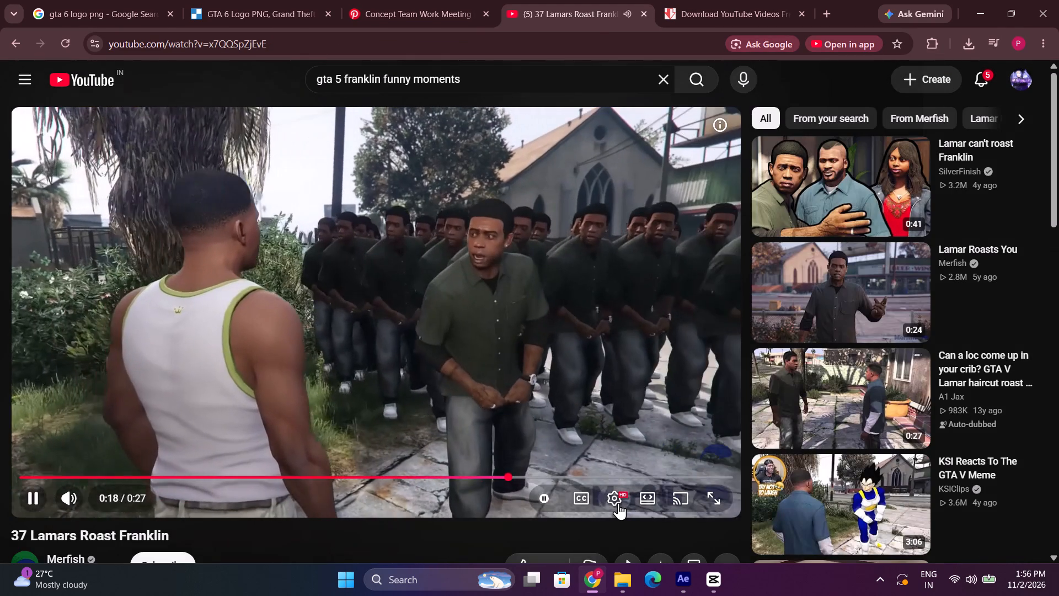
{"action": "key", "text": "space"}
{"action": "scroll", "coordinate": [454, 485], "scroll_direction": "down", "scroll_amount": 1}
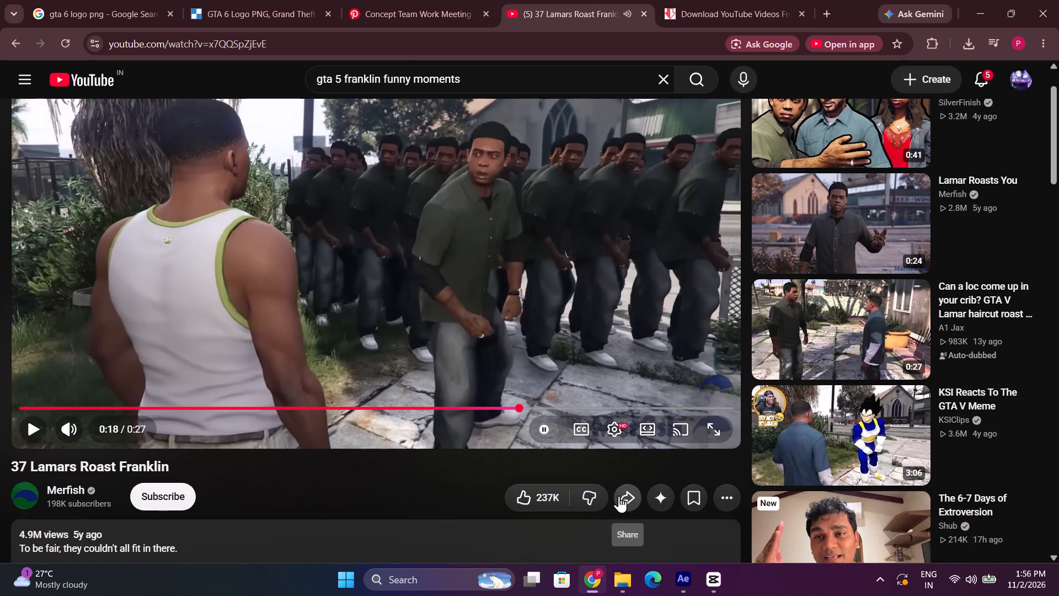
{"action": "left_click", "coordinate": [619, 496]}
{"action": "left_click", "coordinate": [640, 374]}
Close the Trevor video's download dialog in the Vd6s downloader and return to the Lamar video on YouTube.
{"action": "left_click", "coordinate": [731, 0]}
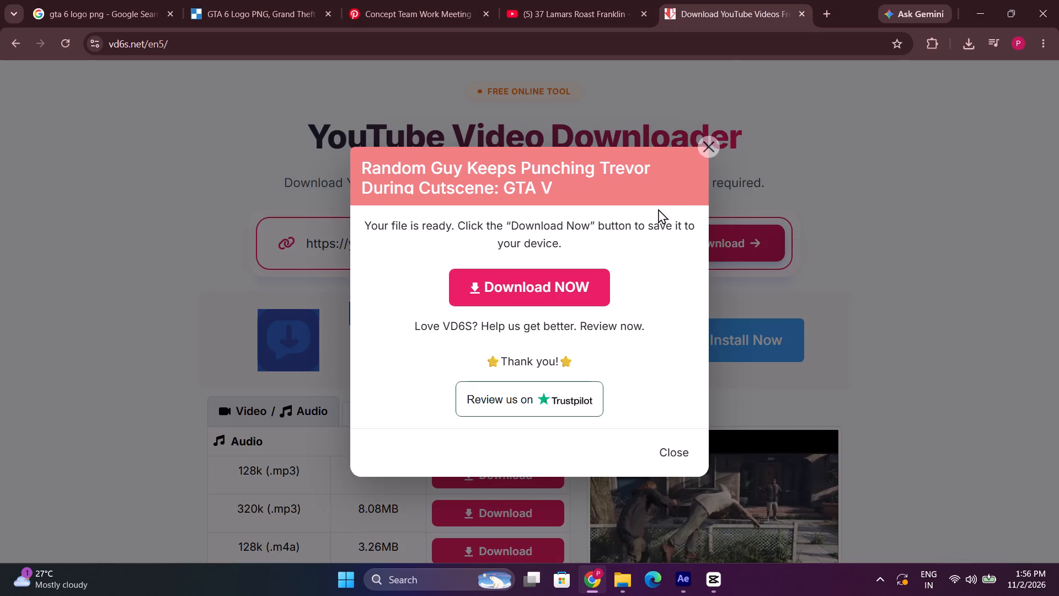
{"action": "left_click", "coordinate": [705, 147]}
{"action": "left_click", "coordinate": [586, 0]}
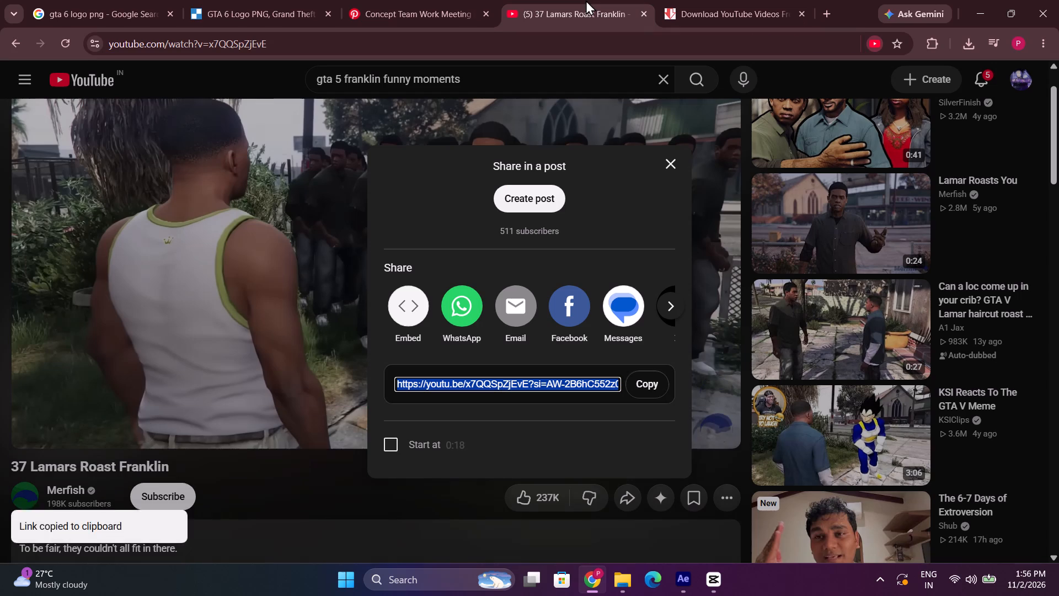
Dismiss the share window, search YouTube for "gta 5 franklin funny scene", and browse the results.
{"action": "left_click", "coordinate": [532, 86]}
{"action": "left_click", "coordinate": [525, 76]}
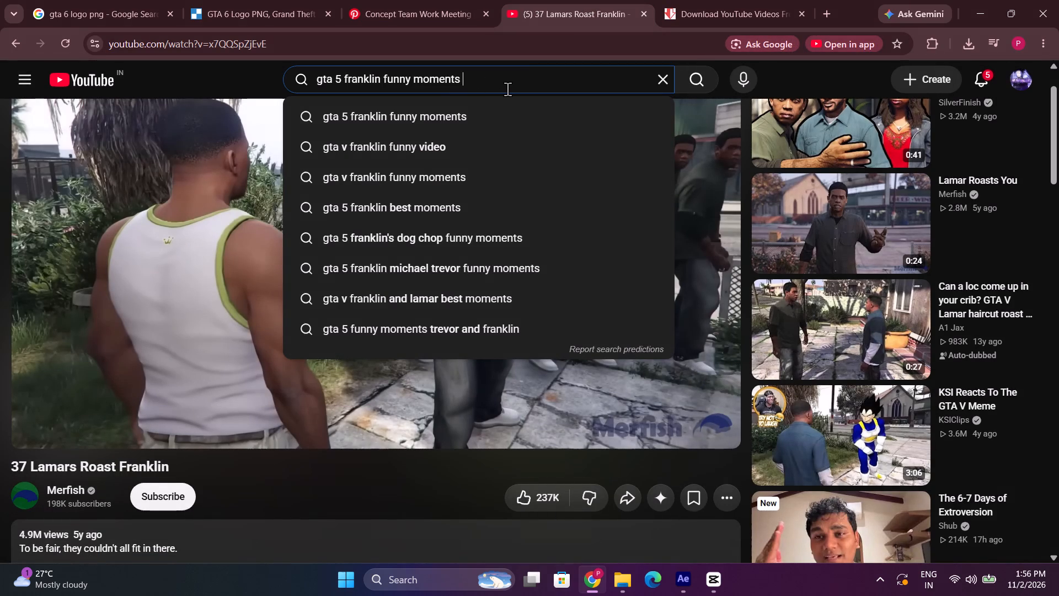
{"action": "key", "text": "BackSpace"}
{"action": "key", "text": "BackSpace"}
{"action": "key", "text": "BackSpace"}
{"action": "key", "text": "BackSpace"}
{"action": "key", "text": "BackSpace"}
{"action": "key", "text": "BackSpace"}
{"action": "key", "text": "BackSpace"}
{"action": "key", "text": "BackSpace"}
{"action": "key", "text": "BackSpace"}
{"action": "key", "text": "BackSpace"}
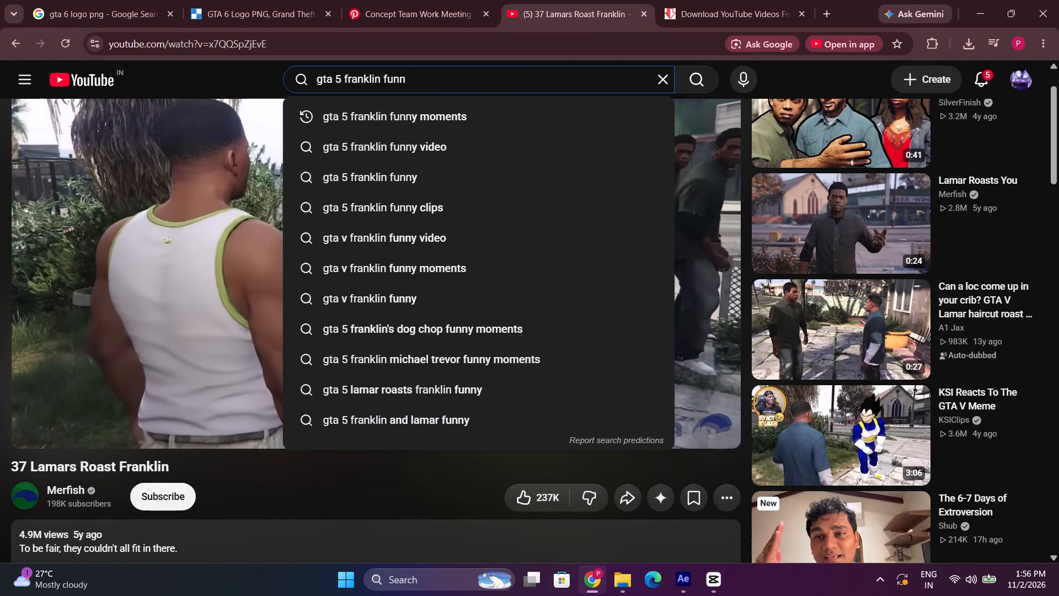
{"action": "type", "text": "y scene"}
{"action": "key", "text": "Return"}
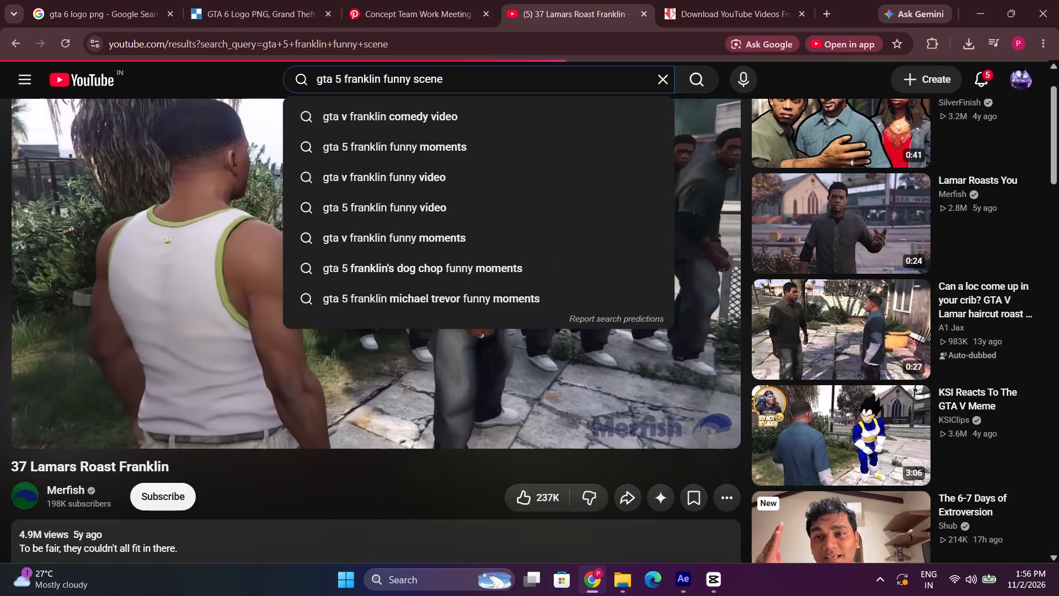
{"action": "scroll", "coordinate": [347, 328], "scroll_direction": "down", "scroll_amount": 3}
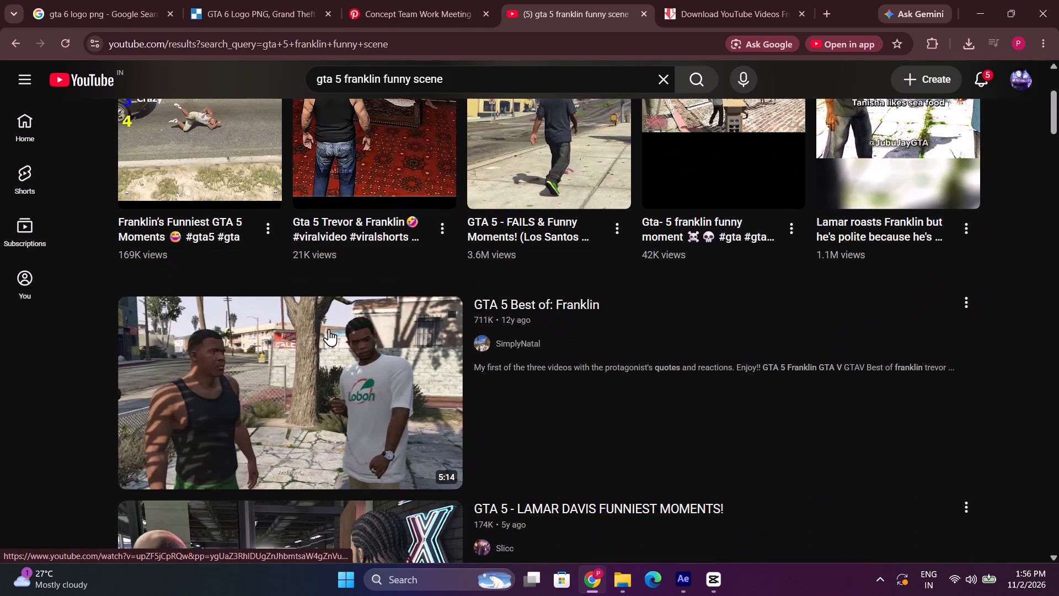
{"action": "scroll", "coordinate": [329, 331], "scroll_direction": "down", "scroll_amount": 2}
{"action": "scroll", "coordinate": [382, 289], "scroll_direction": "down", "scroll_amount": 3}
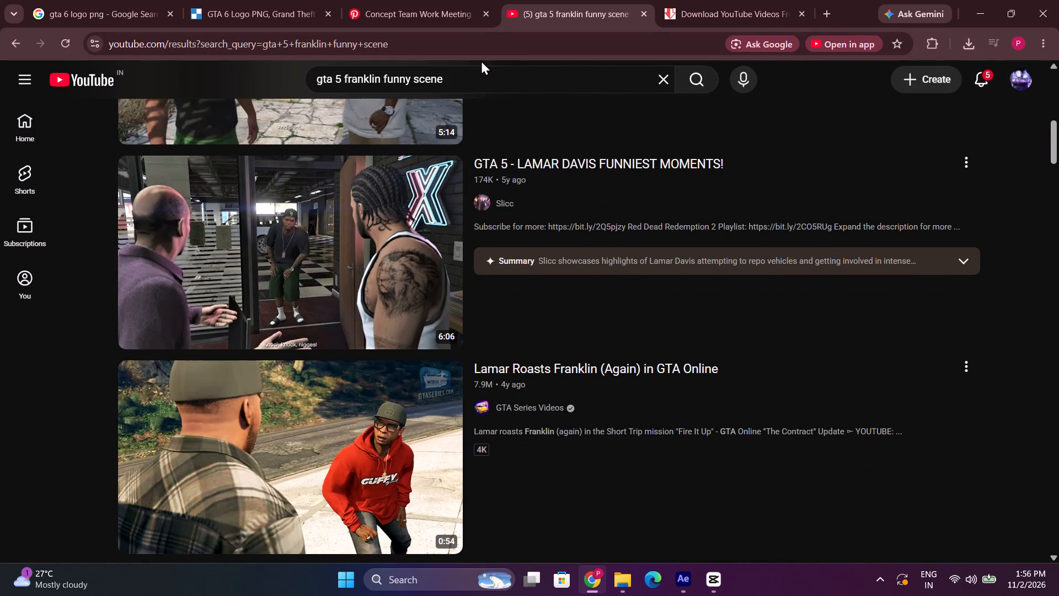
Change the YouTube search to "gta 5 franklin meme" and run it.
{"action": "left_click_drag", "start_coordinate": [469, 86], "coordinate": [416, 89]}
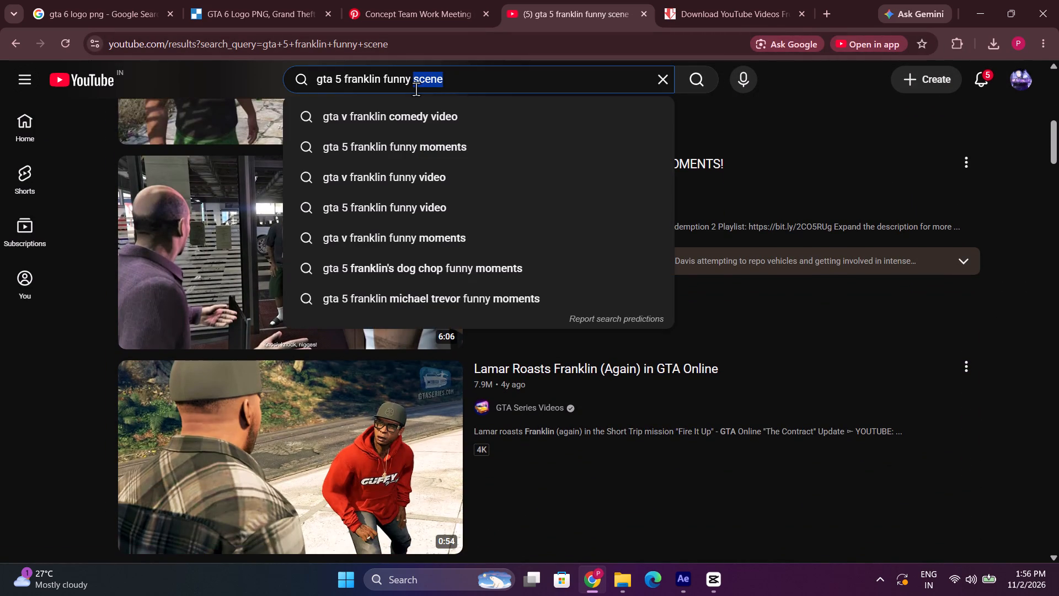
{"action": "left_click_drag", "start_coordinate": [416, 89], "coordinate": [415, 89]}
{"action": "key", "text": "BackSpace"}
{"action": "key", "text": "BackSpace"}
{"action": "key", "text": "BackSpace"}
{"action": "key", "text": "BackSpace"}
{"action": "key", "text": "BackSpace"}
{"action": "key", "text": "BackSpace"}
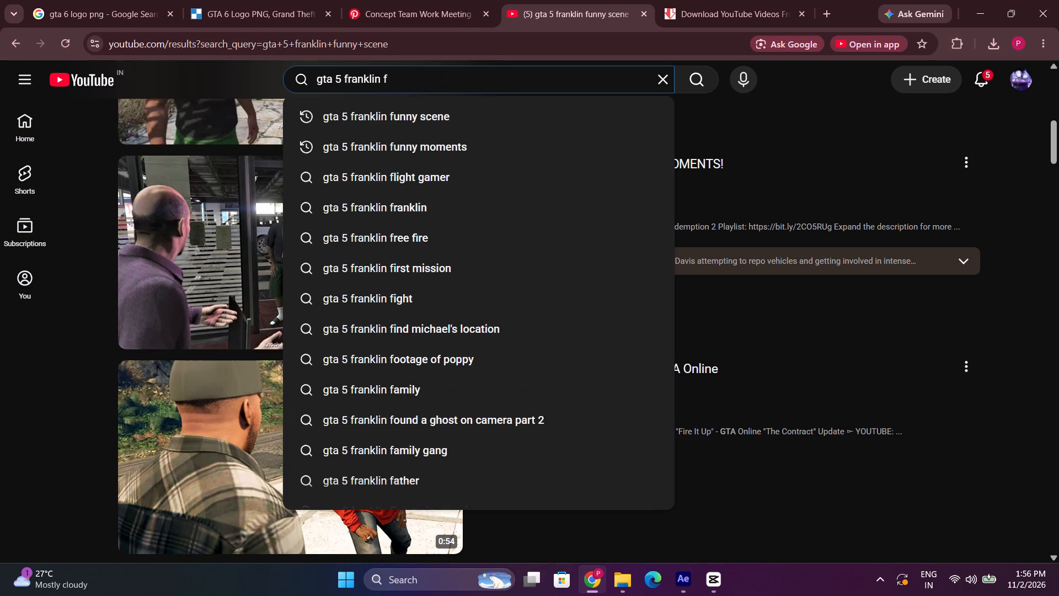
{"action": "key", "text": "BackSpace"}
{"action": "type", "text": "meme"}
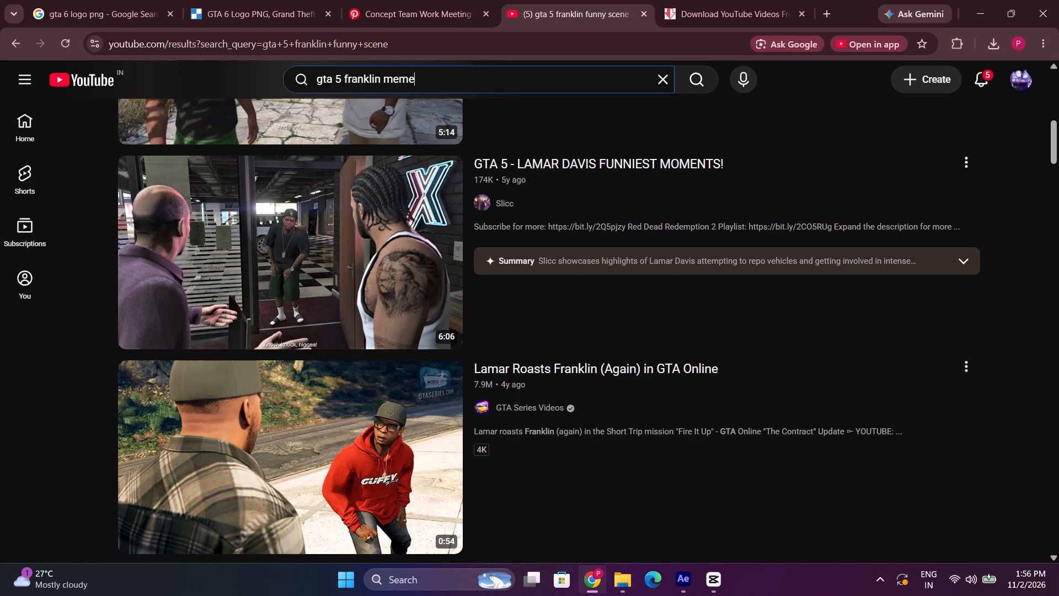
{"action": "key", "text": "Return"}
Browse the "gta 5 franklin meme" results for a usable Franklin clip.
{"action": "scroll", "coordinate": [454, 145], "scroll_direction": "down", "scroll_amount": 4}
{"action": "scroll", "coordinate": [437, 323], "scroll_direction": "down", "scroll_amount": 8}
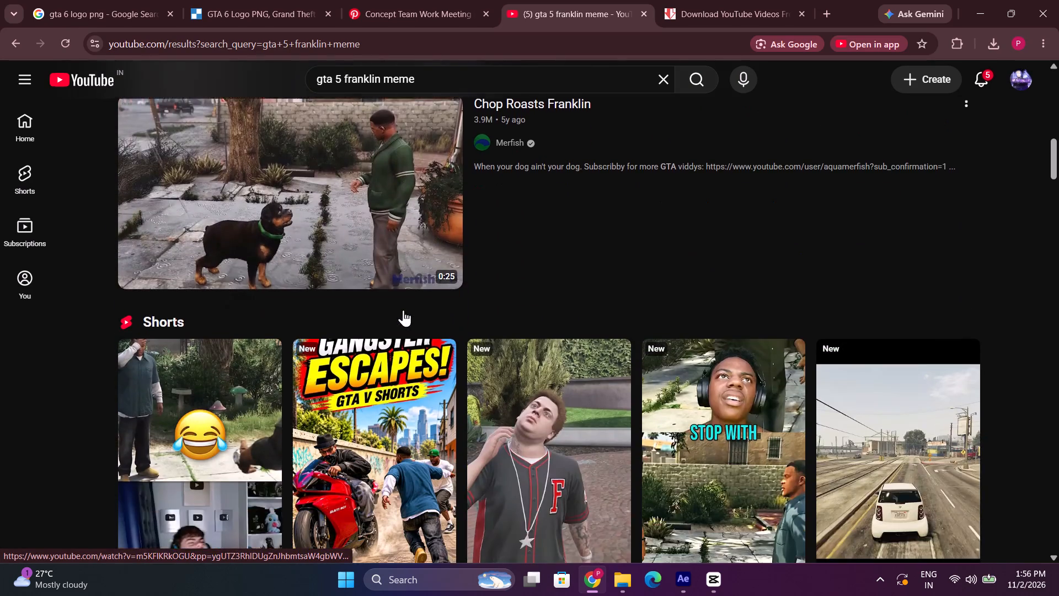
{"action": "scroll", "coordinate": [403, 310], "scroll_direction": "down", "scroll_amount": 16}
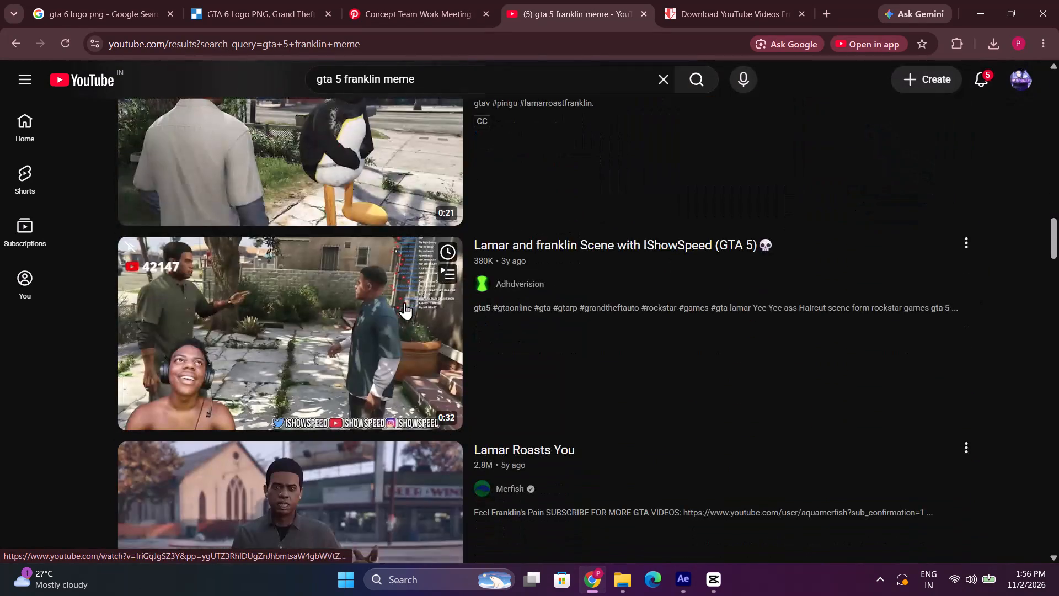
{"action": "scroll", "coordinate": [404, 302], "scroll_direction": "down", "scroll_amount": 14}
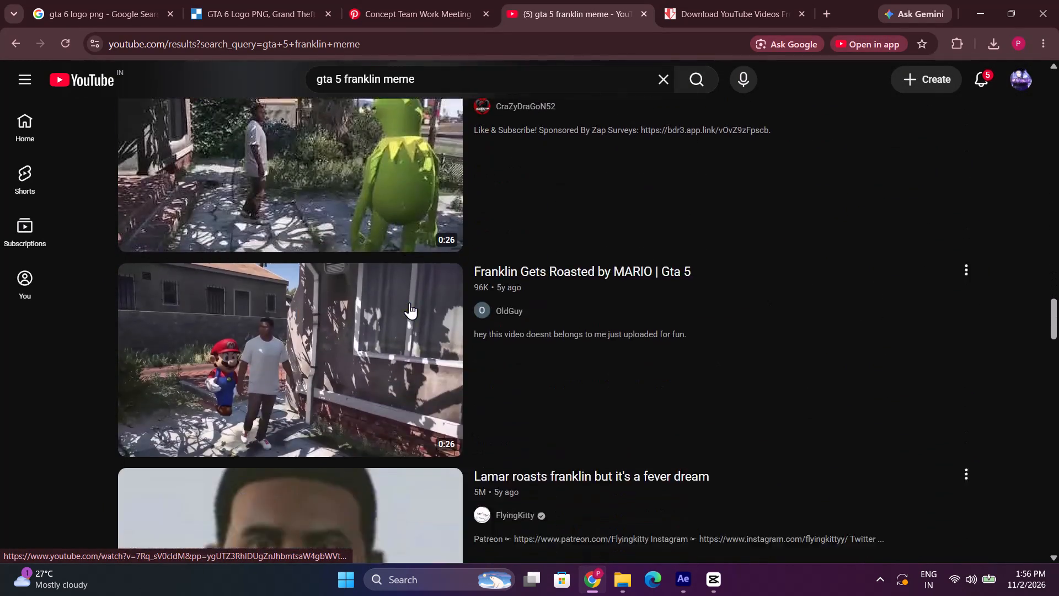
{"action": "scroll", "coordinate": [409, 302], "scroll_direction": "down", "scroll_amount": 4}
Search YouTube for "gta 5 franklin trying to jump over gate" and browse the results.
{"action": "left_click_drag", "start_coordinate": [438, 79], "coordinate": [379, 88]}
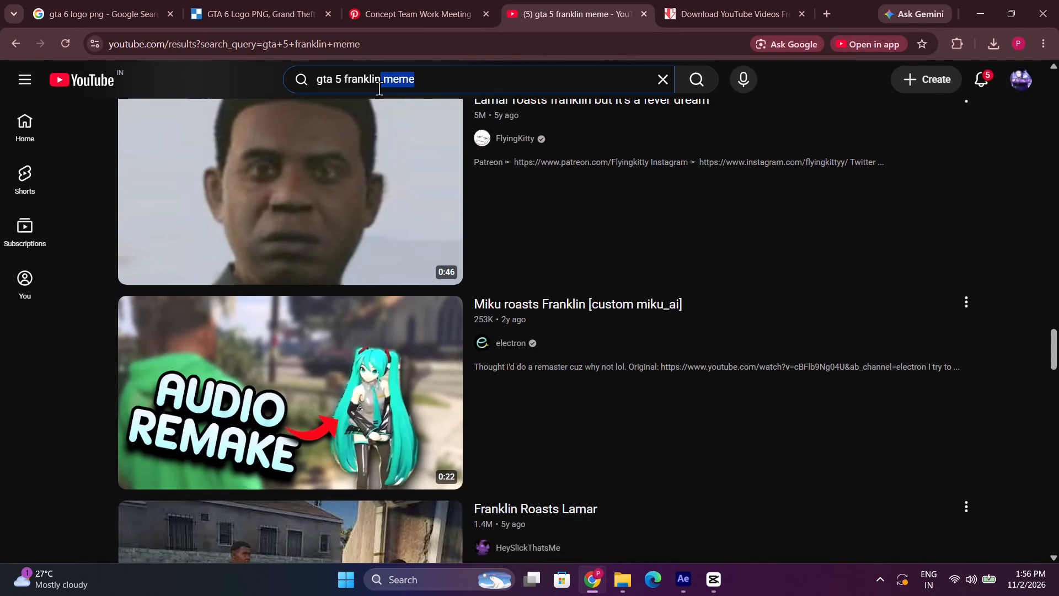
{"action": "left_click_drag", "start_coordinate": [379, 88], "coordinate": [384, 86]}
{"action": "type", "text": "trying"}
{"action": "key", "text": "space"}
{"action": "type", "text": "to jump oover"}
{"action": "key", "text": "space"}
{"action": "key", "text": "BackSpace"}
{"action": "key", "text": "BackSpace"}
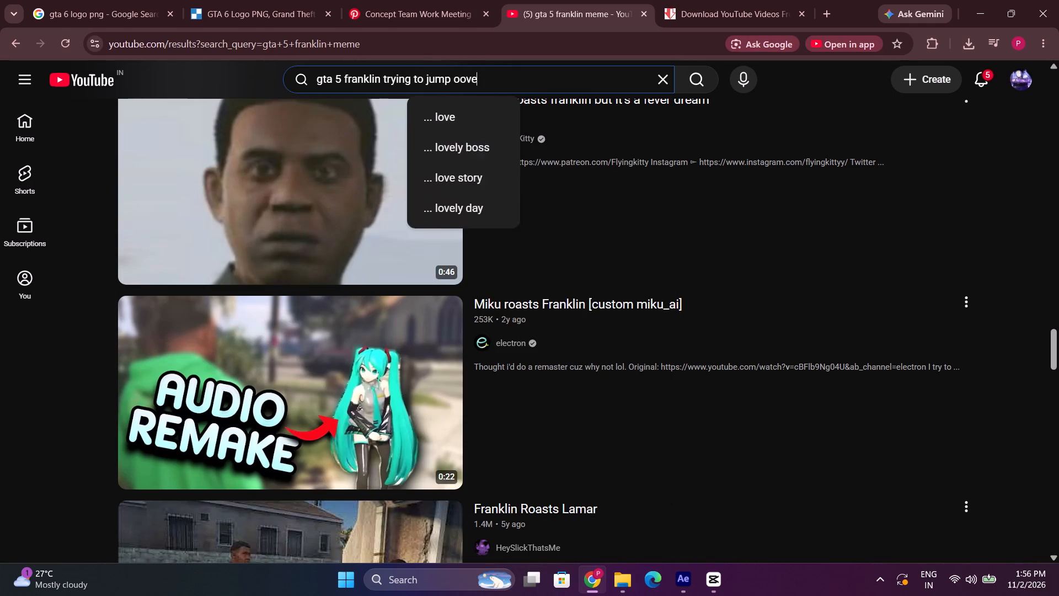
{"action": "key", "text": "BackSpace"}
{"action": "key", "text": "BackSpace"}
{"action": "key", "text": "BackSpace"}
{"action": "type", "text": "ver gate"}
{"action": "key", "text": "Return"}
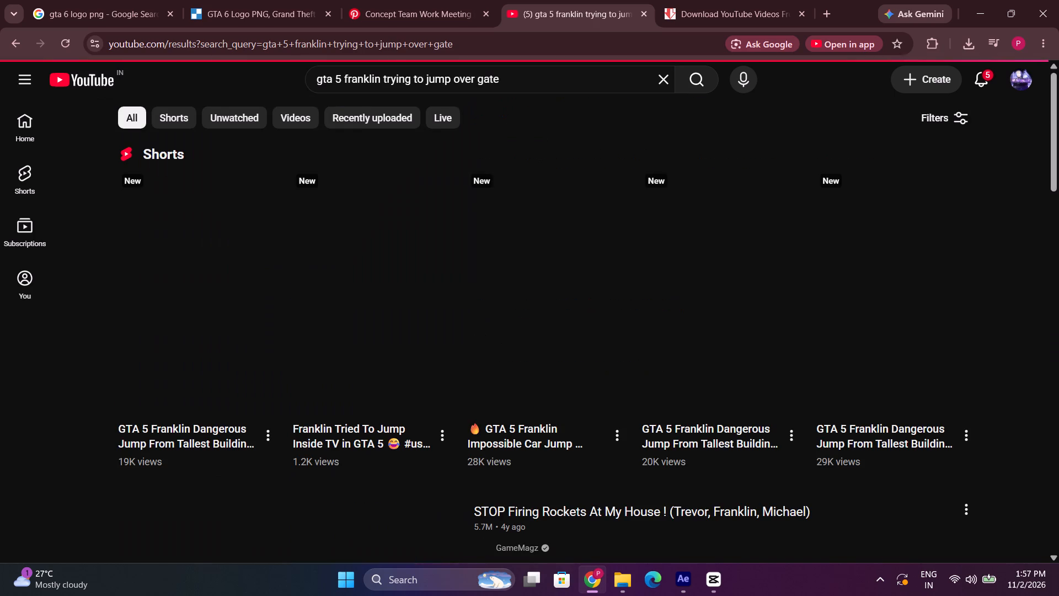
{"action": "scroll", "coordinate": [293, 320], "scroll_direction": "down", "scroll_amount": 9}
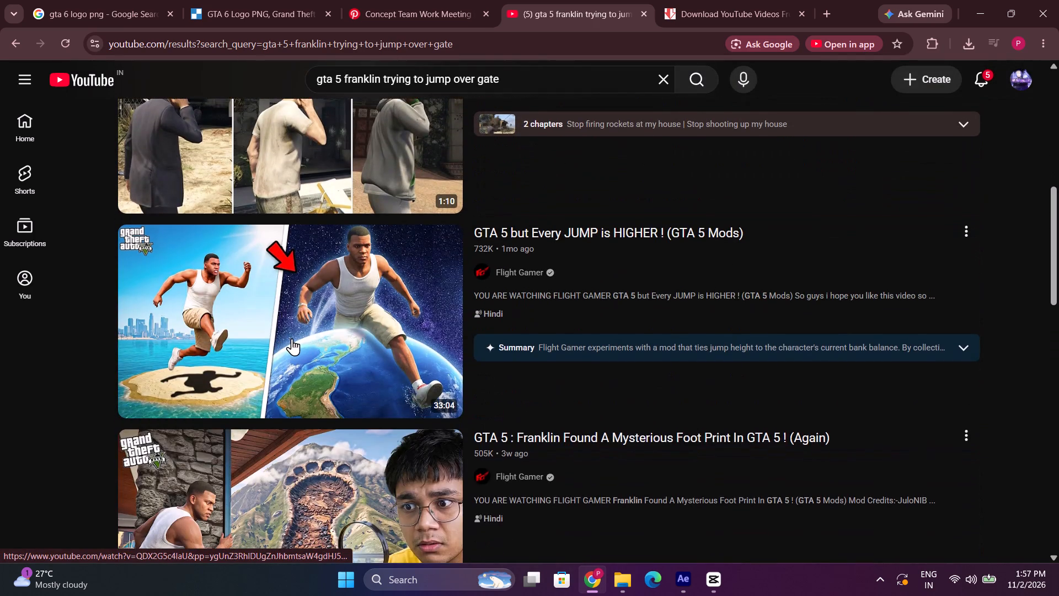
{"action": "scroll", "coordinate": [292, 338], "scroll_direction": "down", "scroll_amount": 9}
Extend the search with "funny scene" after "gate" and run it.
{"action": "left_click", "coordinate": [513, 77]}
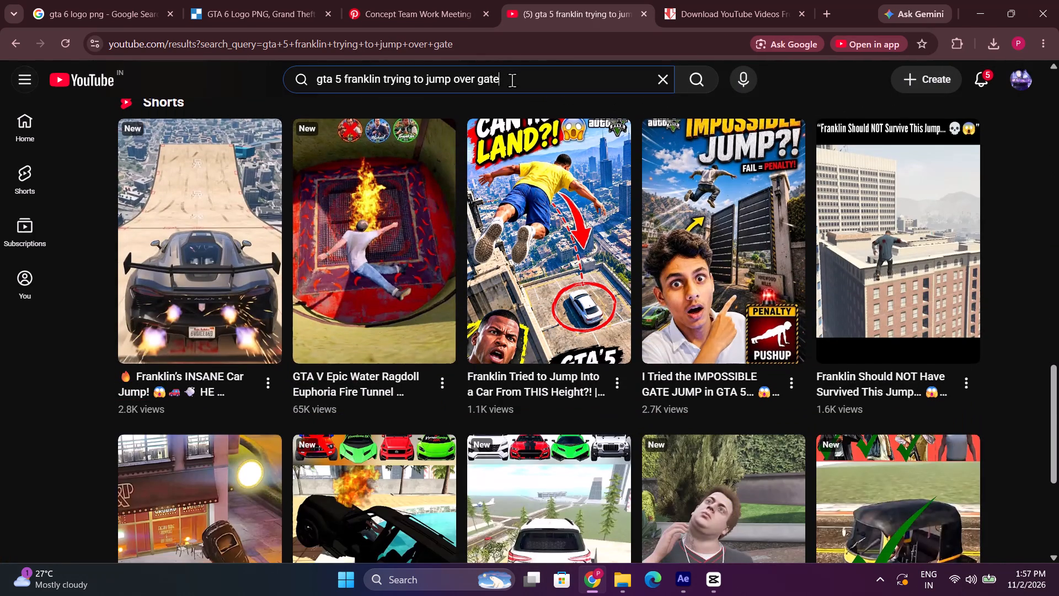
{"action": "key", "text": "space"}
{"action": "type", "text": "funny scene"}
{"action": "key", "text": "space"}
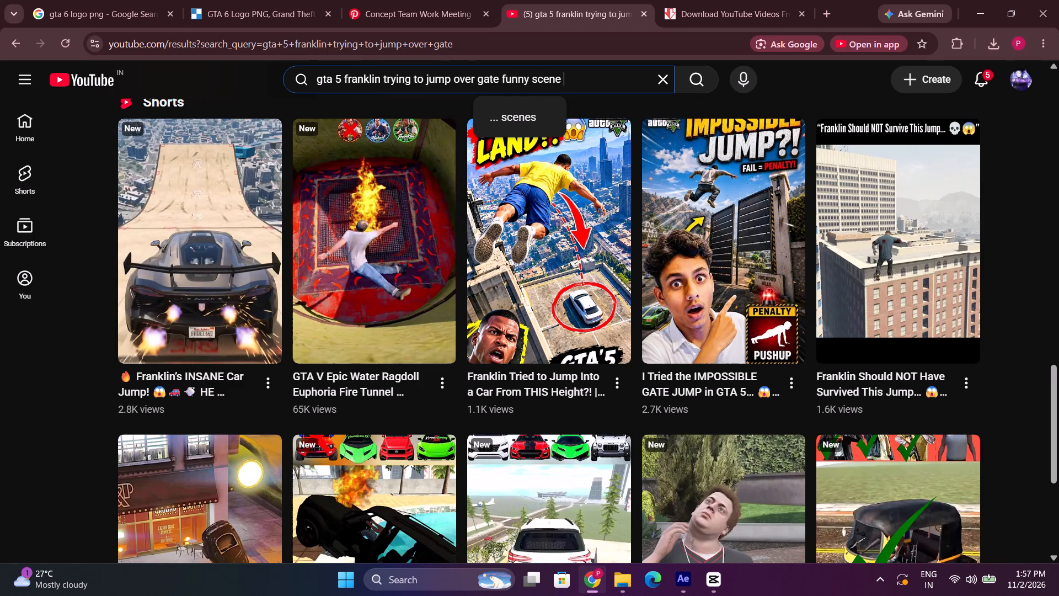
{"action": "key", "text": "Return"}
Browse the videos and Shorts in the results for the clip of Franklin jumping over a gate.
{"action": "scroll", "coordinate": [413, 302], "scroll_direction": "down", "scroll_amount": 4}
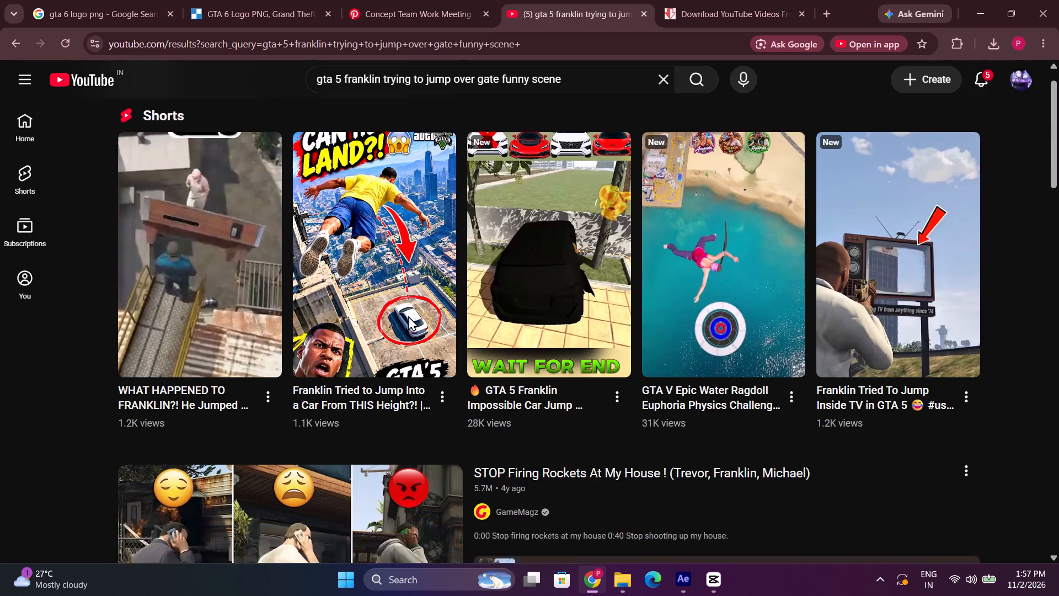
{"action": "scroll", "coordinate": [409, 315], "scroll_direction": "down", "scroll_amount": 7}
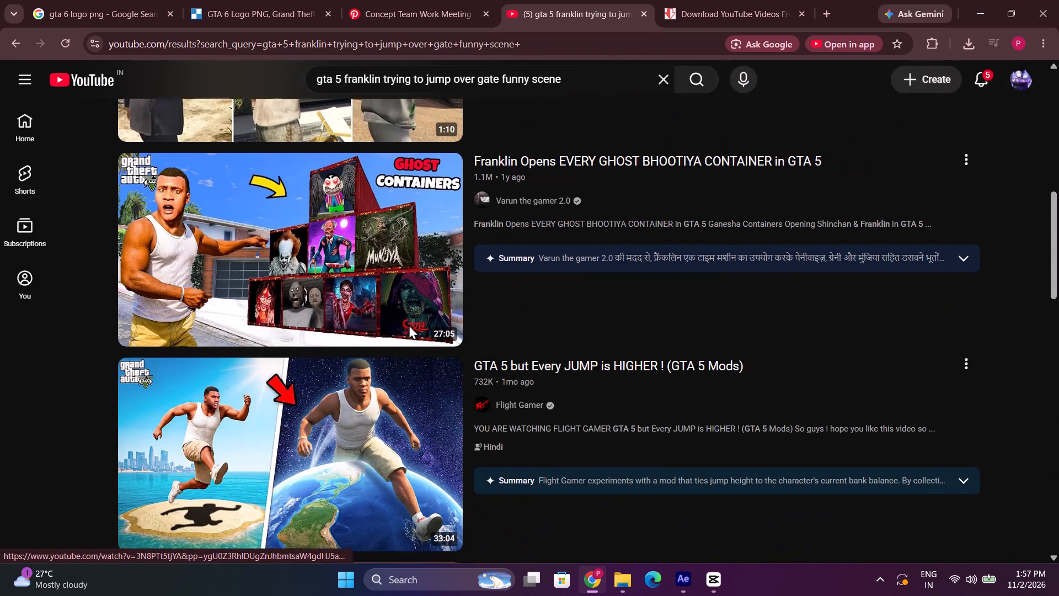
{"action": "scroll", "coordinate": [409, 324], "scroll_direction": "down", "scroll_amount": 18}
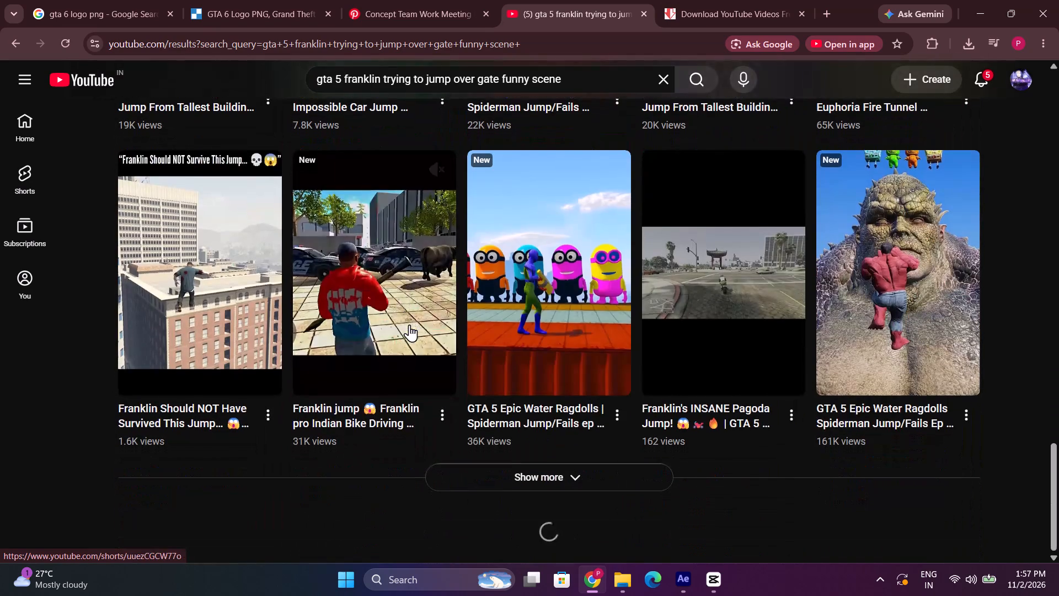
{"action": "scroll", "coordinate": [406, 335], "scroll_direction": "down", "scroll_amount": 8}
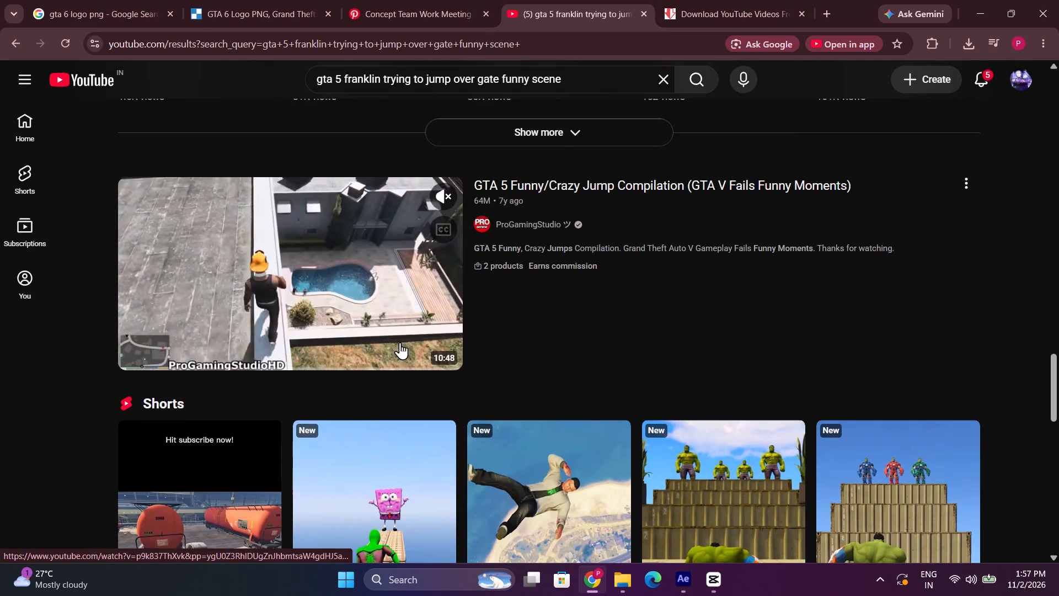
{"action": "scroll", "coordinate": [400, 342], "scroll_direction": "down", "scroll_amount": 19}
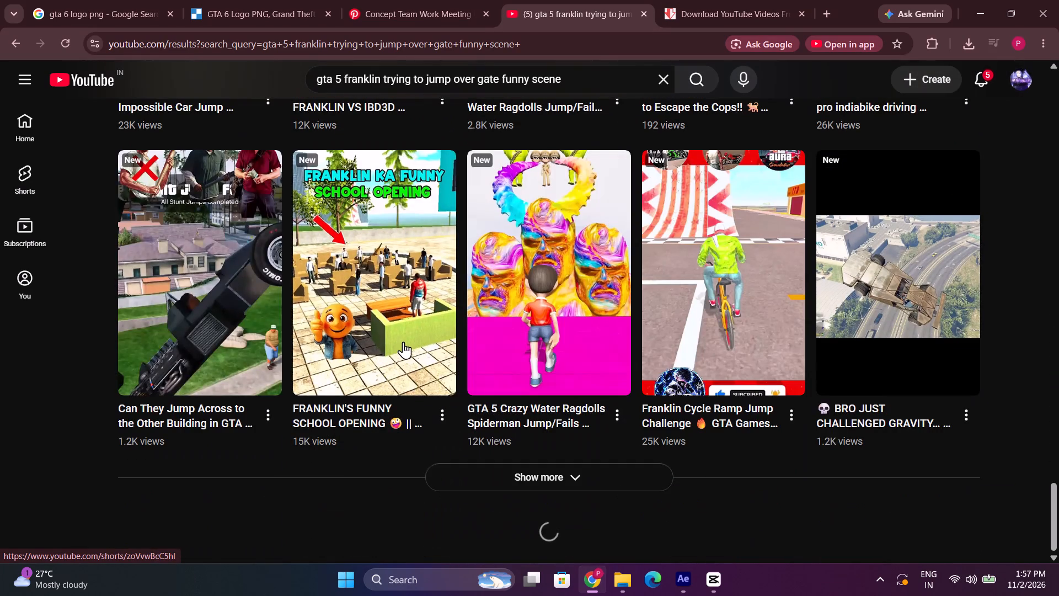
{"action": "scroll", "coordinate": [404, 341], "scroll_direction": "down", "scroll_amount": 14}
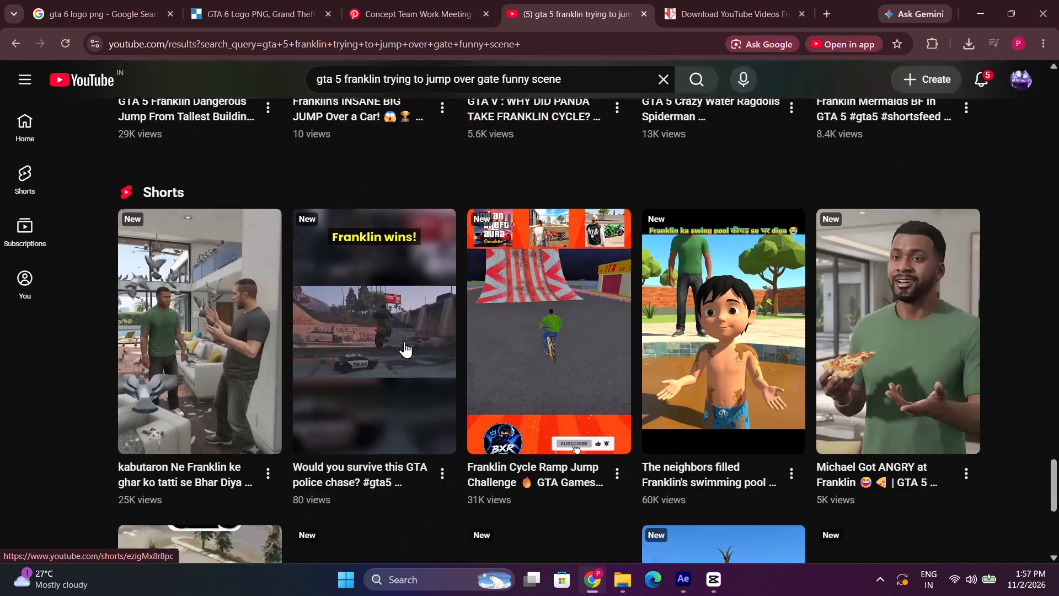
{"action": "scroll", "coordinate": [404, 341], "scroll_direction": "down", "scroll_amount": 6}
Remove "gta 5" from the query, search for "franklin trying to jump over gate funny scene", and browse the results.
{"action": "left_click_drag", "start_coordinate": [345, 84], "coordinate": [333, 83]}
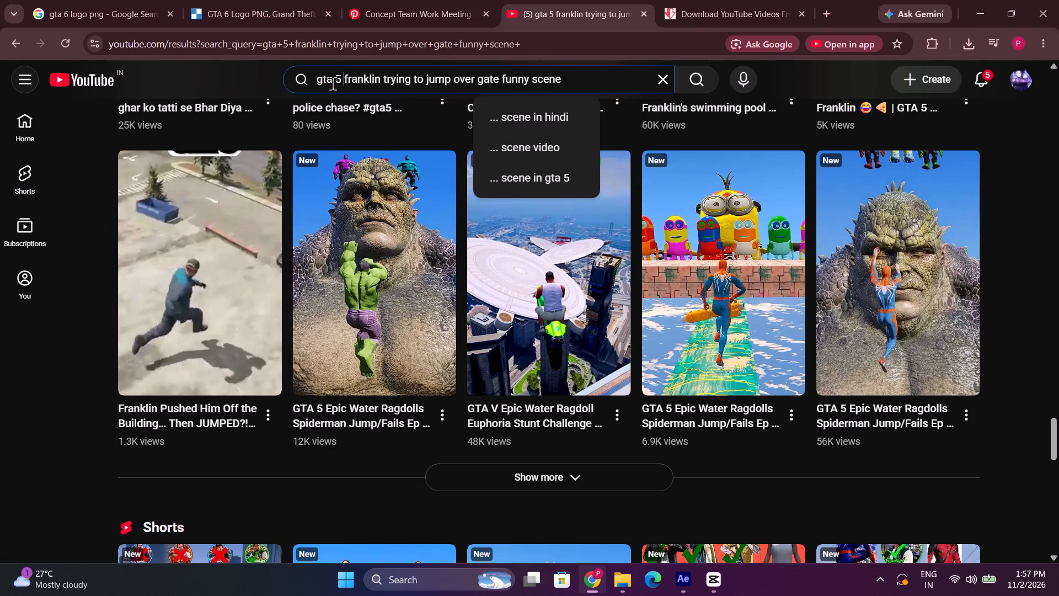
{"action": "left_click_drag", "start_coordinate": [333, 83], "coordinate": [288, 81]}
{"action": "key", "text": "BackSpace"}
{"action": "key", "text": "Return"}
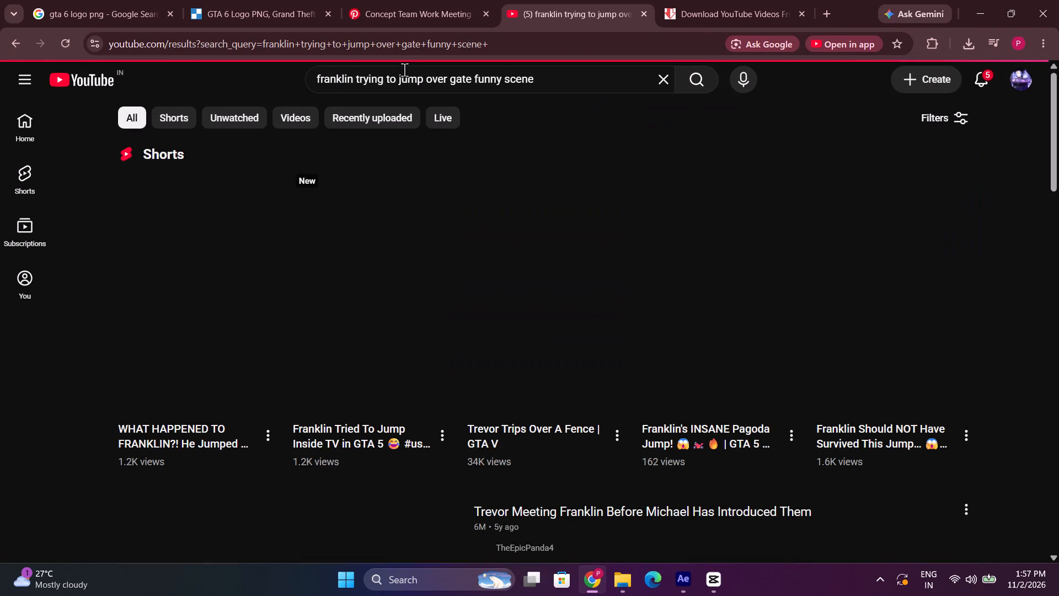
{"action": "scroll", "coordinate": [463, 226], "scroll_direction": "down", "scroll_amount": 6}
{"action": "scroll", "coordinate": [168, 290], "scroll_direction": "down", "scroll_amount": 2}
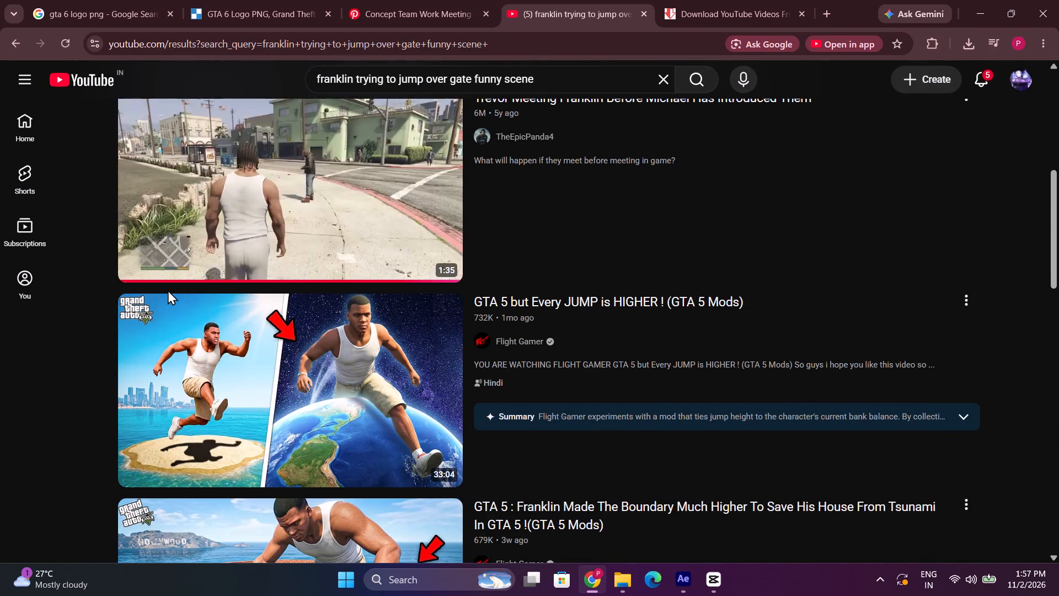
{"action": "scroll", "coordinate": [168, 290], "scroll_direction": "down", "scroll_amount": 10}
Replace "funny scene" with "meme" in the query, run the search, and browse the results.
{"action": "left_click_drag", "start_coordinate": [552, 79], "coordinate": [533, 81]}
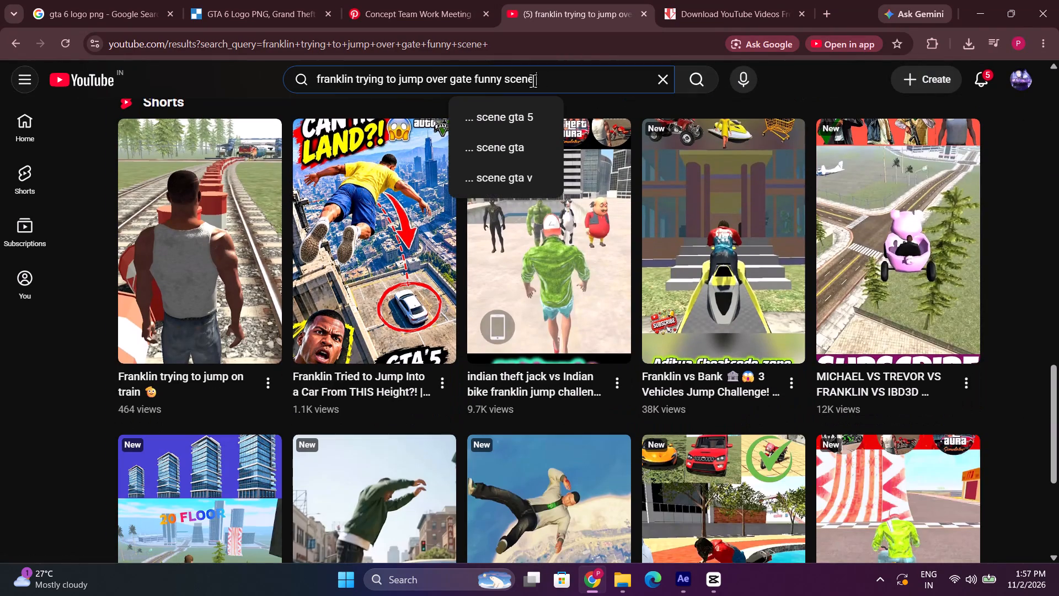
{"action": "left_click_drag", "start_coordinate": [533, 81], "coordinate": [474, 78]}
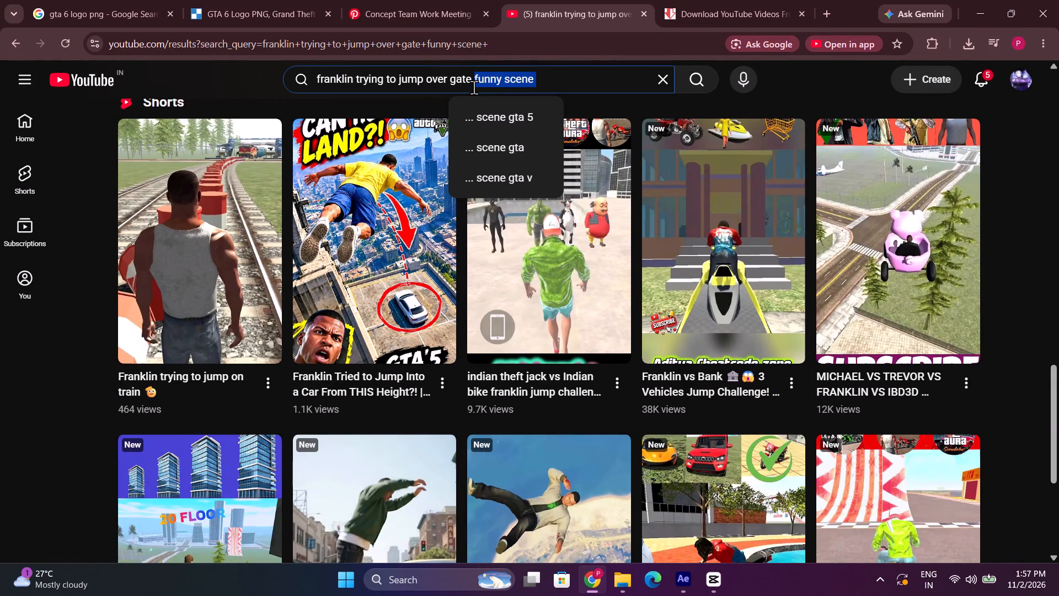
{"action": "type", "text": "meme"}
{"action": "key", "text": "Return"}
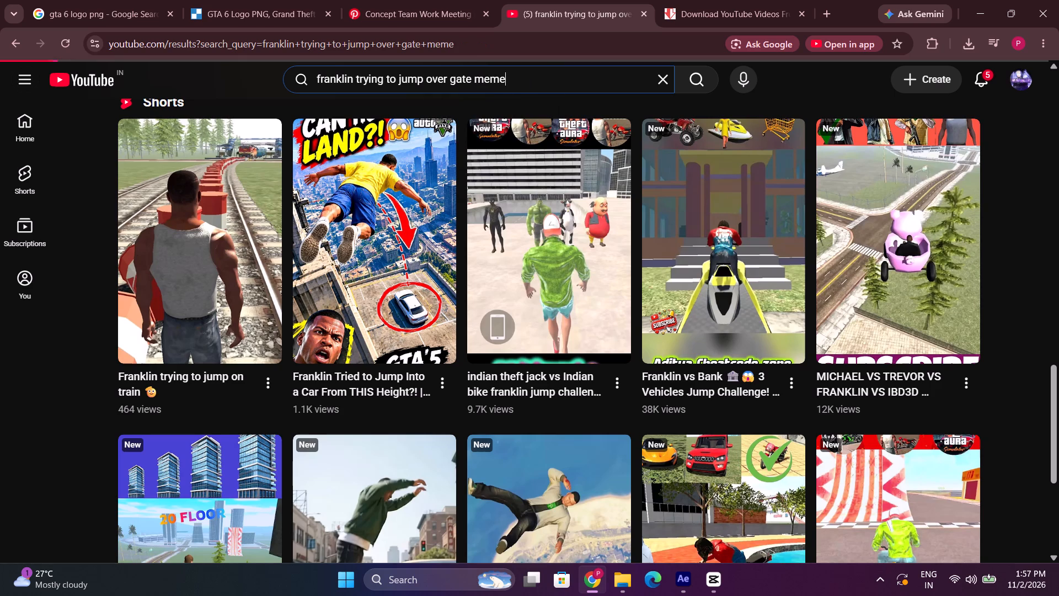
{"action": "scroll", "coordinate": [448, 184], "scroll_direction": "down", "scroll_amount": 3}
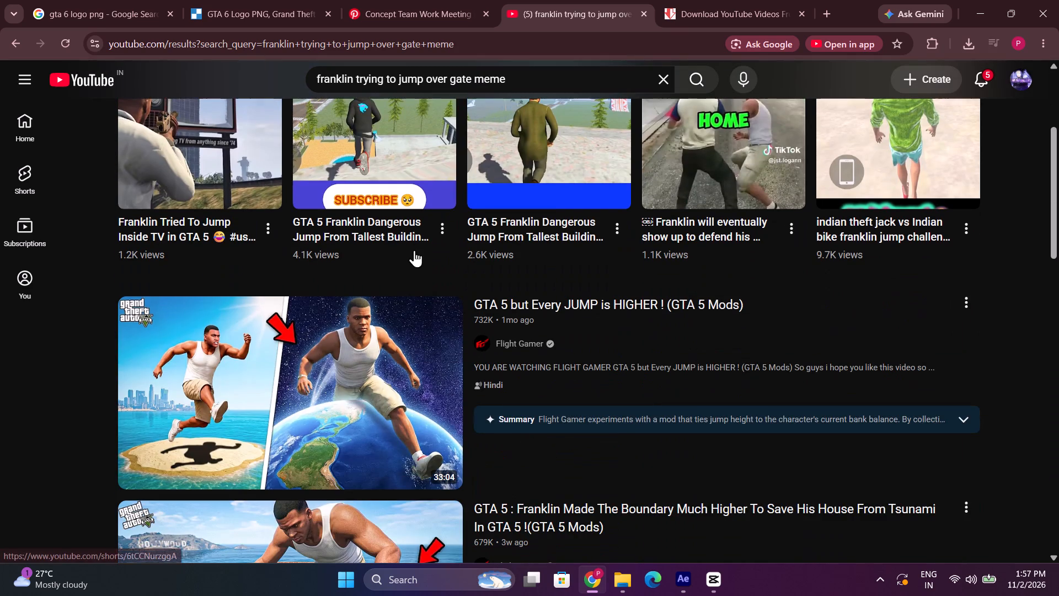
{"action": "scroll", "coordinate": [425, 159], "scroll_direction": "down", "scroll_amount": 4}
{"action": "scroll", "coordinate": [450, 288], "scroll_direction": "down", "scroll_amount": 2}
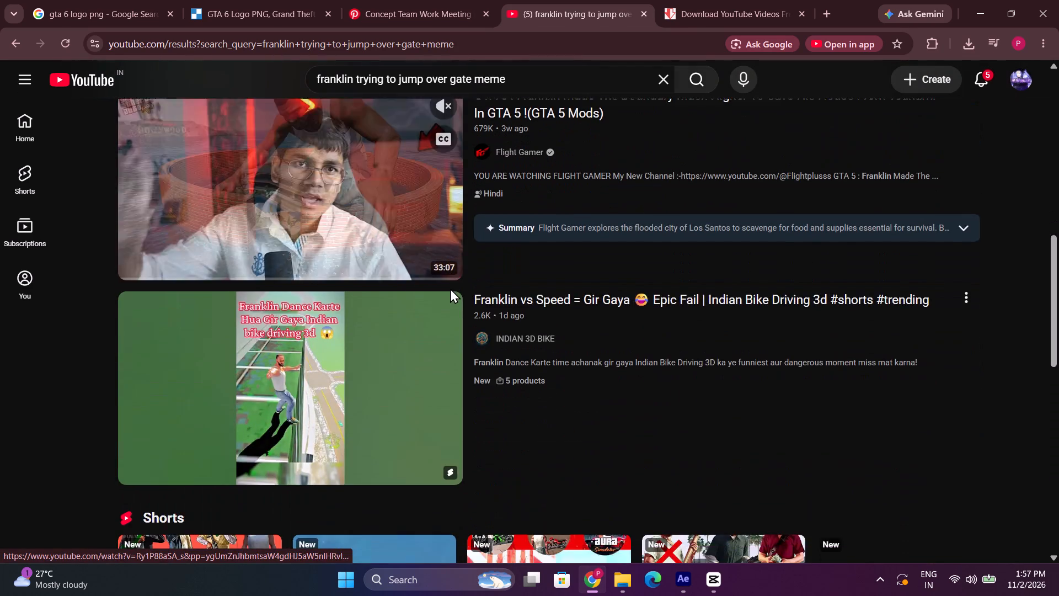
{"action": "scroll", "coordinate": [450, 286], "scroll_direction": "down", "scroll_amount": 19}
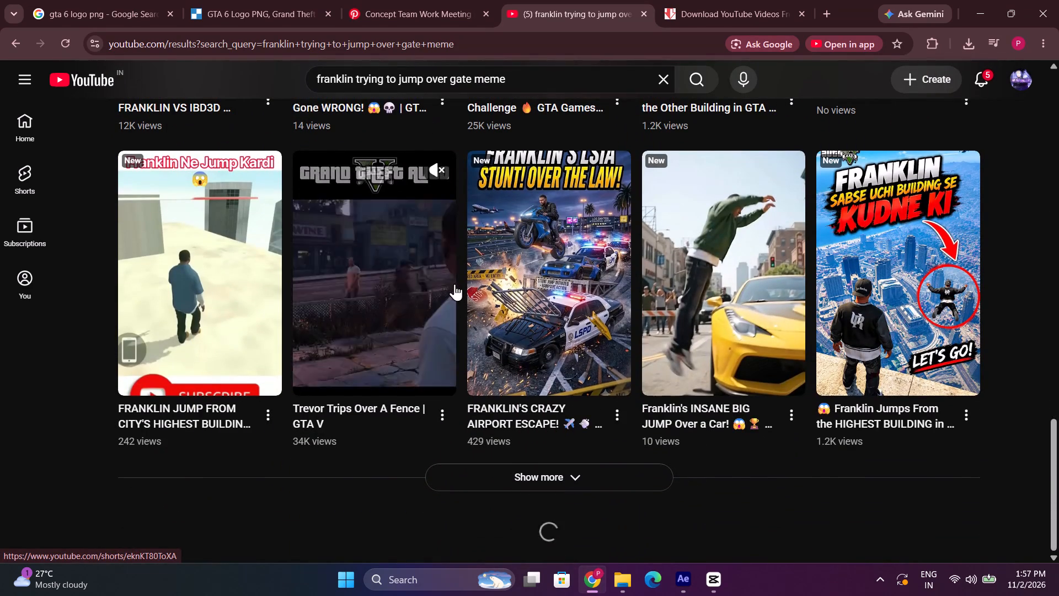
Add "gta 5" to the end of the query, run the search, and browse the results.
{"action": "left_click", "coordinate": [598, 86]}
{"action": "key", "text": "space"}
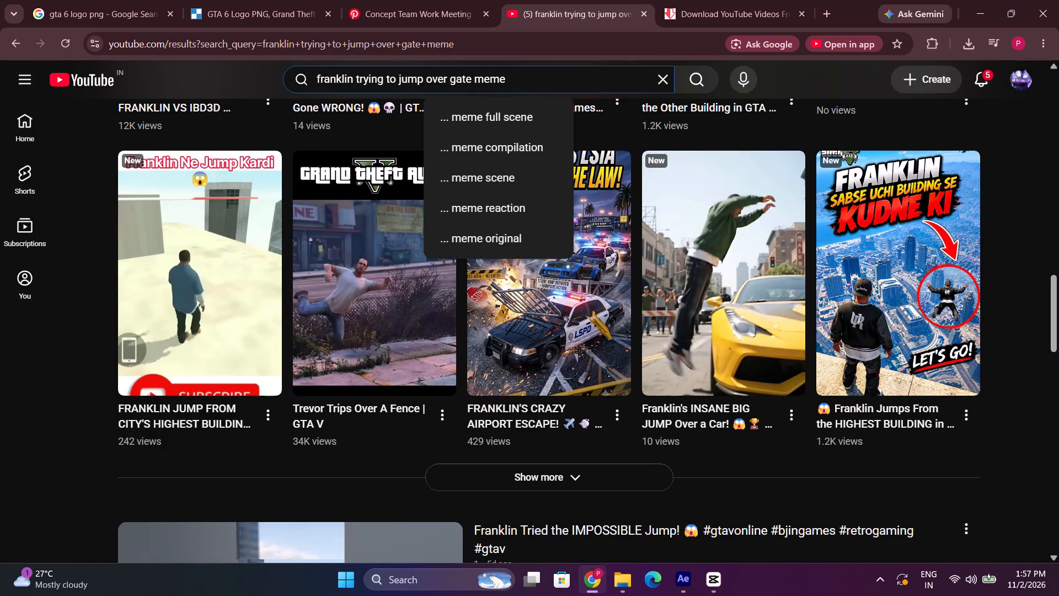
{"action": "type", "text": "gta 5"}
{"action": "key", "text": "Return"}
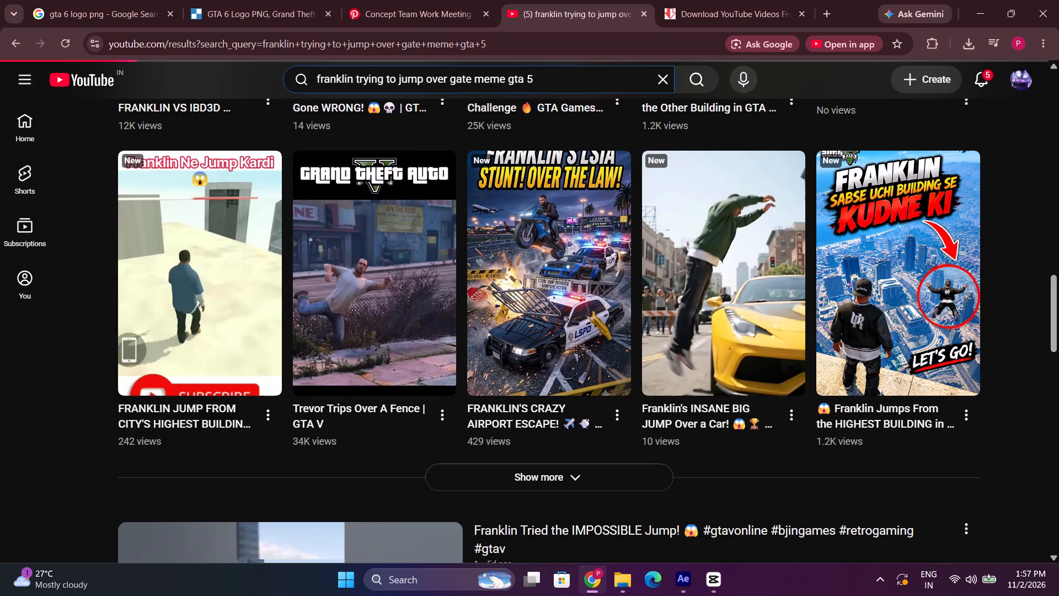
{"action": "scroll", "coordinate": [483, 188], "scroll_direction": "down", "scroll_amount": 4}
{"action": "scroll", "coordinate": [526, 304], "scroll_direction": "down", "scroll_amount": 7}
{"action": "scroll", "coordinate": [472, 297], "scroll_direction": "up", "scroll_amount": 2}
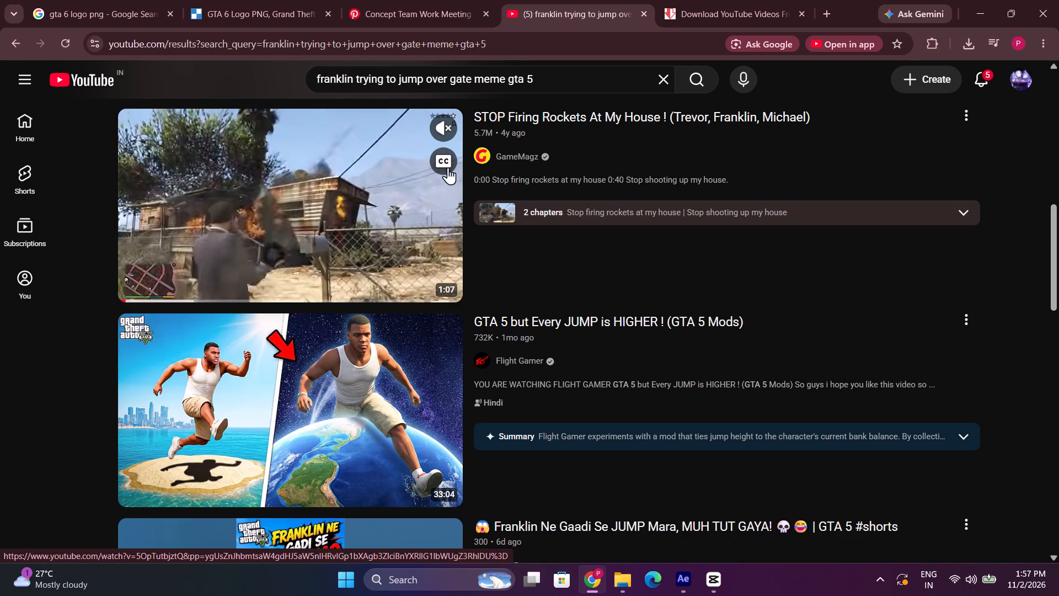
Unmute the preview of "STOP Firing Rockets At My House ! (Trevor, Franklin, Michael)", skim through it, and continue down the results.
{"action": "left_click", "coordinate": [444, 130]}
{"action": "left_click", "coordinate": [186, 292]}
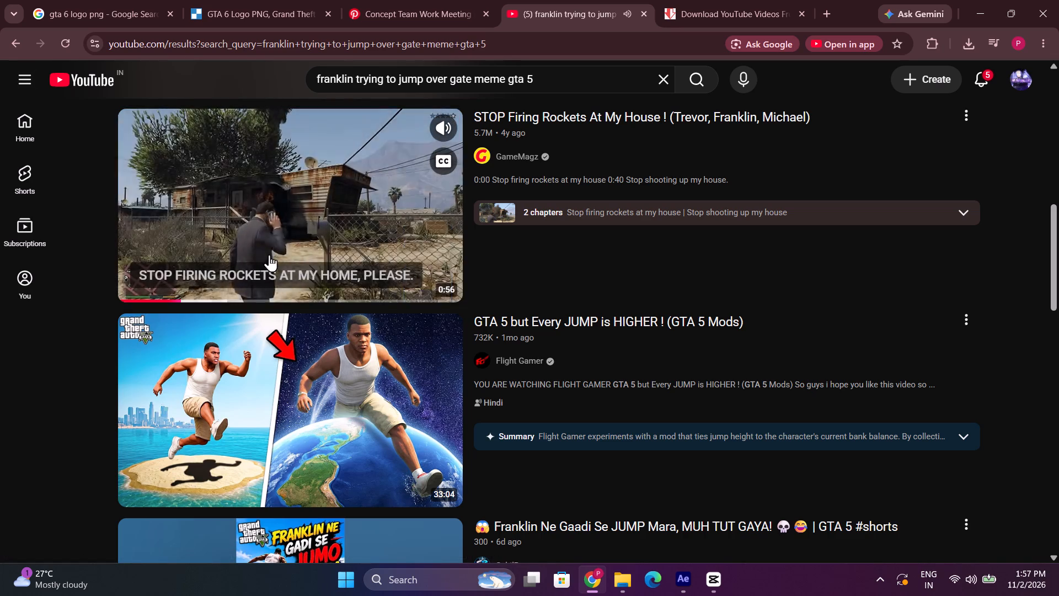
{"action": "left_click", "coordinate": [343, 292]}
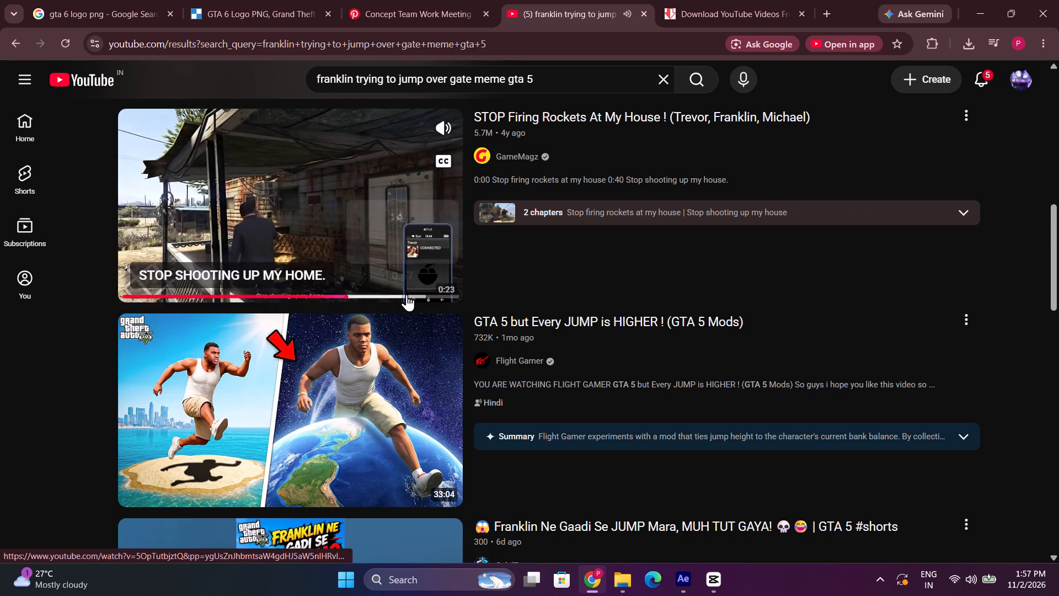
{"action": "left_click", "coordinate": [407, 296]}
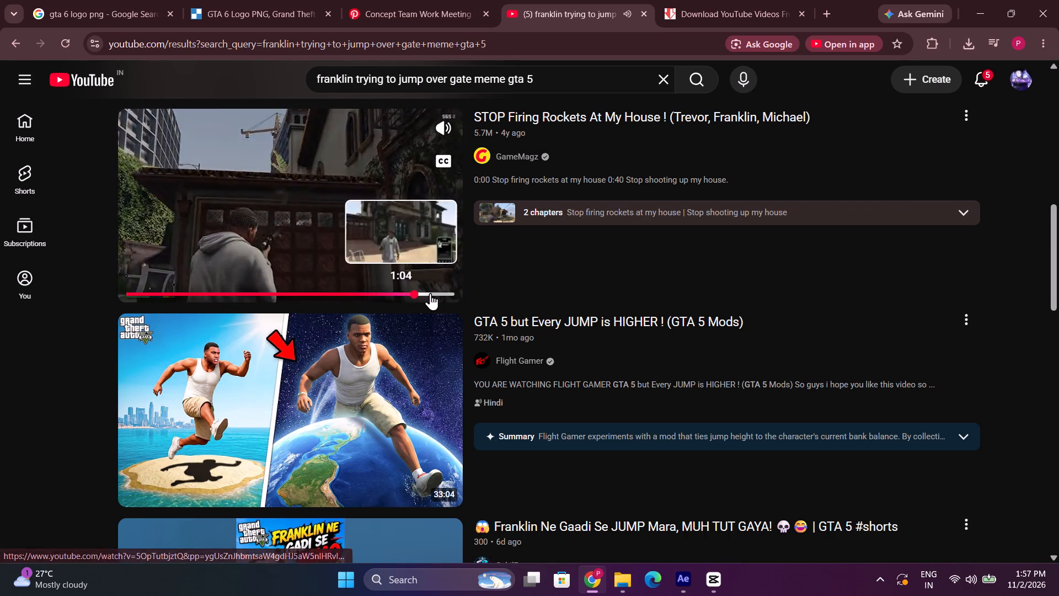
{"action": "left_click", "coordinate": [434, 293]}
{"action": "scroll", "coordinate": [410, 326], "scroll_direction": "down", "scroll_amount": 4}
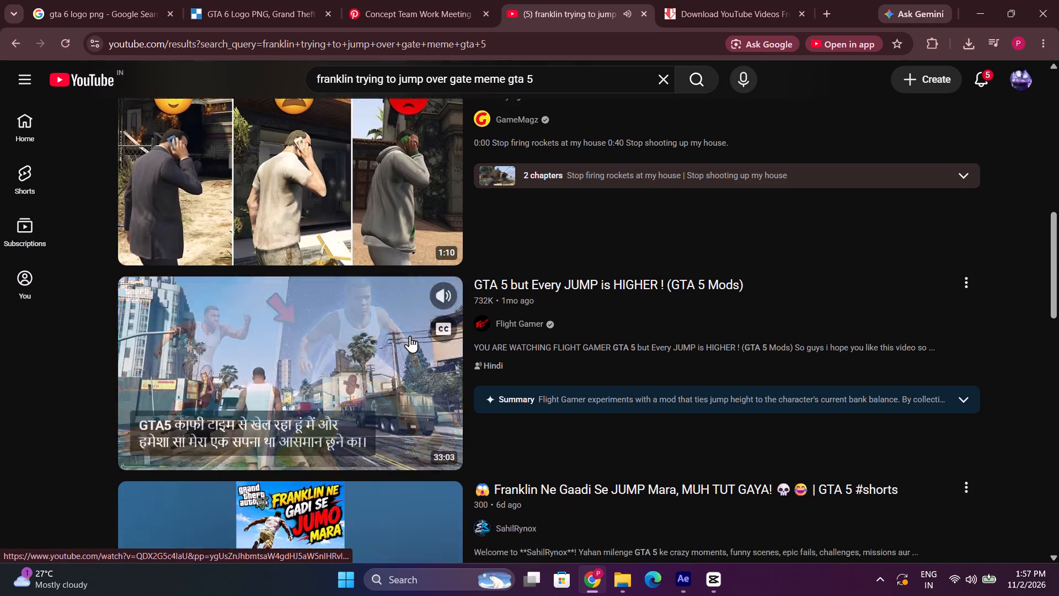
Browse the rest of the "franklin trying to jump over gate meme gta 5" results for a clip of Franklin at the gate.
{"action": "scroll", "coordinate": [410, 336], "scroll_direction": "down", "scroll_amount": 13}
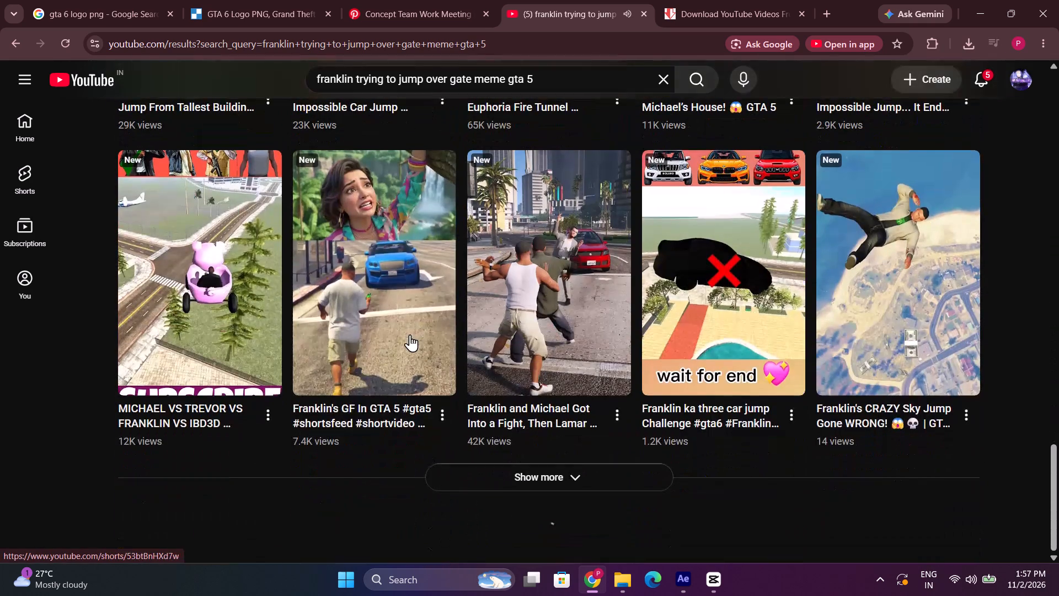
{"action": "scroll", "coordinate": [410, 334], "scroll_direction": "up", "scroll_amount": 9}
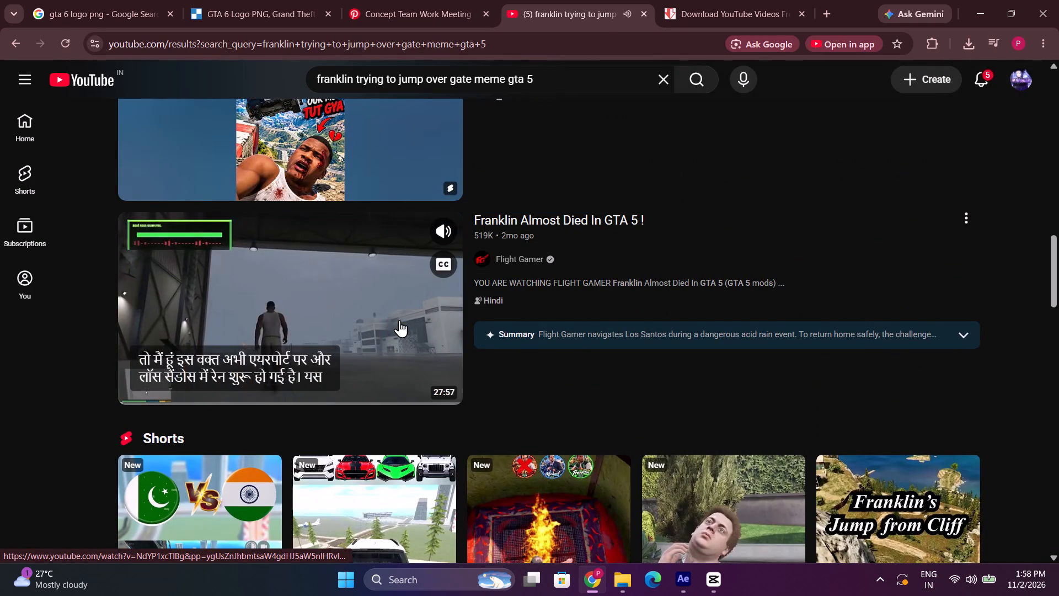
{"action": "scroll", "coordinate": [399, 320], "scroll_direction": "down", "scroll_amount": 20}
{"action": "scroll", "coordinate": [399, 320], "scroll_direction": "down", "scroll_amount": 5}
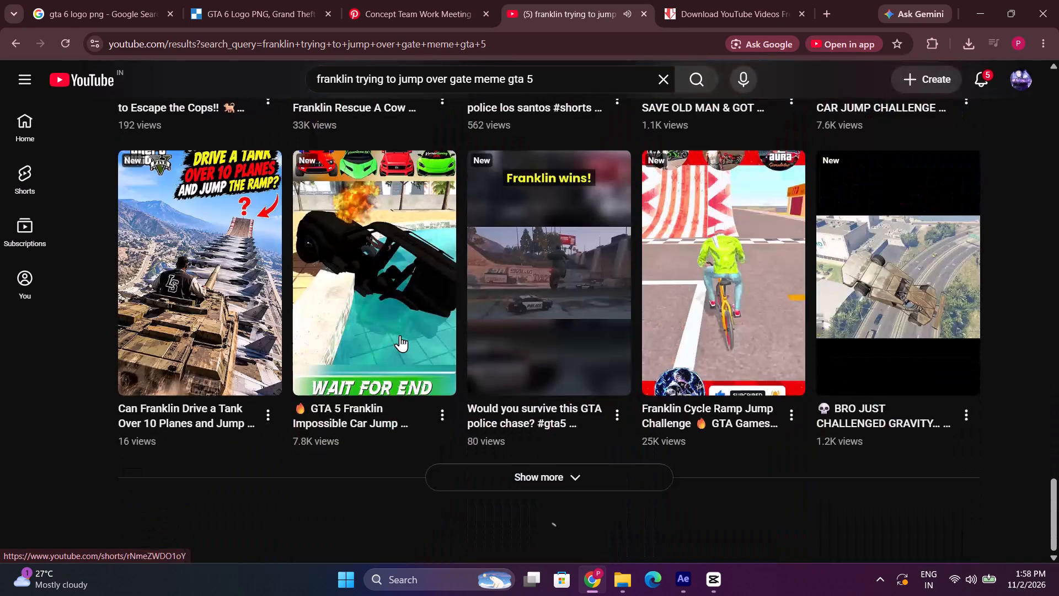
{"action": "scroll", "coordinate": [400, 335], "scroll_direction": "down", "scroll_amount": 16}
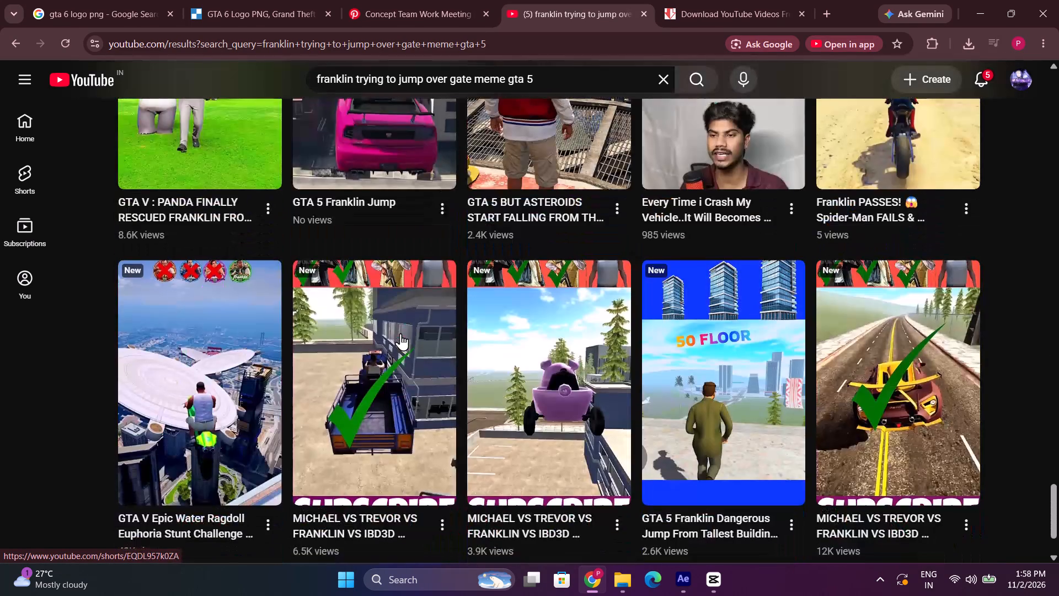
{"action": "scroll", "coordinate": [400, 333], "scroll_direction": "down", "scroll_amount": 14}
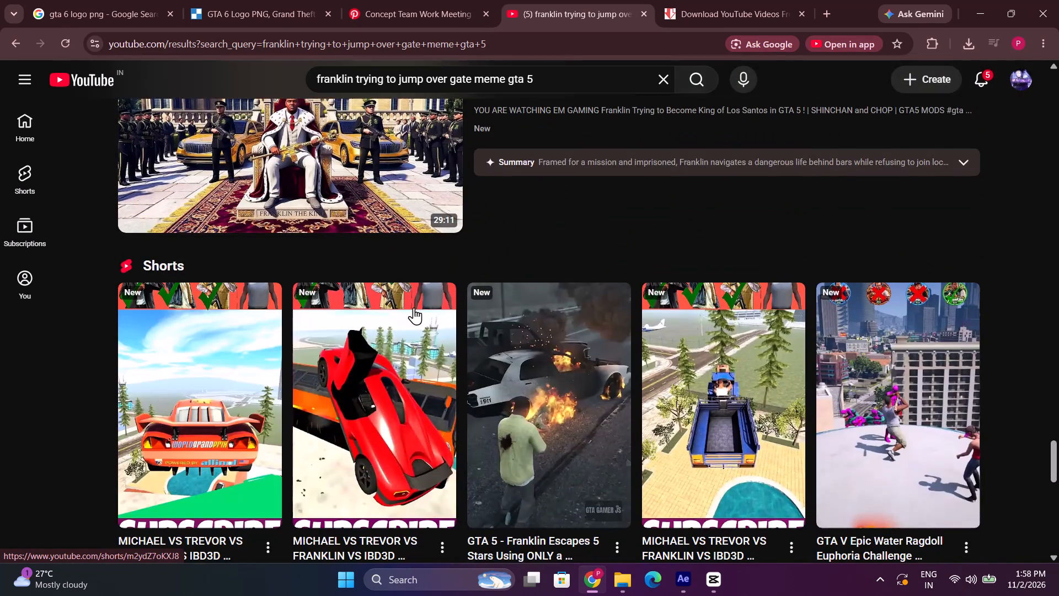
{"action": "scroll", "coordinate": [414, 306], "scroll_direction": "down", "scroll_amount": 4}
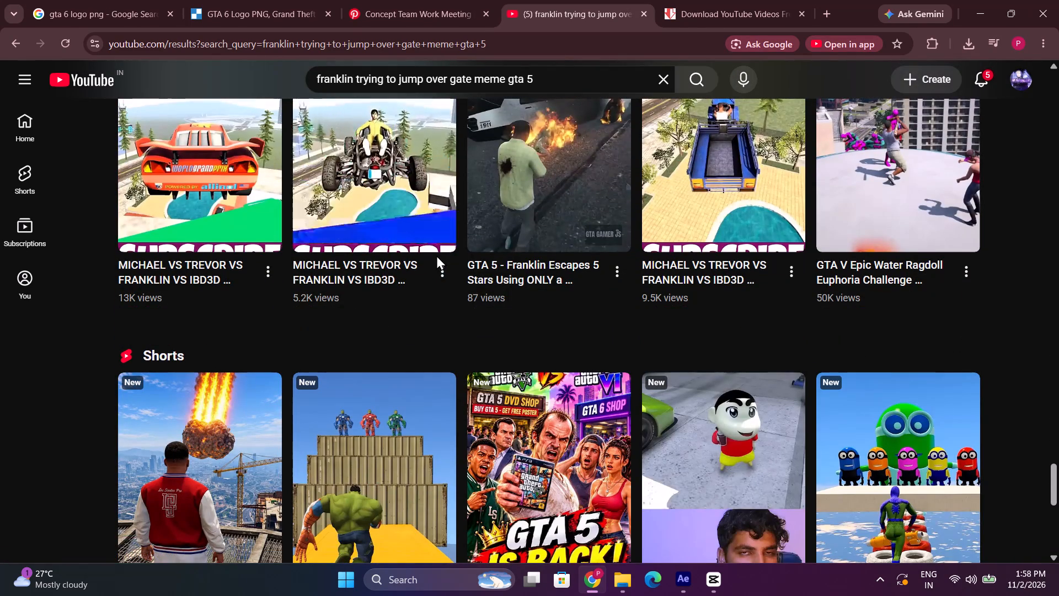
{"action": "scroll", "coordinate": [442, 259], "scroll_direction": "down", "scroll_amount": 6}
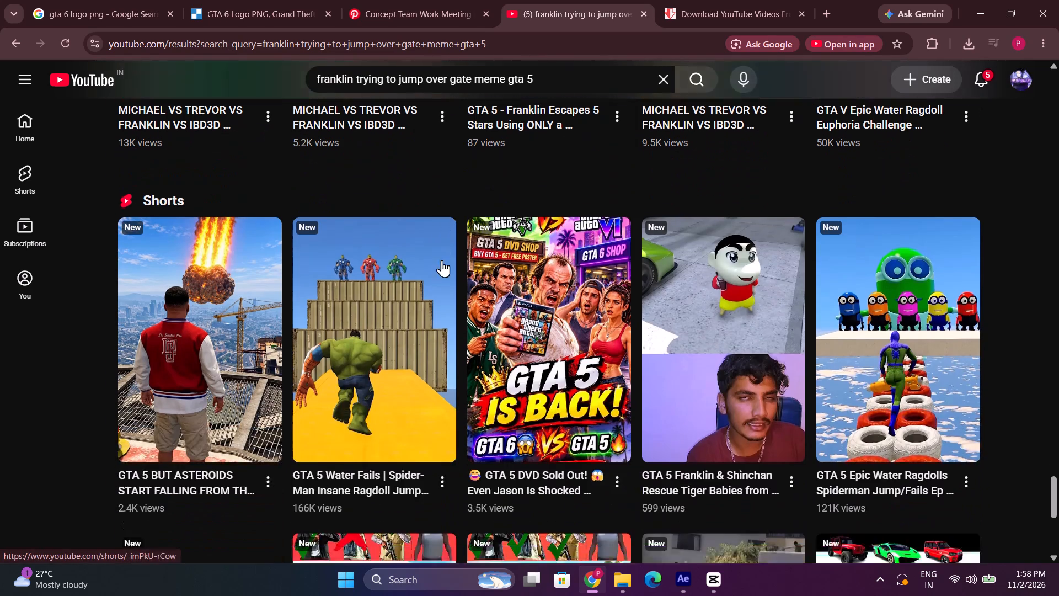
{"action": "scroll", "coordinate": [442, 260], "scroll_direction": "down", "scroll_amount": 7}
{"action": "scroll", "coordinate": [474, 293], "scroll_direction": "down", "scroll_amount": 4}
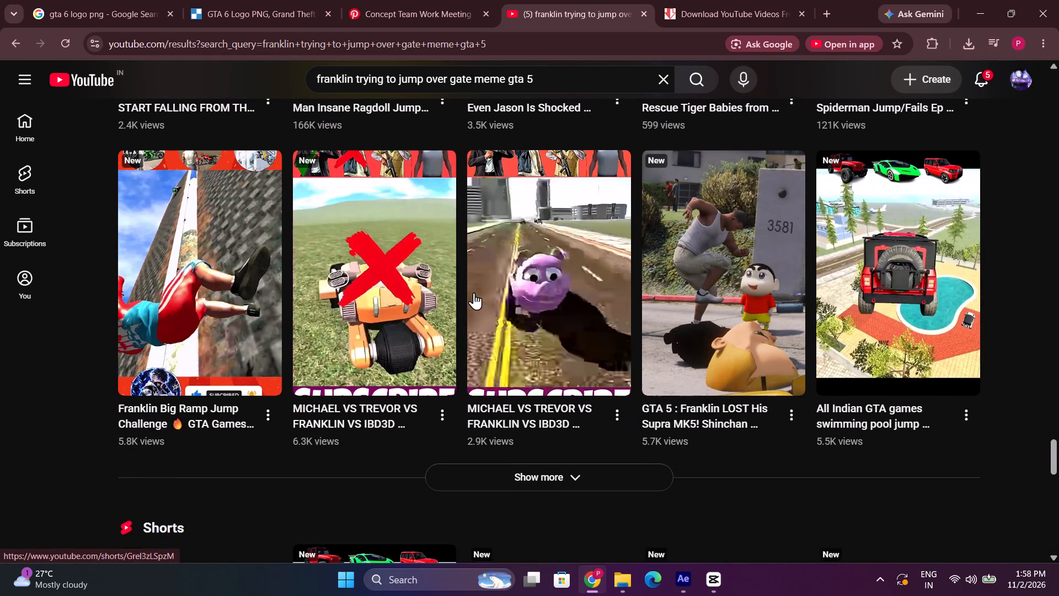
{"action": "scroll", "coordinate": [474, 292], "scroll_direction": "down", "scroll_amount": 11}
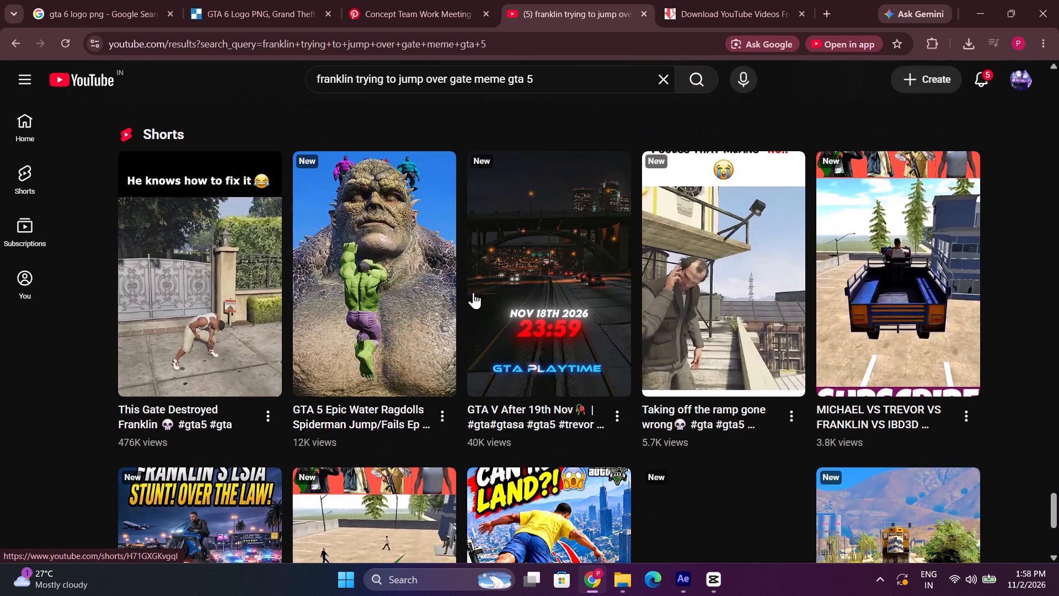
{"action": "scroll", "coordinate": [473, 292], "scroll_direction": "down", "scroll_amount": 14}
{"action": "scroll", "coordinate": [698, 326], "scroll_direction": "down", "scroll_amount": 2}
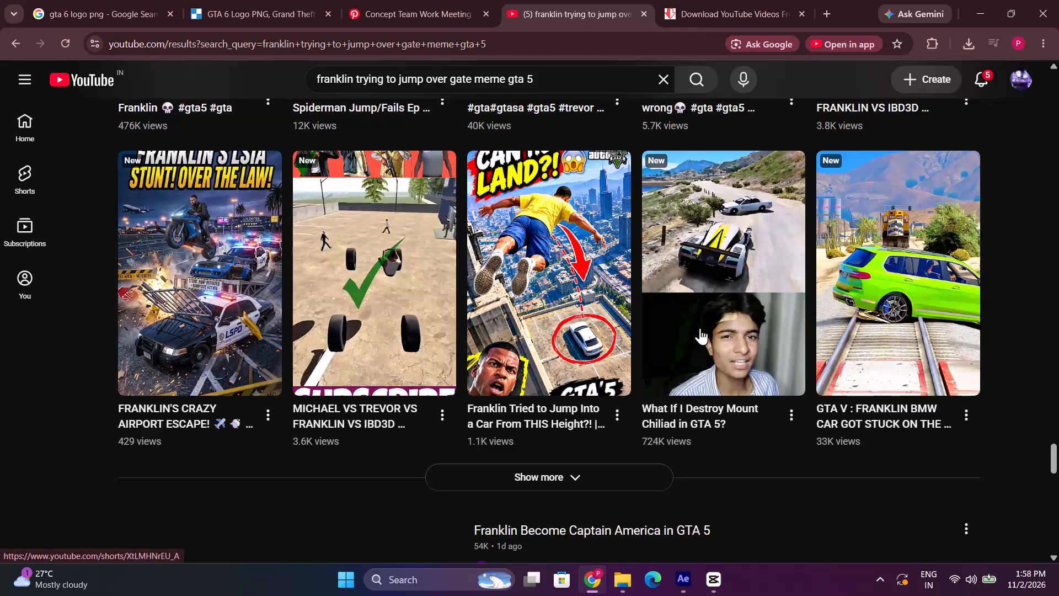
{"action": "scroll", "coordinate": [700, 328], "scroll_direction": "down", "scroll_amount": 18}
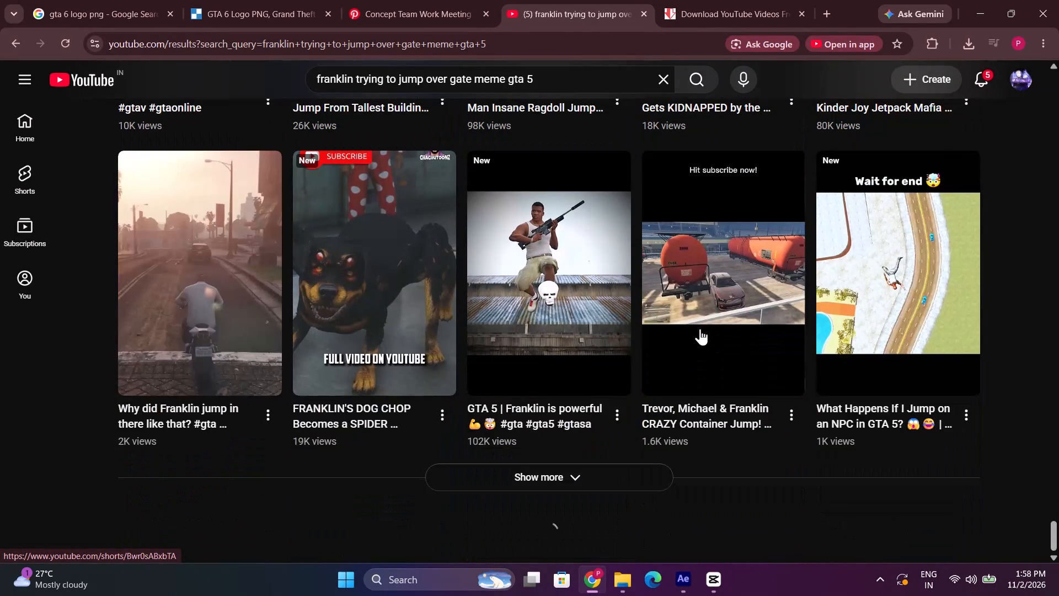
{"action": "scroll", "coordinate": [700, 328], "scroll_direction": "down", "scroll_amount": 13}
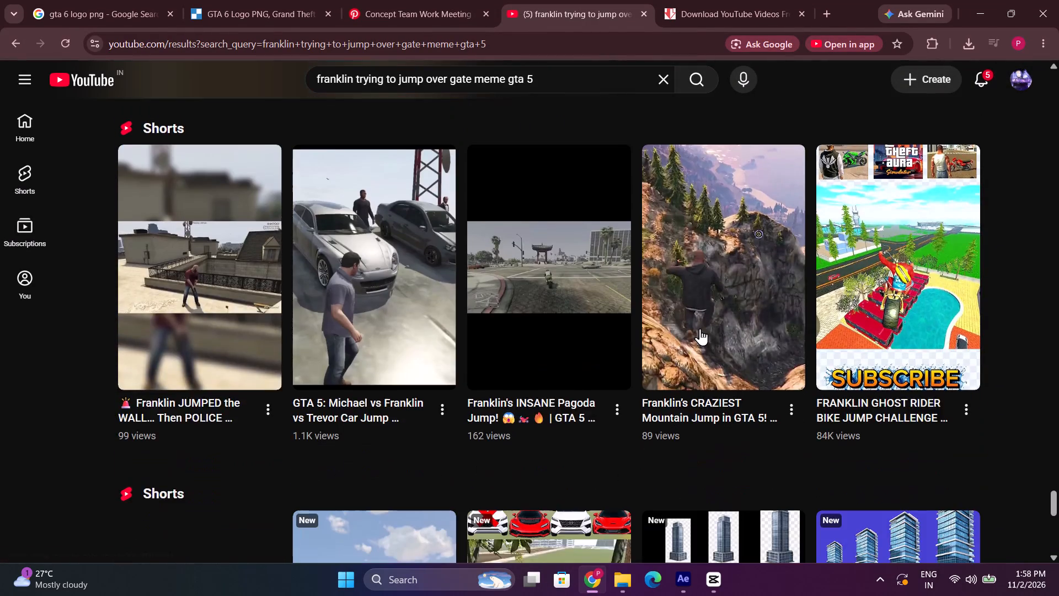
{"action": "scroll", "coordinate": [700, 328], "scroll_direction": "down", "scroll_amount": 6}
{"action": "scroll", "coordinate": [700, 328], "scroll_direction": "up", "scroll_amount": 5}
{"action": "scroll", "coordinate": [700, 328], "scroll_direction": "down", "scroll_amount": 11}
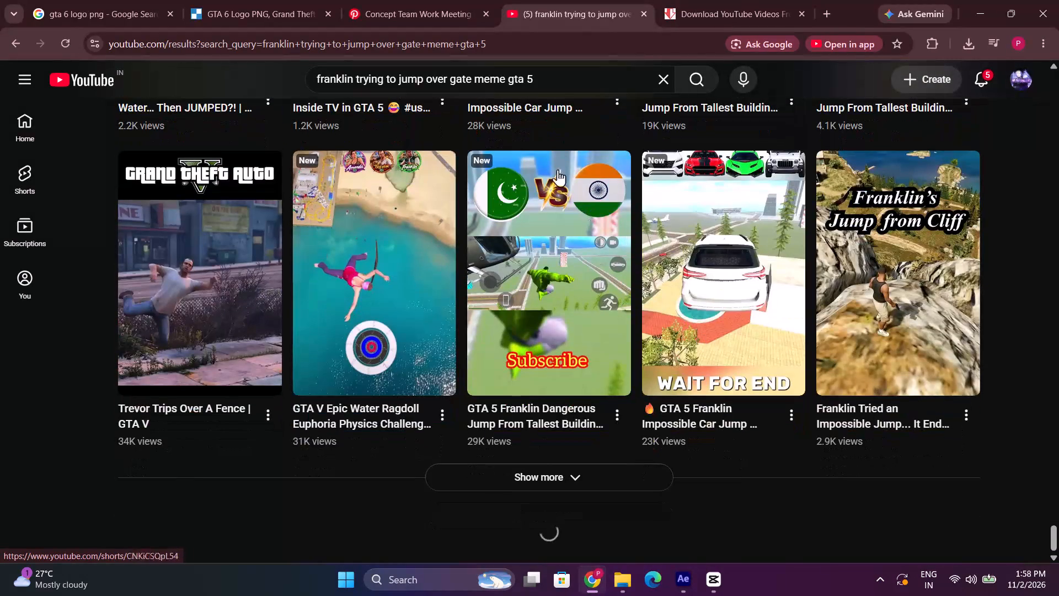
Remove "trying to jump over gate" from the query and search for "franklin meme gta 5".
{"action": "left_click_drag", "start_coordinate": [474, 78], "coordinate": [361, 79]}
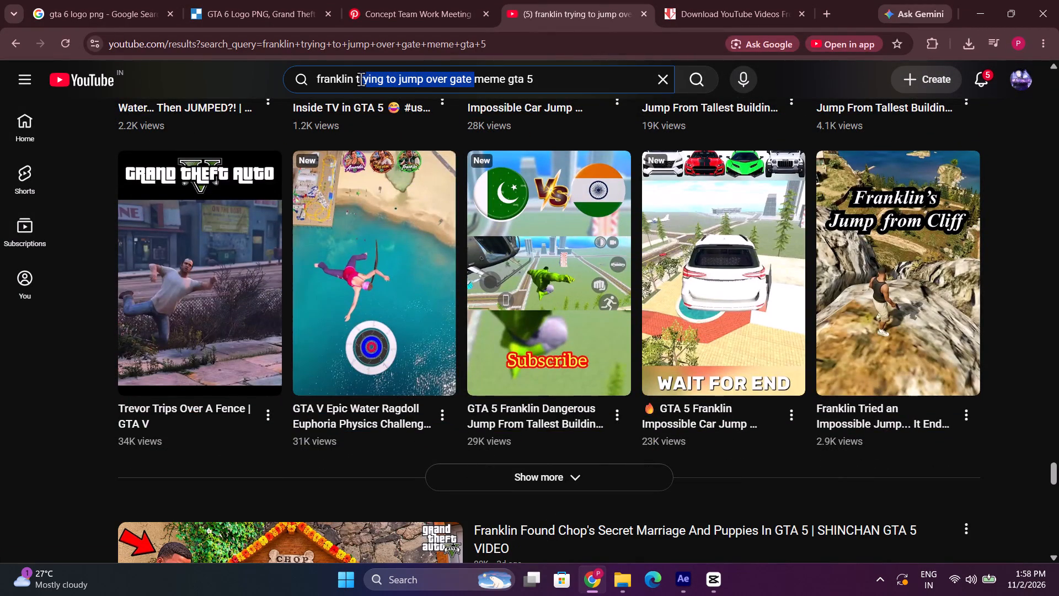
{"action": "left_click_drag", "start_coordinate": [361, 79], "coordinate": [352, 79]}
{"action": "key", "text": "BackSpace"}
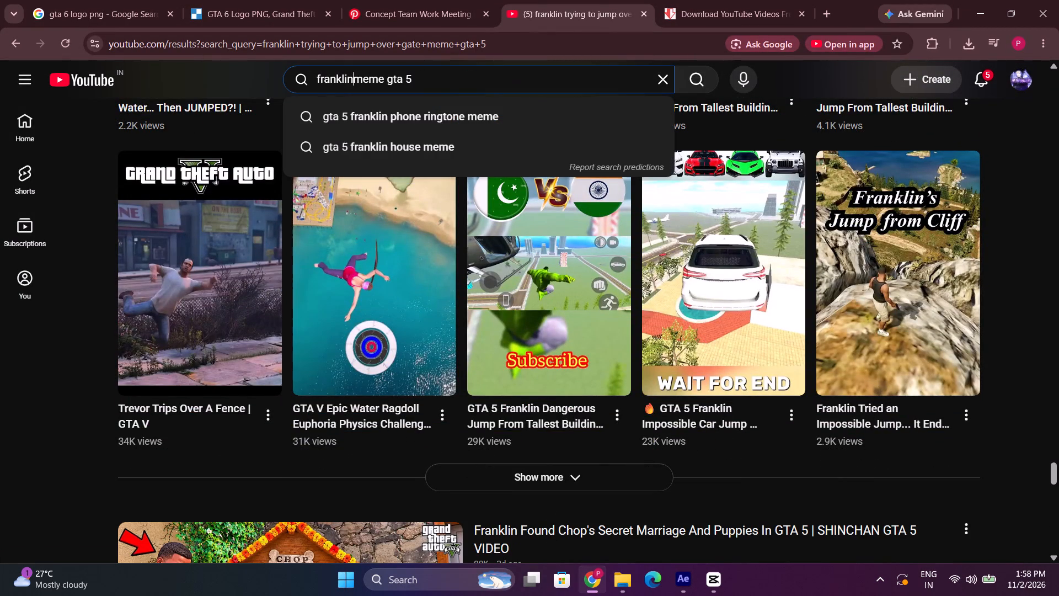
{"action": "key", "text": "space"}
{"action": "key", "text": "Return"}
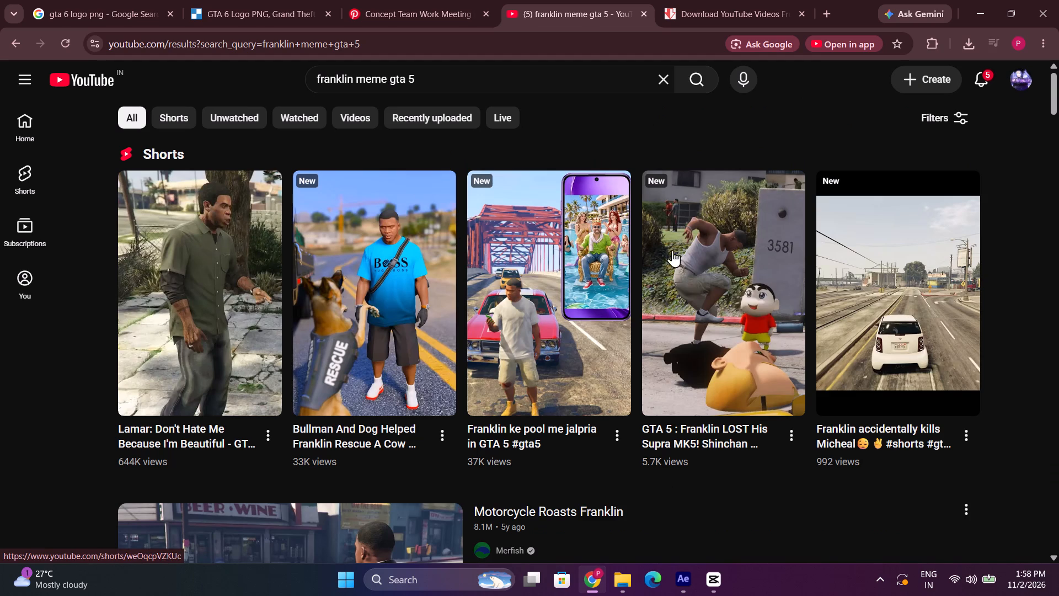
Browse the "franklin meme gta 5" videos and Shorts for usable funny Franklin footage.
{"action": "scroll", "coordinate": [689, 256], "scroll_direction": "down", "scroll_amount": 4}
{"action": "scroll", "coordinate": [703, 254], "scroll_direction": "up", "scroll_amount": 3}
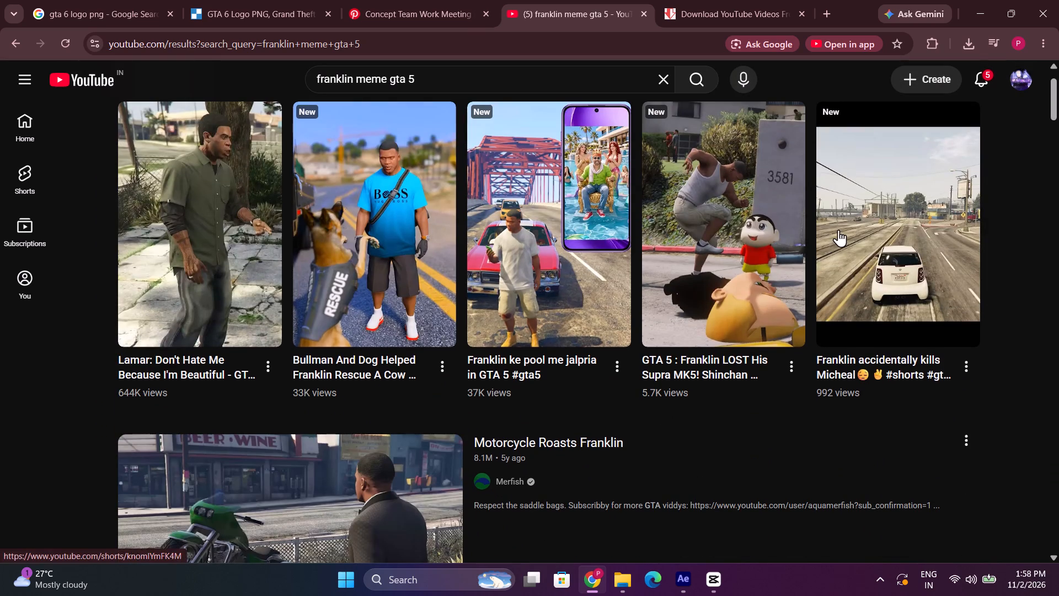
{"action": "scroll", "coordinate": [432, 360], "scroll_direction": "down", "scroll_amount": 3}
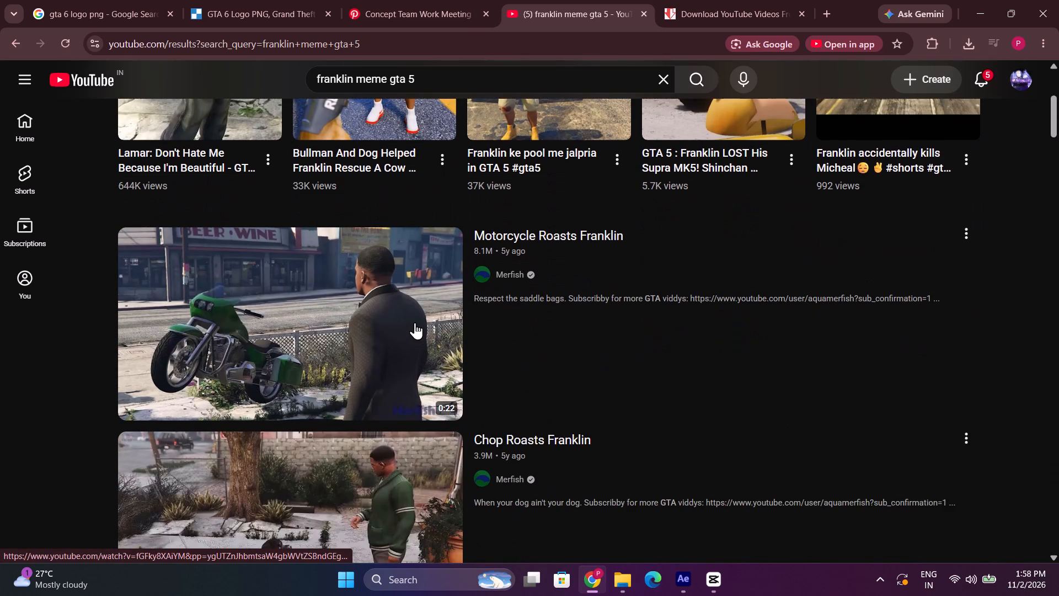
{"action": "scroll", "coordinate": [415, 321], "scroll_direction": "down", "scroll_amount": 3}
{"action": "scroll", "coordinate": [347, 303], "scroll_direction": "down", "scroll_amount": 3}
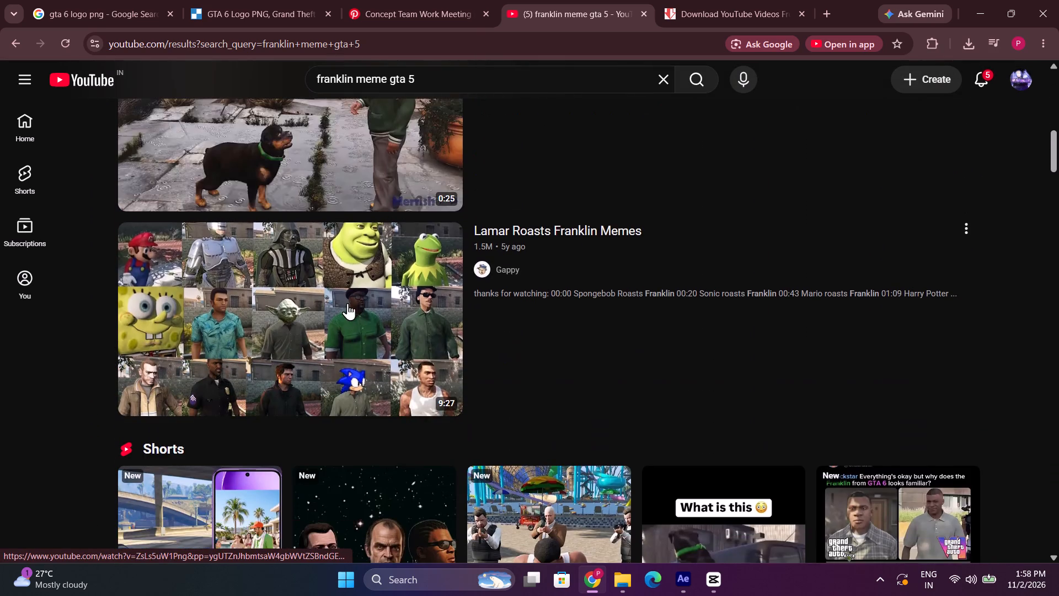
{"action": "scroll", "coordinate": [347, 303], "scroll_direction": "down", "scroll_amount": 15}
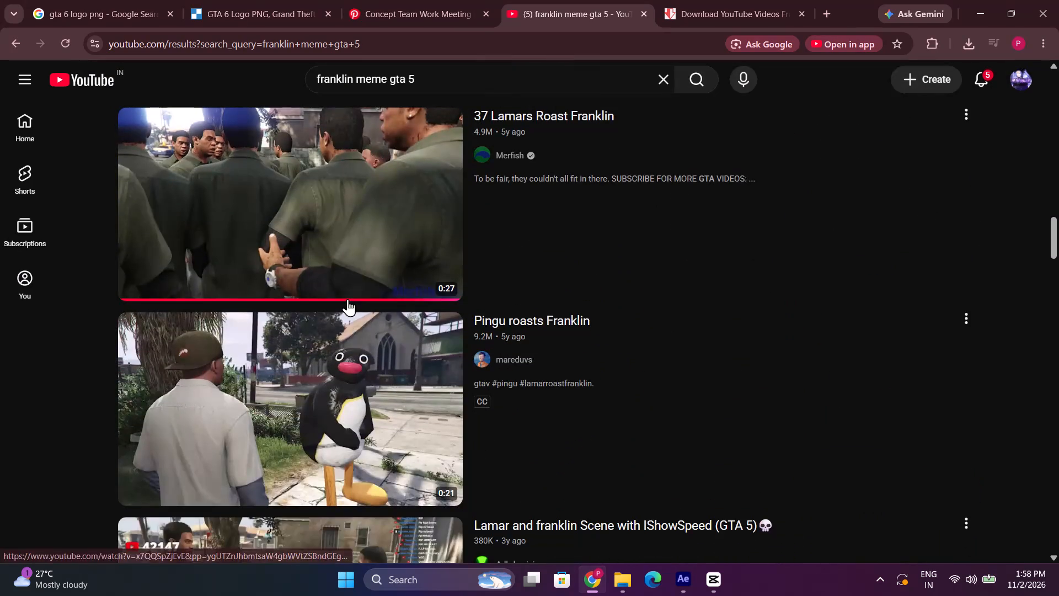
{"action": "scroll", "coordinate": [347, 299], "scroll_direction": "down", "scroll_amount": 14}
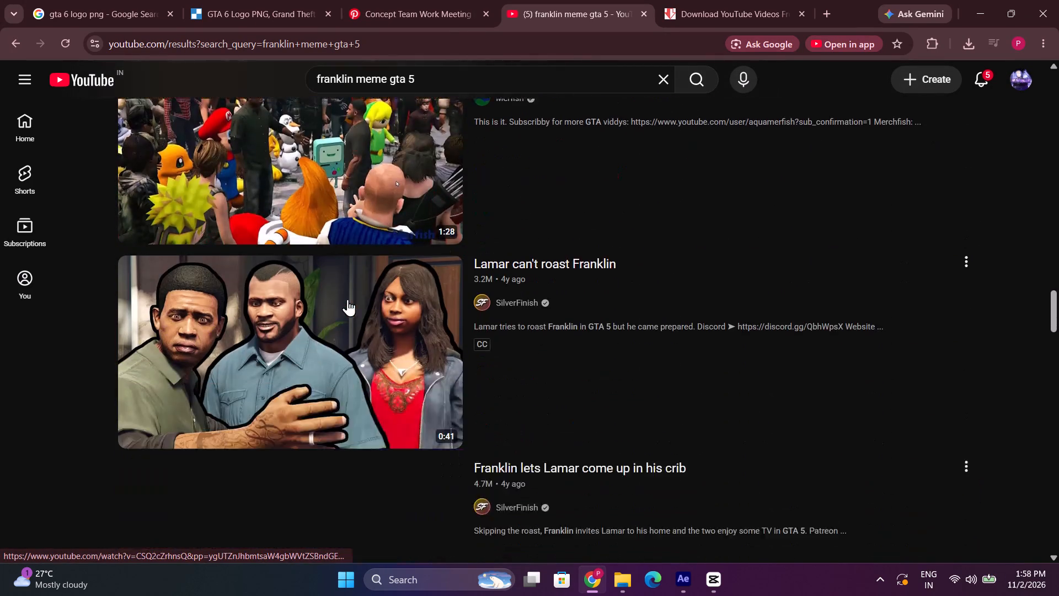
{"action": "scroll", "coordinate": [347, 299], "scroll_direction": "down", "scroll_amount": 7}
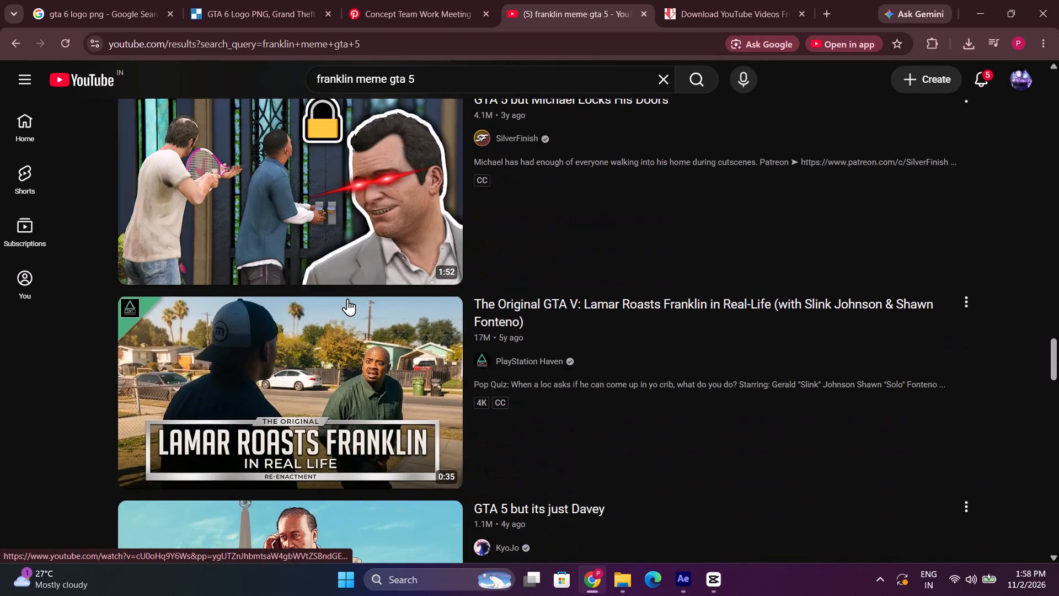
{"action": "scroll", "coordinate": [347, 299], "scroll_direction": "down", "scroll_amount": 3}
Unmute the preview of "The Original GTA V: Lamar Roasts Franklin in Real-Life" and skim through it.
{"action": "scroll", "coordinate": [347, 299], "scroll_direction": "up", "scroll_amount": 2}
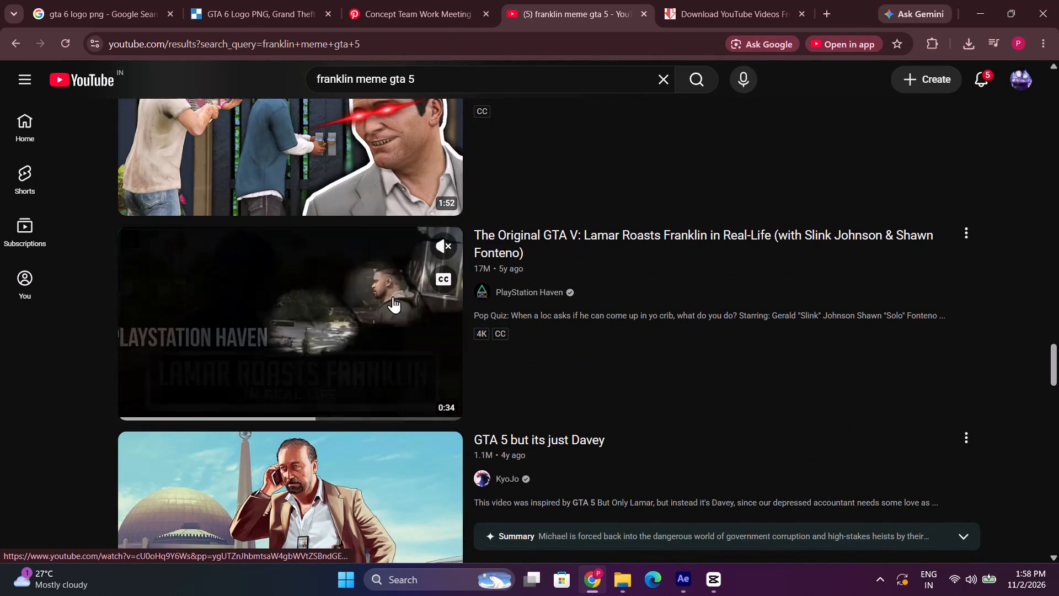
{"action": "left_click", "coordinate": [441, 254]}
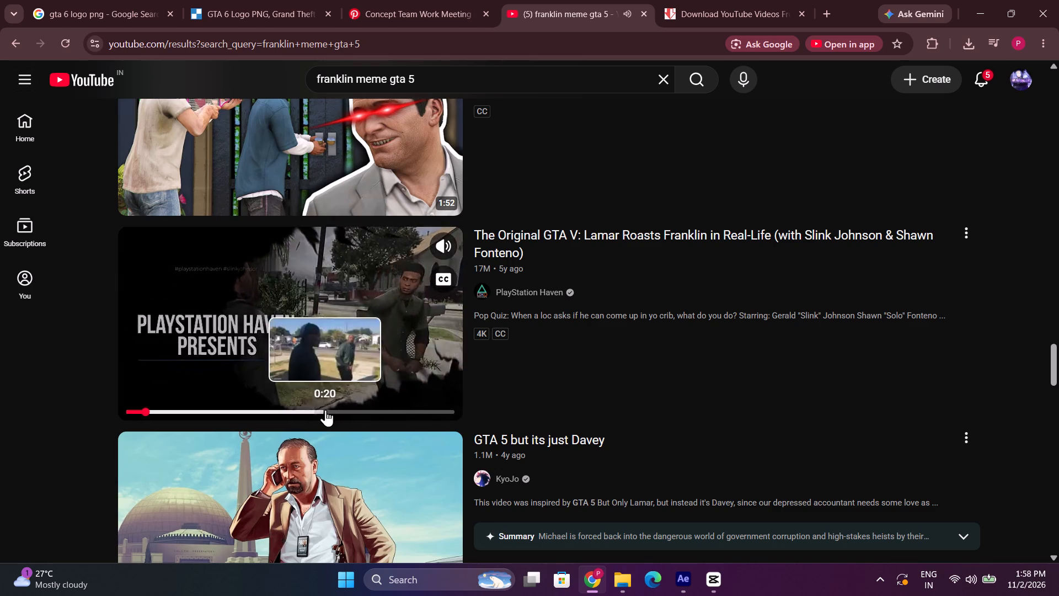
{"action": "left_click_drag", "start_coordinate": [325, 408], "coordinate": [328, 401]}
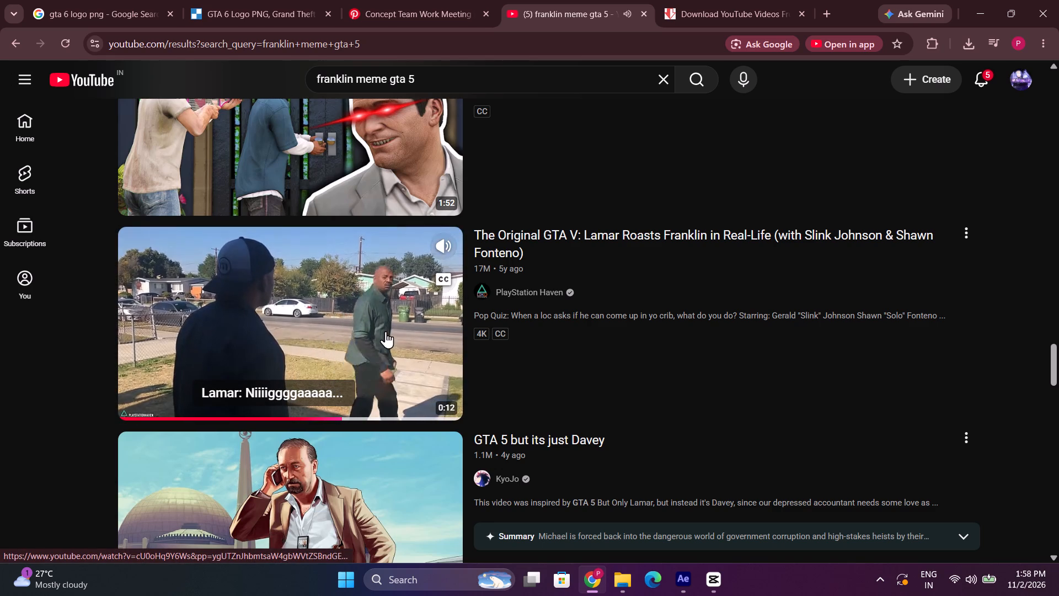
{"action": "left_click", "coordinate": [281, 408]}
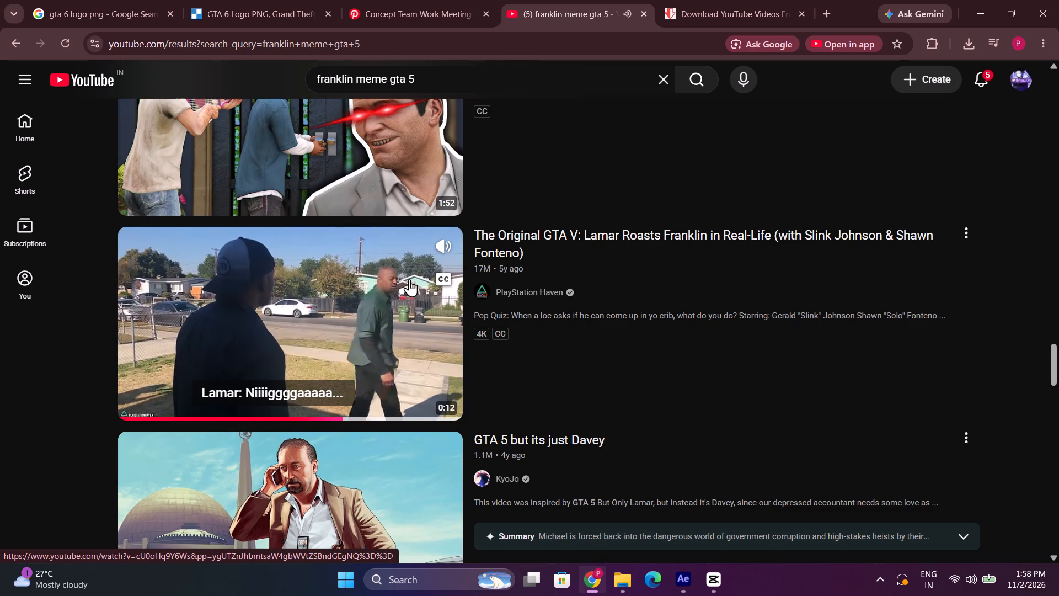
Browse further down the "franklin meme gta 5" videos and Shorts for a usable funny Franklin clip.
{"action": "scroll", "coordinate": [408, 298], "scroll_direction": "down", "scroll_amount": 4}
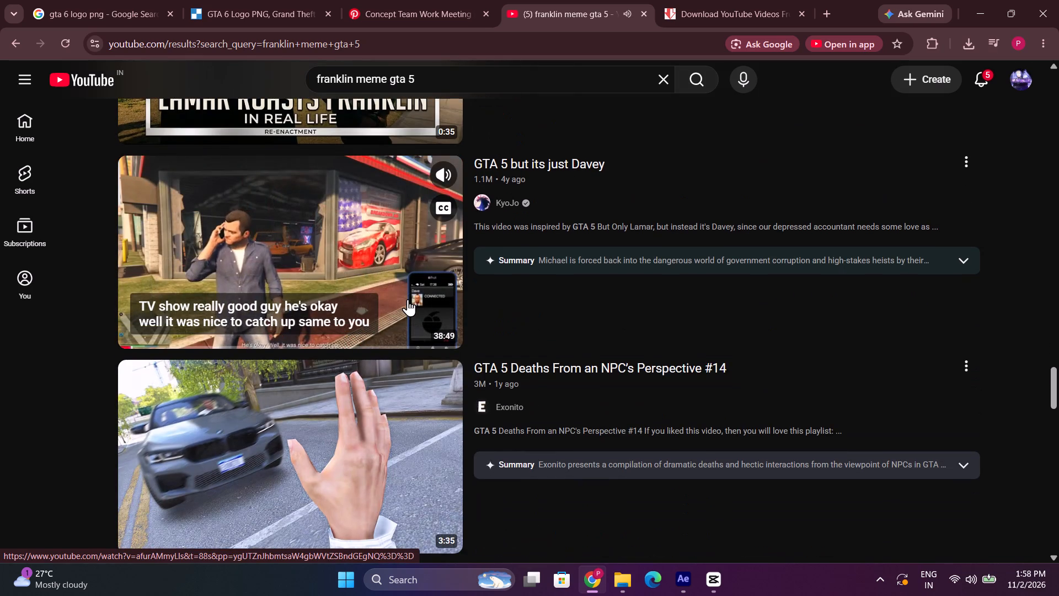
{"action": "scroll", "coordinate": [408, 299], "scroll_direction": "down", "scroll_amount": 6}
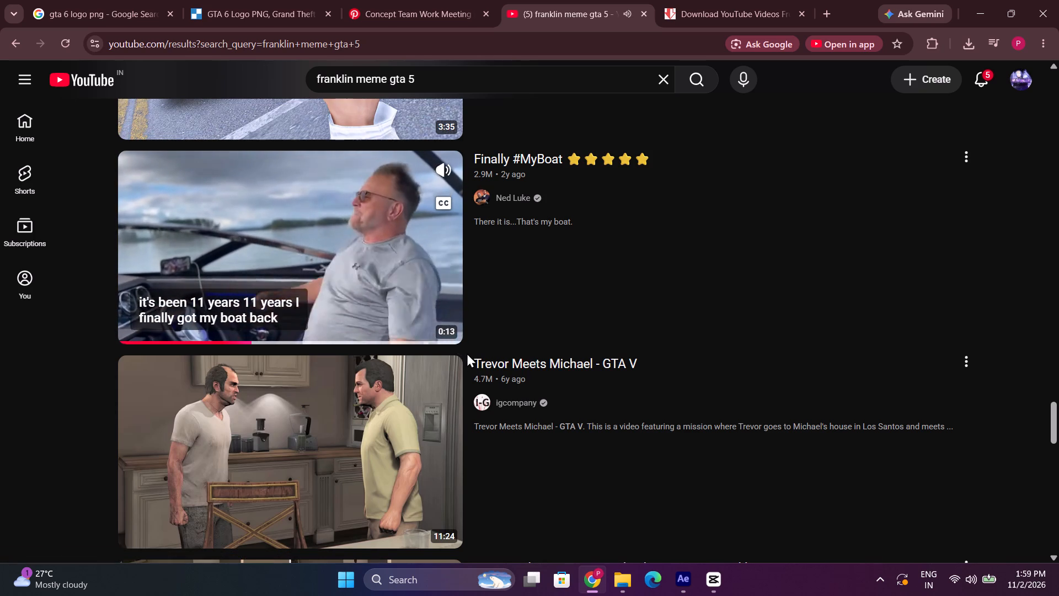
{"action": "scroll", "coordinate": [467, 403], "scroll_direction": "down", "scroll_amount": 5}
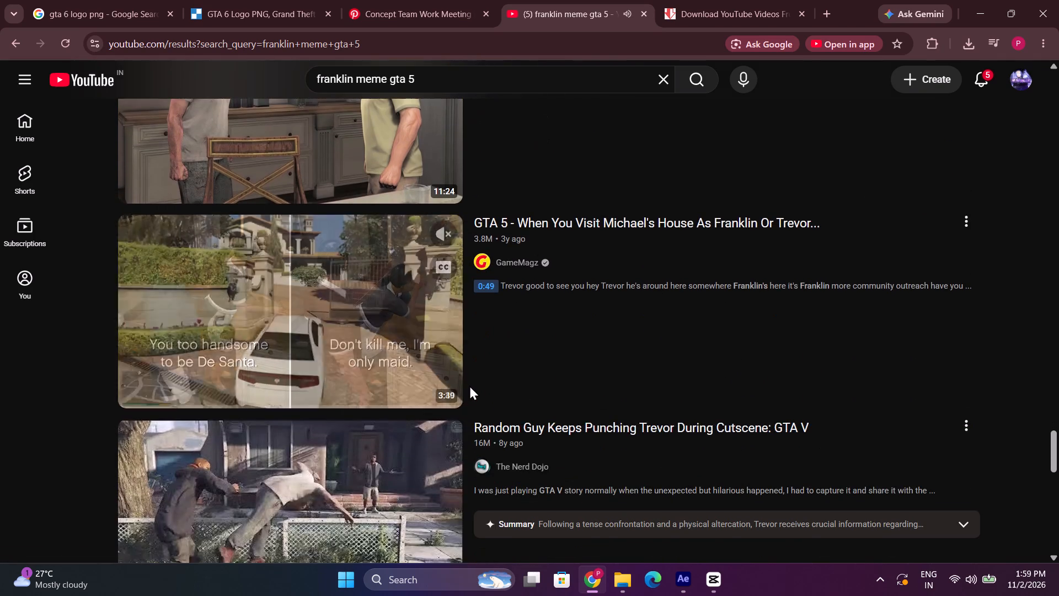
{"action": "scroll", "coordinate": [469, 385], "scroll_direction": "down", "scroll_amount": 7}
{"action": "scroll", "coordinate": [298, 301], "scroll_direction": "down", "scroll_amount": 4}
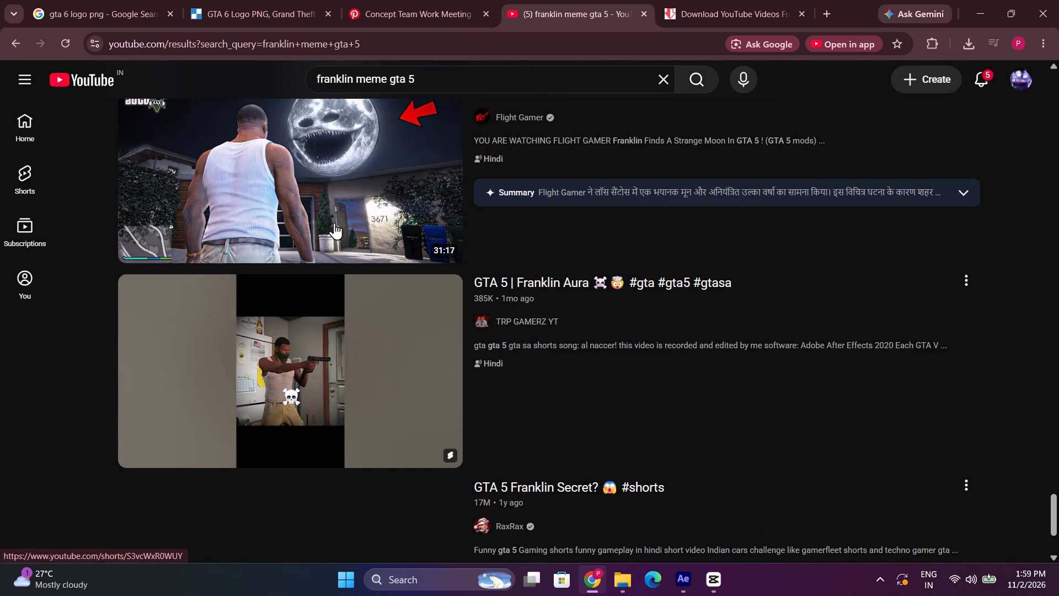
{"action": "scroll", "coordinate": [338, 207], "scroll_direction": "down", "scroll_amount": 7}
{"action": "scroll", "coordinate": [357, 304], "scroll_direction": "down", "scroll_amount": 4}
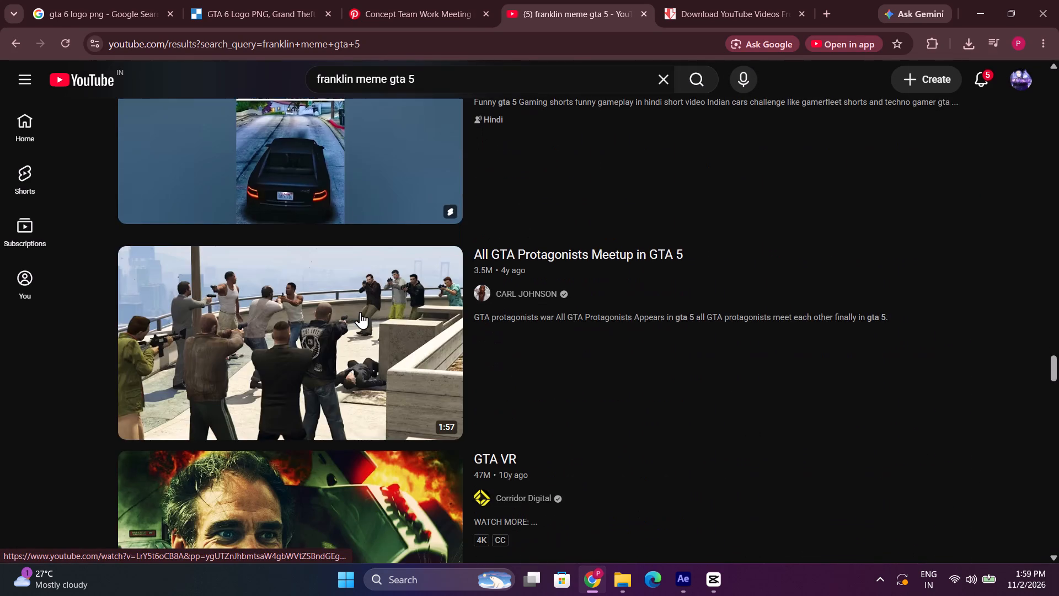
{"action": "scroll", "coordinate": [360, 312], "scroll_direction": "down", "scroll_amount": 6}
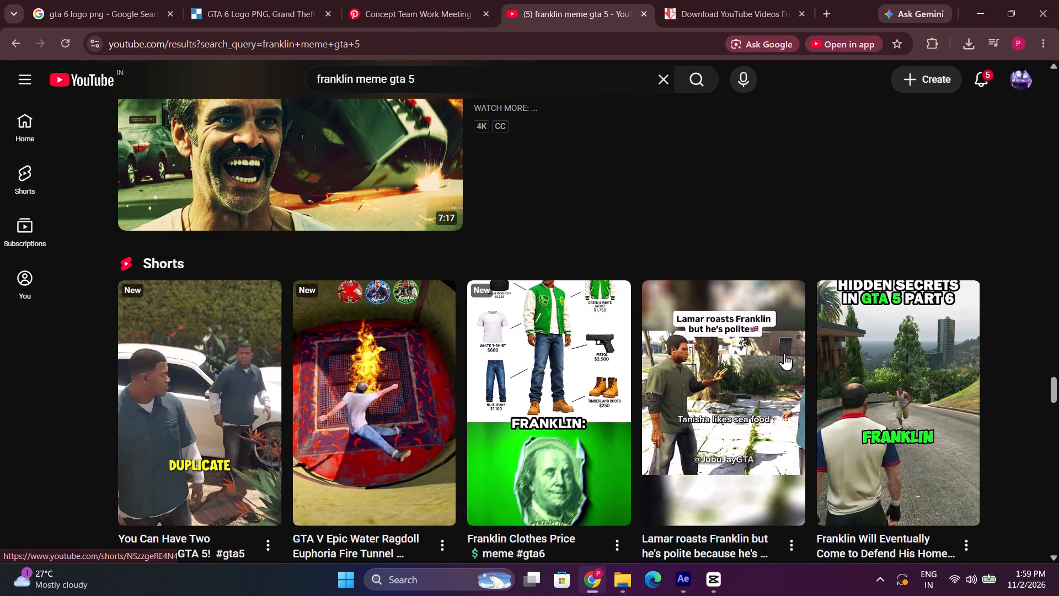
{"action": "scroll", "coordinate": [692, 364], "scroll_direction": "down", "scroll_amount": 5}
{"action": "scroll", "coordinate": [327, 320], "scroll_direction": "down", "scroll_amount": 3}
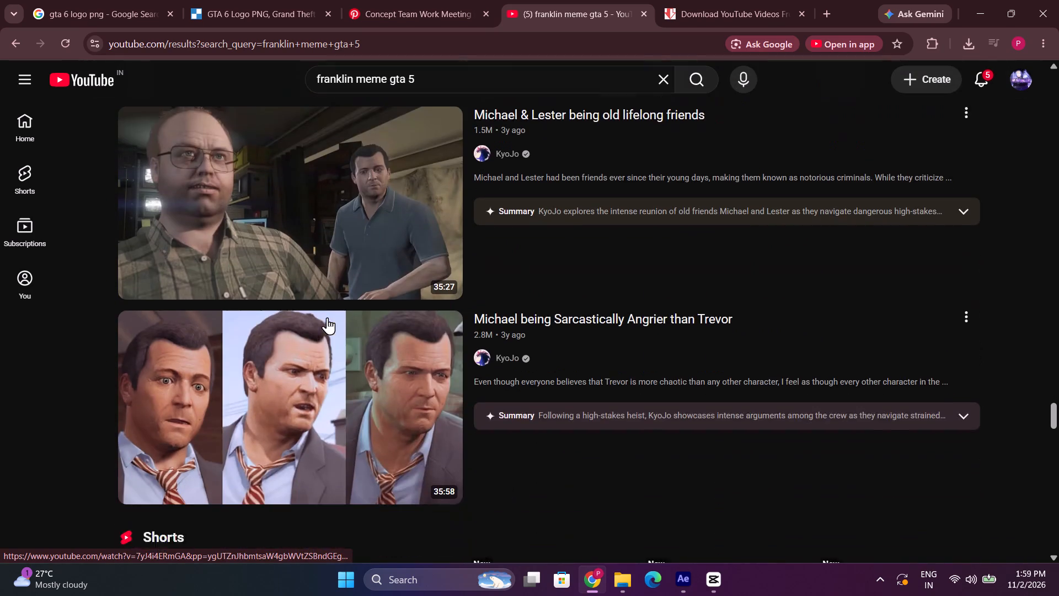
{"action": "scroll", "coordinate": [327, 317], "scroll_direction": "down", "scroll_amount": 4}
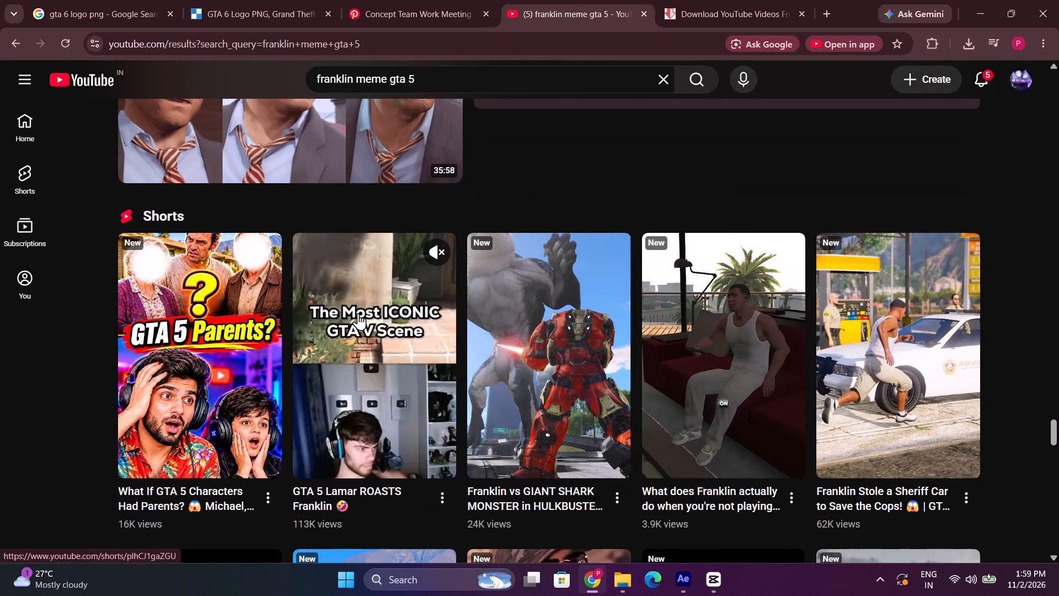
{"action": "scroll", "coordinate": [359, 312], "scroll_direction": "down", "scroll_amount": 4}
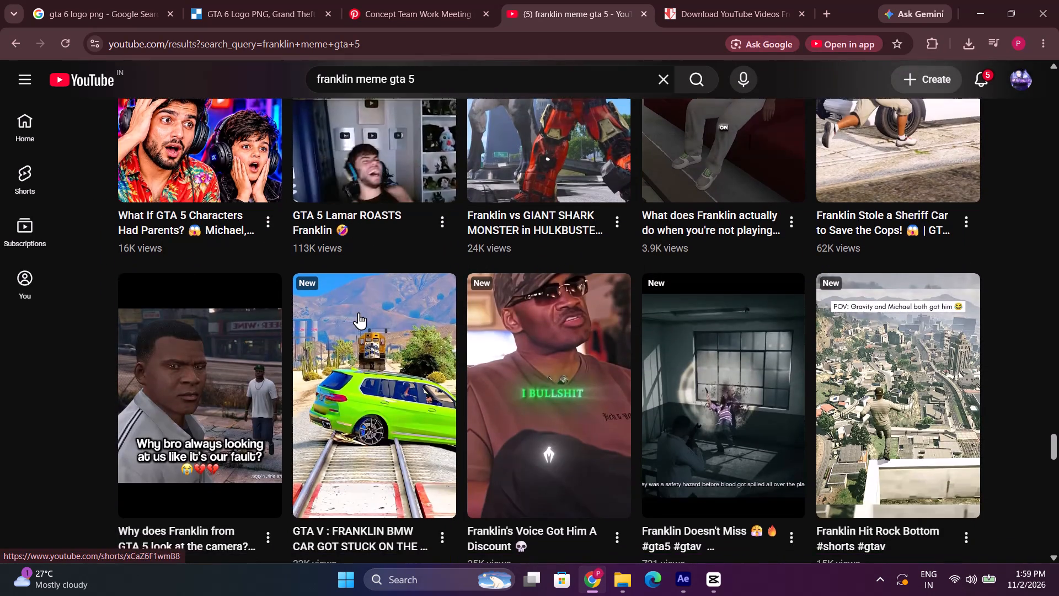
{"action": "scroll", "coordinate": [359, 312], "scroll_direction": "down", "scroll_amount": 11}
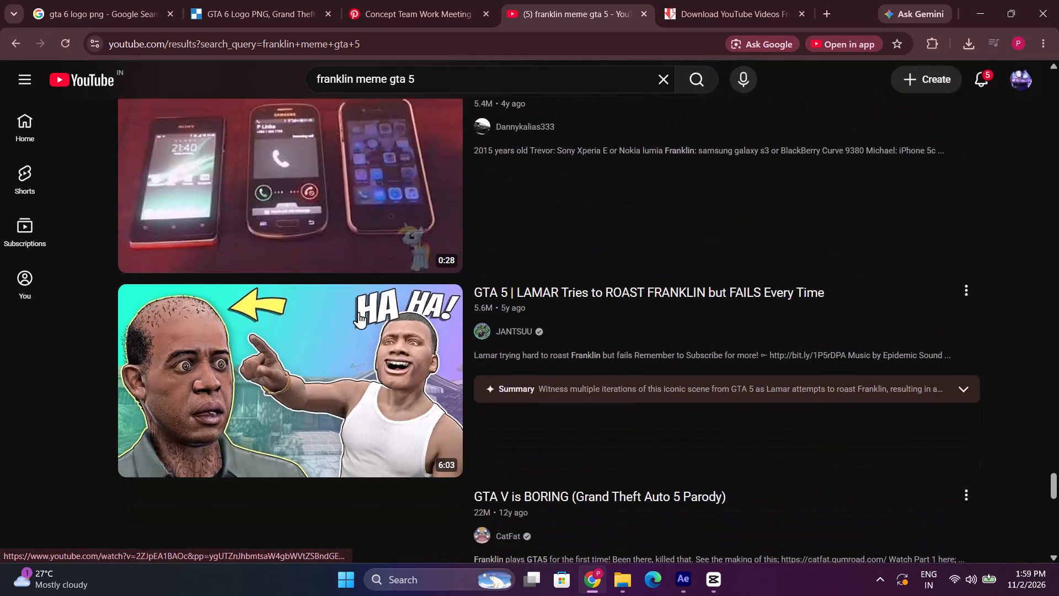
{"action": "scroll", "coordinate": [359, 312], "scroll_direction": "down", "scroll_amount": 12}
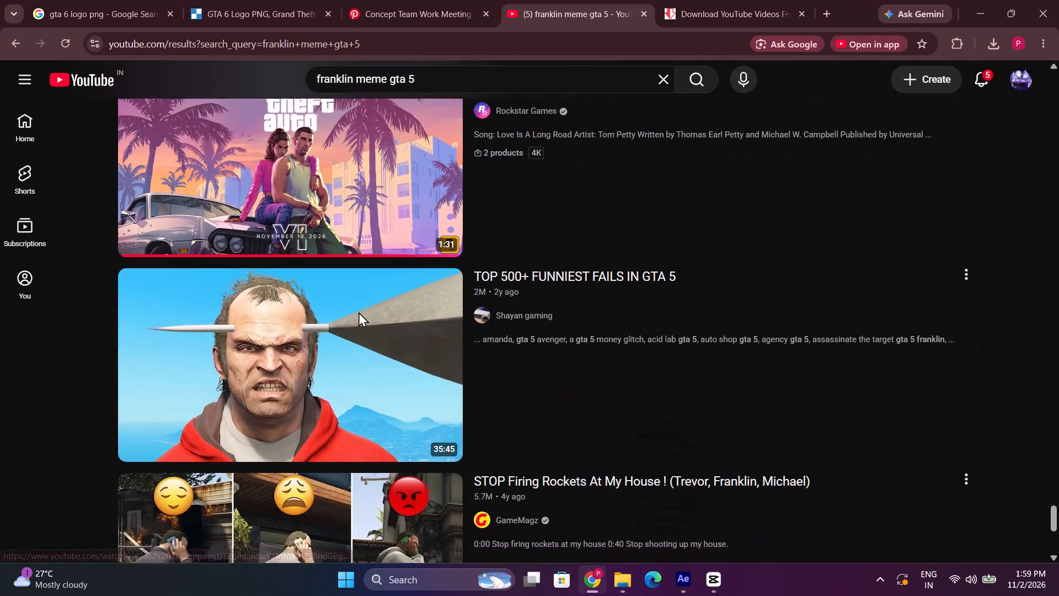
{"action": "scroll", "coordinate": [359, 312], "scroll_direction": "down", "scroll_amount": 12}
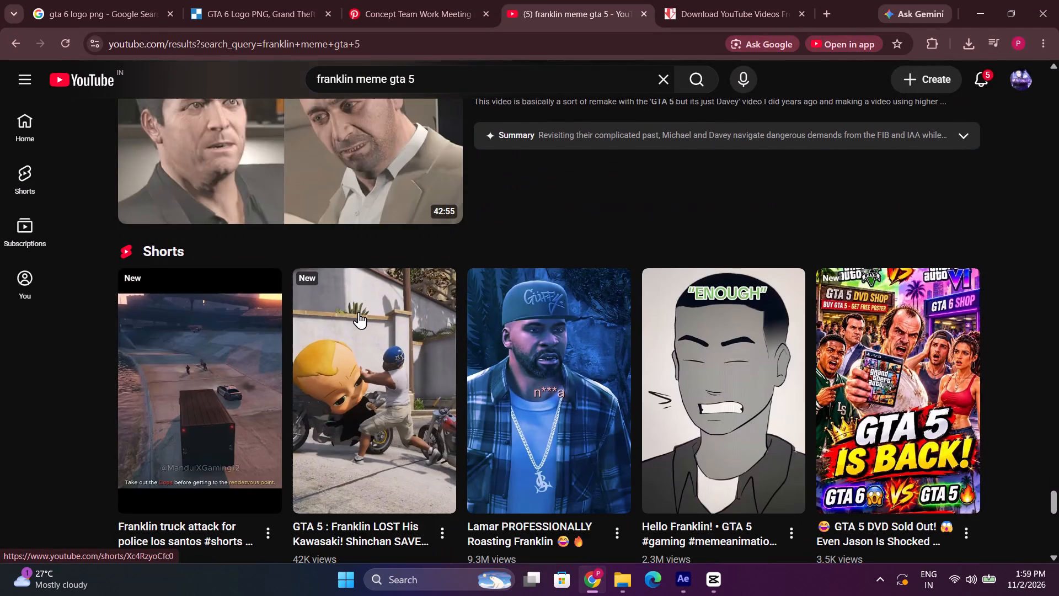
{"action": "scroll", "coordinate": [359, 312], "scroll_direction": "down", "scroll_amount": 13}
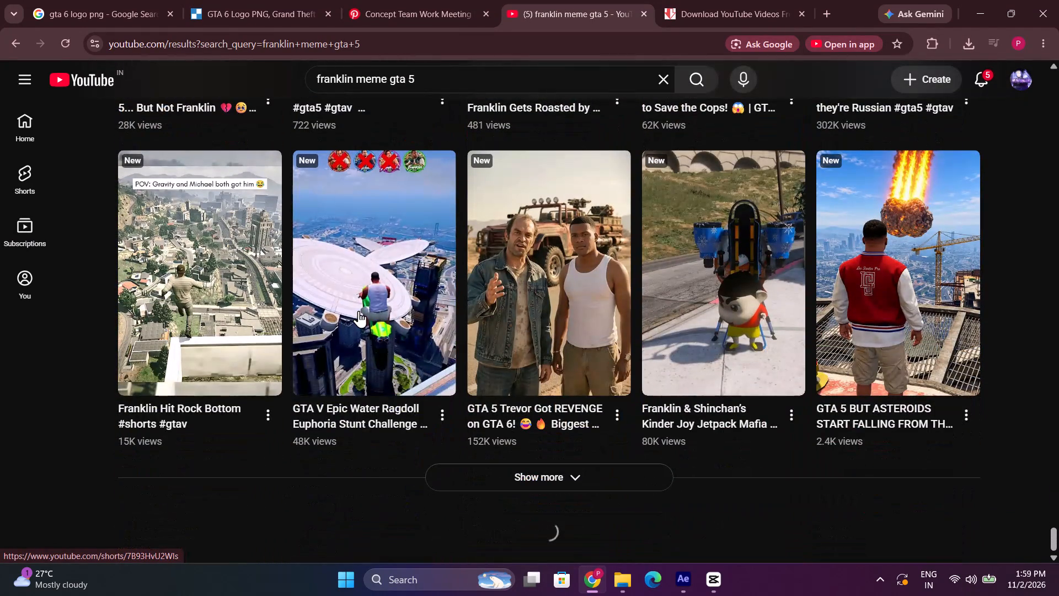
{"action": "scroll", "coordinate": [359, 311], "scroll_direction": "down", "scroll_amount": 7}
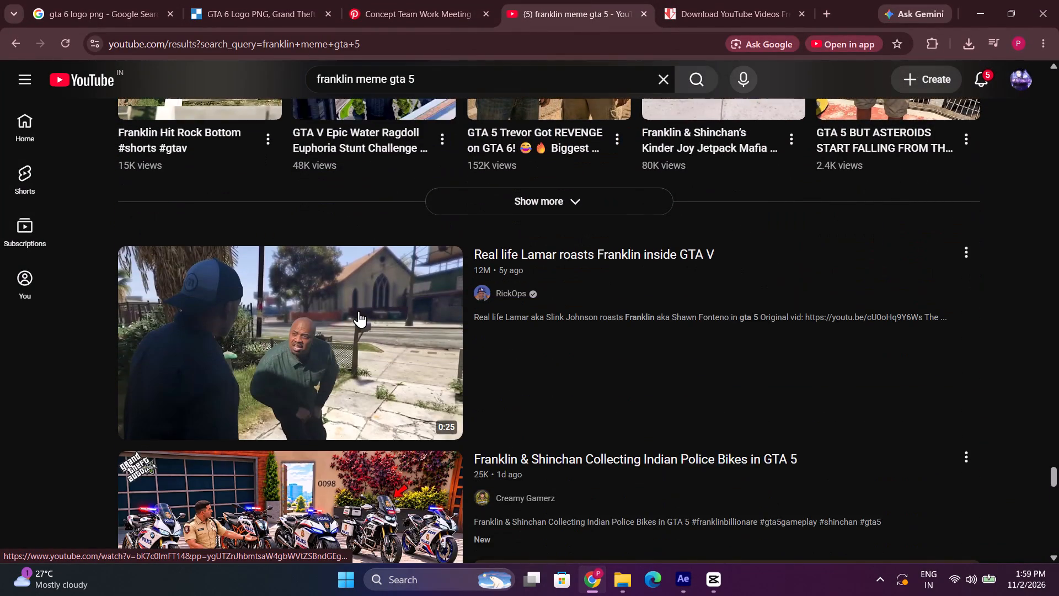
{"action": "scroll", "coordinate": [359, 311], "scroll_direction": "down", "scroll_amount": 8}
{"action": "scroll", "coordinate": [359, 311], "scroll_direction": "up", "scroll_amount": 4}
{"action": "scroll", "coordinate": [359, 311], "scroll_direction": "down", "scroll_amount": 16}
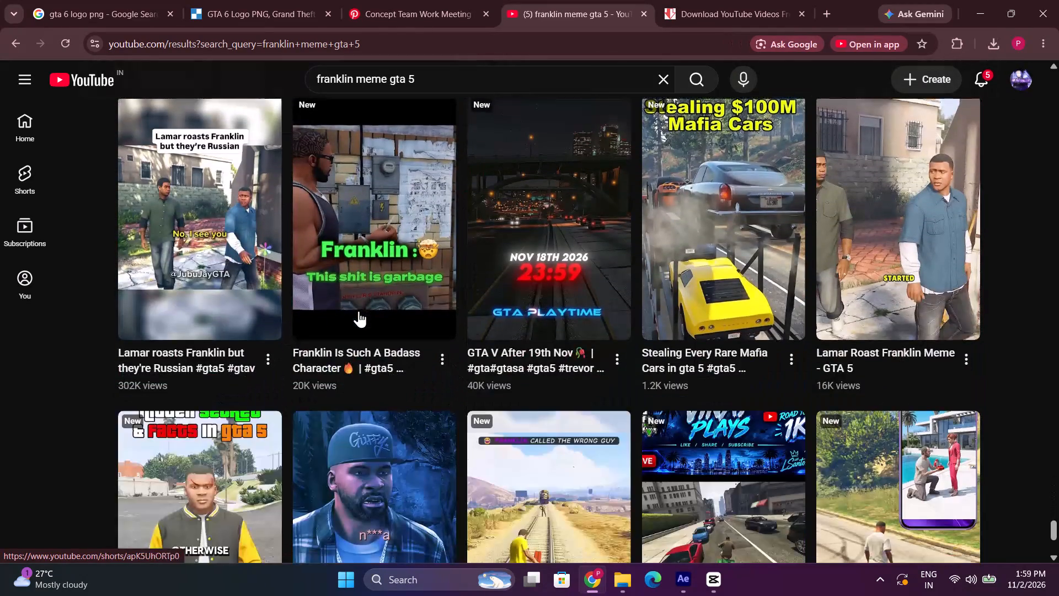
{"action": "scroll", "coordinate": [359, 311], "scroll_direction": "down", "scroll_amount": 20}
{"action": "scroll", "coordinate": [360, 302], "scroll_direction": "down", "scroll_amount": 9}
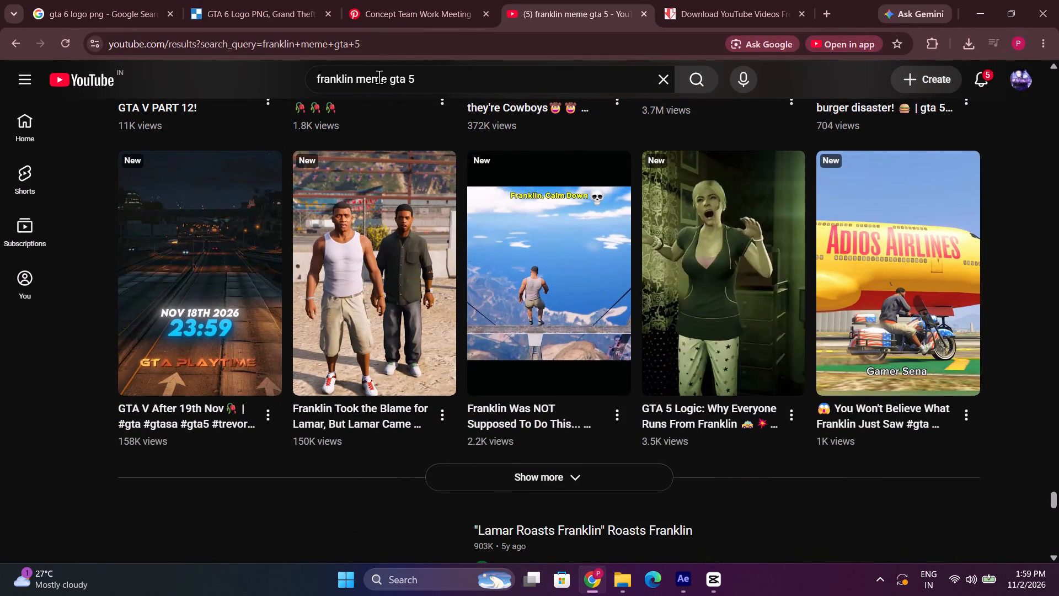
Replace "meme" in the query with "dying funny" and search for "franklin dying funny gta 5".
{"action": "left_click_drag", "start_coordinate": [389, 78], "coordinate": [355, 82]}
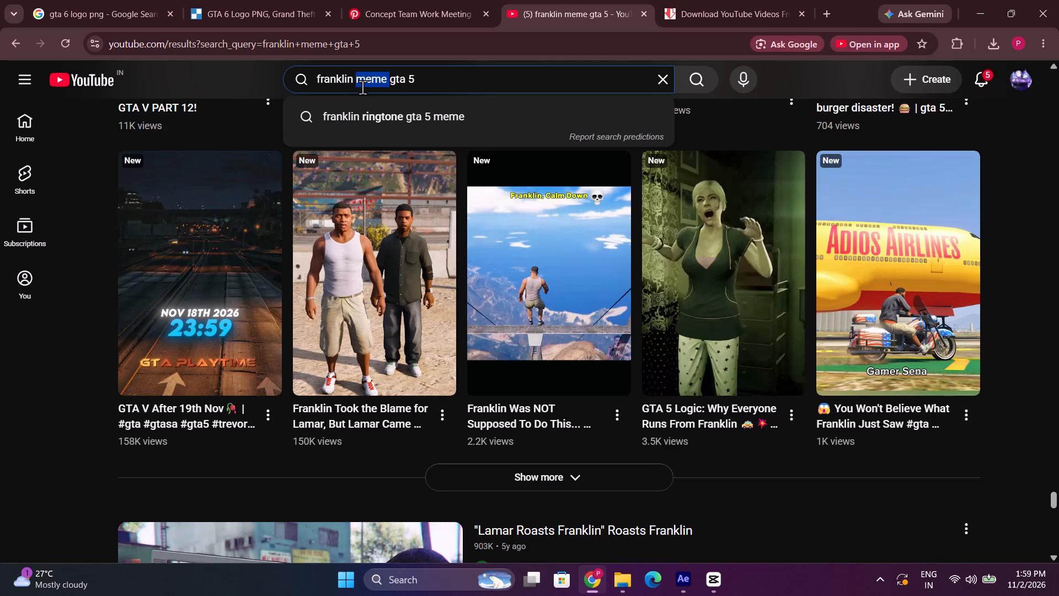
{"action": "type", "text": "dy"}
{"action": "type", "text": "ing"}
{"action": "key", "text": "space"}
{"action": "type", "text": "funn"}
{"action": "type", "text": "y"}
{"action": "key", "text": "space"}
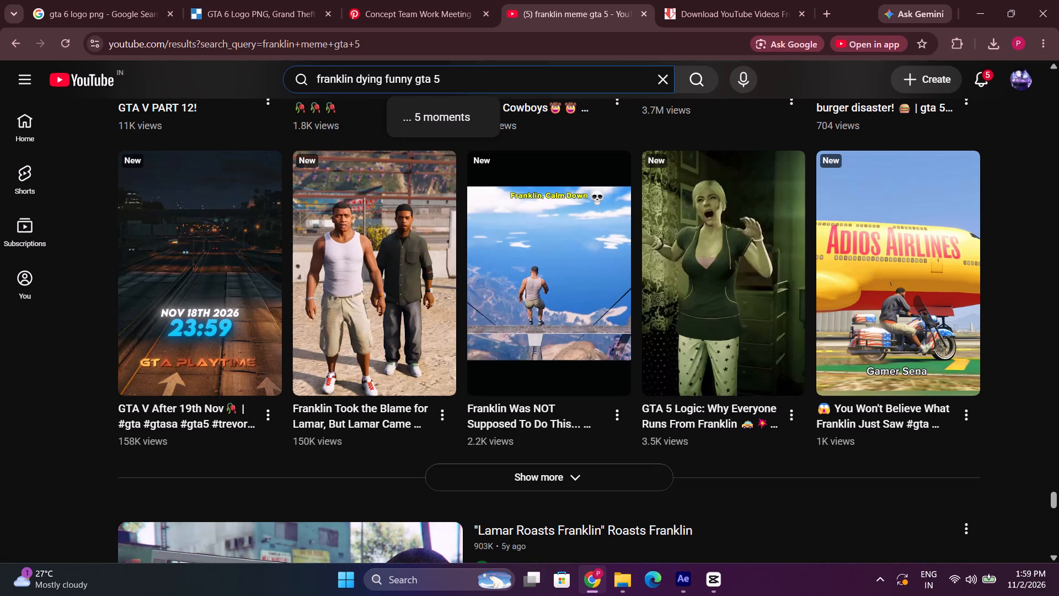
{"action": "key", "text": "Return"}
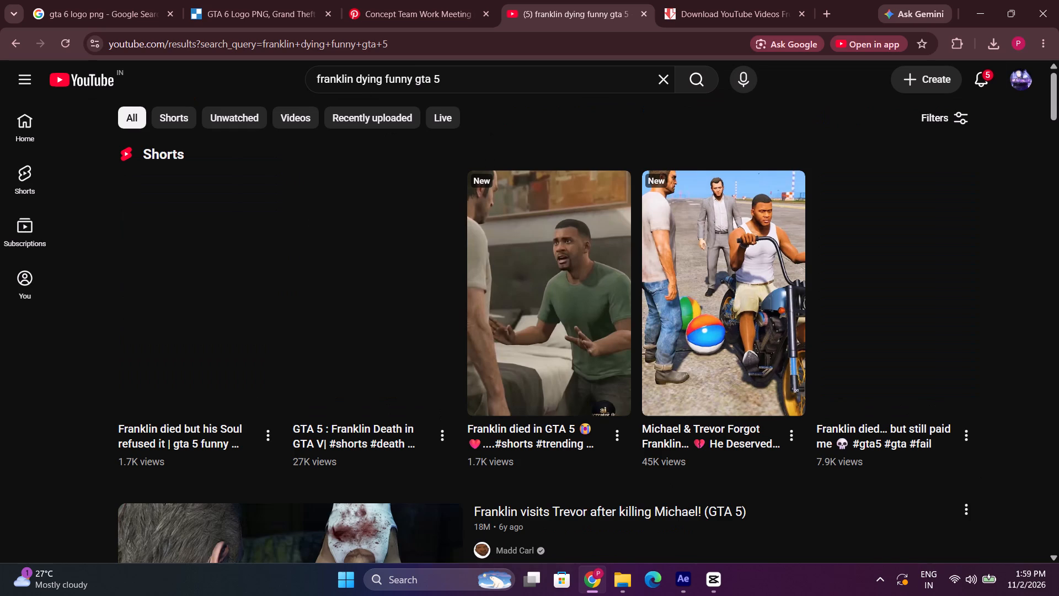
Watch part of the Short "Franklin died but his Soul refused it", skip ahead in it, and return to the results.
{"action": "left_click", "coordinate": [238, 288]}
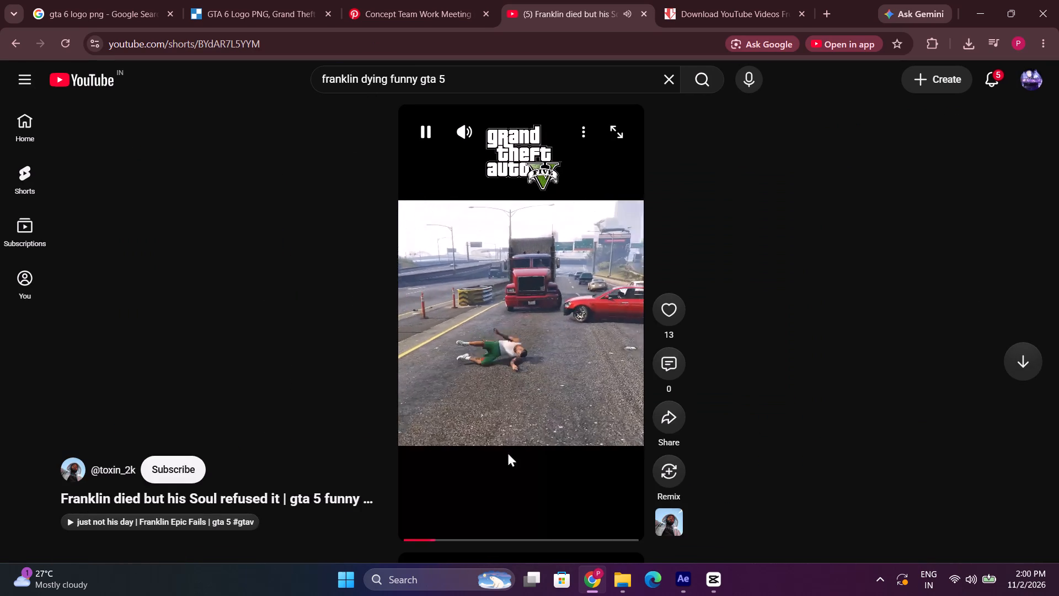
{"action": "left_click", "coordinate": [477, 535]}
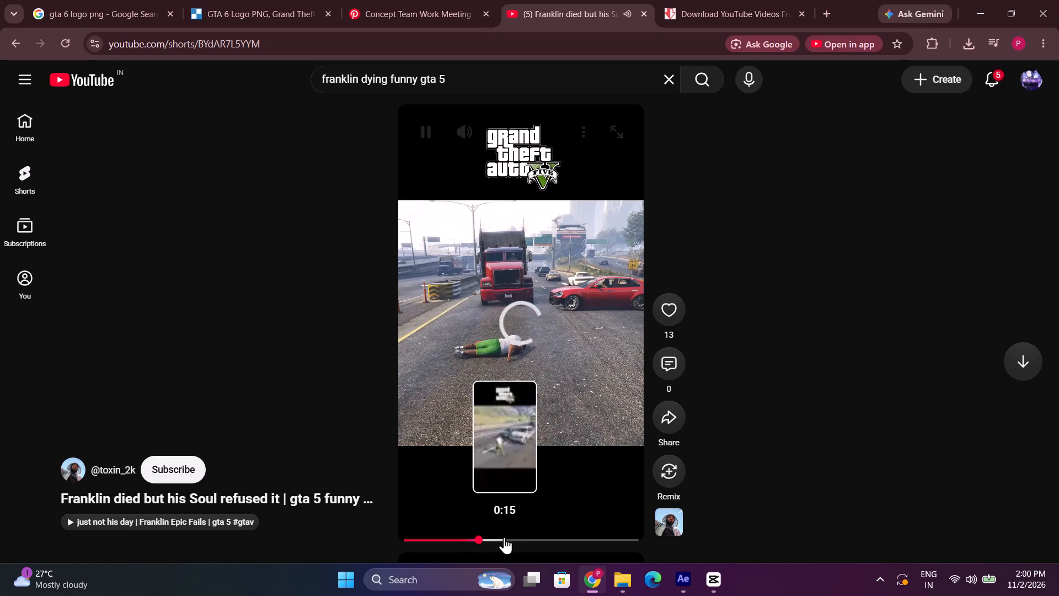
{"action": "left_click", "coordinate": [13, 51]}
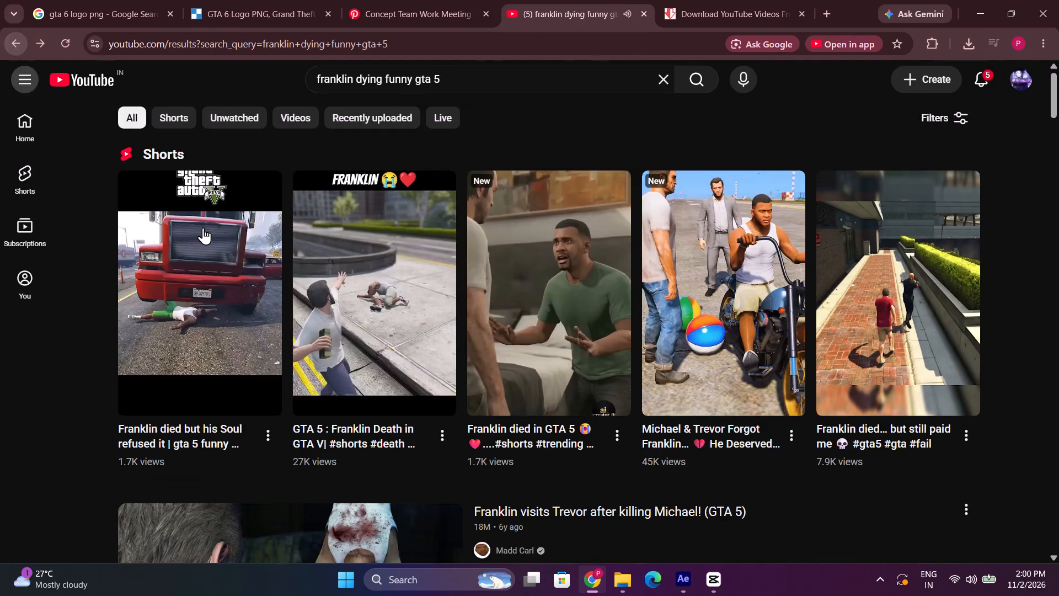
Browse the "franklin dying funny gta 5" videos and Shorts for a funny clip of Franklin dying.
{"action": "scroll", "coordinate": [296, 317], "scroll_direction": "down", "scroll_amount": 7}
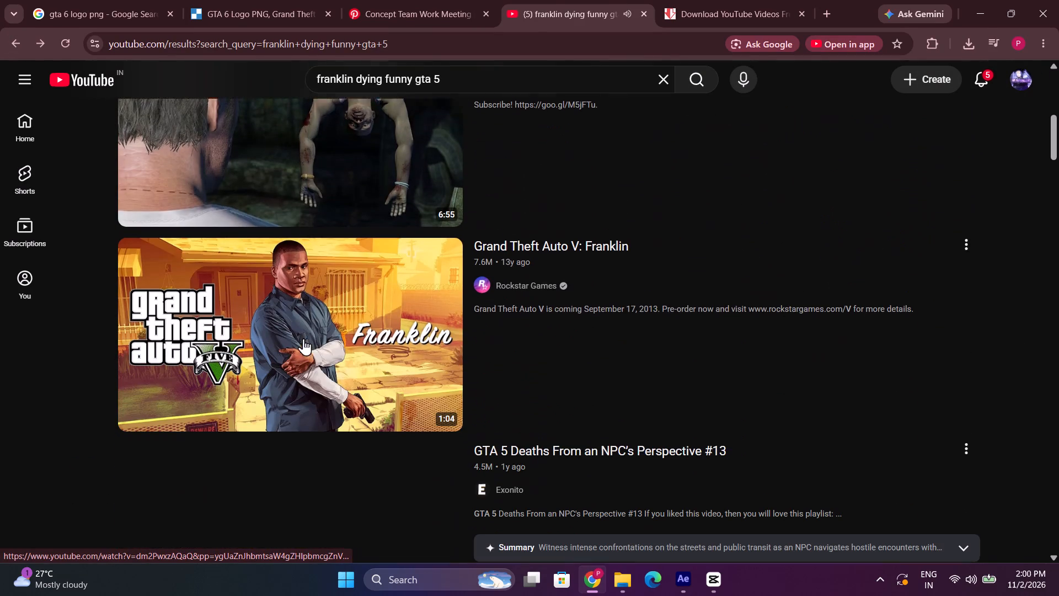
{"action": "scroll", "coordinate": [303, 338], "scroll_direction": "down", "scroll_amount": 14}
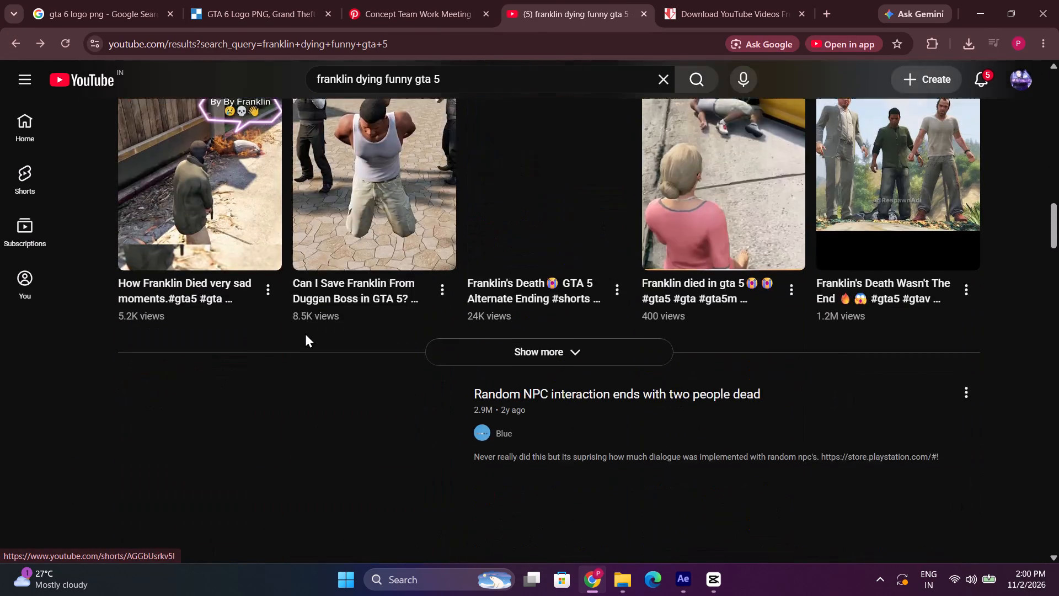
{"action": "scroll", "coordinate": [305, 332], "scroll_direction": "down", "scroll_amount": 4}
{"action": "scroll", "coordinate": [359, 237], "scroll_direction": "down", "scroll_amount": 4}
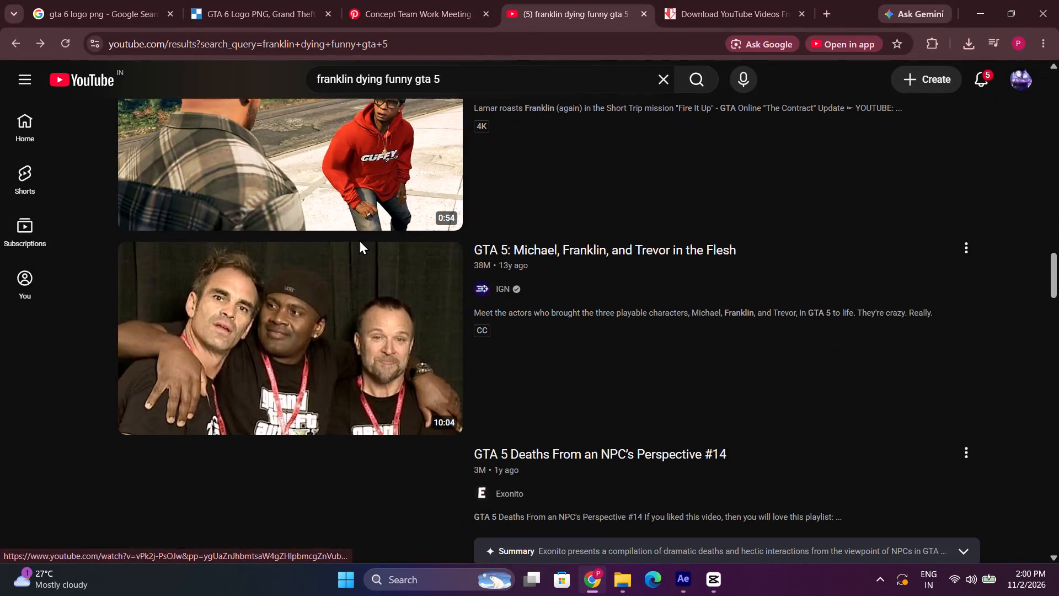
{"action": "scroll", "coordinate": [359, 240], "scroll_direction": "down", "scroll_amount": 4}
{"action": "scroll", "coordinate": [359, 240], "scroll_direction": "up", "scroll_amount": 2}
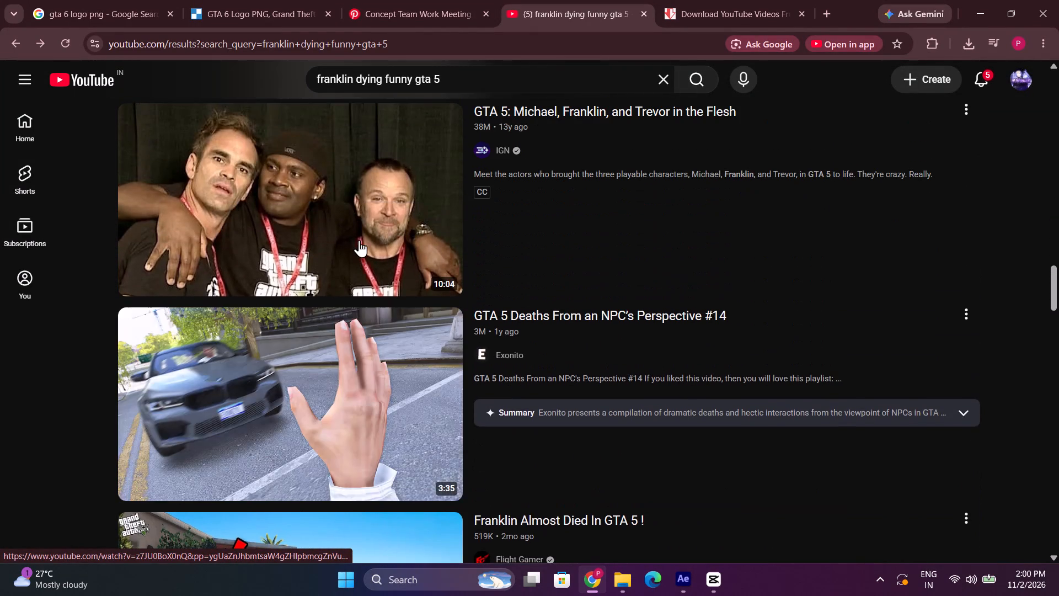
{"action": "scroll", "coordinate": [359, 240], "scroll_direction": "down", "scroll_amount": 11}
{"action": "scroll", "coordinate": [359, 240], "scroll_direction": "up", "scroll_amount": 3}
{"action": "scroll", "coordinate": [359, 240], "scroll_direction": "down", "scroll_amount": 9}
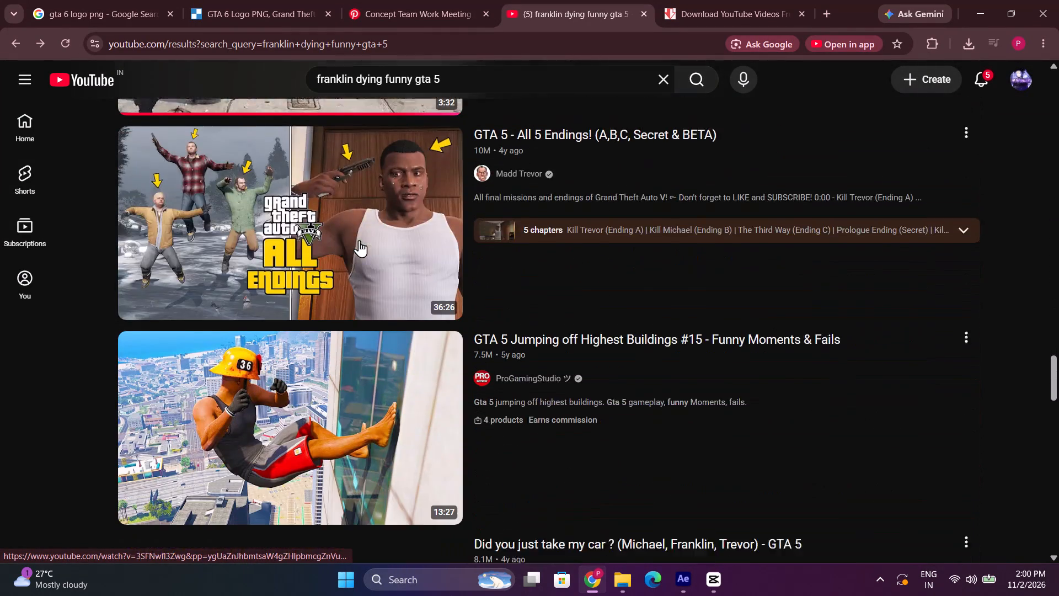
Insert "in akward" before "gta 5" in the query and search for "franklin dying funny in akward gta 5".
{"action": "left_click", "coordinate": [415, 80]}
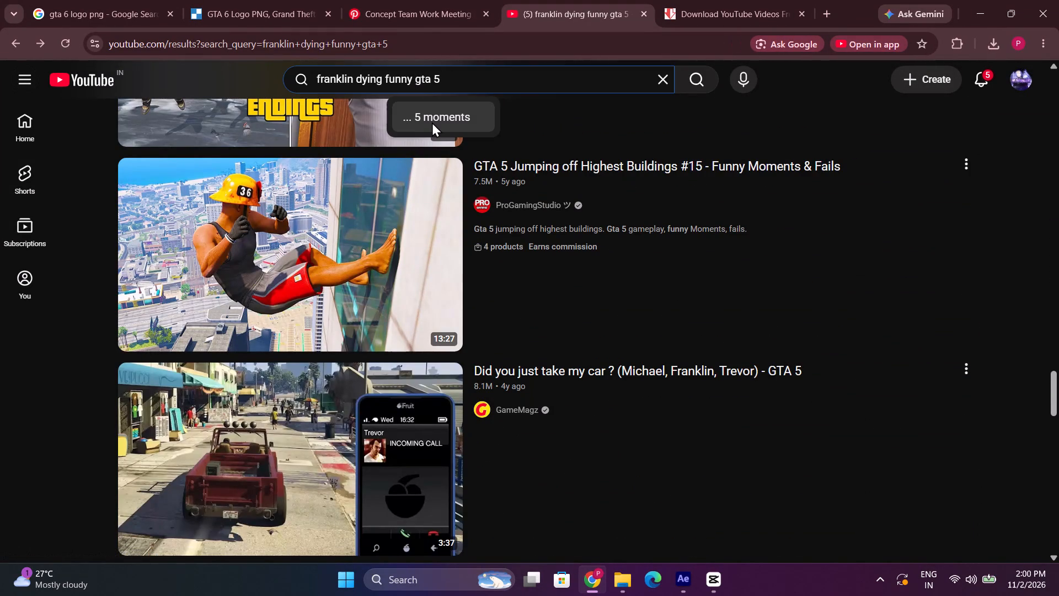
{"action": "type", "text": "in akward"}
{"action": "key", "text": "space"}
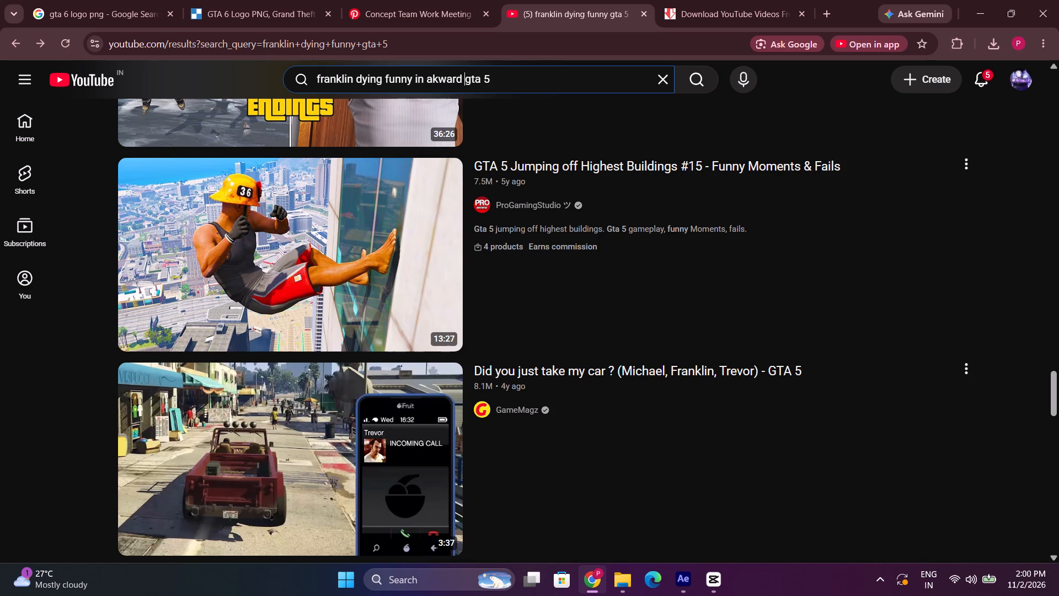
{"action": "key", "text": "Return"}
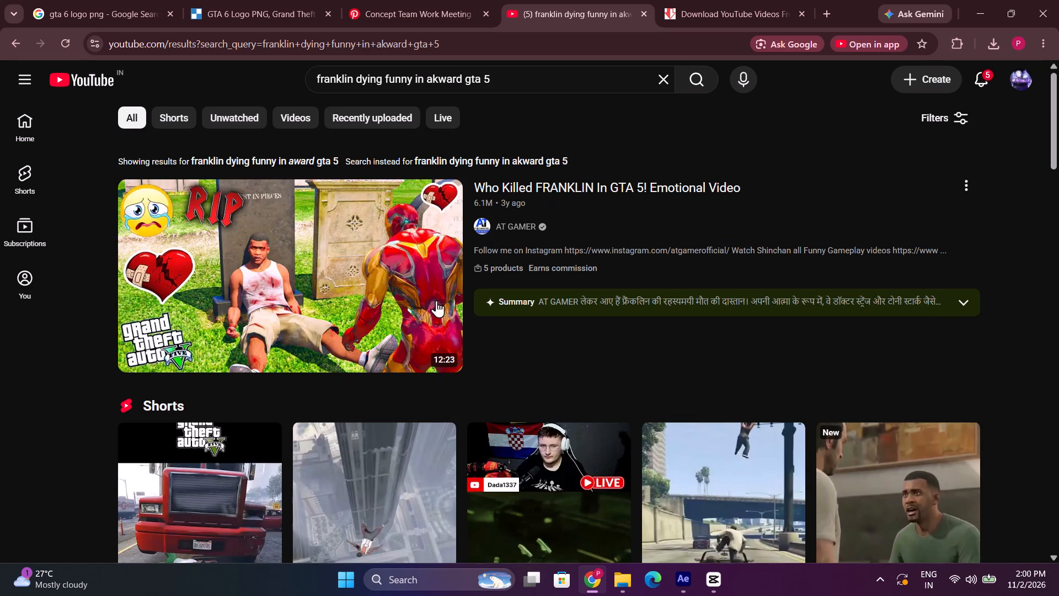
Browse the "franklin dying funny in akward gta 5" videos and Shorts for a funny Franklin death clip.
{"action": "scroll", "coordinate": [378, 264], "scroll_direction": "down", "scroll_amount": 4}
{"action": "scroll", "coordinate": [399, 365], "scroll_direction": "down", "scroll_amount": 9}
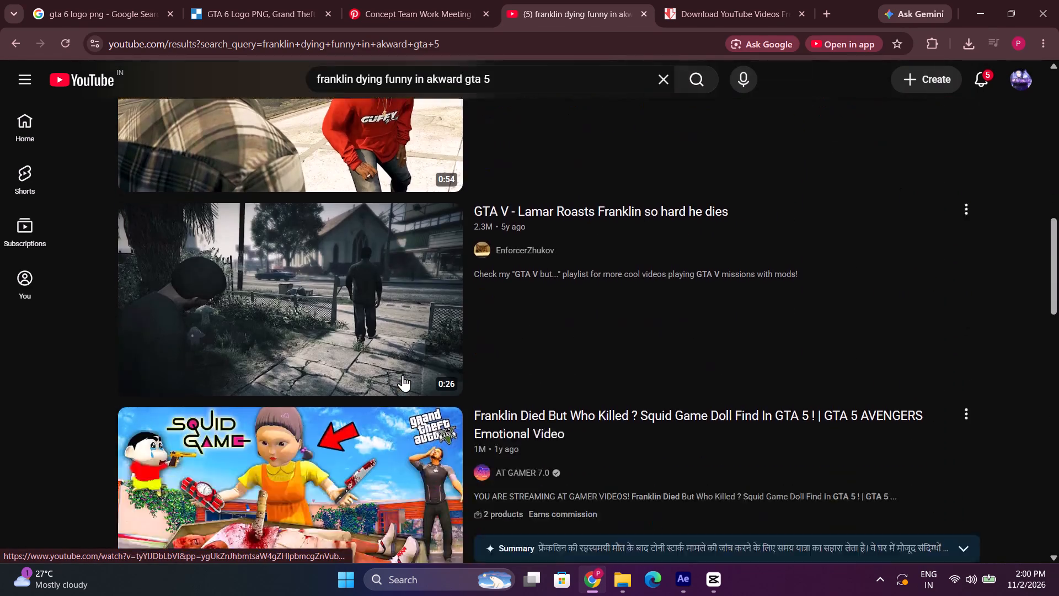
{"action": "scroll", "coordinate": [403, 375], "scroll_direction": "down", "scroll_amount": 15}
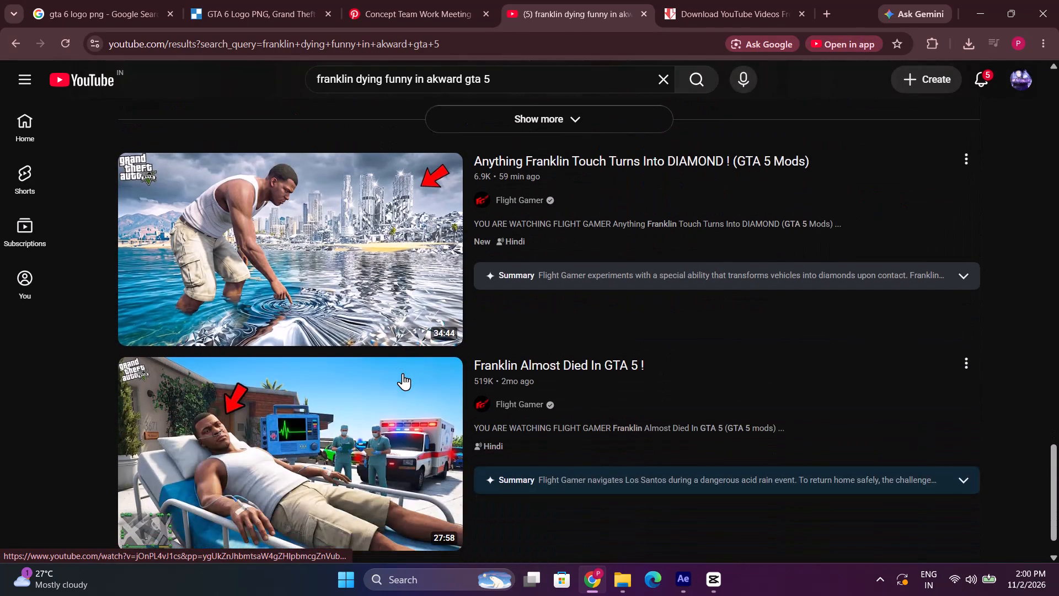
{"action": "scroll", "coordinate": [403, 373], "scroll_direction": "down", "scroll_amount": 8}
{"action": "scroll", "coordinate": [477, 373], "scroll_direction": "down", "scroll_amount": 7}
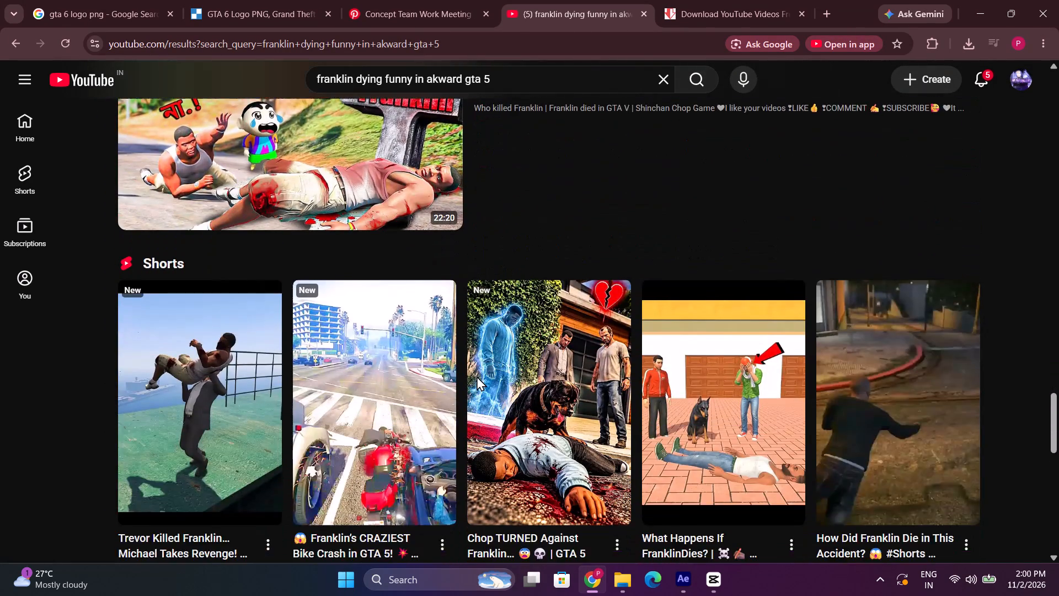
{"action": "scroll", "coordinate": [477, 376], "scroll_direction": "down", "scroll_amount": 20}
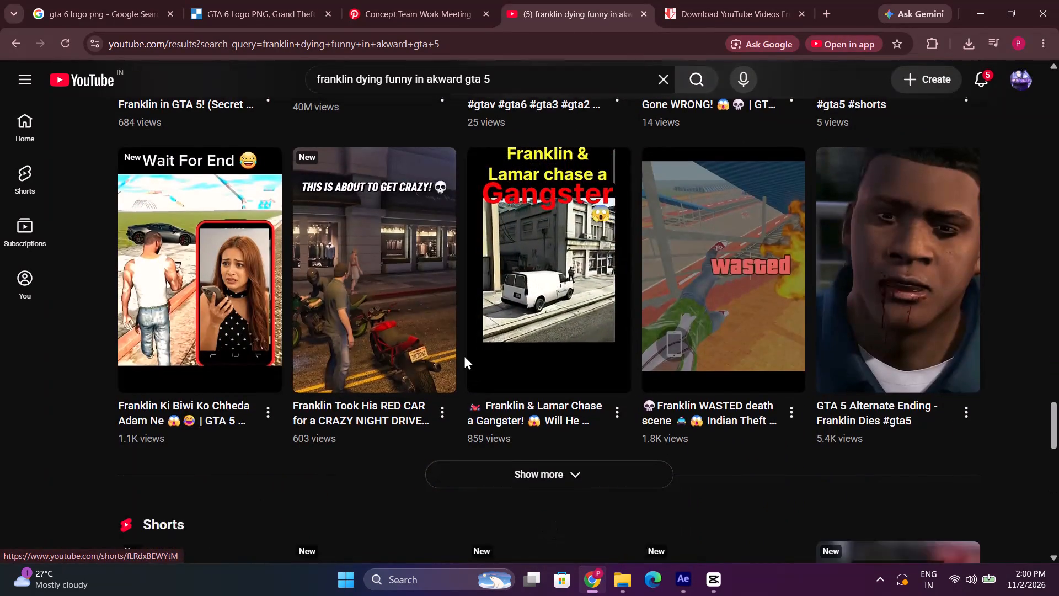
{"action": "scroll", "coordinate": [464, 355], "scroll_direction": "down", "scroll_amount": 10}
Replace "gta 5" at the end of the query with "funny momment" and search for "franklin dying funny in akward funny momment".
{"action": "left_click", "coordinate": [509, 82]}
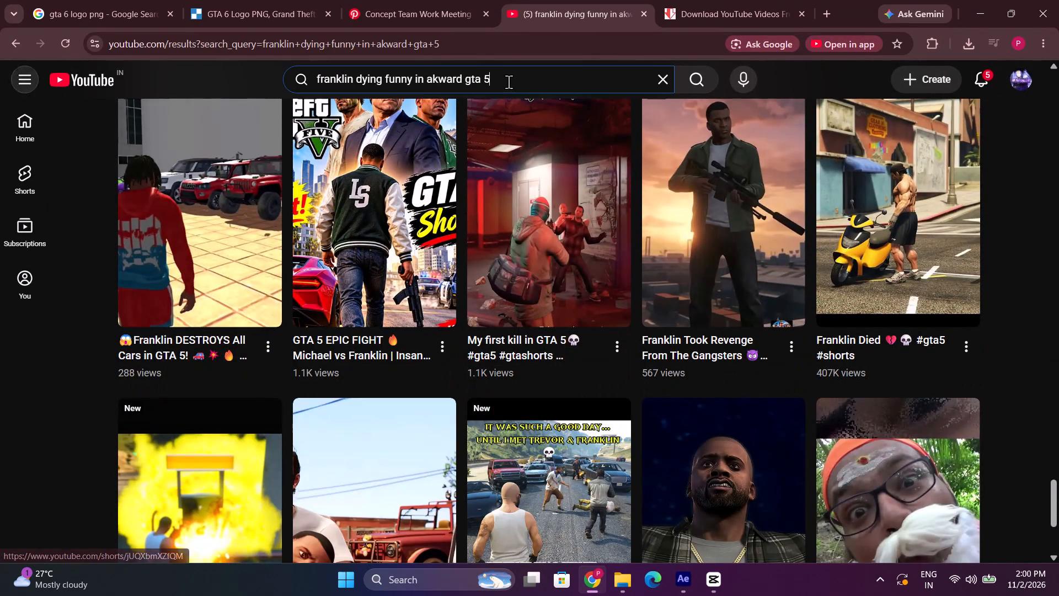
{"action": "key", "text": "BackSpace"}
{"action": "key", "text": "BackSpace"}
{"action": "key", "text": "BackSpace"}
{"action": "key", "text": "BackSpace"}
{"action": "key", "text": "BackSpace"}
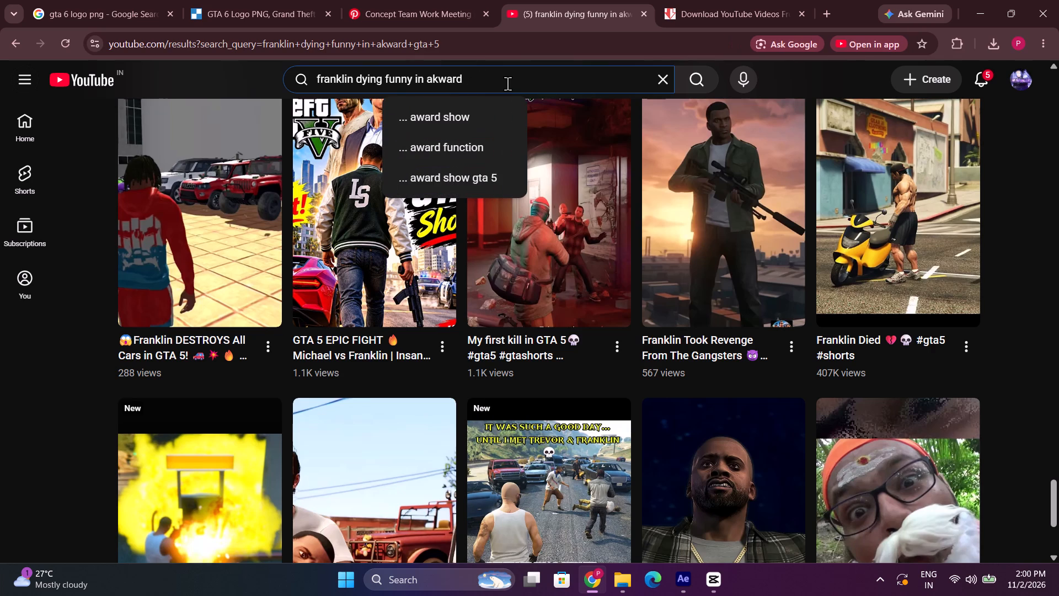
{"action": "type", "text": "funny sc"}
{"action": "key", "text": "BackSpace"}
{"action": "key", "text": "BackSpace"}
{"action": "type", "text": "mommen"}
{"action": "key", "text": "t"}
{"action": "key", "text": "Return"}
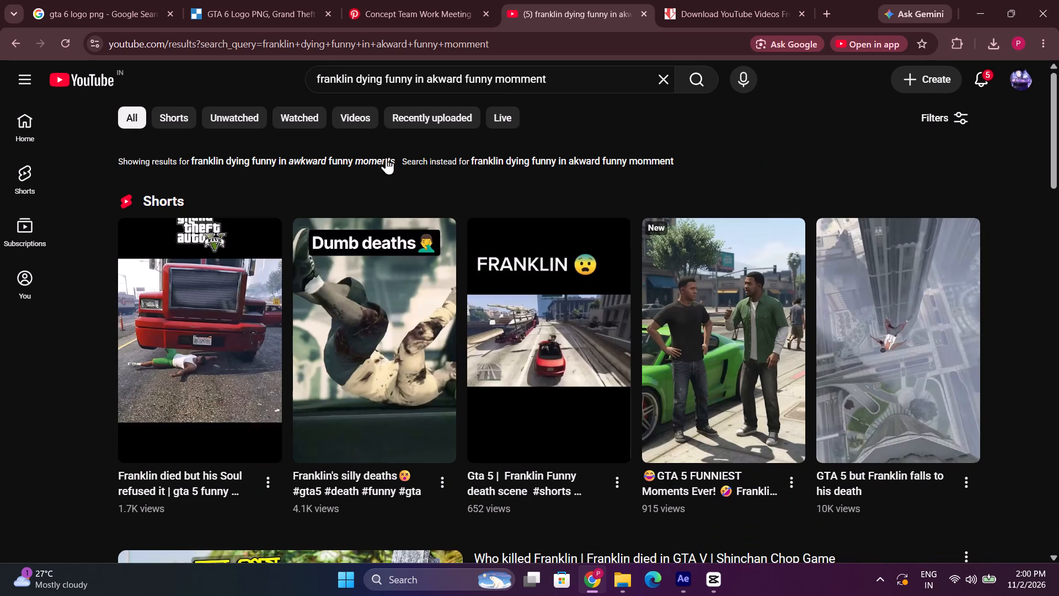
Briefly watch the Short "Franklin died but his Soul refused it" and return to the results.
{"action": "left_click", "coordinate": [195, 318]}
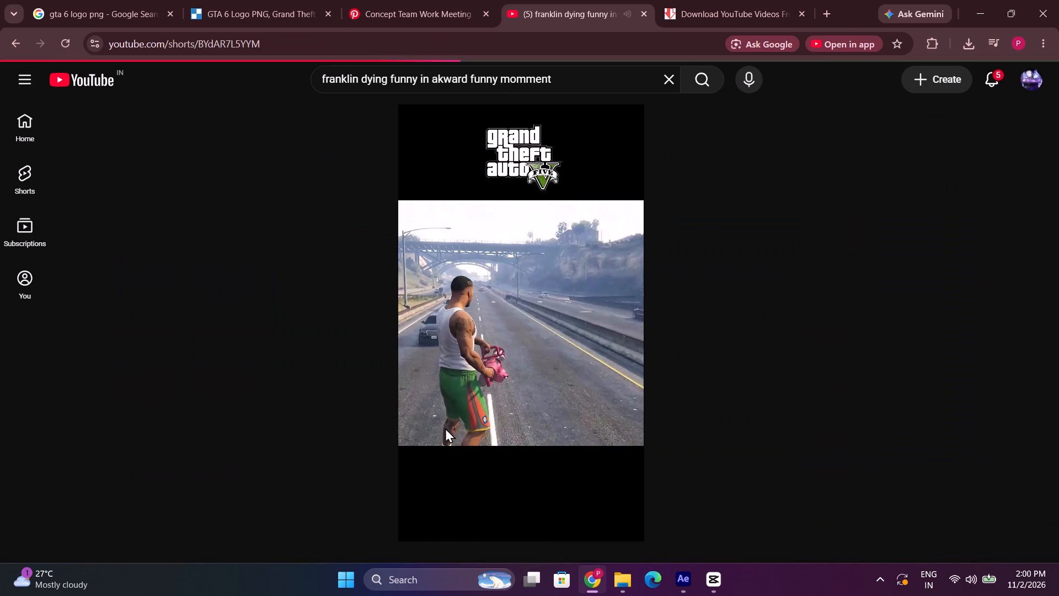
{"action": "left_click", "coordinate": [2, 46]}
{"action": "scroll", "coordinate": [291, 263], "scroll_direction": "down", "scroll_amount": 6}
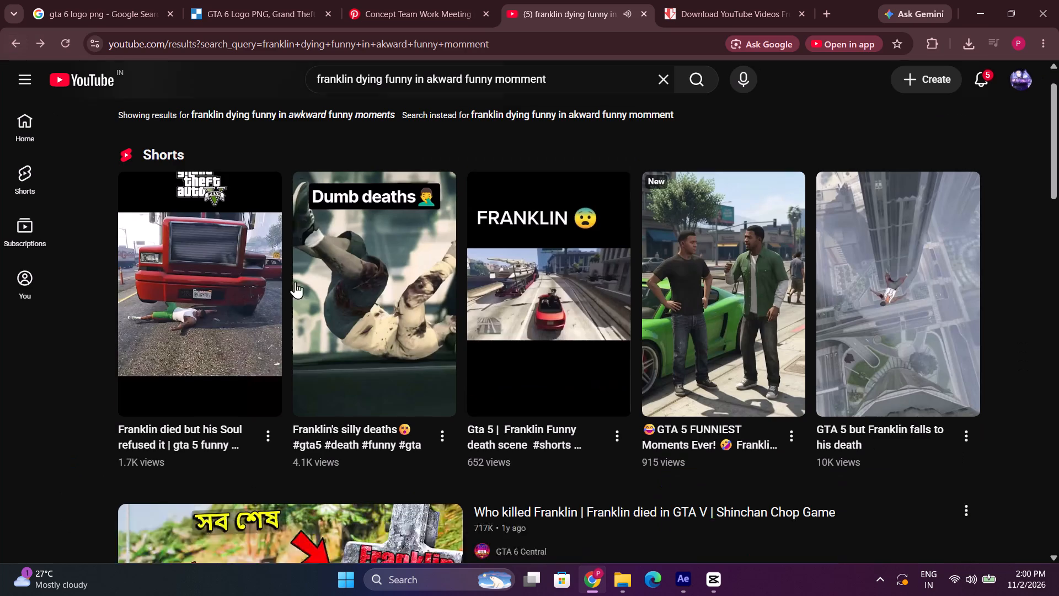
{"action": "scroll", "coordinate": [295, 276], "scroll_direction": "down", "scroll_amount": 10}
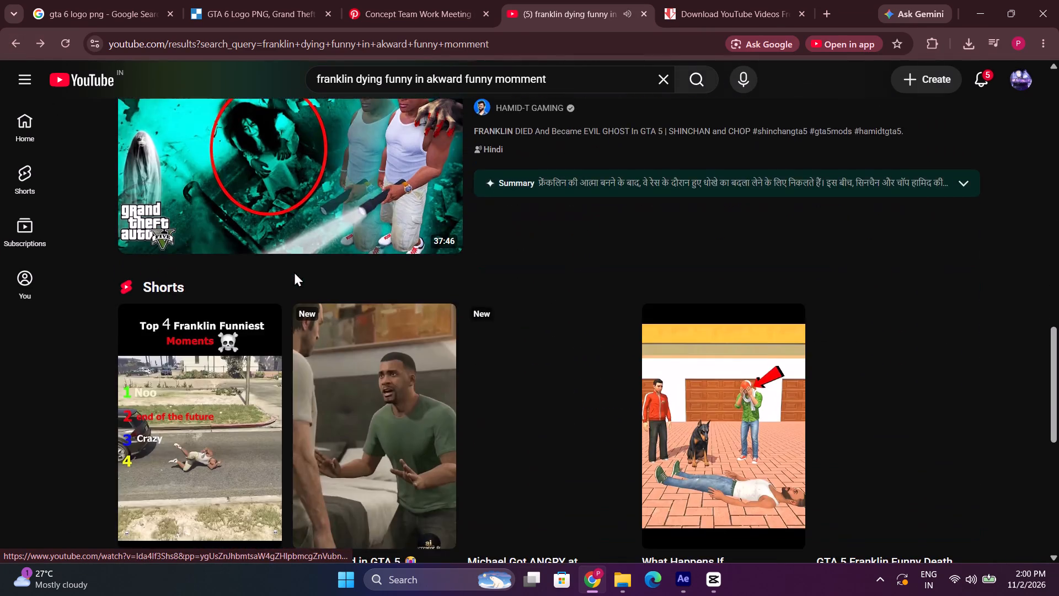
{"action": "scroll", "coordinate": [294, 272], "scroll_direction": "down", "scroll_amount": 18}
{"action": "scroll", "coordinate": [351, 272], "scroll_direction": "down", "scroll_amount": 6}
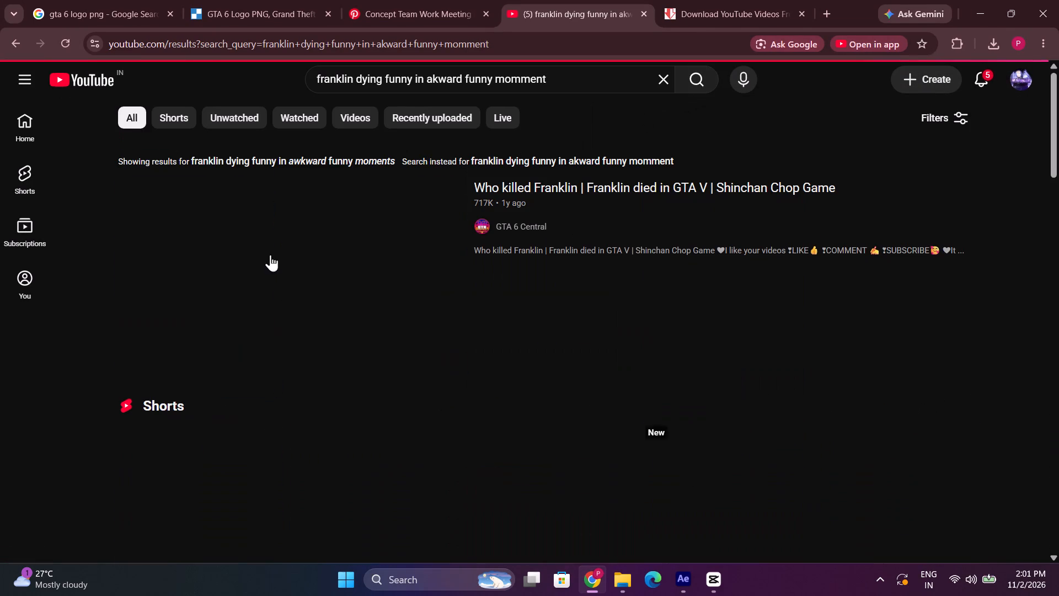
{"action": "scroll", "coordinate": [290, 309], "scroll_direction": "down", "scroll_amount": 1}
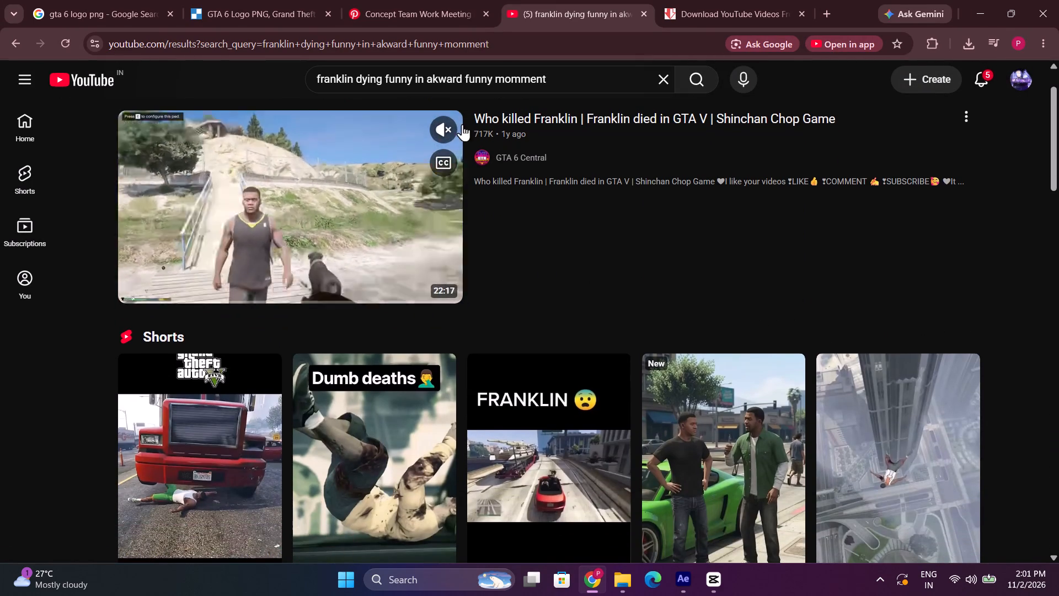
{"action": "left_click_drag", "start_coordinate": [383, 78], "coordinate": [375, 78]}
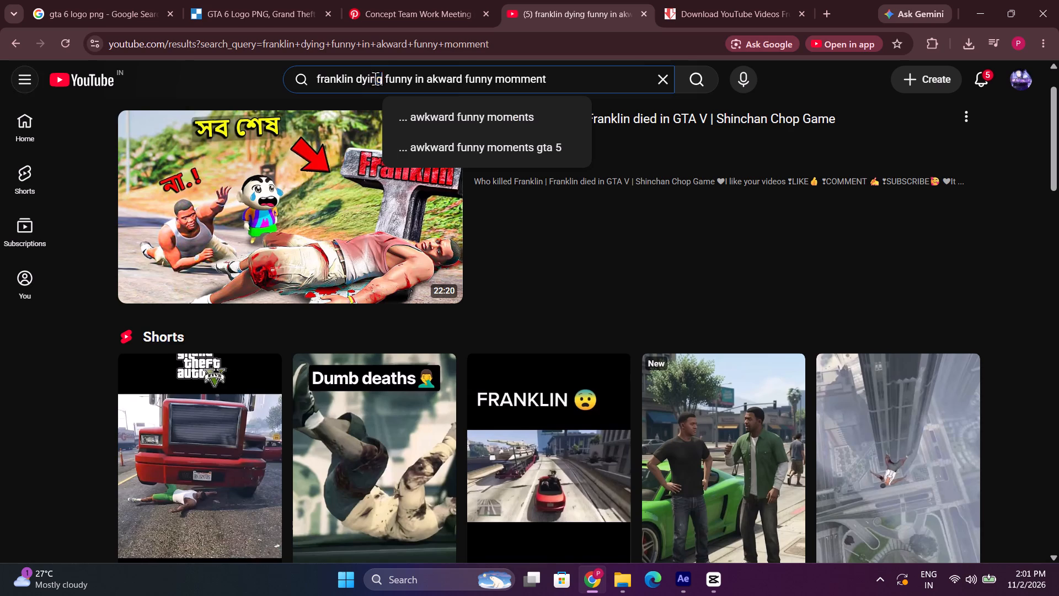
{"action": "left_click_drag", "start_coordinate": [375, 78], "coordinate": [350, 78]}
{"action": "key", "text": "BackSpace"}
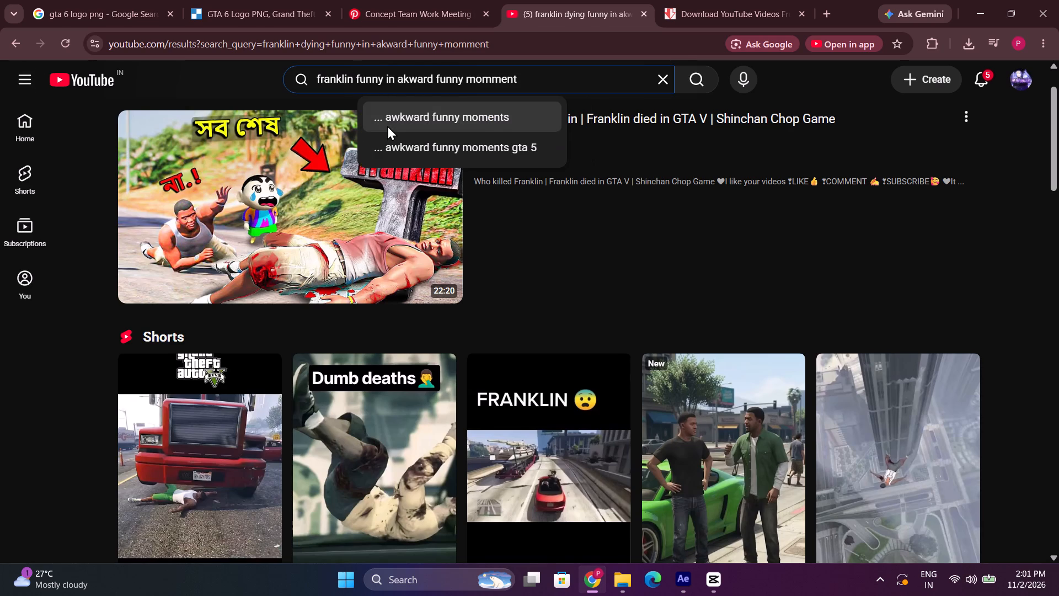
{"action": "key", "text": "Return"}
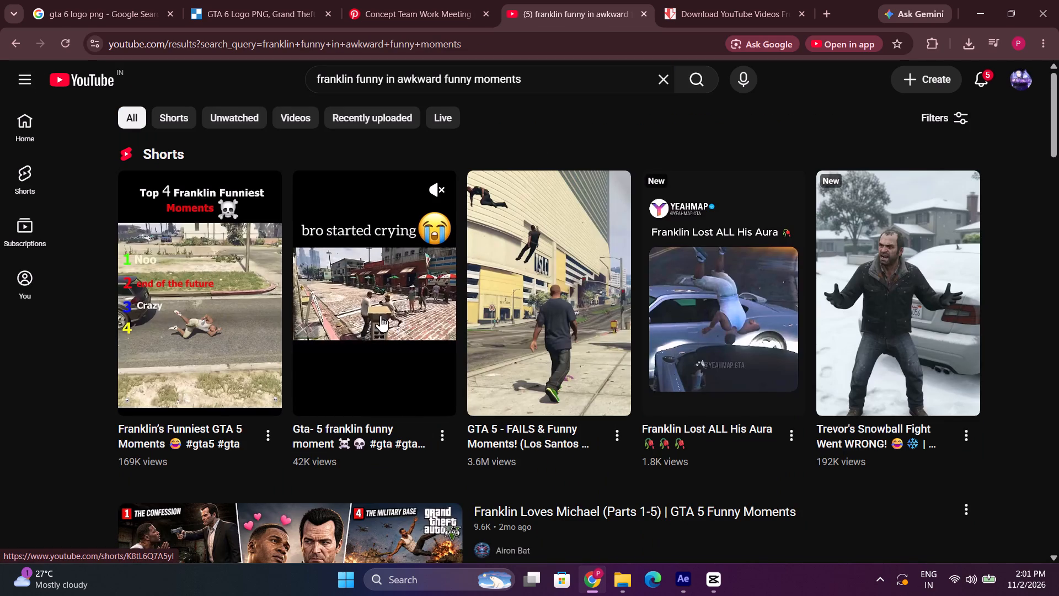
Watch part of the Short "Franklin's Funniest GTA 5 Moments" and return to the results.
{"action": "left_click", "coordinate": [219, 284]}
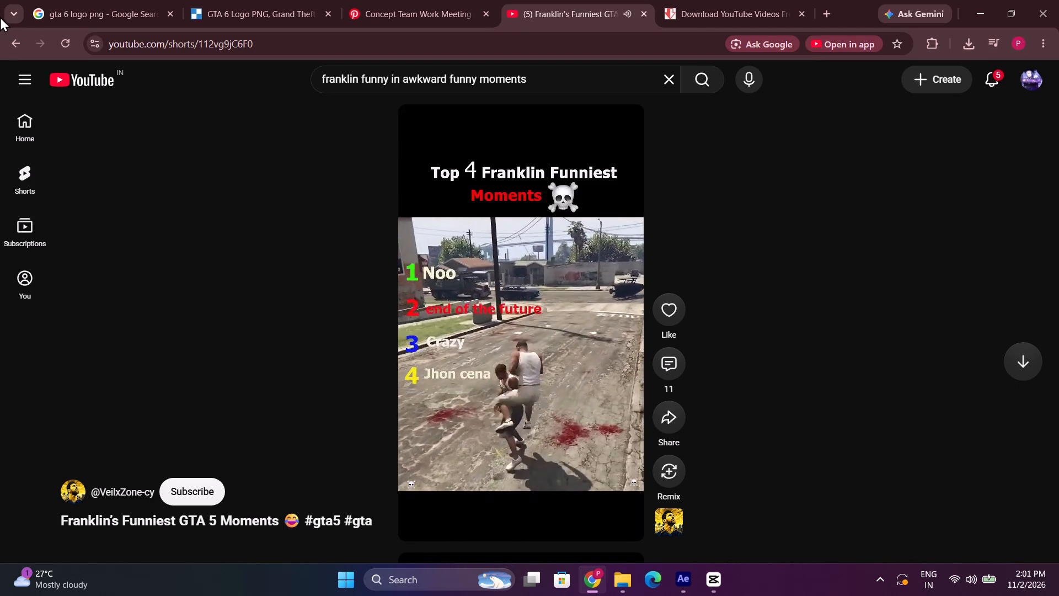
{"action": "left_click", "coordinate": [15, 45]}
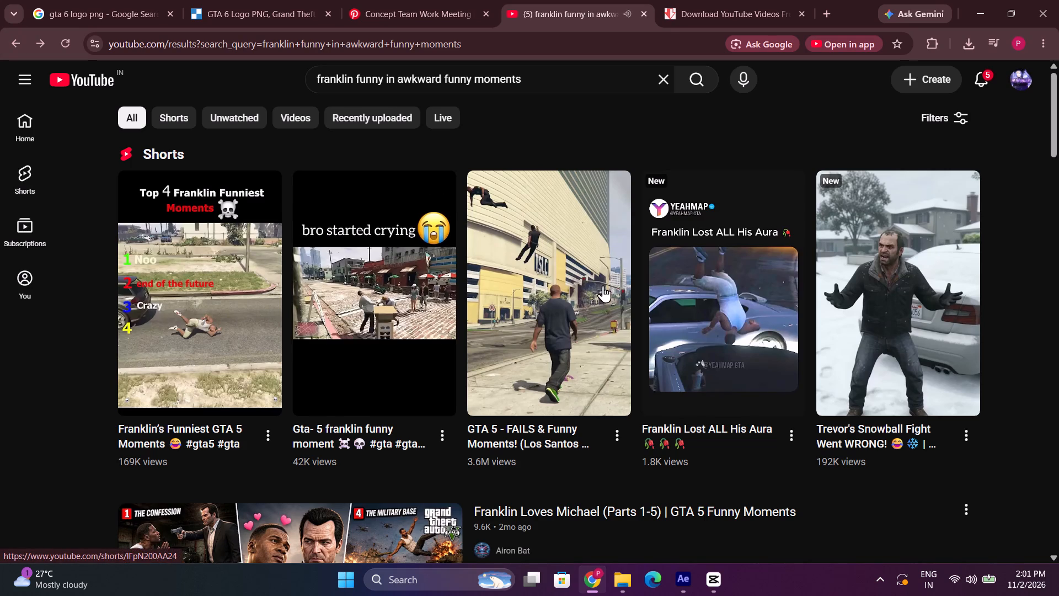
Browse the "franklin funny in awkward funny moments" videos and Shorts for a funny Franklin clip.
{"action": "scroll", "coordinate": [603, 285], "scroll_direction": "down", "scroll_amount": 5}
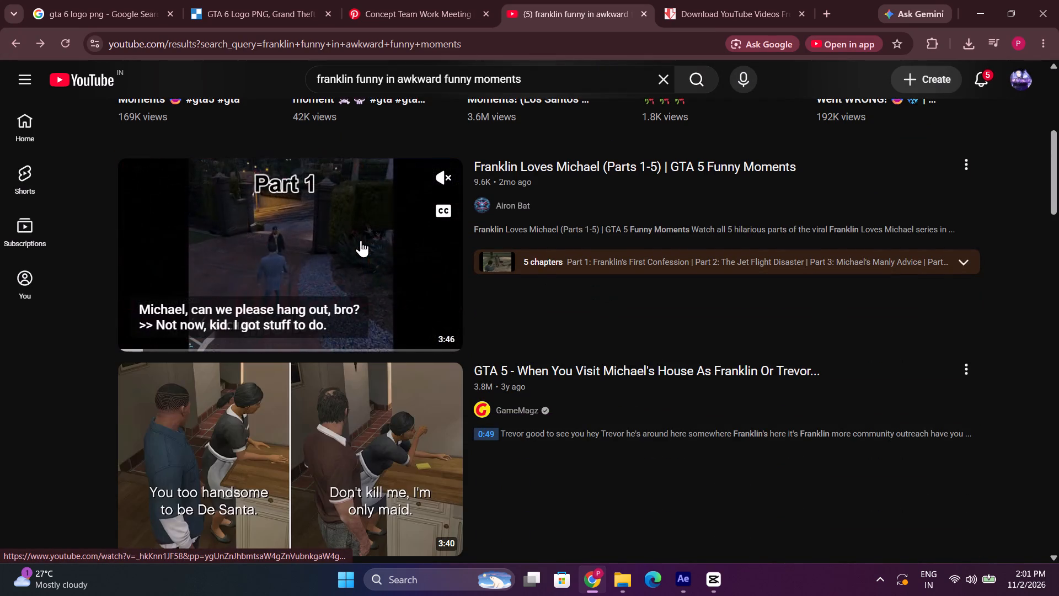
{"action": "scroll", "coordinate": [361, 240], "scroll_direction": "down", "scroll_amount": 6}
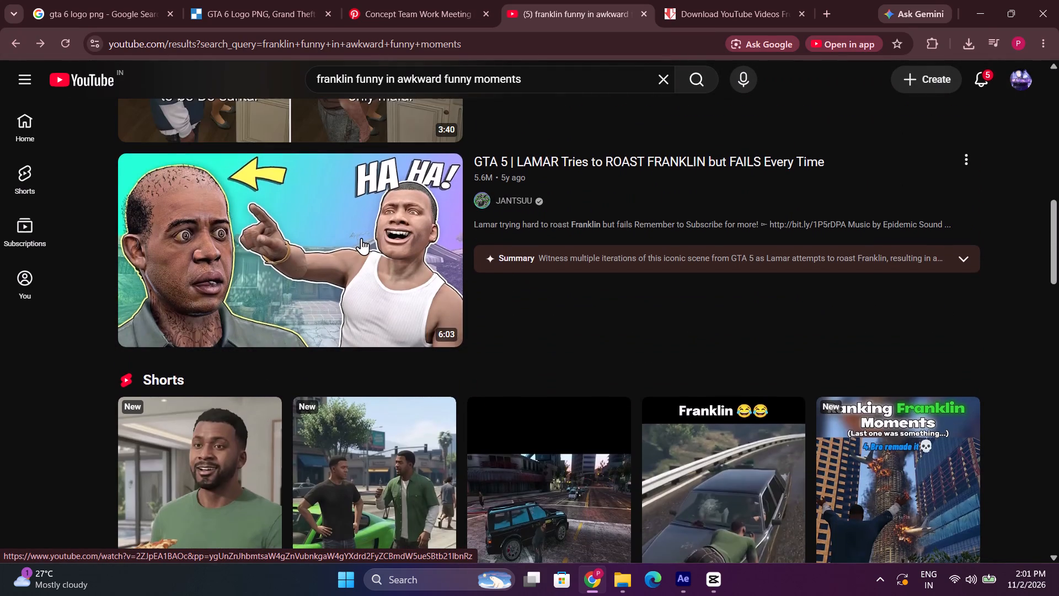
{"action": "scroll", "coordinate": [361, 237], "scroll_direction": "down", "scroll_amount": 14}
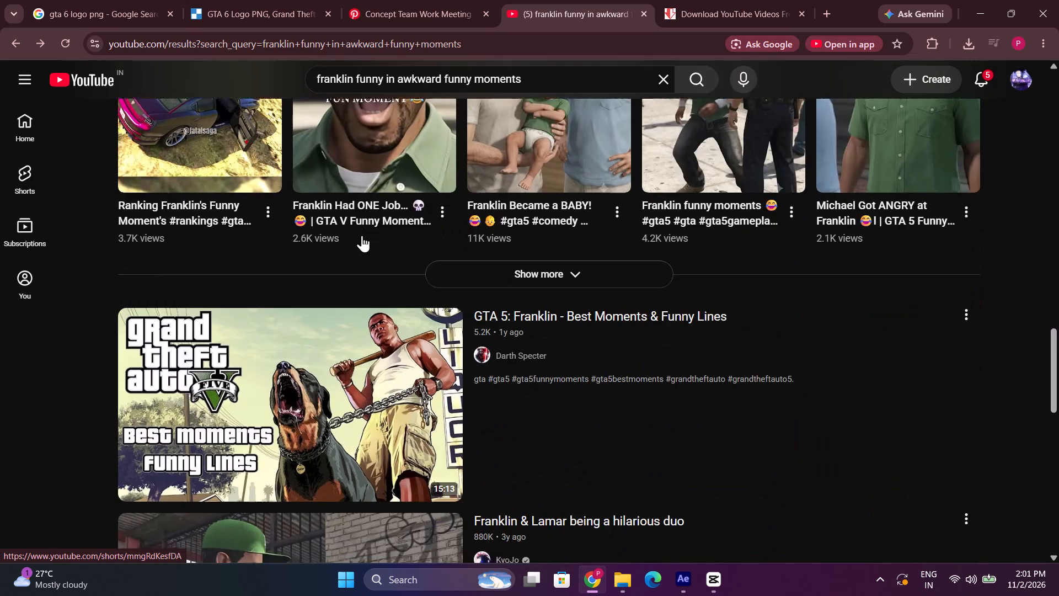
{"action": "scroll", "coordinate": [362, 235], "scroll_direction": "down", "scroll_amount": 2}
{"action": "scroll", "coordinate": [362, 235], "scroll_direction": "up", "scroll_amount": 2}
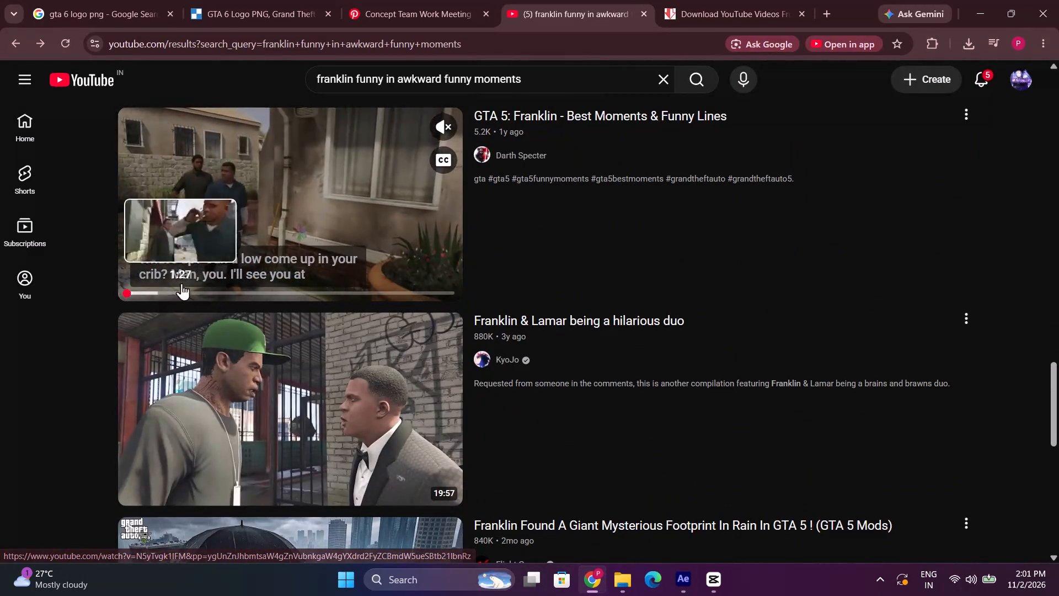
Shorten the query to "franklin funniest moments" and search for it.
{"action": "left_click_drag", "start_coordinate": [447, 78], "coordinate": [453, 78]}
{"action": "left_click", "coordinate": [474, 76]}
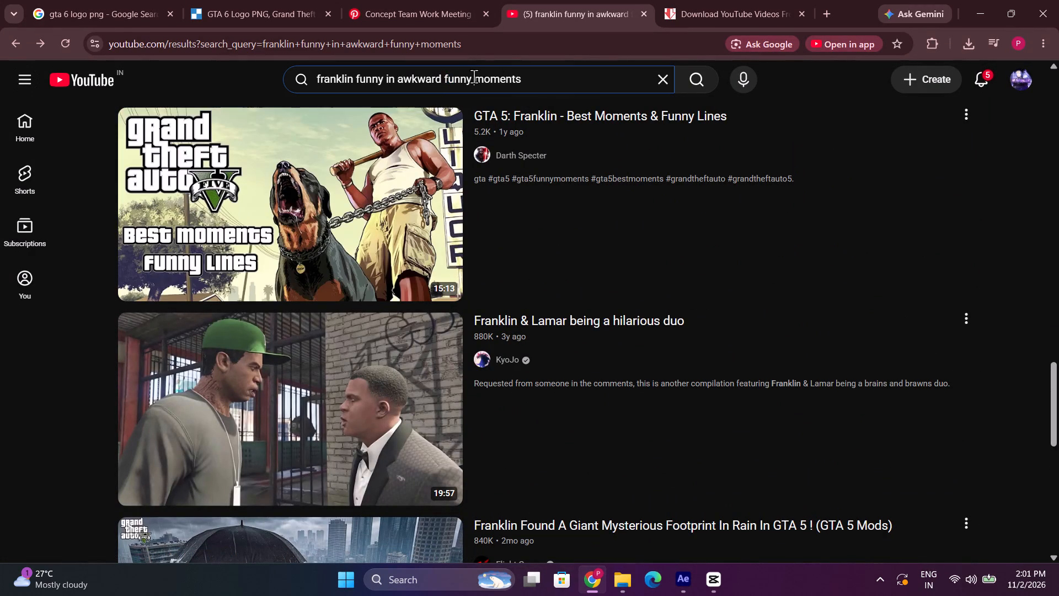
{"action": "left_click_drag", "start_coordinate": [472, 79], "coordinate": [374, 82]}
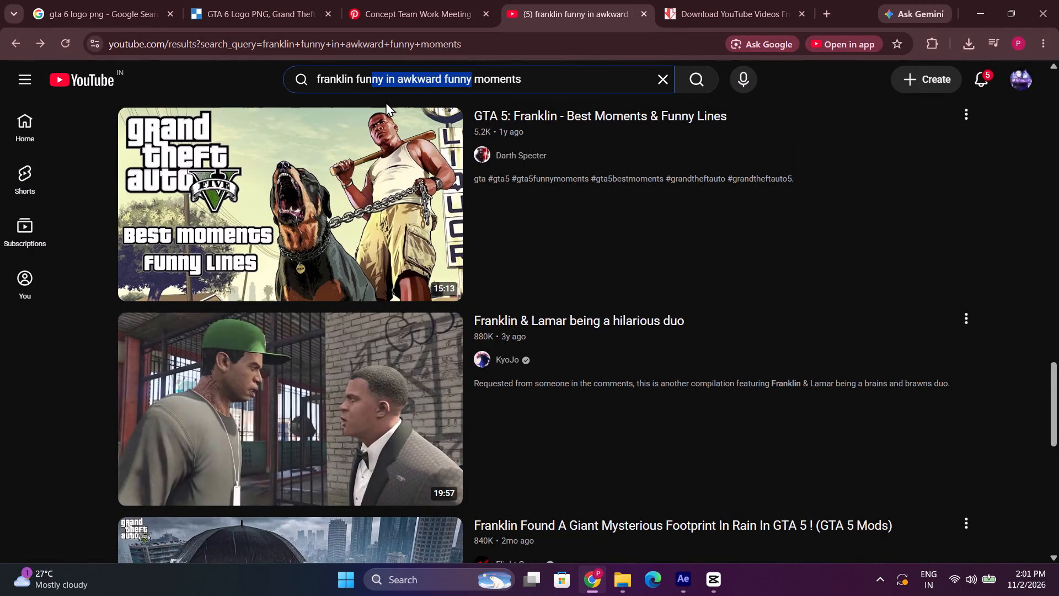
{"action": "key", "text": "BackSpace"}
{"action": "type", "text": "niest"}
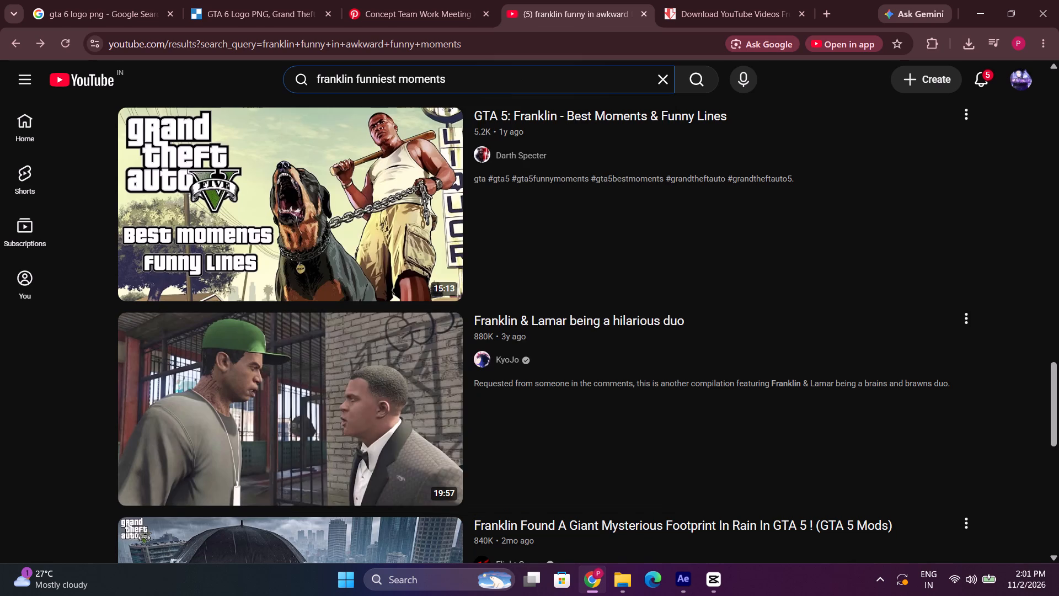
{"action": "key", "text": "Return"}
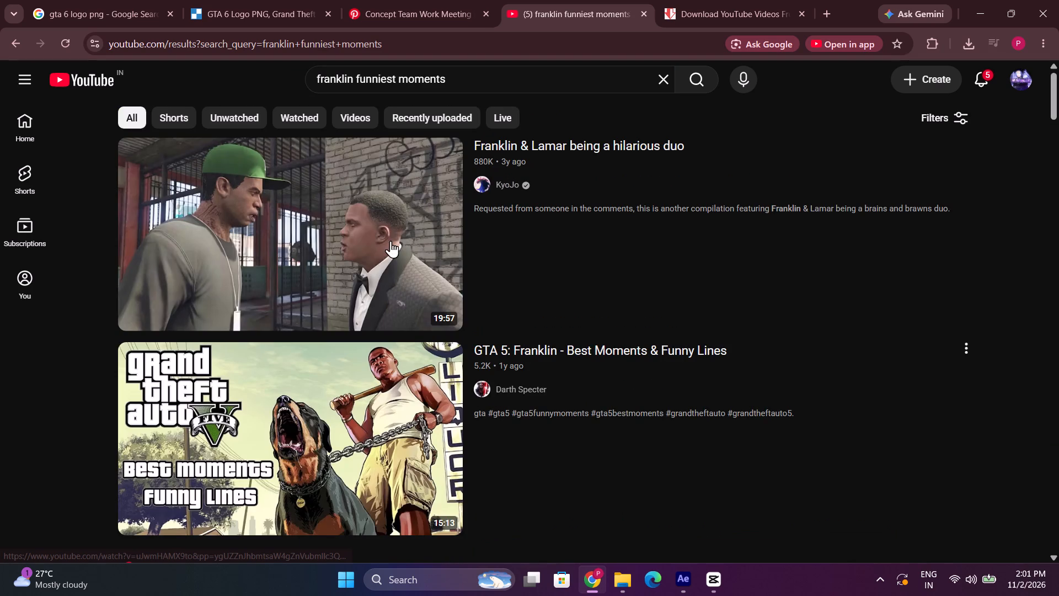
Browse the "franklin funniest moments" videos and Shorts for a usable funny Franklin clip.
{"action": "left_click", "coordinate": [255, 313]}
{"action": "scroll", "coordinate": [339, 253], "scroll_direction": "down", "scroll_amount": 2}
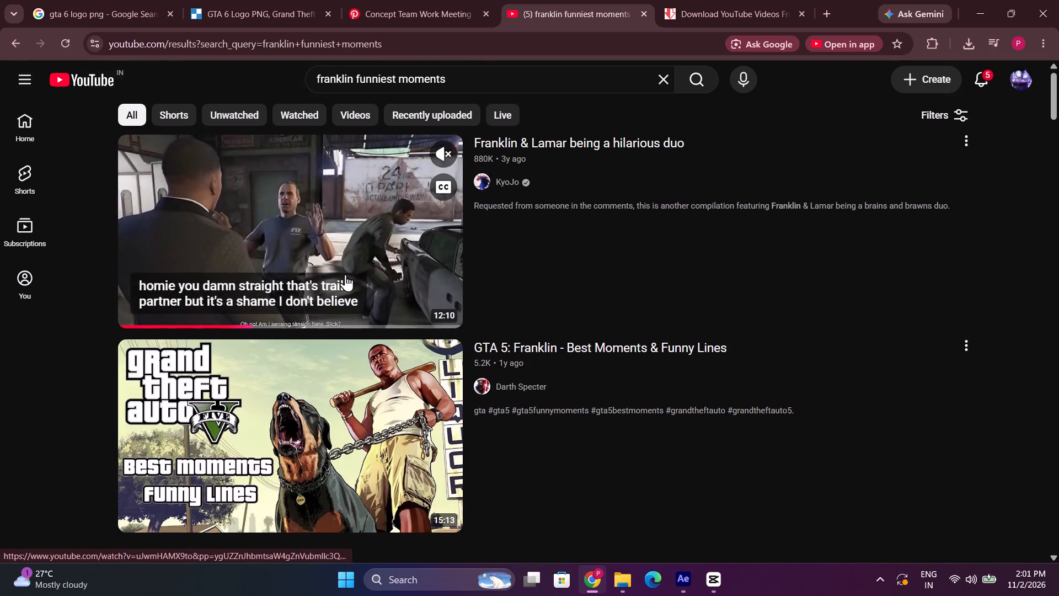
{"action": "scroll", "coordinate": [346, 274], "scroll_direction": "down", "scroll_amount": 4}
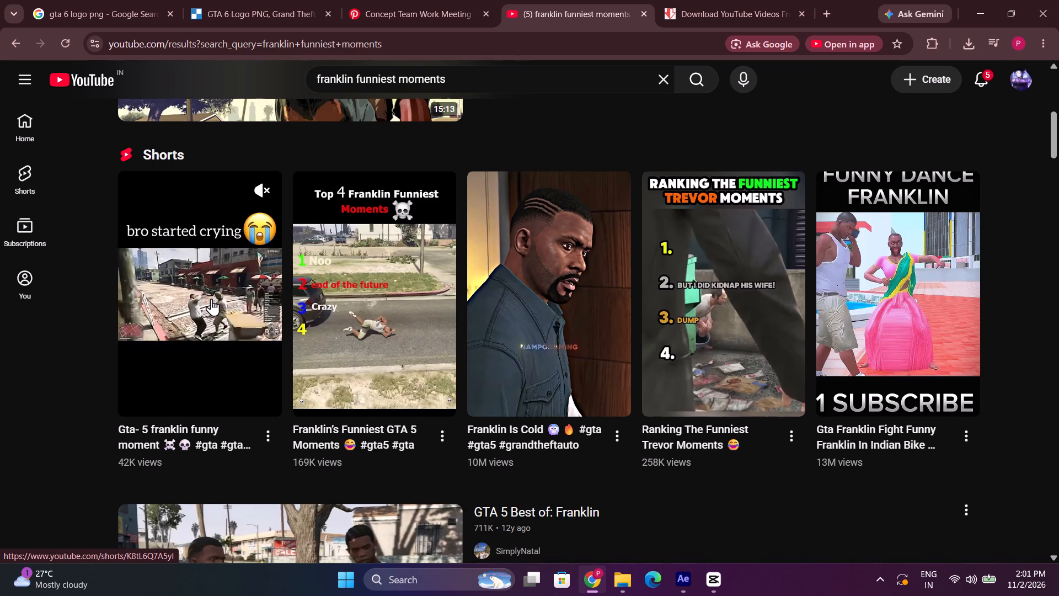
{"action": "scroll", "coordinate": [211, 297], "scroll_direction": "down", "scroll_amount": 4}
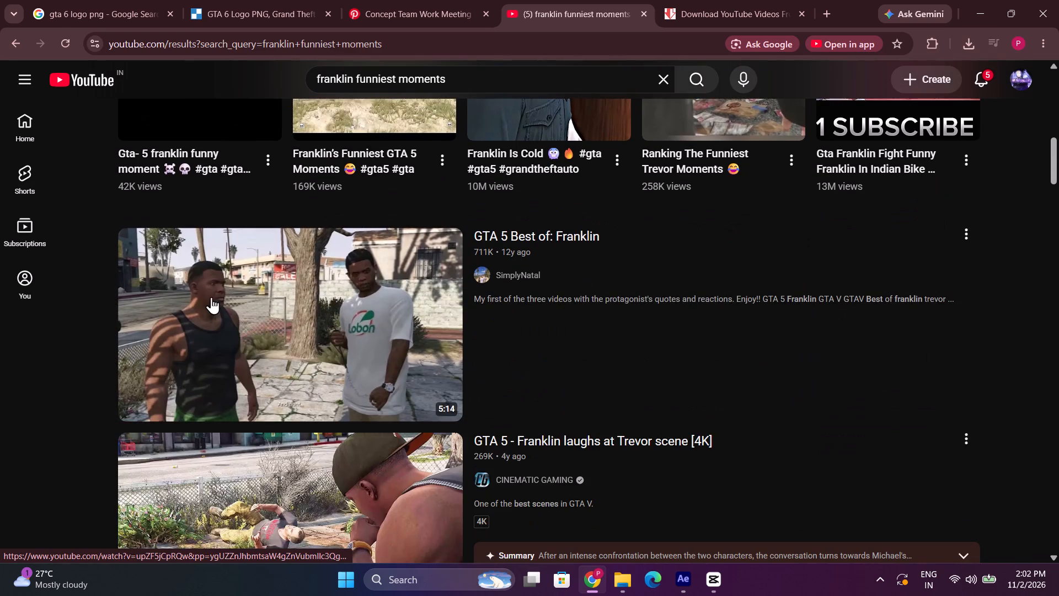
{"action": "scroll", "coordinate": [211, 295], "scroll_direction": "down", "scroll_amount": 6}
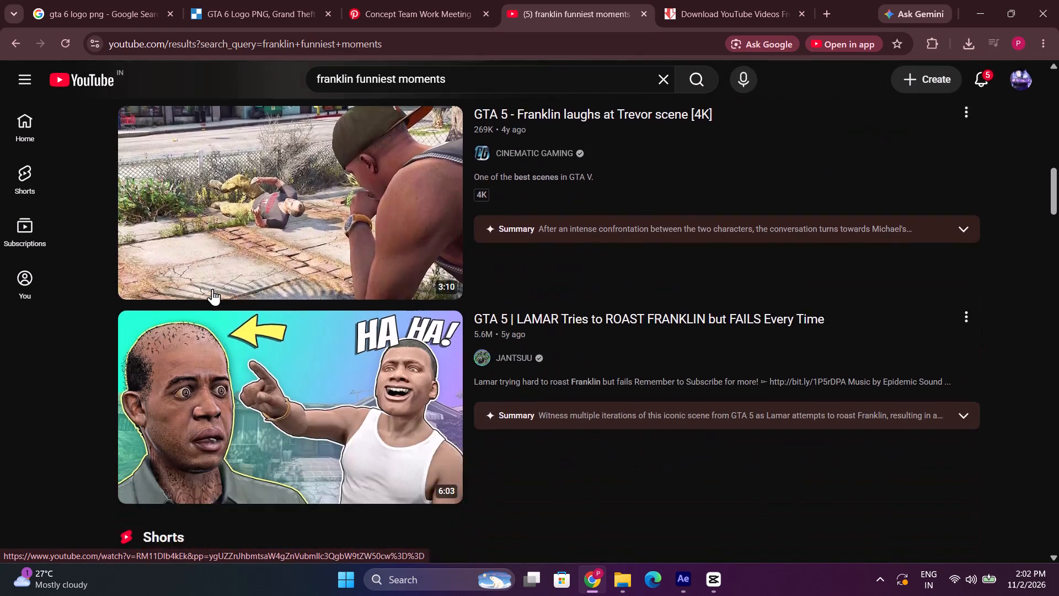
{"action": "scroll", "coordinate": [212, 289], "scroll_direction": "down", "scroll_amount": 6}
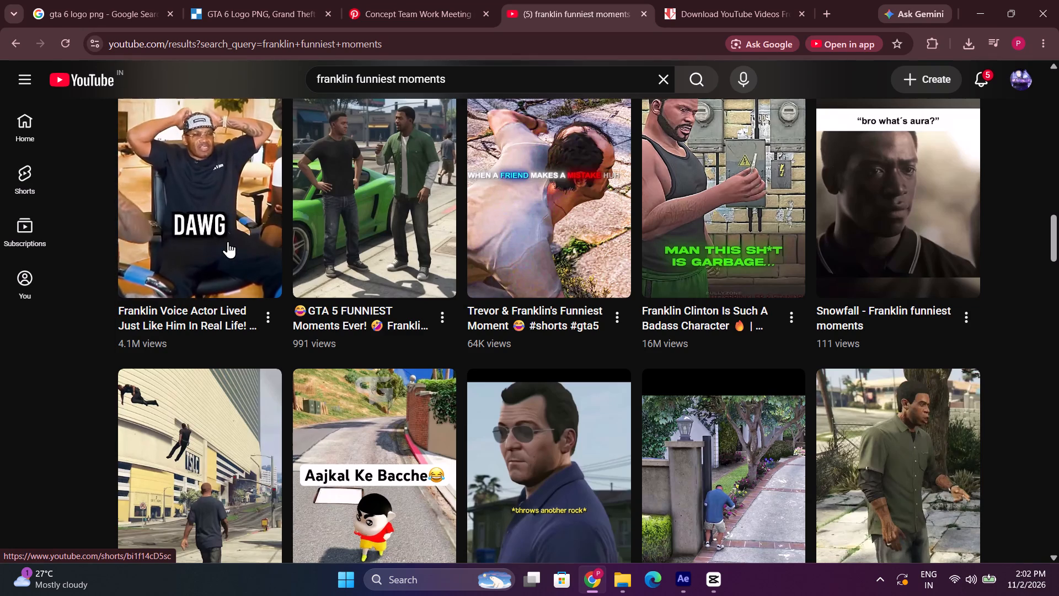
{"action": "scroll", "coordinate": [228, 241], "scroll_direction": "down", "scroll_amount": 11}
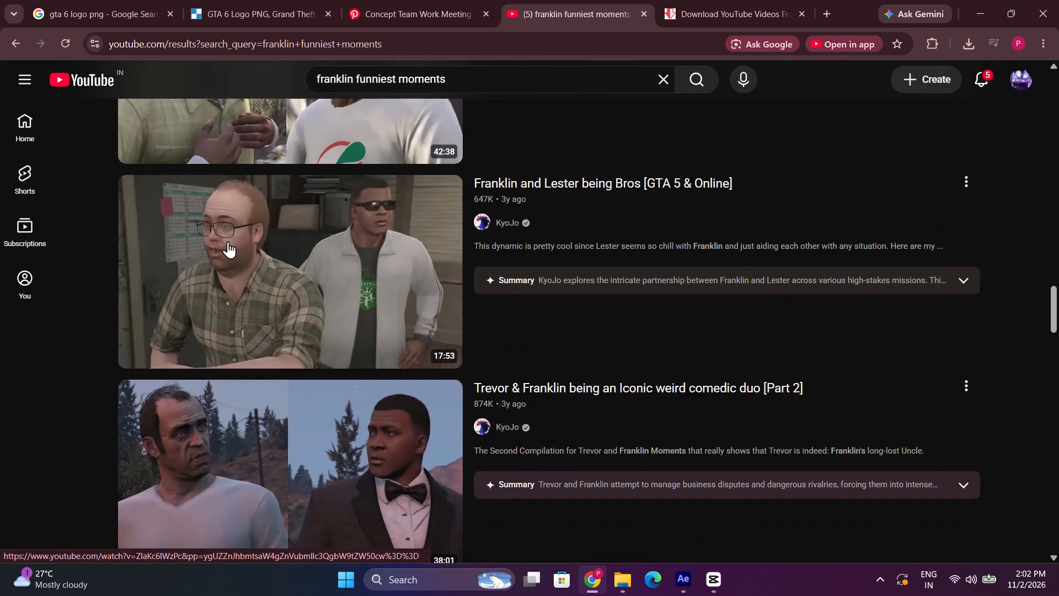
{"action": "scroll", "coordinate": [228, 241], "scroll_direction": "down", "scroll_amount": 12}
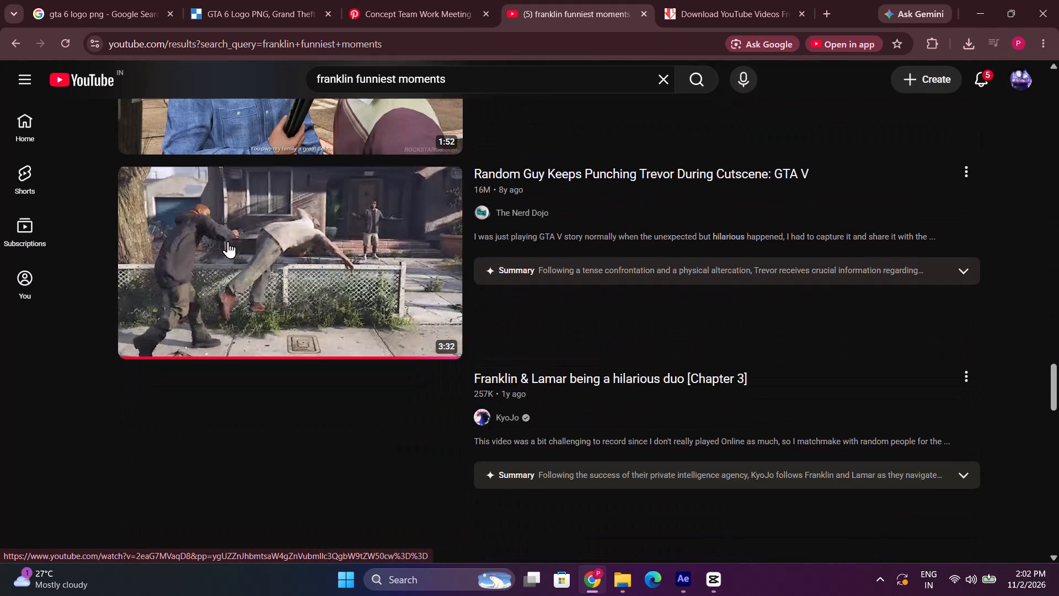
{"action": "scroll", "coordinate": [228, 241], "scroll_direction": "down", "scroll_amount": 13}
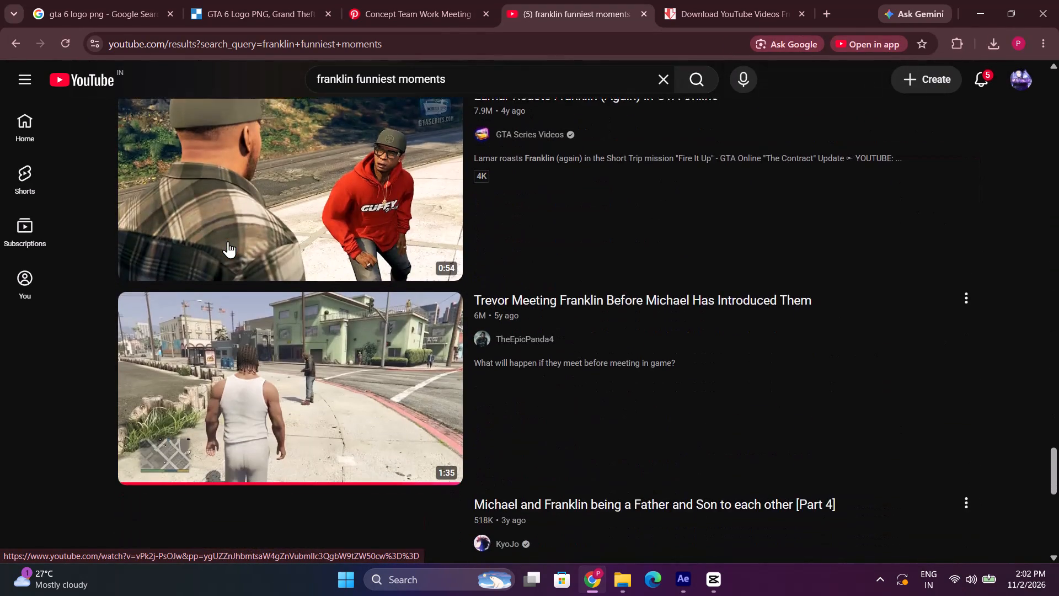
{"action": "scroll", "coordinate": [228, 241], "scroll_direction": "down", "scroll_amount": 10}
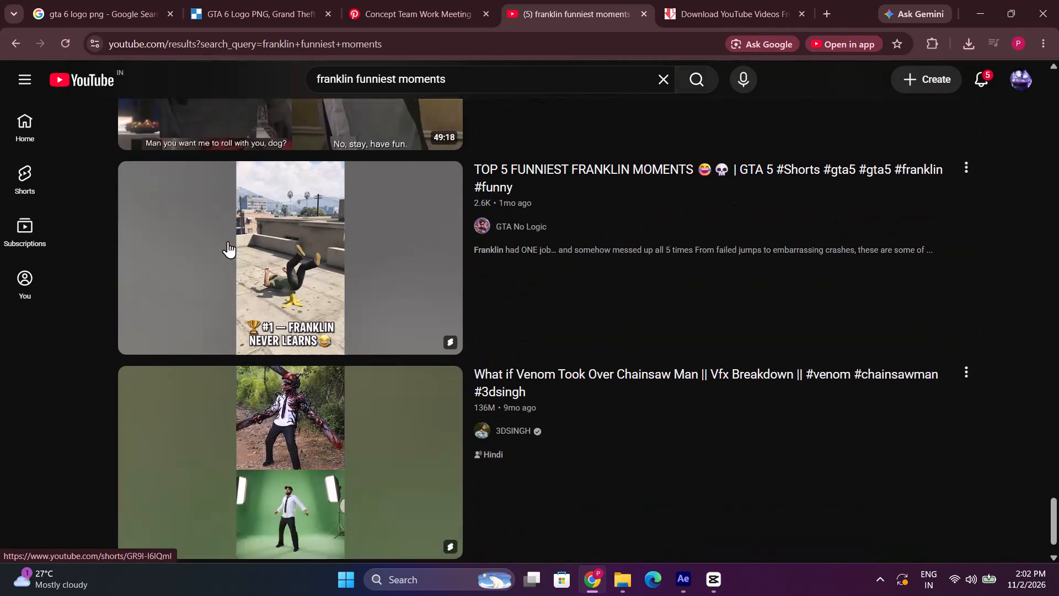
{"action": "scroll", "coordinate": [228, 241], "scroll_direction": "down", "scroll_amount": 8}
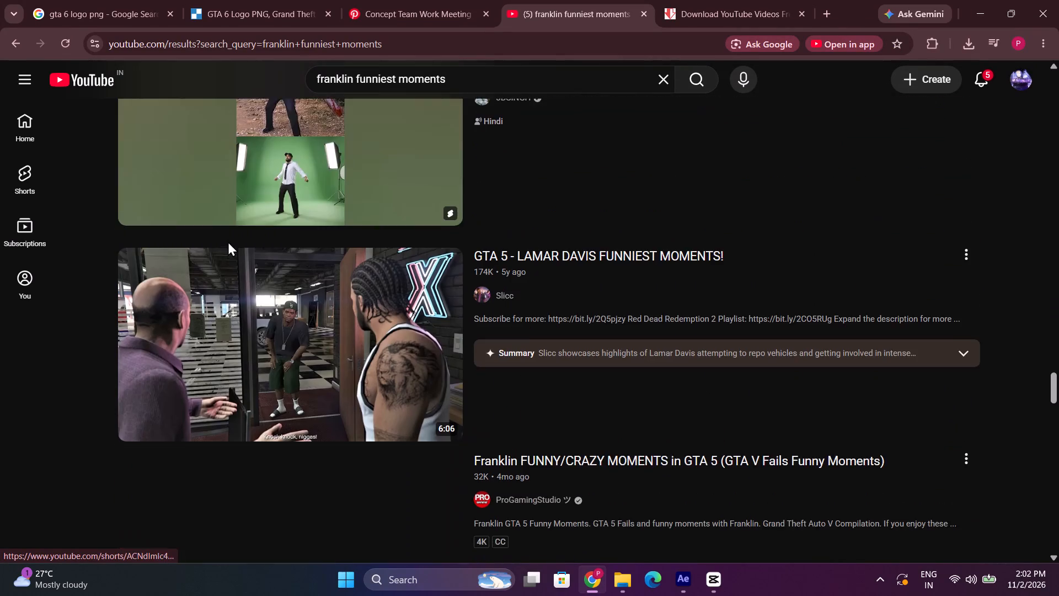
{"action": "scroll", "coordinate": [228, 241], "scroll_direction": "down", "scroll_amount": 7}
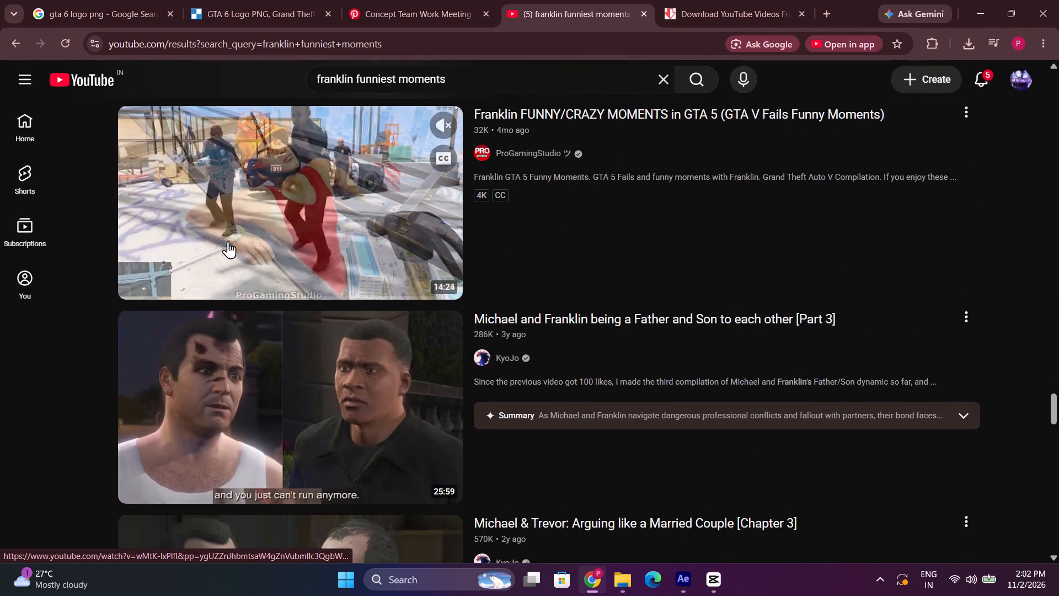
{"action": "scroll", "coordinate": [228, 241], "scroll_direction": "down", "scroll_amount": 10}
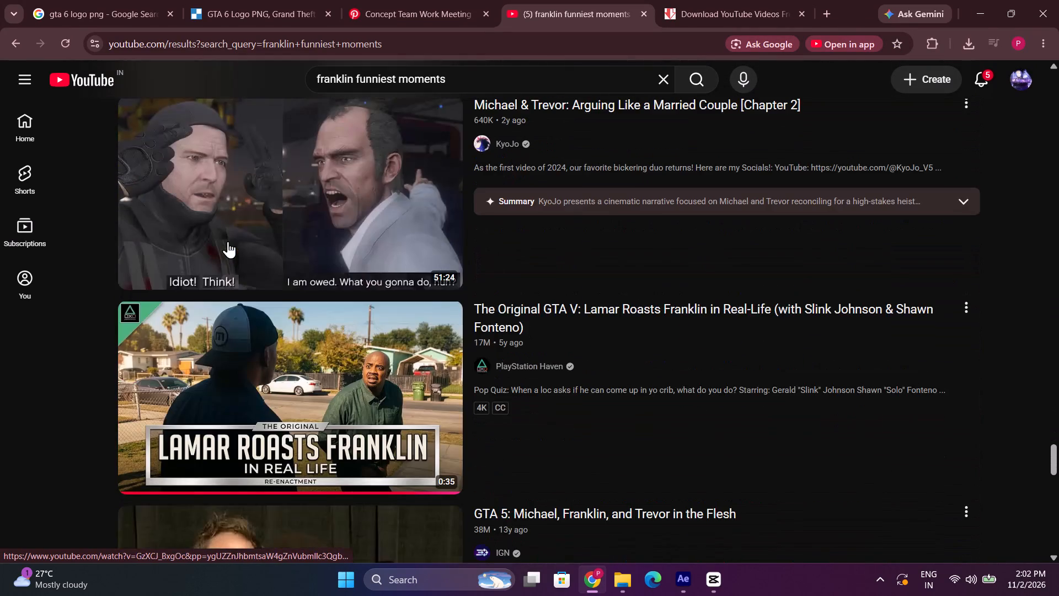
{"action": "scroll", "coordinate": [228, 241], "scroll_direction": "down", "scroll_amount": 10}
{"action": "scroll", "coordinate": [228, 241], "scroll_direction": "up", "scroll_amount": 2}
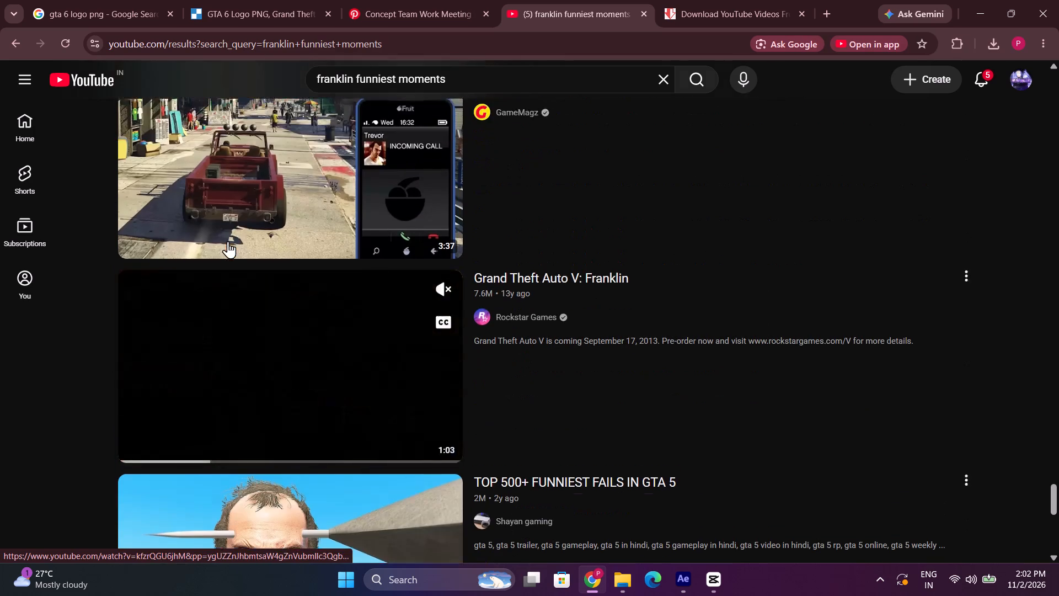
{"action": "scroll", "coordinate": [228, 241], "scroll_direction": "down", "scroll_amount": 9}
{"action": "scroll", "coordinate": [228, 241], "scroll_direction": "up", "scroll_amount": 6}
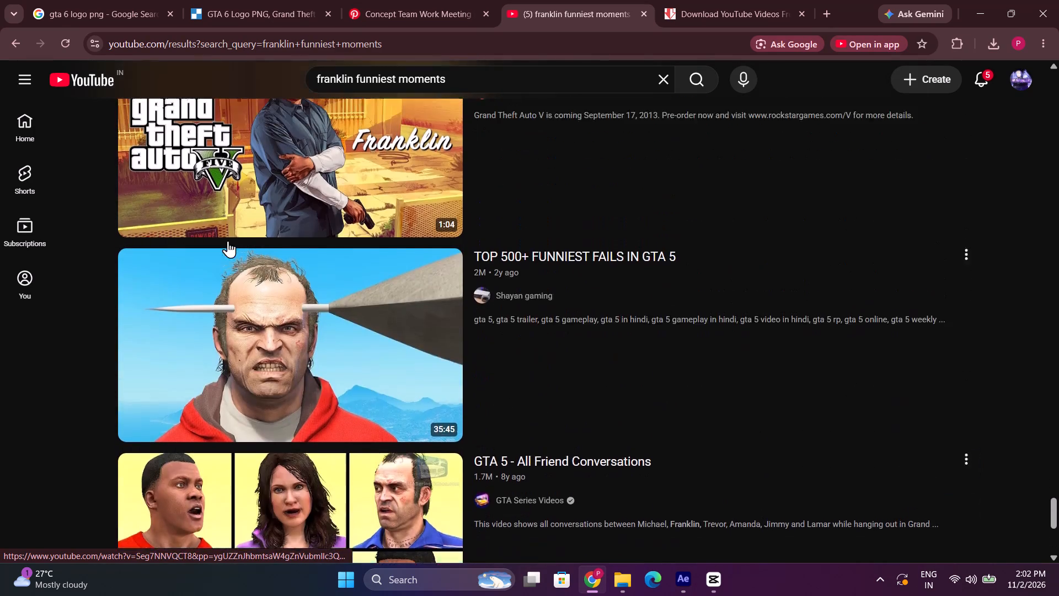
{"action": "scroll", "coordinate": [228, 241], "scroll_direction": "up", "scroll_amount": 3}
{"action": "scroll", "coordinate": [228, 241], "scroll_direction": "down", "scroll_amount": 17}
{"action": "scroll", "coordinate": [253, 237], "scroll_direction": "down", "scroll_amount": 12}
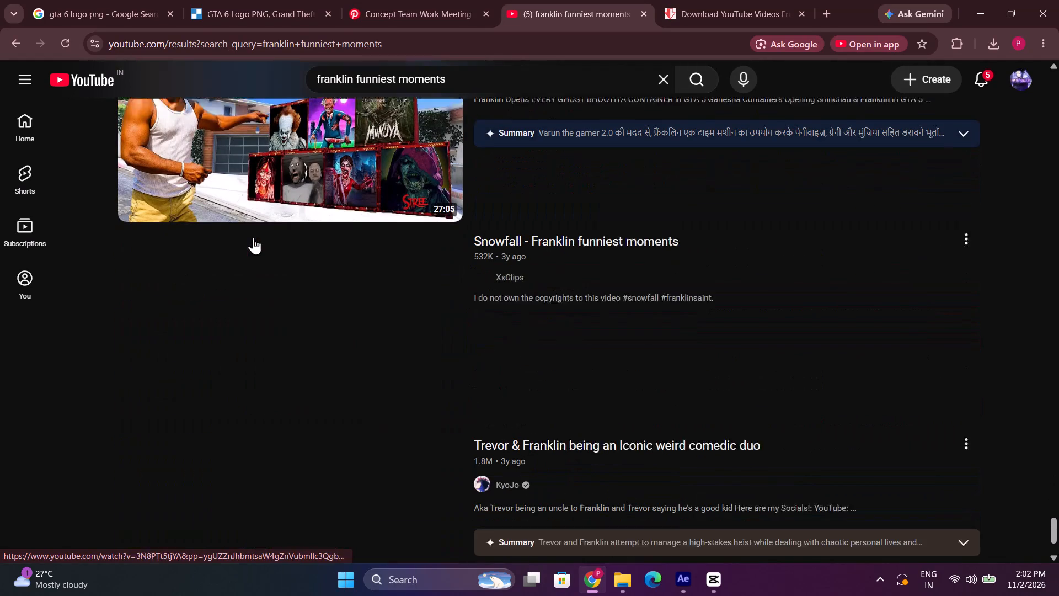
Go back to the first Shorts row, skim the Short "Gta- 5 franklin funny moment", and return to the results.
{"action": "scroll", "coordinate": [253, 237], "scroll_direction": "up", "scroll_amount": 3}
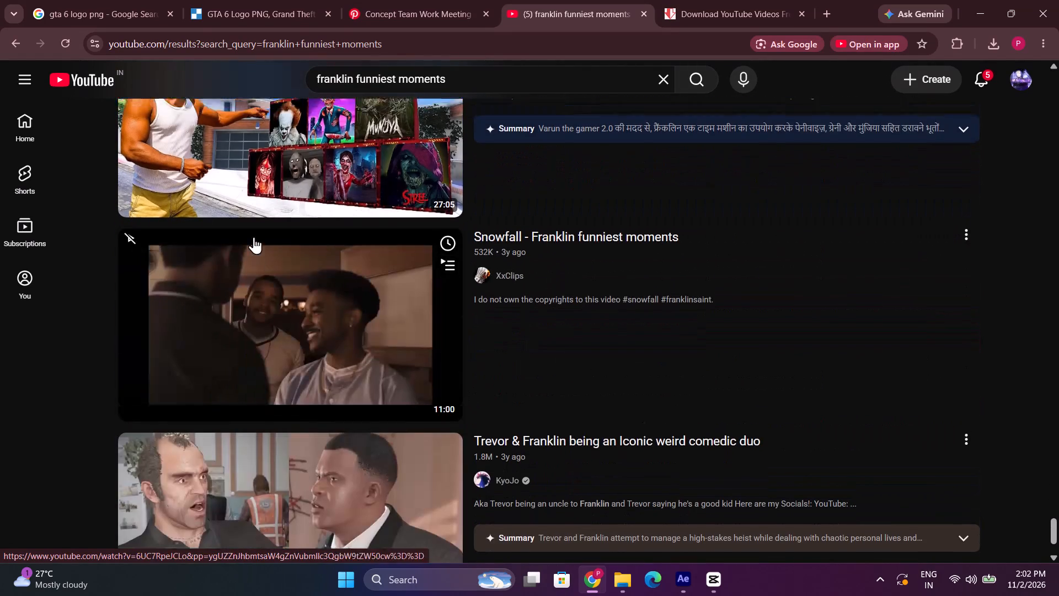
{"action": "scroll", "coordinate": [254, 237], "scroll_direction": "up", "scroll_amount": 20}
{"action": "scroll", "coordinate": [254, 237], "scroll_direction": "up", "scroll_amount": 20}
{"action": "scroll", "coordinate": [254, 237], "scroll_direction": "up", "scroll_amount": 4}
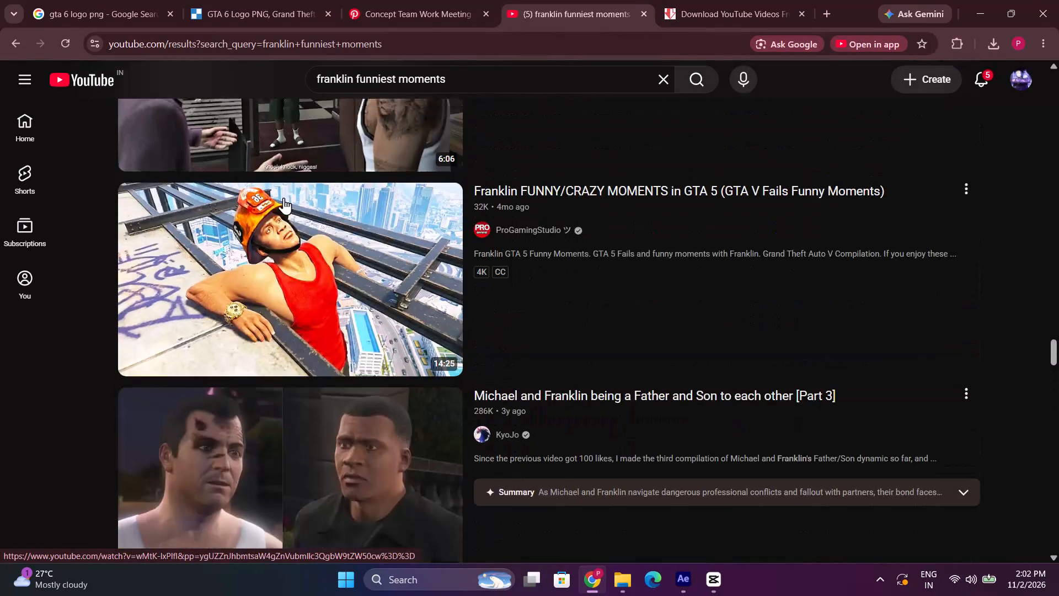
{"action": "scroll", "coordinate": [284, 198], "scroll_direction": "up", "scroll_amount": 20}
{"action": "scroll", "coordinate": [284, 198], "scroll_direction": "up", "scroll_amount": 20}
{"action": "scroll", "coordinate": [284, 198], "scroll_direction": "up", "scroll_amount": 4}
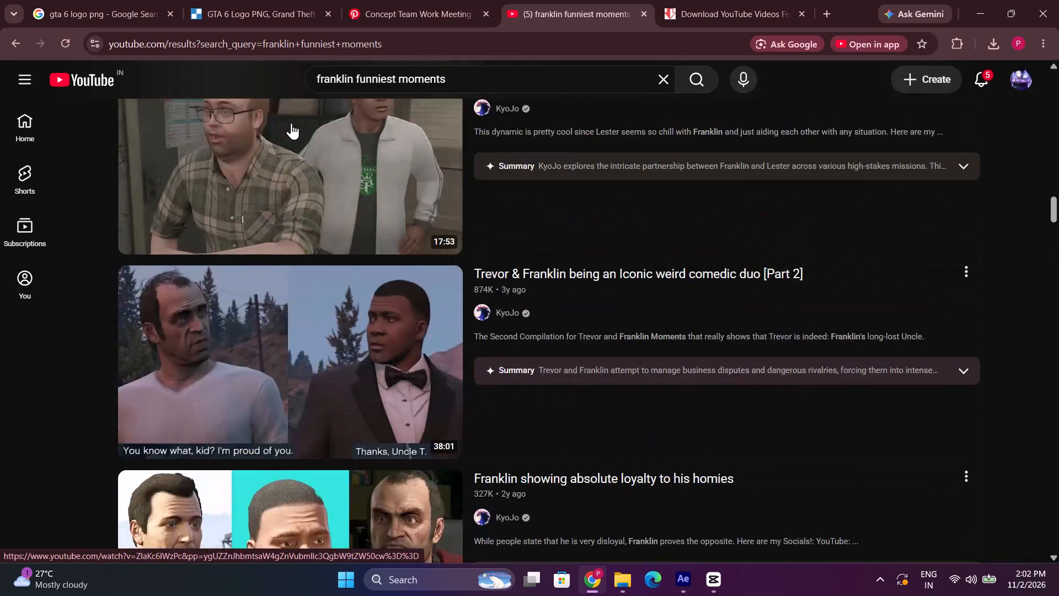
{"action": "scroll", "coordinate": [291, 123], "scroll_direction": "up", "scroll_amount": 7}
{"action": "scroll", "coordinate": [468, 124], "scroll_direction": "up", "scroll_amount": 12}
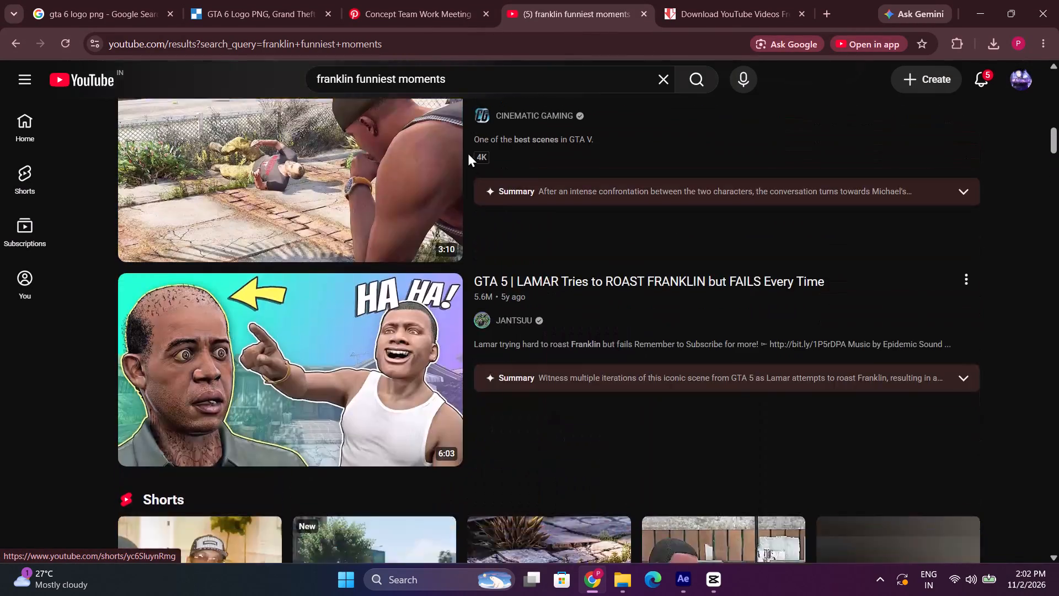
{"action": "scroll", "coordinate": [468, 152], "scroll_direction": "up", "scroll_amount": 5}
{"action": "scroll", "coordinate": [388, 263], "scroll_direction": "up", "scroll_amount": 3}
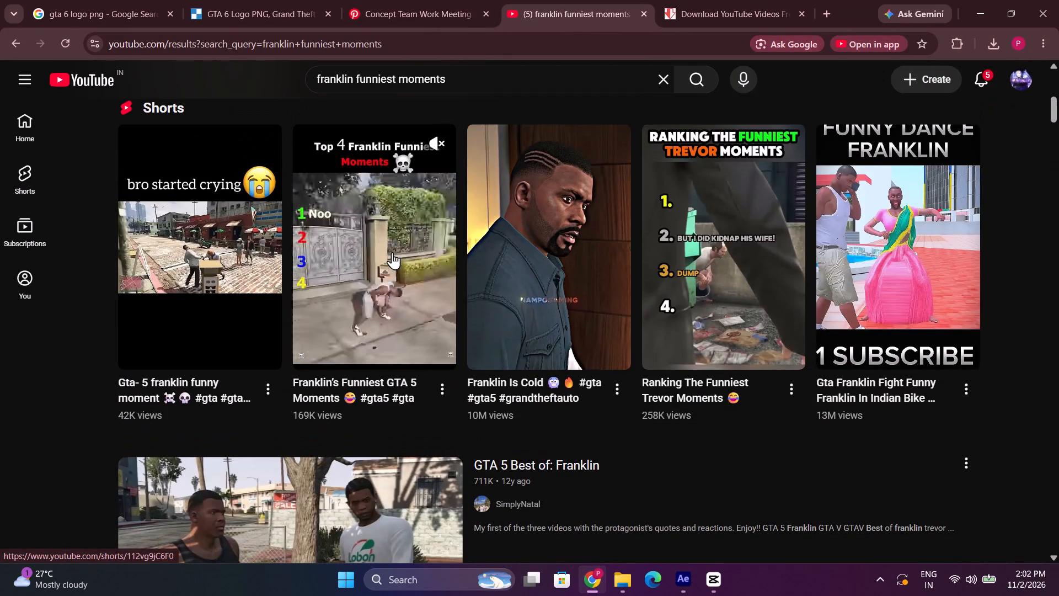
{"action": "scroll", "coordinate": [392, 252], "scroll_direction": "up", "scroll_amount": 2}
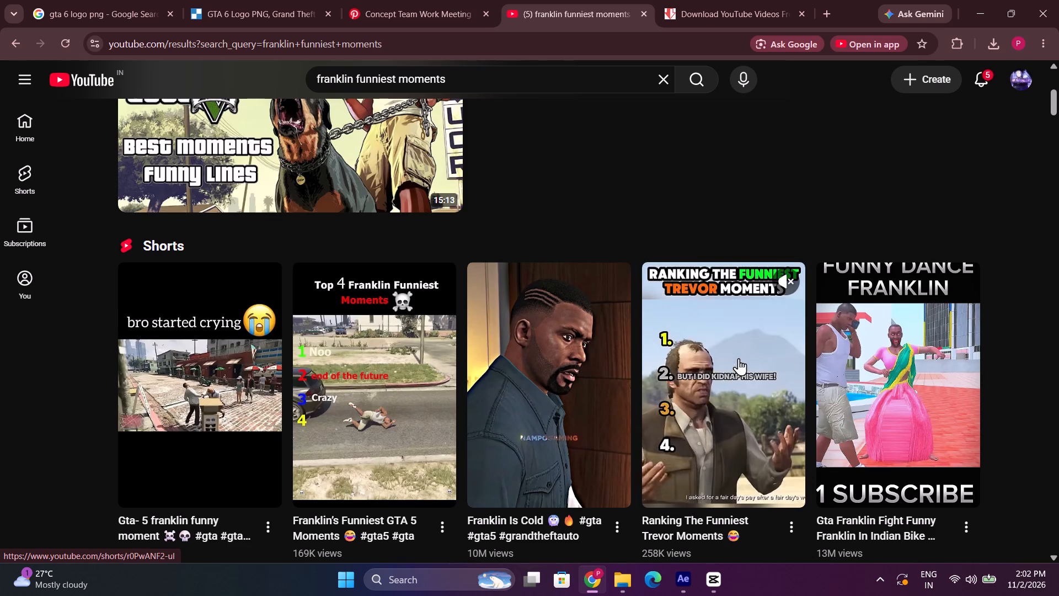
{"action": "left_click", "coordinate": [223, 385]}
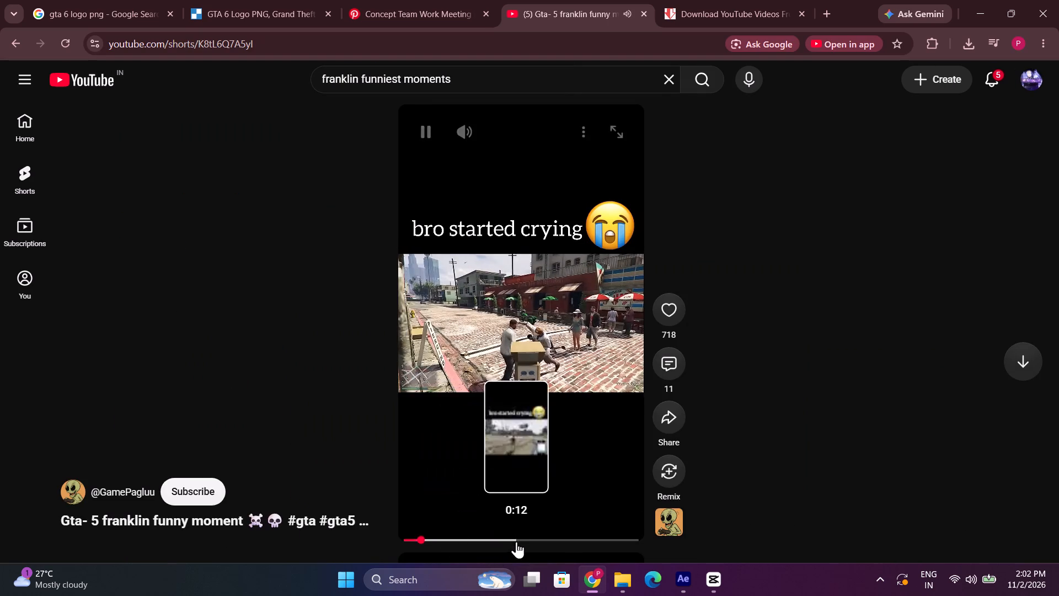
{"action": "left_click", "coordinate": [516, 542]}
{"action": "left_click", "coordinate": [438, 521]}
{"action": "left_click", "coordinate": [581, 538]}
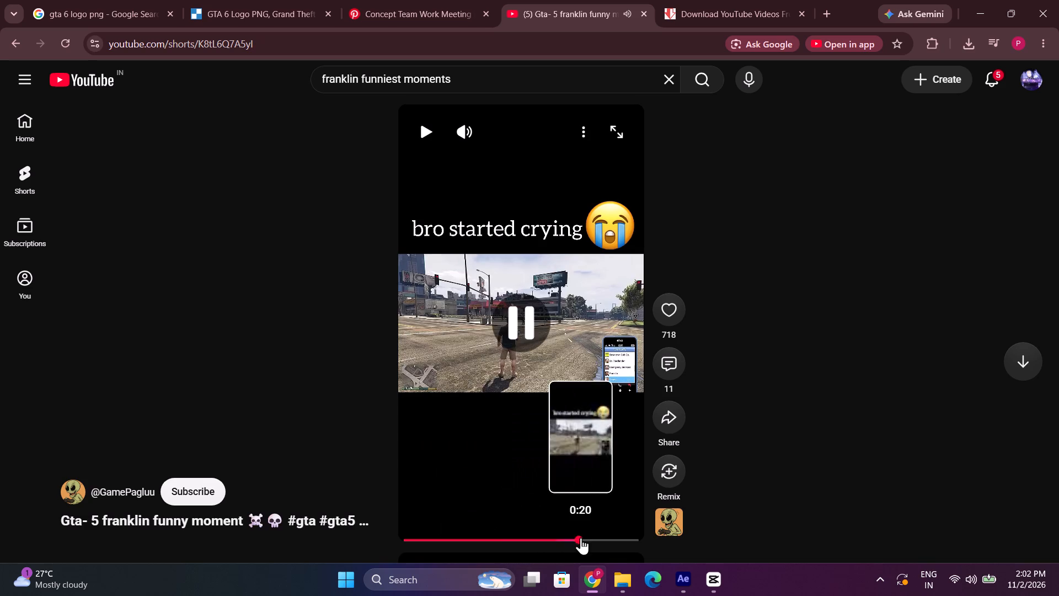
{"action": "left_click", "coordinate": [549, 390]}
{"action": "left_click", "coordinate": [613, 538]}
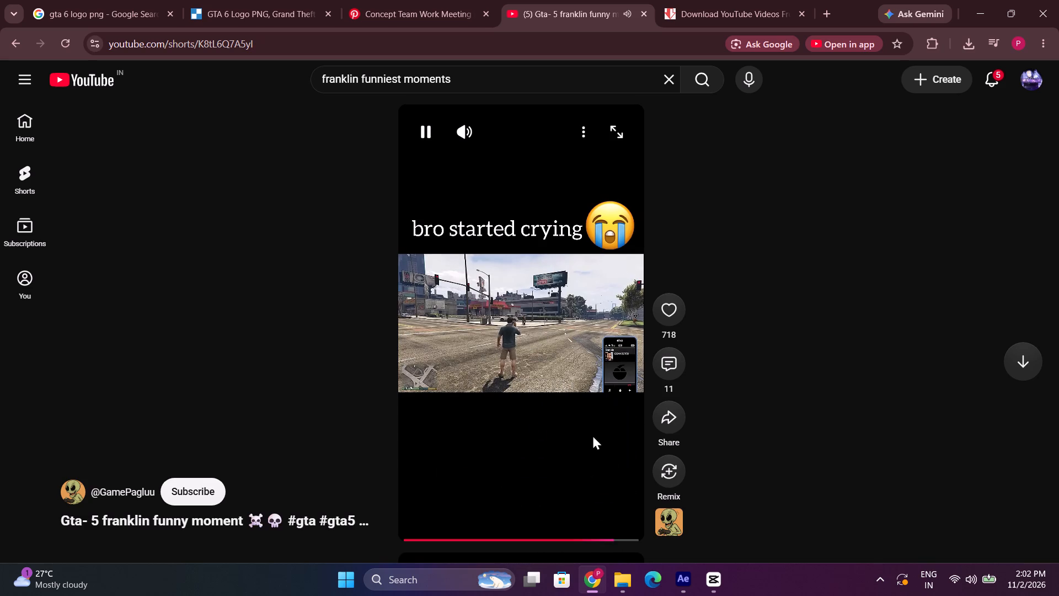
{"action": "left_click", "coordinate": [602, 539]}
{"action": "left_click", "coordinate": [608, 535]}
{"action": "key", "text": "space"}
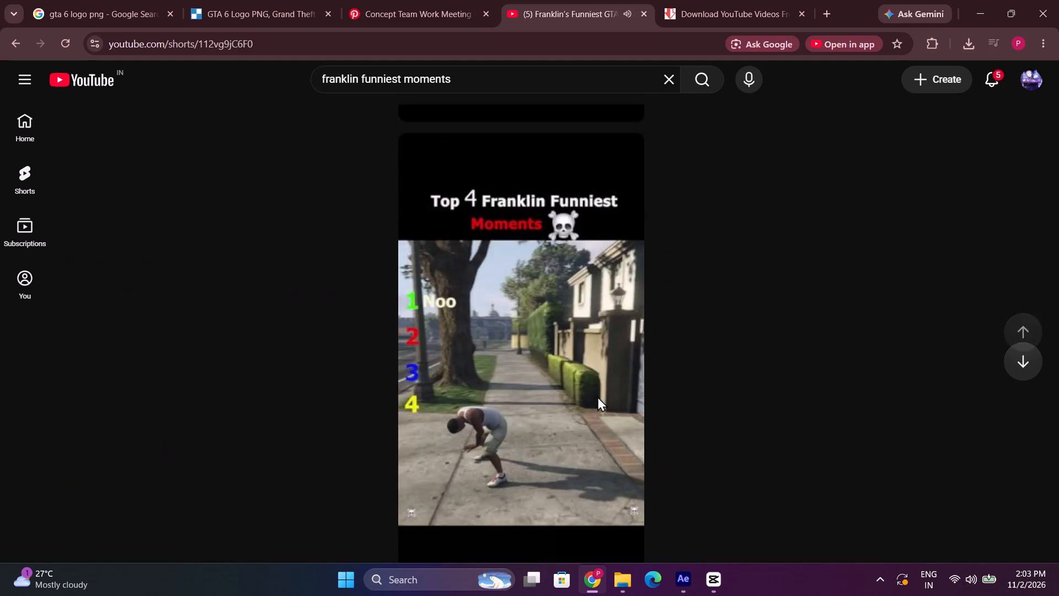
{"action": "scroll", "coordinate": [597, 397], "scroll_direction": "up", "scroll_amount": 2}
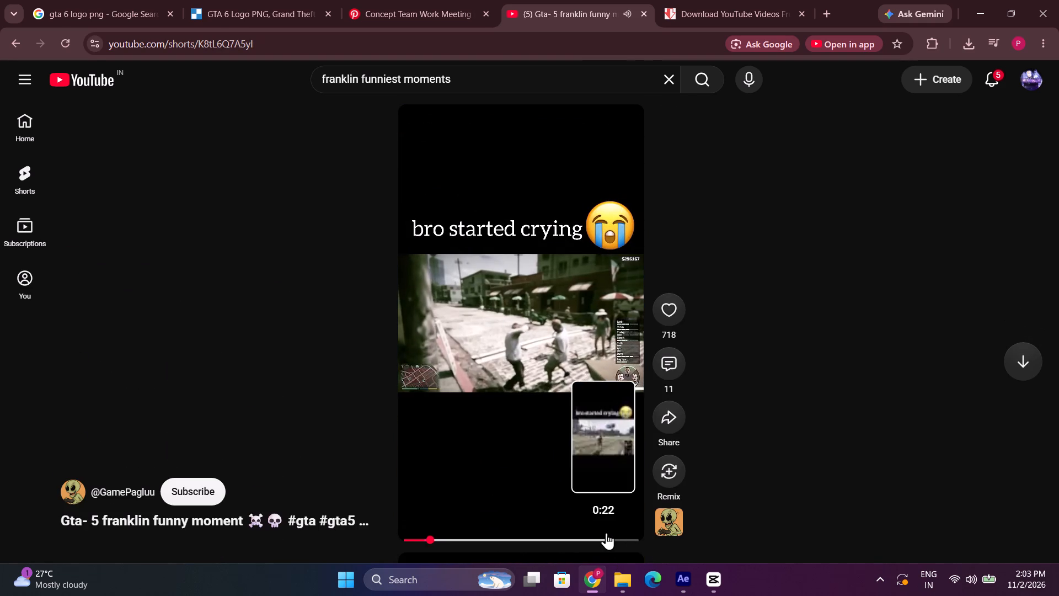
{"action": "left_click", "coordinate": [0, 36]}
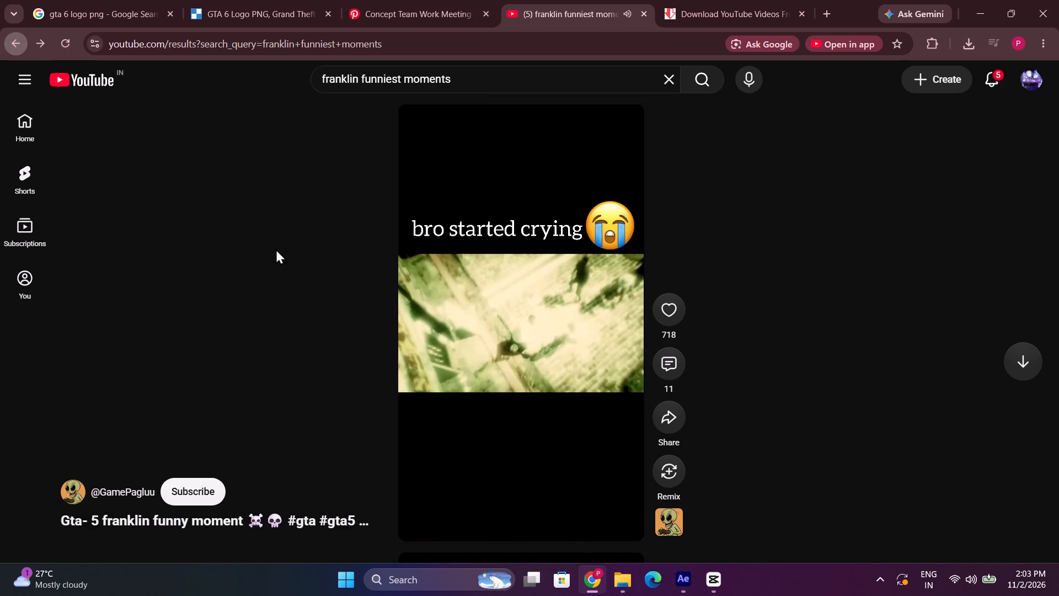
{"action": "left_click", "coordinate": [331, 310]}
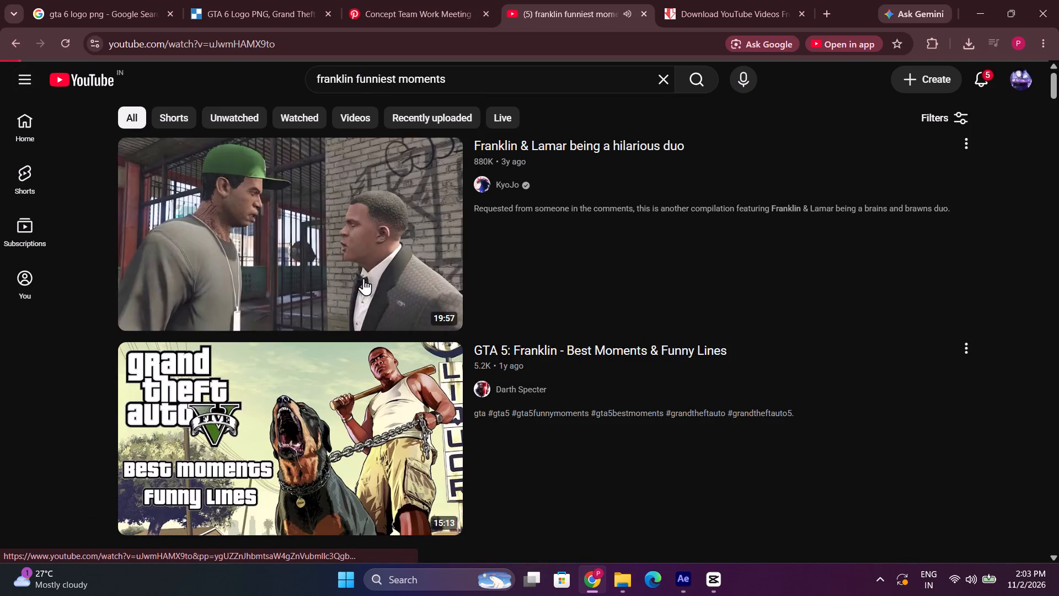
{"action": "left_click", "coordinate": [0, 44]}
Change the query to "franklin funniest meme" and search for it.
{"action": "left_click_drag", "start_coordinate": [464, 76], "coordinate": [400, 89]}
{"action": "type", "text": "meme"}
{"action": "key", "text": "Return"}
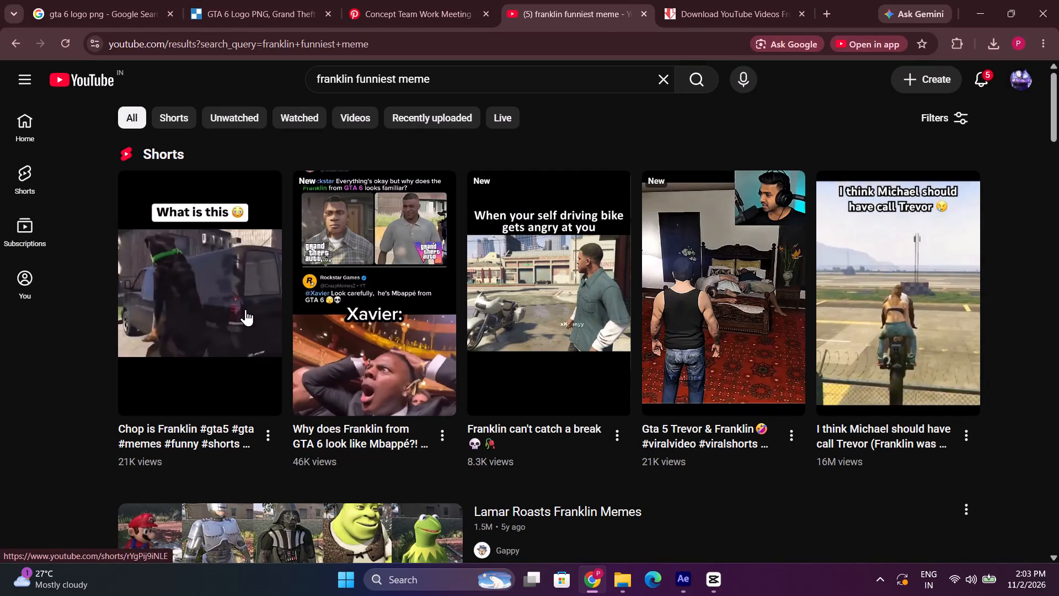
Browse the "franklin funniest meme" results and skim the preview of "Motorcycle Roasts Franklin" with sound on.
{"action": "scroll", "coordinate": [245, 307], "scroll_direction": "down", "scroll_amount": 3}
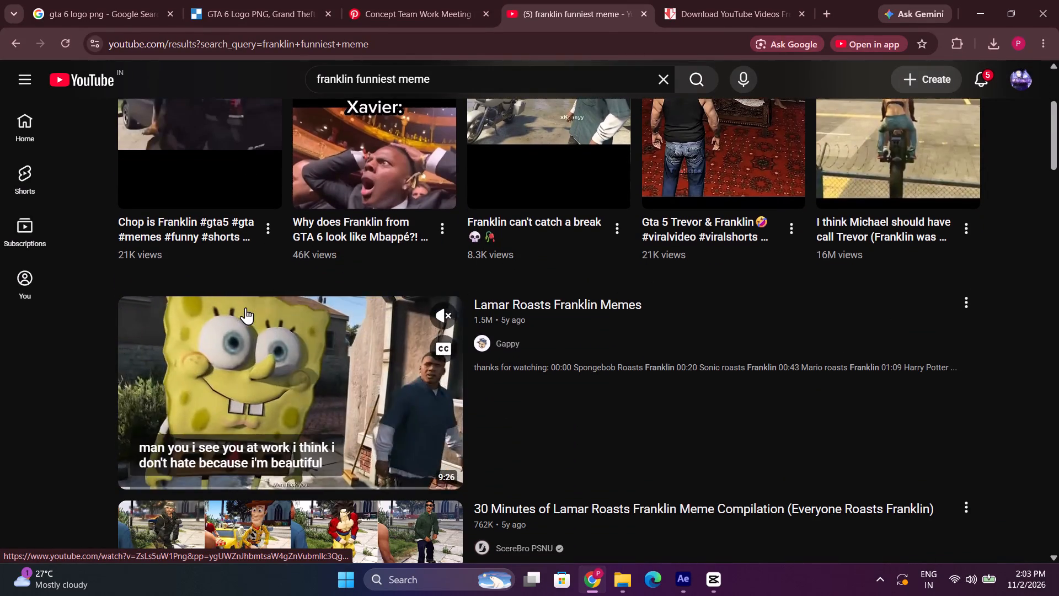
{"action": "scroll", "coordinate": [245, 307], "scroll_direction": "up", "scroll_amount": 2}
{"action": "scroll", "coordinate": [245, 306], "scroll_direction": "down", "scroll_amount": 4}
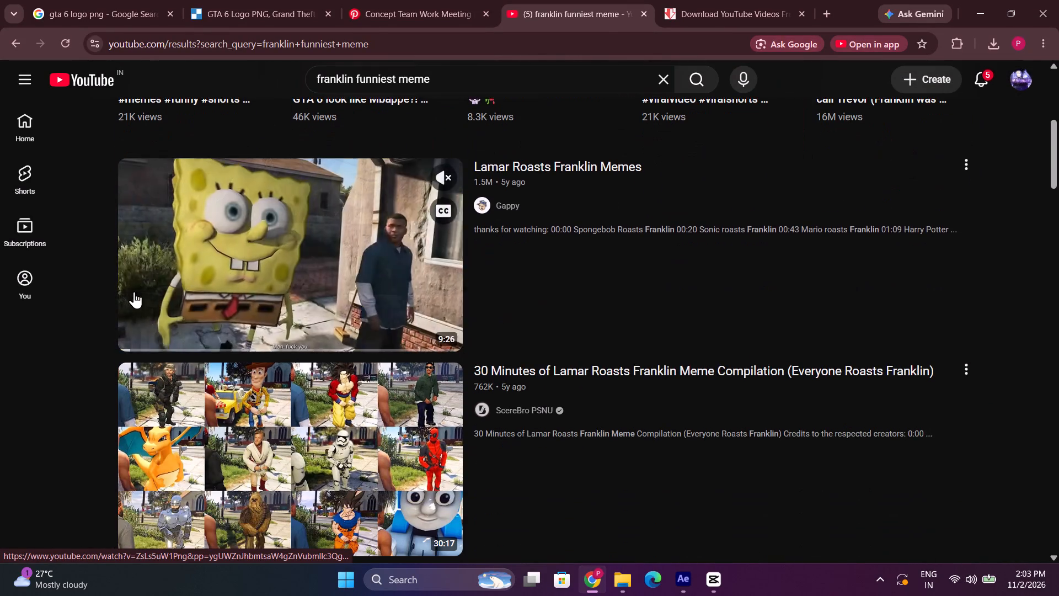
{"action": "scroll", "coordinate": [134, 291], "scroll_direction": "down", "scroll_amount": 20}
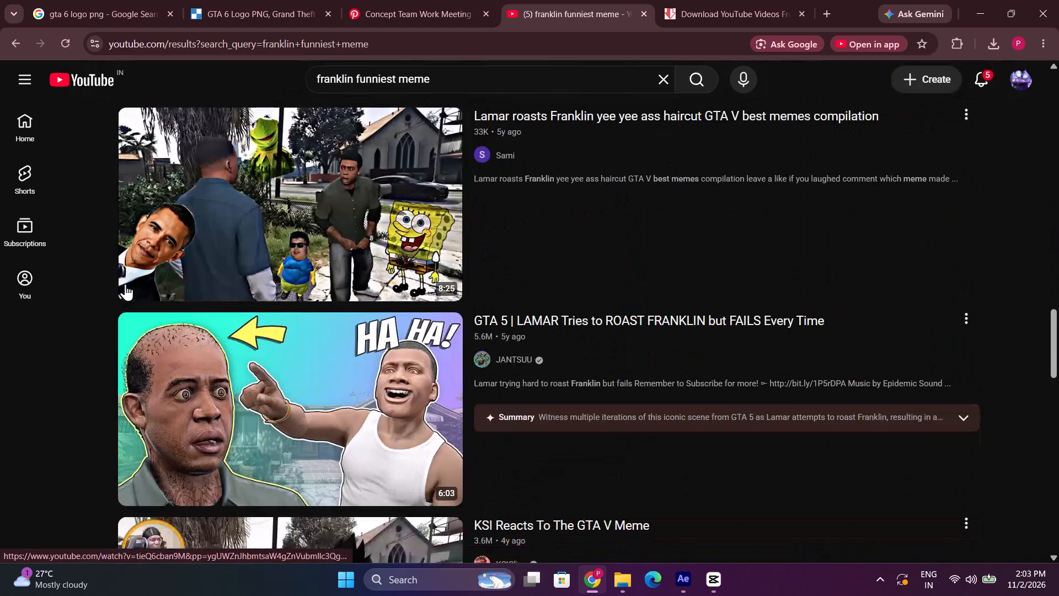
{"action": "scroll", "coordinate": [125, 284], "scroll_direction": "down", "scroll_amount": 4}
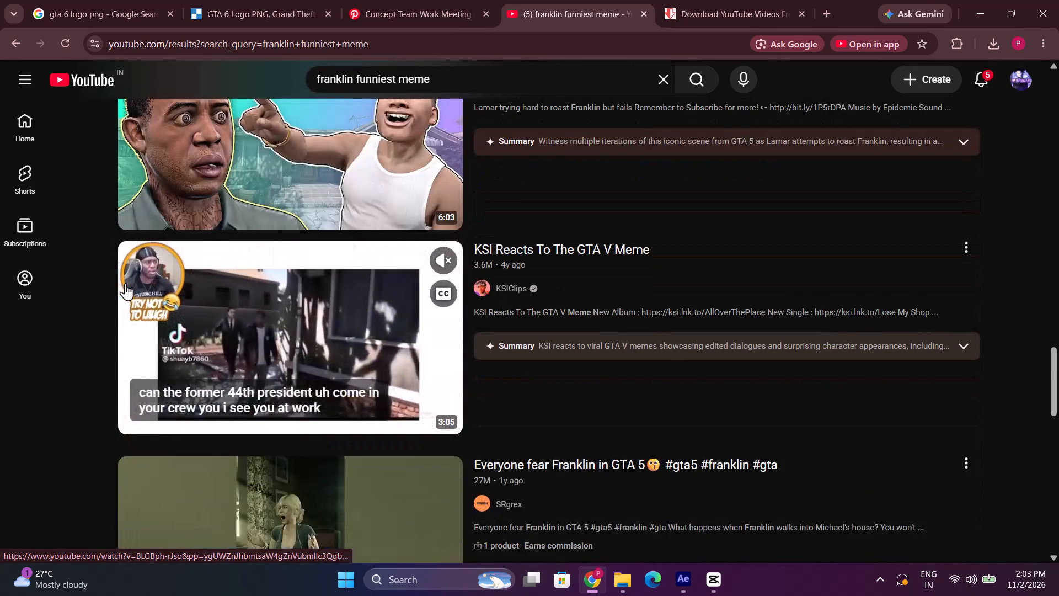
{"action": "scroll", "coordinate": [125, 283], "scroll_direction": "down", "scroll_amount": 6}
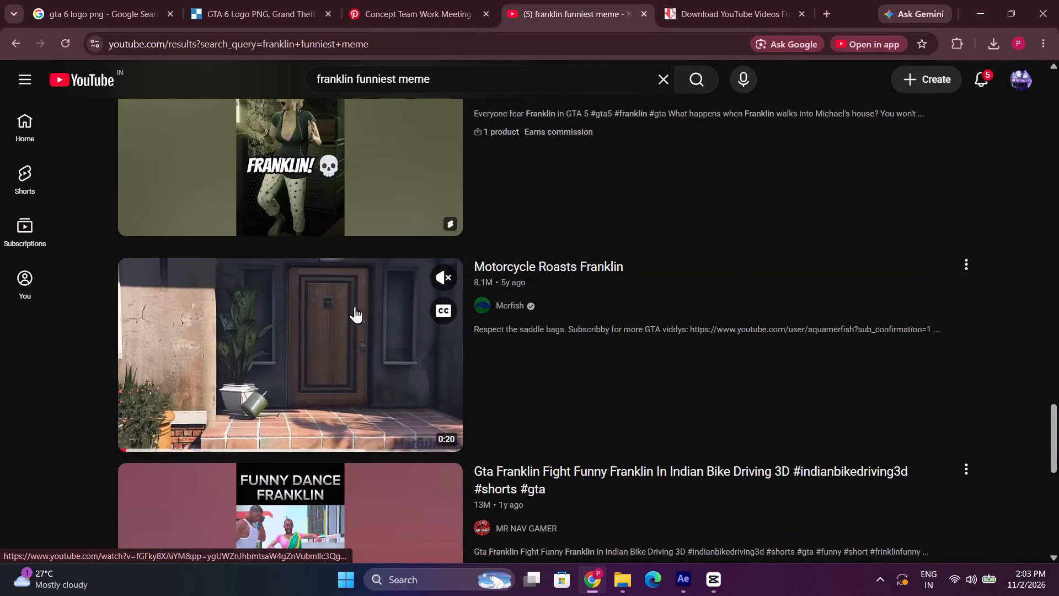
{"action": "left_click", "coordinate": [442, 278]}
{"action": "left_click", "coordinate": [222, 440]}
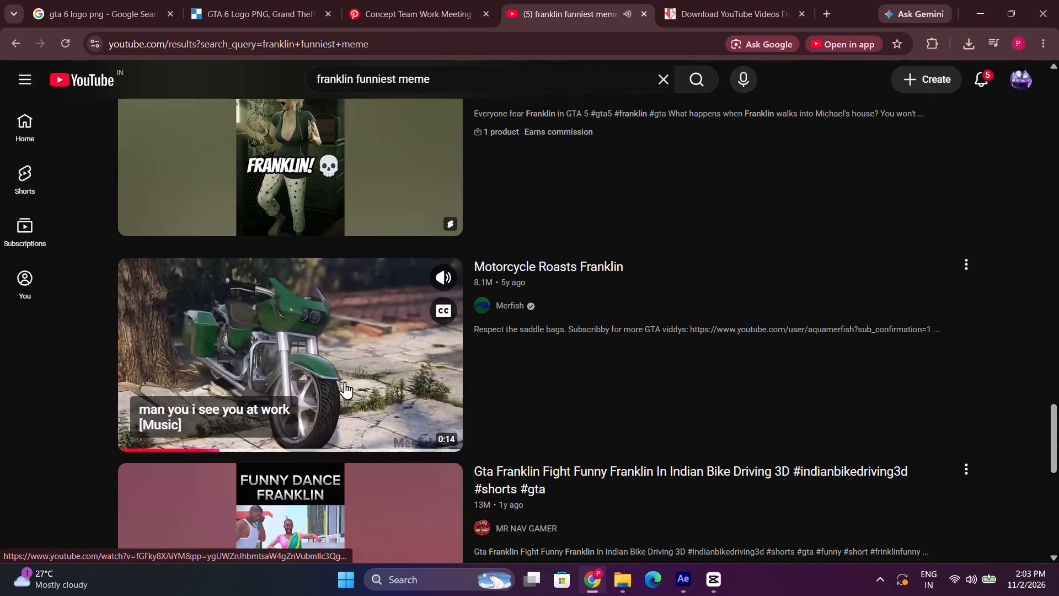
{"action": "left_click", "coordinate": [298, 443]}
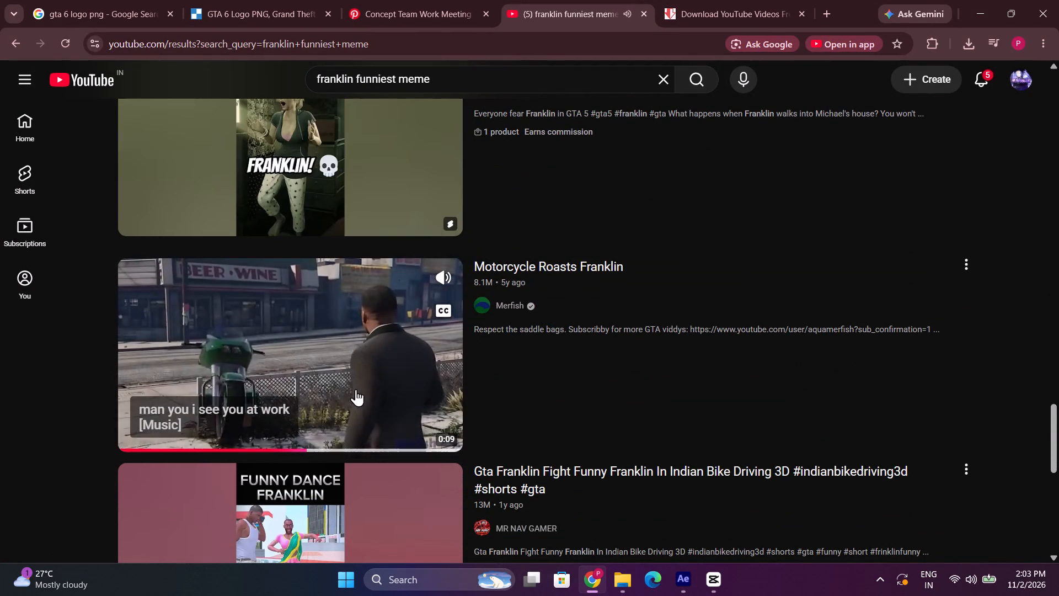
{"action": "left_click", "coordinate": [377, 441]}
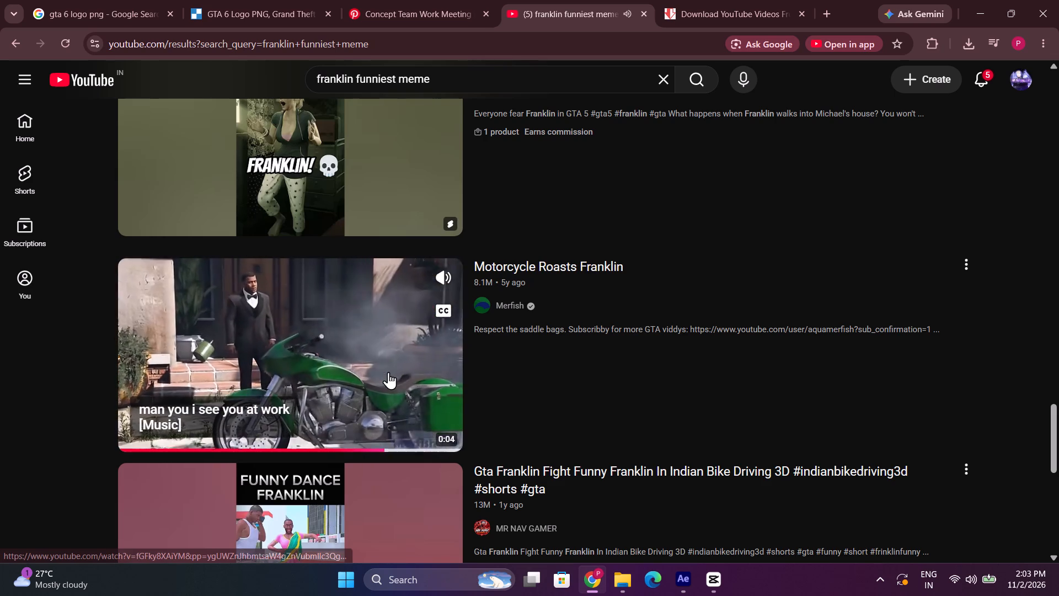
Look further through the results for a usable Franklin clip, skimming the preview of "GTA 5: Franklin - Best Moments & Funny Lines".
{"action": "scroll", "coordinate": [389, 386], "scroll_direction": "down", "scroll_amount": 13}
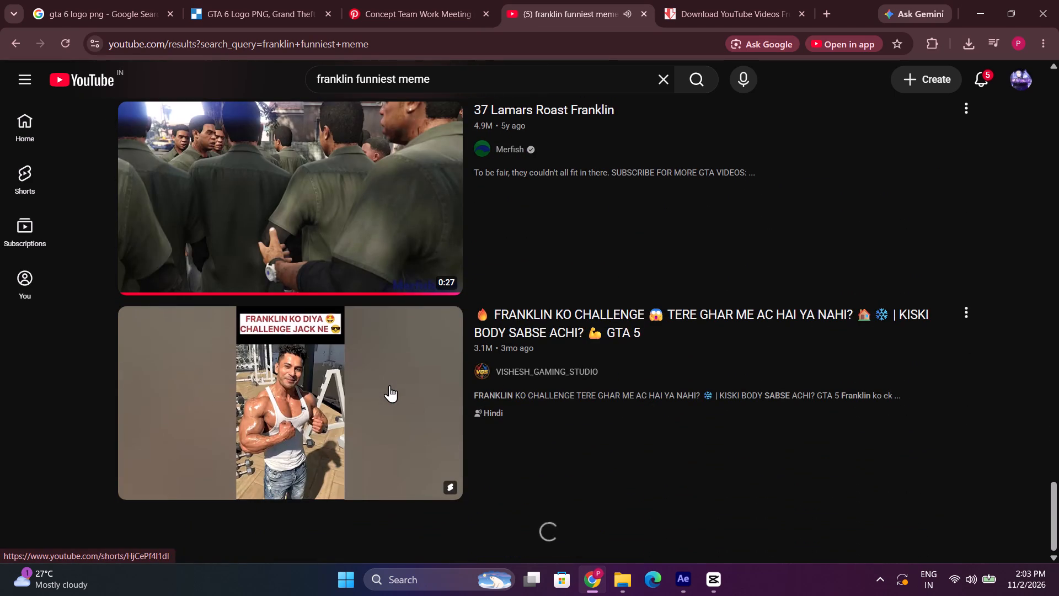
{"action": "scroll", "coordinate": [389, 385], "scroll_direction": "down", "scroll_amount": 4}
{"action": "scroll", "coordinate": [301, 349], "scroll_direction": "down", "scroll_amount": 7}
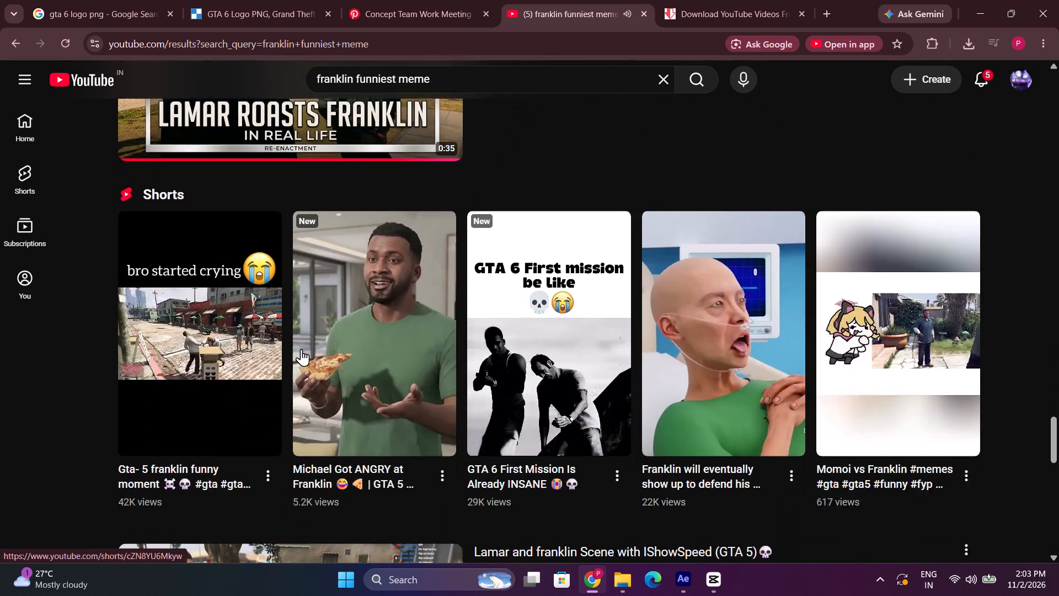
{"action": "scroll", "coordinate": [301, 349], "scroll_direction": "down", "scroll_amount": 16}
{"action": "scroll", "coordinate": [300, 349], "scroll_direction": "down", "scroll_amount": 5}
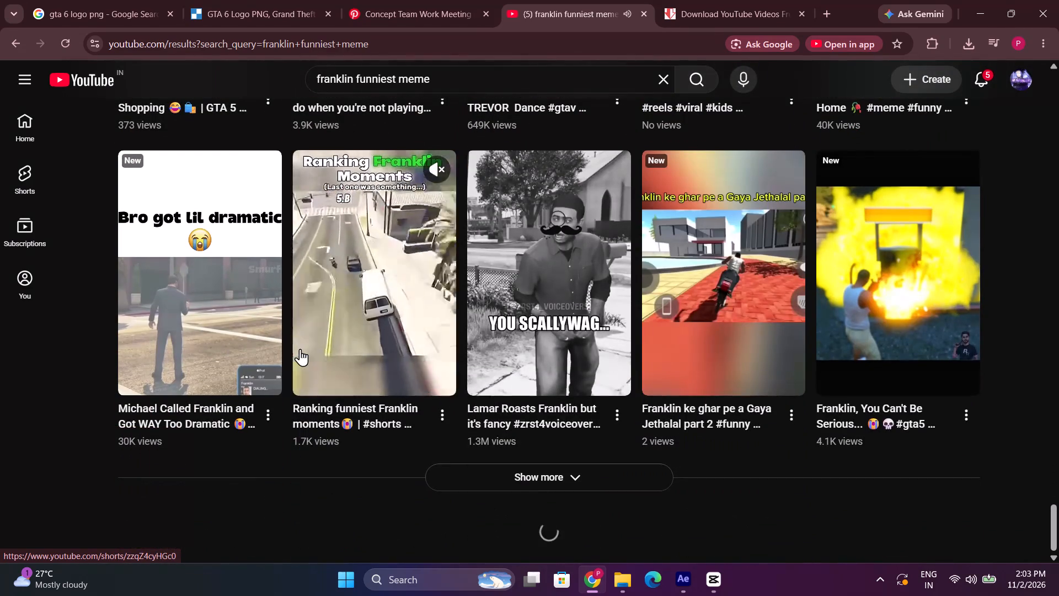
{"action": "scroll", "coordinate": [300, 349], "scroll_direction": "down", "scroll_amount": 13}
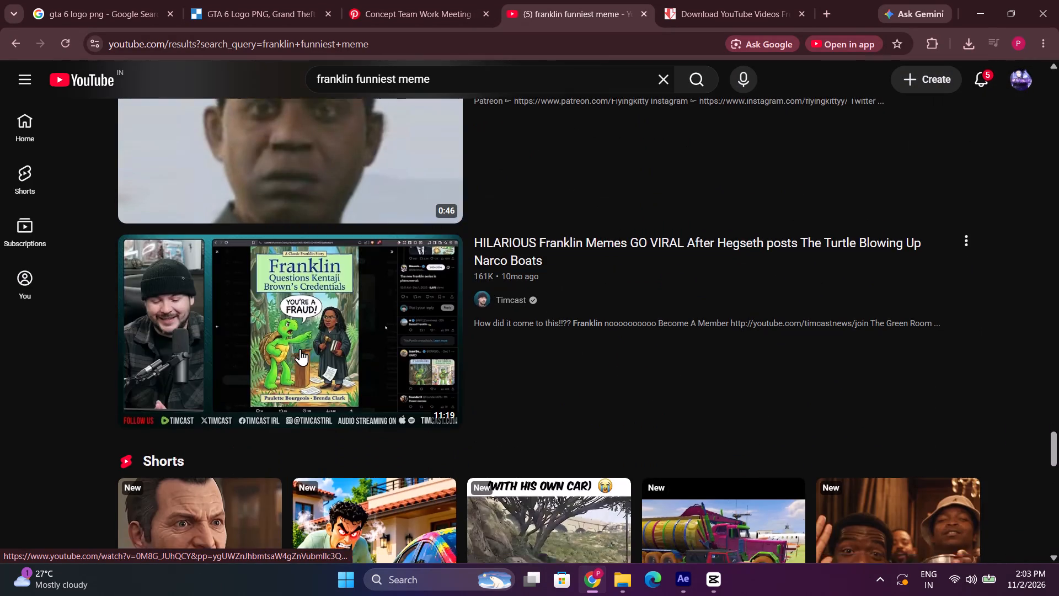
{"action": "scroll", "coordinate": [300, 349], "scroll_direction": "down", "scroll_amount": 6}
{"action": "scroll", "coordinate": [300, 349], "scroll_direction": "up", "scroll_amount": 4}
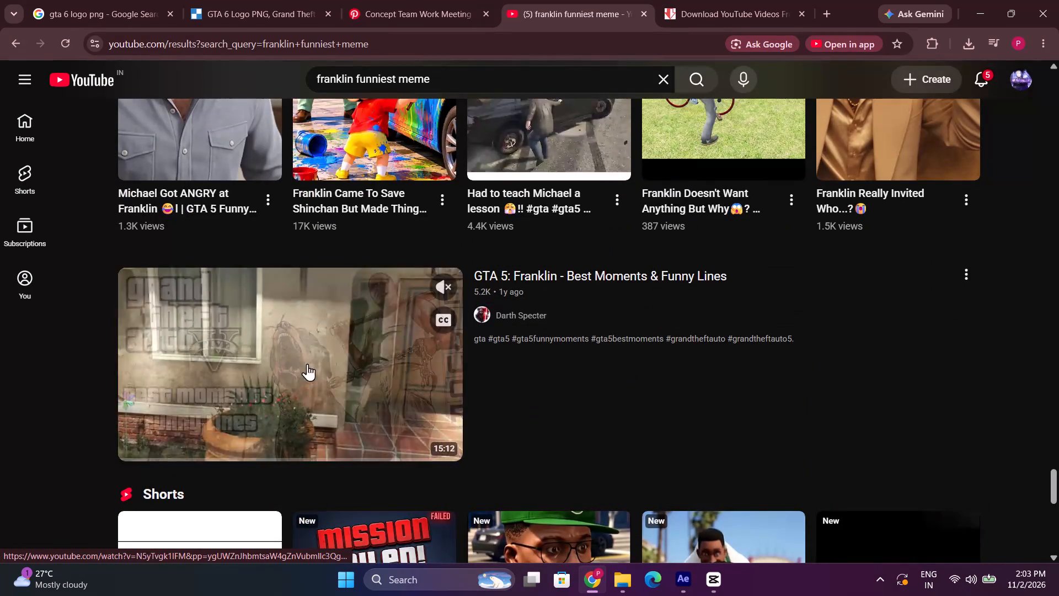
{"action": "left_click", "coordinate": [330, 455]}
{"action": "left_click", "coordinate": [370, 447]}
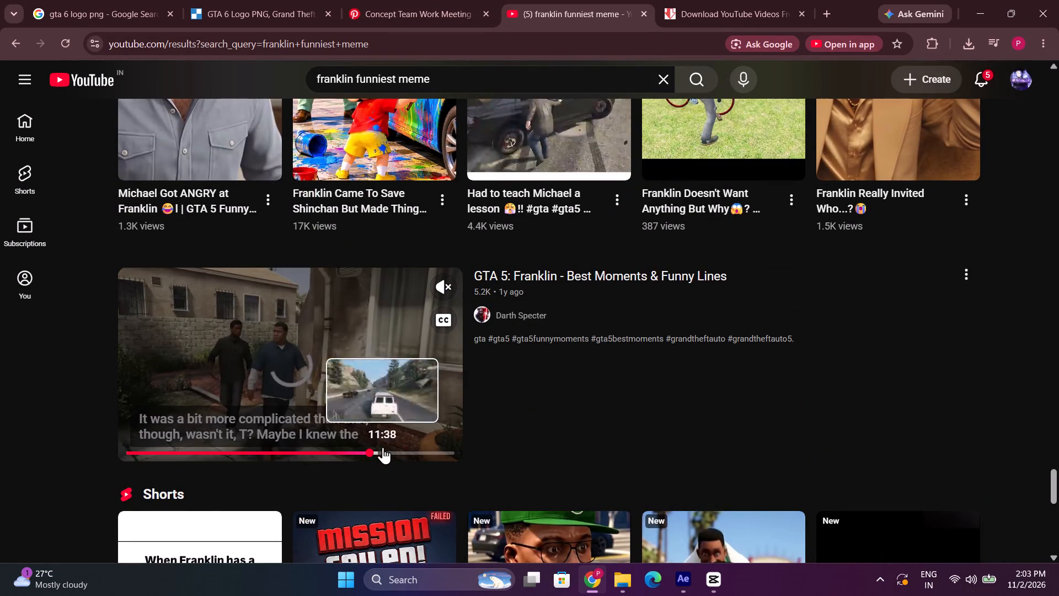
{"action": "left_click", "coordinate": [399, 448]}
{"action": "scroll", "coordinate": [374, 386], "scroll_direction": "down", "scroll_amount": 15}
{"action": "scroll", "coordinate": [374, 386], "scroll_direction": "down", "scroll_amount": 6}
Return to the search and change the query to "chop rosting franklin funniest meme".
{"action": "scroll", "coordinate": [374, 386], "scroll_direction": "up", "scroll_amount": 20}
{"action": "scroll", "coordinate": [374, 386], "scroll_direction": "up", "scroll_amount": 12}
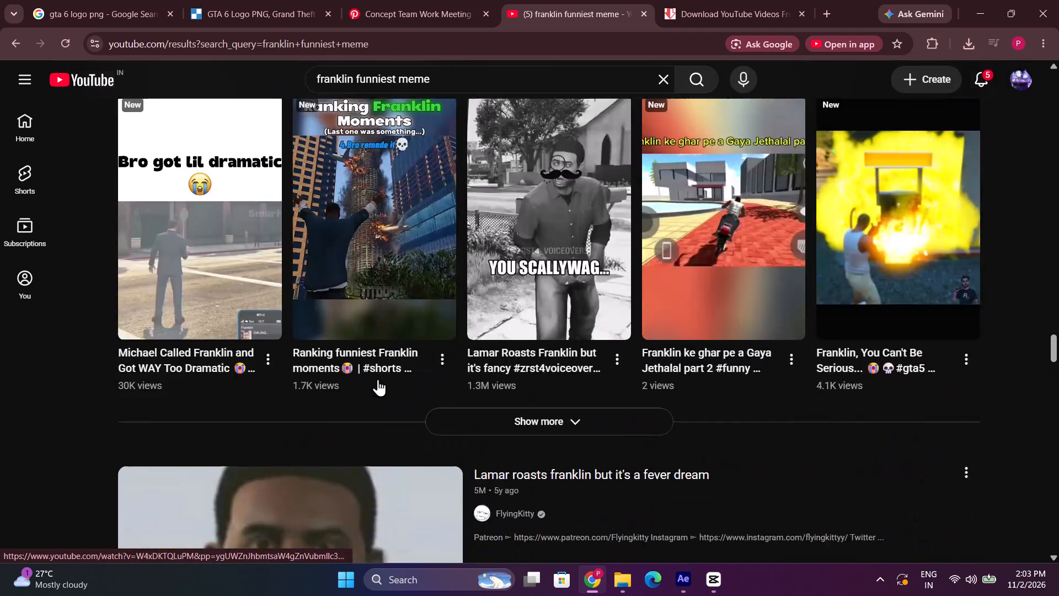
{"action": "scroll", "coordinate": [378, 379], "scroll_direction": "up", "scroll_amount": 20}
{"action": "scroll", "coordinate": [378, 379], "scroll_direction": "up", "scroll_amount": 20}
{"action": "scroll", "coordinate": [378, 379], "scroll_direction": "up", "scroll_amount": 12}
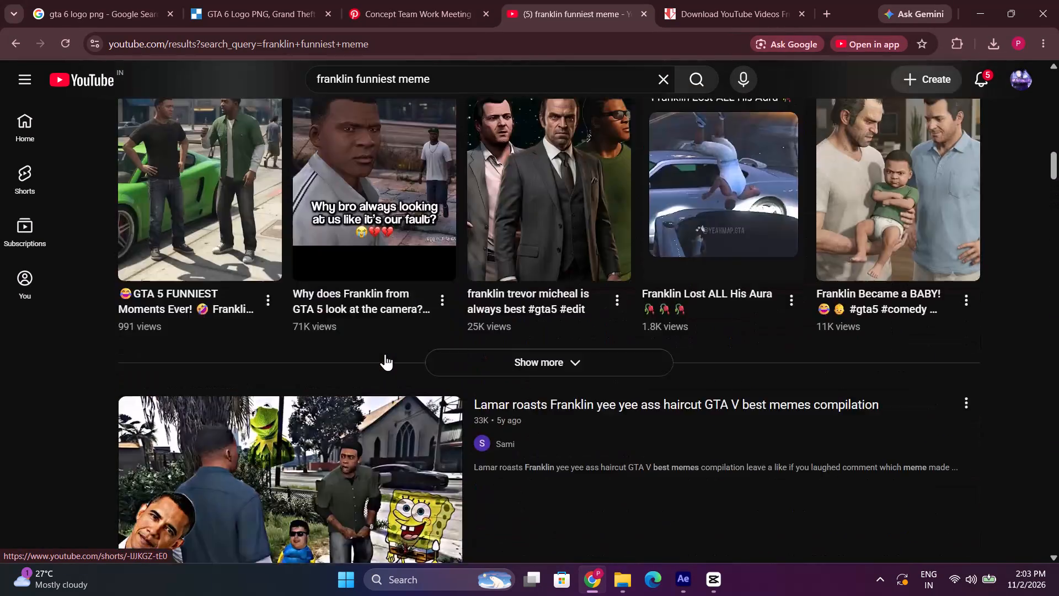
{"action": "scroll", "coordinate": [385, 354], "scroll_direction": "up", "scroll_amount": 20}
{"action": "scroll", "coordinate": [385, 354], "scroll_direction": "up", "scroll_amount": 2}
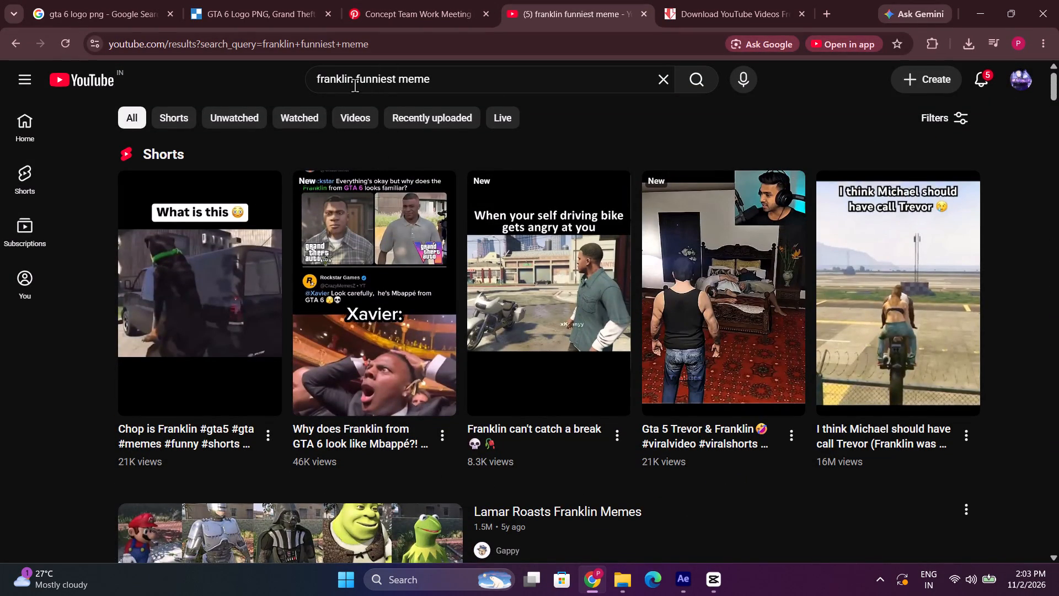
{"action": "left_click_drag", "start_coordinate": [355, 79], "coordinate": [354, 79]}
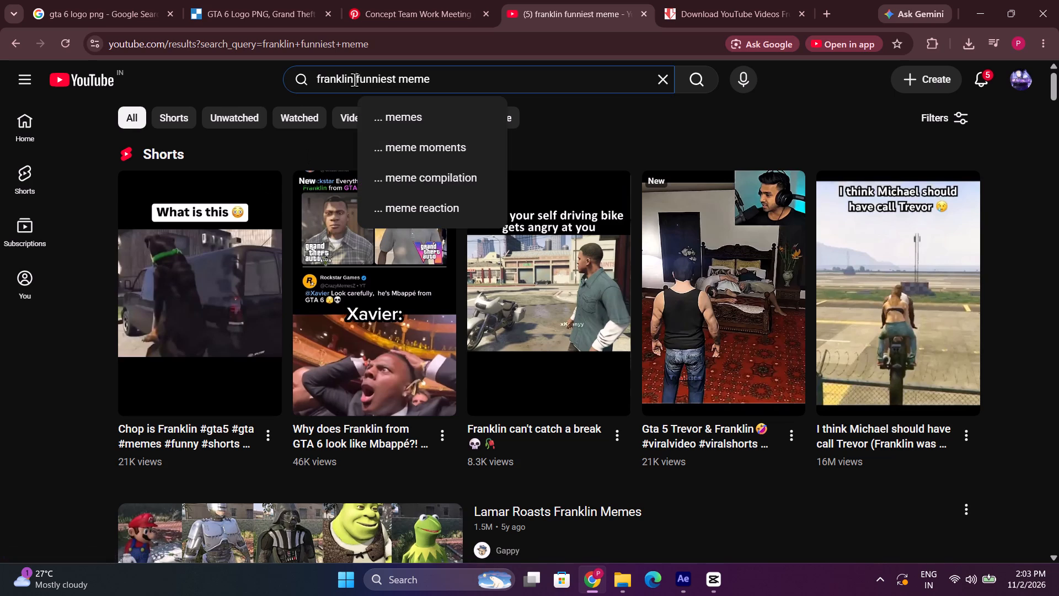
{"action": "left_click_drag", "start_coordinate": [354, 79], "coordinate": [292, 81]}
{"action": "type", "text": "chop"}
{"action": "key", "text": "space"}
{"action": "type", "text": "rost"}
{"action": "type", "text": "ing franklin"}
{"action": "key", "text": "space"}
{"action": "key", "text": "Return"}
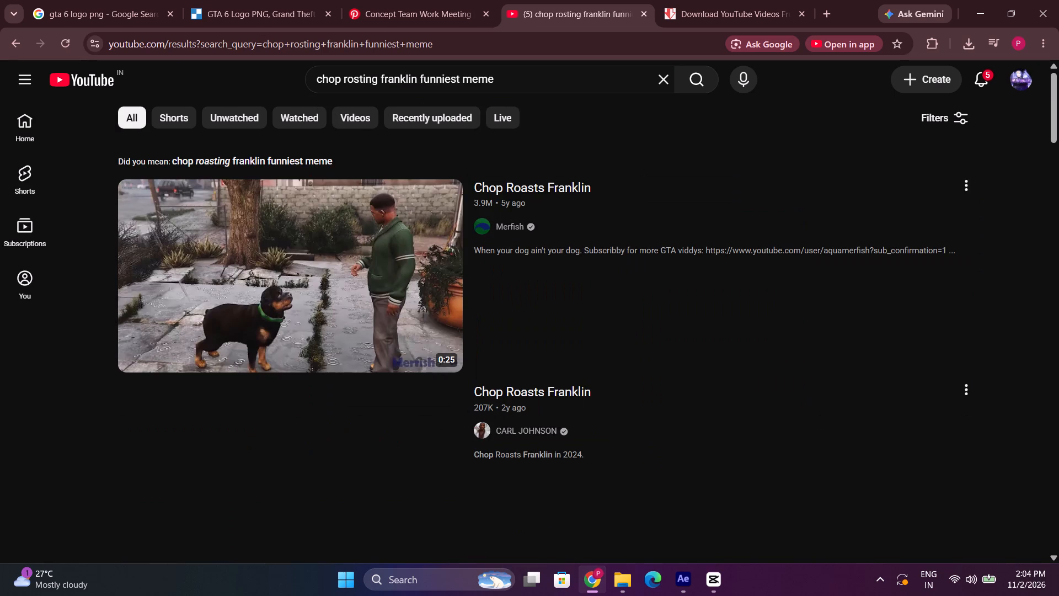
Skim the inline preview of Merfish's video "Chop Roasts Franklin".
{"action": "left_click", "coordinate": [334, 367]}
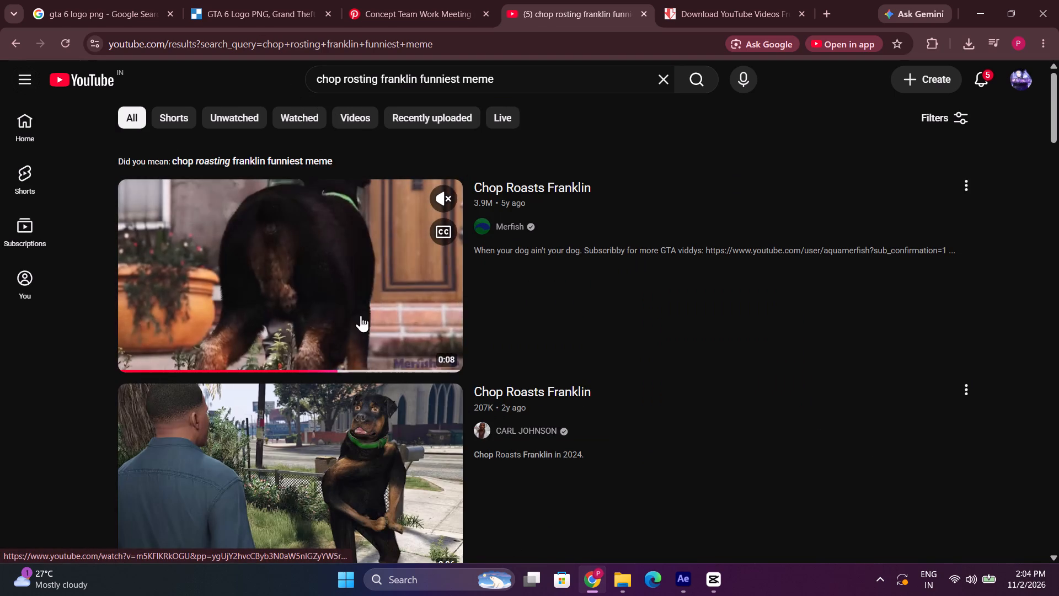
{"action": "left_click", "coordinate": [309, 362]}
{"action": "left_click", "coordinate": [384, 364]}
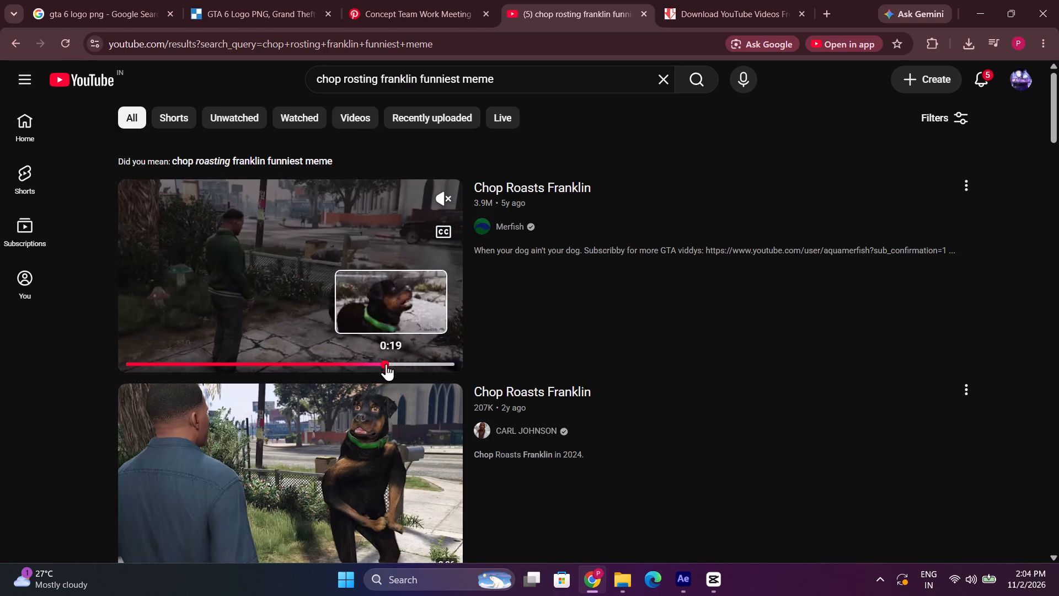
Open CARL JOHNSON's "Chop Roasts Franklin" video, skim it to judge the footage, and pause it.
{"action": "scroll", "coordinate": [384, 428], "scroll_direction": "down", "scroll_amount": 2}
{"action": "left_click", "coordinate": [241, 419]}
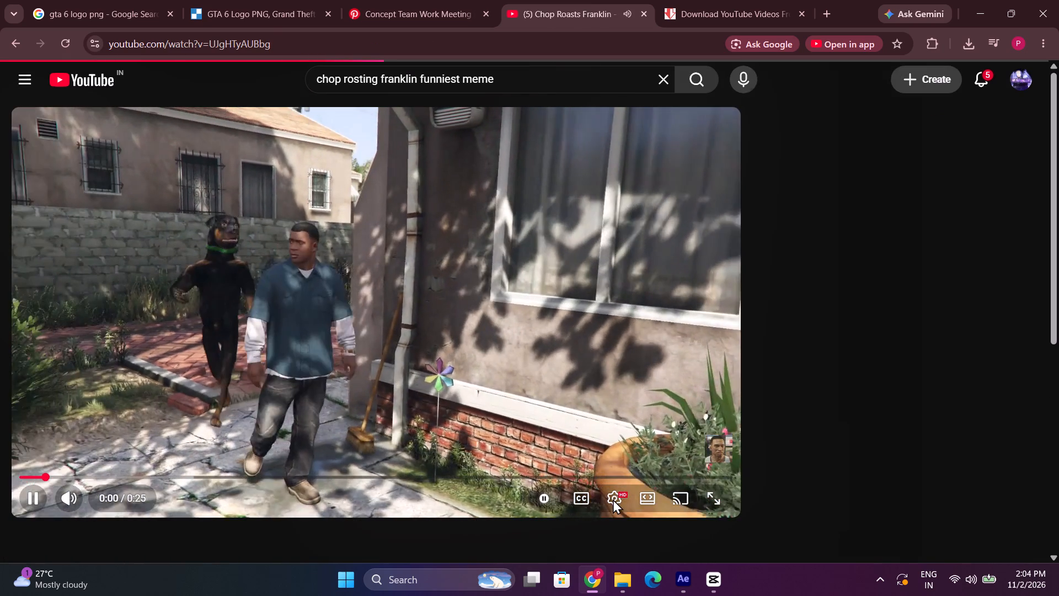
{"action": "scroll", "coordinate": [479, 398], "scroll_direction": "down", "scroll_amount": 2}
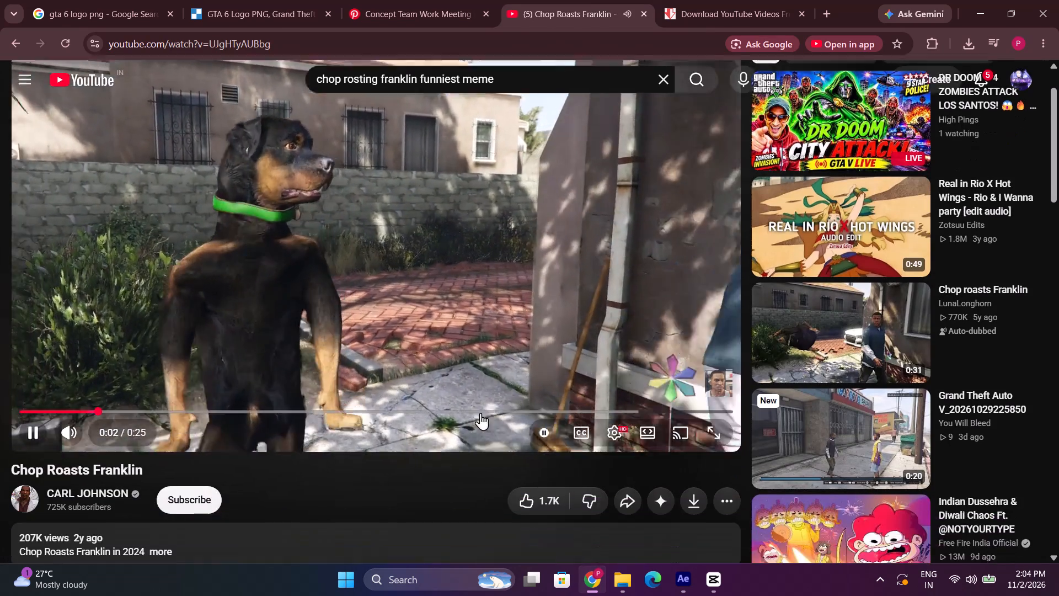
{"action": "scroll", "coordinate": [480, 413], "scroll_direction": "down", "scroll_amount": 1}
{"action": "left_click", "coordinate": [389, 259]}
{"action": "scroll", "coordinate": [393, 329], "scroll_direction": "up", "scroll_amount": 1}
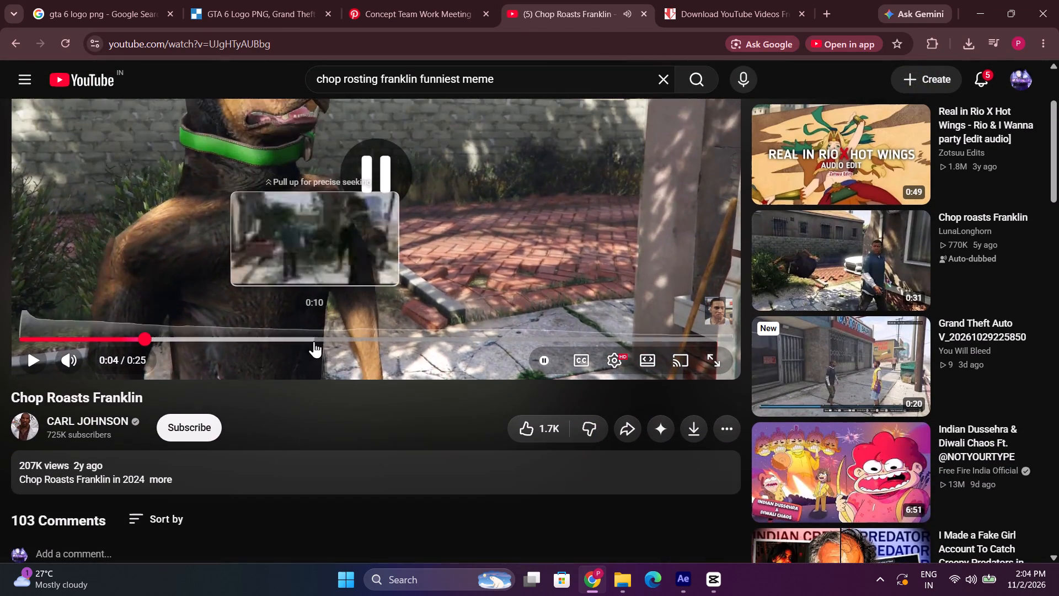
{"action": "left_click", "coordinate": [314, 341]}
{"action": "scroll", "coordinate": [456, 305], "scroll_direction": "up", "scroll_amount": 1}
{"action": "left_click", "coordinate": [454, 327]}
{"action": "scroll", "coordinate": [458, 339], "scroll_direction": "up", "scroll_amount": 1}
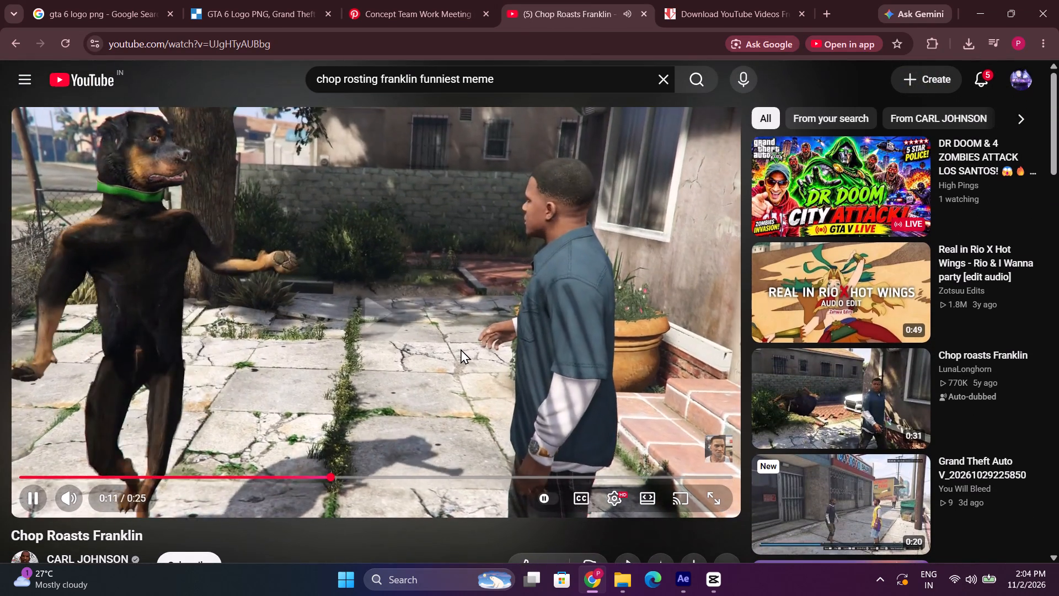
{"action": "left_click", "coordinate": [457, 308]}
{"action": "scroll", "coordinate": [494, 370], "scroll_direction": "down", "scroll_amount": 1}
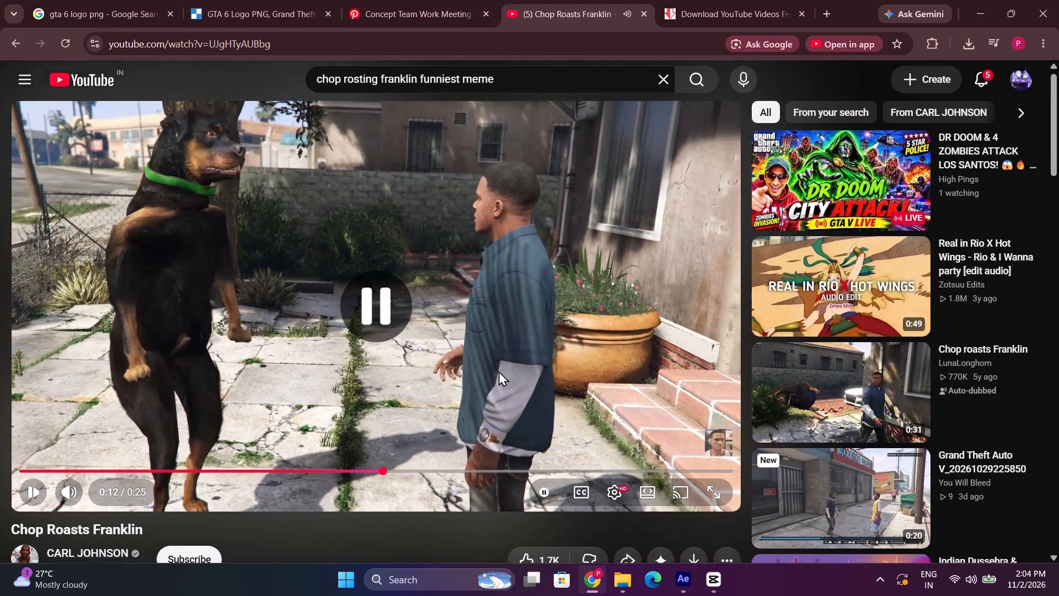
Copy the video's share link and put it into the YouTube Video Downloader in place of the previous link.
{"action": "left_click", "coordinate": [622, 497]}
{"action": "left_click", "coordinate": [651, 387]}
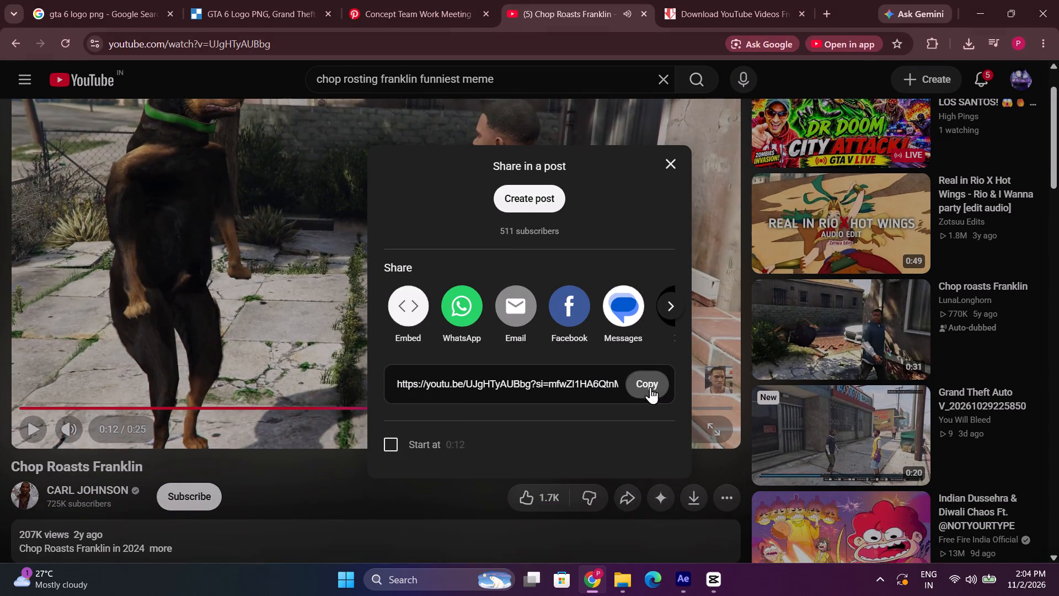
{"action": "left_click", "coordinate": [704, 2]}
{"action": "left_click", "coordinate": [640, 237]}
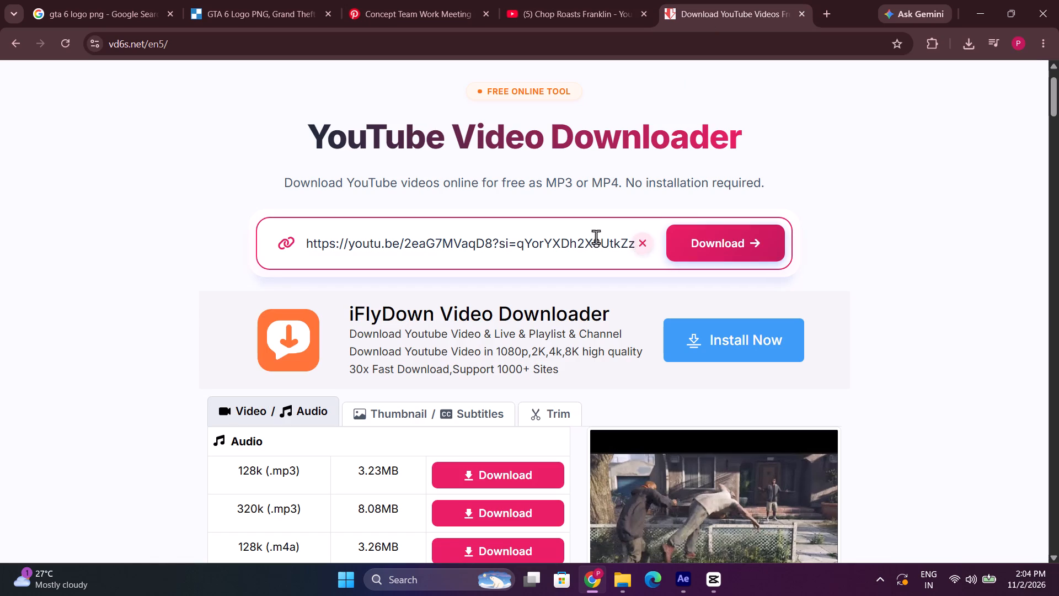
{"action": "left_click", "coordinate": [579, 237]}
{"action": "key", "text": "ctrl+v"}
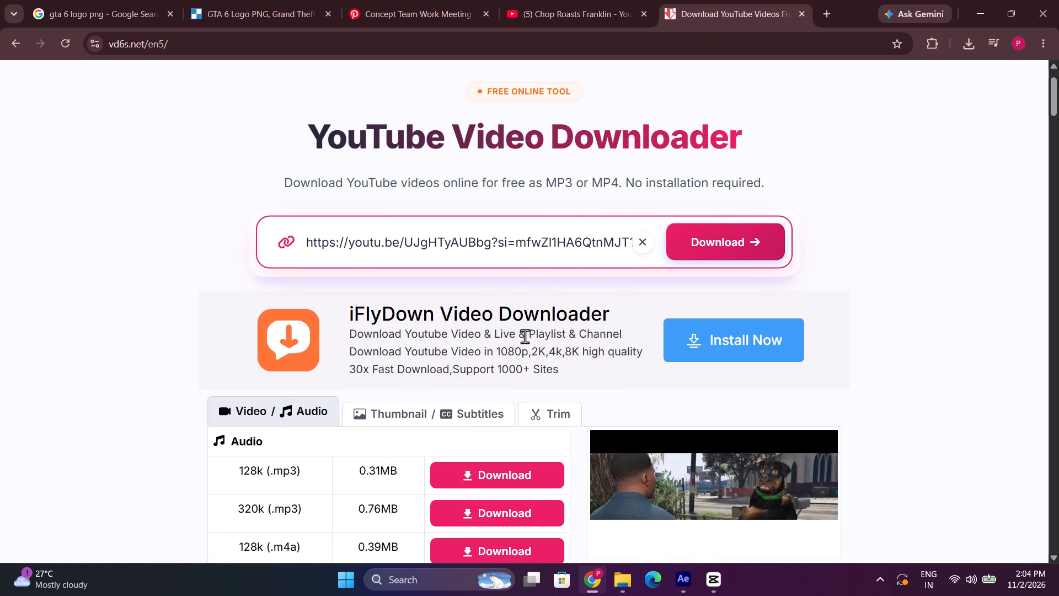
Download the "Chop Roasts Franklin" video in 1080P60 quality.
{"action": "scroll", "coordinate": [475, 417], "scroll_direction": "down", "scroll_amount": 3}
{"action": "left_click", "coordinate": [498, 412]}
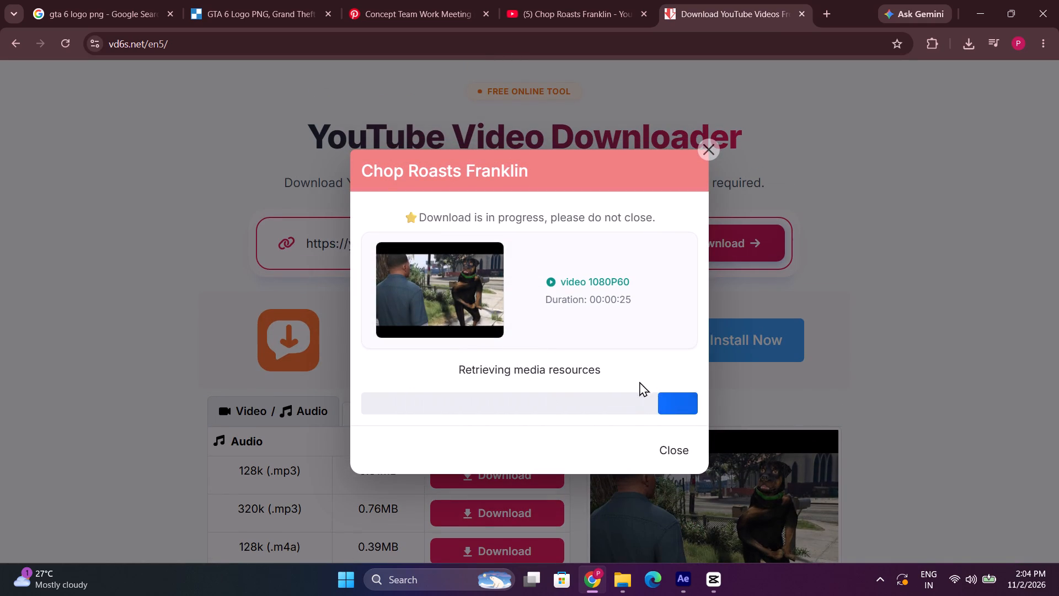
{"action": "left_click", "coordinate": [589, 305]}
{"action": "left_click", "coordinate": [581, 283]}
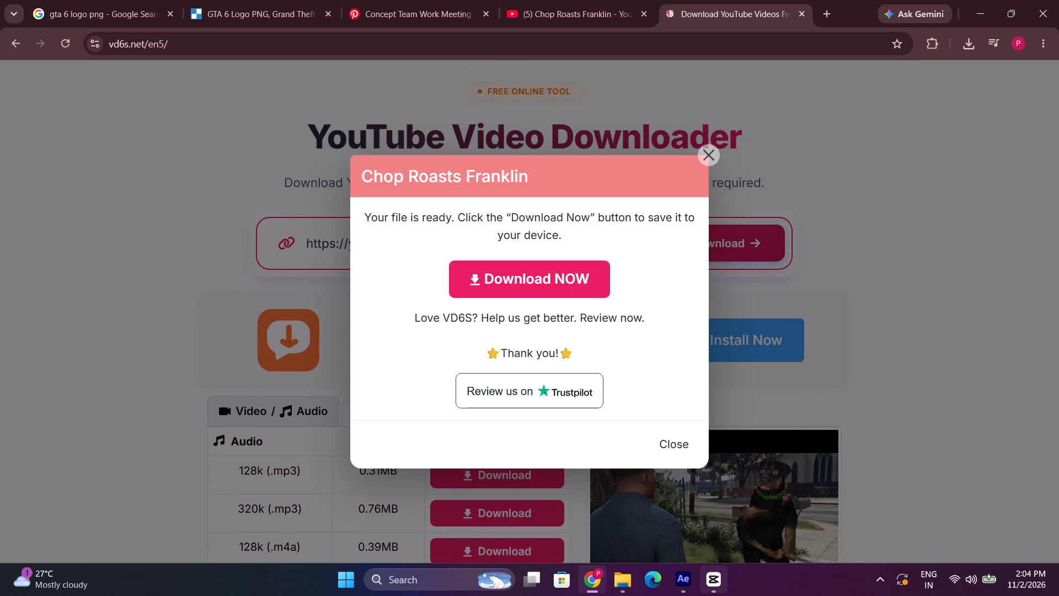
Switch to CapCut, play the timeline from the empty gap at about 02:48, and zoom in on that section.
{"action": "left_click", "coordinate": [716, 594]}
{"action": "left_click", "coordinate": [551, 370]}
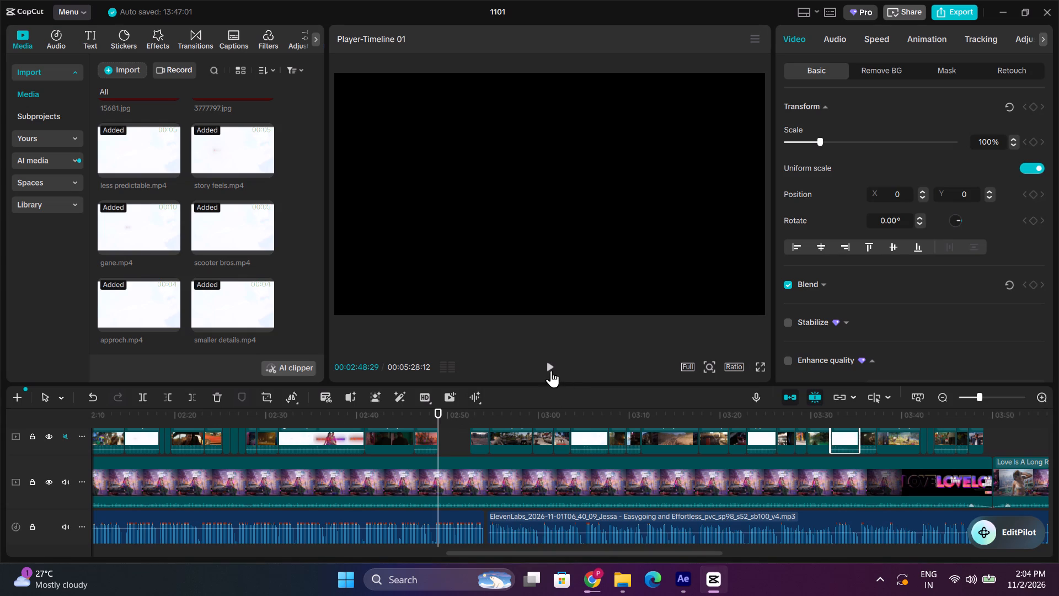
{"action": "double_click", "coordinate": [1045, 400]}
{"action": "scroll", "coordinate": [418, 425], "scroll_direction": "up", "scroll_amount": 1}
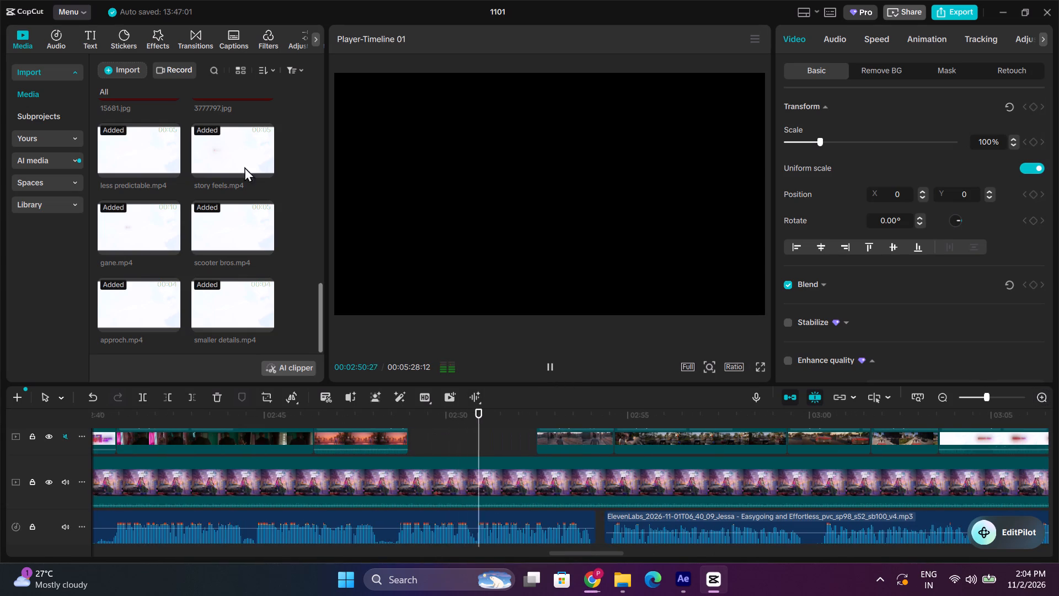
Import the Davey!_720p video from the Downloads folder into the project media.
{"action": "left_click", "coordinate": [121, 68]}
{"action": "scroll", "coordinate": [232, 180], "scroll_direction": "down", "scroll_amount": 1}
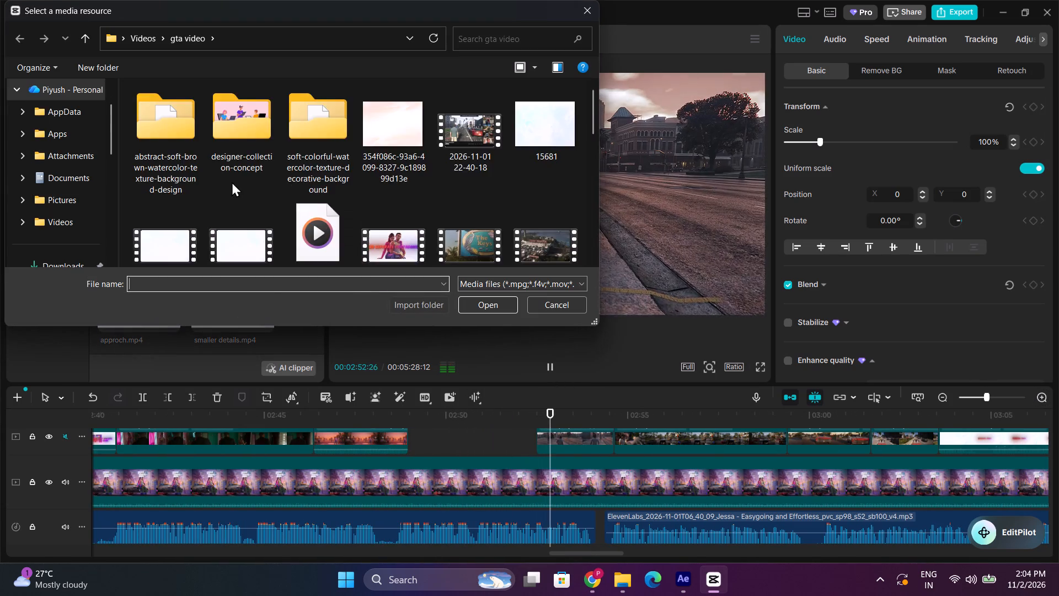
{"action": "scroll", "coordinate": [232, 182], "scroll_direction": "down", "scroll_amount": 2}
{"action": "left_click", "coordinate": [56, 252]}
{"action": "left_click", "coordinate": [56, 257]}
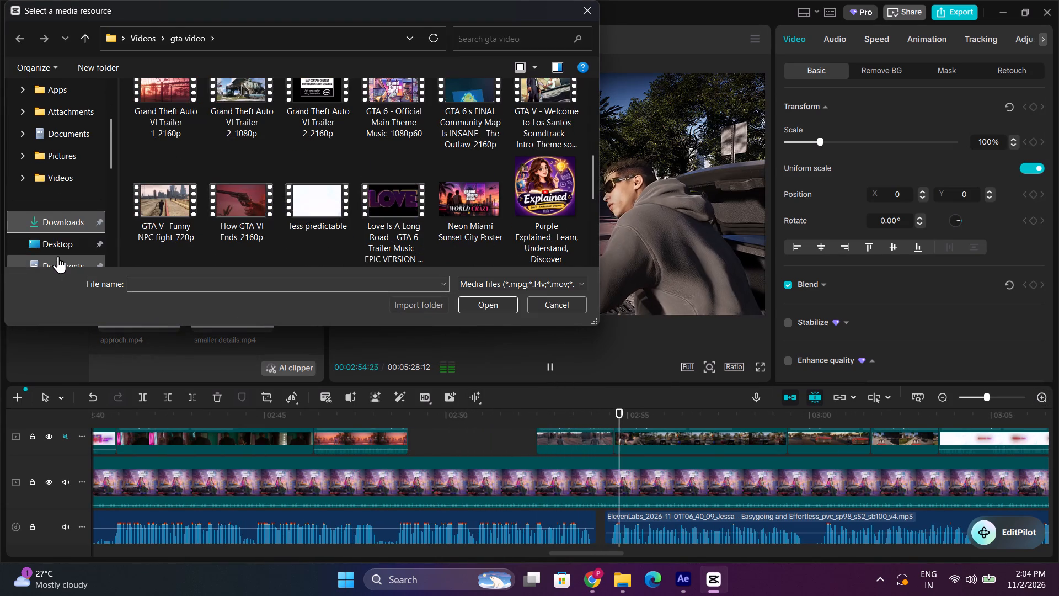
{"action": "double_click", "coordinate": [246, 155]}
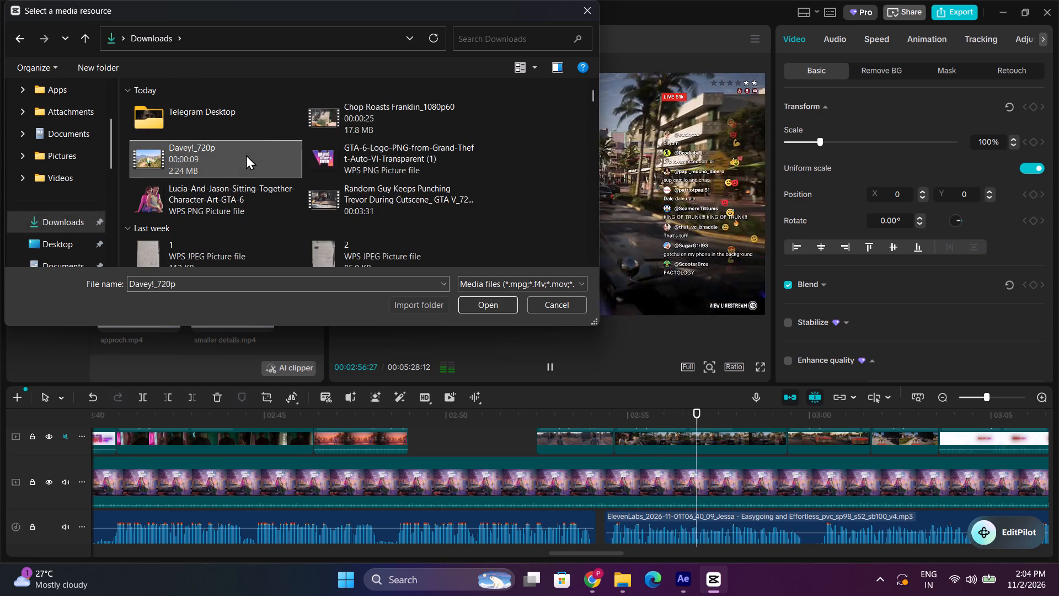
Place the Davey!_720p clip on a track above the timeline gap and trim its start to the gap's beginning at 02:48:29.
{"action": "left_click_drag", "start_coordinate": [134, 301], "coordinate": [403, 421]}
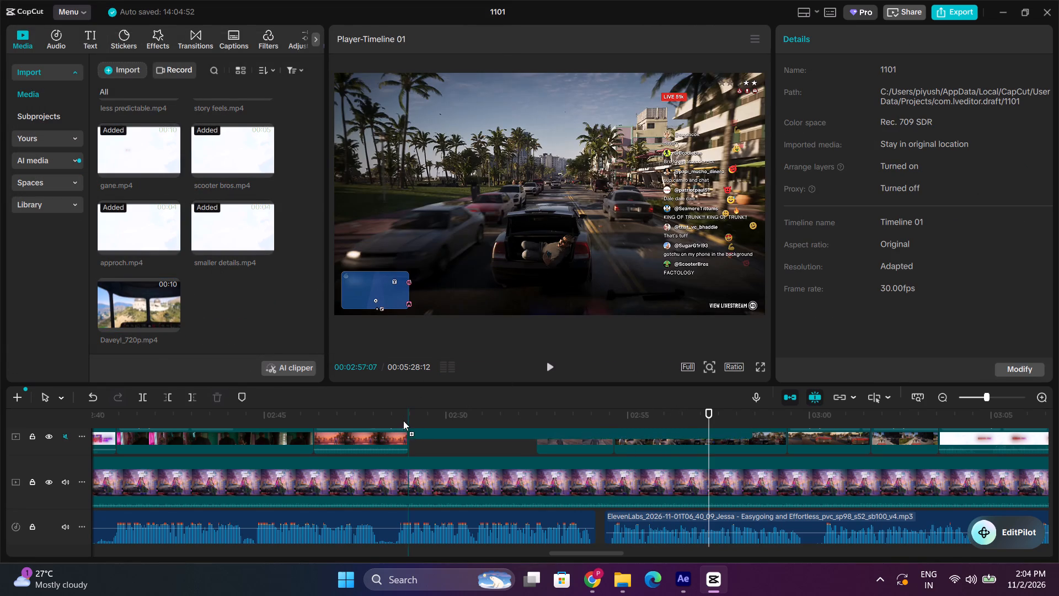
{"action": "left_click_drag", "start_coordinate": [403, 421], "coordinate": [409, 414]}
{"action": "scroll", "coordinate": [454, 464], "scroll_direction": "up", "scroll_amount": 2}
{"action": "left_click_drag", "start_coordinate": [572, 433], "coordinate": [415, 438]}
{"action": "left_click", "coordinate": [548, 415]}
{"action": "left_click", "coordinate": [508, 422]}
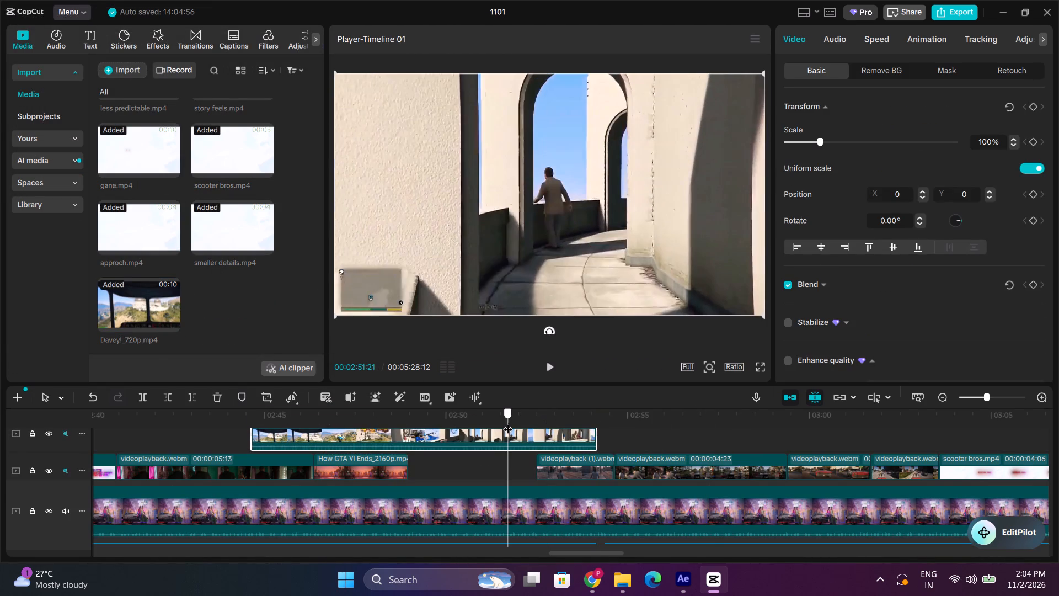
{"action": "left_click", "coordinate": [414, 421]}
{"action": "left_click", "coordinate": [414, 420]}
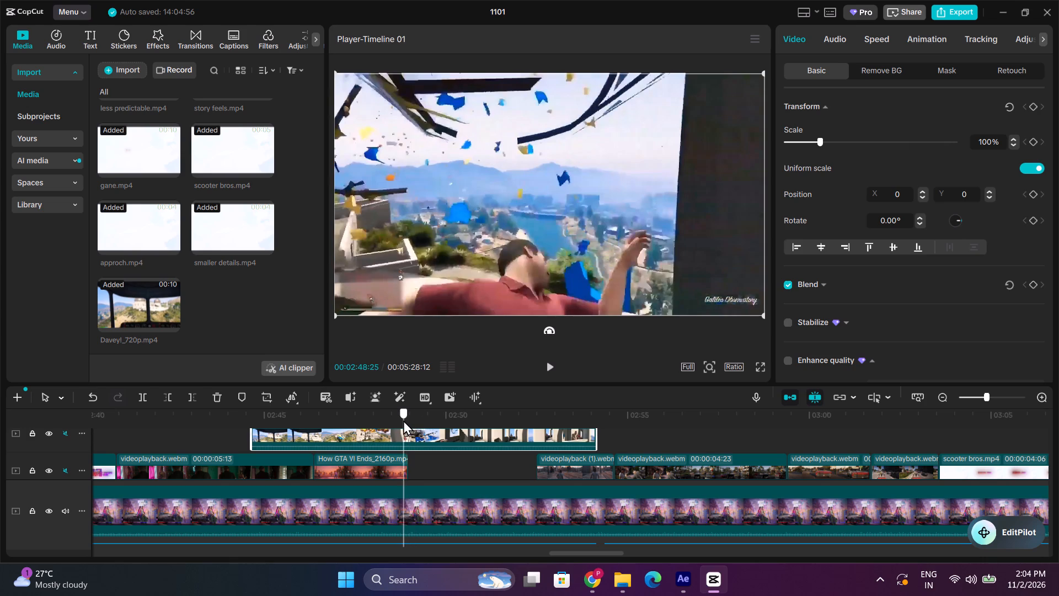
{"action": "left_click", "coordinate": [165, 391]}
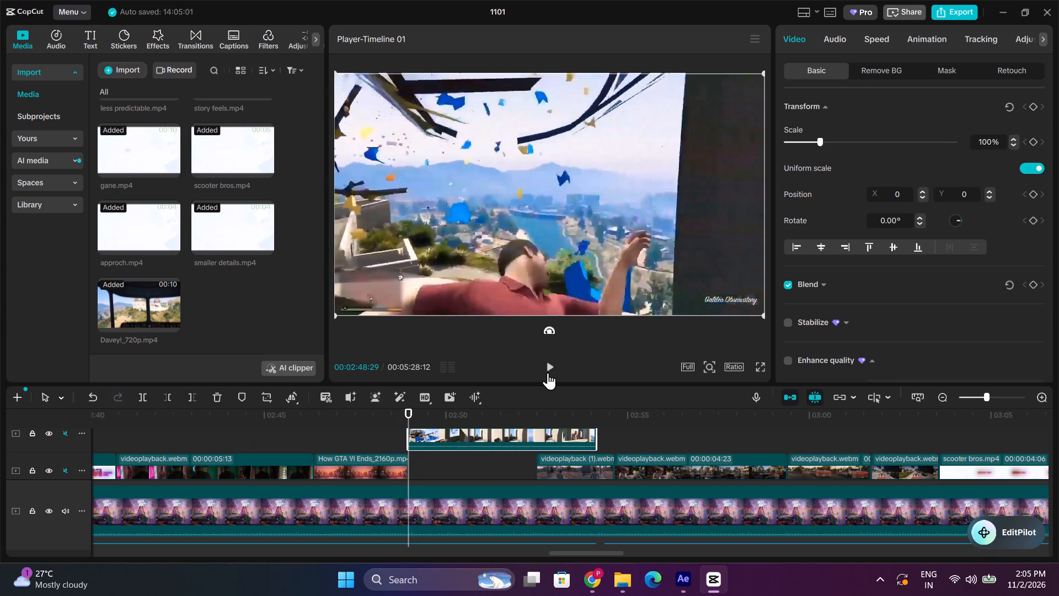
Preview the Davey! clip, restore some trimmed opening footage, slide it earlier, and trim its start at 02:48:29 just before the crash.
{"action": "left_click", "coordinate": [553, 368]}
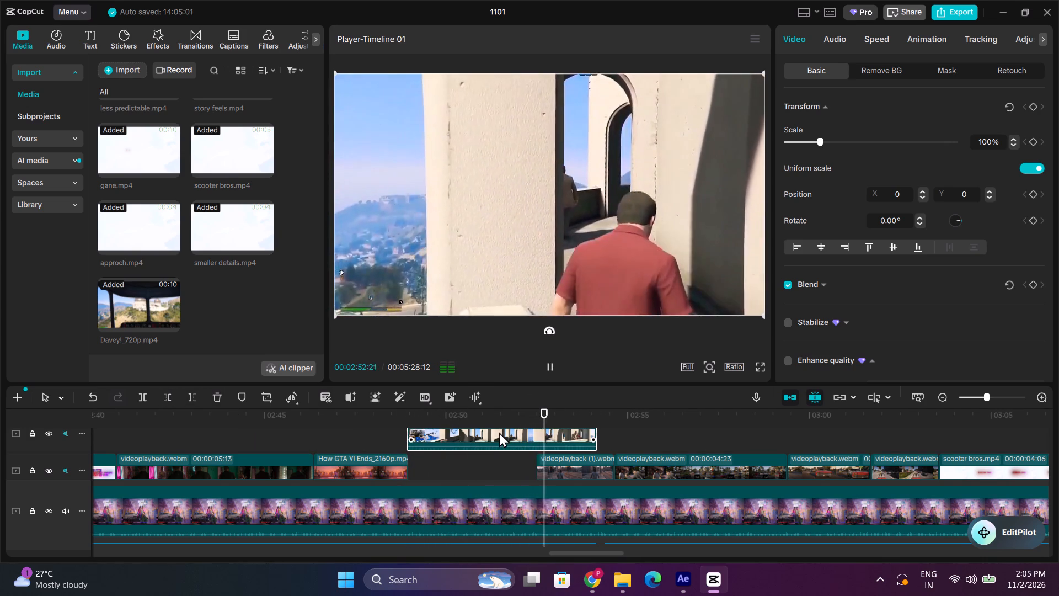
{"action": "left_click_drag", "start_coordinate": [449, 434], "coordinate": [550, 434]}
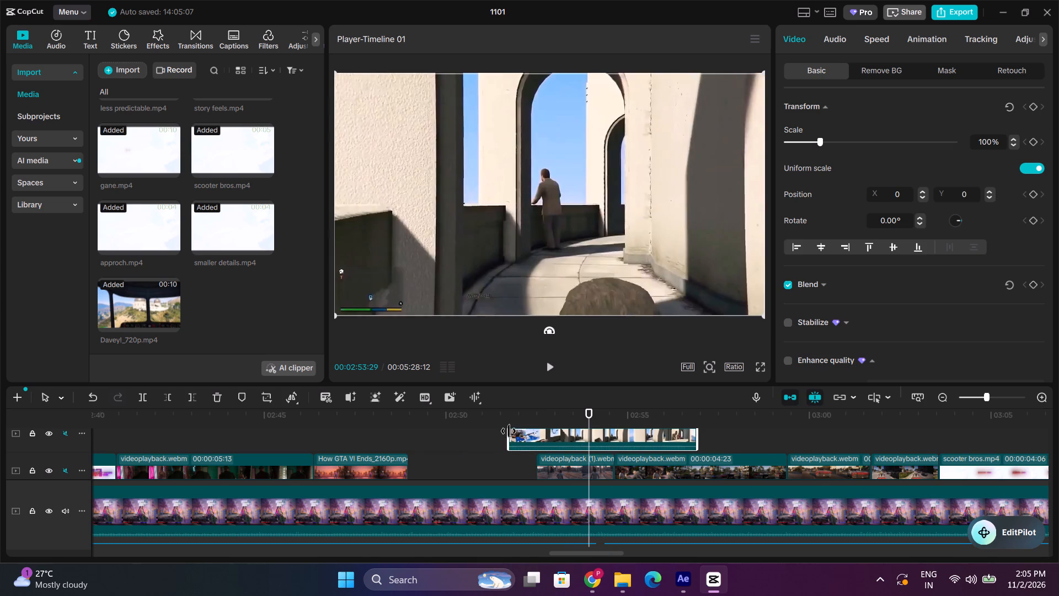
{"action": "left_click_drag", "start_coordinate": [509, 431], "coordinate": [410, 430]}
{"action": "double_click", "coordinate": [416, 417]}
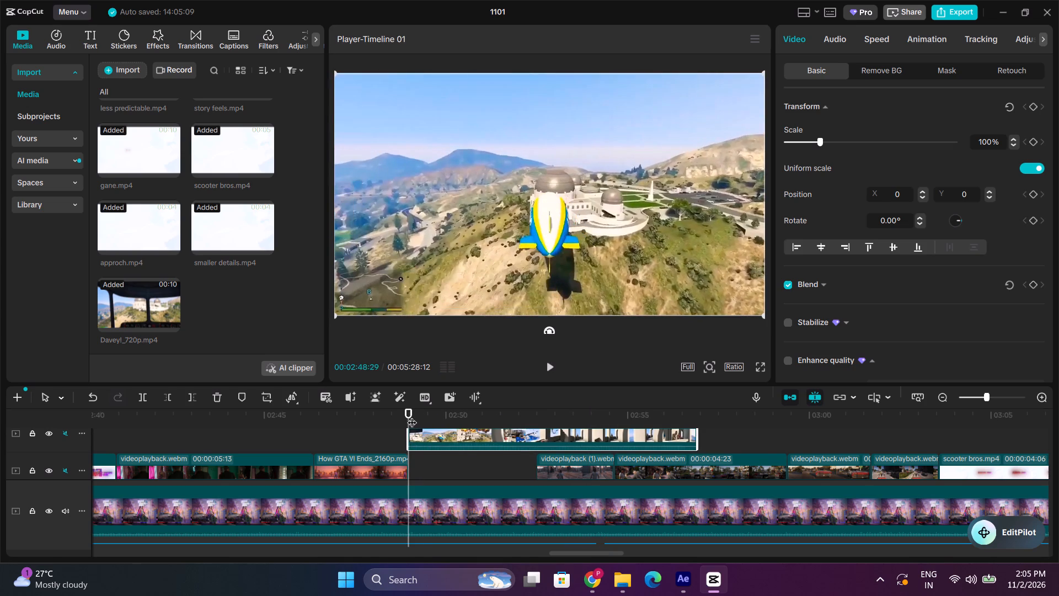
{"action": "left_click_drag", "start_coordinate": [461, 445], "coordinate": [435, 447]}
{"action": "left_click", "coordinate": [408, 412]}
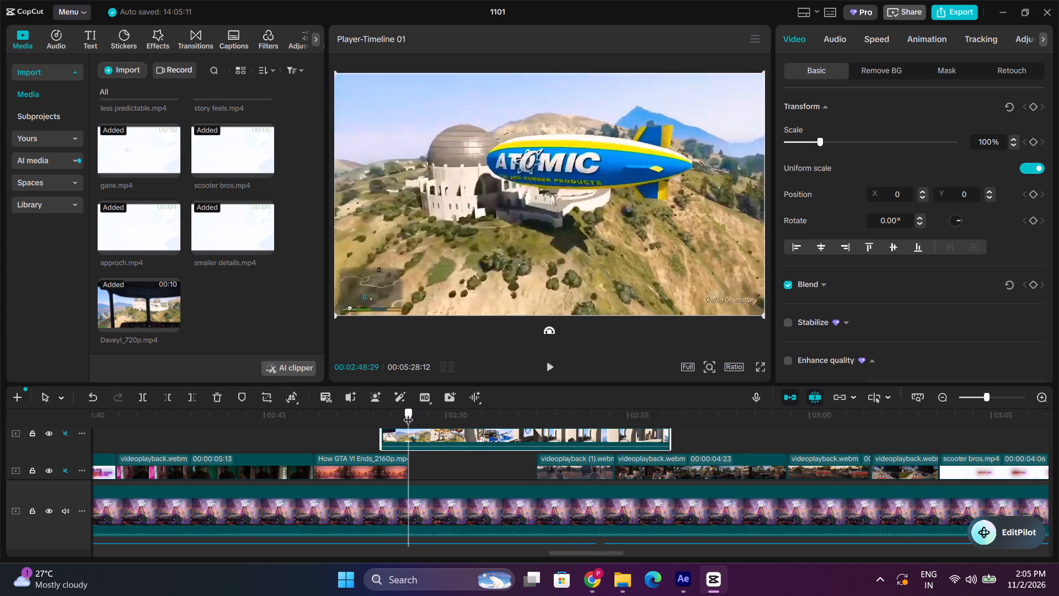
{"action": "left_click_drag", "start_coordinate": [459, 435], "coordinate": [432, 437]}
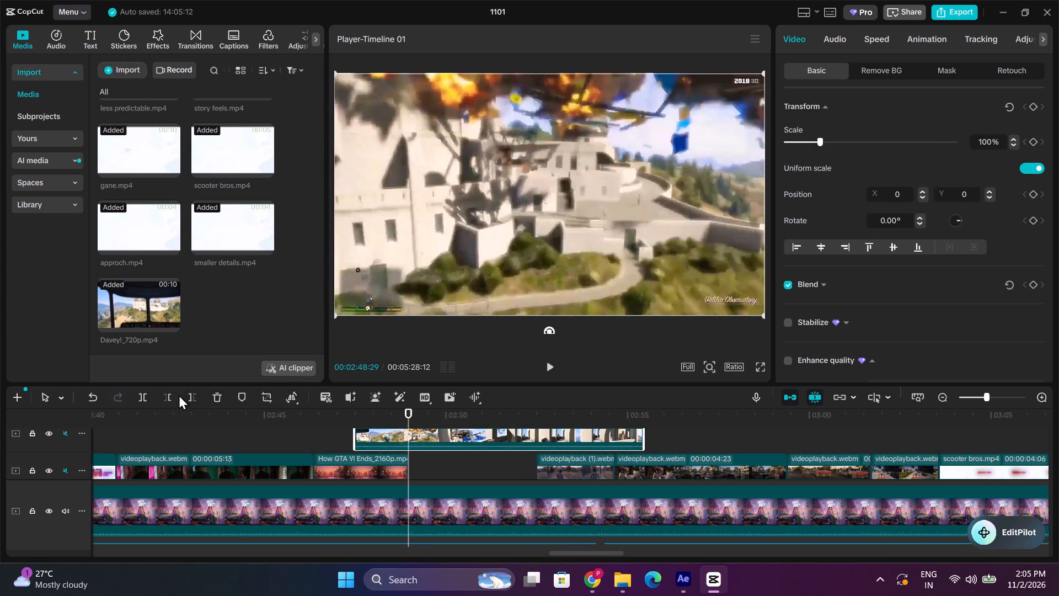
{"action": "left_click", "coordinate": [179, 395]}
{"action": "left_click", "coordinate": [165, 395]}
Play the Davey! clip from the gap's beginning and split it at 02:51:00.
{"action": "left_click", "coordinate": [539, 370]}
{"action": "left_click", "coordinate": [551, 369]}
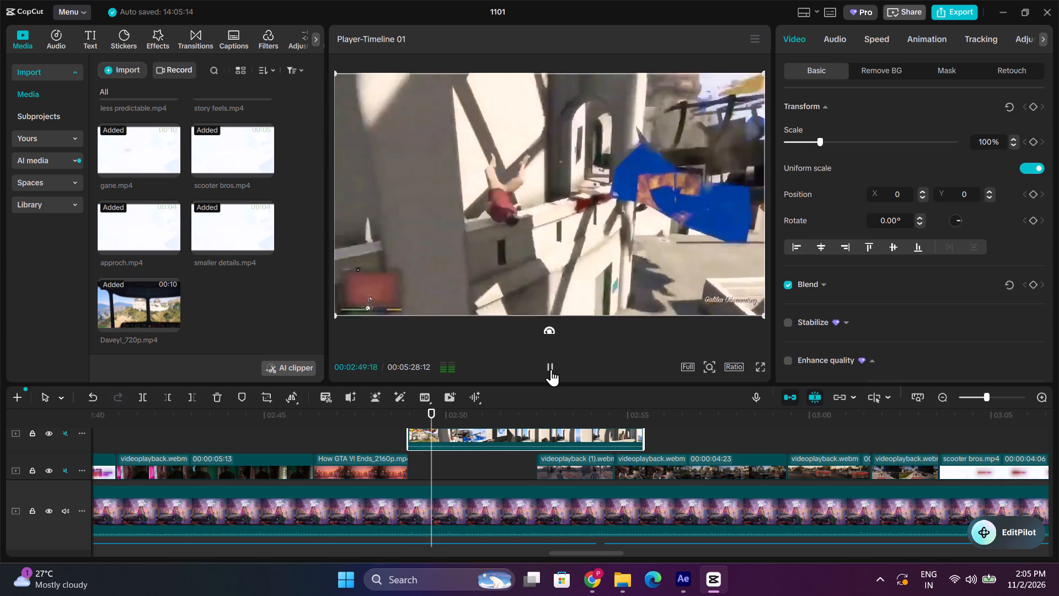
{"action": "left_click", "coordinate": [551, 369]}
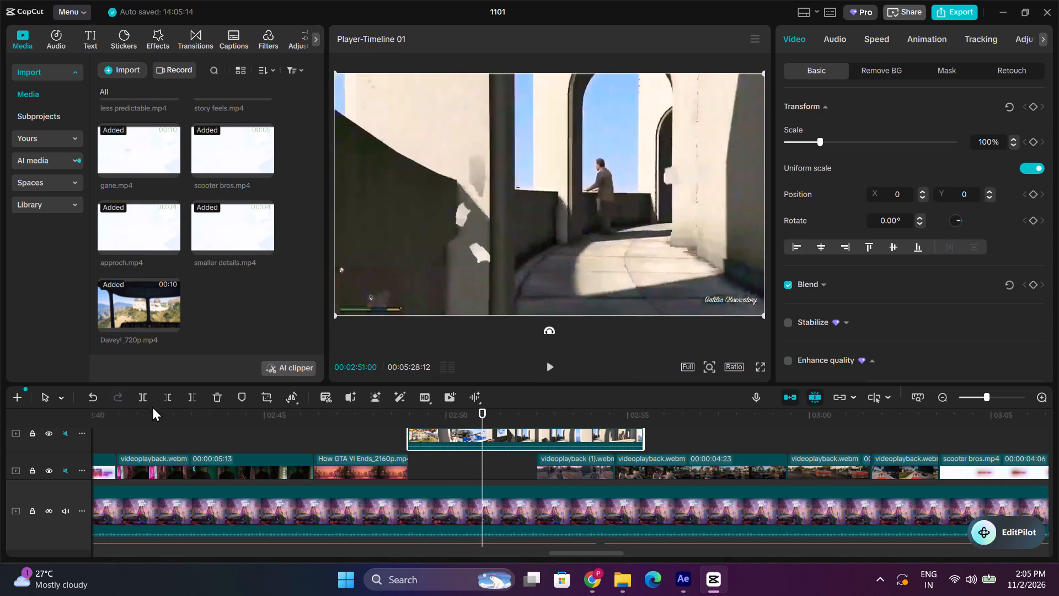
{"action": "left_click", "coordinate": [147, 393]}
Trim the second Davey! piece's start to the shot of both men at 02:54:11 and join it to the first piece.
{"action": "left_click", "coordinate": [590, 418]}
{"action": "left_click_drag", "start_coordinate": [598, 418], "coordinate": [605, 416]}
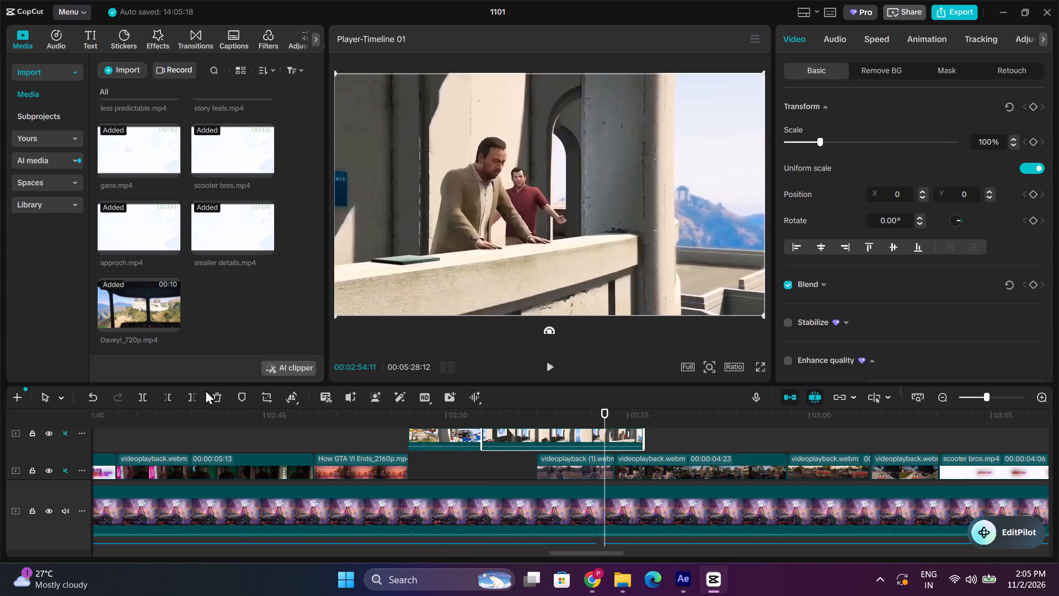
{"action": "left_click", "coordinate": [170, 397]}
{"action": "left_click_drag", "start_coordinate": [618, 435], "coordinate": [494, 438]}
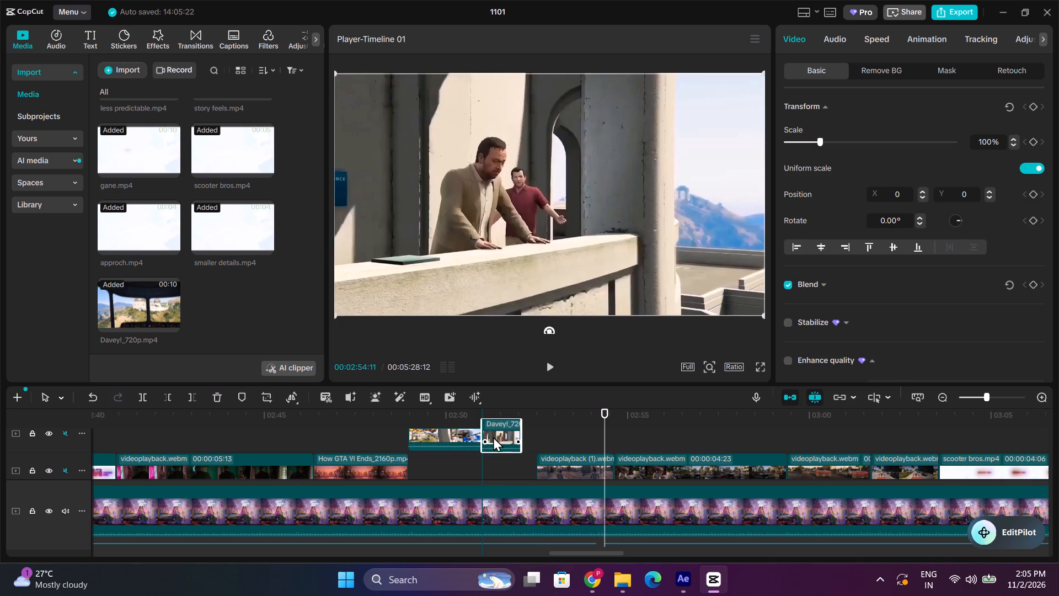
Play the second Davey! piece from about 02:51 and trim off its end at 02:51:25.
{"action": "left_click", "coordinate": [482, 414]}
{"action": "left_click", "coordinate": [547, 374]}
{"action": "left_click", "coordinate": [558, 372]}
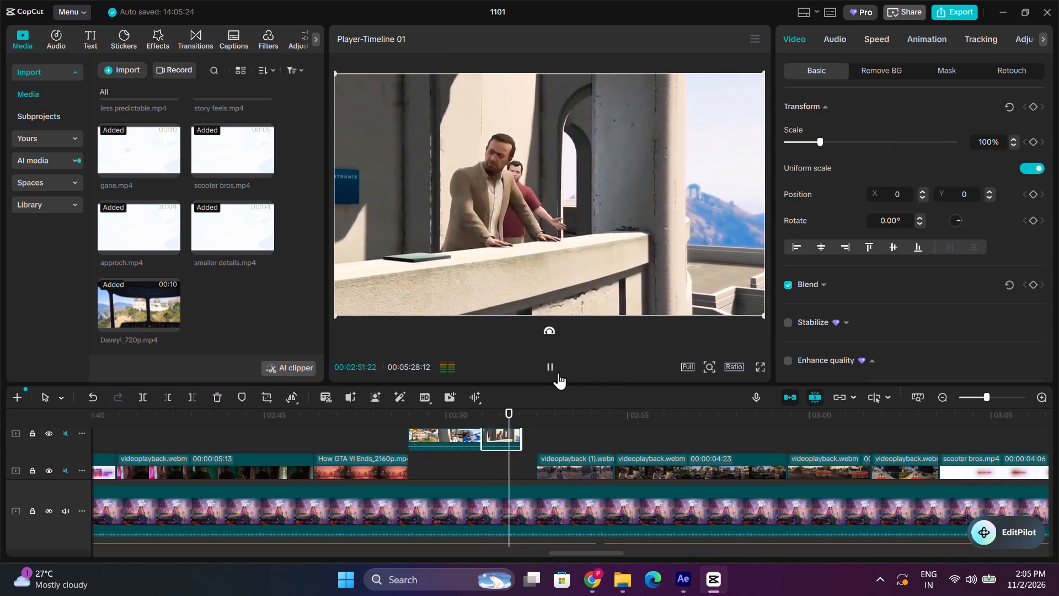
{"action": "left_click", "coordinate": [196, 398]}
Import the "Random Guy Keeps Punching Trevor During Cutscene_ GTA V_720p" video from the Downloads folder.
{"action": "left_click", "coordinate": [133, 58]}
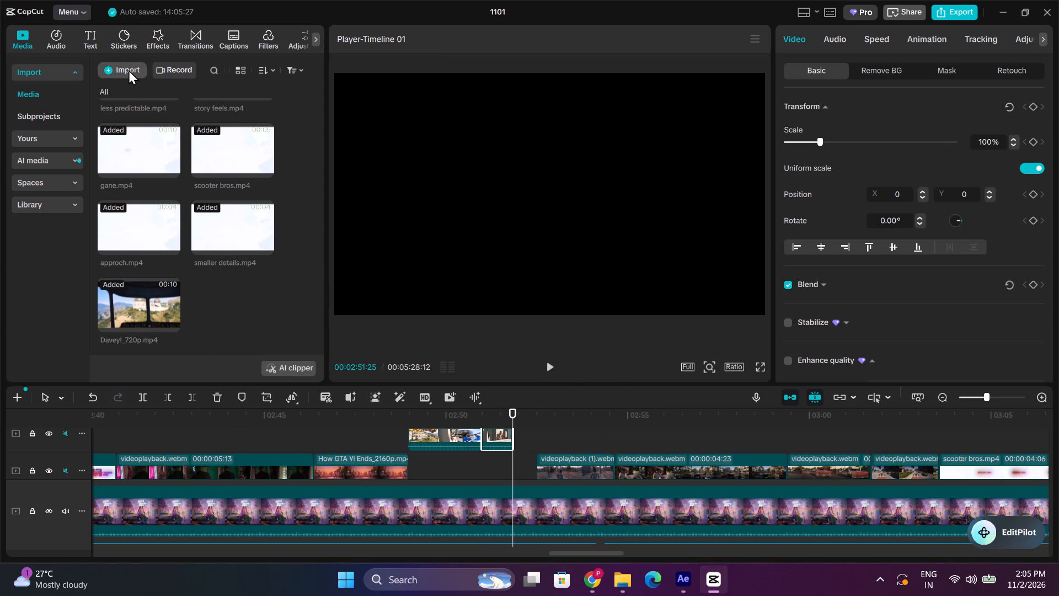
{"action": "left_click", "coordinate": [129, 70]}
{"action": "left_click_drag", "start_coordinate": [77, 264], "coordinate": [174, 208]}
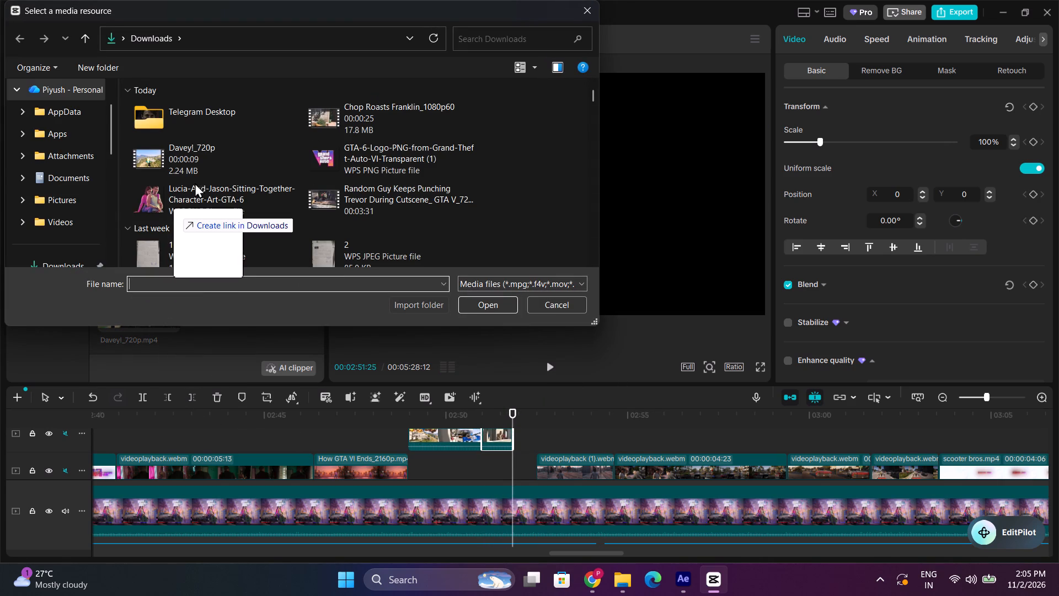
{"action": "left_click", "coordinate": [362, 207]}
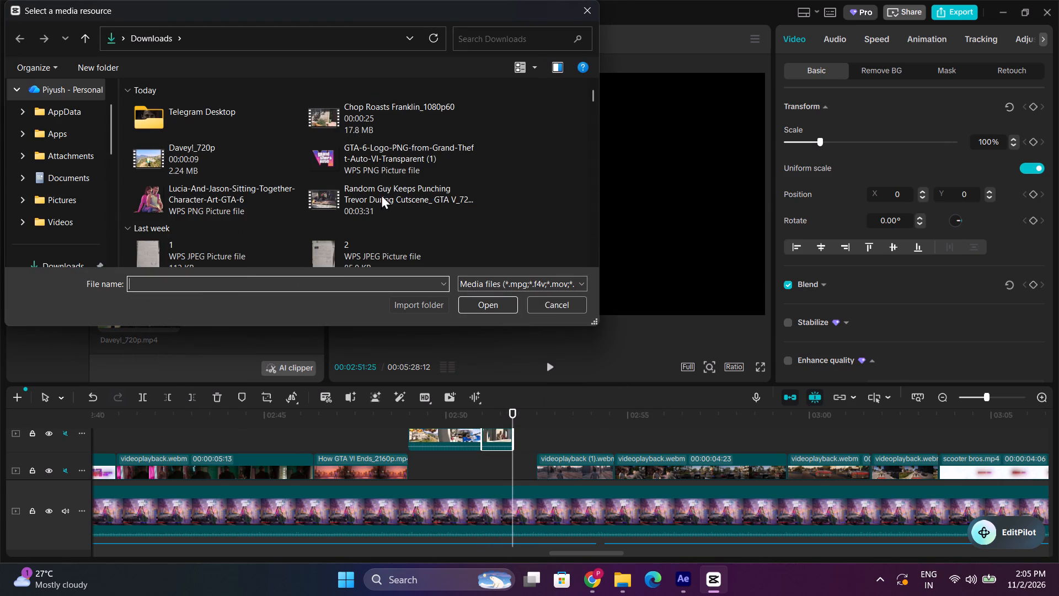
{"action": "left_click", "coordinate": [414, 185]}
{"action": "double_click", "coordinate": [426, 187]}
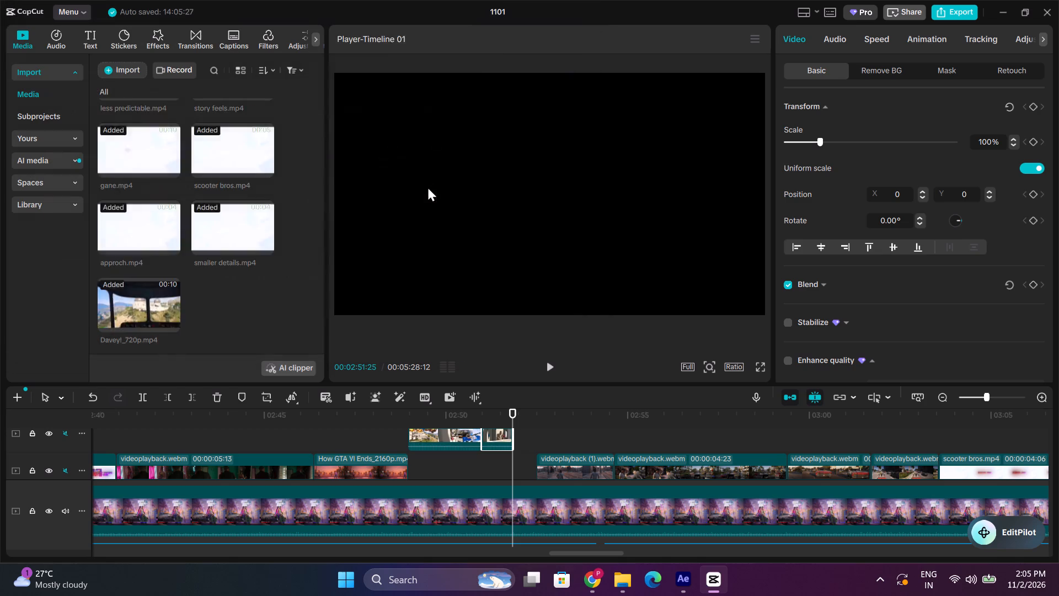
Add the Random Guy Keeps Punching Trevor clip to a new track above the Davey! pieces, starting at about 02:51.
{"action": "left_click_drag", "start_coordinate": [224, 290], "coordinate": [488, 409]}
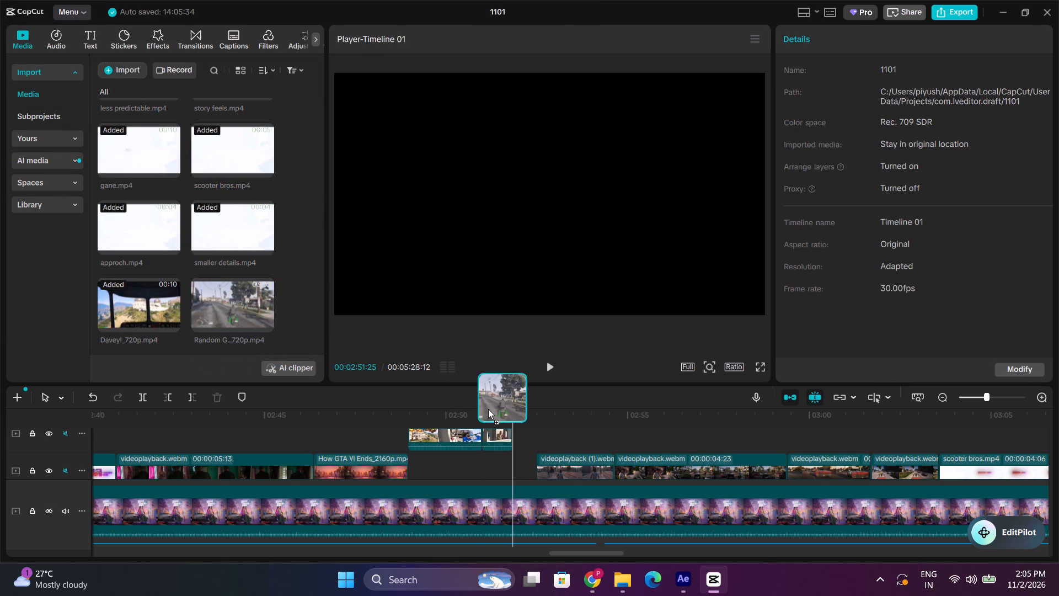
{"action": "left_click_drag", "start_coordinate": [488, 409], "coordinate": [487, 413]}
Slide the Random Guy clip progressively earlier to search its footage at 02:51:25 for a usable punching scene.
{"action": "left_click_drag", "start_coordinate": [647, 432], "coordinate": [525, 429]}
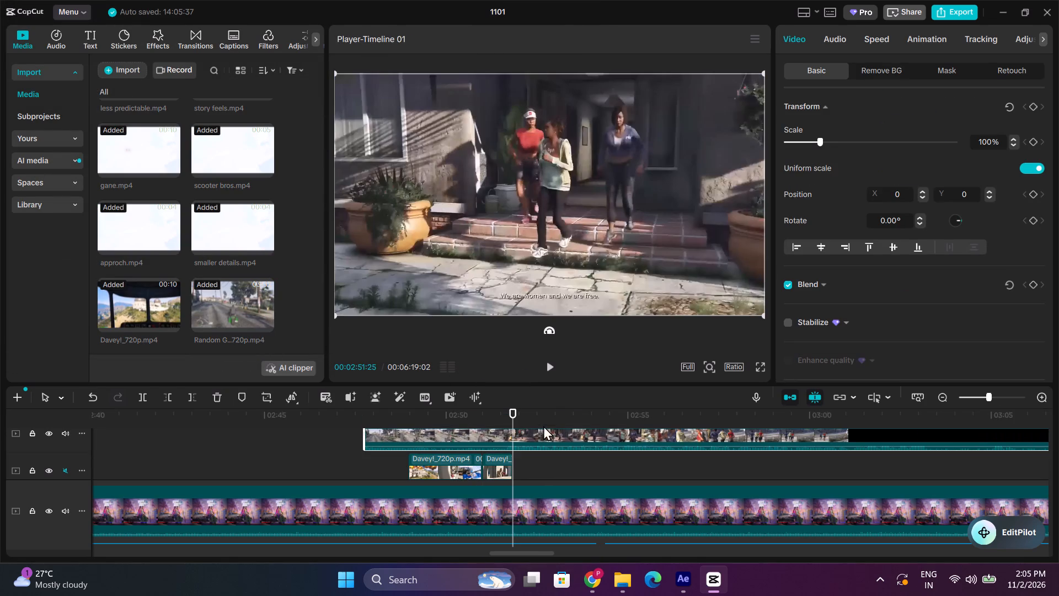
{"action": "left_click_drag", "start_coordinate": [652, 431], "coordinate": [577, 431]}
{"action": "left_click_drag", "start_coordinate": [722, 437], "coordinate": [577, 431]}
{"action": "left_click_drag", "start_coordinate": [694, 426], "coordinate": [527, 429]}
{"action": "left_click_drag", "start_coordinate": [756, 447], "coordinate": [528, 448]}
{"action": "left_click_drag", "start_coordinate": [597, 435], "coordinate": [521, 441]}
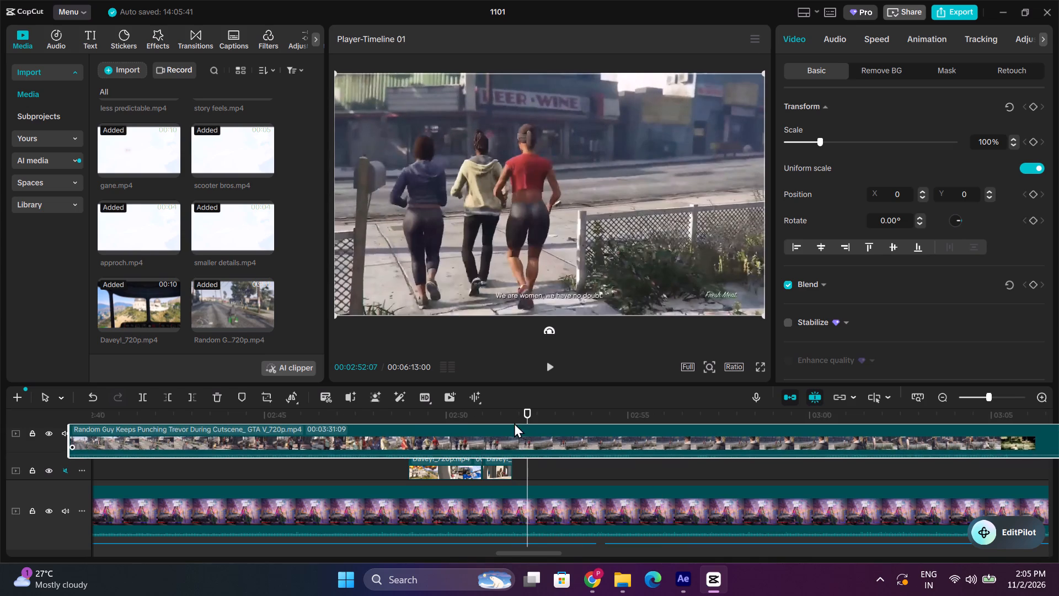
{"action": "left_click", "coordinate": [512, 419]}
{"action": "left_click_drag", "start_coordinate": [684, 433], "coordinate": [503, 430]}
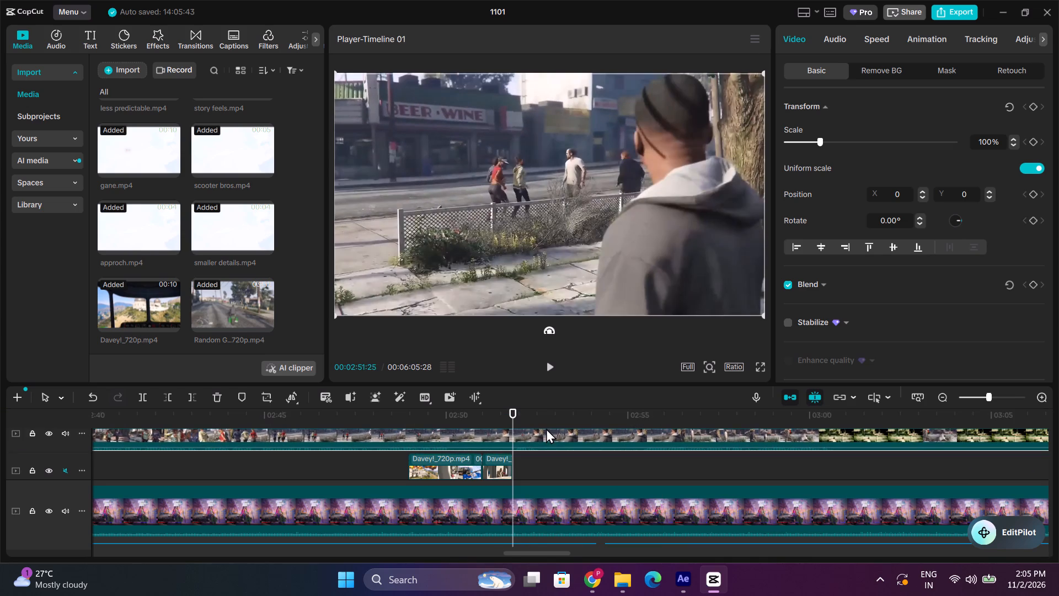
{"action": "left_click_drag", "start_coordinate": [576, 436], "coordinate": [503, 438]}
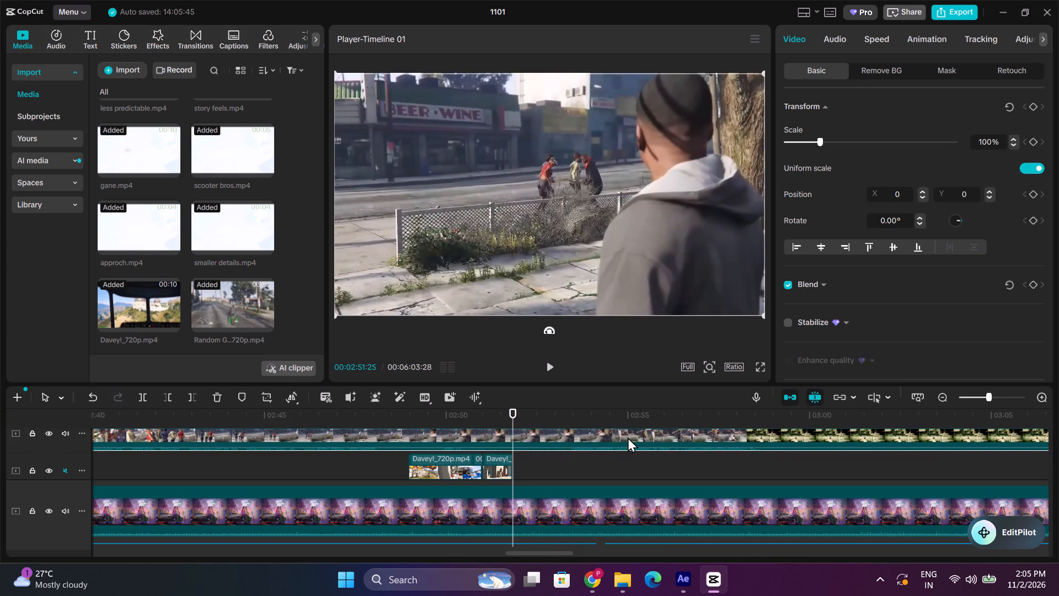
{"action": "left_click_drag", "start_coordinate": [627, 437], "coordinate": [546, 436]}
{"action": "left_click_drag", "start_coordinate": [594, 436], "coordinate": [523, 438]}
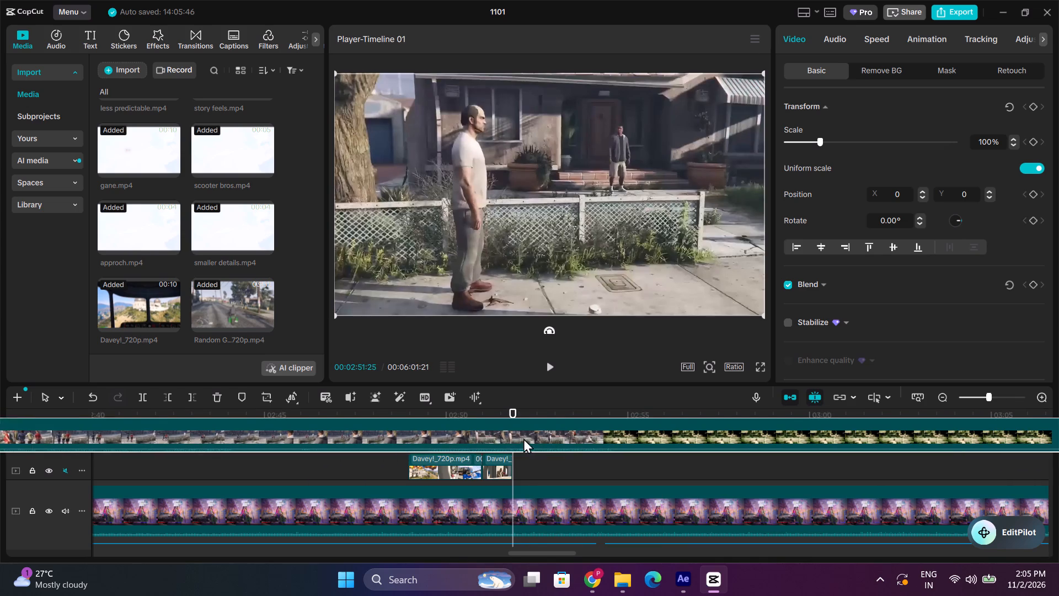
{"action": "left_click_drag", "start_coordinate": [523, 438], "coordinate": [511, 439]}
{"action": "left_click_drag", "start_coordinate": [559, 433], "coordinate": [505, 438]}
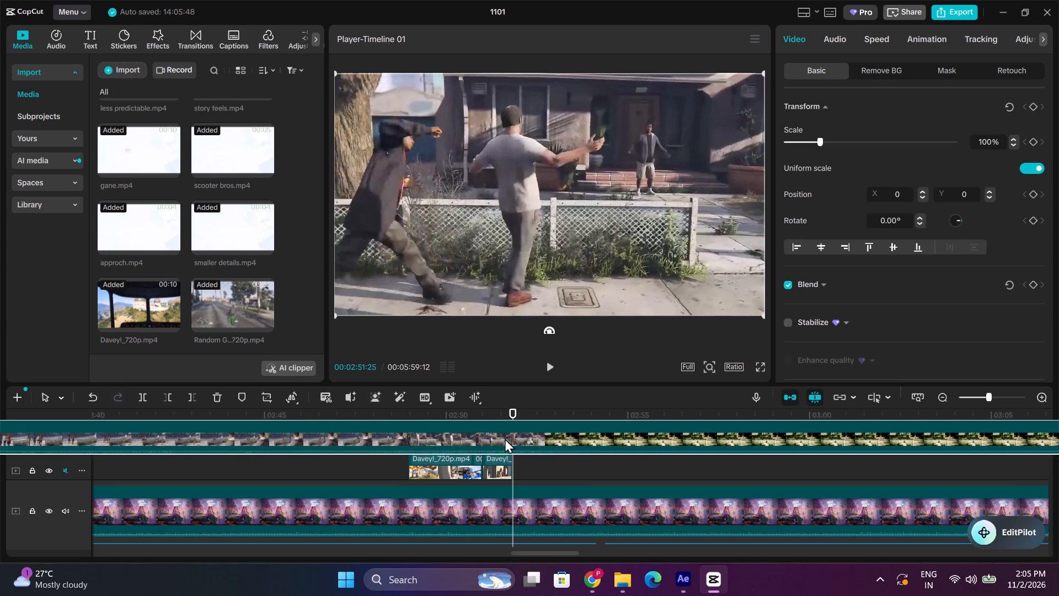
{"action": "left_click_drag", "start_coordinate": [505, 438], "coordinate": [504, 439]}
{"action": "left_click_drag", "start_coordinate": [555, 439], "coordinate": [491, 439]}
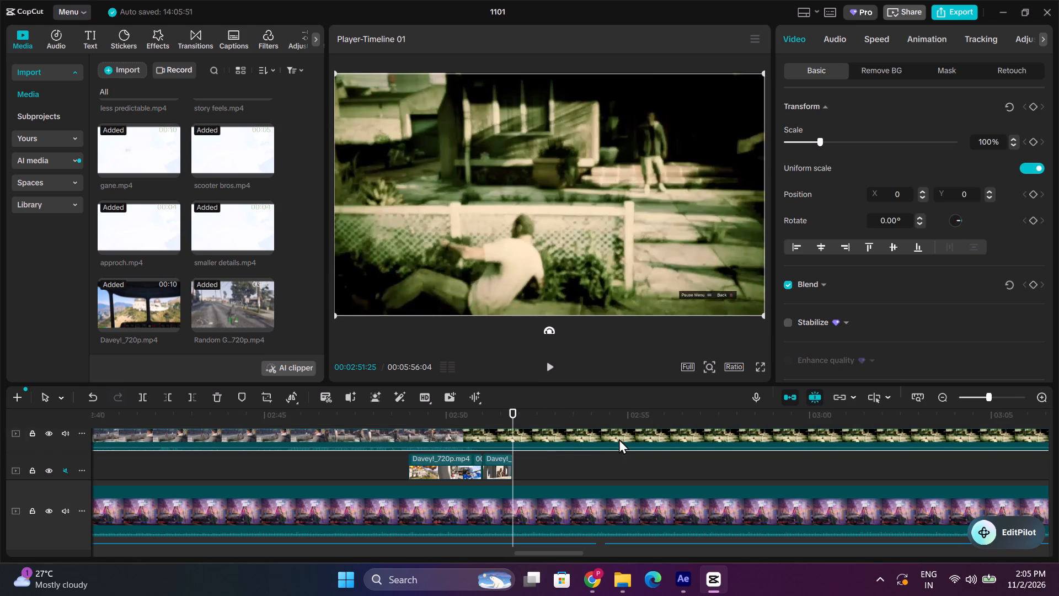
{"action": "left_click_drag", "start_coordinate": [615, 435], "coordinate": [520, 438]}
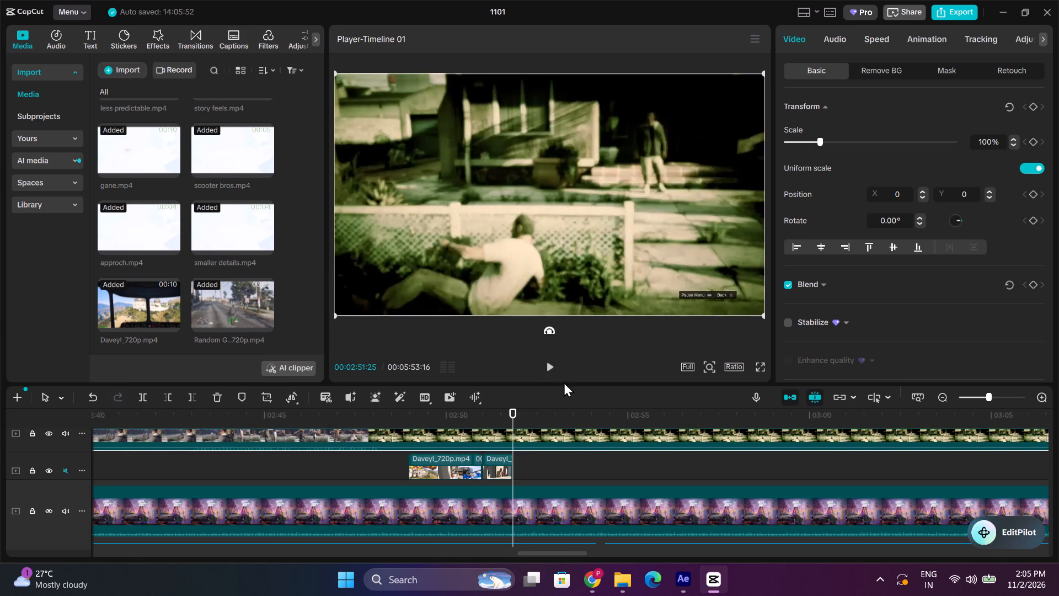
Slide the Random Guy clip further earlier until its unfiltered sidewalk scene reaches 02:51:25, and trim off everything before that point.
{"action": "left_click", "coordinate": [555, 363]}
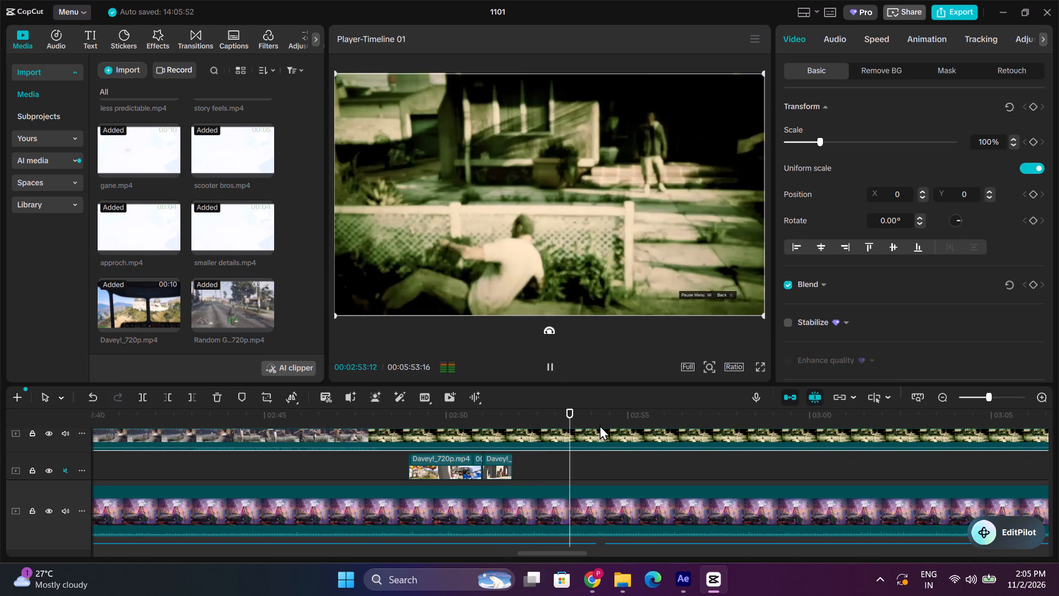
{"action": "scroll", "coordinate": [550, 441], "scroll_direction": "up", "scroll_amount": 1}
{"action": "left_click", "coordinate": [513, 423]}
{"action": "left_click_drag", "start_coordinate": [858, 447], "coordinate": [622, 454]}
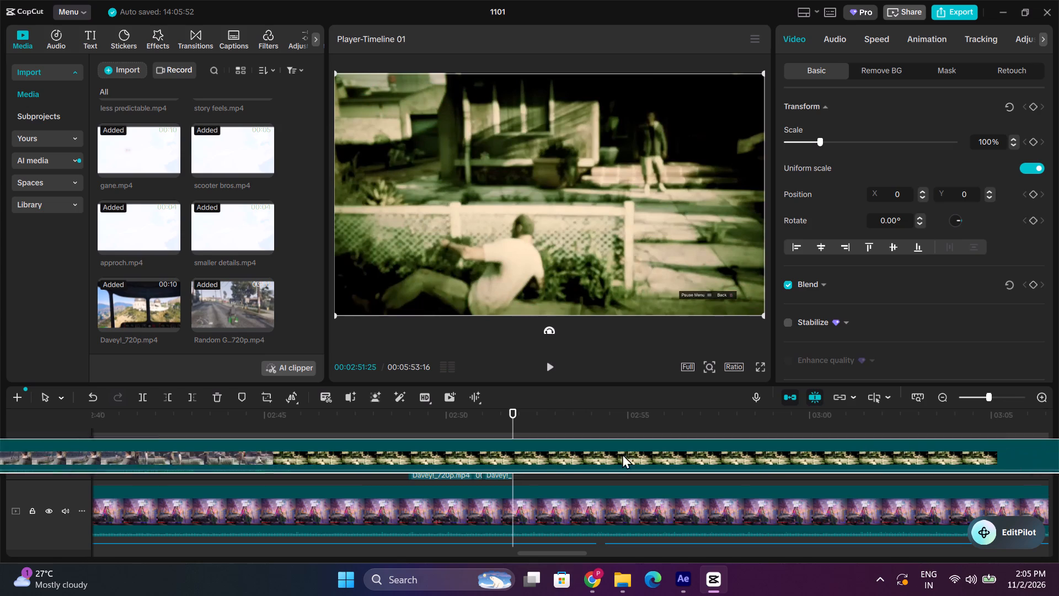
{"action": "left_click_drag", "start_coordinate": [622, 454], "coordinate": [306, 460]}
{"action": "left_click_drag", "start_coordinate": [681, 450], "coordinate": [557, 453]}
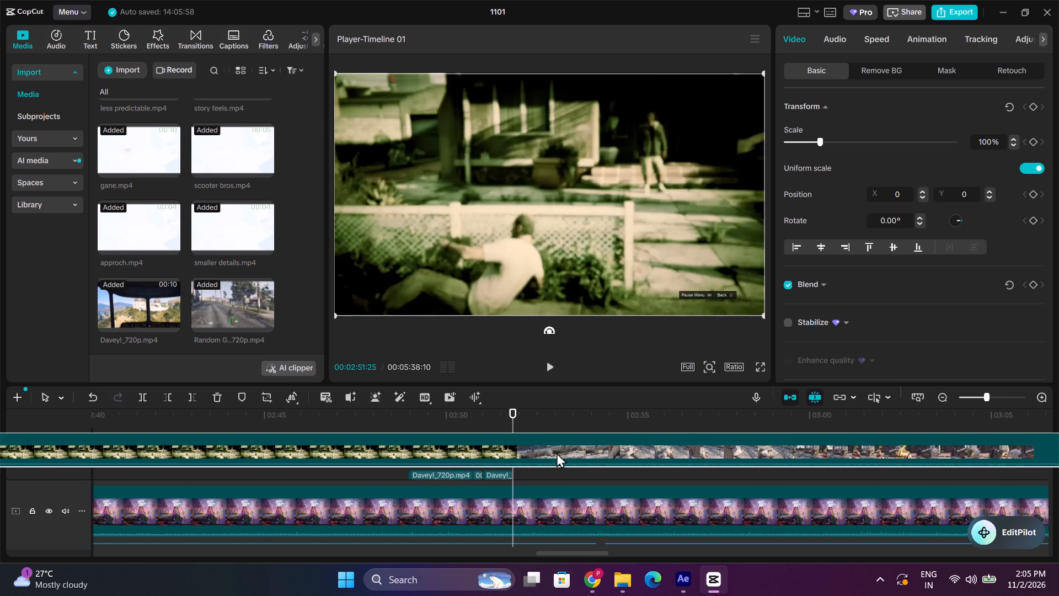
{"action": "left_click_drag", "start_coordinate": [557, 453], "coordinate": [550, 453]}
{"action": "left_click_drag", "start_coordinate": [541, 452], "coordinate": [598, 455]}
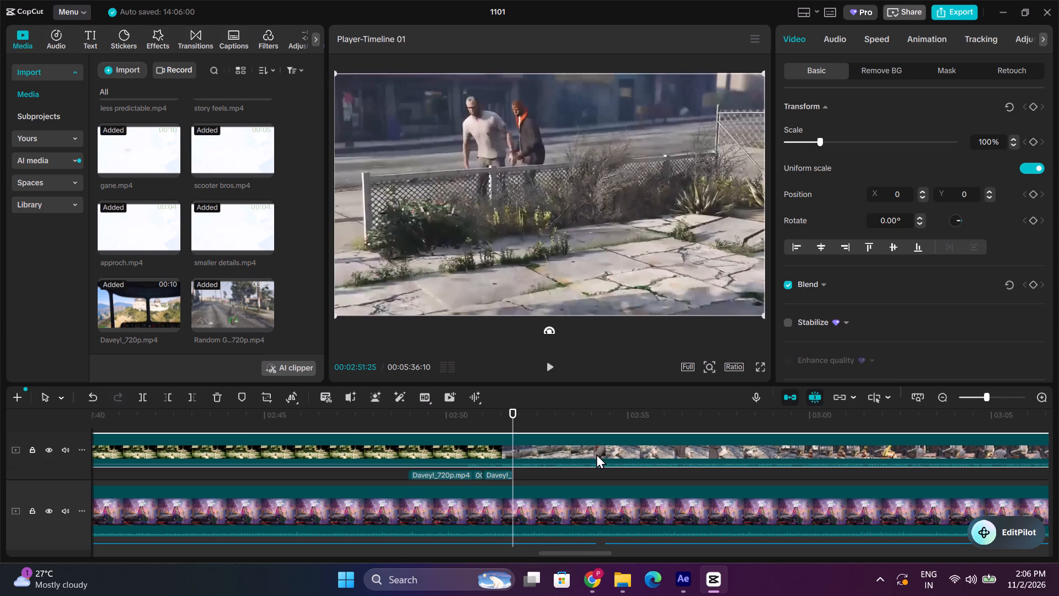
{"action": "left_click", "coordinate": [169, 395]}
Search the Random Guy clip's footage between about 02:52 and 03:17 for a punch, and trim off everything before 03:12:15.
{"action": "left_click", "coordinate": [555, 368]}
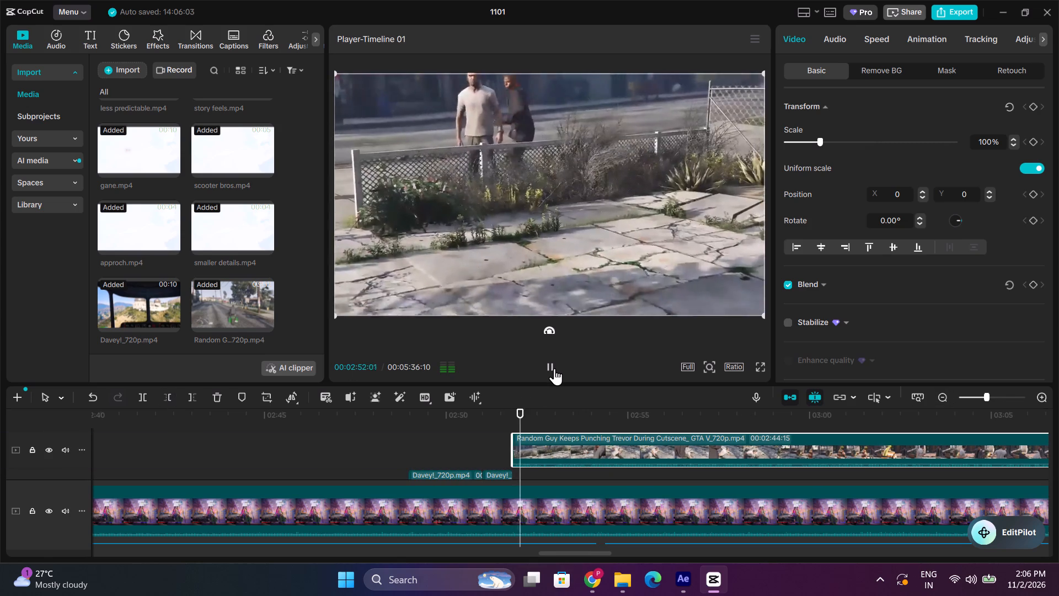
{"action": "left_click", "coordinate": [554, 368]}
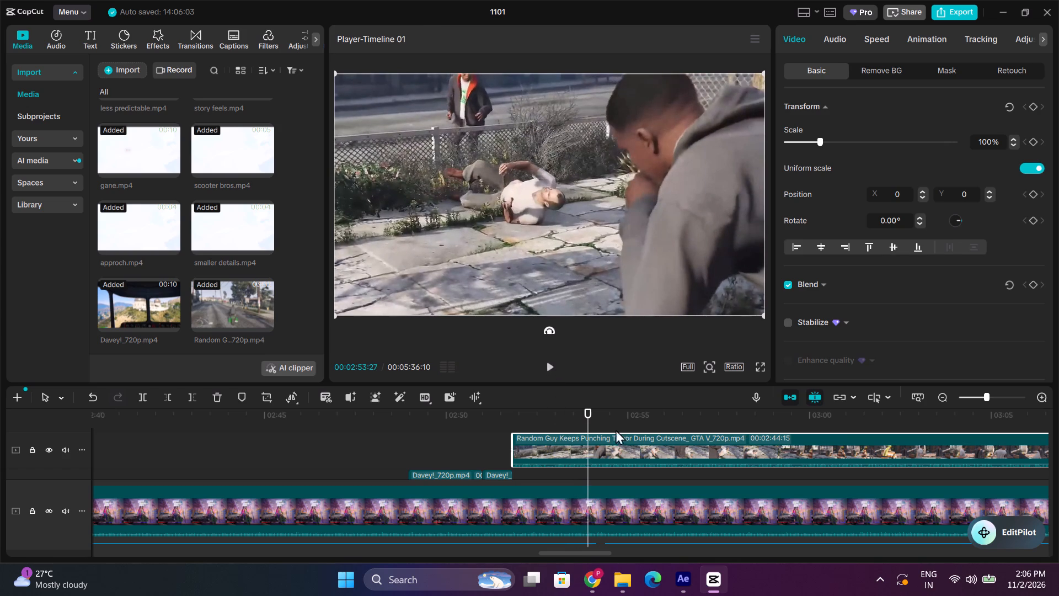
{"action": "scroll", "coordinate": [582, 427], "scroll_direction": "down", "scroll_amount": 3}
{"action": "scroll", "coordinate": [868, 440], "scroll_direction": "up", "scroll_amount": 1}
{"action": "double_click", "coordinate": [942, 396]}
{"action": "scroll", "coordinate": [763, 473], "scroll_direction": "up", "scroll_amount": 1}
{"action": "left_click", "coordinate": [799, 425]}
{"action": "left_click_drag", "start_coordinate": [800, 425], "coordinate": [808, 425]}
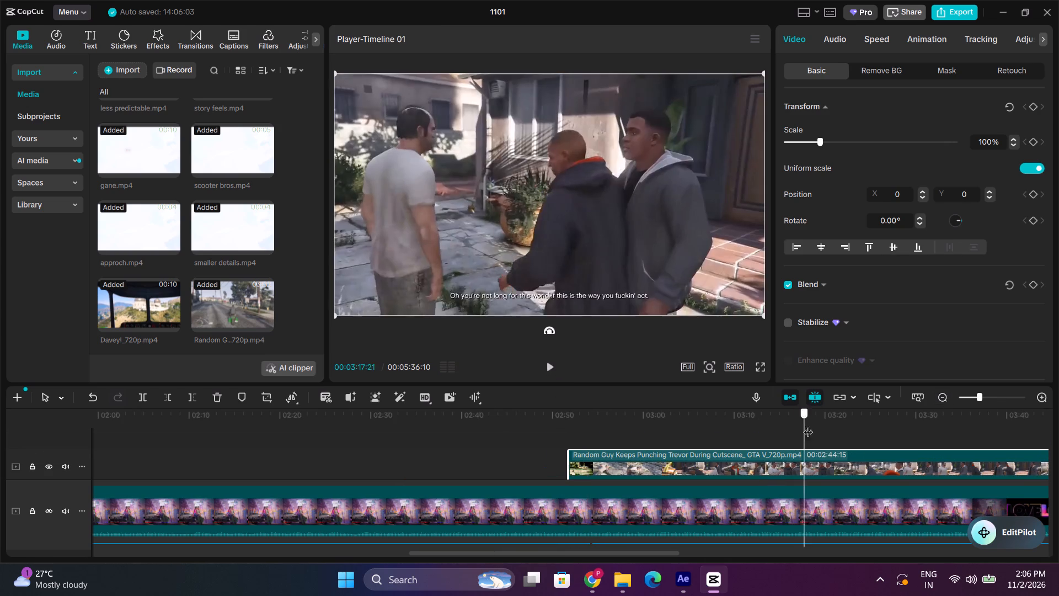
{"action": "left_click_drag", "start_coordinate": [808, 425], "coordinate": [718, 439]}
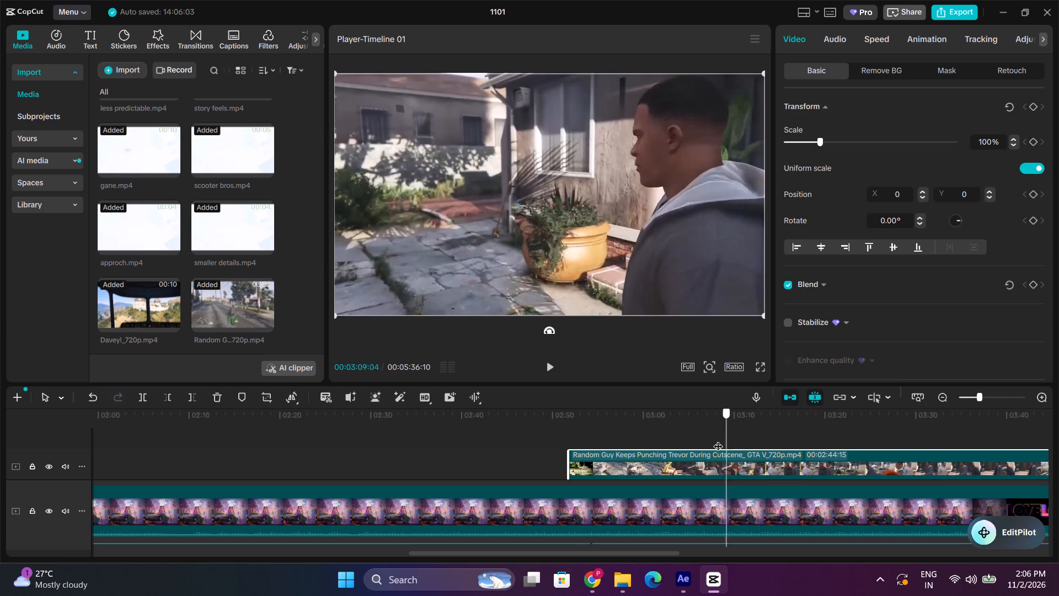
{"action": "left_click_drag", "start_coordinate": [718, 439], "coordinate": [635, 439]}
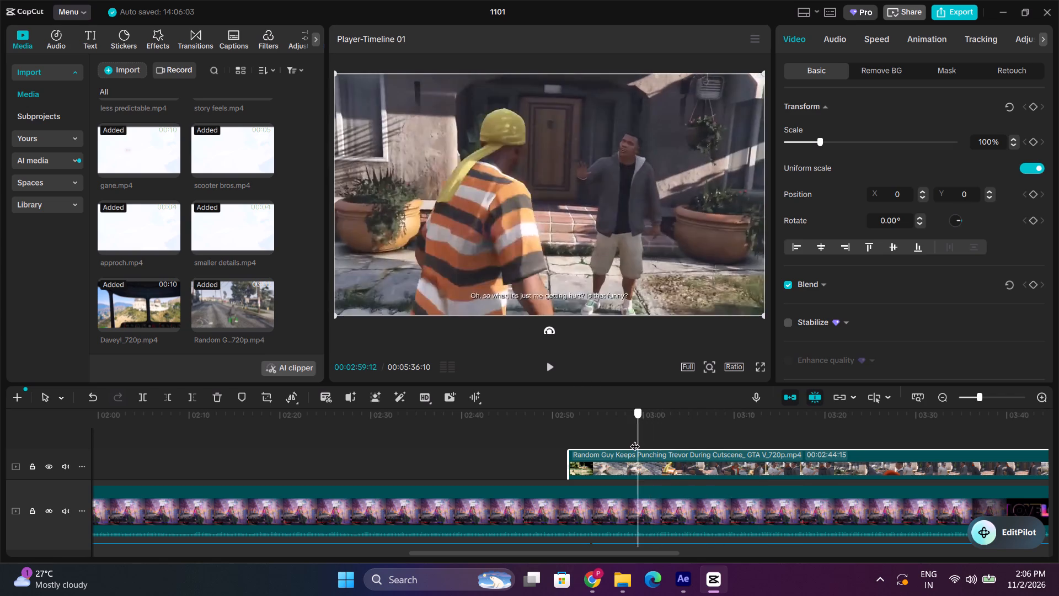
{"action": "left_click_drag", "start_coordinate": [635, 439], "coordinate": [691, 438]}
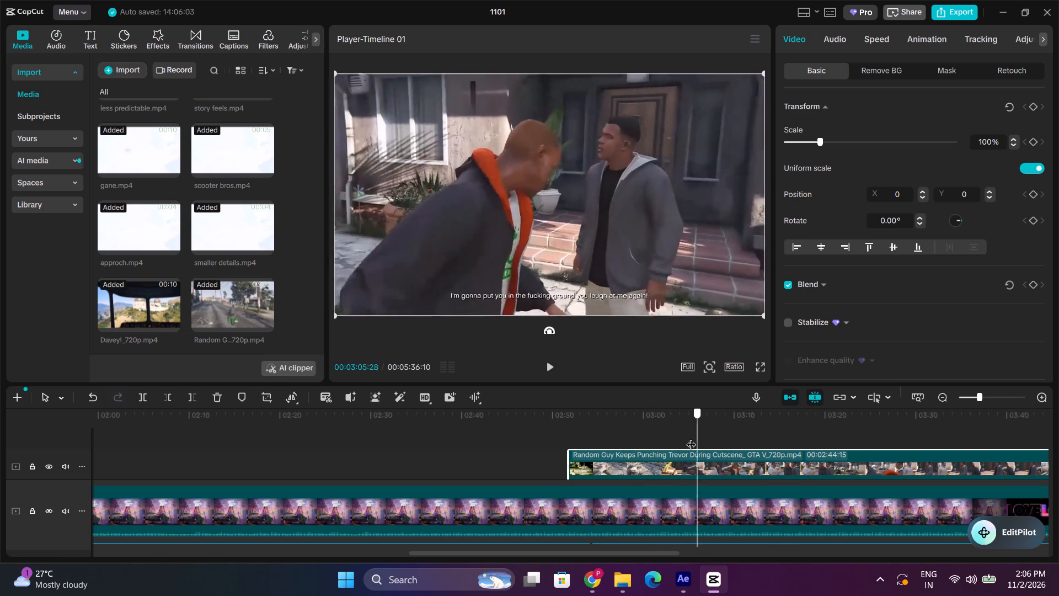
{"action": "left_click_drag", "start_coordinate": [691, 438], "coordinate": [684, 438]}
{"action": "left_click", "coordinate": [556, 369]}
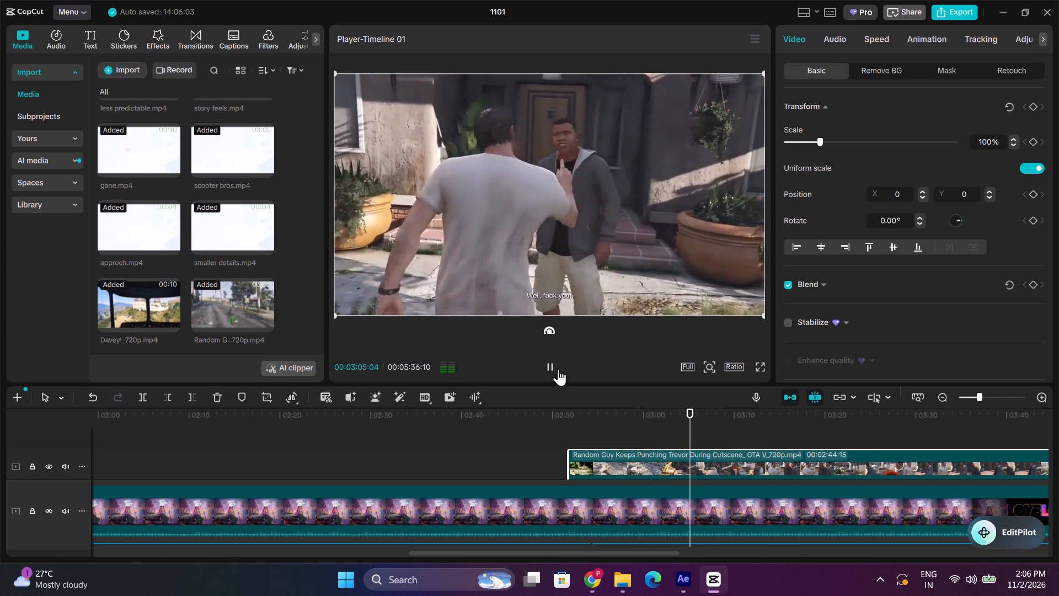
{"action": "left_click", "coordinate": [677, 418]}
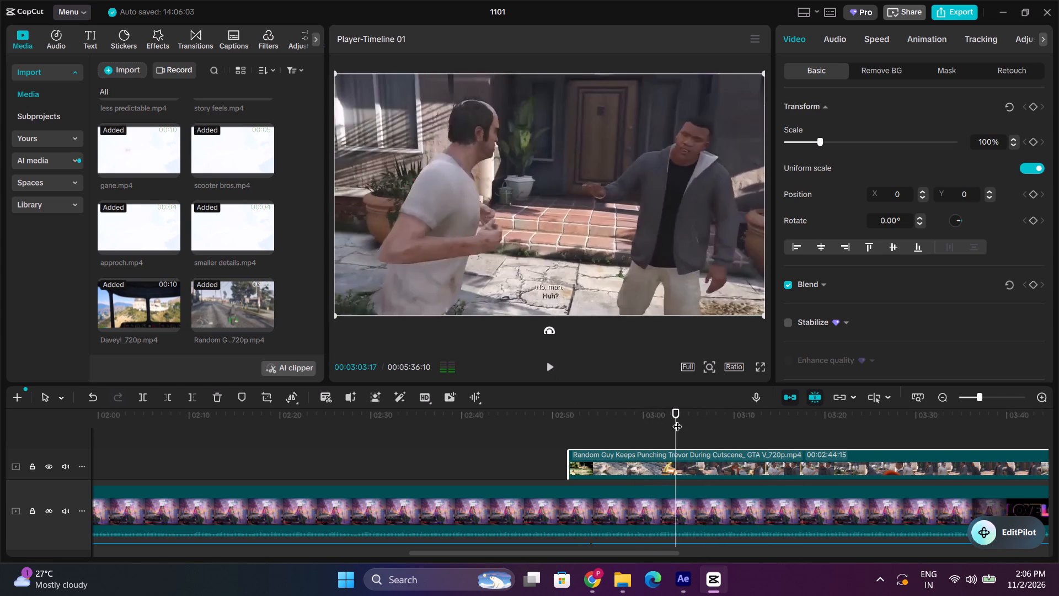
{"action": "left_click_drag", "start_coordinate": [680, 425], "coordinate": [758, 421]}
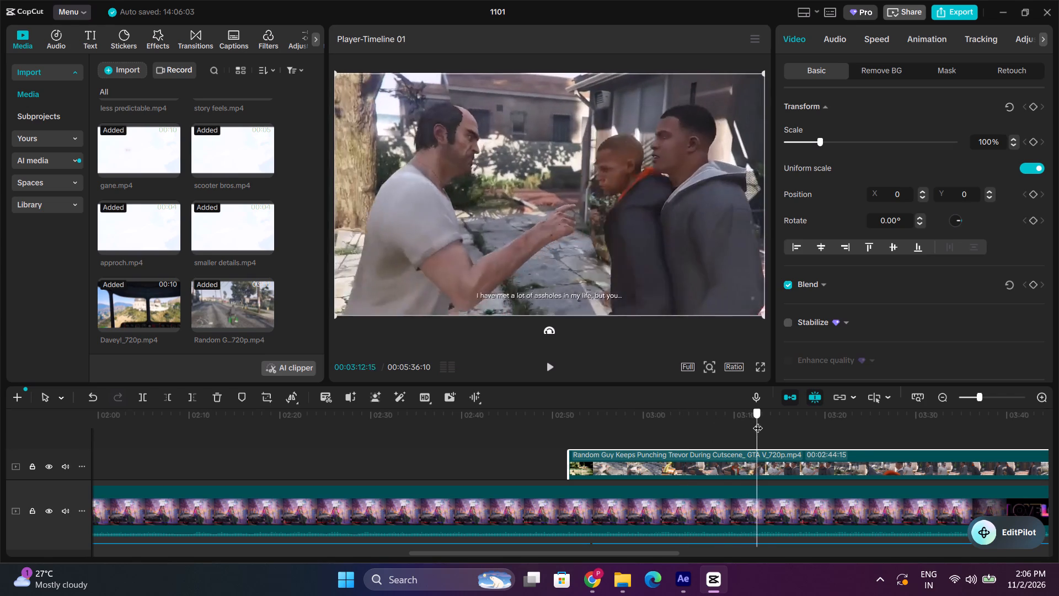
{"action": "left_click_drag", "start_coordinate": [758, 421], "coordinate": [757, 421]}
{"action": "left_click", "coordinate": [165, 396]}
Move the trimmed Random Guy clip onto the Davey! pieces' track, directly after the second piece at 02:51:25.
{"action": "scroll", "coordinate": [670, 454], "scroll_direction": "down", "scroll_amount": 2}
{"action": "left_click_drag", "start_coordinate": [835, 434], "coordinate": [805, 437]}
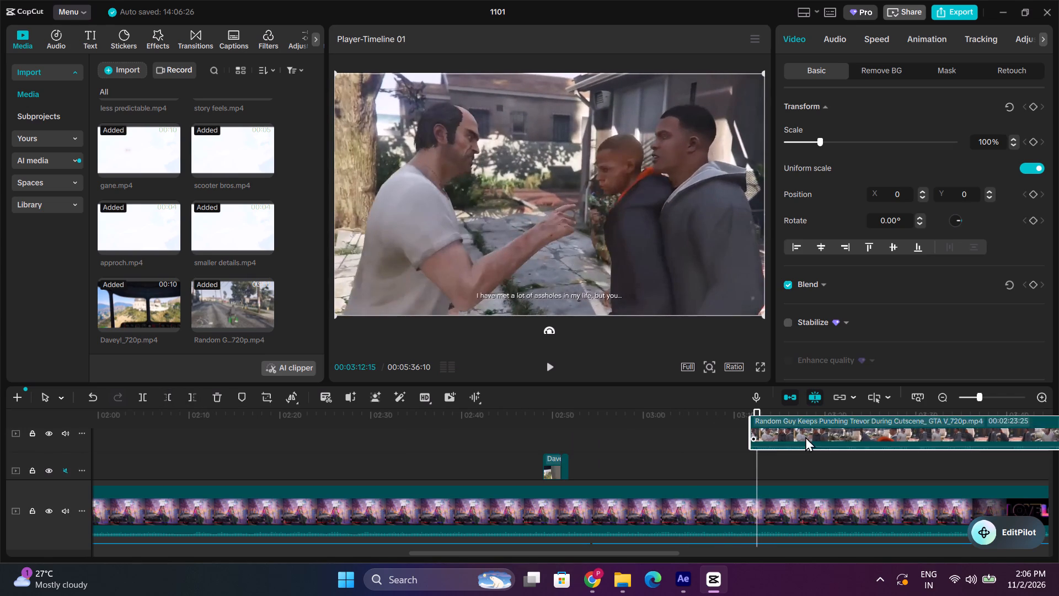
{"action": "left_click_drag", "start_coordinate": [805, 437], "coordinate": [639, 442]}
{"action": "left_click", "coordinate": [564, 412]}
{"action": "key", "text": "space"}
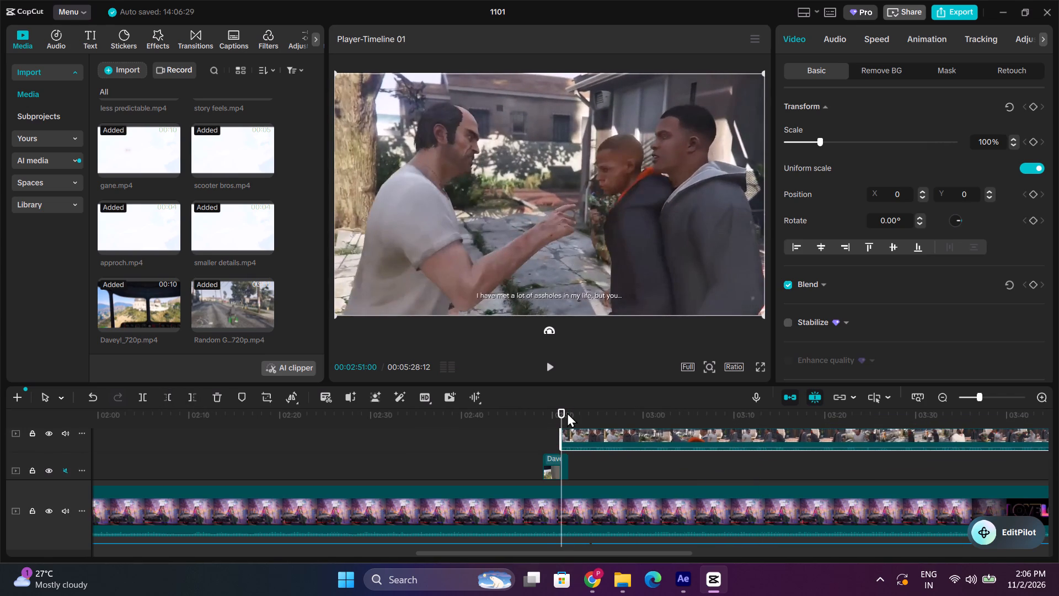
{"action": "key", "text": "space"}
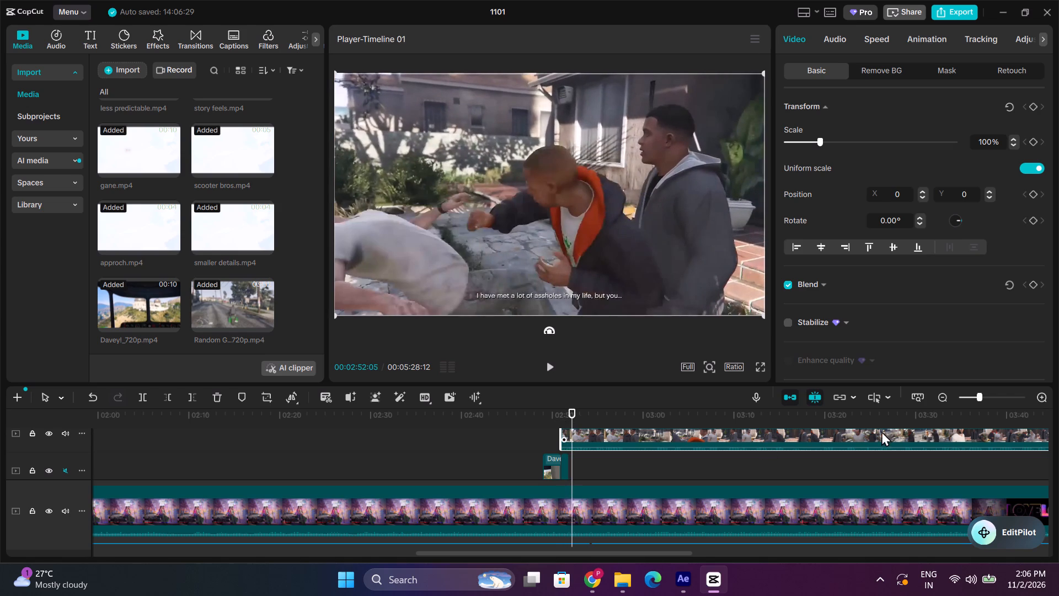
{"action": "left_click_drag", "start_coordinate": [1051, 390], "coordinate": [1043, 390]}
{"action": "triple_click", "coordinate": [1037, 391]}
{"action": "scroll", "coordinate": [607, 457], "scroll_direction": "up", "scroll_amount": 1}
{"action": "left_click_drag", "start_coordinate": [573, 446], "coordinate": [637, 473]}
{"action": "scroll", "coordinate": [634, 451], "scroll_direction": "down", "scroll_amount": 2}
{"action": "scroll", "coordinate": [629, 435], "scroll_direction": "up", "scroll_amount": 1}
Play the Random Guy clip through the punch and trim off its end at 02:53:10.
{"action": "key", "text": "space"}
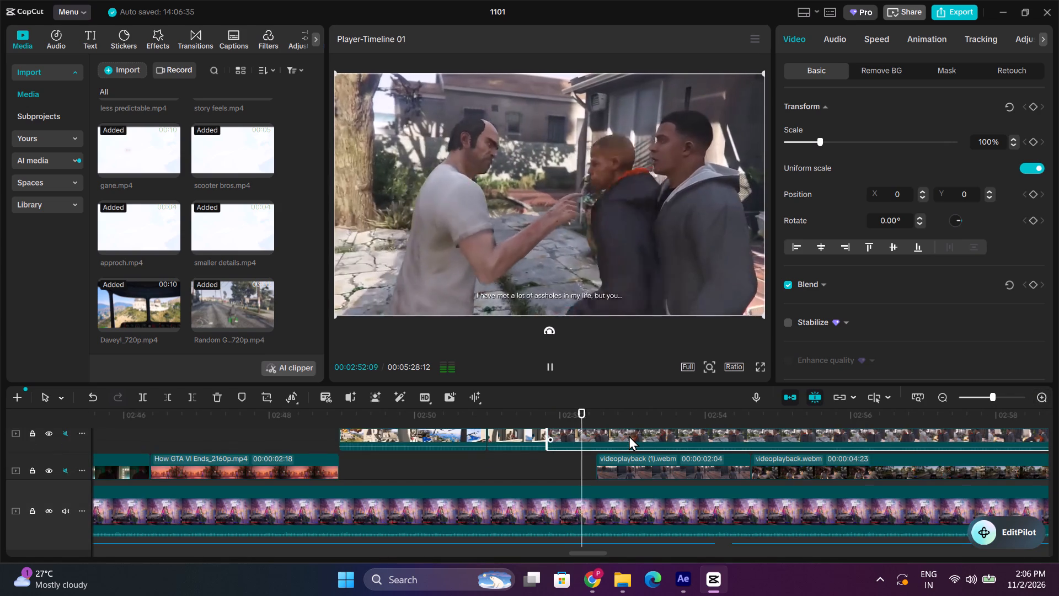
{"action": "key", "text": "space"}
{"action": "key", "text": "space"}
{"action": "key", "text": "space"}
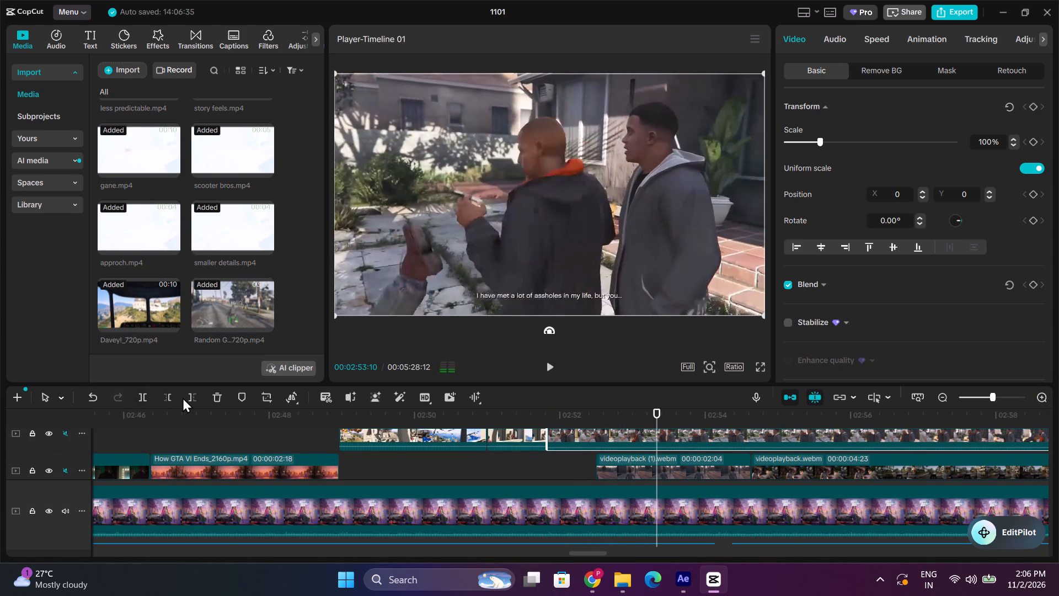
{"action": "left_click", "coordinate": [196, 396]}
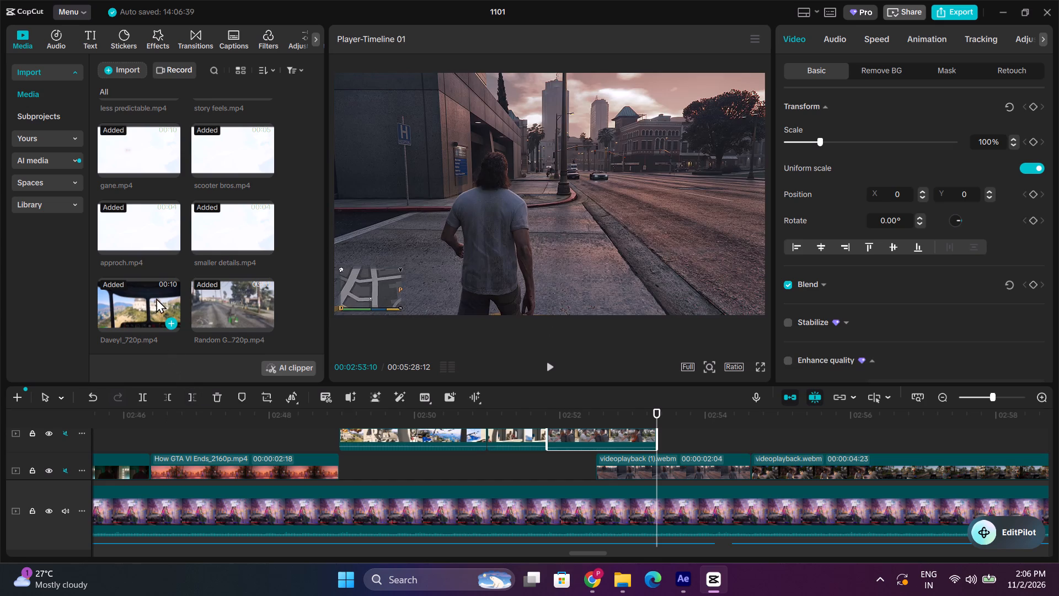
Import the "Chop Roasts Franklin_1080p60" video.
{"action": "left_click", "coordinate": [128, 62]}
{"action": "left_click", "coordinate": [127, 72]}
{"action": "scroll", "coordinate": [233, 194], "scroll_direction": "down", "scroll_amount": 1}
{"action": "scroll", "coordinate": [291, 165], "scroll_direction": "up", "scroll_amount": 1}
{"action": "double_click", "coordinate": [366, 108]}
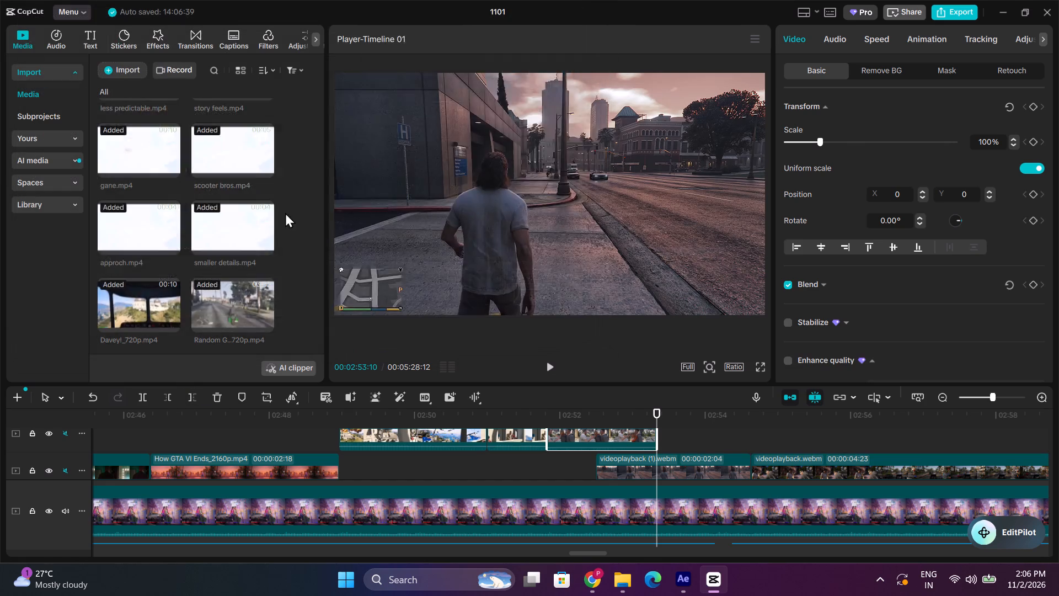
Add the Chop Roasts Franklin clip to the timeline directly after the Random Guy clip, starting at 02:53:10.
{"action": "left_click_drag", "start_coordinate": [109, 299], "coordinate": [659, 426]}
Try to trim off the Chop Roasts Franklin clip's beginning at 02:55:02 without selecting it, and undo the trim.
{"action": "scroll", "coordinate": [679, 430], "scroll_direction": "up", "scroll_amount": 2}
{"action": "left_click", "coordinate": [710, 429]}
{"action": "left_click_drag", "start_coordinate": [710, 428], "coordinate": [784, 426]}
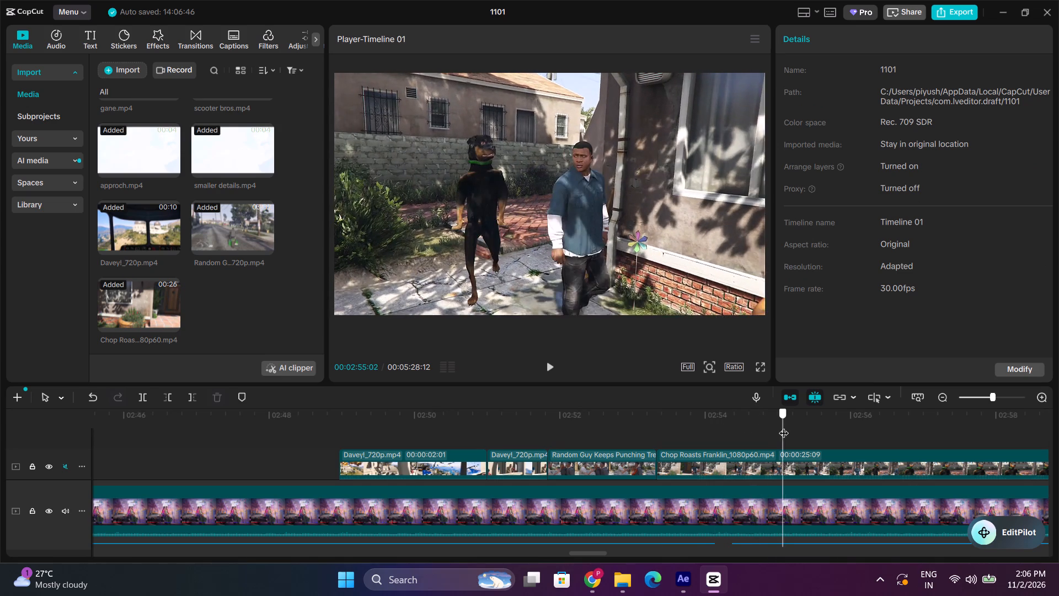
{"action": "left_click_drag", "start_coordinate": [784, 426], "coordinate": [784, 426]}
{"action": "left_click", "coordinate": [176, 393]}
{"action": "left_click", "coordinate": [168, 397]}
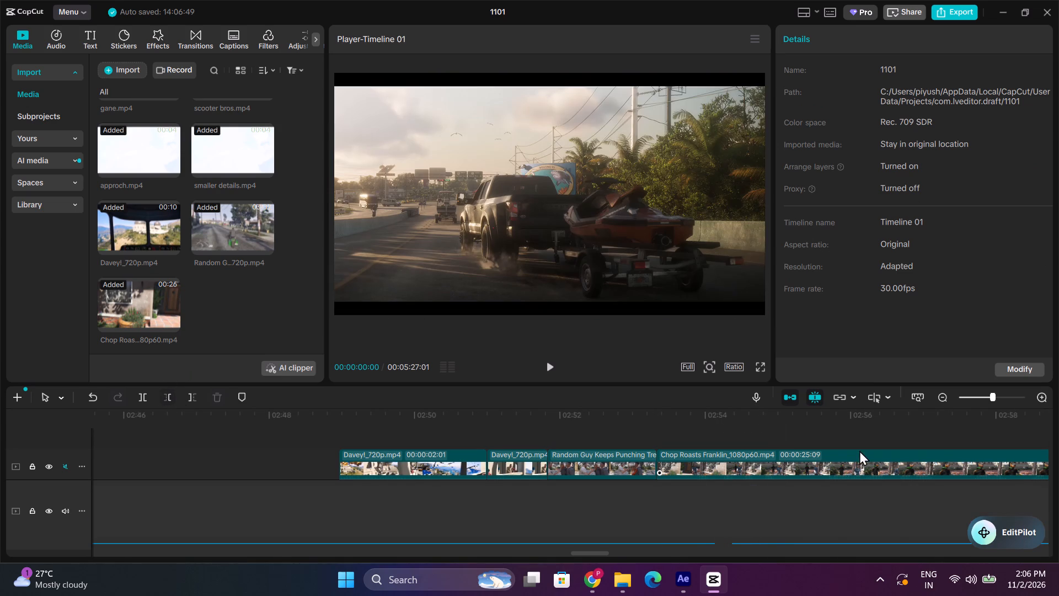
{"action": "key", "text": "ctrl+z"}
Select the Chop Roasts Franklin clip and trim off its beginning at 02:55:00.
{"action": "left_click", "coordinate": [737, 427]}
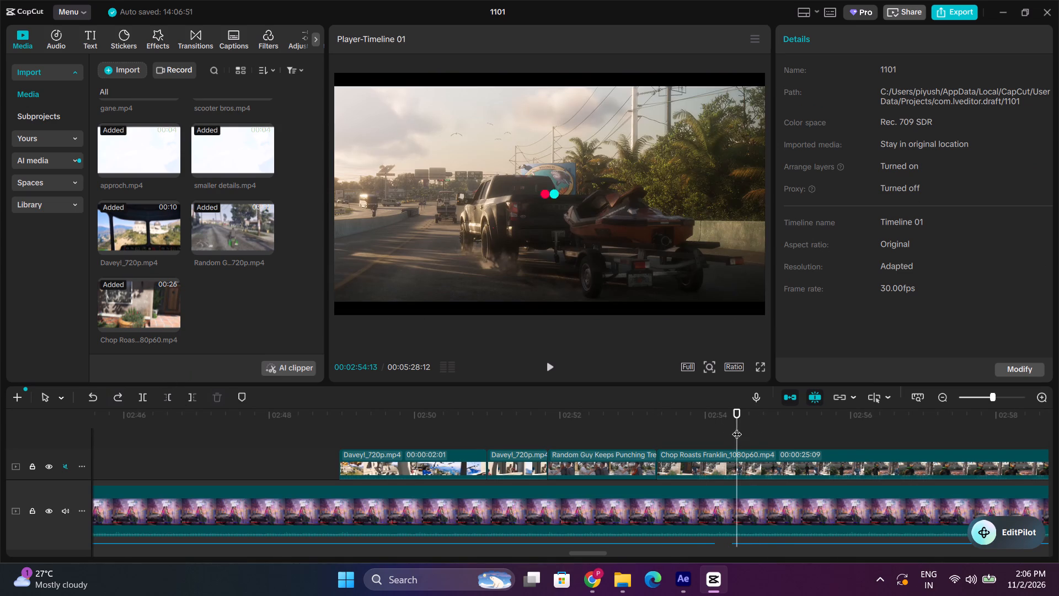
{"action": "left_click_drag", "start_coordinate": [737, 427], "coordinate": [779, 429]}
{"action": "left_click", "coordinate": [774, 462]}
{"action": "left_click", "coordinate": [158, 396]}
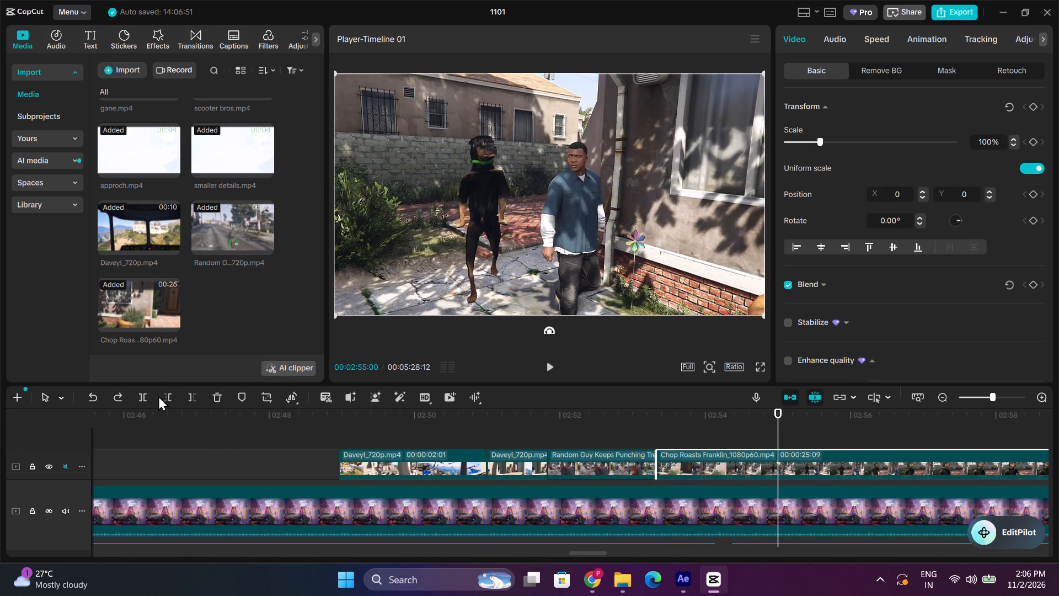
{"action": "left_click", "coordinate": [163, 398]}
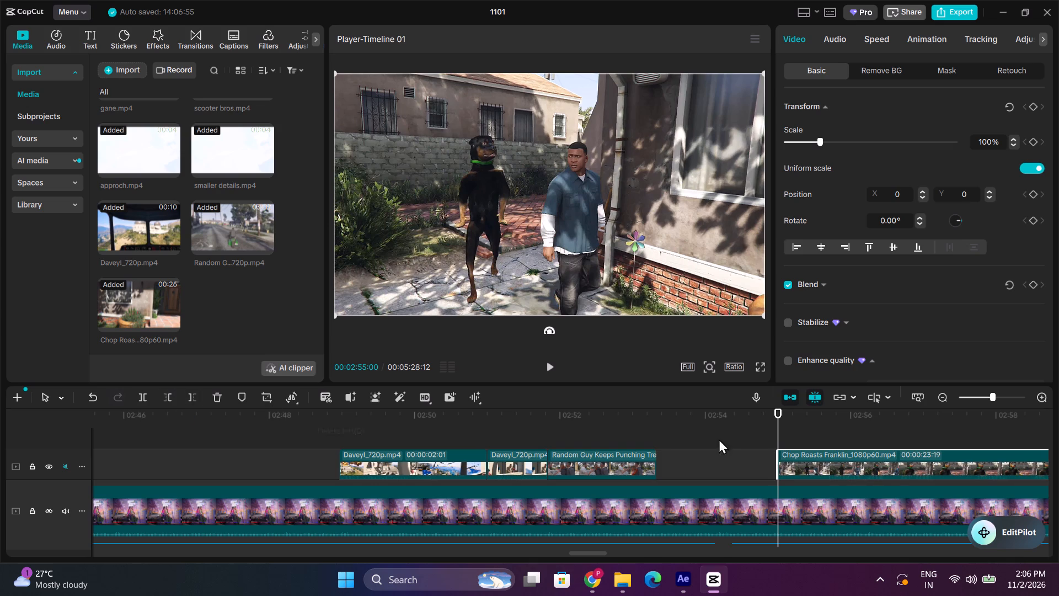
Move the trimmed Chop Roasts Franklin clip back against the end of the Random Guy clip at 02:53:10.
{"action": "left_click_drag", "start_coordinate": [878, 459], "coordinate": [755, 462]}
{"action": "scroll", "coordinate": [747, 456], "scroll_direction": "down", "scroll_amount": 3}
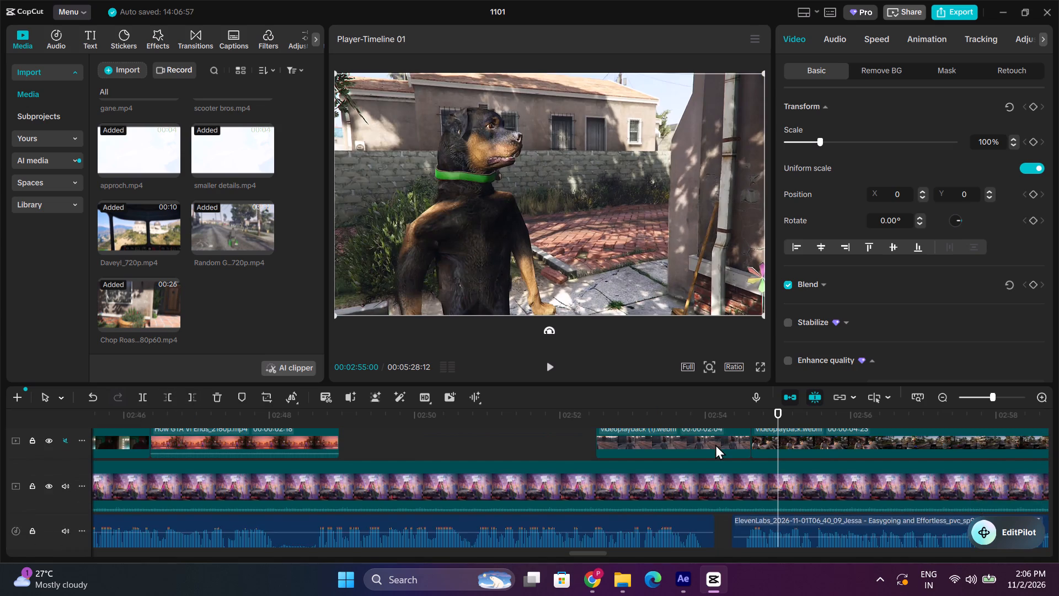
{"action": "scroll", "coordinate": [715, 444], "scroll_direction": "up", "scroll_amount": 3}
Play the Chop Roasts Franklin clip from its start and trim off its end at 02:54:19.
{"action": "left_click", "coordinate": [670, 416]}
{"action": "key", "text": "space"}
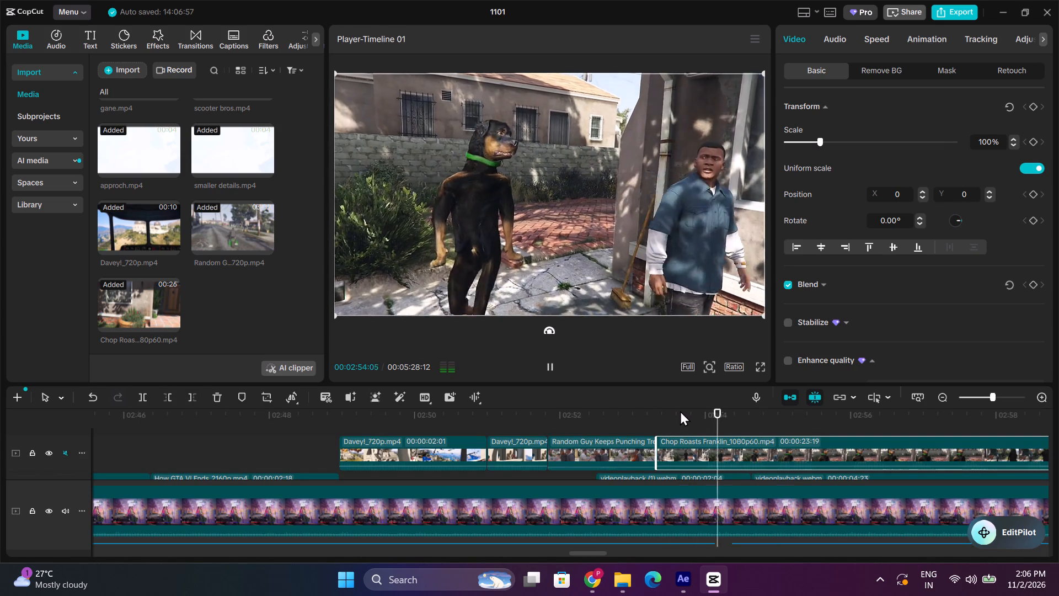
{"action": "key", "text": "space"}
{"action": "left_click", "coordinate": [201, 399]}
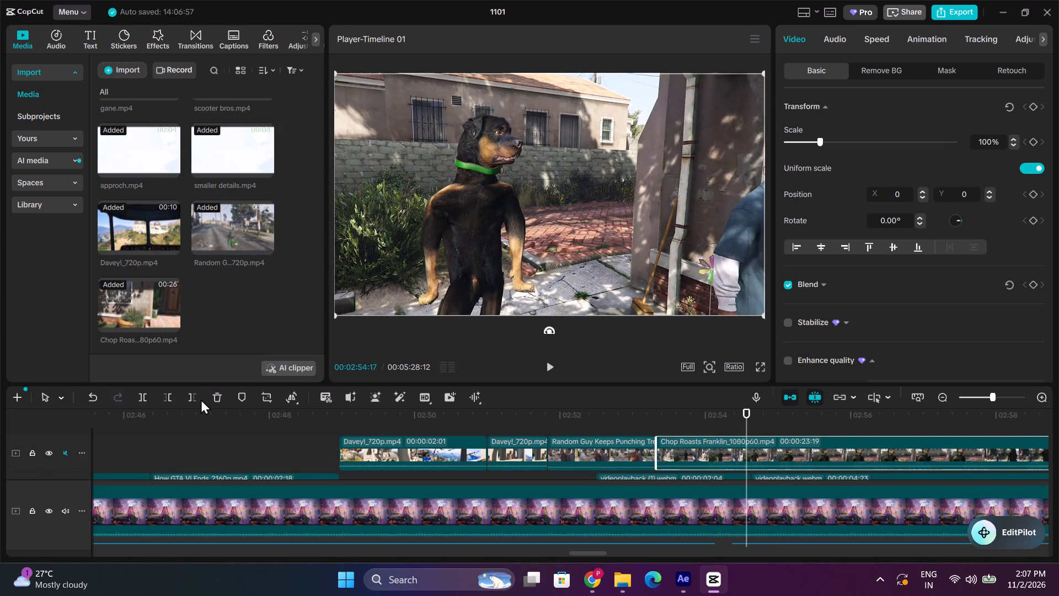
{"action": "key", "text": "space"}
{"action": "key", "text": "space"}
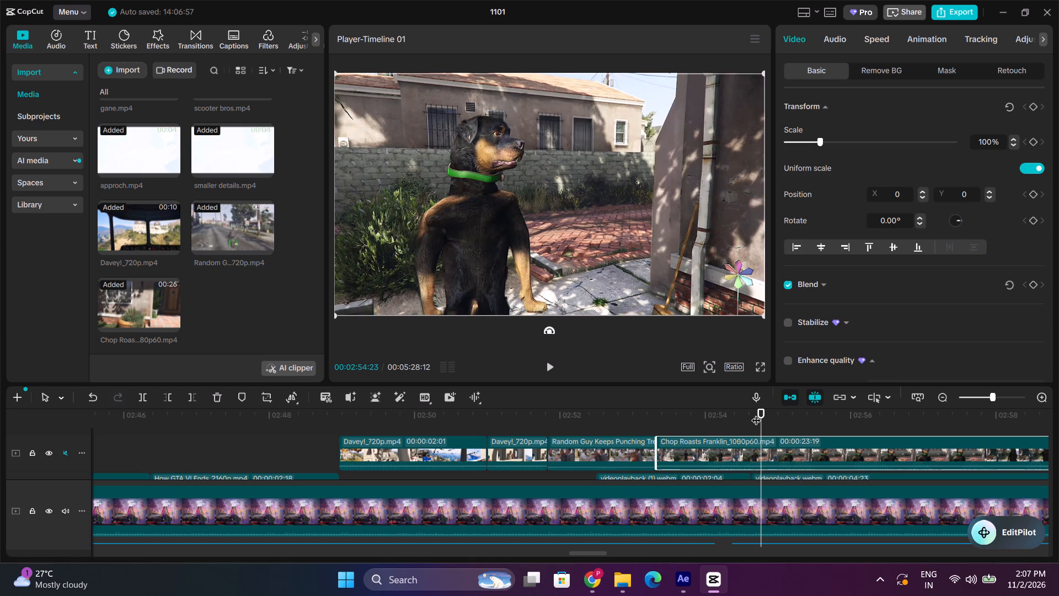
{"action": "left_click_drag", "start_coordinate": [742, 413], "coordinate": [749, 412]}
{"action": "left_click", "coordinate": [195, 400]}
Play back the row of inserted GTA V excerpts, starting again from the first Davey clip at about 02:49, to check their flow.
{"action": "key", "text": "space"}
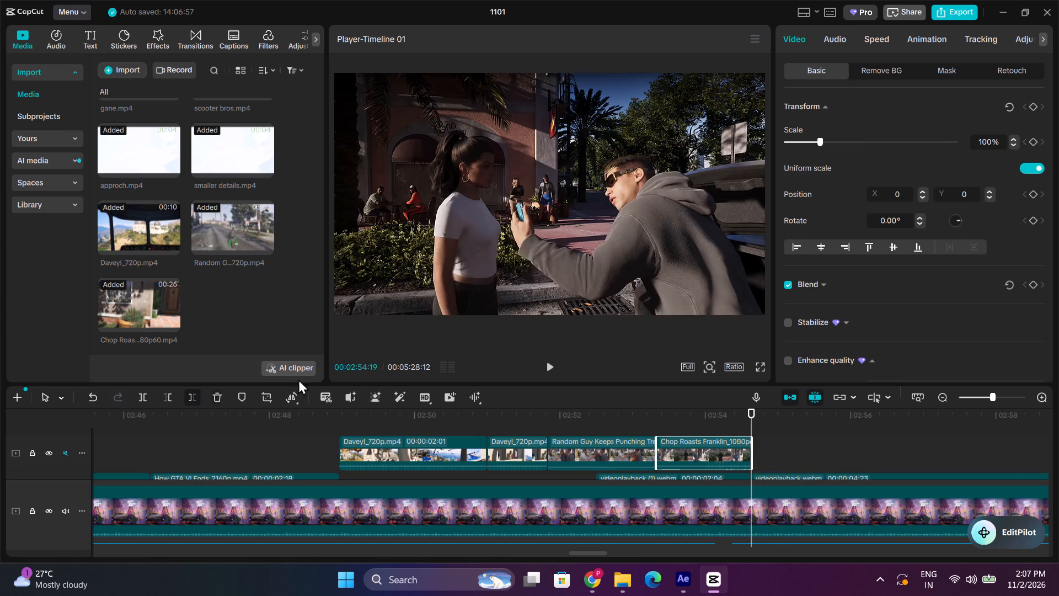
{"action": "left_click", "coordinate": [441, 414]}
{"action": "key", "text": "space"}
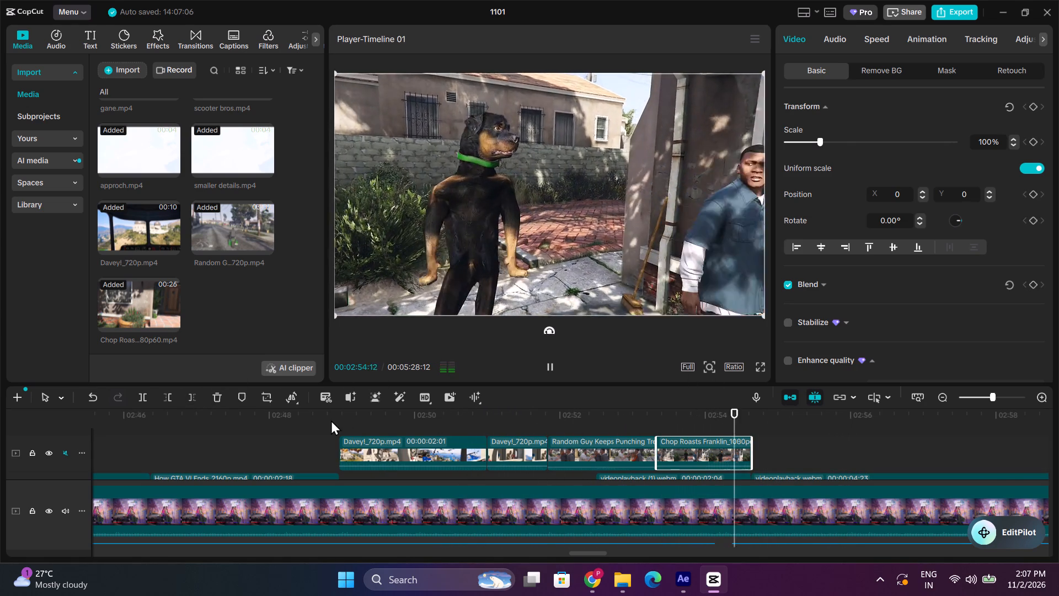
{"action": "left_click", "coordinate": [341, 416]}
{"action": "key", "text": "space"}
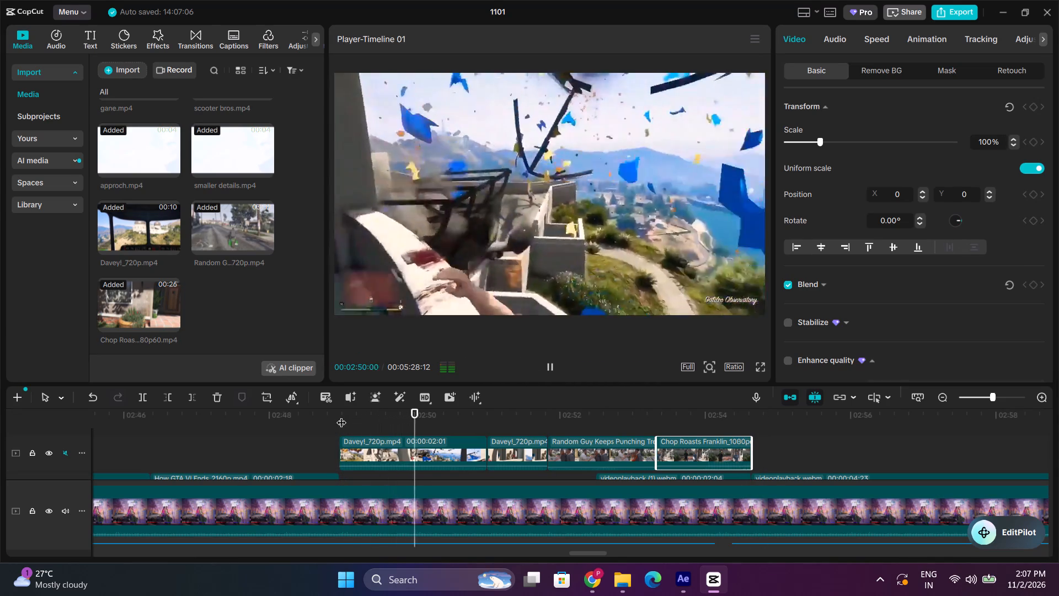
{"action": "key", "text": "space"}
Switch to Chrome, return to the "franklin funniest meme" YouTube results, and preview the short "Franklin can't catch a break".
{"action": "left_click", "coordinate": [596, 585]}
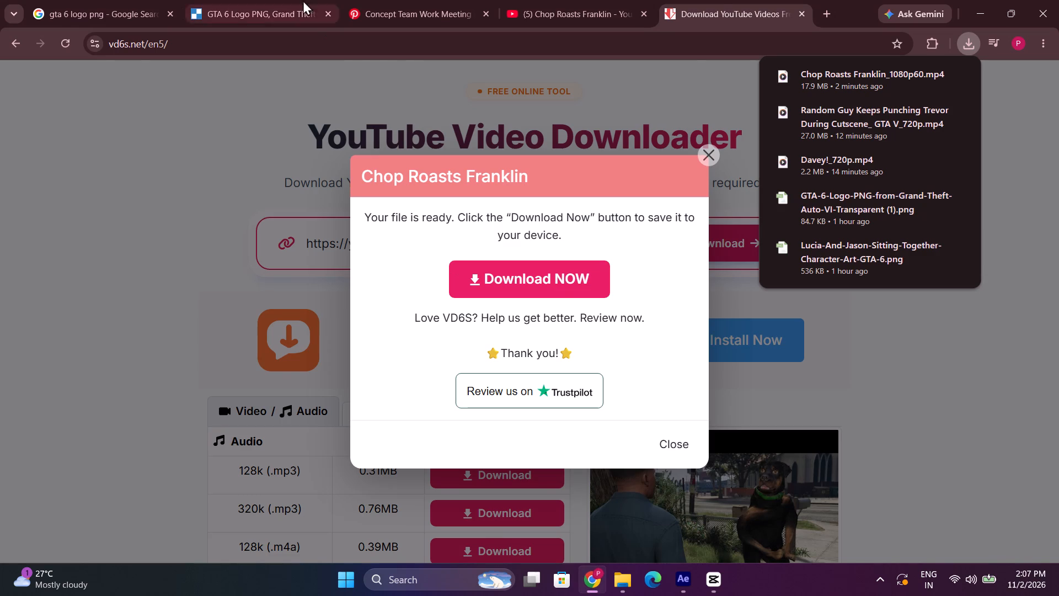
{"action": "left_click", "coordinate": [625, 0]}
{"action": "left_click_drag", "start_coordinate": [240, 183], "coordinate": [236, 179]}
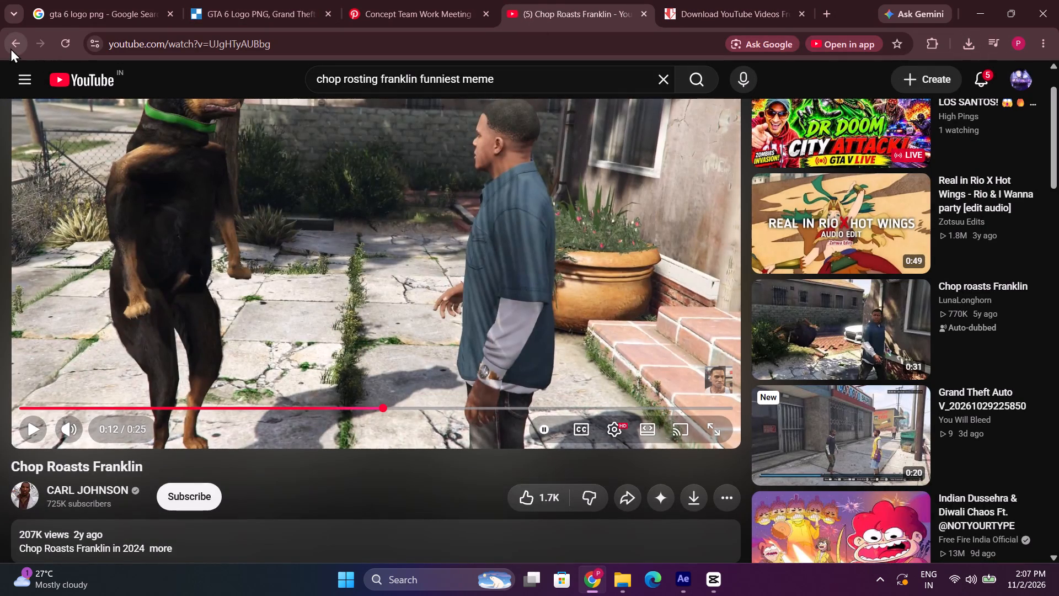
{"action": "left_click", "coordinate": [10, 46]}
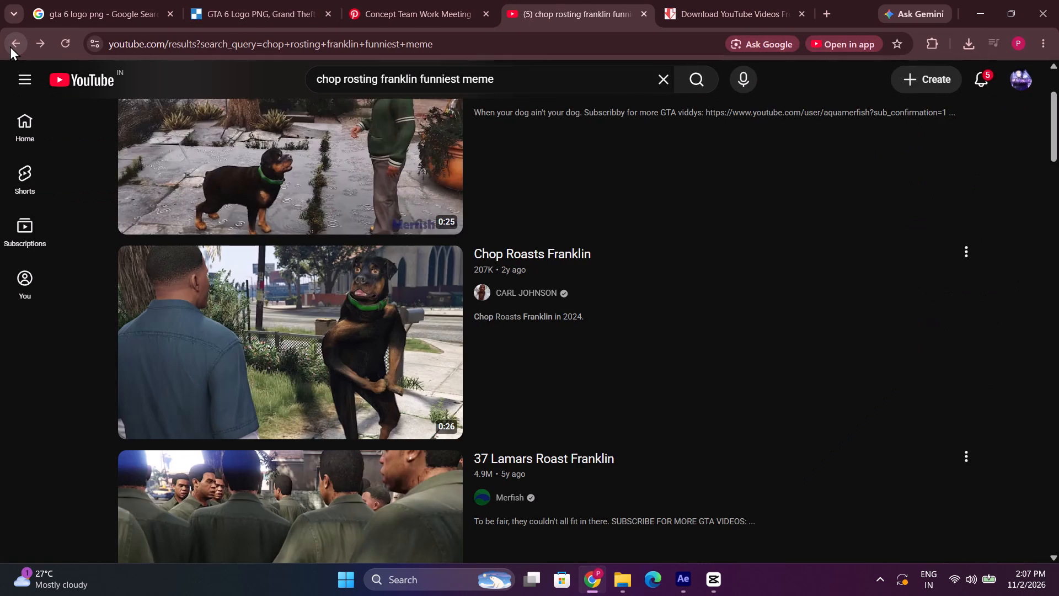
{"action": "left_click", "coordinate": [10, 46]}
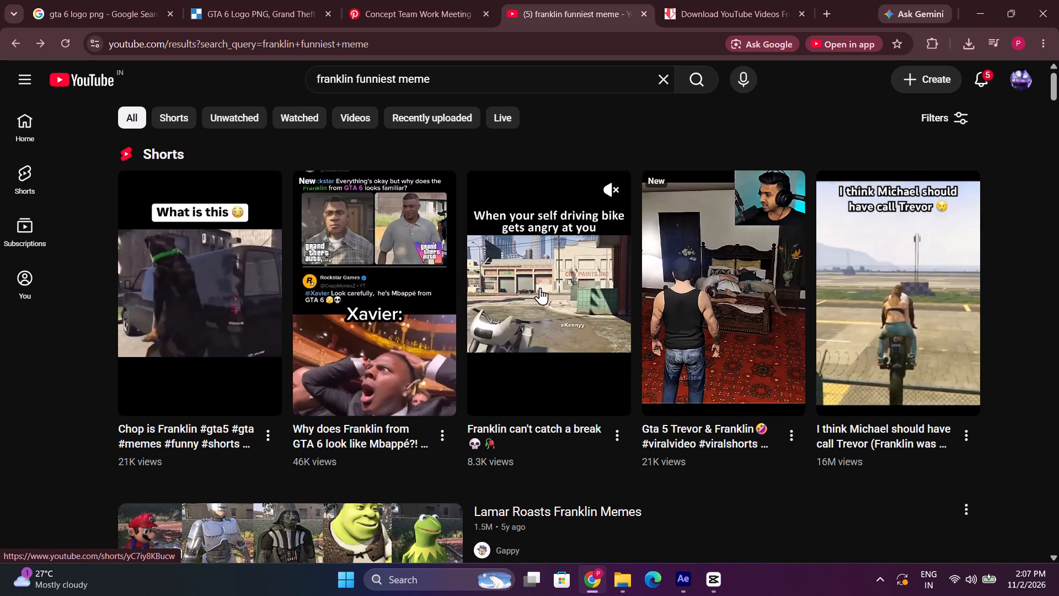
{"action": "left_click", "coordinate": [534, 386]}
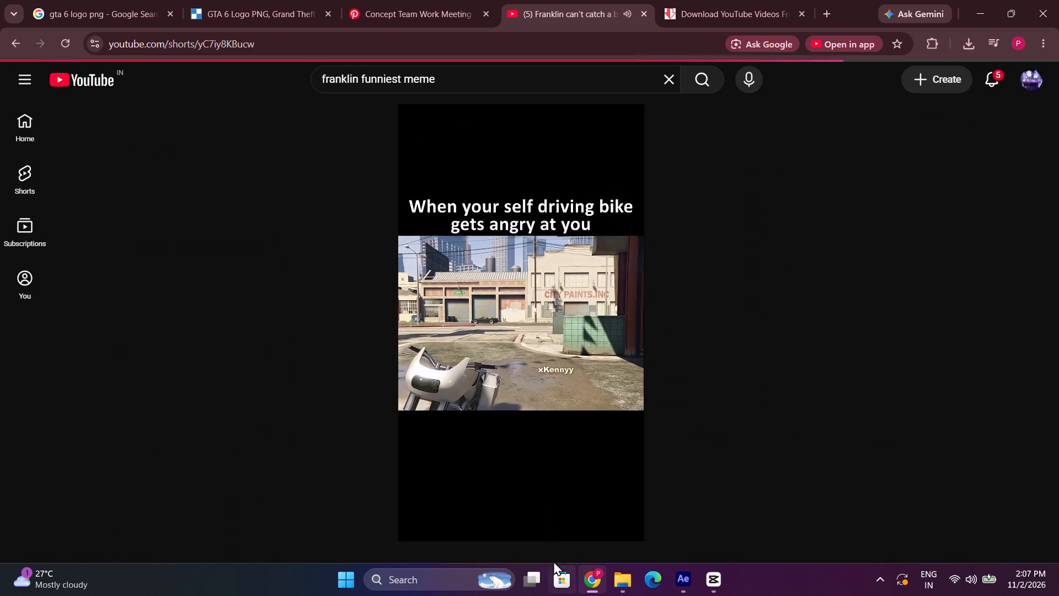
{"action": "left_click", "coordinate": [582, 544]}
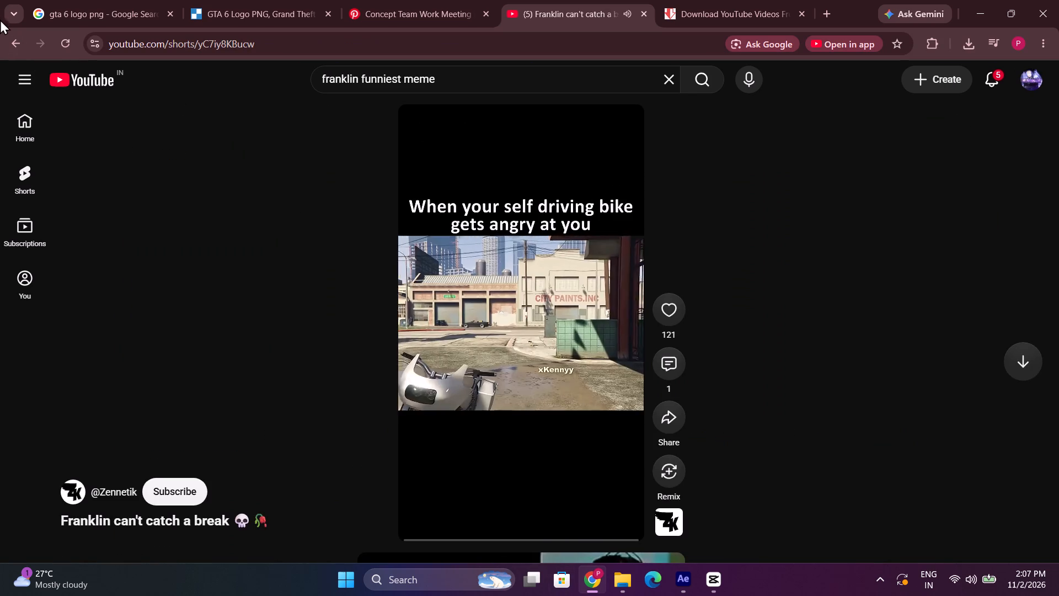
{"action": "left_click", "coordinate": [7, 44]}
Find the short "Franklin Called At A Very Explosive Time" further down the results, preview it, and return to the results.
{"action": "scroll", "coordinate": [488, 450], "scroll_direction": "down", "scroll_amount": 4}
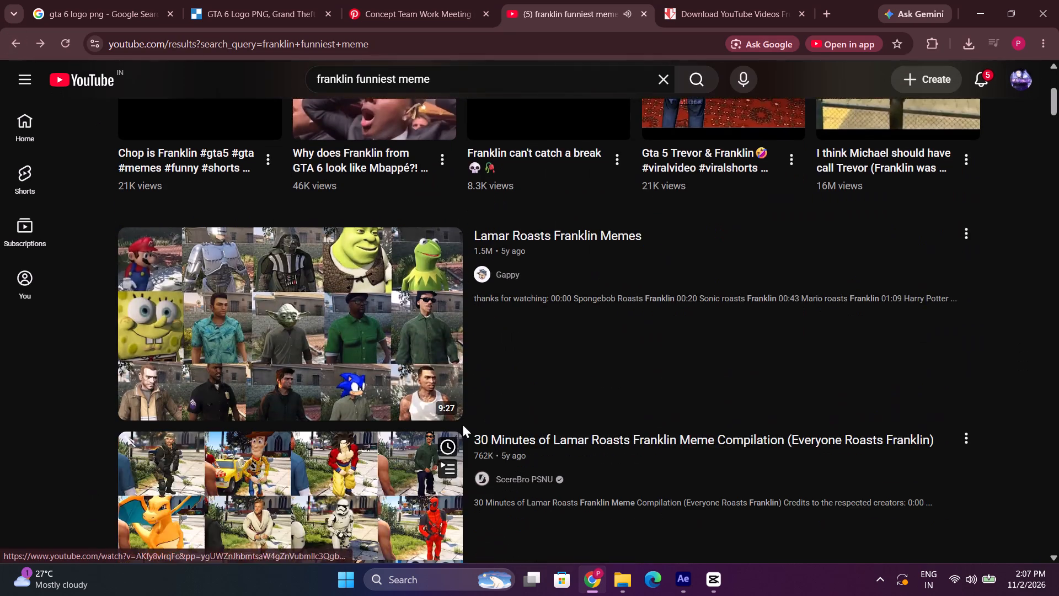
{"action": "scroll", "coordinate": [398, 407], "scroll_direction": "down", "scroll_amount": 5}
{"action": "scroll", "coordinate": [355, 392], "scroll_direction": "down", "scroll_amount": 4}
{"action": "scroll", "coordinate": [458, 128], "scroll_direction": "down", "scroll_amount": 3}
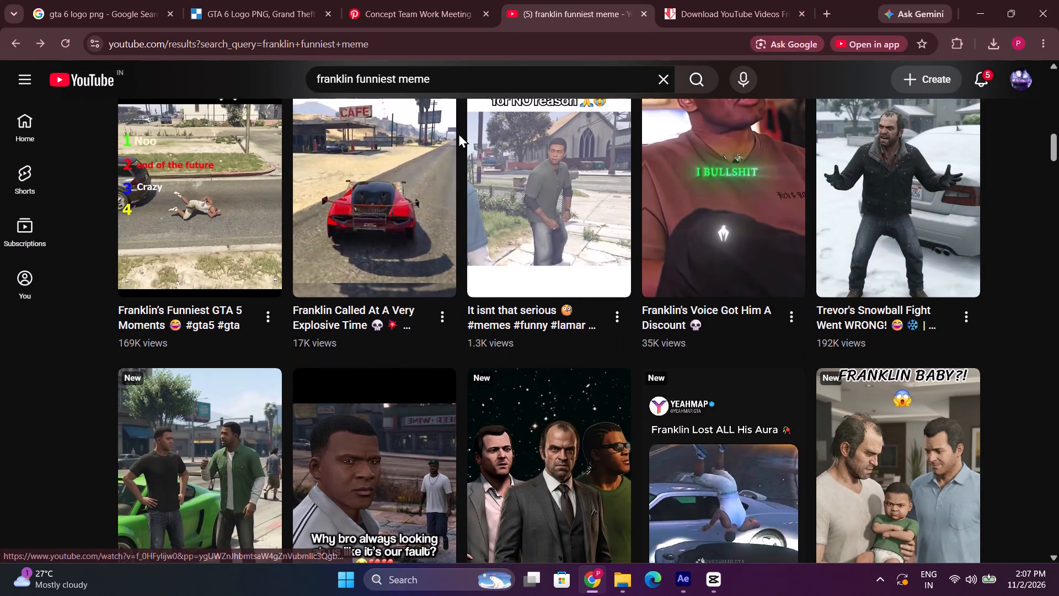
{"action": "scroll", "coordinate": [459, 136], "scroll_direction": "down", "scroll_amount": 1}
{"action": "left_click", "coordinate": [389, 167]}
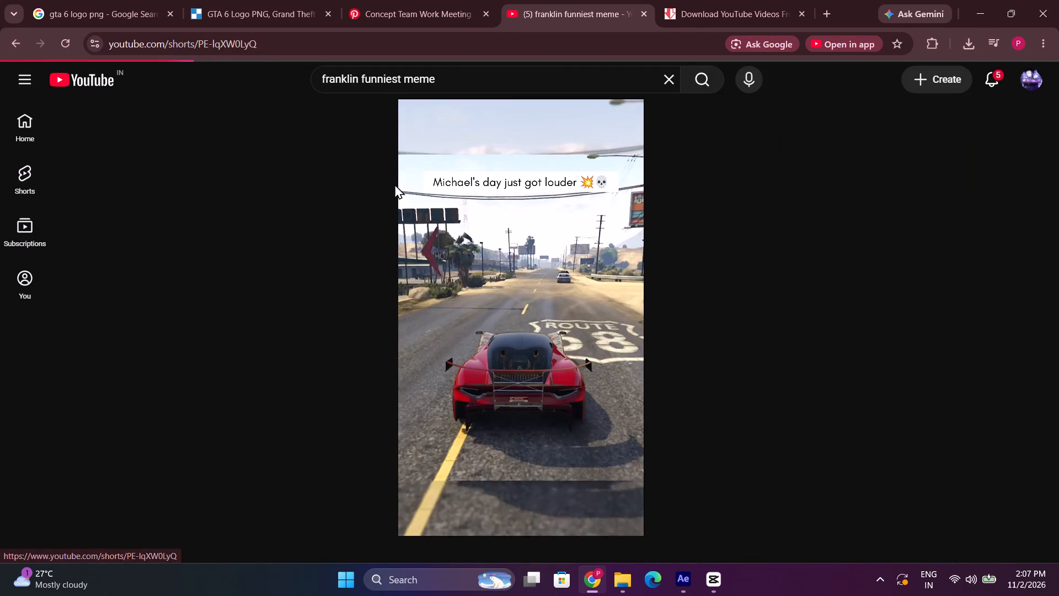
{"action": "left_click", "coordinate": [514, 534]}
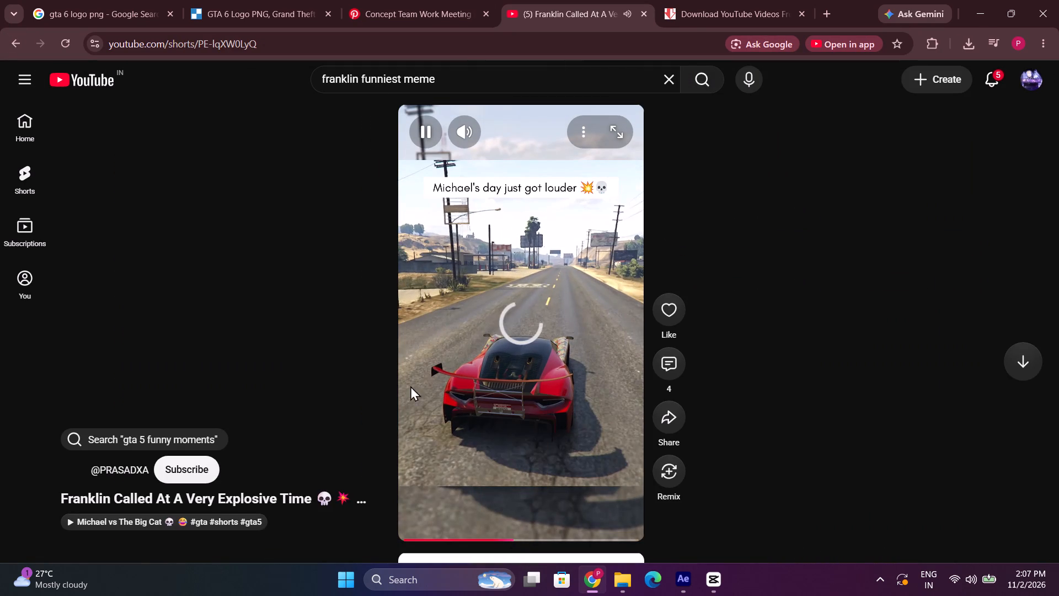
{"action": "left_click", "coordinate": [7, 39]}
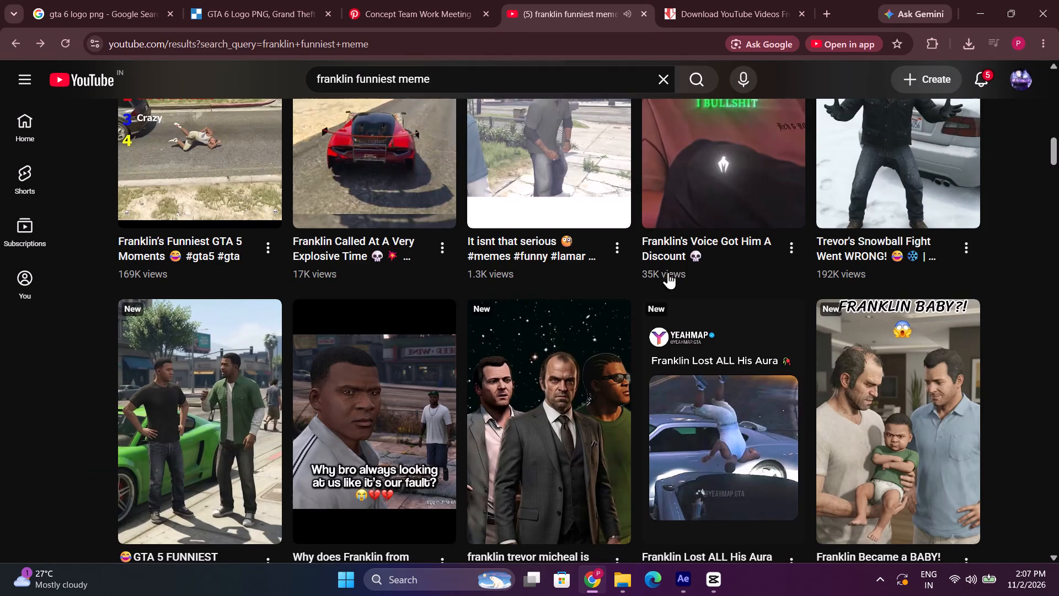
Sample several moments of the "GTA 5 | LAMAR Tries to ROAST FRANKLIN but FAILS Every Time" preview with sound on.
{"action": "scroll", "coordinate": [345, 352], "scroll_direction": "down", "scroll_amount": 3}
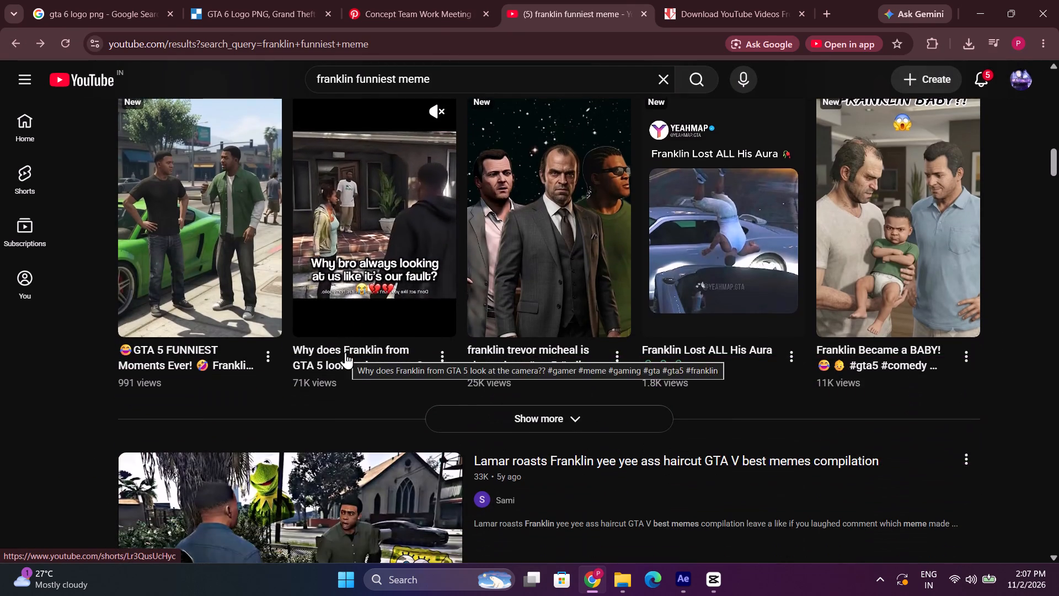
{"action": "scroll", "coordinate": [345, 352], "scroll_direction": "down", "scroll_amount": 7}
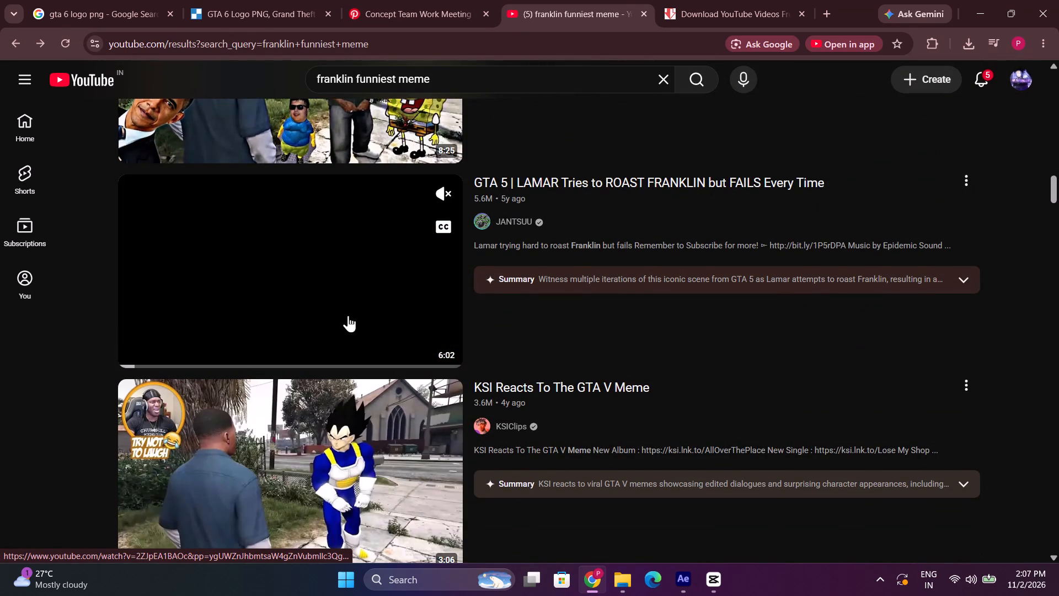
{"action": "left_click", "coordinate": [196, 351]}
{"action": "left_click", "coordinate": [438, 194]}
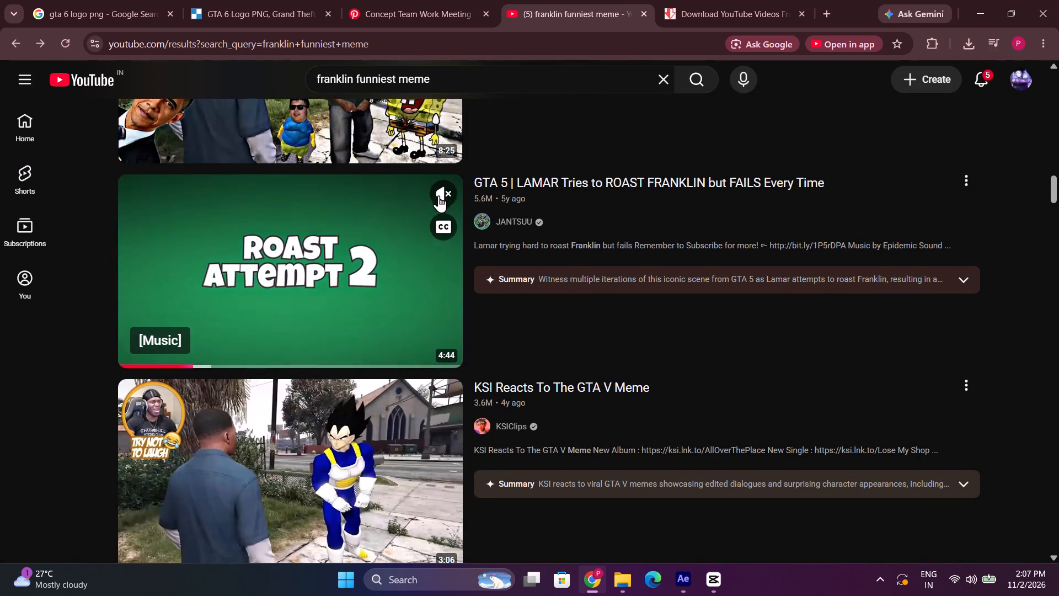
{"action": "left_click", "coordinate": [213, 359]}
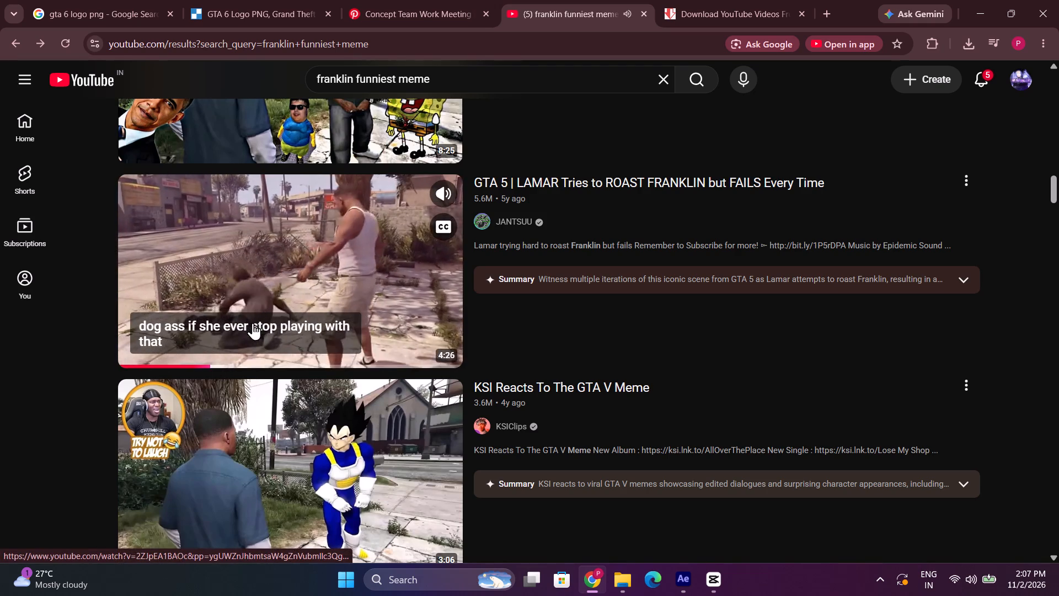
{"action": "left_click", "coordinate": [202, 356]}
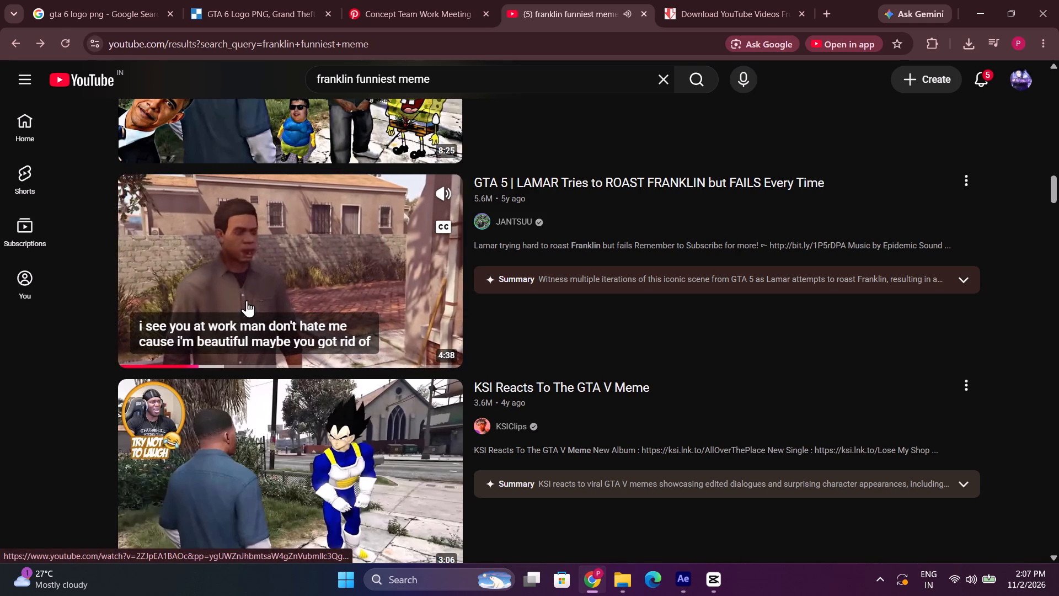
{"action": "left_click", "coordinate": [209, 362]}
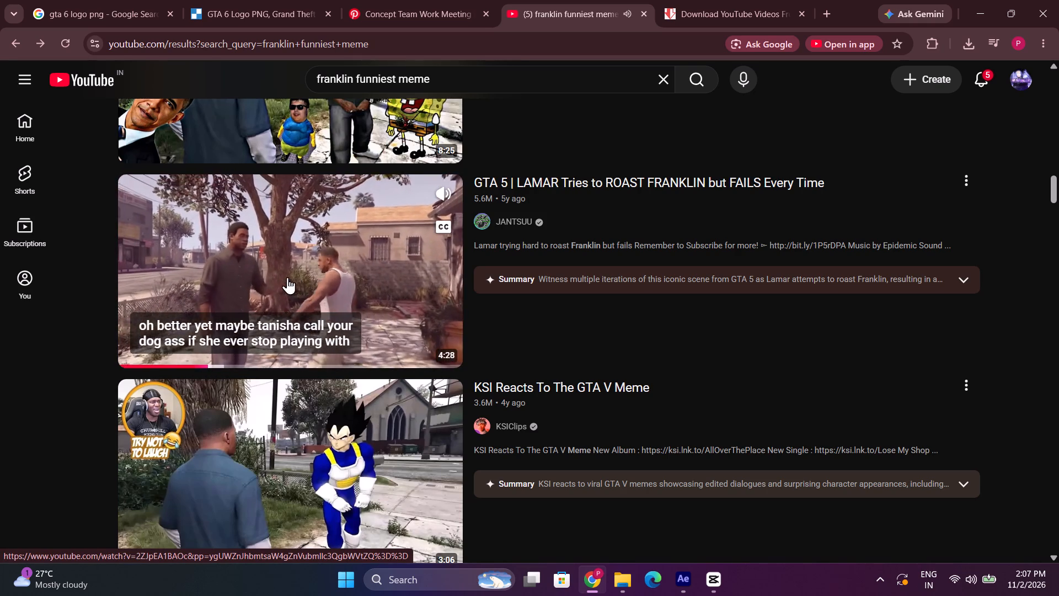
{"action": "left_click", "coordinate": [272, 361]}
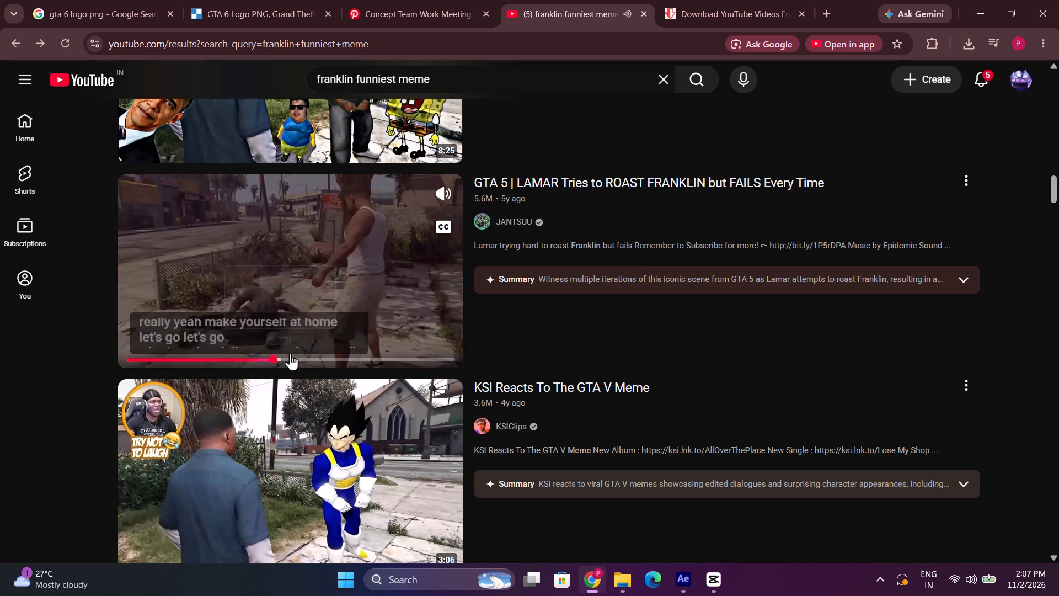
{"action": "left_click", "coordinate": [360, 360]}
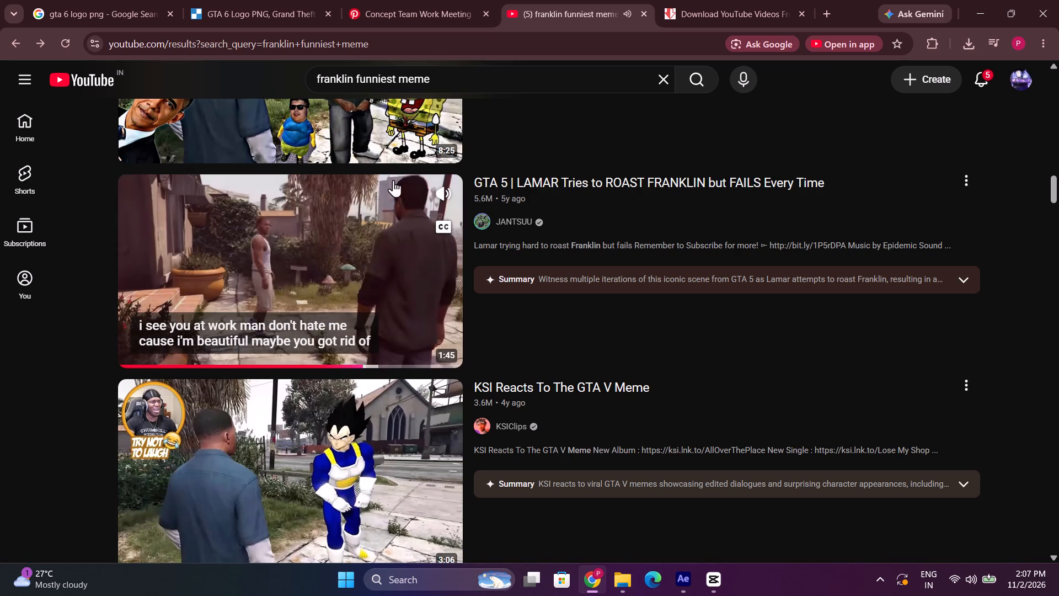
Look through the remaining results, and refine the YouTube search to "franklin funniest fight meme".
{"action": "scroll", "coordinate": [389, 350], "scroll_direction": "down", "scroll_amount": 9}
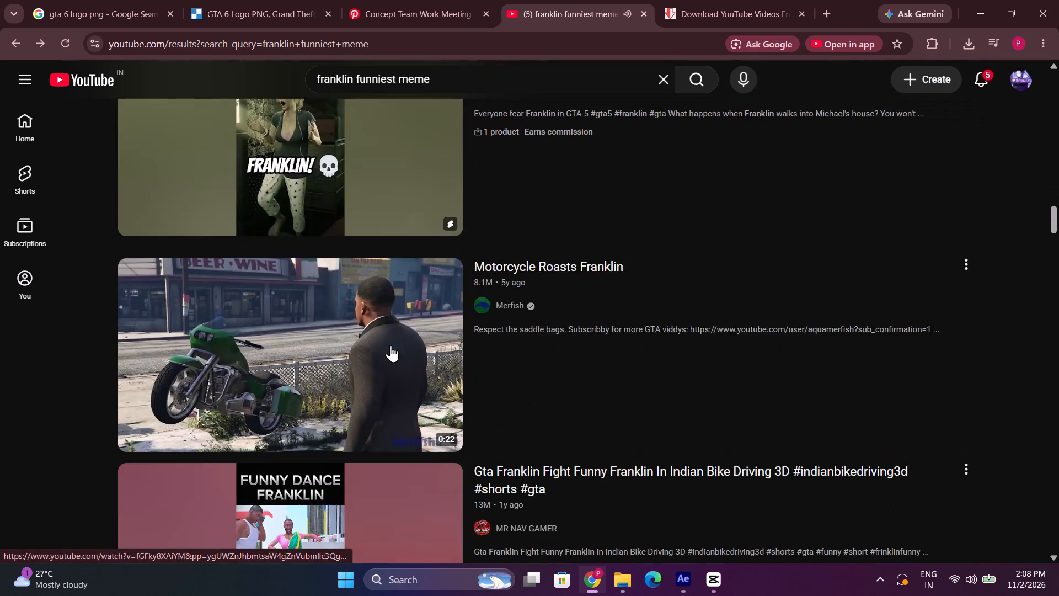
{"action": "scroll", "coordinate": [391, 345], "scroll_direction": "down", "scroll_amount": 3}
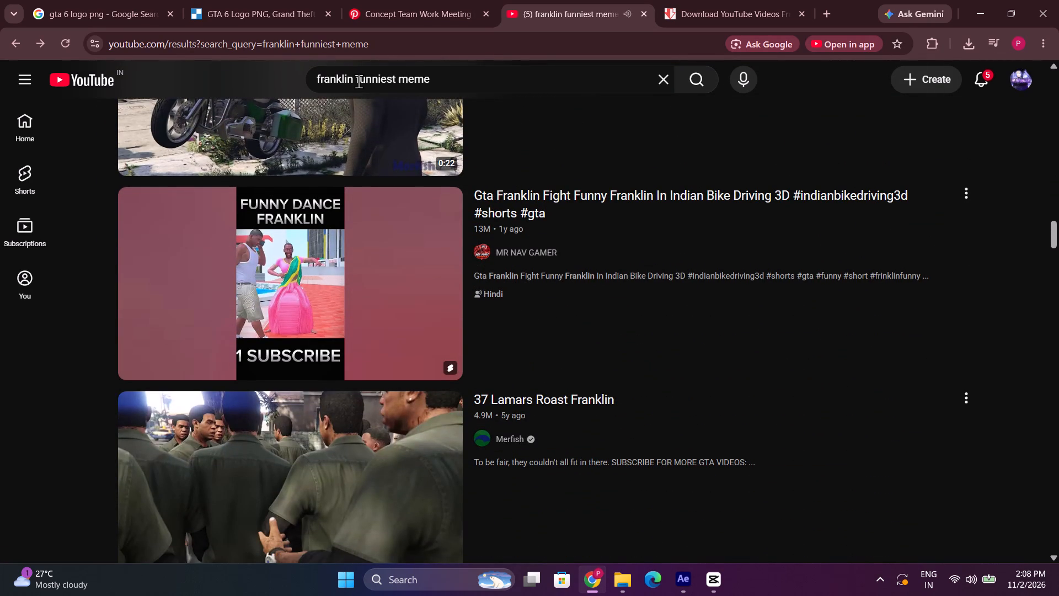
{"action": "left_click", "coordinate": [359, 81]}
{"action": "left_click", "coordinate": [350, 79]}
{"action": "left_click", "coordinate": [397, 79]}
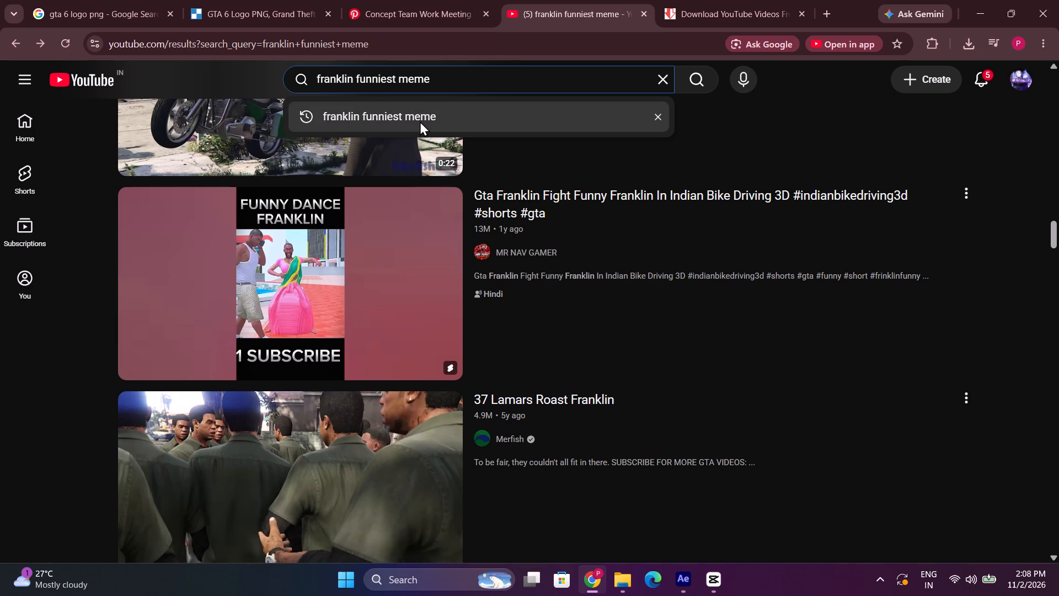
{"action": "key", "text": "space"}
{"action": "key", "text": "space"}
{"action": "type", "text": "fight"}
{"action": "key", "text": "Return"}
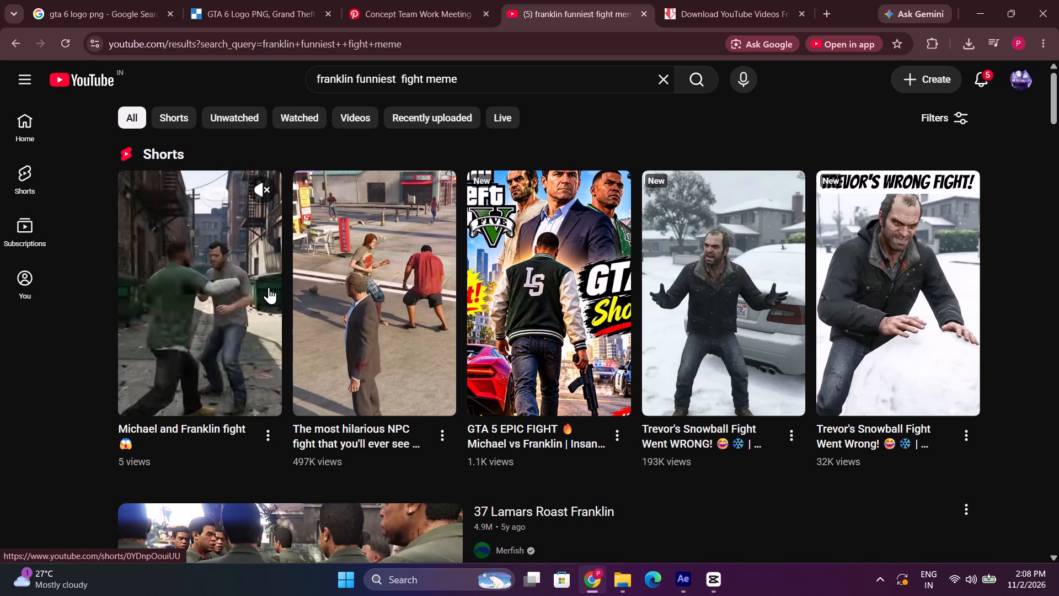
Preview the short "The most hilarious NPC fight that you'll ever see" and return to the search results.
{"action": "left_click", "coordinate": [296, 284]}
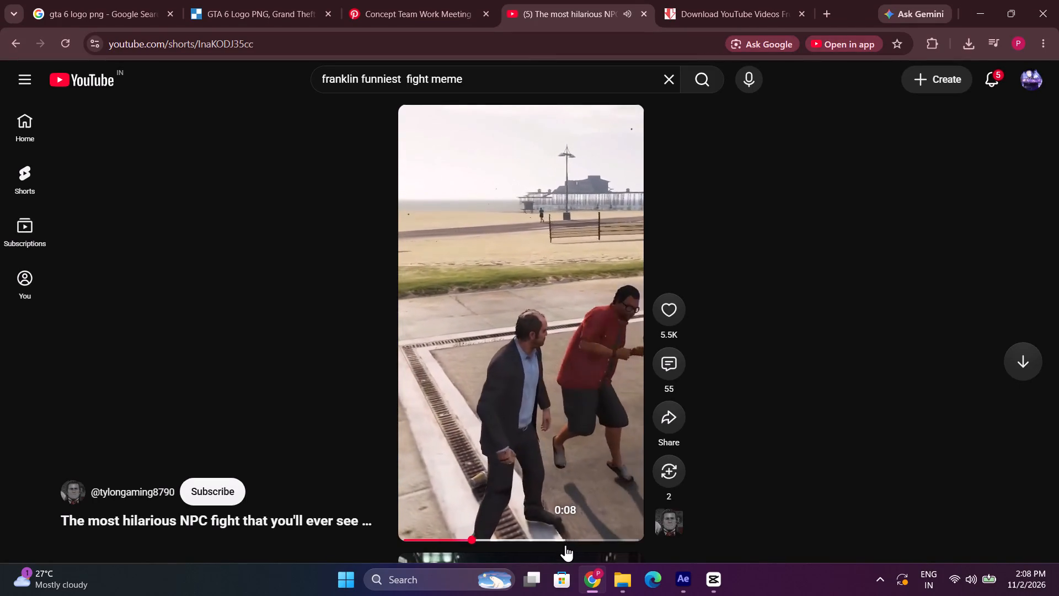
{"action": "left_click", "coordinate": [7, 40]}
Look through the "franklin funniest fight meme" results down to "Trevor Meeting Franklin Before Michael Has Introduced Them".
{"action": "scroll", "coordinate": [363, 393], "scroll_direction": "down", "scroll_amount": 3}
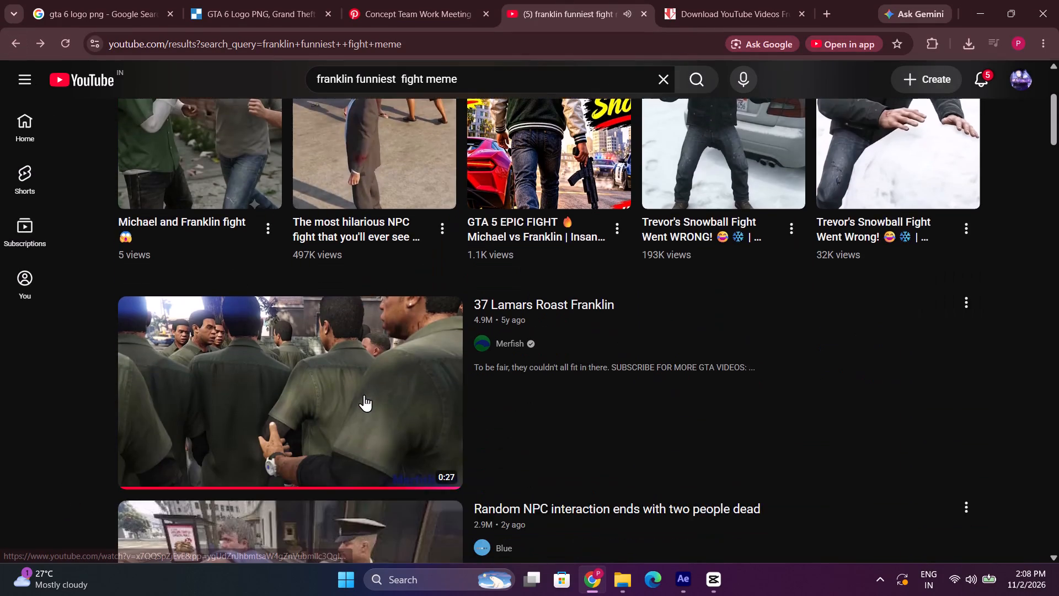
{"action": "scroll", "coordinate": [363, 391], "scroll_direction": "down", "scroll_amount": 17}
{"action": "scroll", "coordinate": [363, 384], "scroll_direction": "down", "scroll_amount": 4}
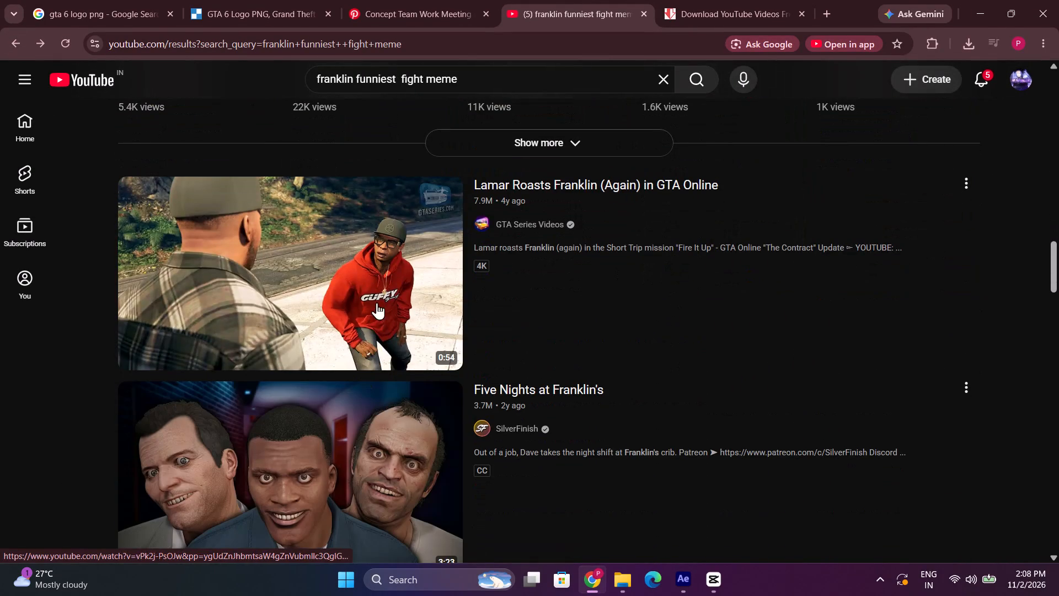
{"action": "scroll", "coordinate": [377, 302], "scroll_direction": "down", "scroll_amount": 7}
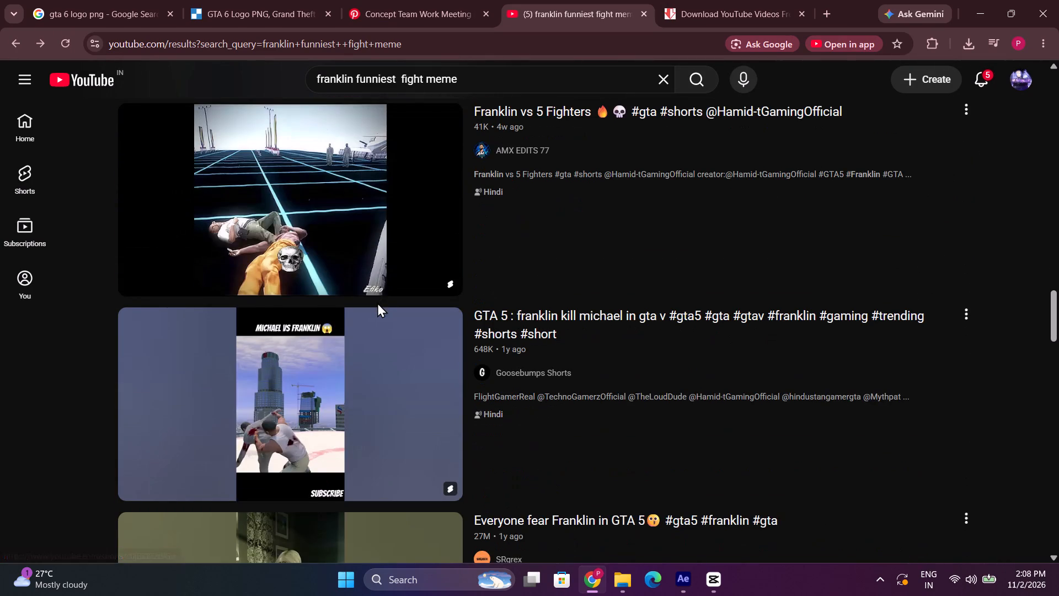
{"action": "scroll", "coordinate": [377, 302], "scroll_direction": "down", "scroll_amount": 11}
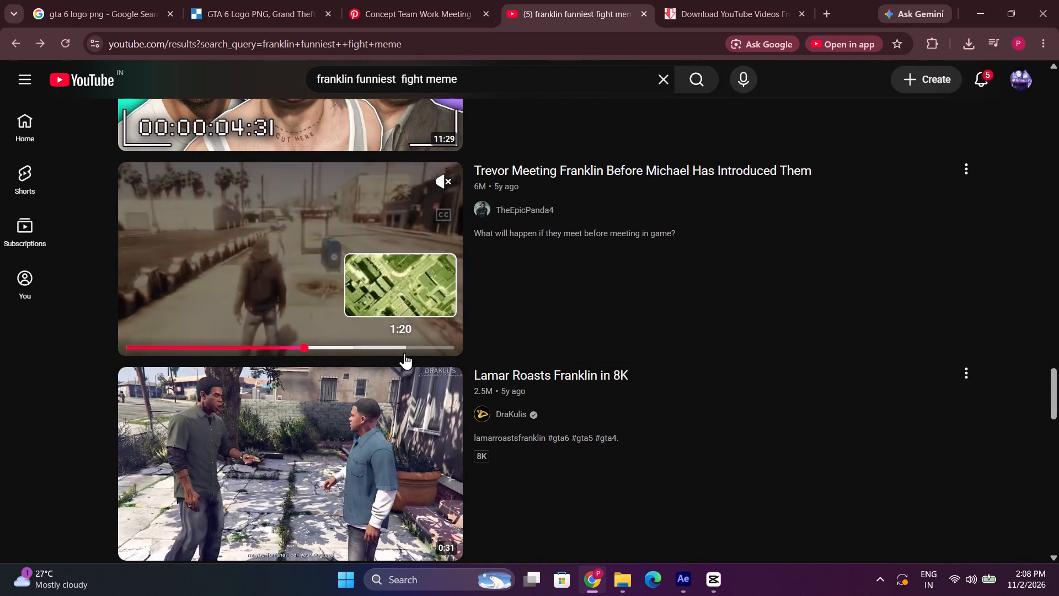
Sample several moments of the "Trevor Meeting Franklin Before Michael Has Introduced Them" preview.
{"action": "left_click", "coordinate": [394, 352]}
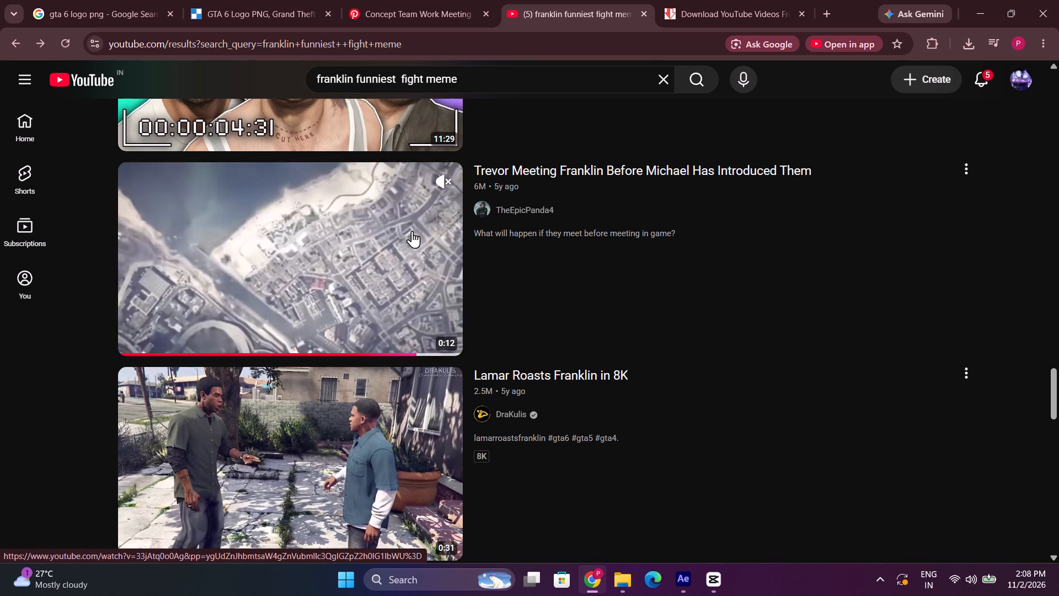
{"action": "left_click", "coordinate": [359, 345]}
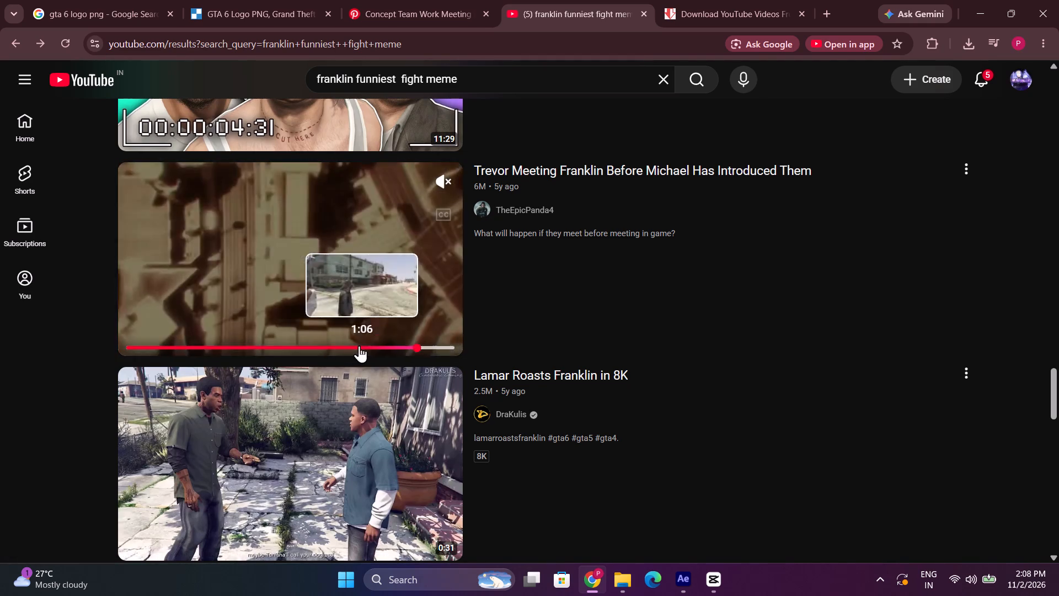
{"action": "left_click", "coordinate": [382, 342]}
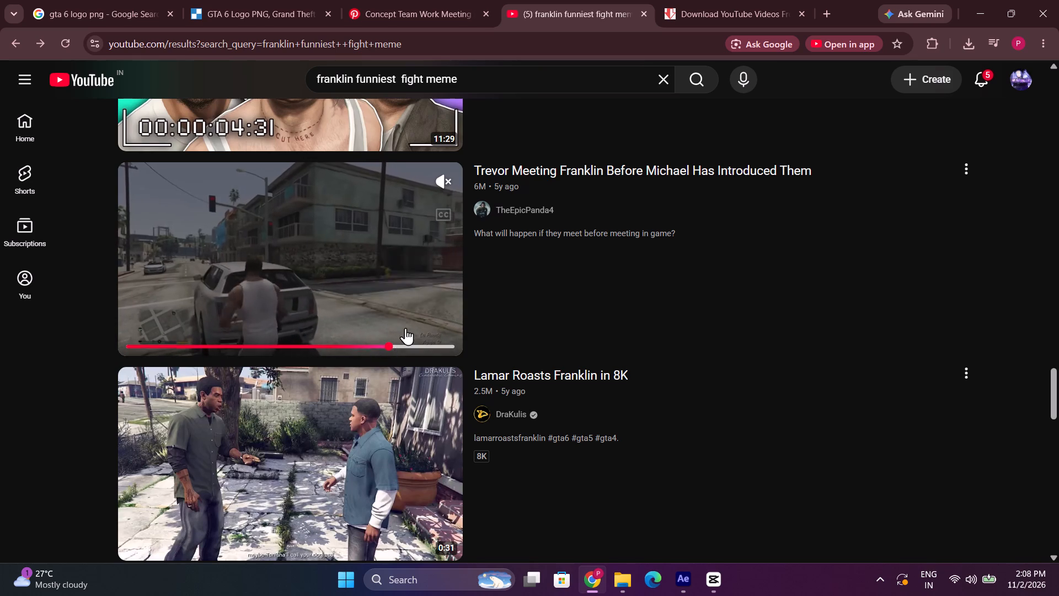
{"action": "left_click", "coordinate": [443, 343]}
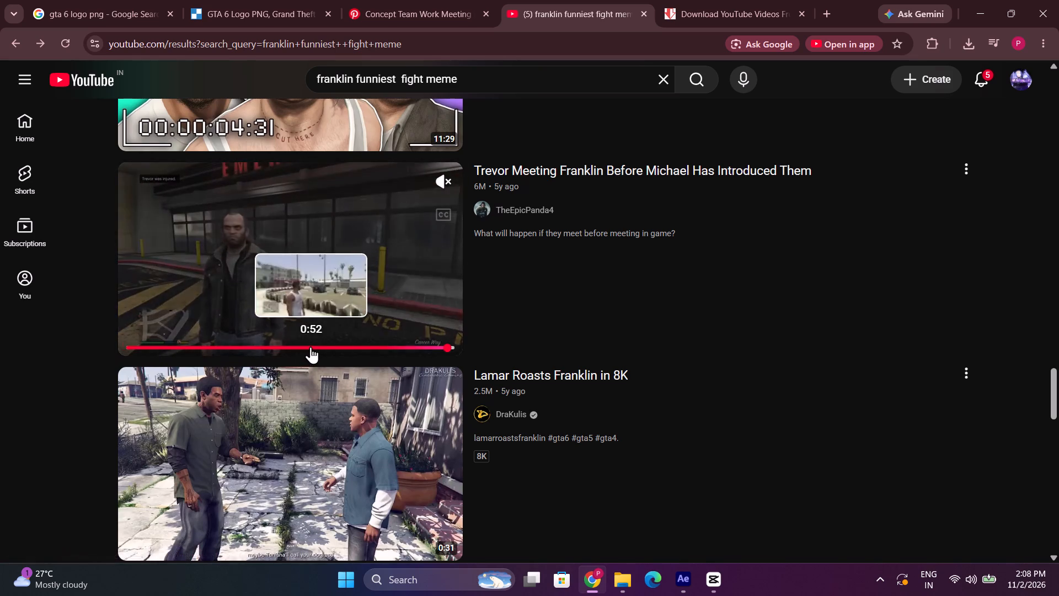
{"action": "left_click", "coordinate": [311, 347]}
{"action": "left_click", "coordinate": [335, 343]}
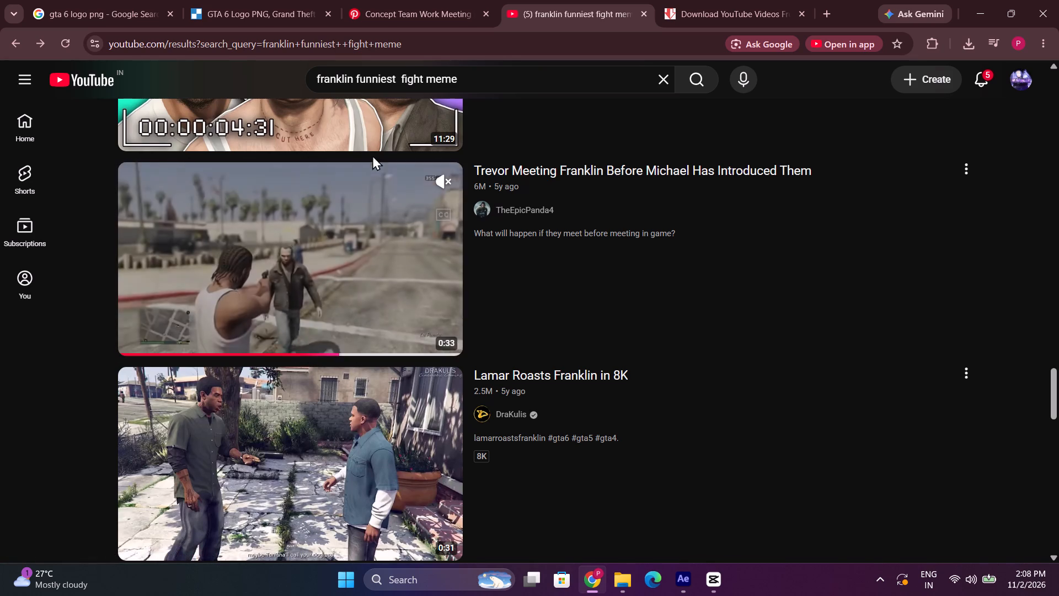
Find "GTA 5 | LAMAR Tries to ROAST FRANKLIN but FAILS Every Time" further down and sample several moments of its preview.
{"action": "scroll", "coordinate": [369, 356], "scroll_direction": "down", "scroll_amount": 5}
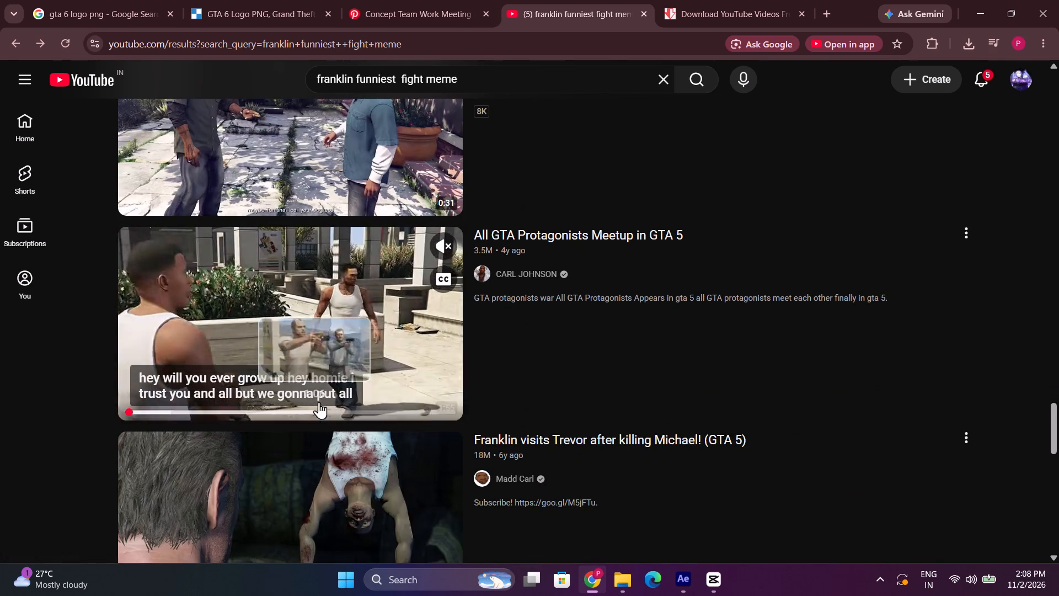
{"action": "scroll", "coordinate": [272, 338], "scroll_direction": "down", "scroll_amount": 2}
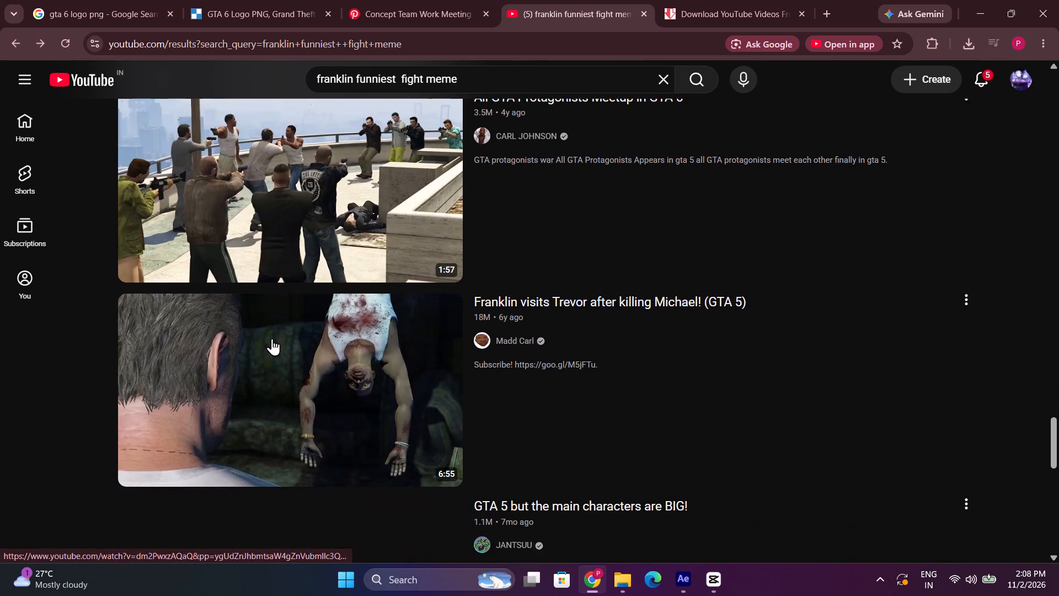
{"action": "scroll", "coordinate": [272, 338], "scroll_direction": "down", "scroll_amount": 3}
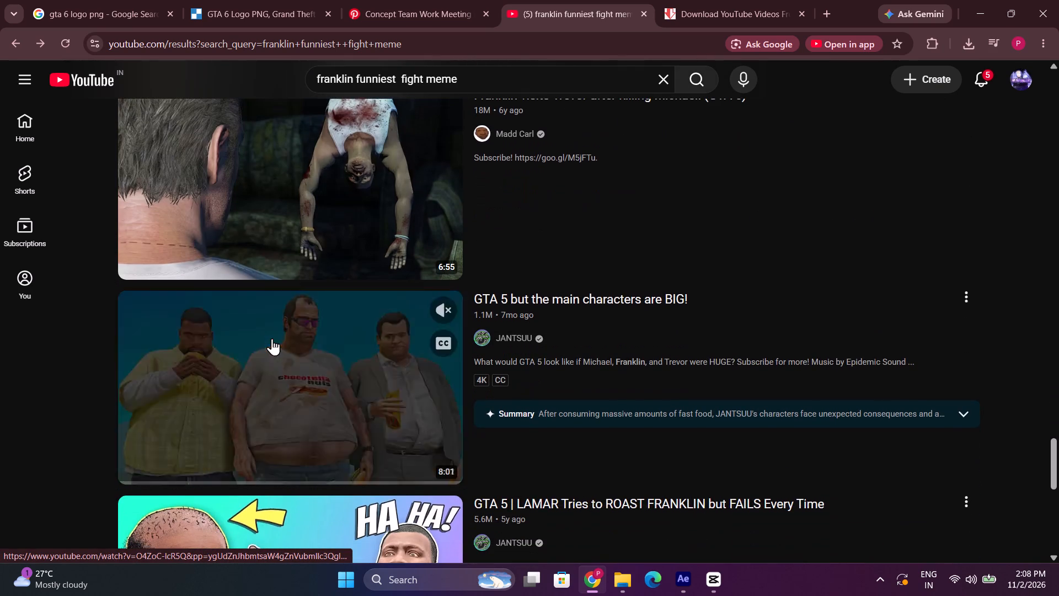
{"action": "scroll", "coordinate": [272, 338], "scroll_direction": "down", "scroll_amount": 3}
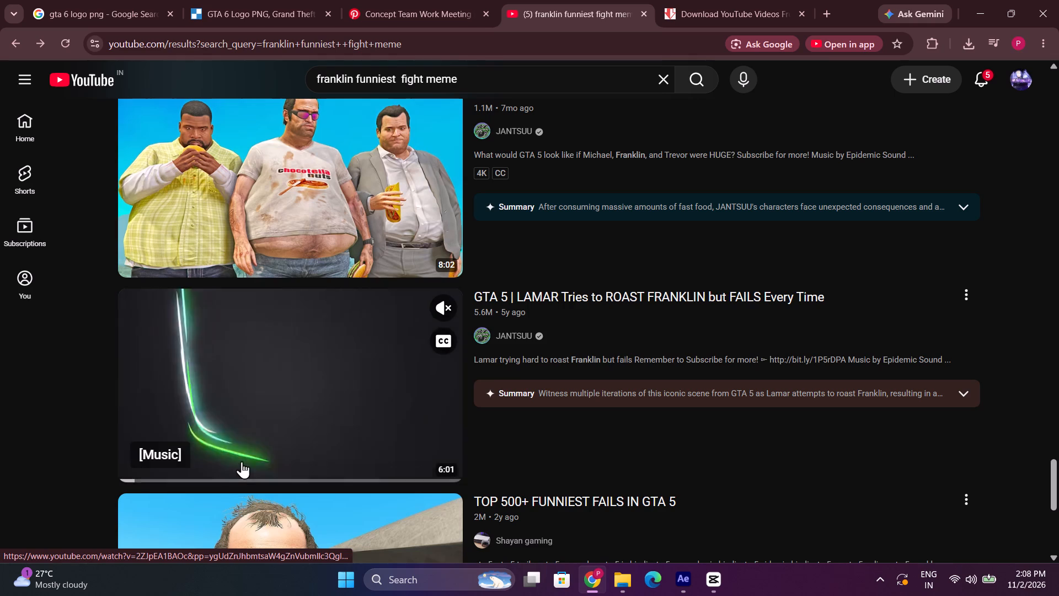
{"action": "left_click", "coordinate": [240, 468]}
{"action": "left_click", "coordinate": [207, 472]}
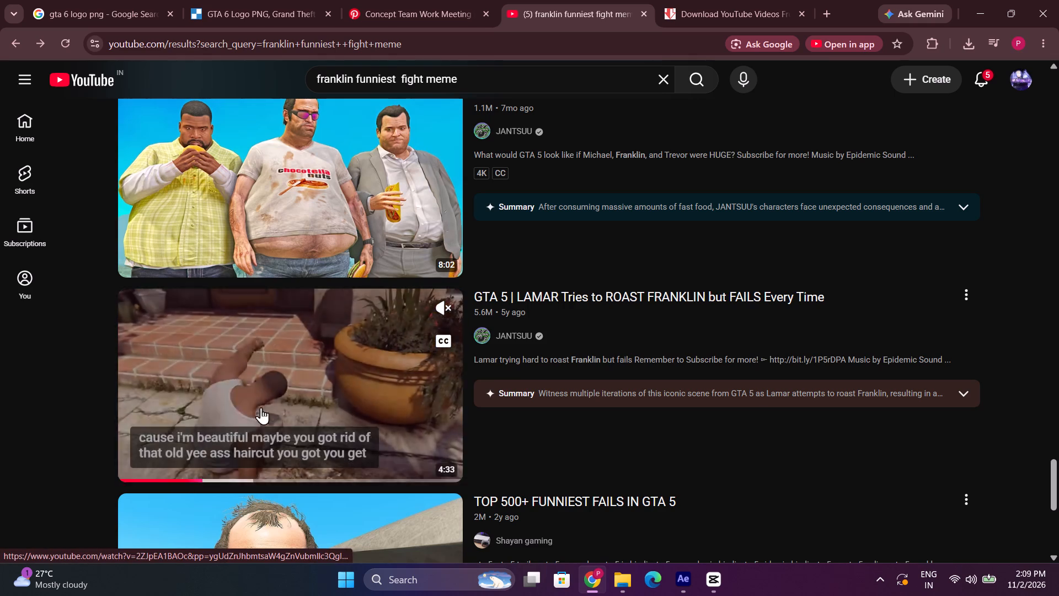
{"action": "scroll", "coordinate": [337, 375], "scroll_direction": "down", "scroll_amount": 1}
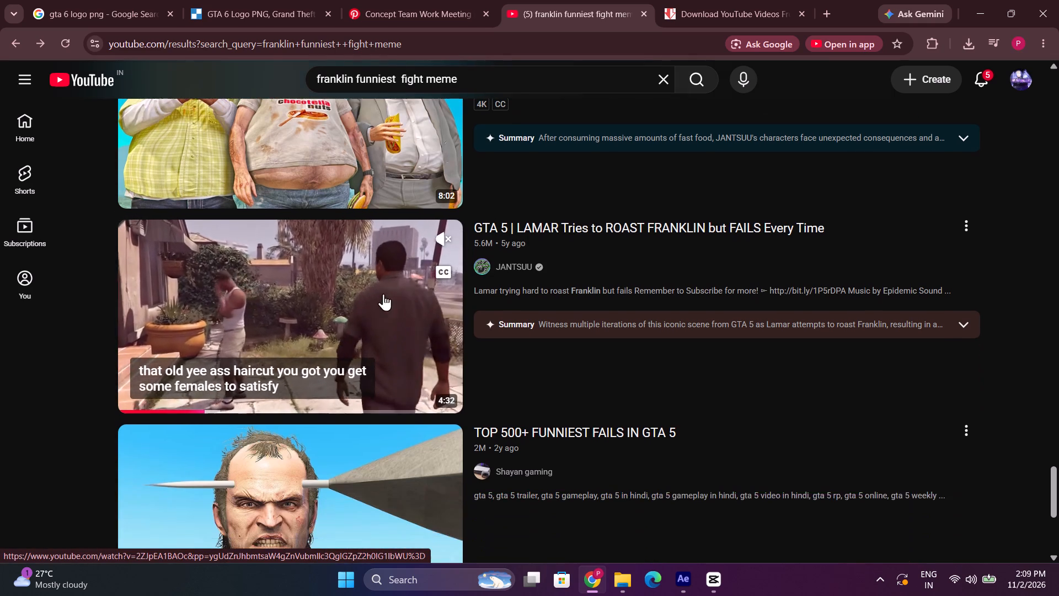
{"action": "left_click", "coordinate": [432, 242]}
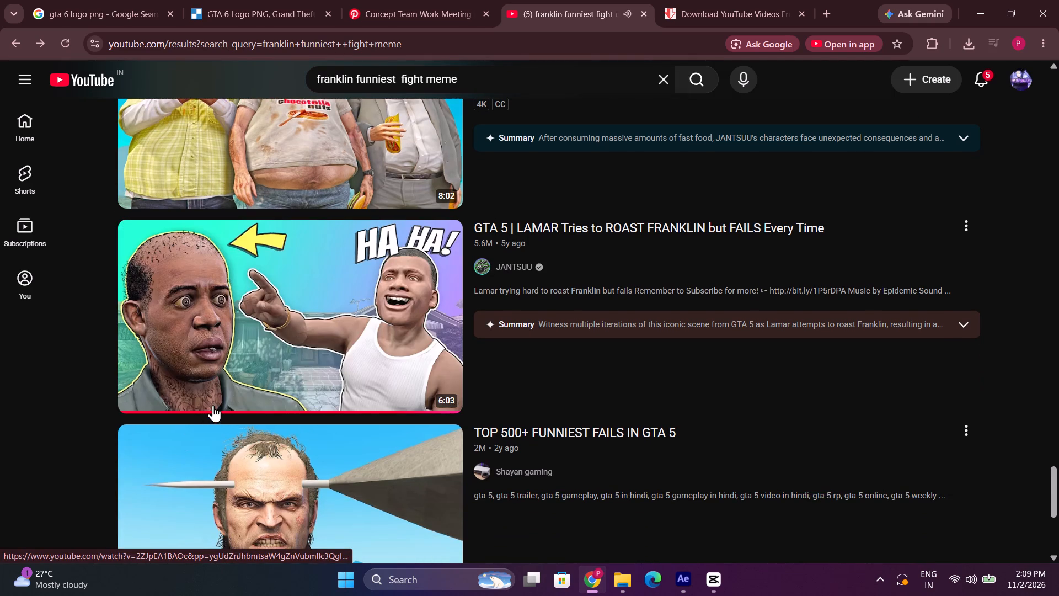
{"action": "left_click", "coordinate": [219, 403]}
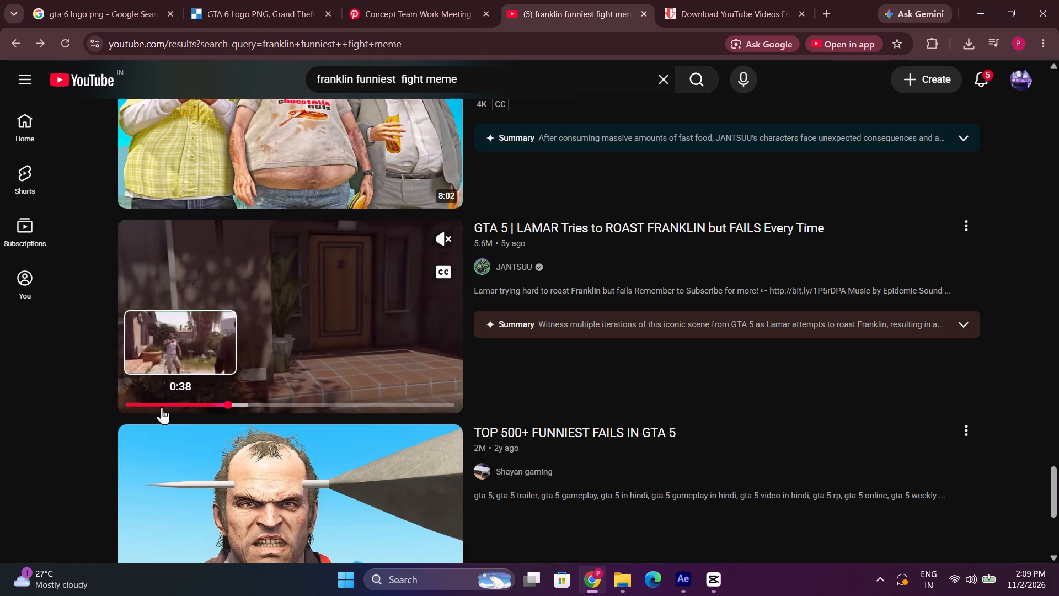
{"action": "left_click", "coordinate": [162, 407]}
{"action": "left_click", "coordinate": [192, 403]}
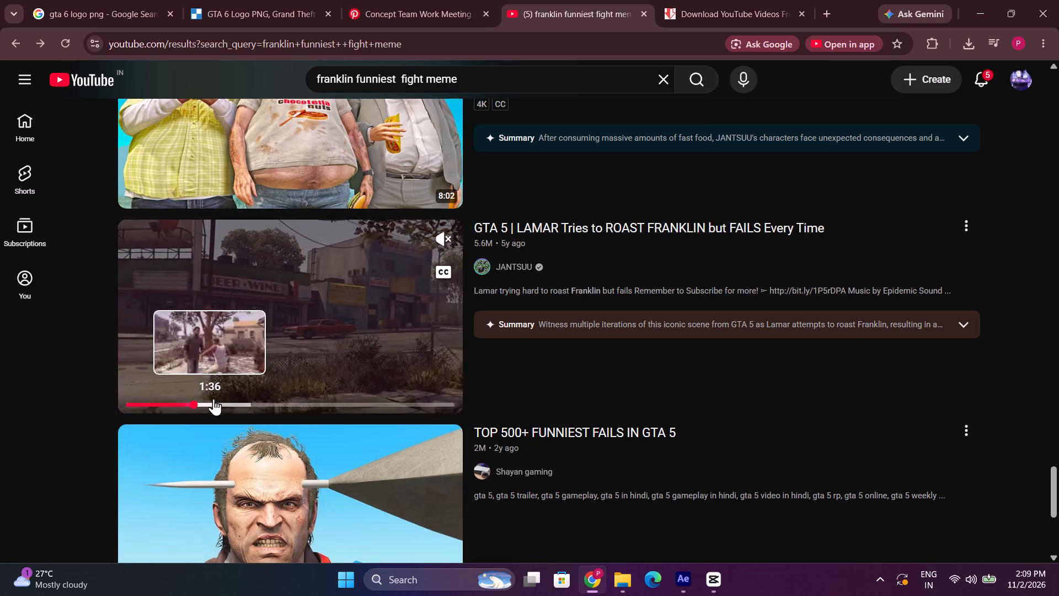
{"action": "left_click", "coordinate": [208, 401]}
{"action": "left_click", "coordinate": [222, 398]}
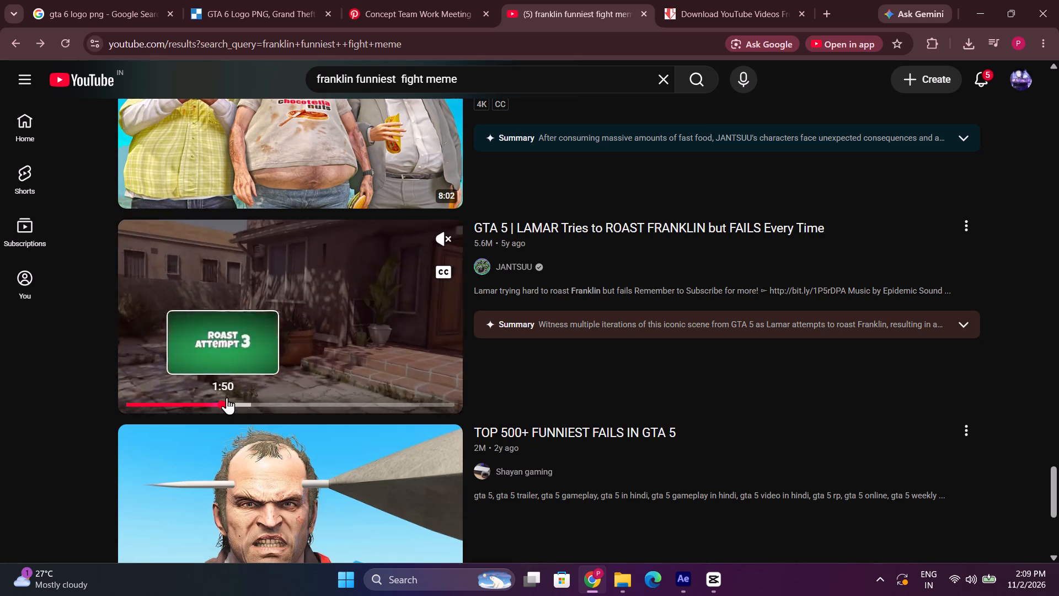
{"action": "left_click", "coordinate": [215, 401]}
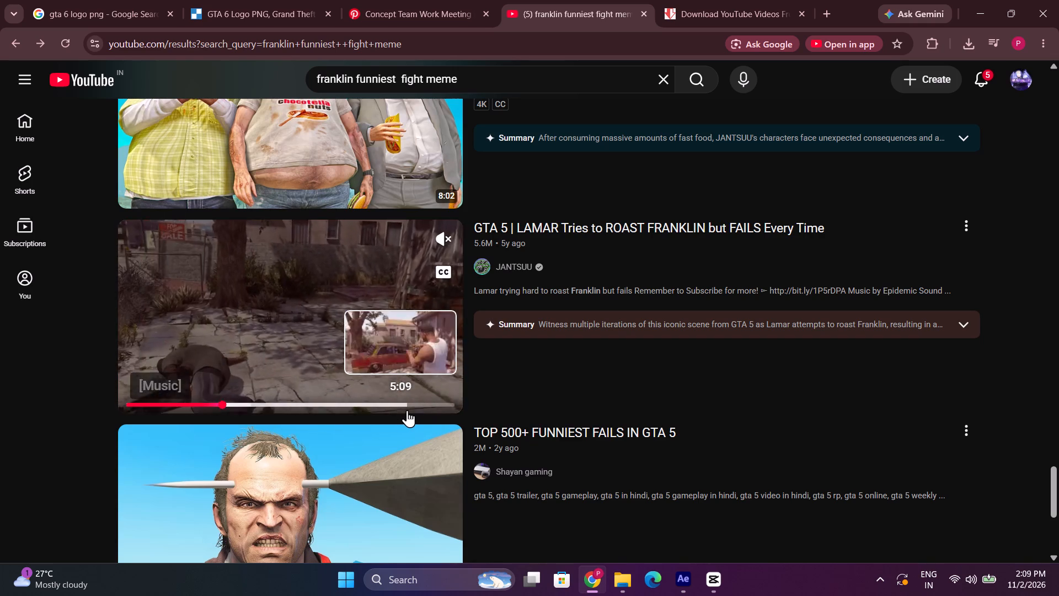
Look through the remaining videos and Shorts in the fight meme results for a suitable funny Franklin clip.
{"action": "scroll", "coordinate": [424, 418], "scroll_direction": "down", "scroll_amount": 4}
{"action": "scroll", "coordinate": [314, 358], "scroll_direction": "down", "scroll_amount": 3}
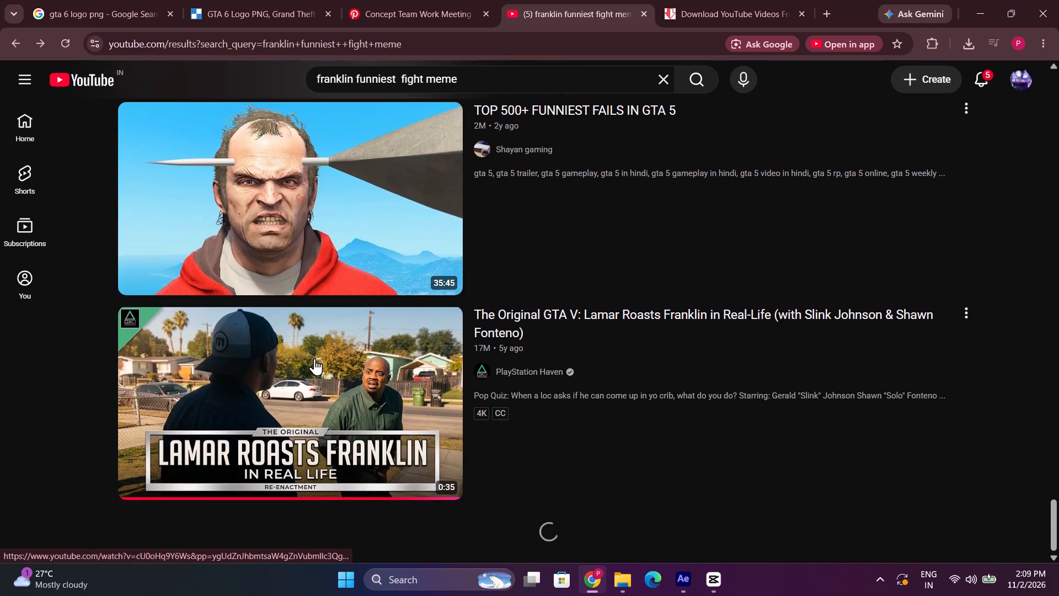
{"action": "scroll", "coordinate": [314, 358], "scroll_direction": "down", "scroll_amount": 14}
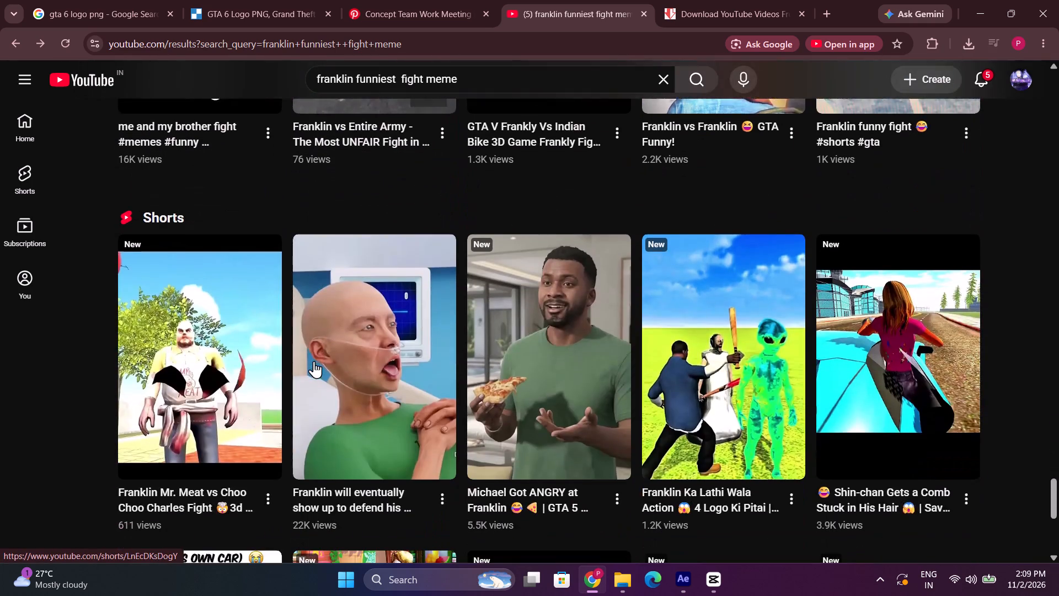
{"action": "scroll", "coordinate": [314, 361], "scroll_direction": "down", "scroll_amount": 13}
{"action": "scroll", "coordinate": [384, 319], "scroll_direction": "down", "scroll_amount": 8}
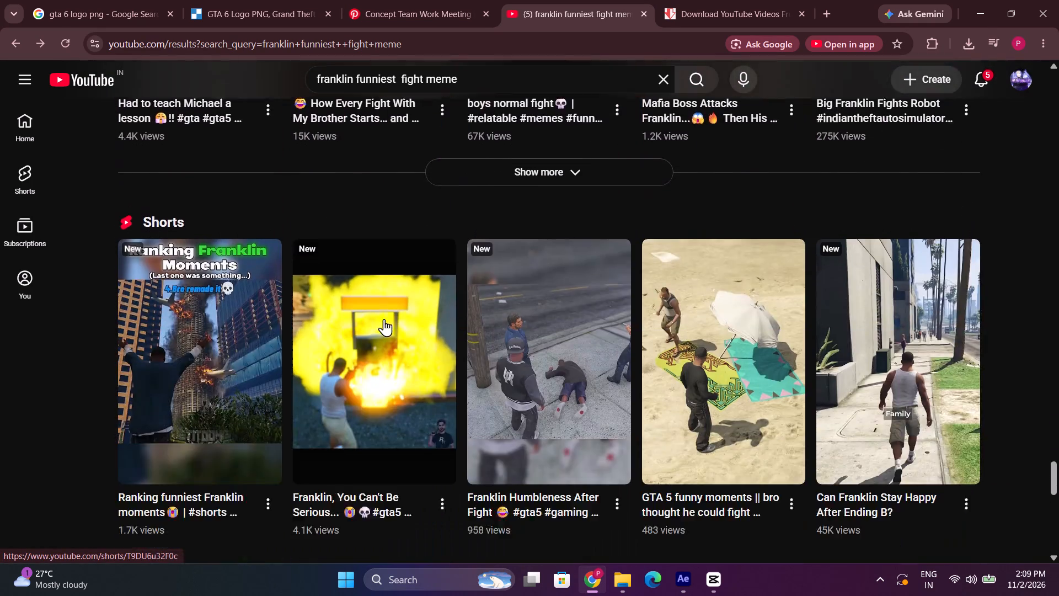
{"action": "scroll", "coordinate": [384, 319], "scroll_direction": "down", "scroll_amount": 13}
{"action": "scroll", "coordinate": [384, 321], "scroll_direction": "down", "scroll_amount": 9}
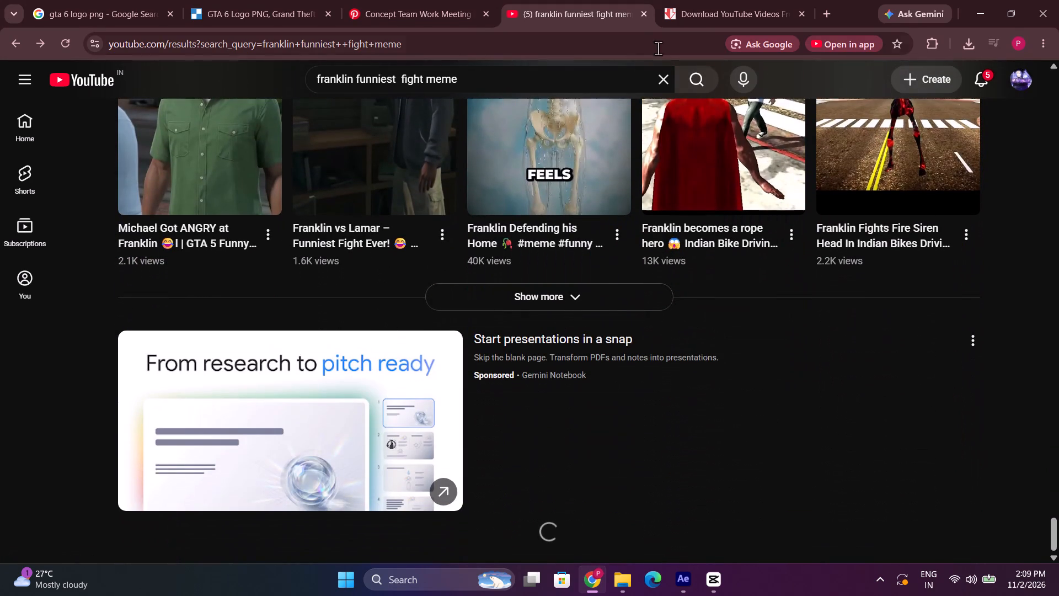
Switch to CapCut and review the timeline playback of the inserted GTA V excerpts from about 02:49.
{"action": "left_click", "coordinate": [702, 582]}
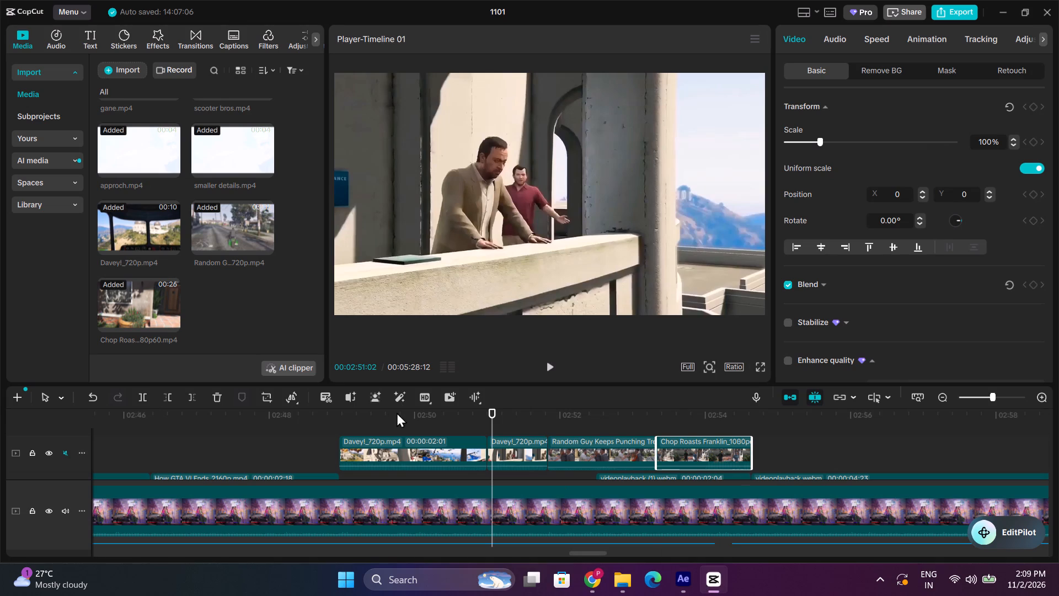
{"action": "left_click", "coordinate": [361, 421]}
{"action": "key", "text": "space"}
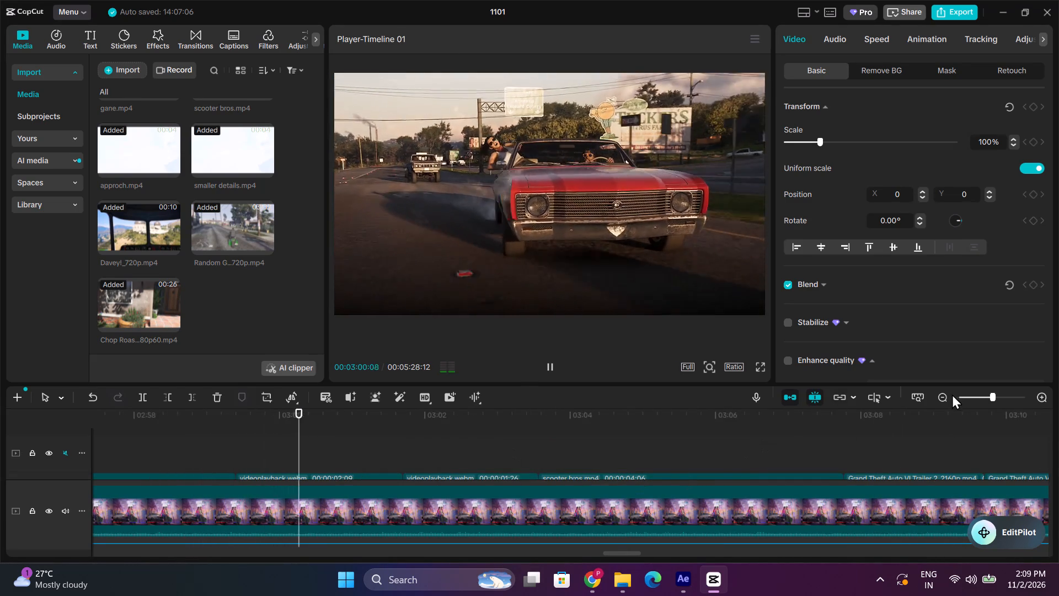
{"action": "triple_click", "coordinate": [940, 398]}
{"action": "left_click_drag", "start_coordinate": [172, 422], "coordinate": [179, 422]}
{"action": "left_click", "coordinate": [217, 423]}
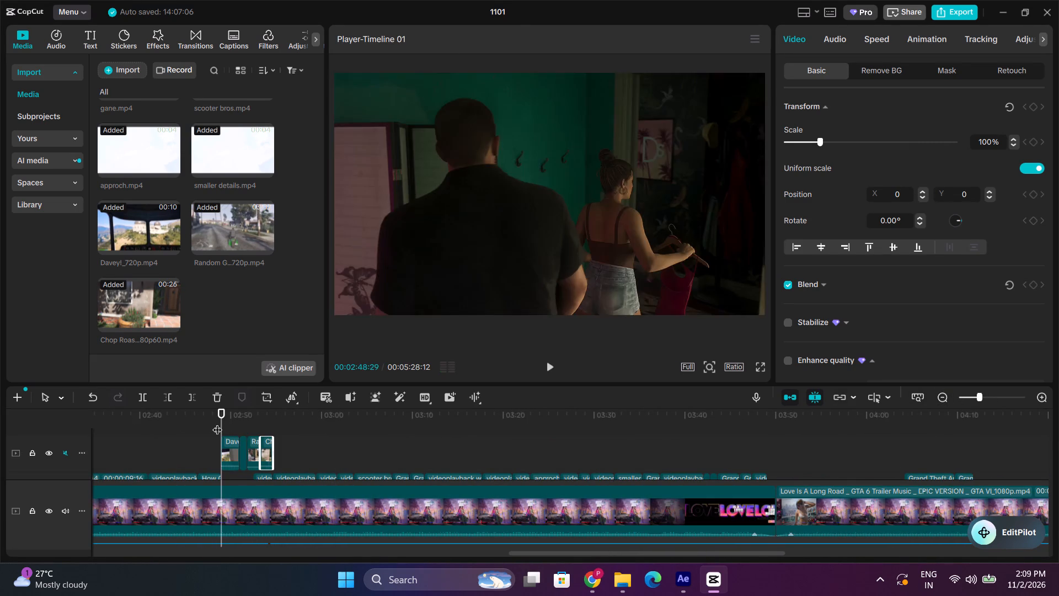
{"action": "key", "text": "space"}
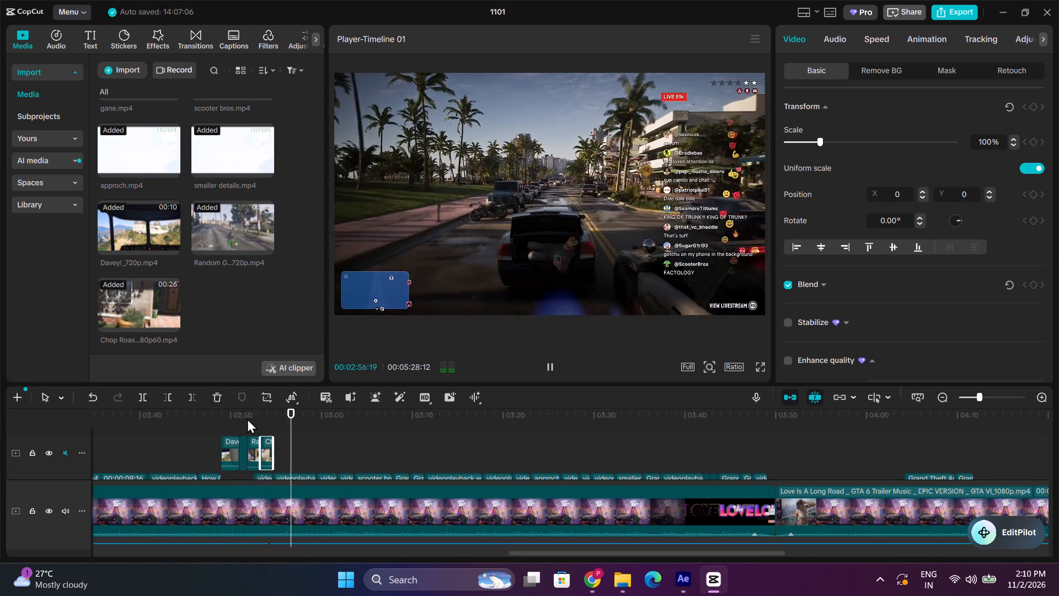
{"action": "key", "text": "space"}
Return to YouTube in Chrome and examine more Shorts further down the fight meme results.
{"action": "left_click", "coordinate": [581, 590]}
{"action": "scroll", "coordinate": [539, 333], "scroll_direction": "down", "scroll_amount": 5}
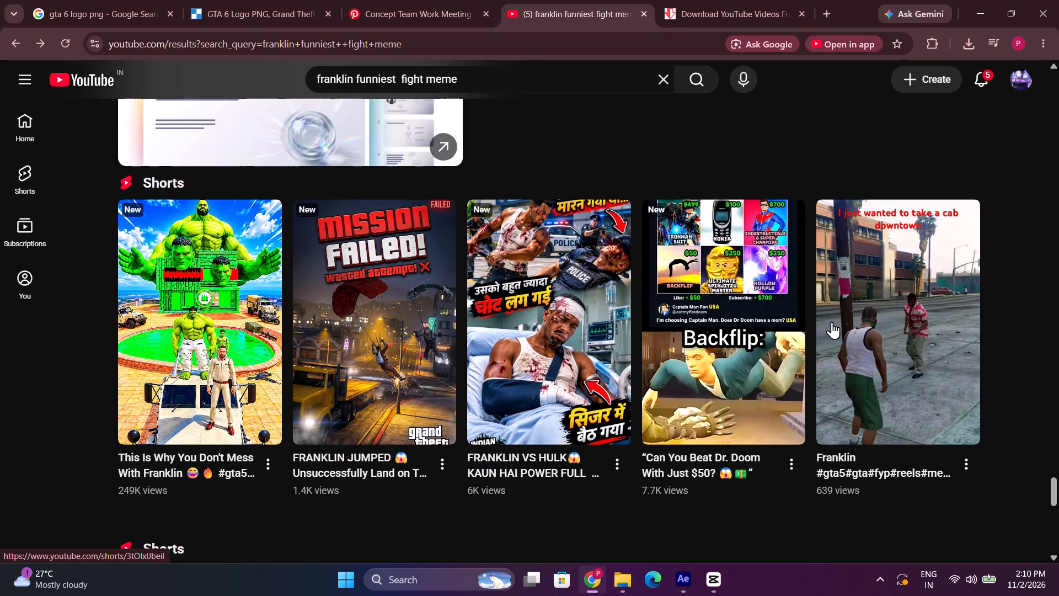
{"action": "scroll", "coordinate": [831, 330], "scroll_direction": "down", "scroll_amount": 5}
{"action": "scroll", "coordinate": [172, 340], "scroll_direction": "down", "scroll_amount": 15}
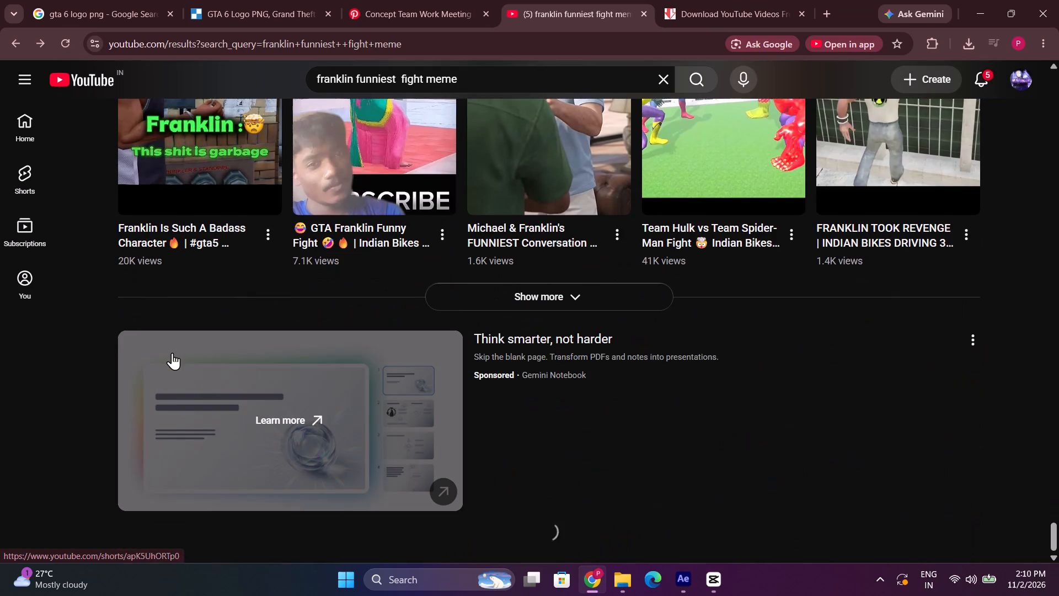
{"action": "scroll", "coordinate": [453, 407], "scroll_direction": "up", "scroll_amount": 3}
{"action": "scroll", "coordinate": [454, 407], "scroll_direction": "down", "scroll_amount": 11}
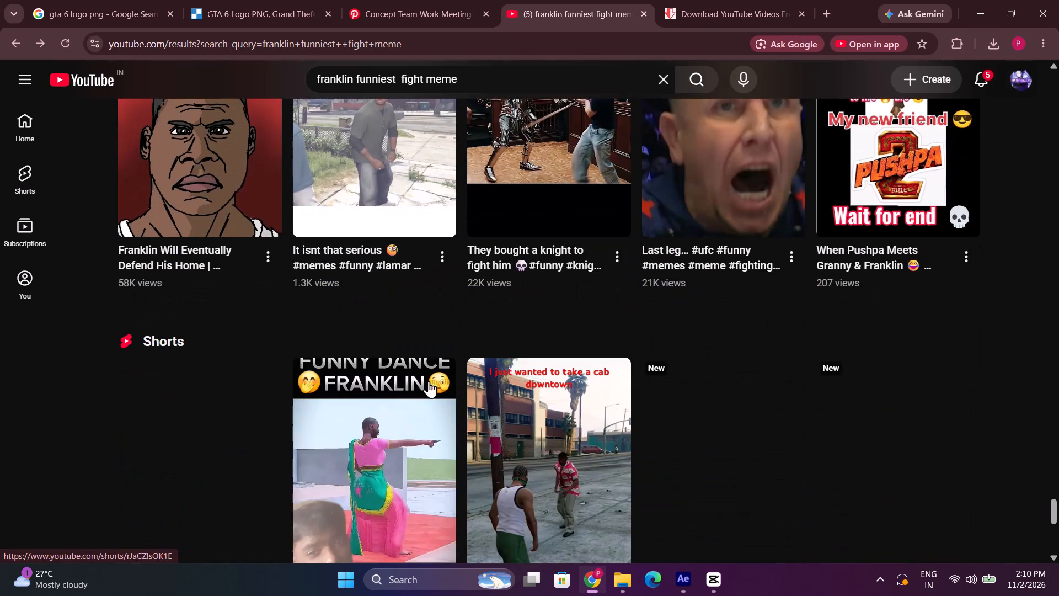
Change the YouTube search to "franklin funny dance" and look over the first results.
{"action": "left_click_drag", "start_coordinate": [490, 82], "coordinate": [360, 87]}
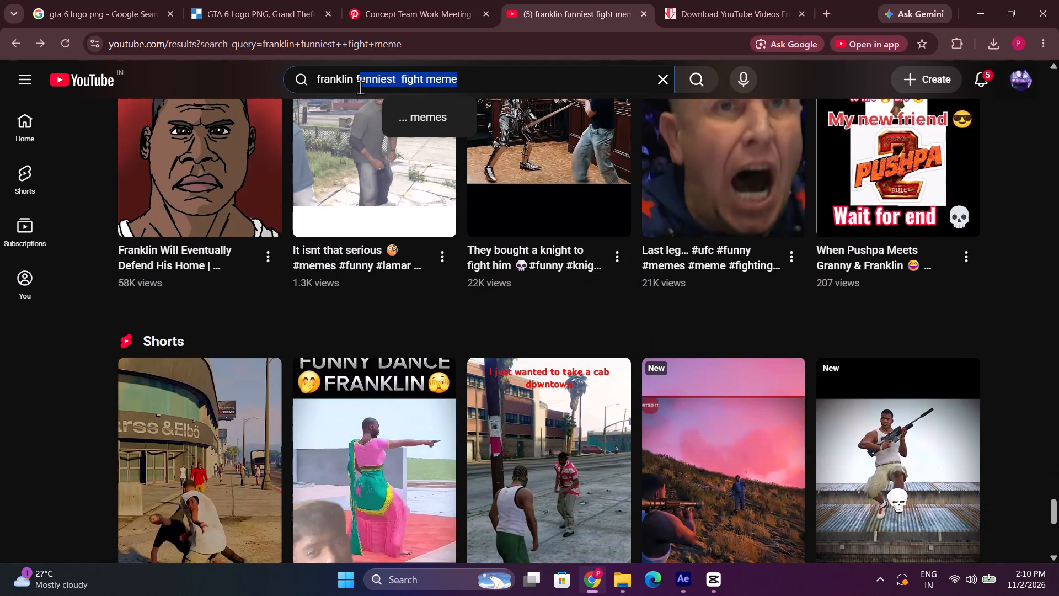
{"action": "left_click_drag", "start_coordinate": [360, 87], "coordinate": [355, 89]}
{"action": "type", "text": "funny fa"}
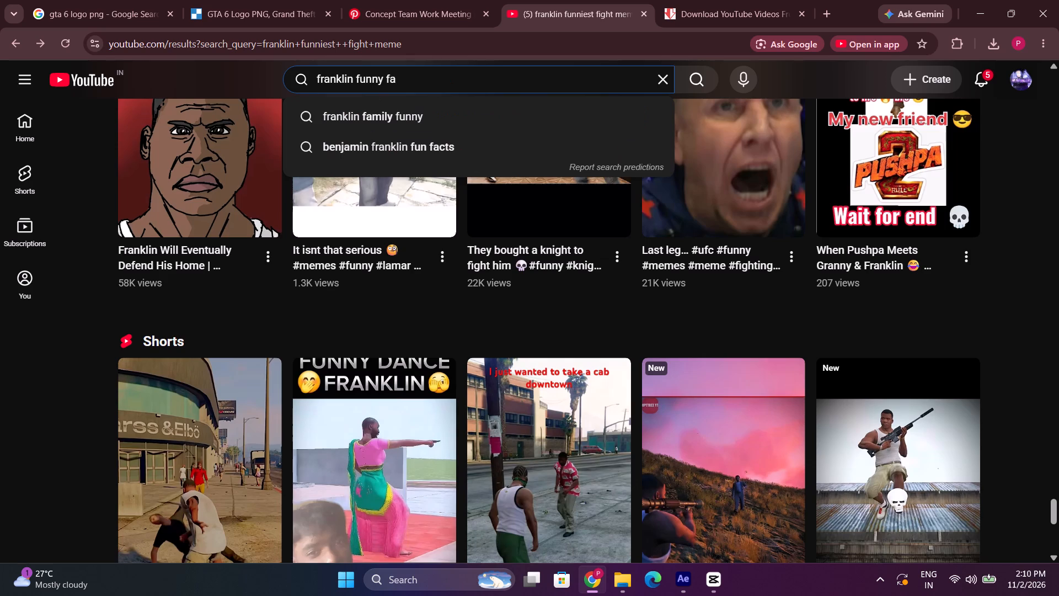
{"action": "key", "text": "BackSpace"}
{"action": "key", "text": "BackSpace"}
{"action": "type", "text": "dance"}
{"action": "key", "text": "Return"}
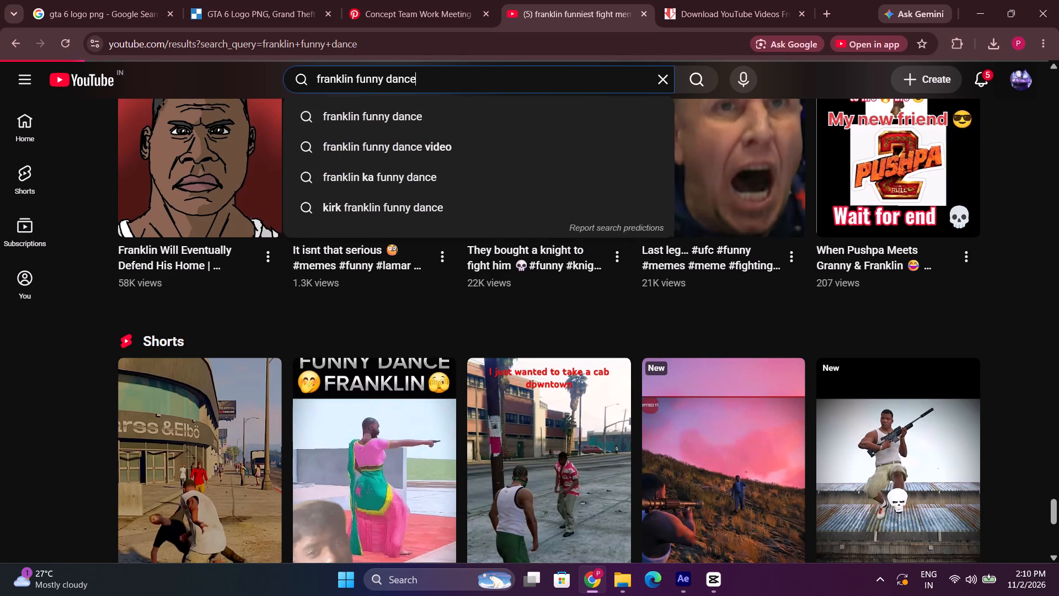
{"action": "scroll", "coordinate": [253, 289], "scroll_direction": "down", "scroll_amount": 5}
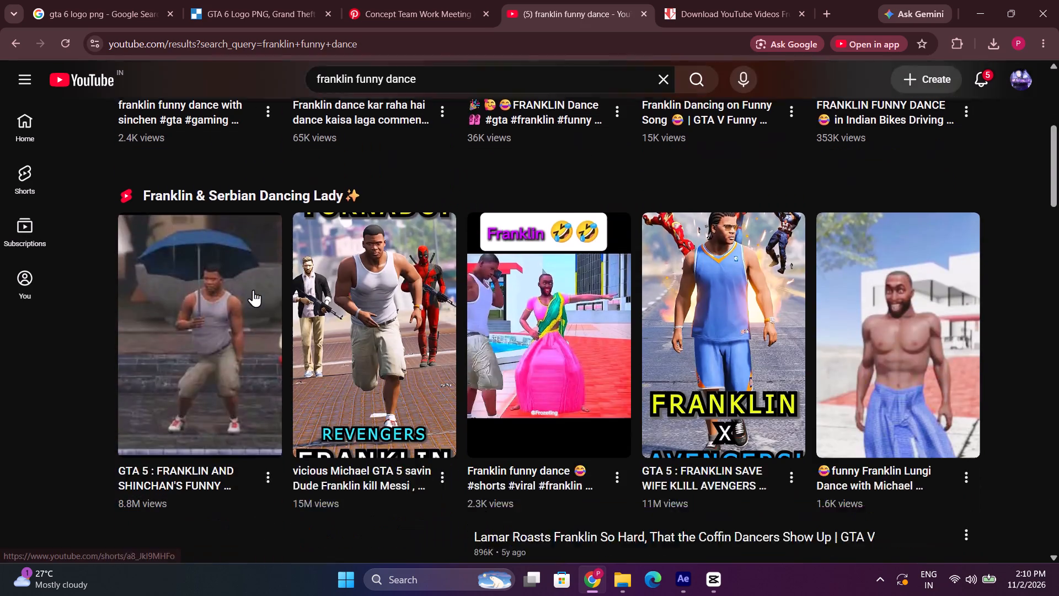
Look further down the "franklin funny dance" results for a suitable clip, skimming the India Driver 3D dance video's preview.
{"action": "scroll", "coordinate": [253, 290], "scroll_direction": "down", "scroll_amount": 5}
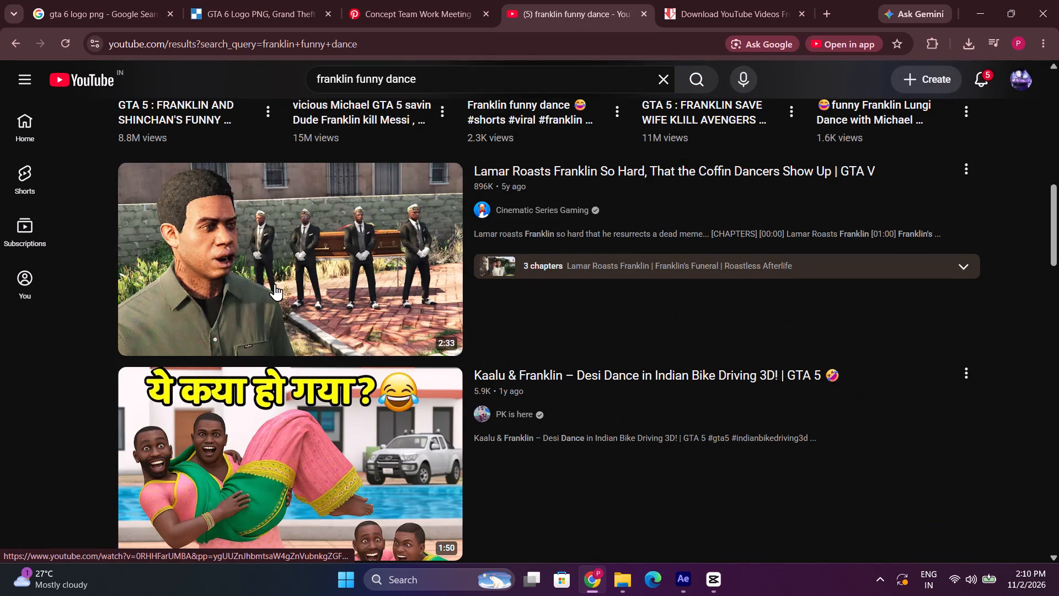
{"action": "scroll", "coordinate": [275, 284], "scroll_direction": "down", "scroll_amount": 19}
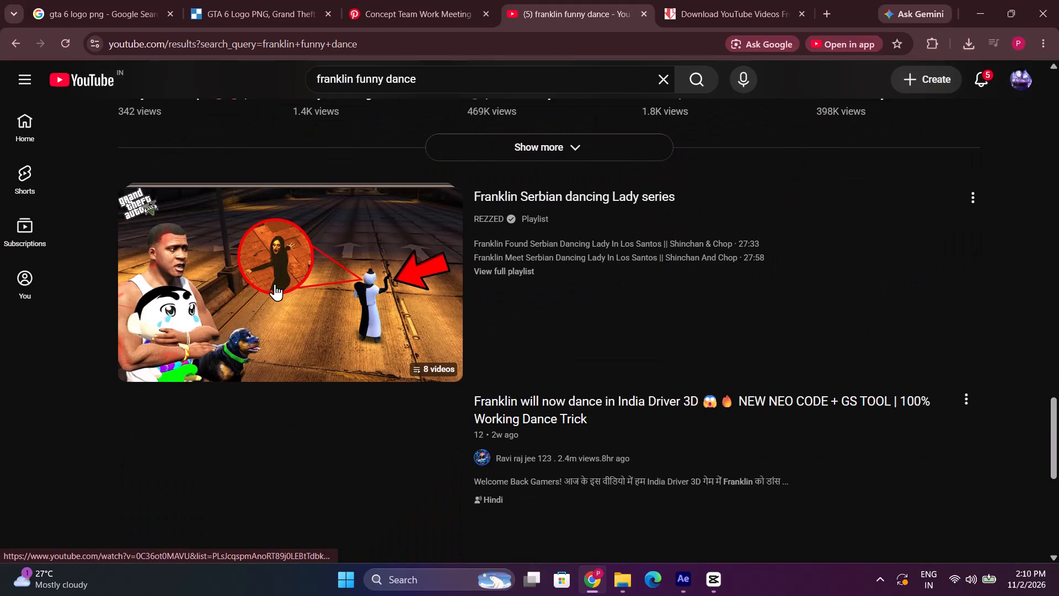
{"action": "scroll", "coordinate": [275, 284], "scroll_direction": "down", "scroll_amount": 4}
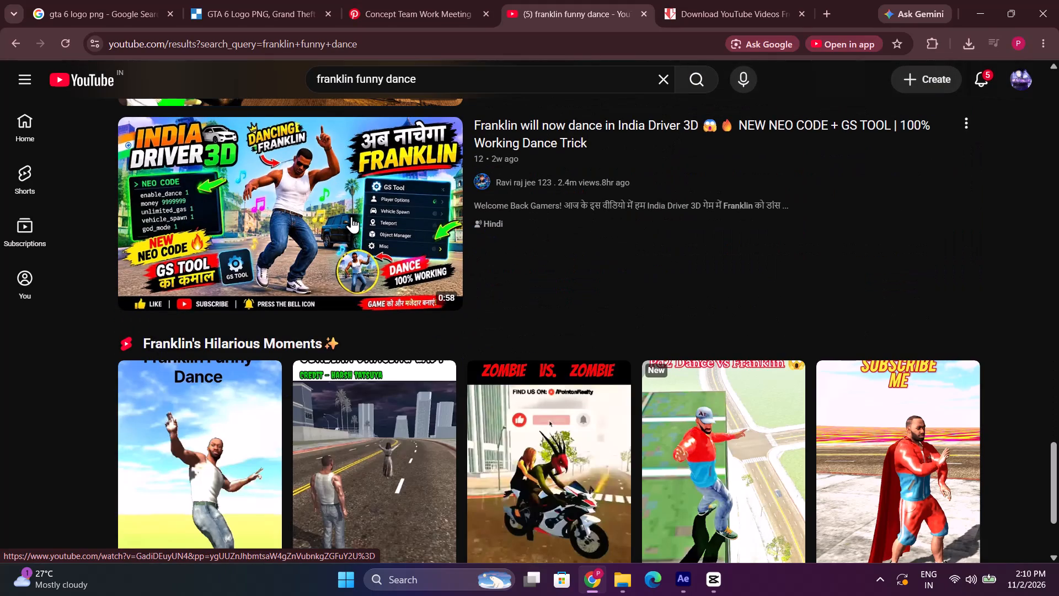
{"action": "left_click", "coordinate": [261, 299]}
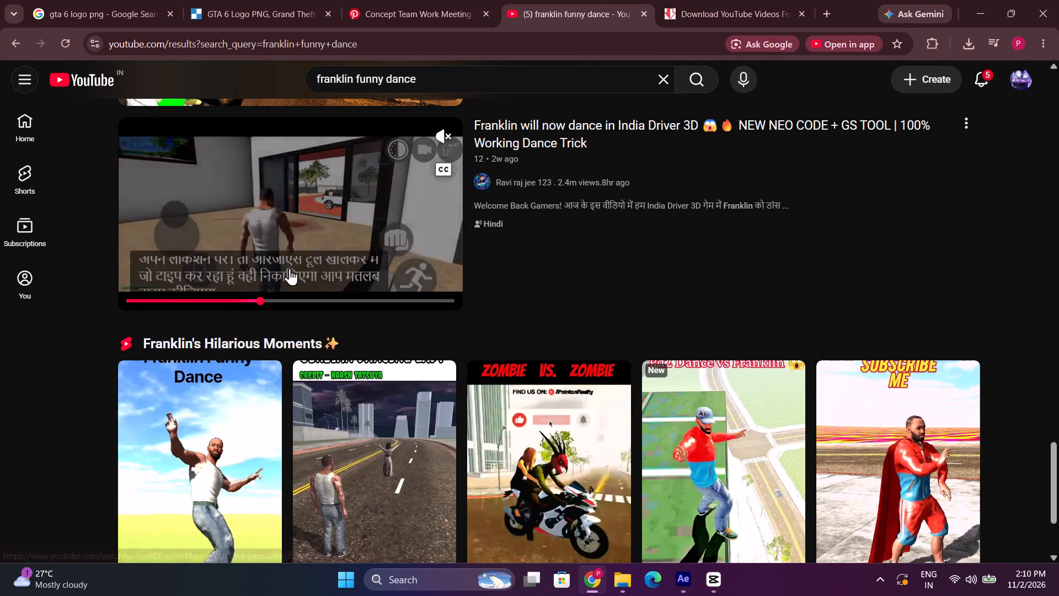
{"action": "scroll", "coordinate": [347, 244], "scroll_direction": "down", "scroll_amount": 9}
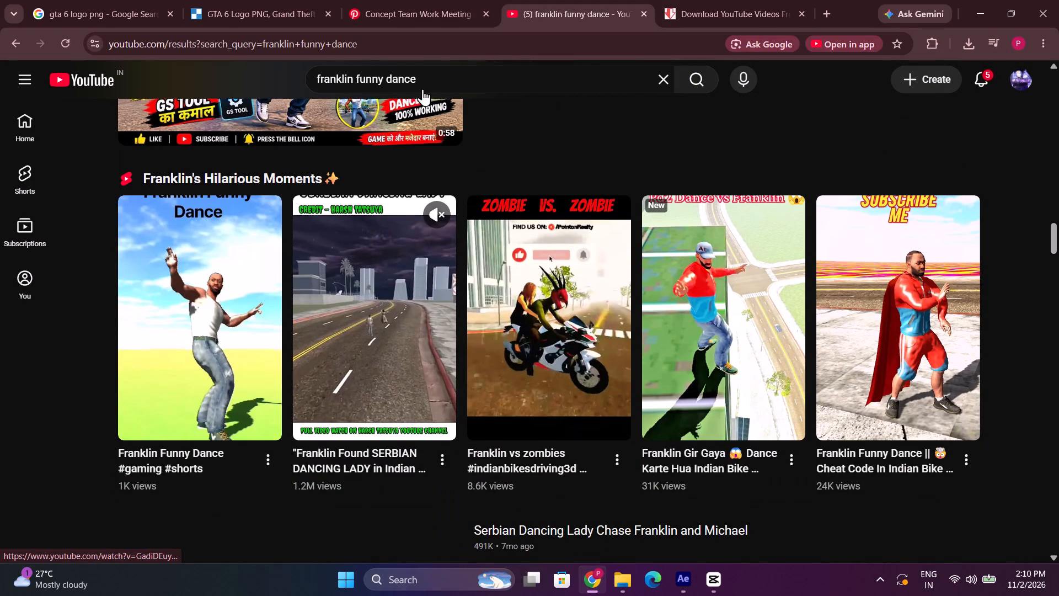
Refine the YouTube search to "franklin funny dance gta5" and preview the Short of Franklin dancing in the street.
{"action": "left_click", "coordinate": [436, 77]}
{"action": "key", "text": "space"}
{"action": "type", "text": "gta54"}
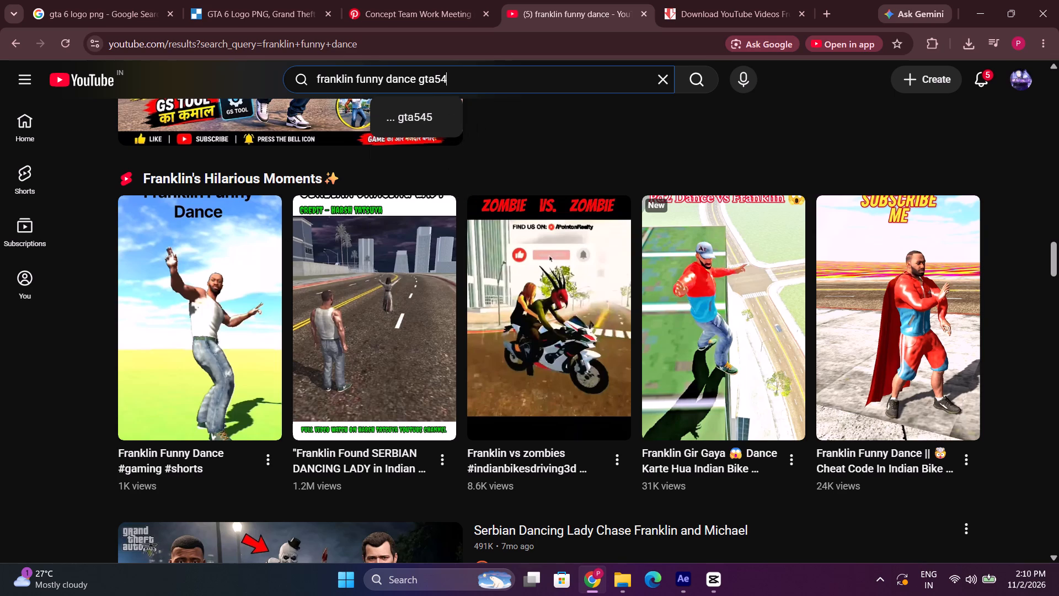
{"action": "key", "text": "BackSpace"}
{"action": "key", "text": "Return"}
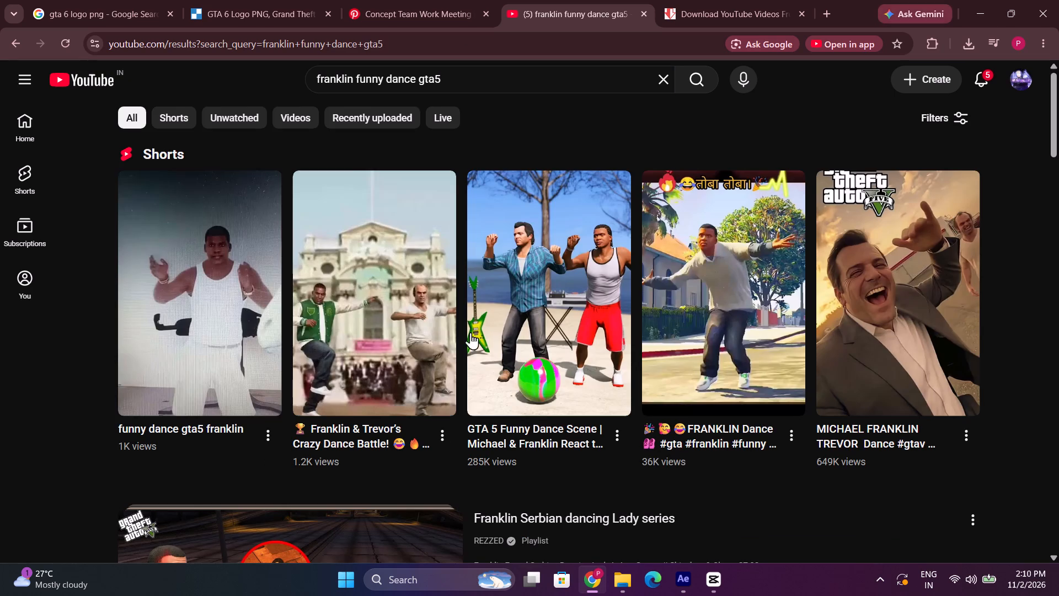
{"action": "left_click", "coordinate": [684, 279]}
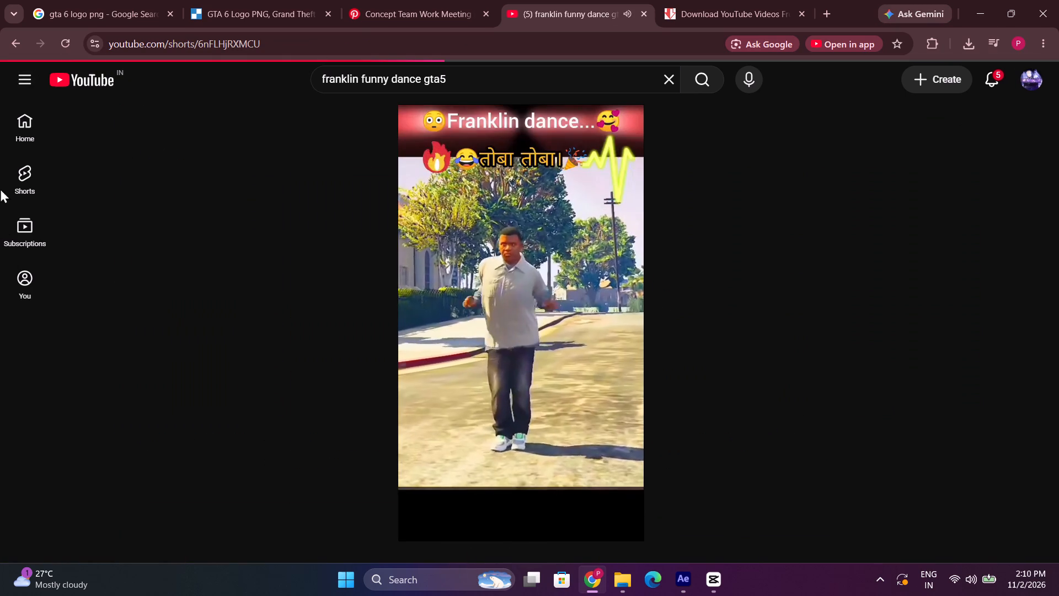
{"action": "left_click", "coordinate": [15, 42]}
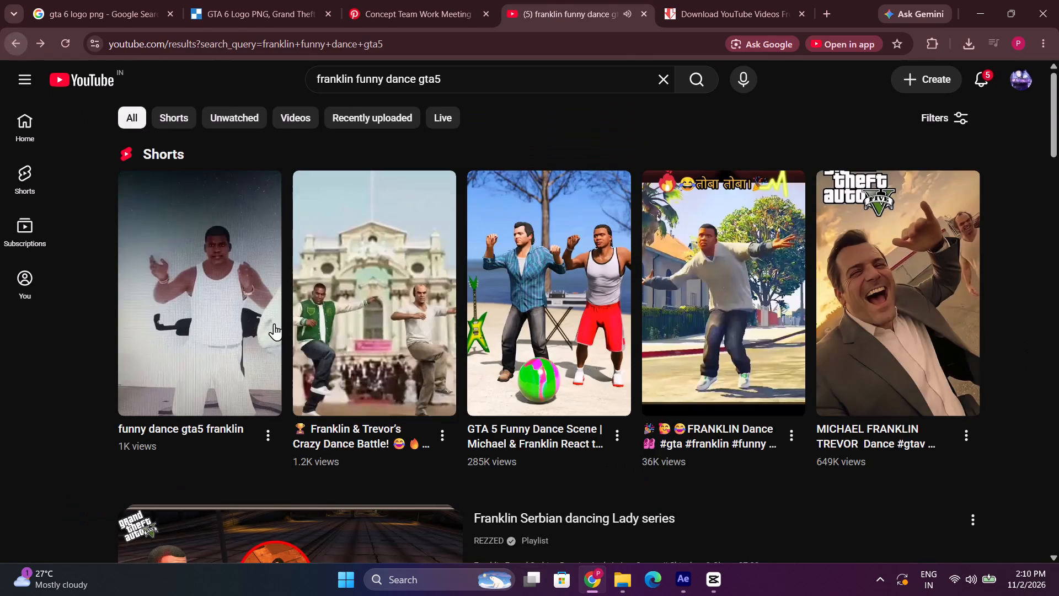
Look through the "franklin funny dance gta5" results for a usable dance clip, skimming the previews of likely videos.
{"action": "scroll", "coordinate": [274, 331], "scroll_direction": "down", "scroll_amount": 4}
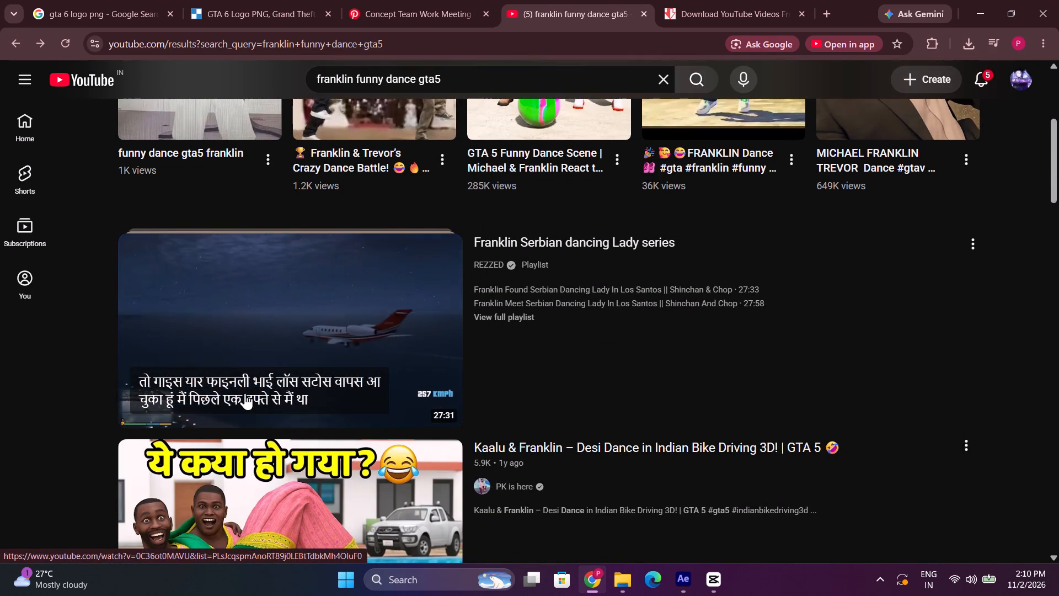
{"action": "scroll", "coordinate": [183, 411], "scroll_direction": "down", "scroll_amount": 4}
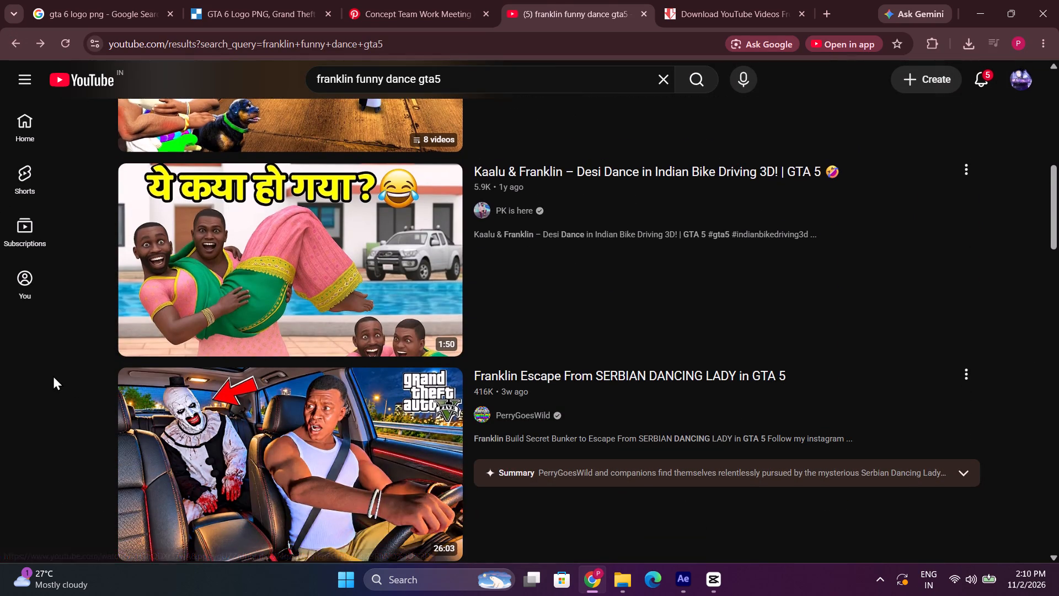
{"action": "scroll", "coordinate": [53, 375], "scroll_direction": "down", "scroll_amount": 15}
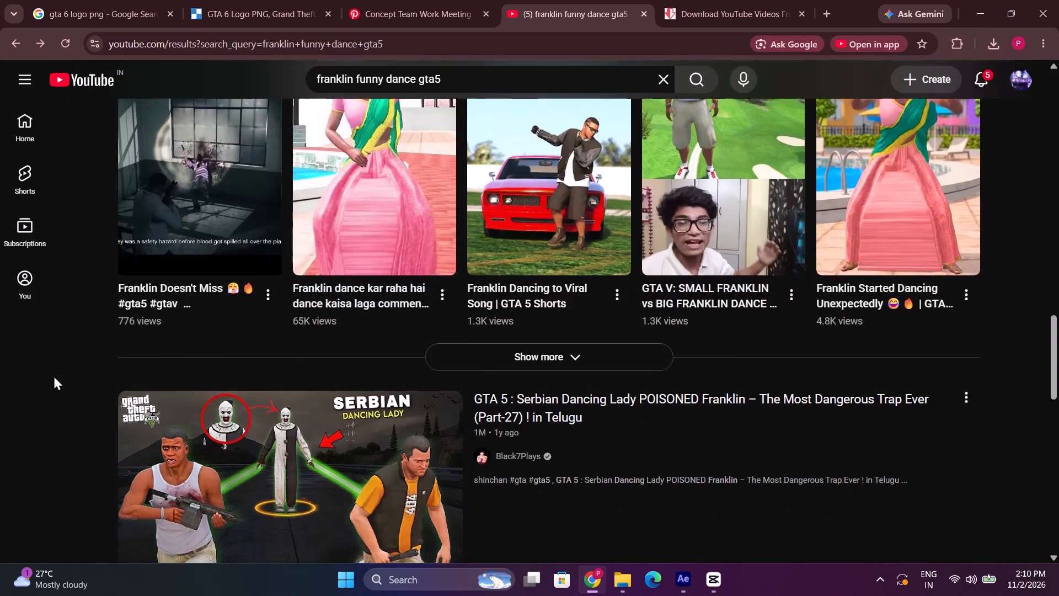
{"action": "scroll", "coordinate": [54, 375], "scroll_direction": "down", "scroll_amount": 2}
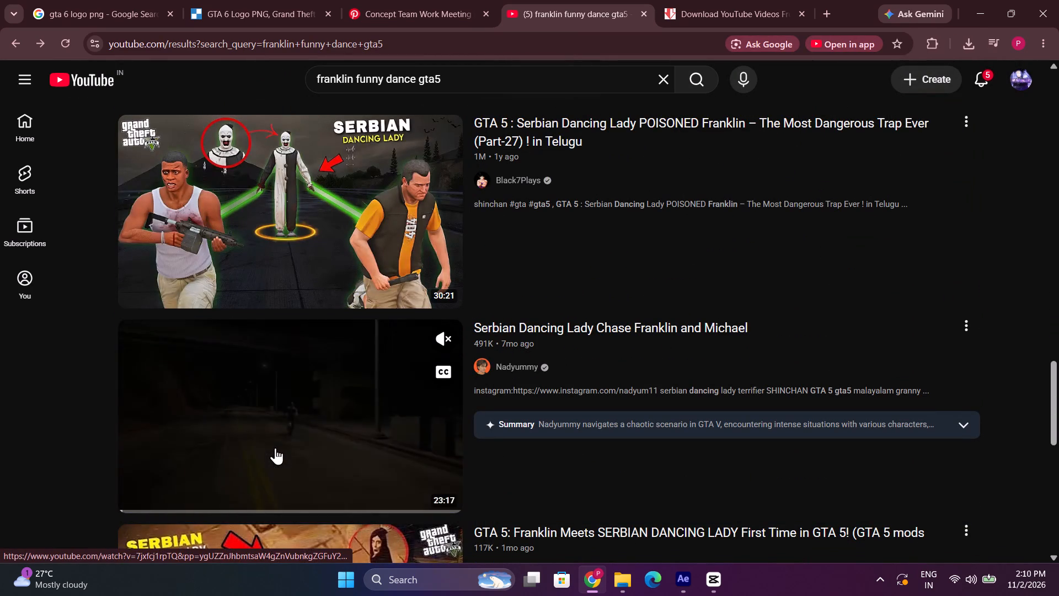
{"action": "left_click", "coordinate": [248, 496]}
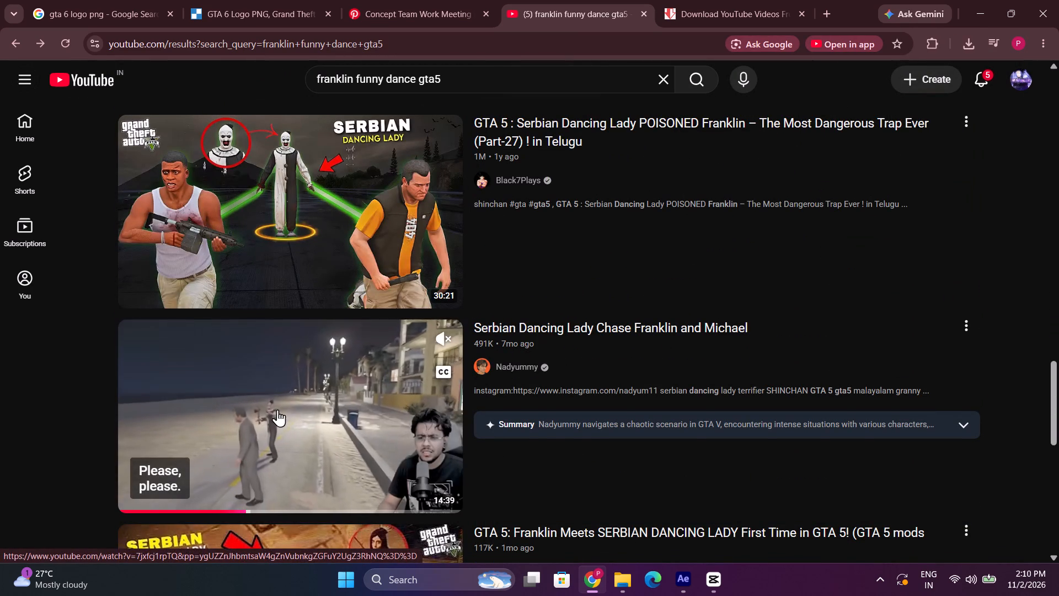
{"action": "scroll", "coordinate": [277, 409], "scroll_direction": "down", "scroll_amount": 9}
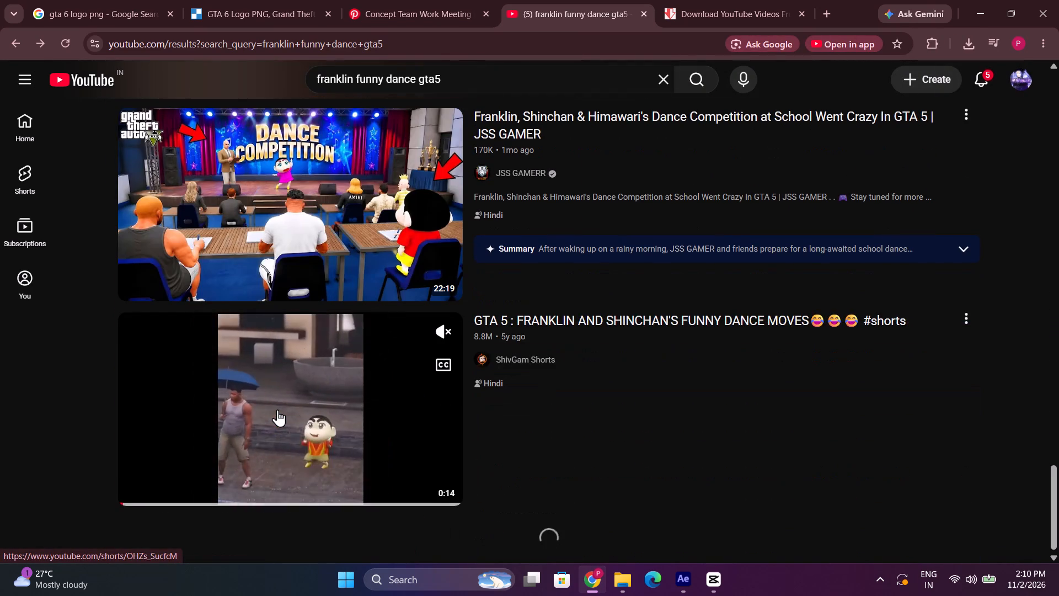
{"action": "scroll", "coordinate": [277, 409], "scroll_direction": "down", "scroll_amount": 7}
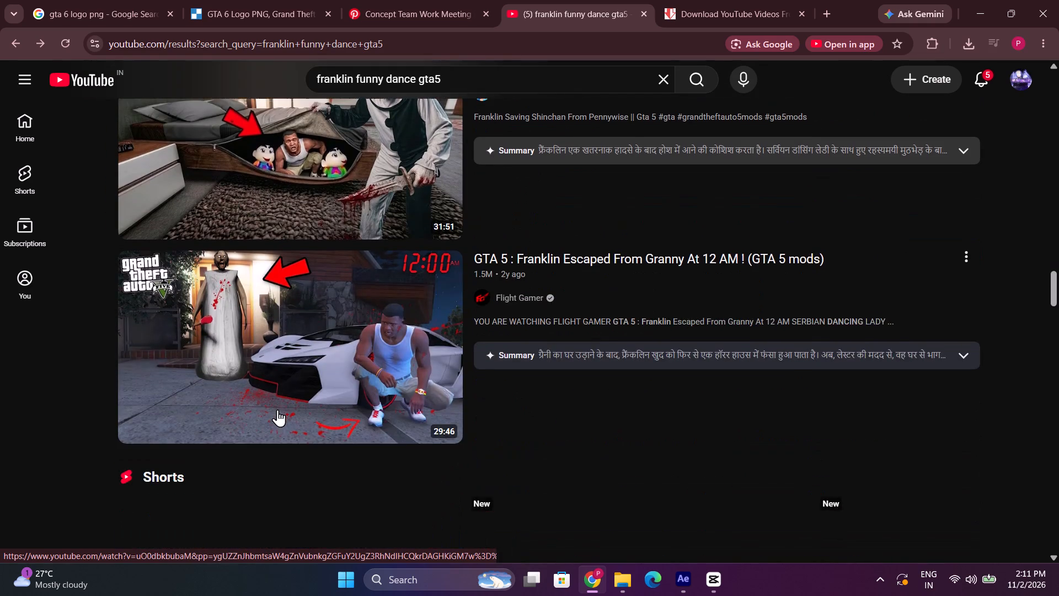
{"action": "scroll", "coordinate": [277, 409], "scroll_direction": "down", "scroll_amount": 9}
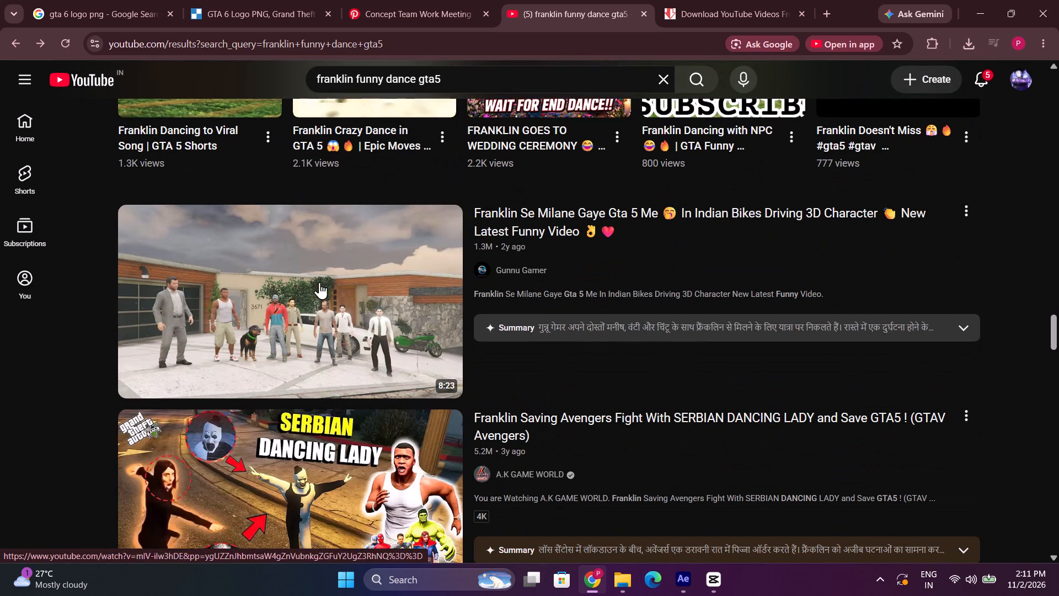
{"action": "left_click", "coordinate": [248, 382]}
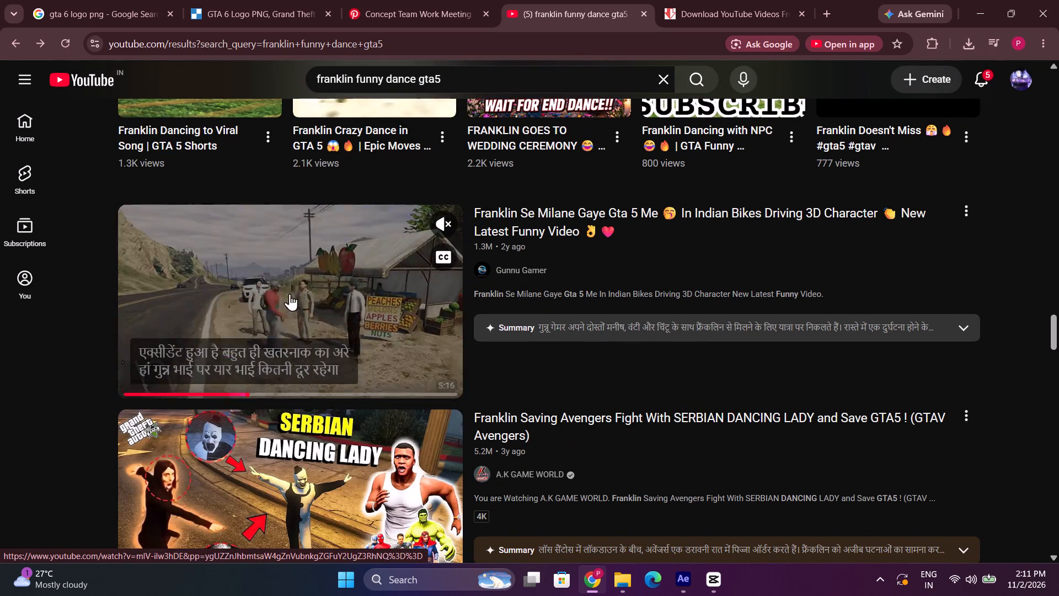
{"action": "scroll", "coordinate": [326, 244], "scroll_direction": "down", "scroll_amount": 4}
{"action": "scroll", "coordinate": [333, 323], "scroll_direction": "down", "scroll_amount": 5}
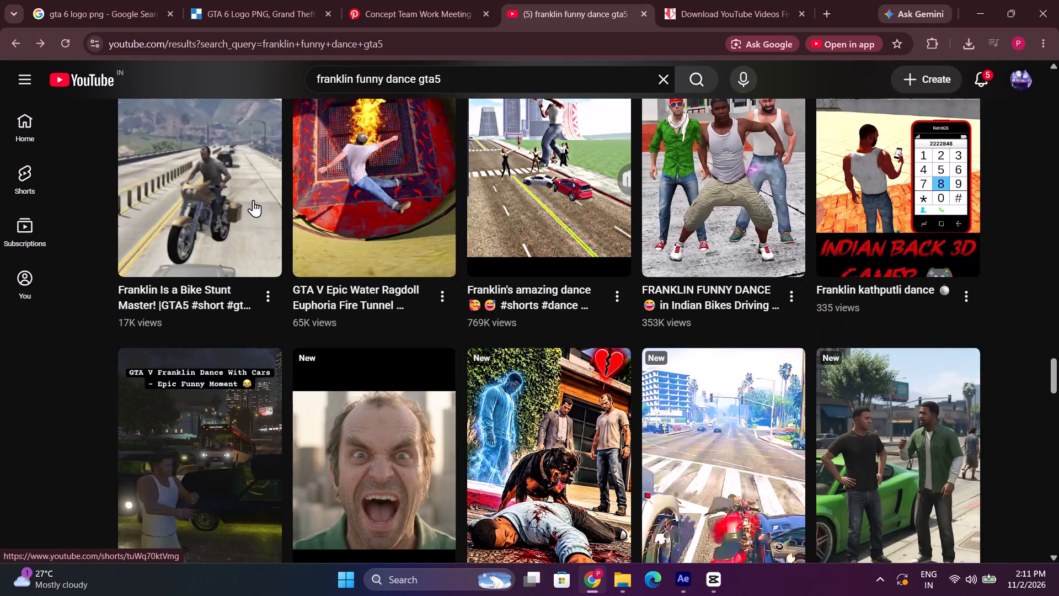
Examine the remaining Shorts and videos far down the "franklin funny dance gta5" results, then return to the YouTube home page.
{"action": "scroll", "coordinate": [253, 199], "scroll_direction": "down", "scroll_amount": 20}
{"action": "scroll", "coordinate": [253, 199], "scroll_direction": "down", "scroll_amount": 3}
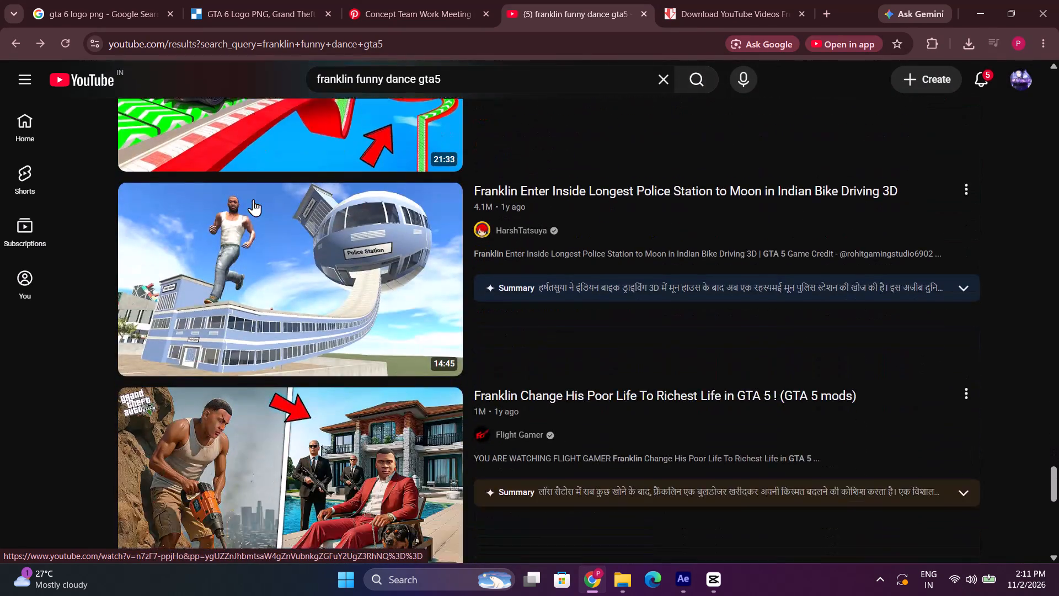
{"action": "scroll", "coordinate": [253, 199], "scroll_direction": "down", "scroll_amount": 16}
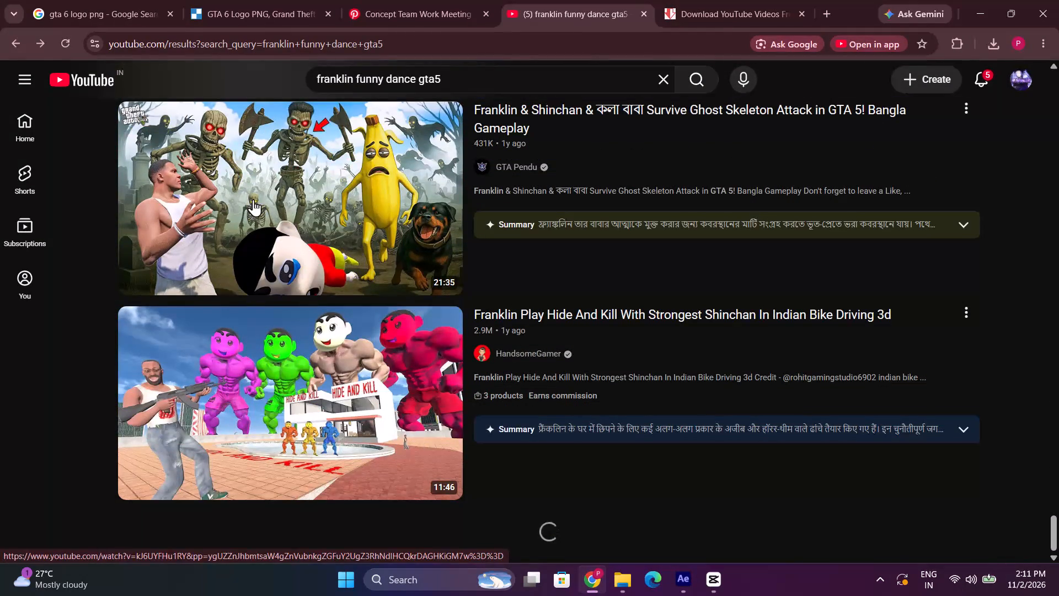
{"action": "scroll", "coordinate": [253, 199], "scroll_direction": "down", "scroll_amount": 8}
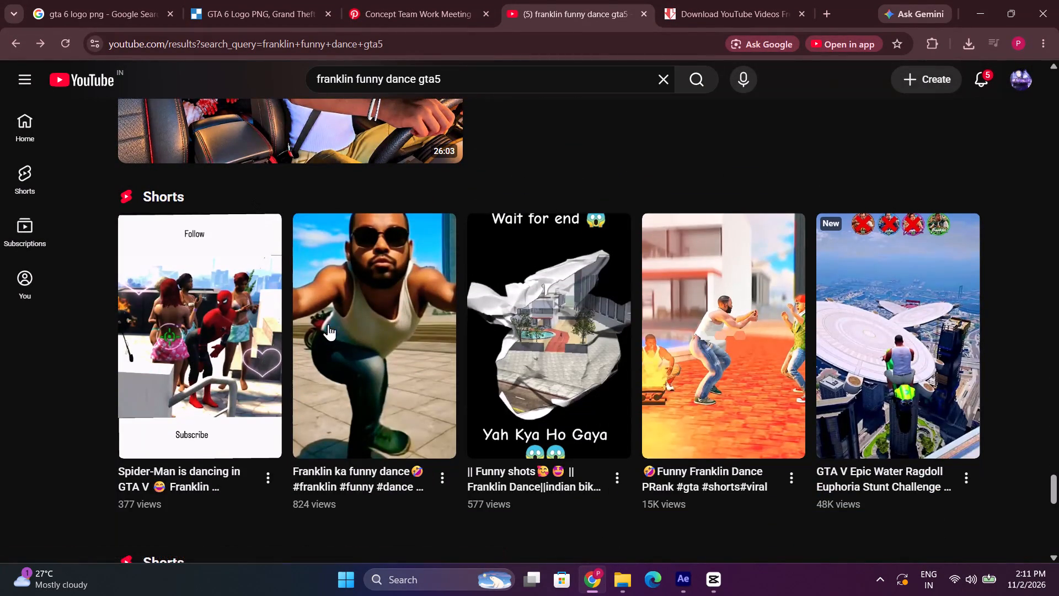
{"action": "scroll", "coordinate": [387, 336], "scroll_direction": "down", "scroll_amount": 12}
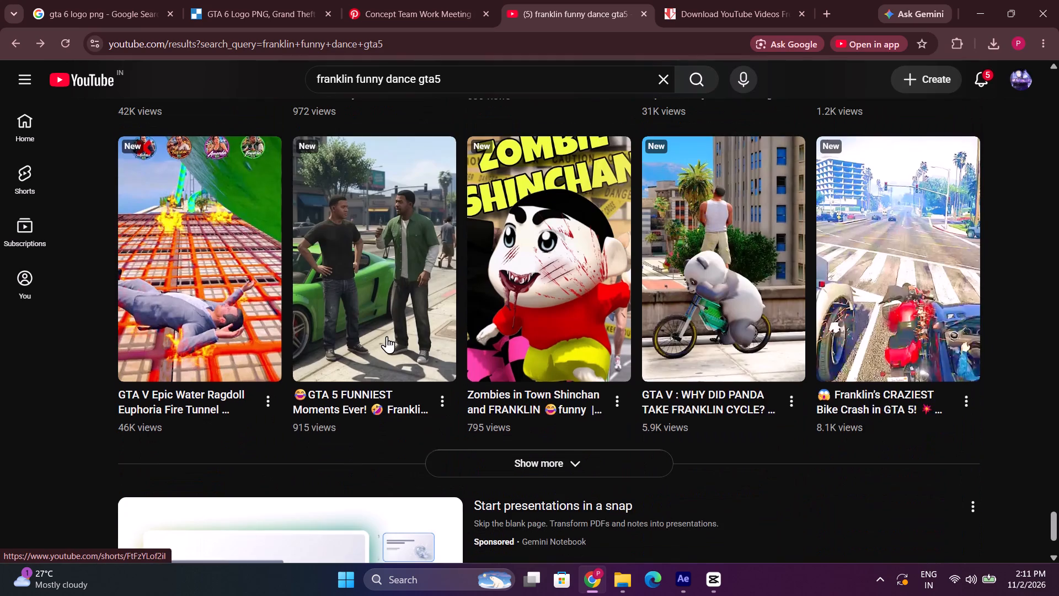
{"action": "scroll", "coordinate": [387, 336], "scroll_direction": "down", "scroll_amount": 7}
{"action": "scroll", "coordinate": [387, 336], "scroll_direction": "up", "scroll_amount": 3}
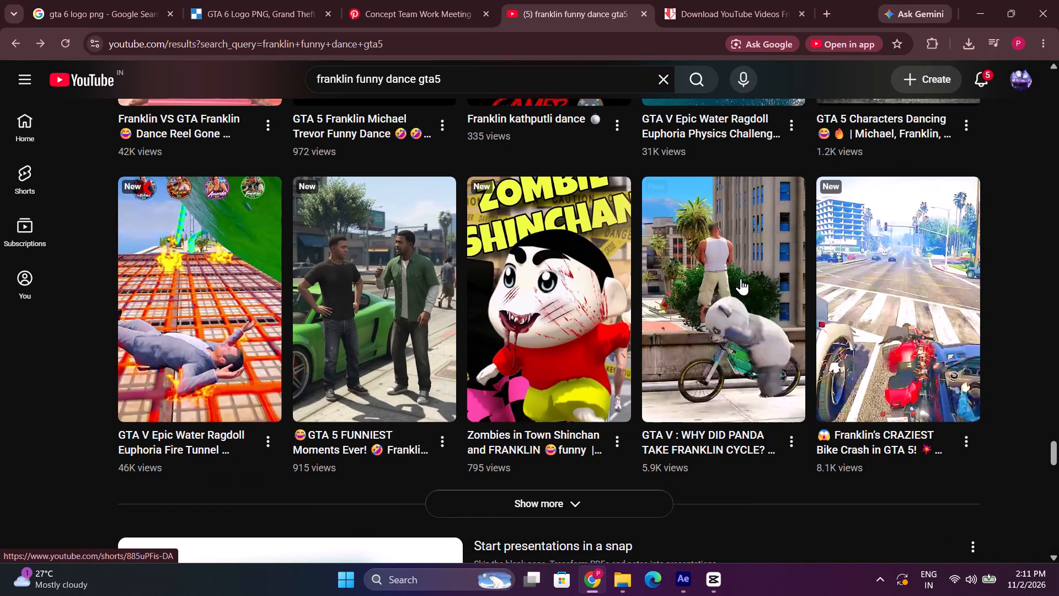
{"action": "scroll", "coordinate": [741, 278], "scroll_direction": "down", "scroll_amount": 8}
{"action": "scroll", "coordinate": [605, 325], "scroll_direction": "down", "scroll_amount": 5}
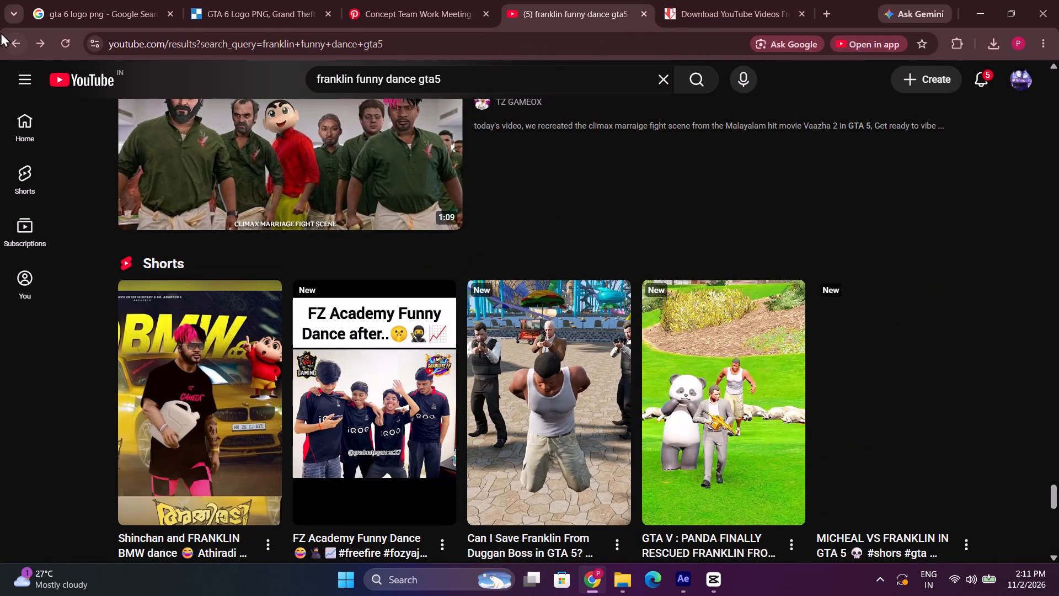
{"action": "left_click", "coordinate": [39, 121]}
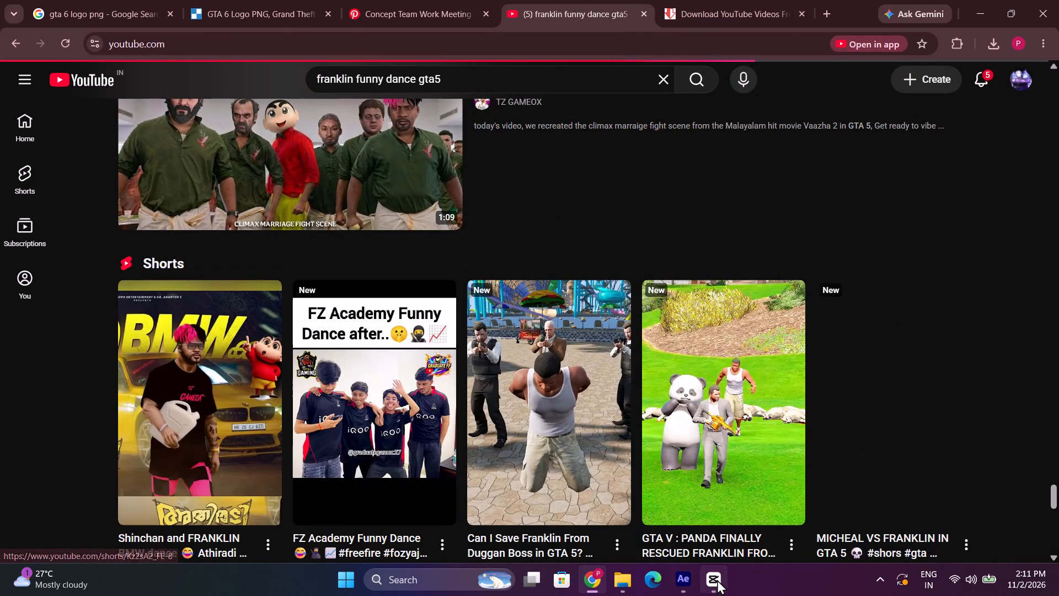
Switch to CapCut and review playback of the inserted GTA V excerpts from about 02:49 and again from about 02:46.
{"action": "left_click", "coordinate": [718, 579]}
{"action": "left_click", "coordinate": [226, 422]}
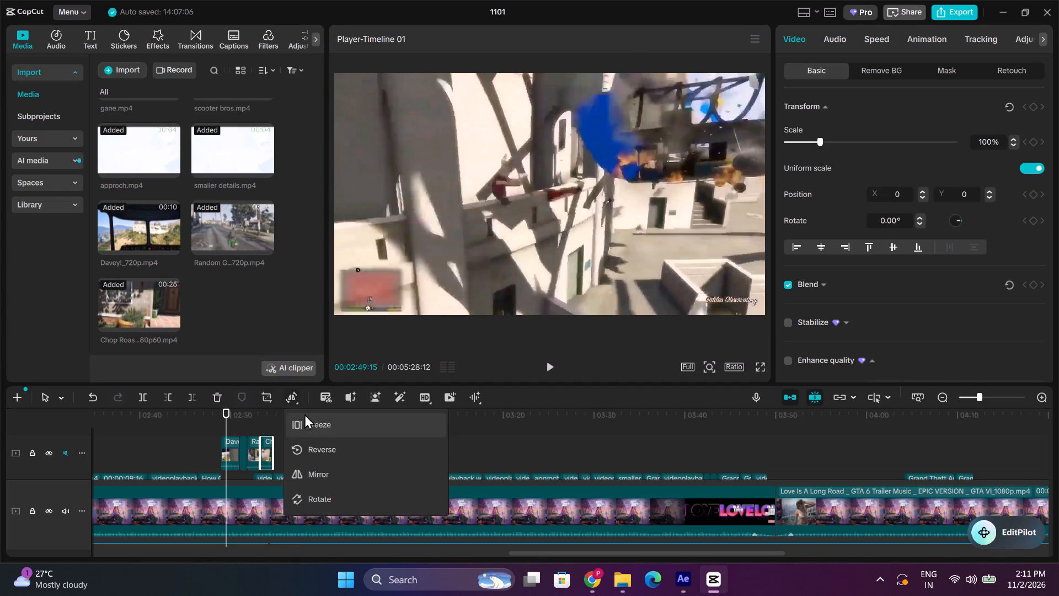
{"action": "left_click", "coordinate": [552, 364]}
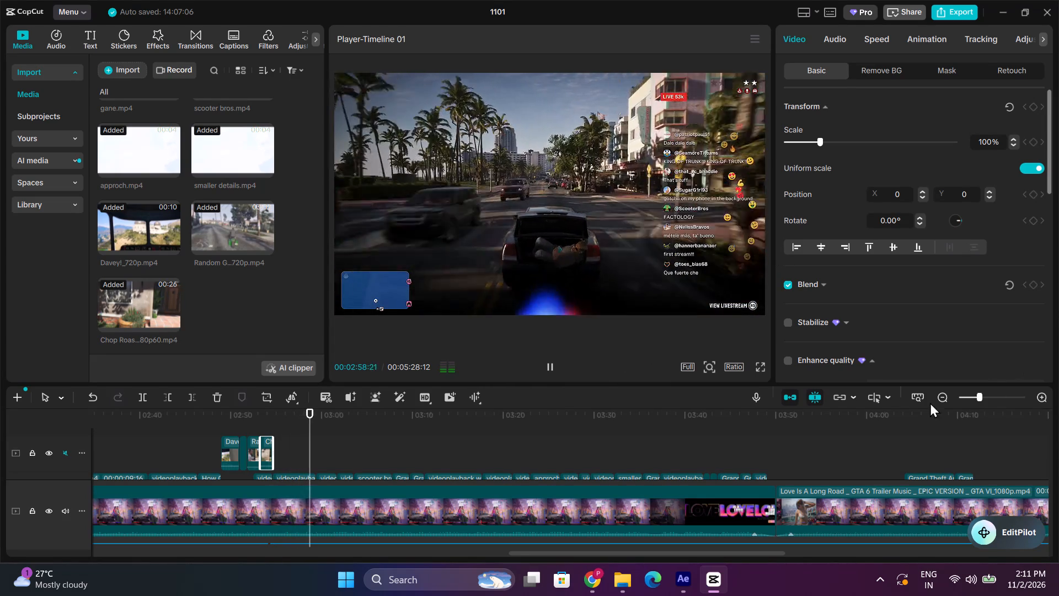
{"action": "left_click", "coordinate": [939, 391]}
{"action": "left_click", "coordinate": [253, 413]}
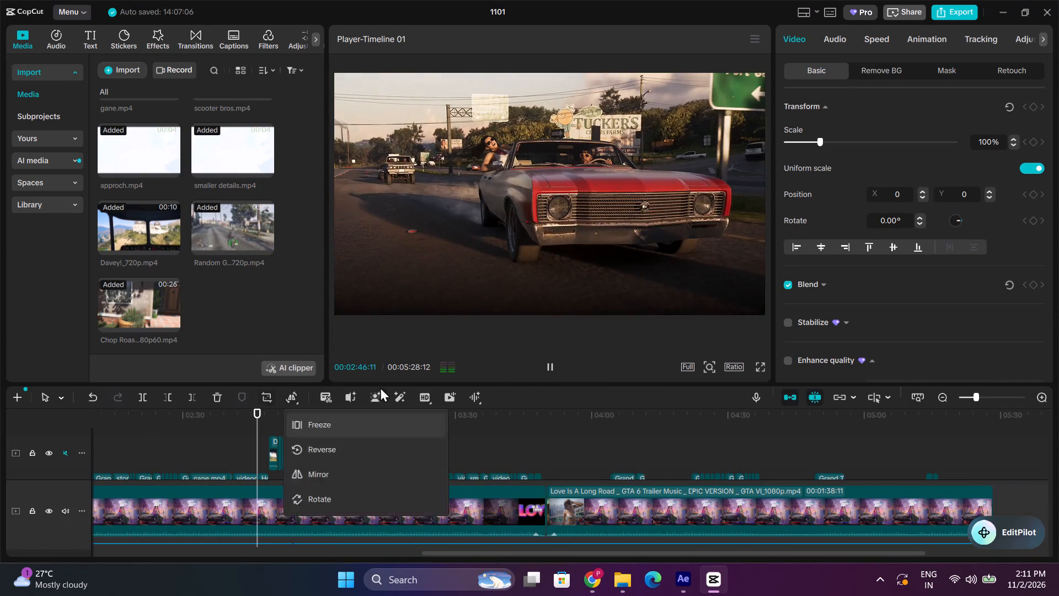
{"action": "left_click", "coordinate": [555, 365]}
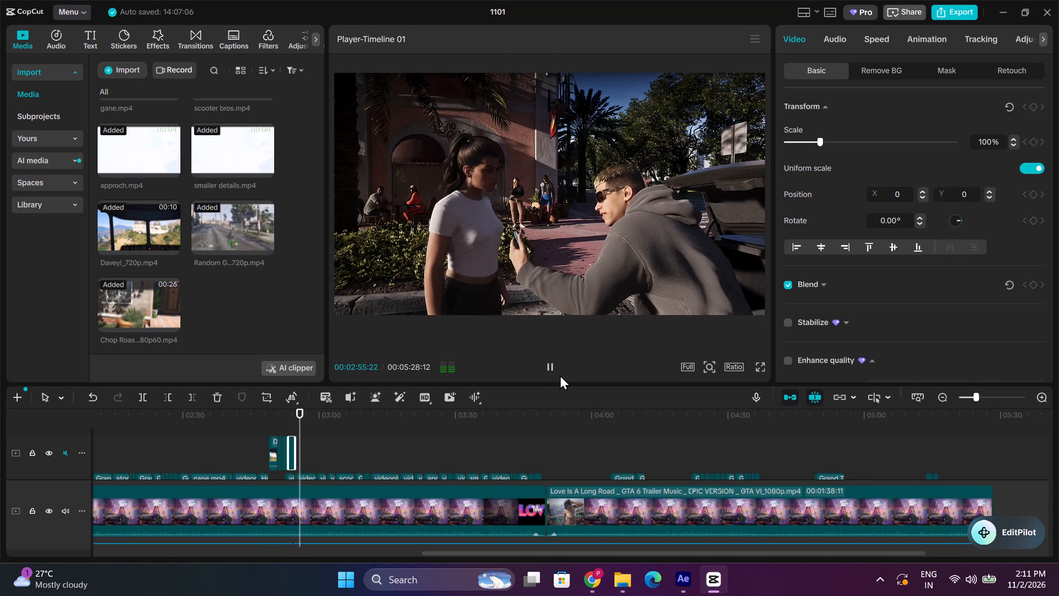
Check the timeline's clip tracks and play back the gap between overlay clips just before 04:00.
{"action": "scroll", "coordinate": [558, 499], "scroll_direction": "down", "scroll_amount": 3}
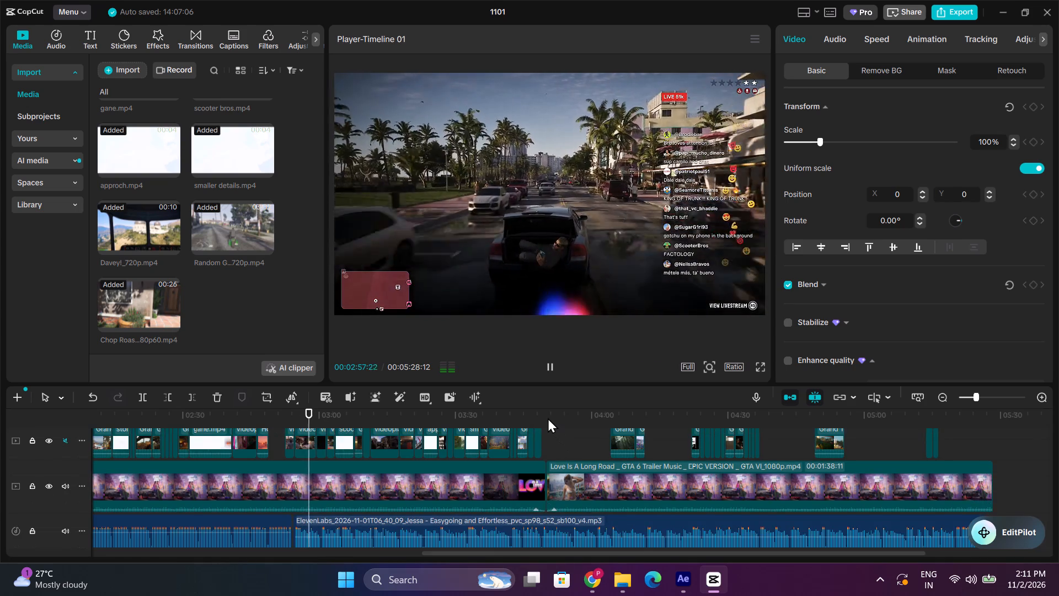
{"action": "scroll", "coordinate": [264, 422], "scroll_direction": "up", "scroll_amount": 2}
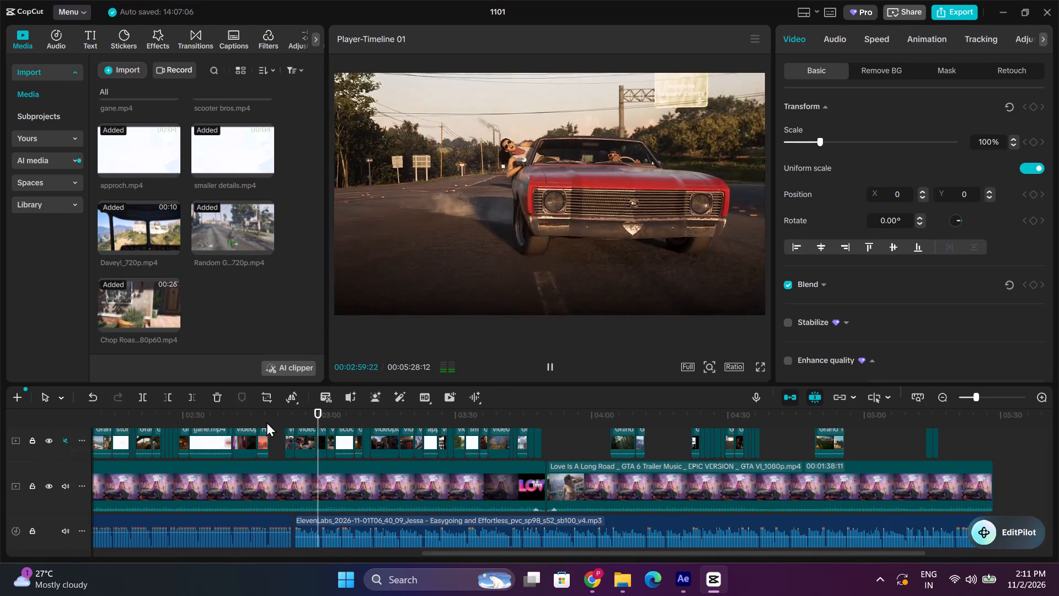
{"action": "scroll", "coordinate": [270, 428], "scroll_direction": "up", "scroll_amount": 2}
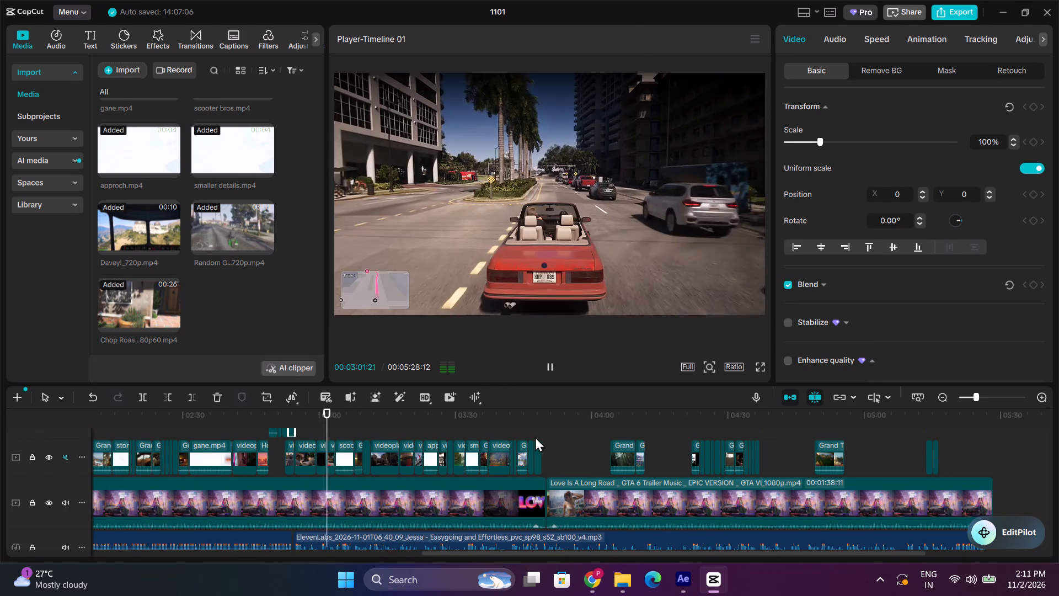
{"action": "left_click", "coordinate": [541, 429]}
{"action": "key", "text": "space"}
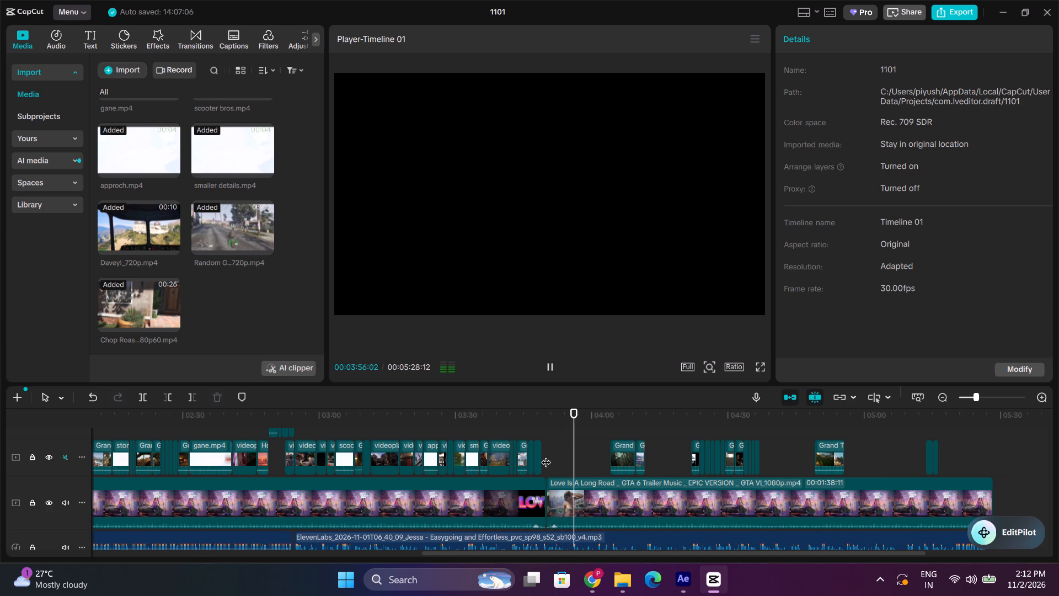
{"action": "key", "text": "space"}
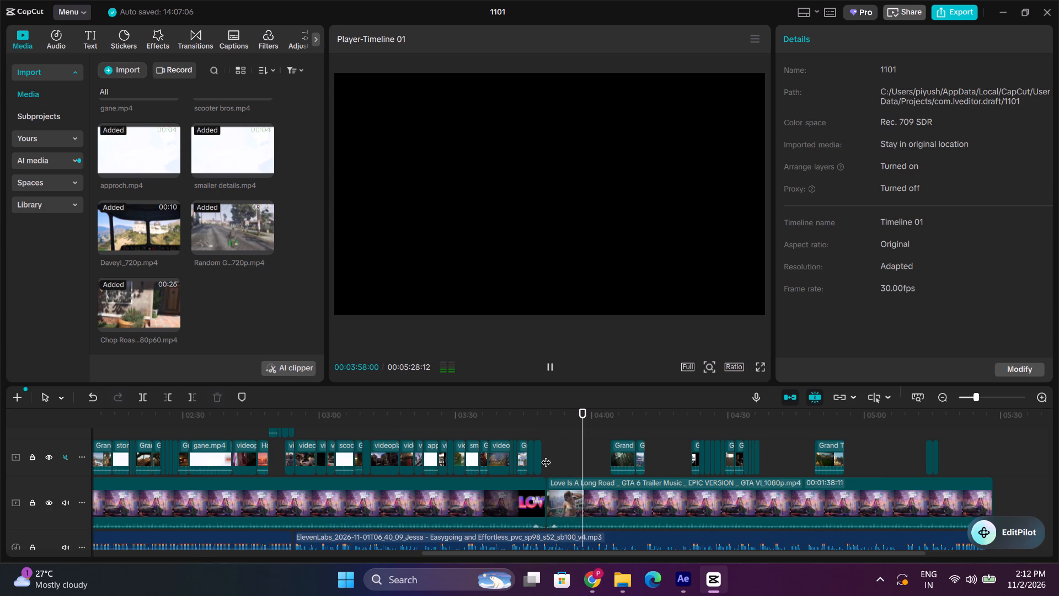